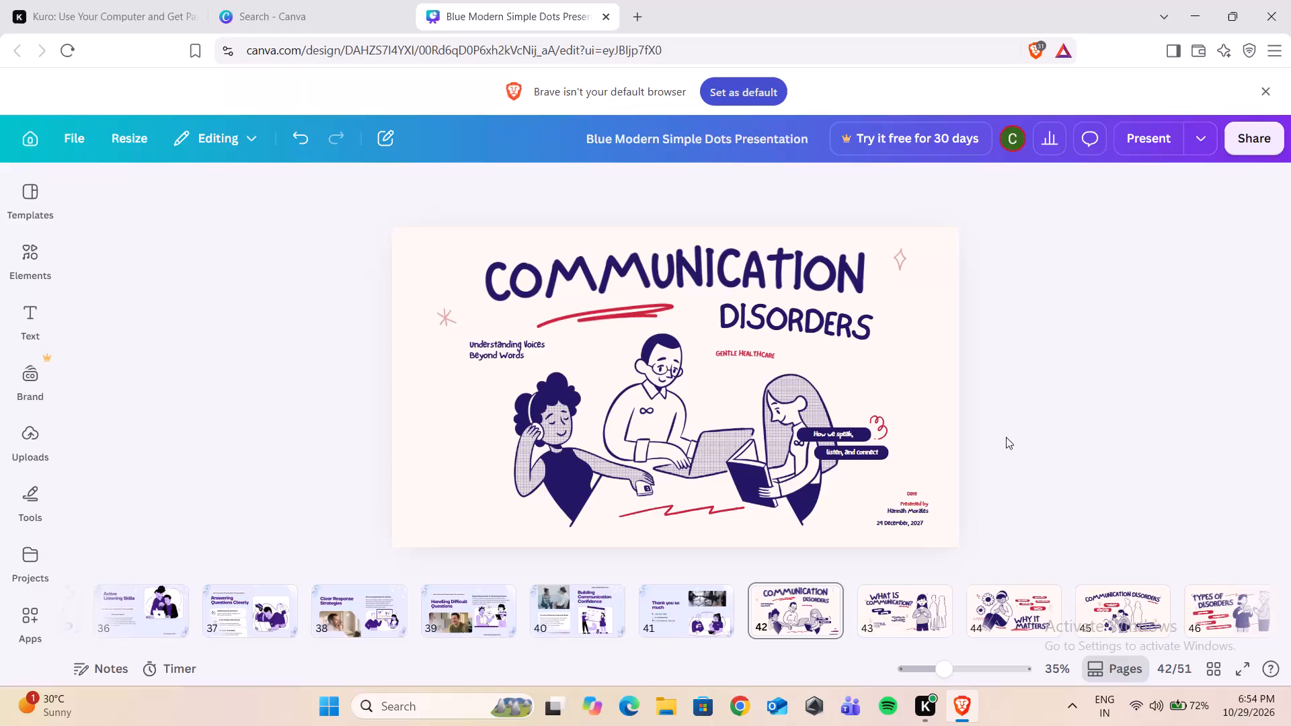
# Look through the Communication Disorders slides on pages 42 to 44.
pyautogui.click(1068, 438)
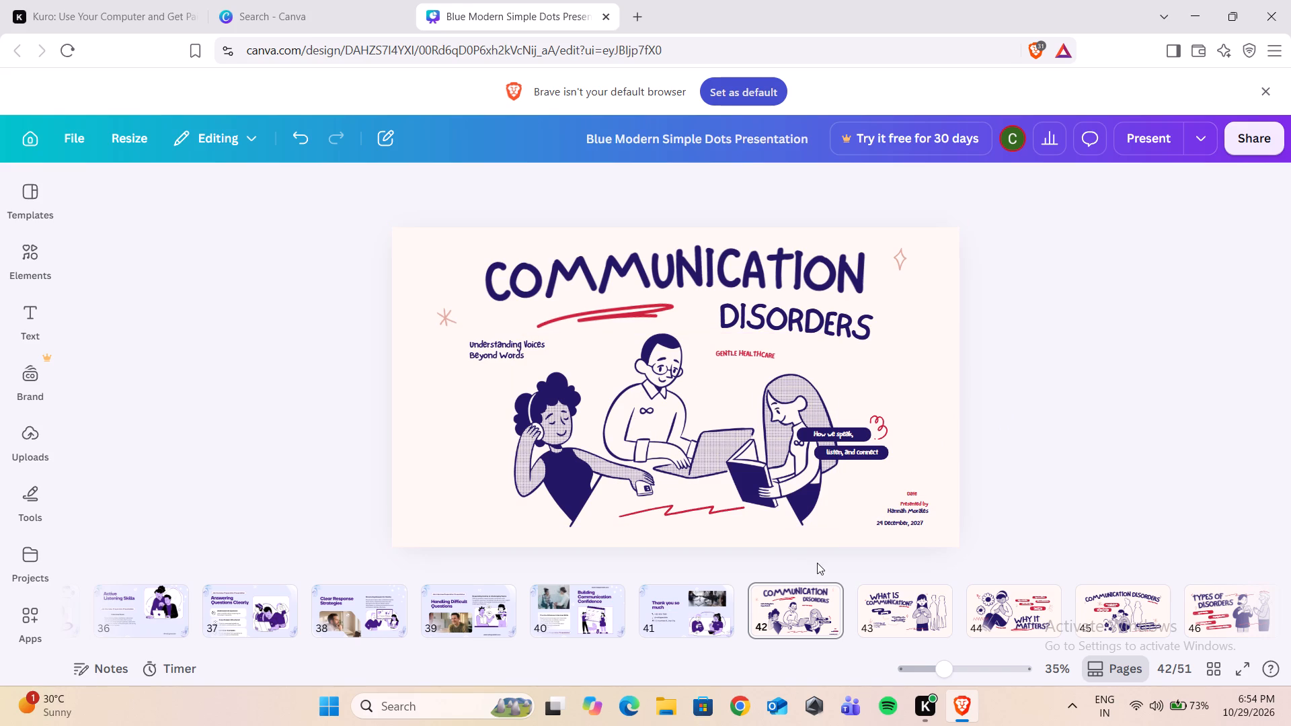
pyautogui.hscroll(-1, 962, 615)
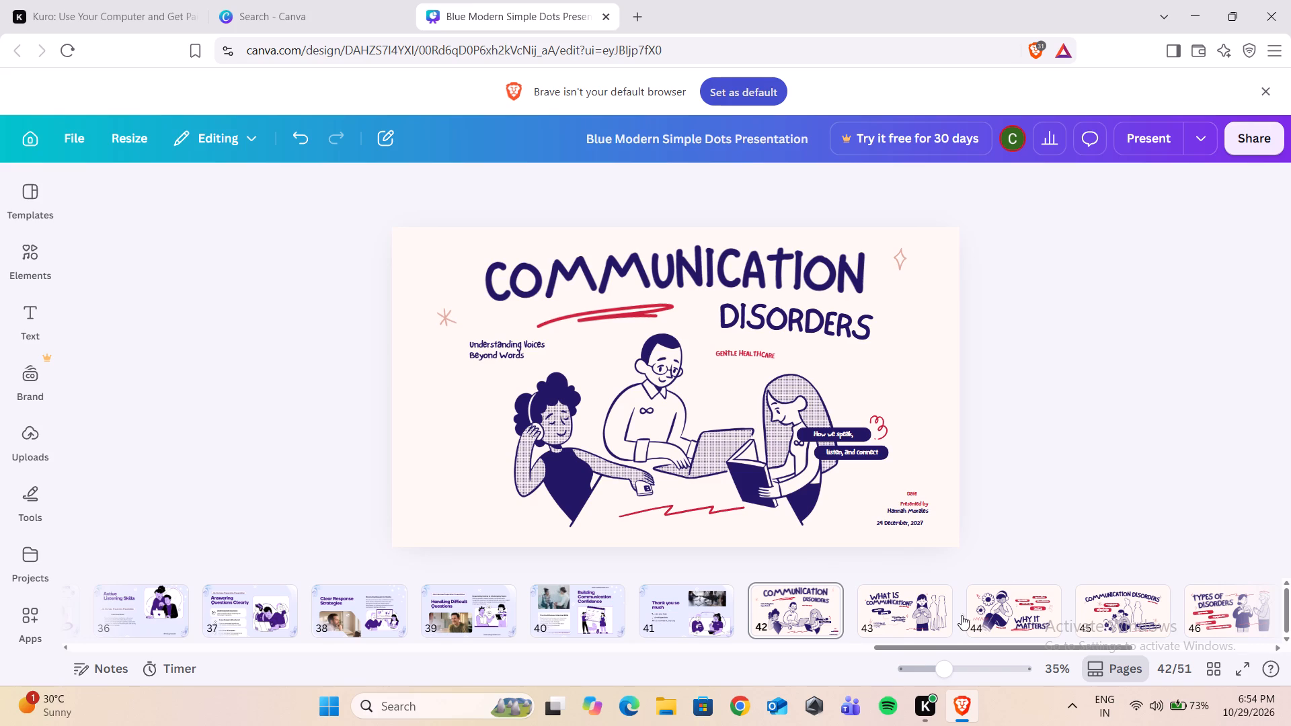
pyautogui.hscroll(-6, 962, 615)
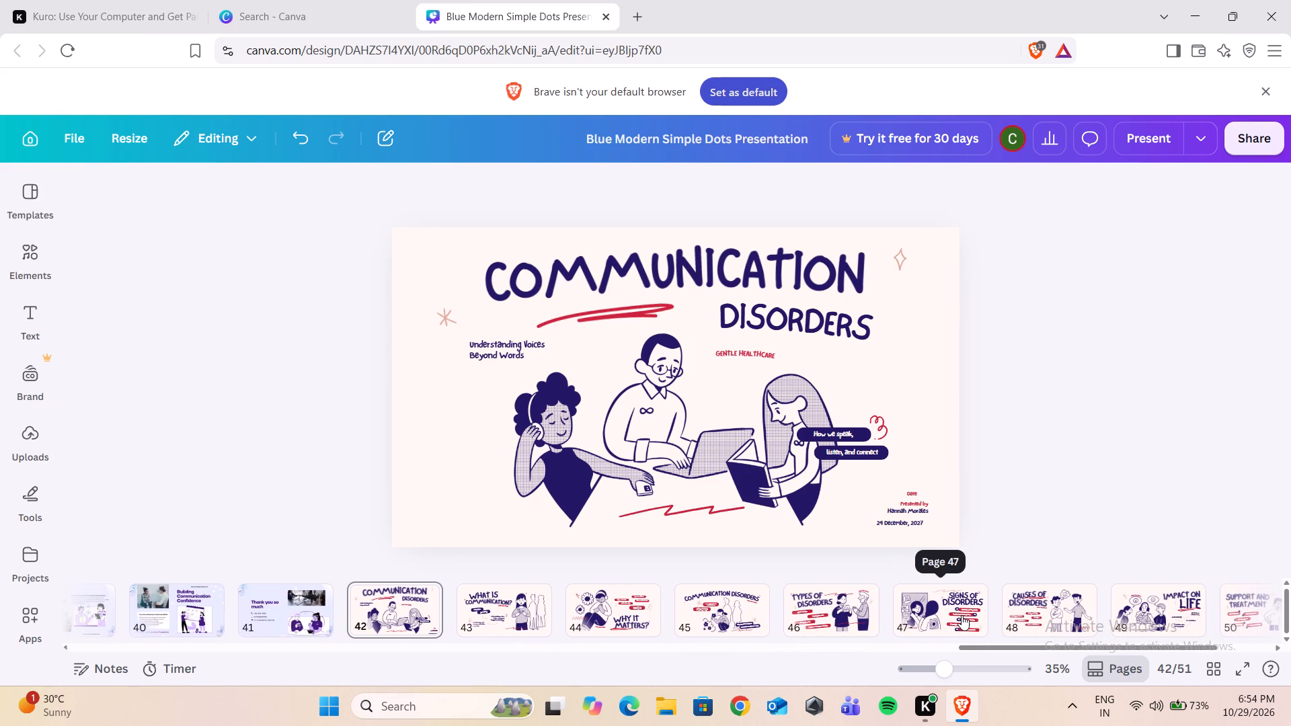
pyautogui.hscroll(-1, 962, 615)
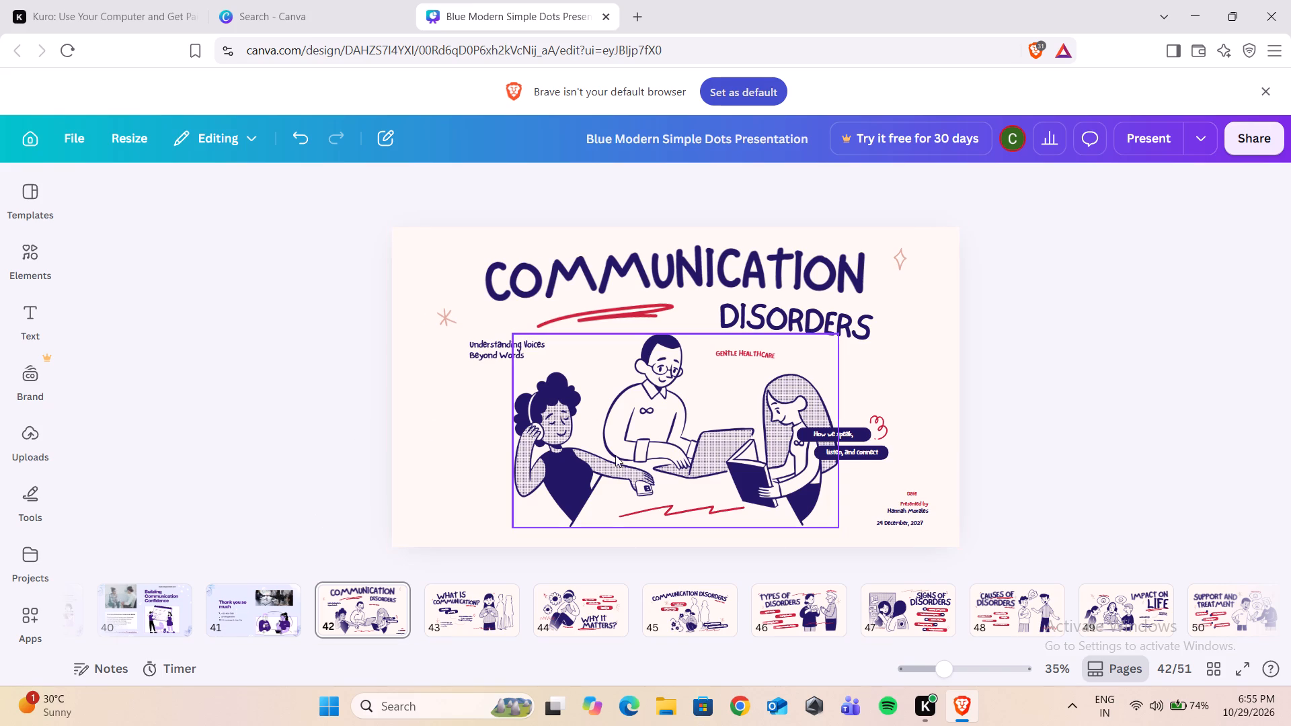
pyautogui.click(476, 610)
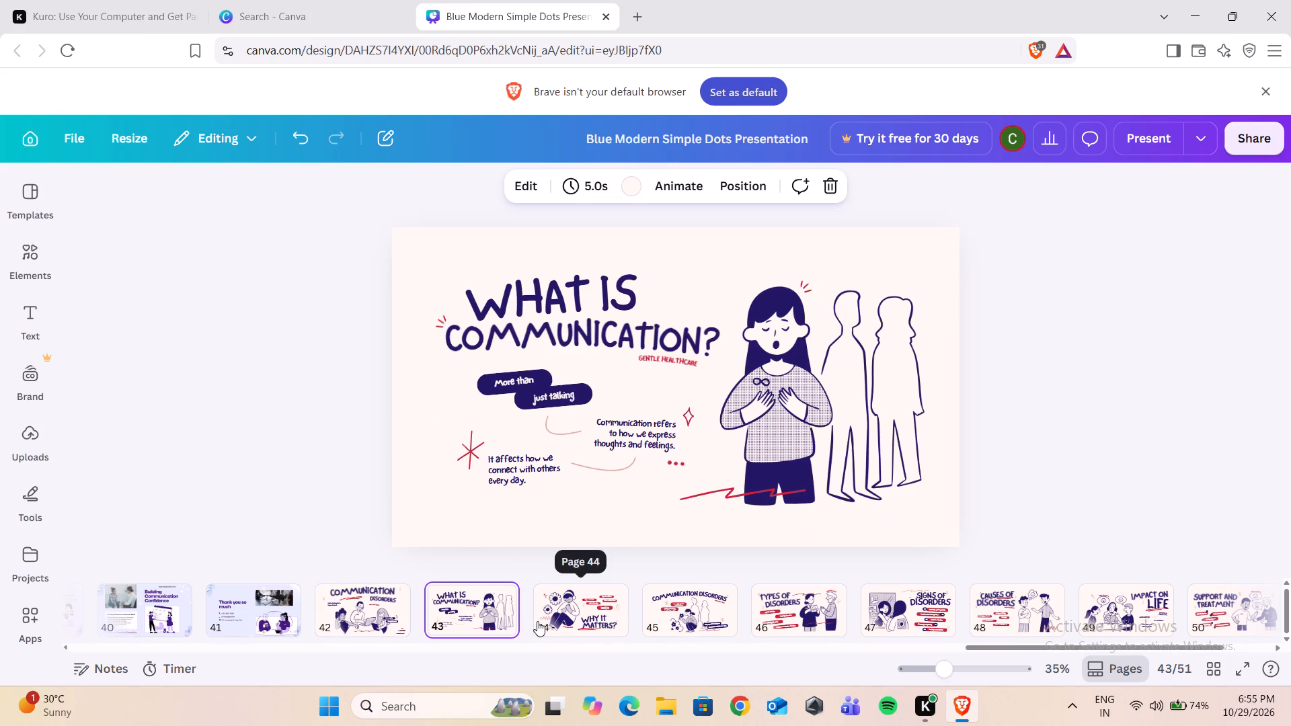
pyautogui.click(586, 616)
pyautogui.click(466, 618)
pyautogui.click(372, 604)
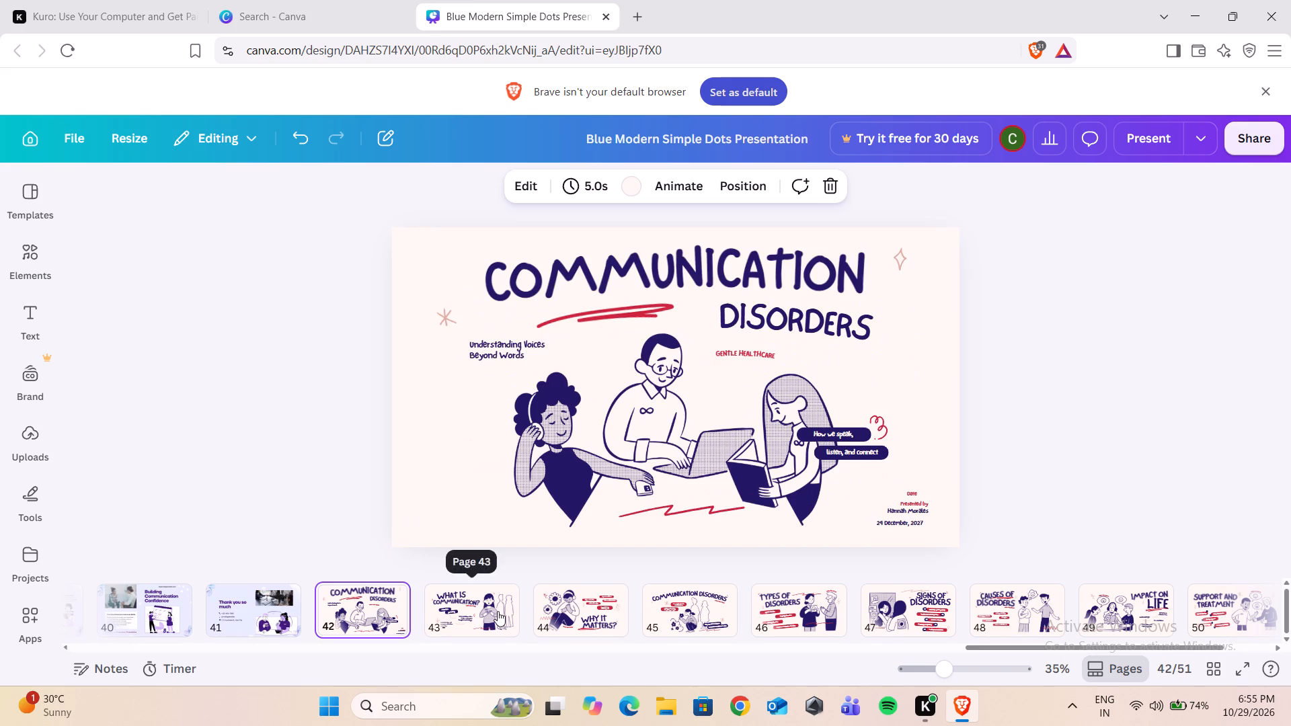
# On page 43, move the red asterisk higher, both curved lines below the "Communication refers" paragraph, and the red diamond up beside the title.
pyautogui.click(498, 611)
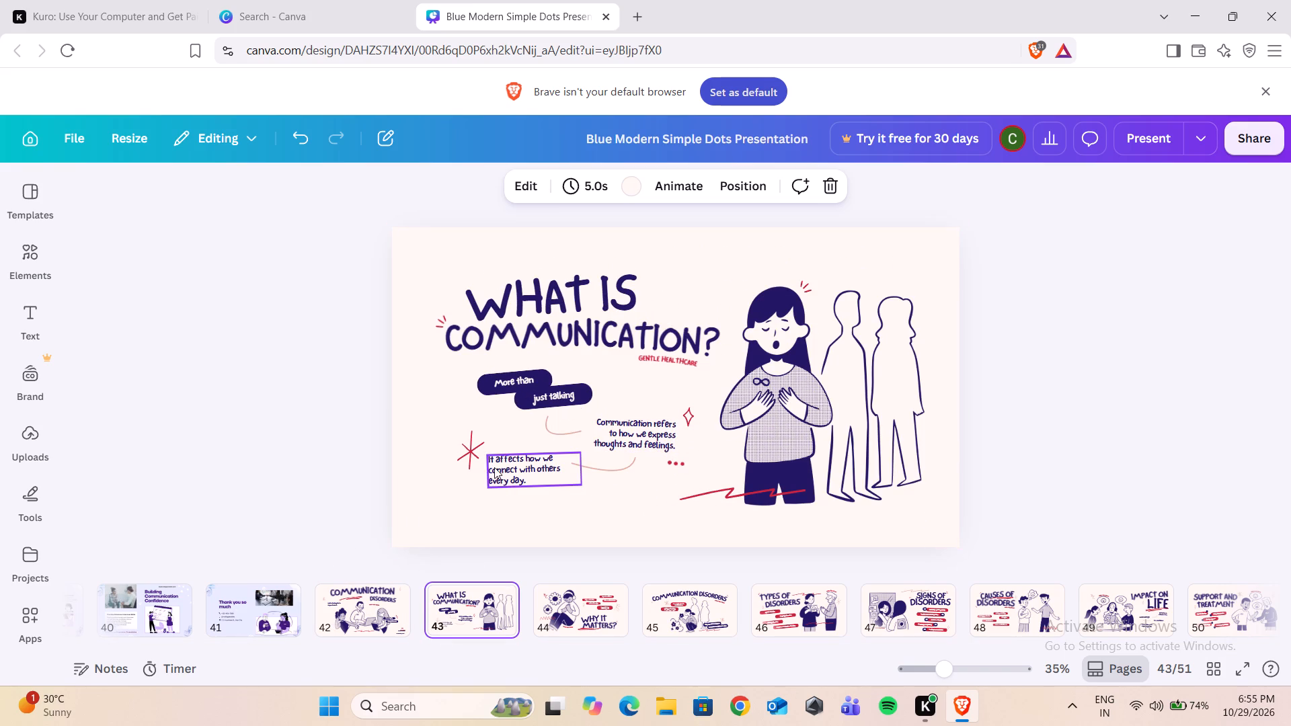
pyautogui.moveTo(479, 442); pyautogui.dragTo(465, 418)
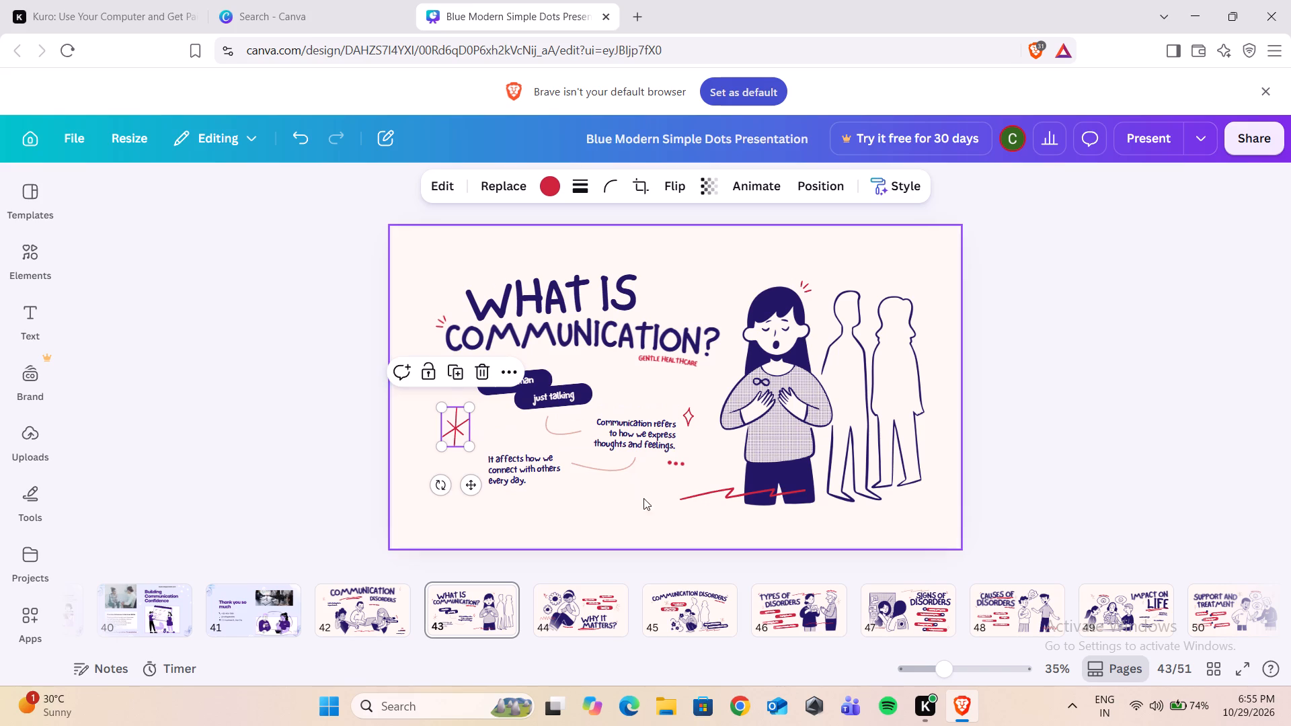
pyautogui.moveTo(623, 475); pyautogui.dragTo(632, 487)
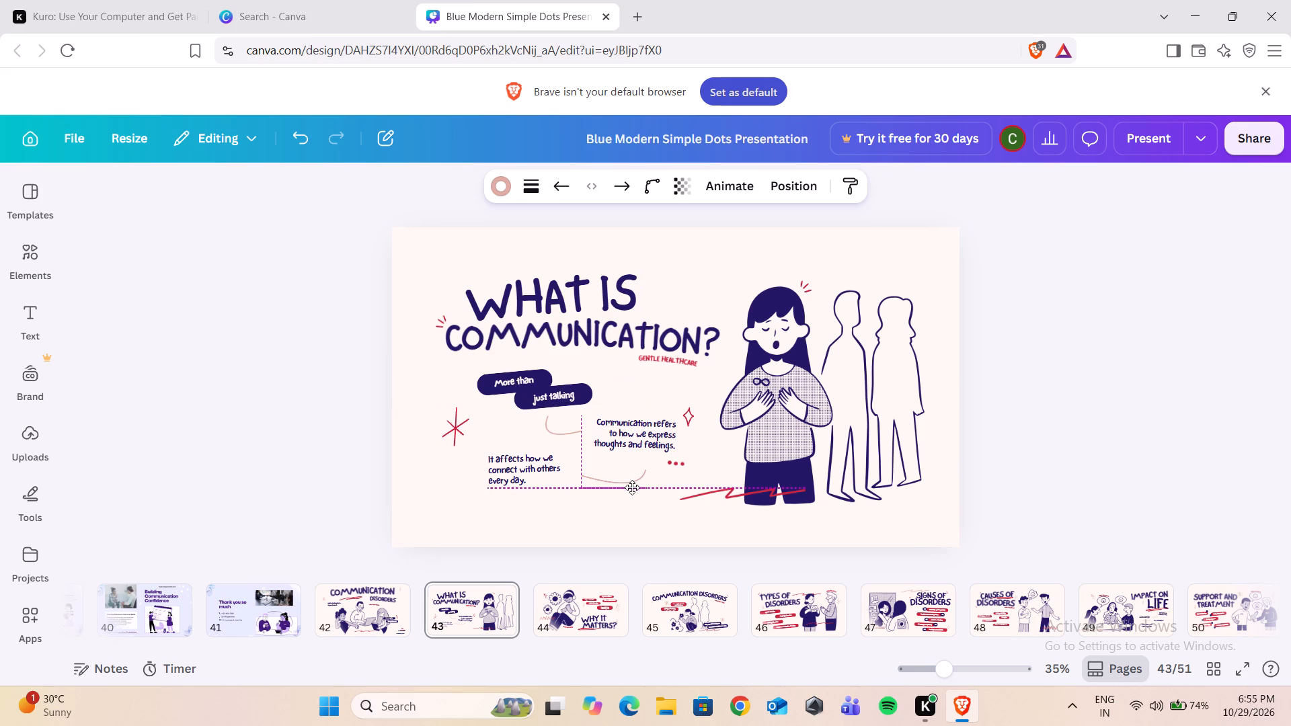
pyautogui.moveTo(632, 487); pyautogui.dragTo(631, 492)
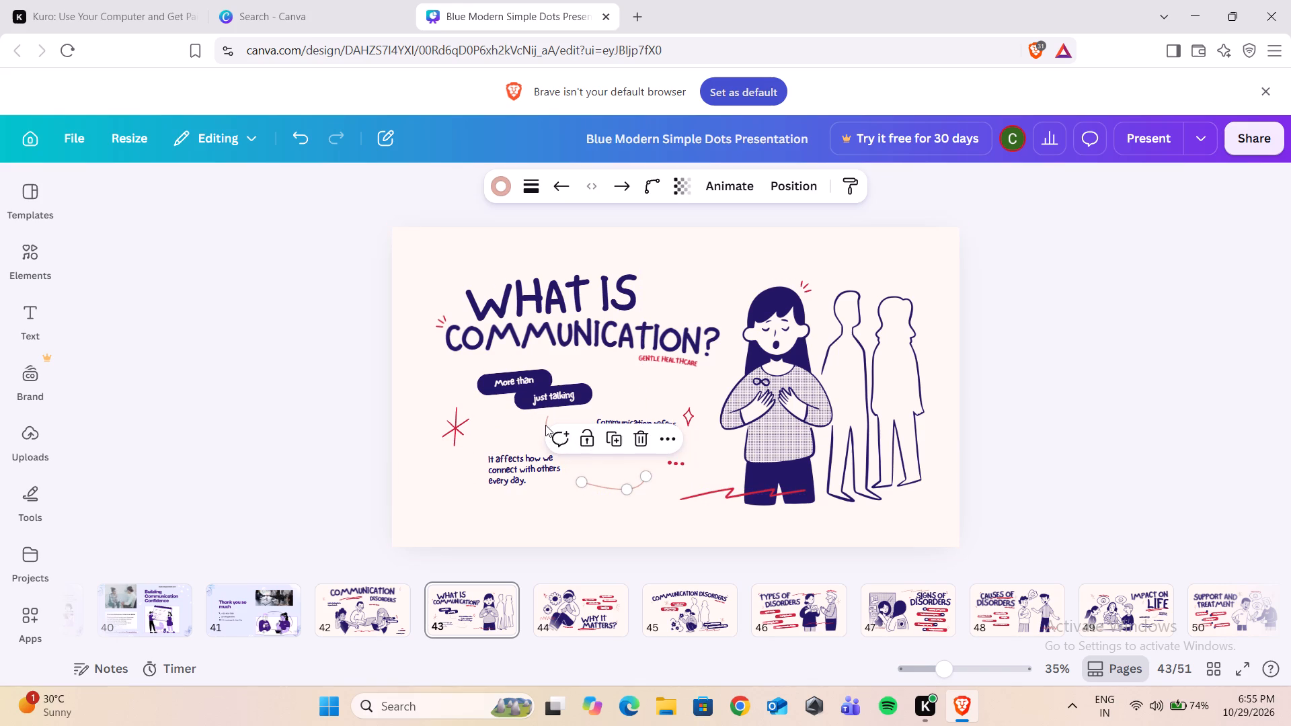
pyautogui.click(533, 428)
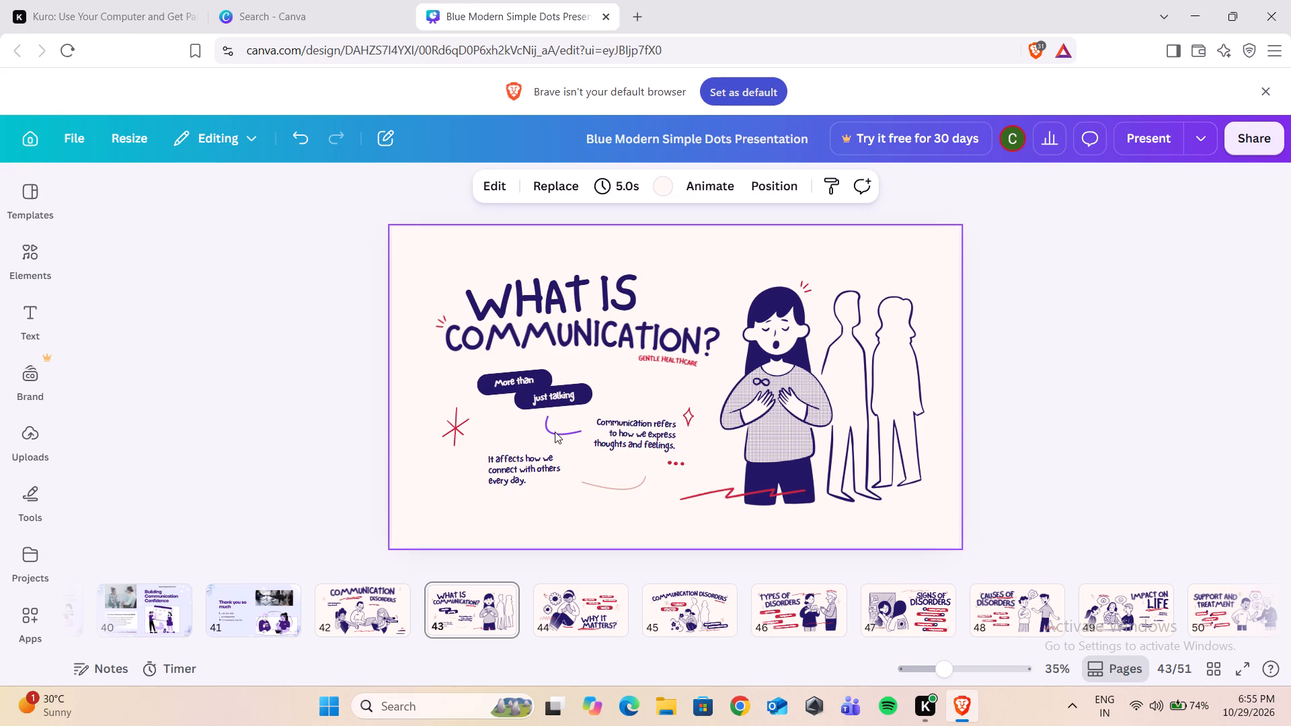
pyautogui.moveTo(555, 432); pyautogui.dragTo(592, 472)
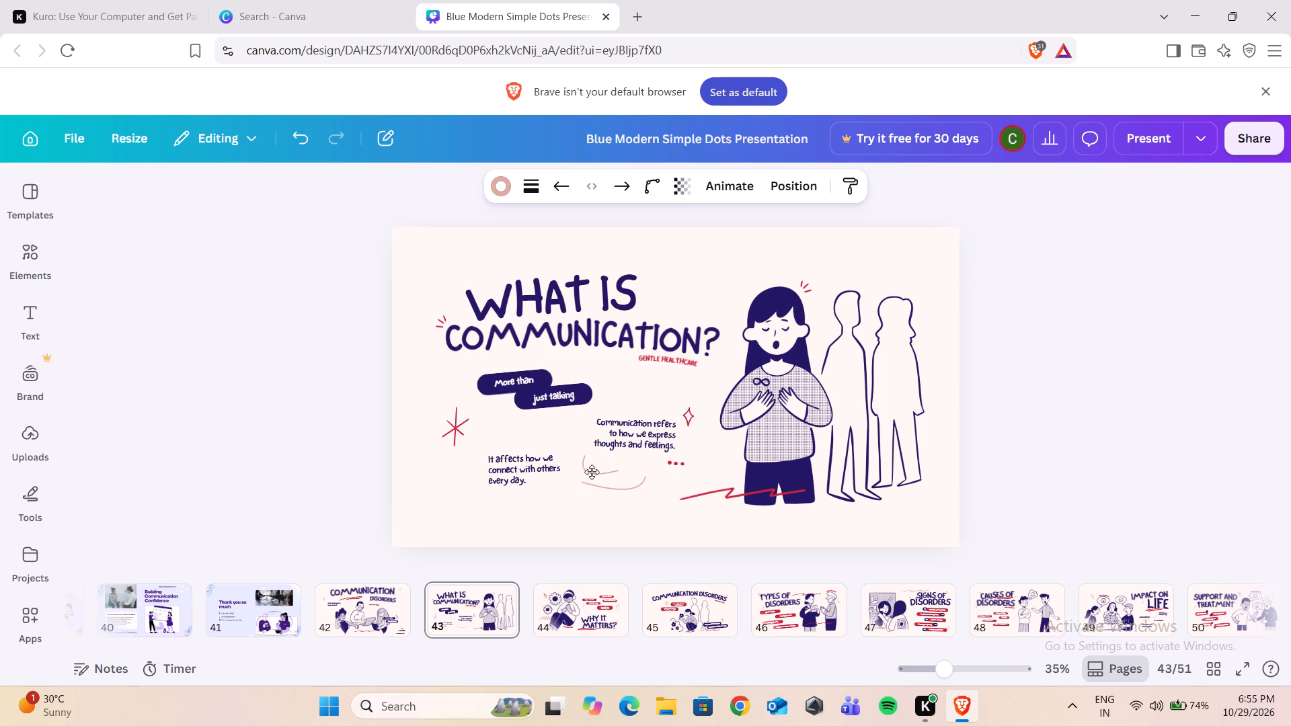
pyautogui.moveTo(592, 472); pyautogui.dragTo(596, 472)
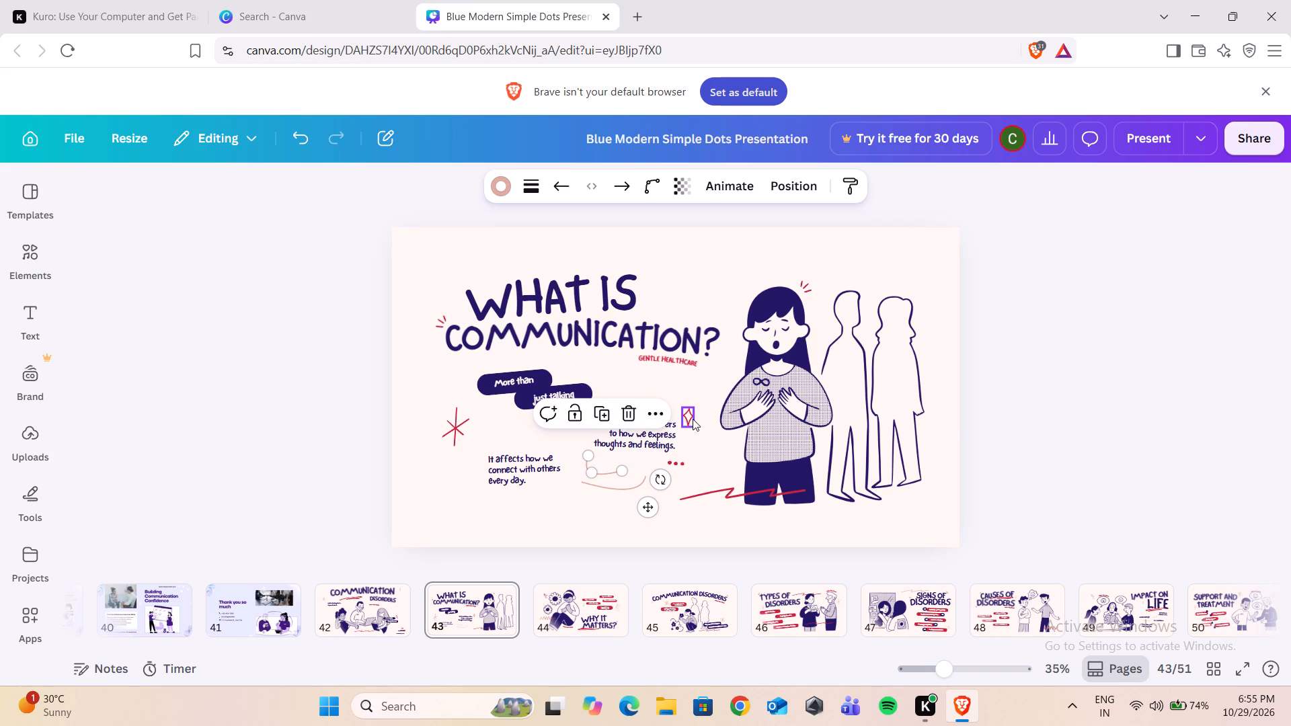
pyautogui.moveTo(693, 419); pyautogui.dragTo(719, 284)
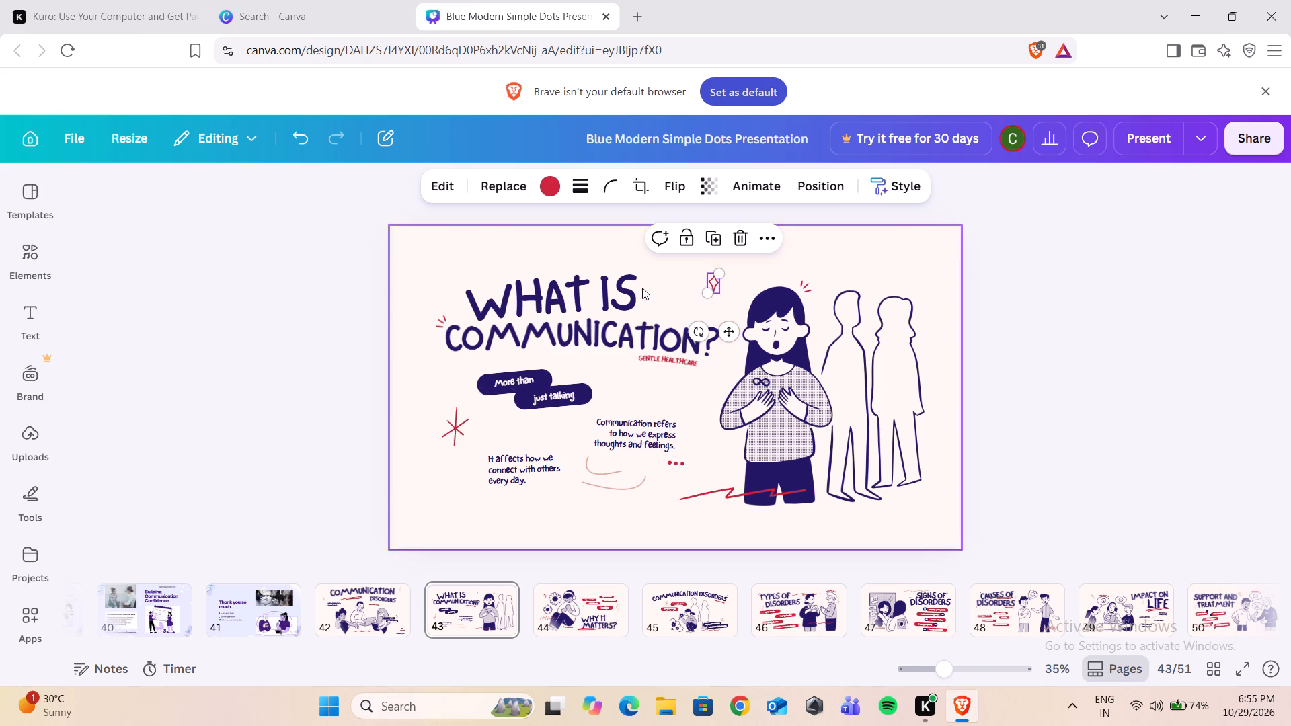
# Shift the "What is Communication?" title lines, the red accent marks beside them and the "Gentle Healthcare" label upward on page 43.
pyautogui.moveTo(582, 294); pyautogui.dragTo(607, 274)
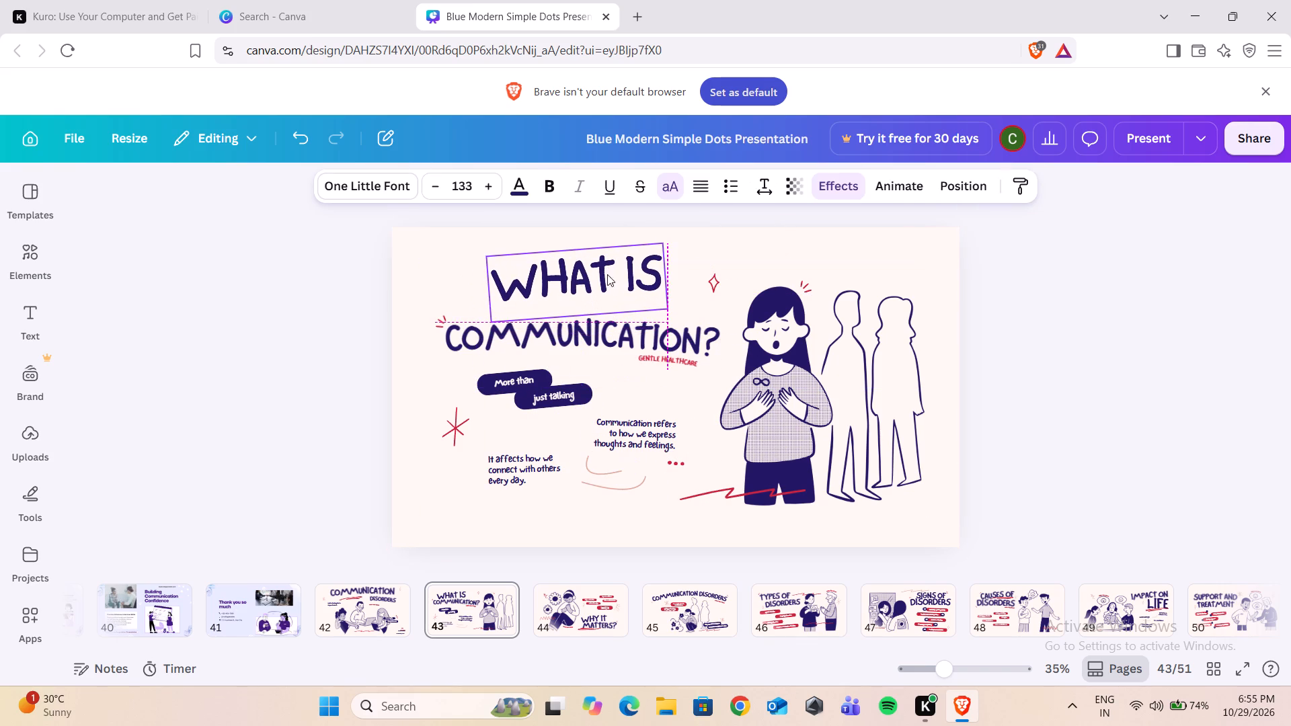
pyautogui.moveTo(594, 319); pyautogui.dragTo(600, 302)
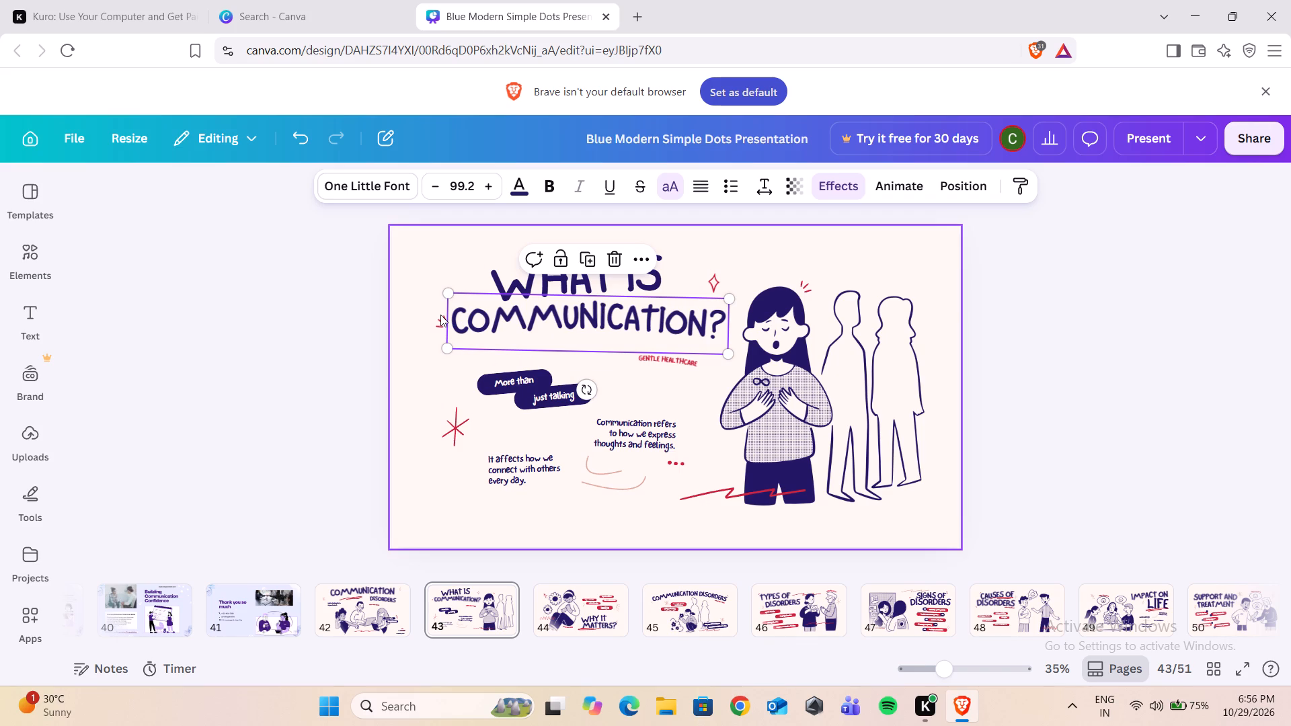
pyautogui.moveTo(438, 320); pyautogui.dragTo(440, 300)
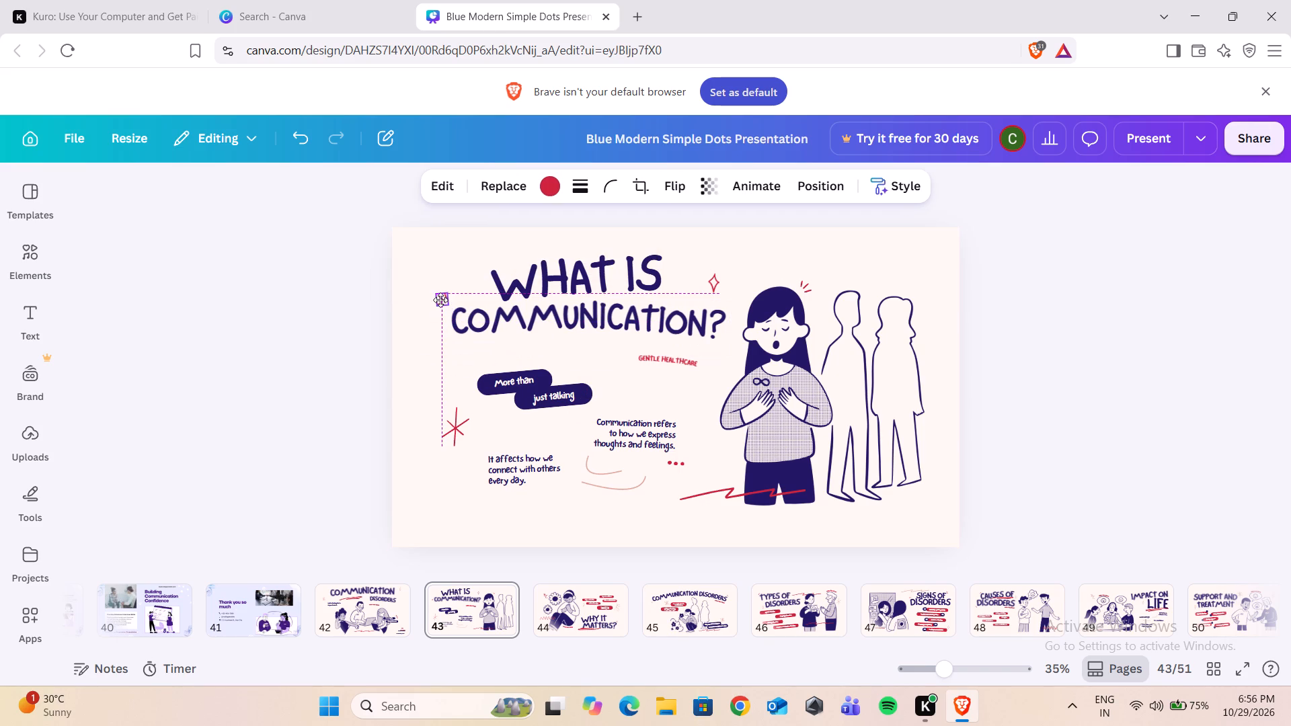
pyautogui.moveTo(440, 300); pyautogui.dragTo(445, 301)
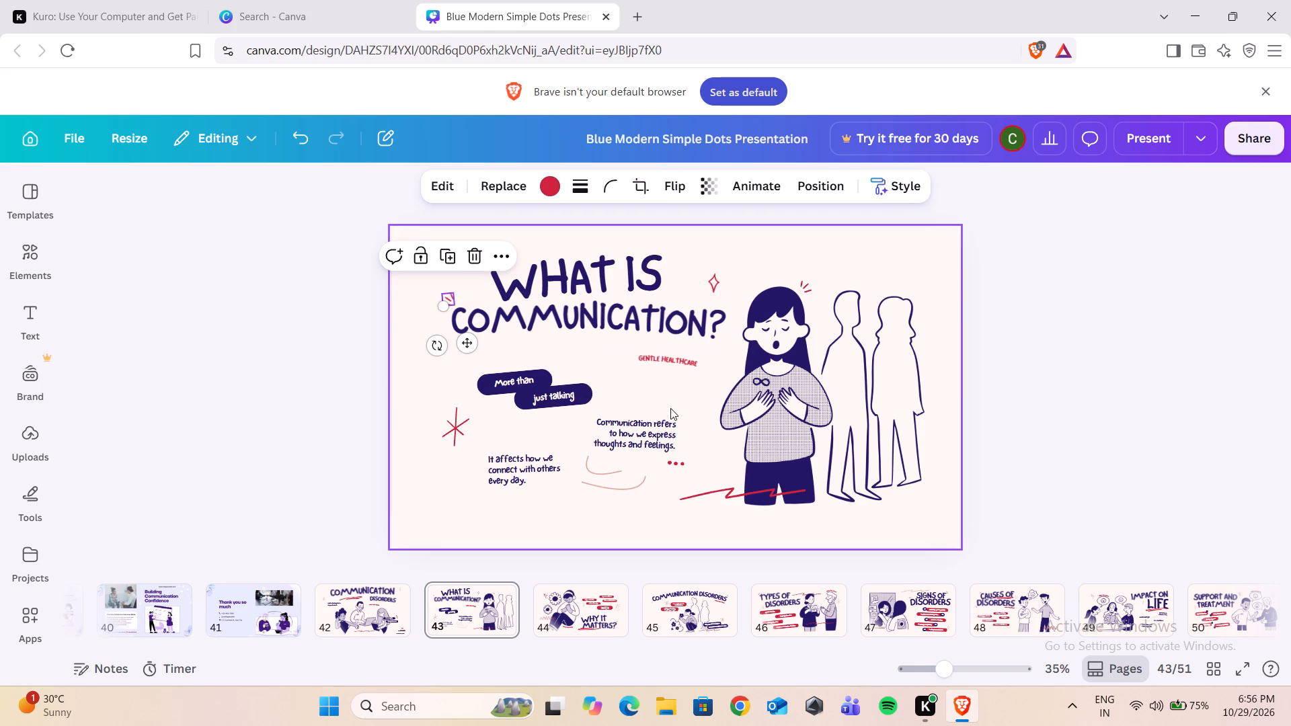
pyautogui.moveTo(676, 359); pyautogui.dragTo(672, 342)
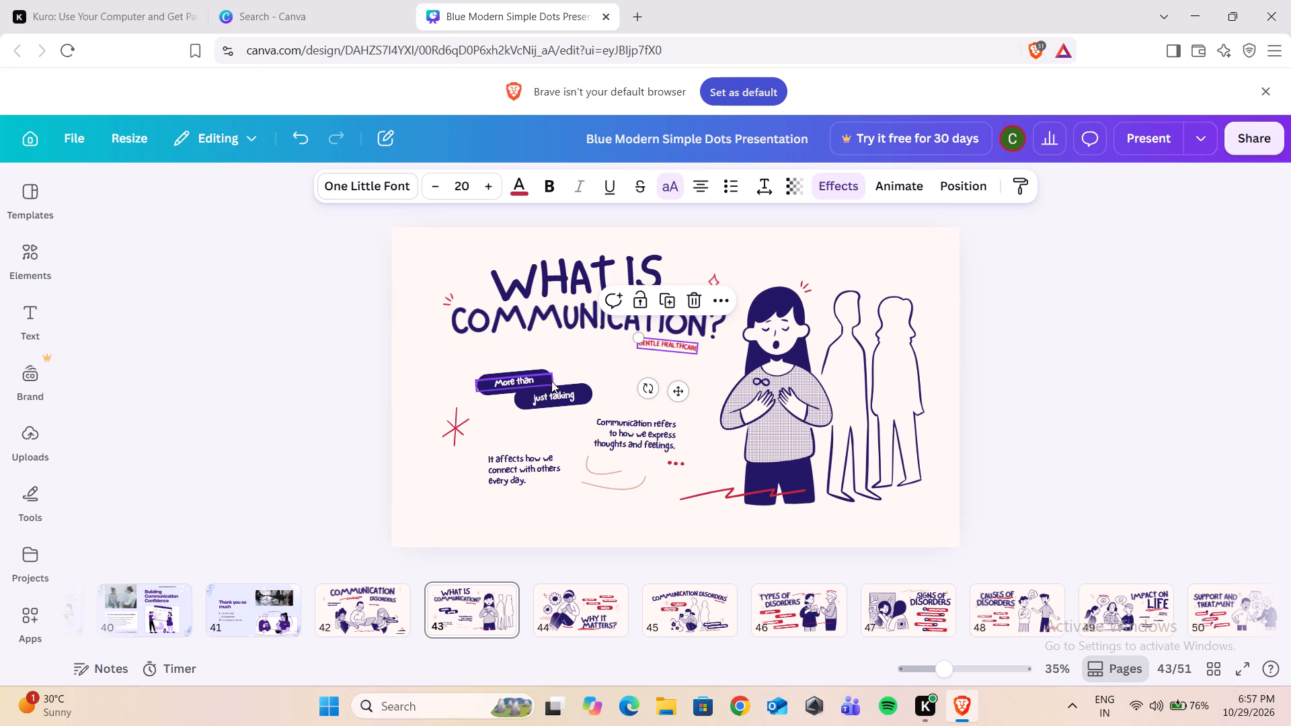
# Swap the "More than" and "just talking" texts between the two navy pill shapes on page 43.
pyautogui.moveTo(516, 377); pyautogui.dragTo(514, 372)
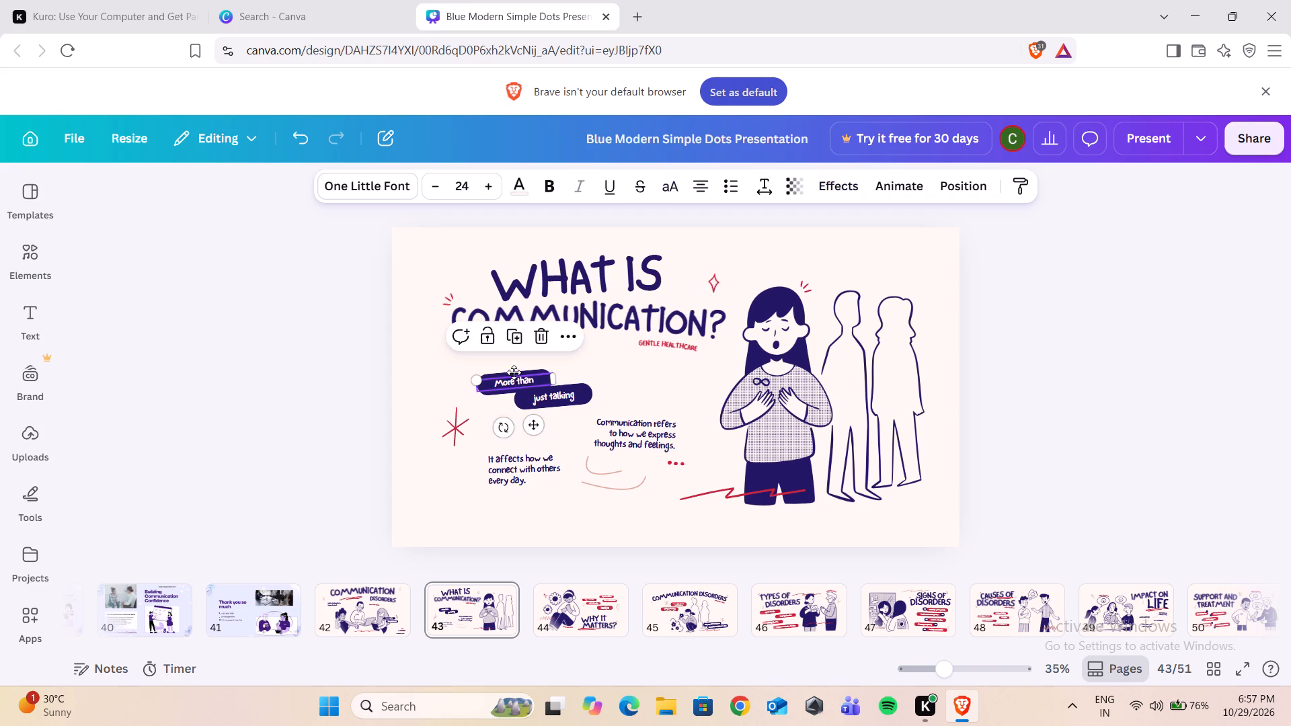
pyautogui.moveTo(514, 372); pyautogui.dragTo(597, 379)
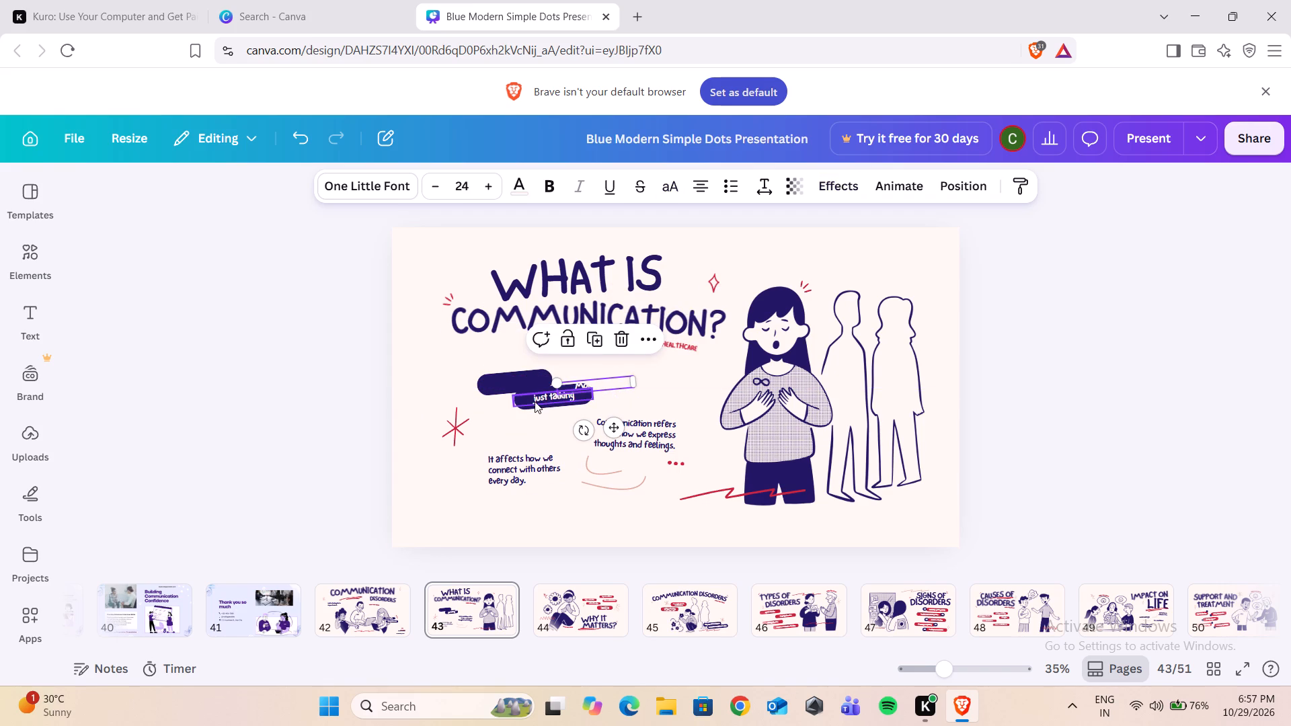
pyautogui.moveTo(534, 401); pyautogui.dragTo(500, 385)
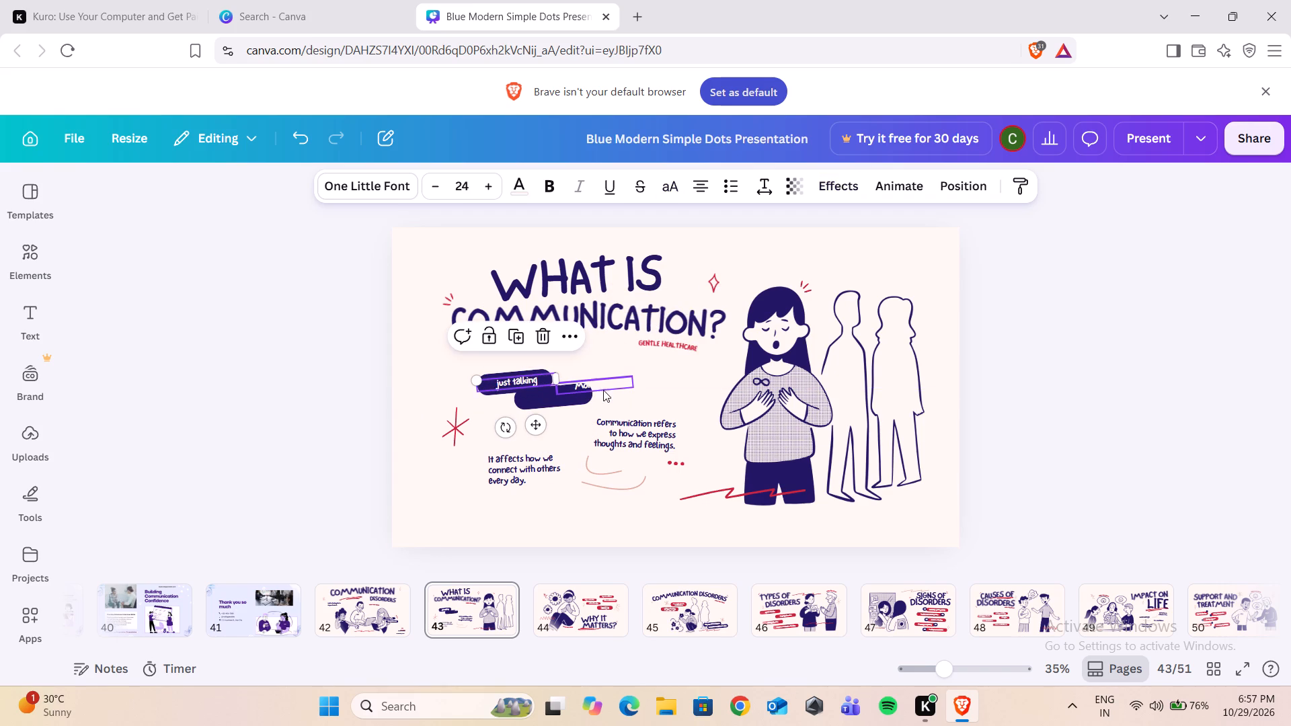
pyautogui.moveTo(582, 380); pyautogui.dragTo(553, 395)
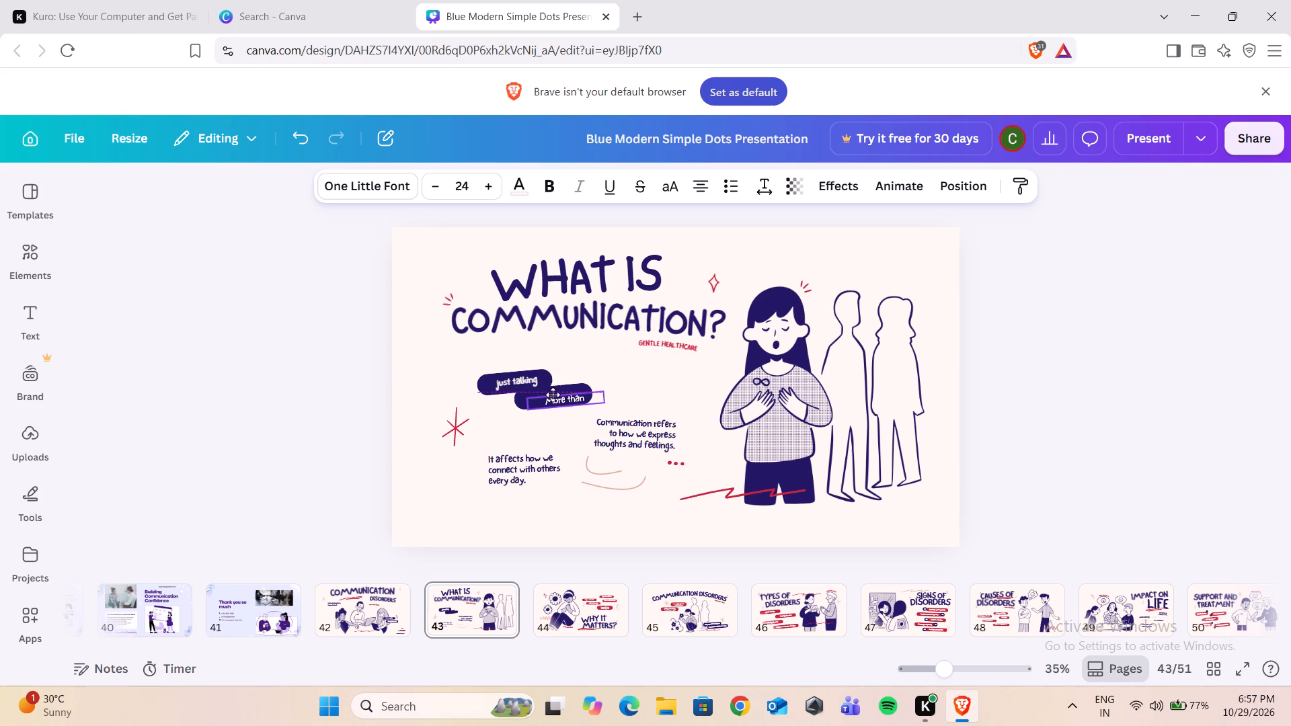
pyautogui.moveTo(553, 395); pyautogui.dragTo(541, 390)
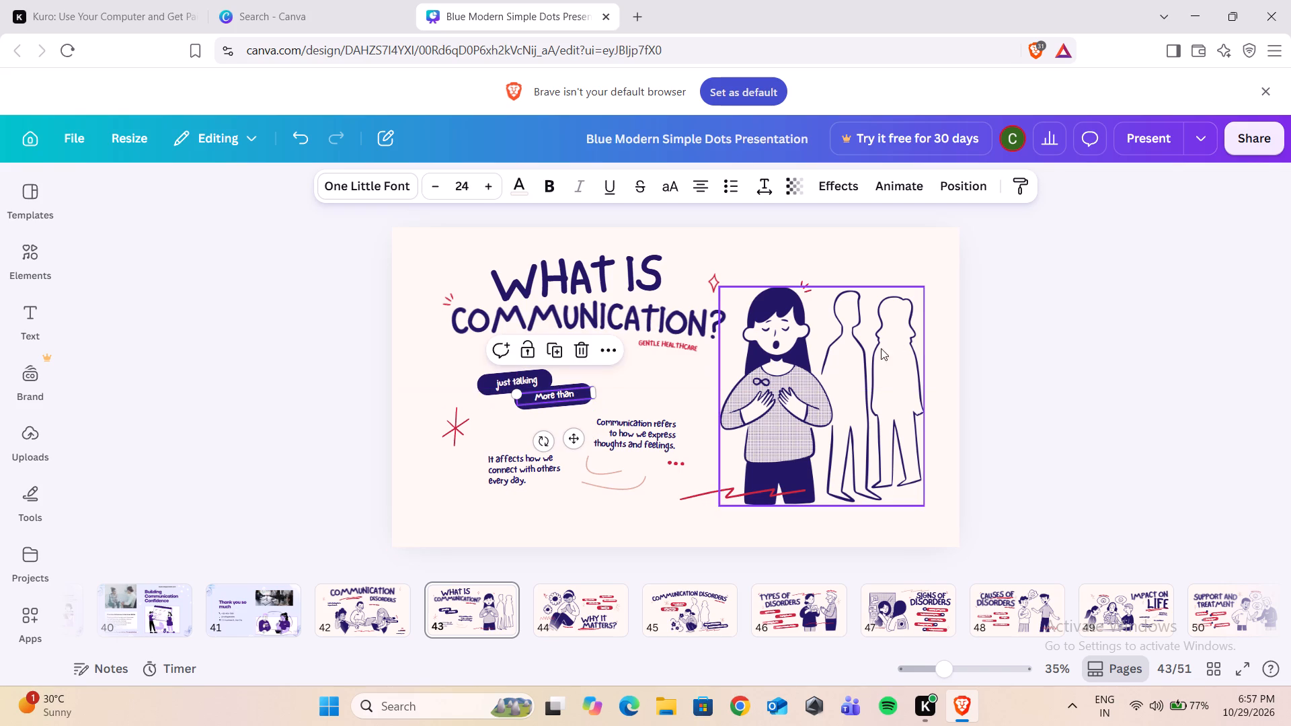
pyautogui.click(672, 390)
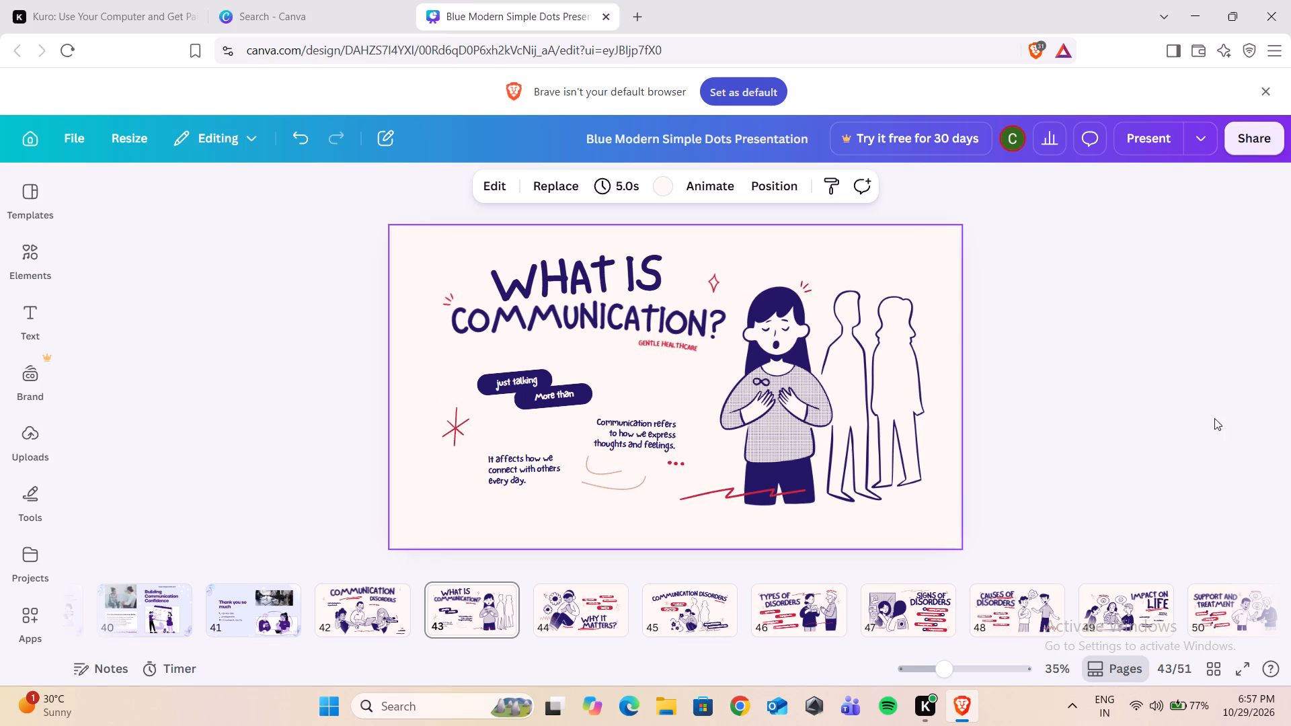
# Delete all pages of the presentation, leaving a single blank page.
pyautogui.hscroll(-6, 1156, 611)
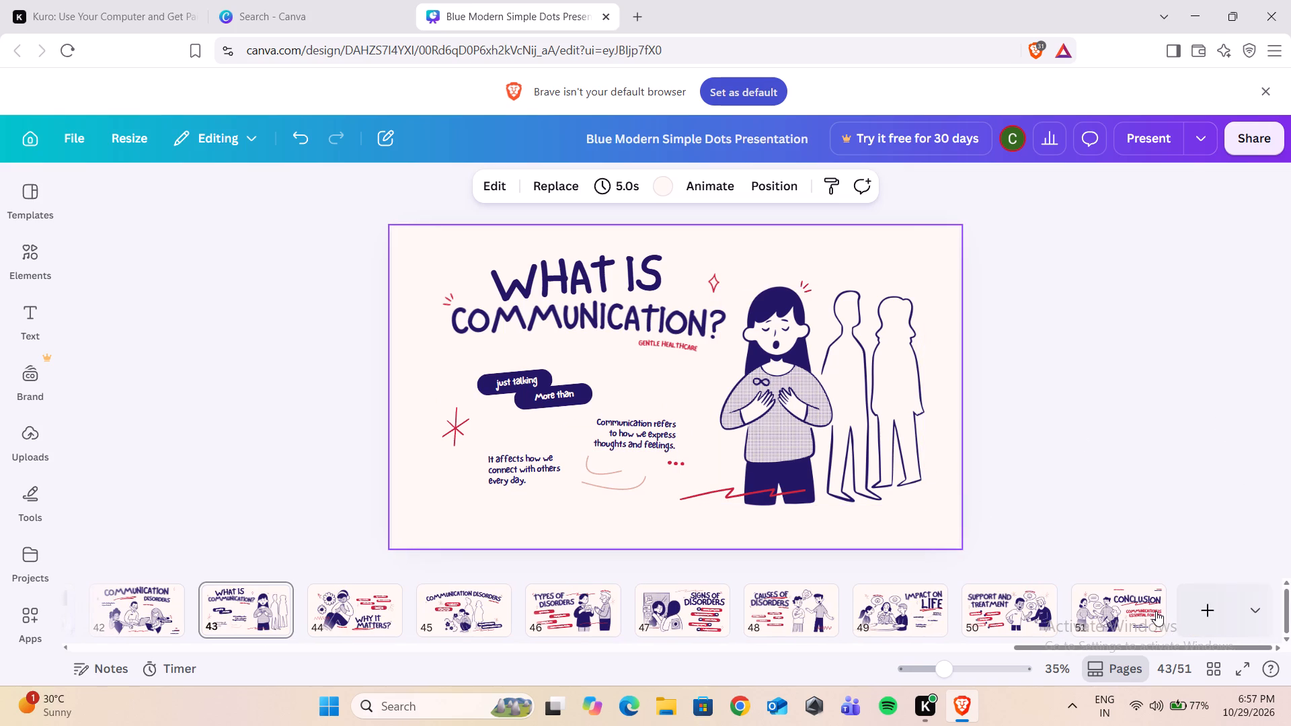
pyautogui.hscroll(-4, 1156, 611)
pyautogui.hotkey('ctrl', 'a')
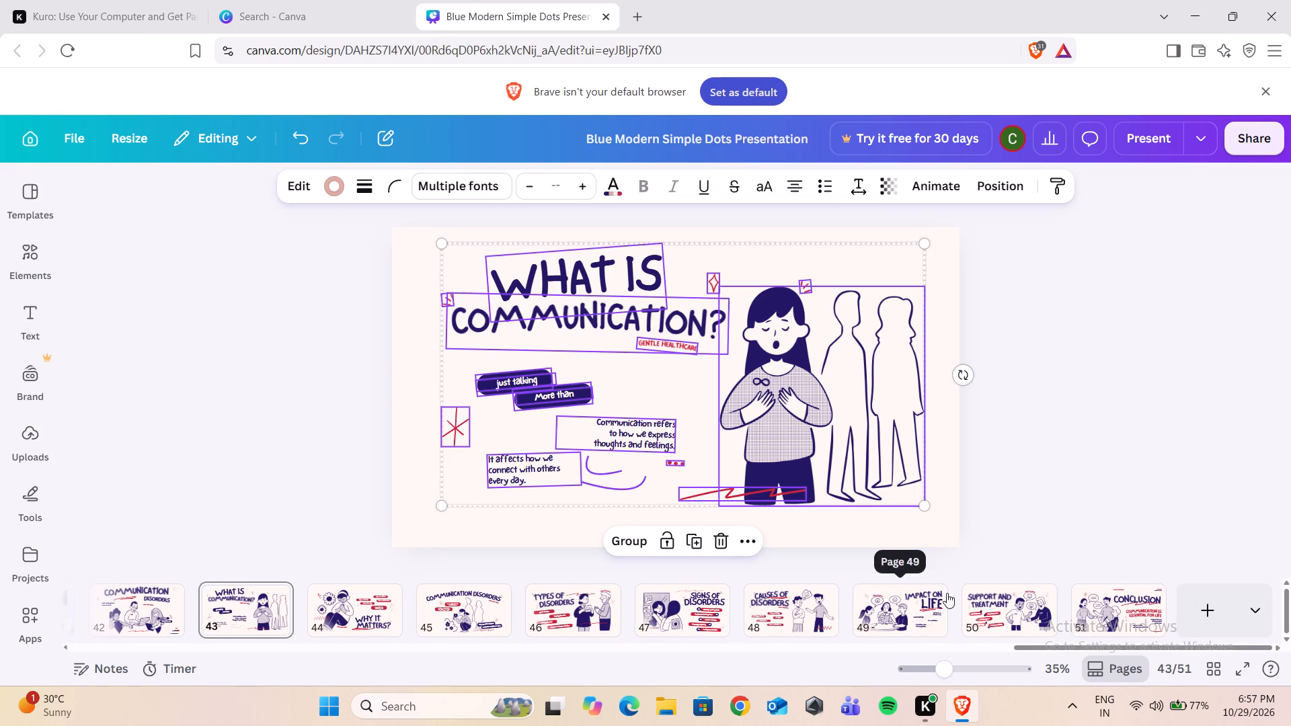
pyautogui.hscroll(4, 706, 621)
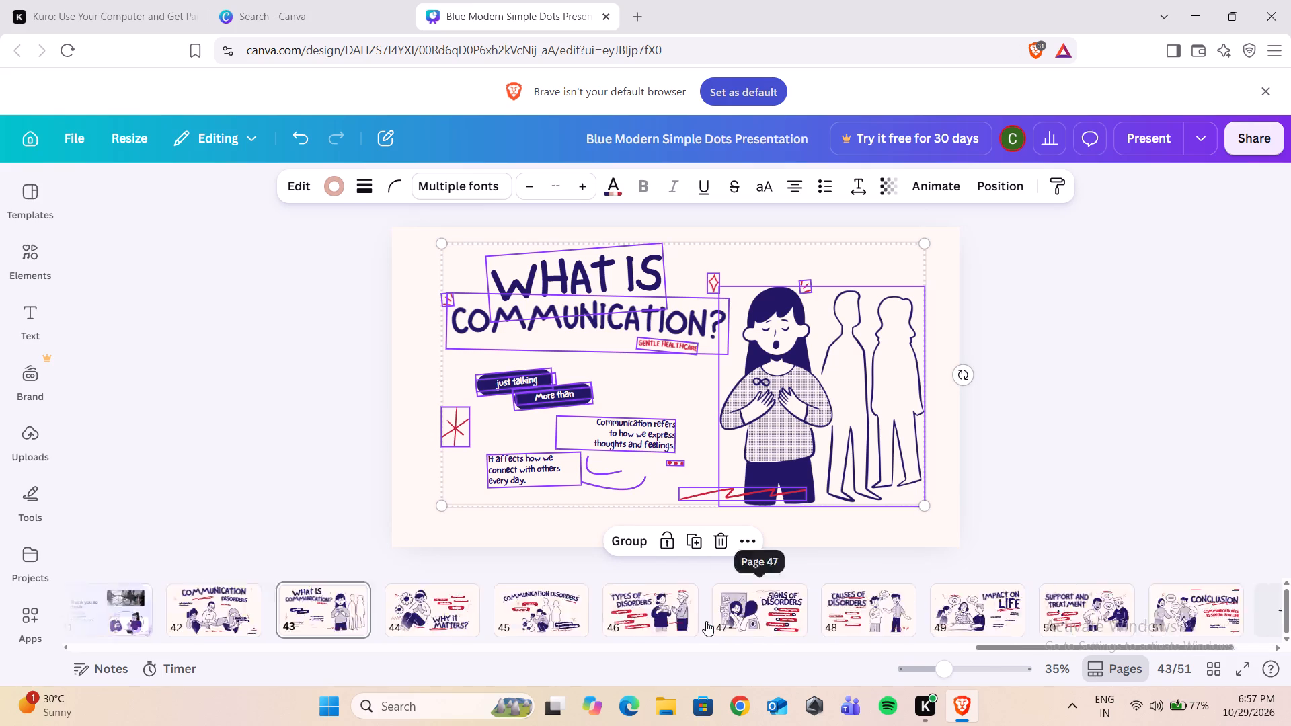
pyautogui.hscroll(12, 706, 621)
pyautogui.hscroll(12, 706, 621)
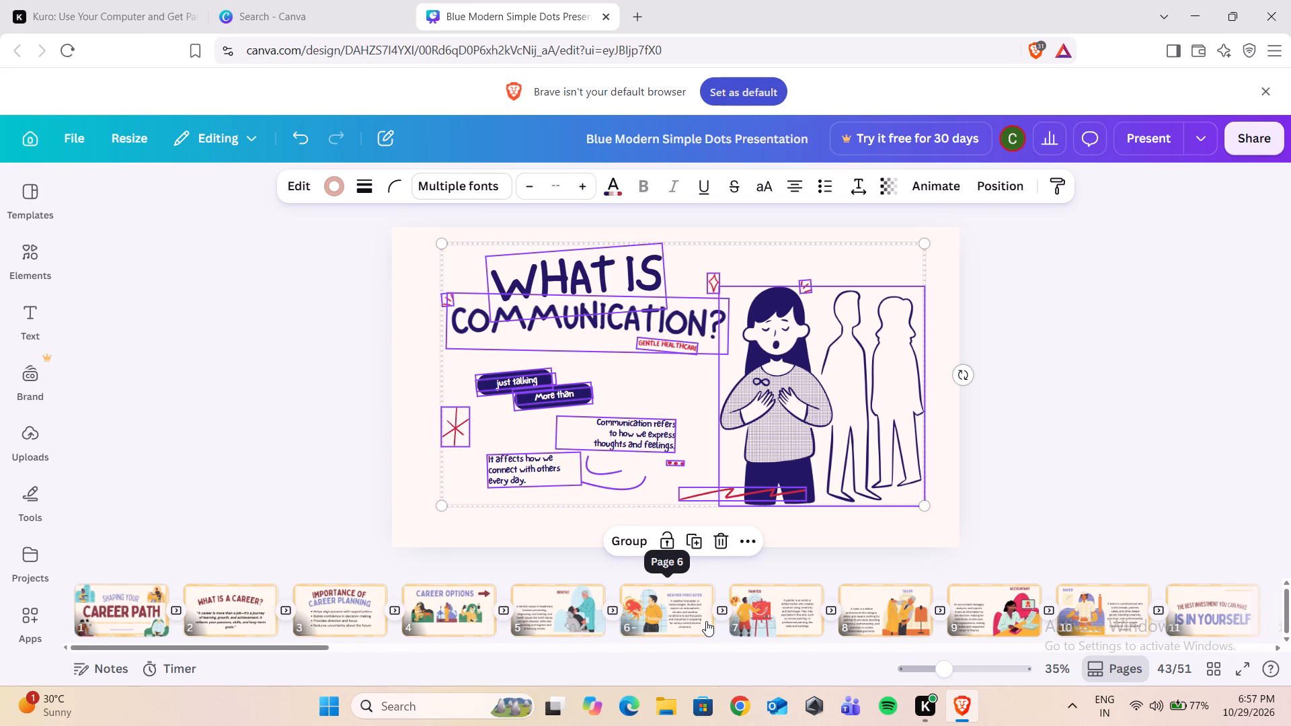
pyautogui.click(137, 620)
pyautogui.hotkey('ctrl', 'a')
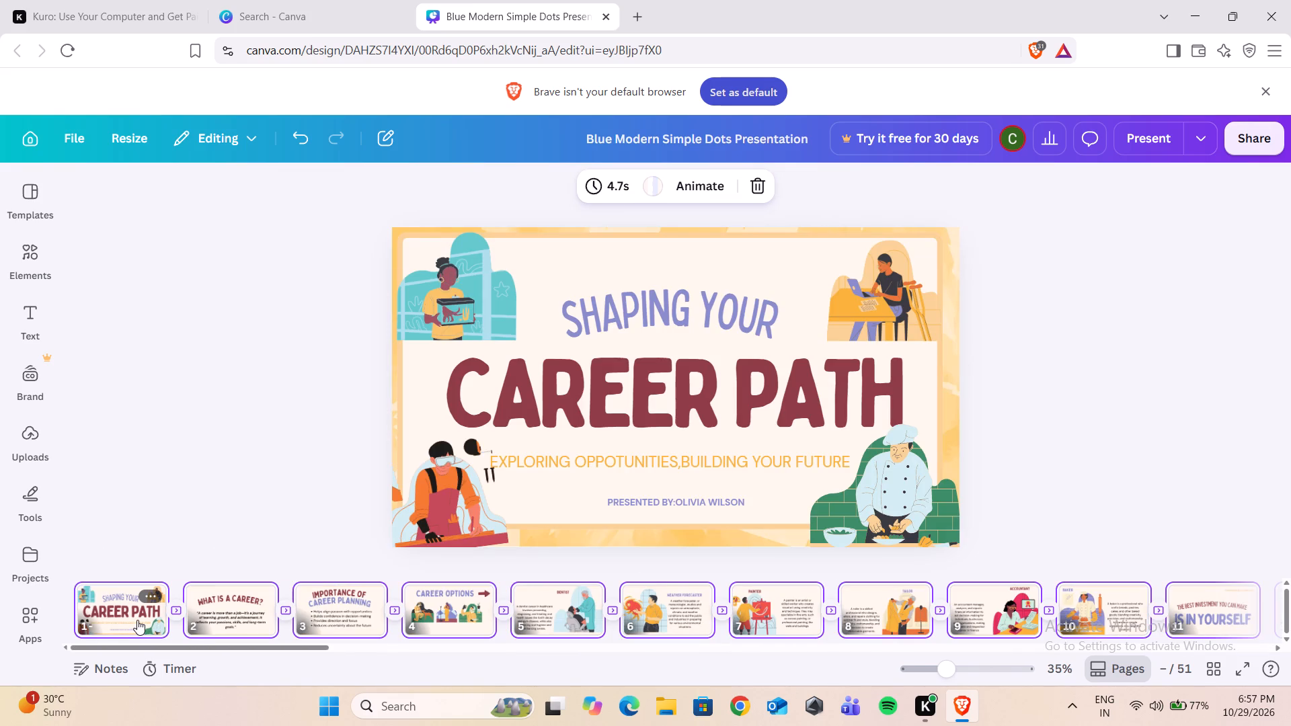
pyautogui.press('Delete')
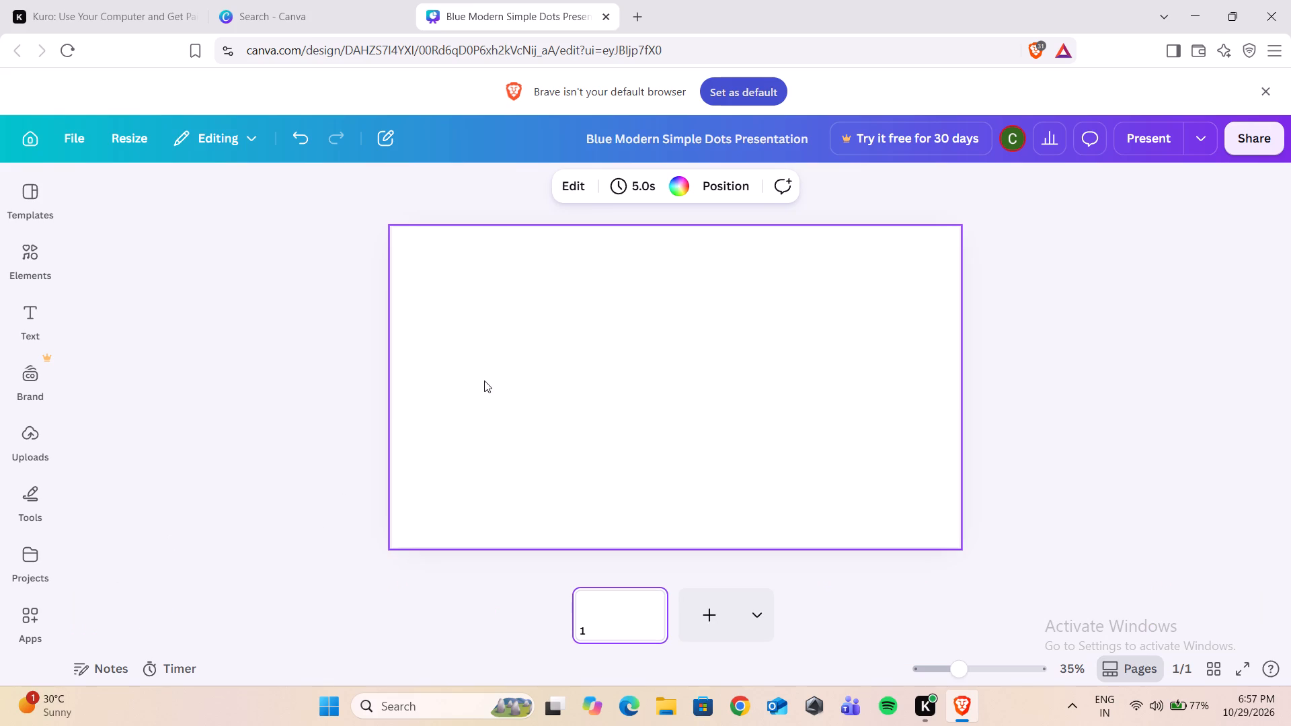
# Add the library photo of open notebooks, handwritten pages and dried flowers on a dark table to the blank page.
pyautogui.moveTo(482, 385); pyautogui.dragTo(167, 340)
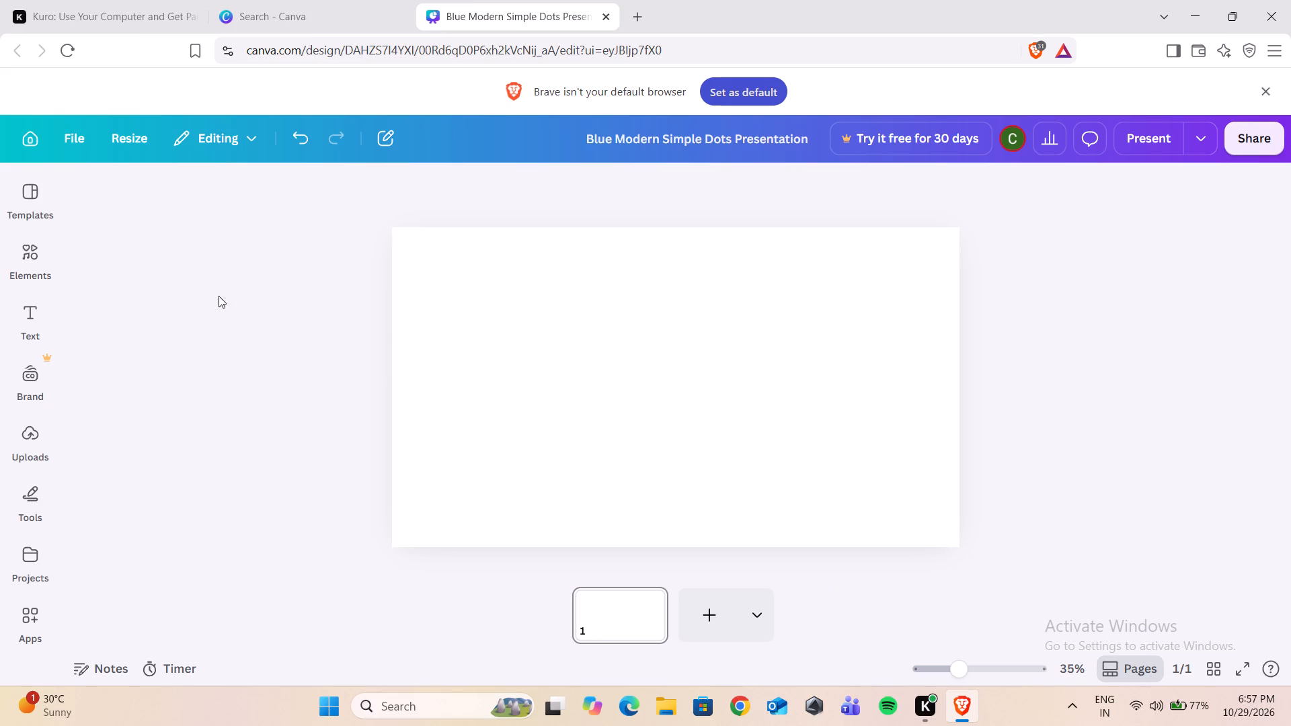
pyautogui.click(33, 272)
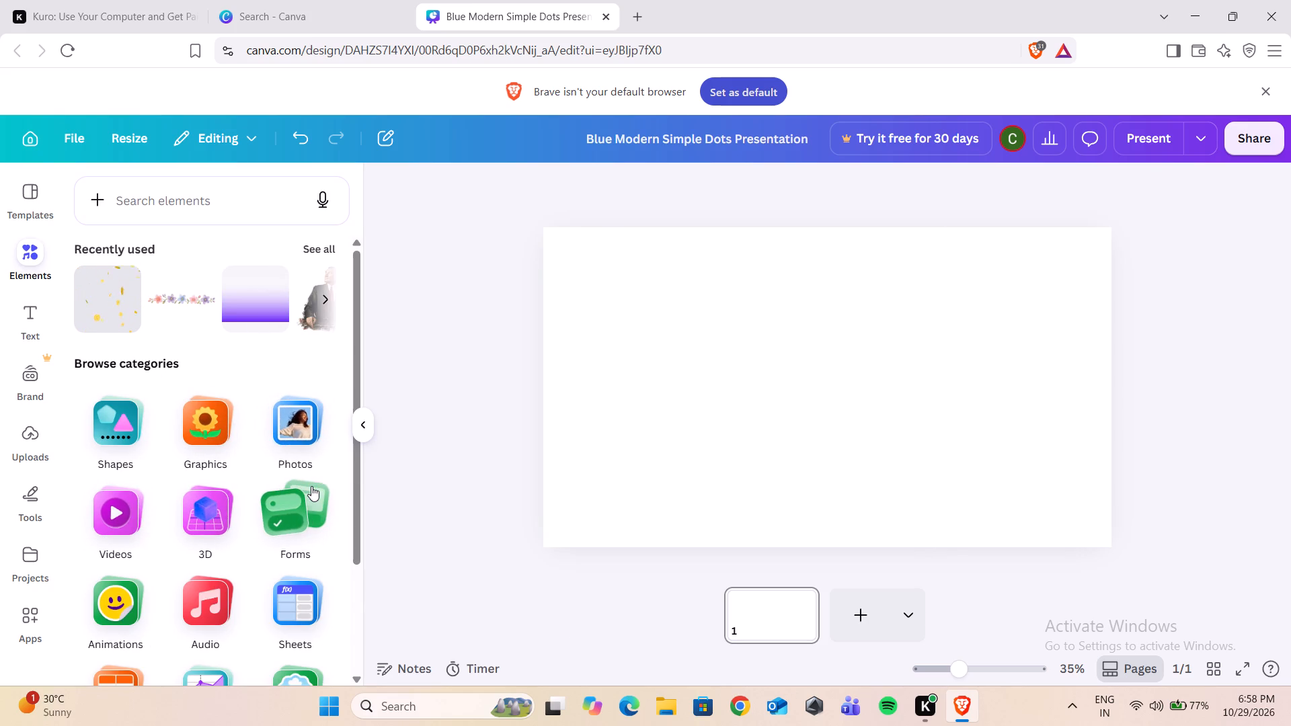
pyautogui.click(303, 442)
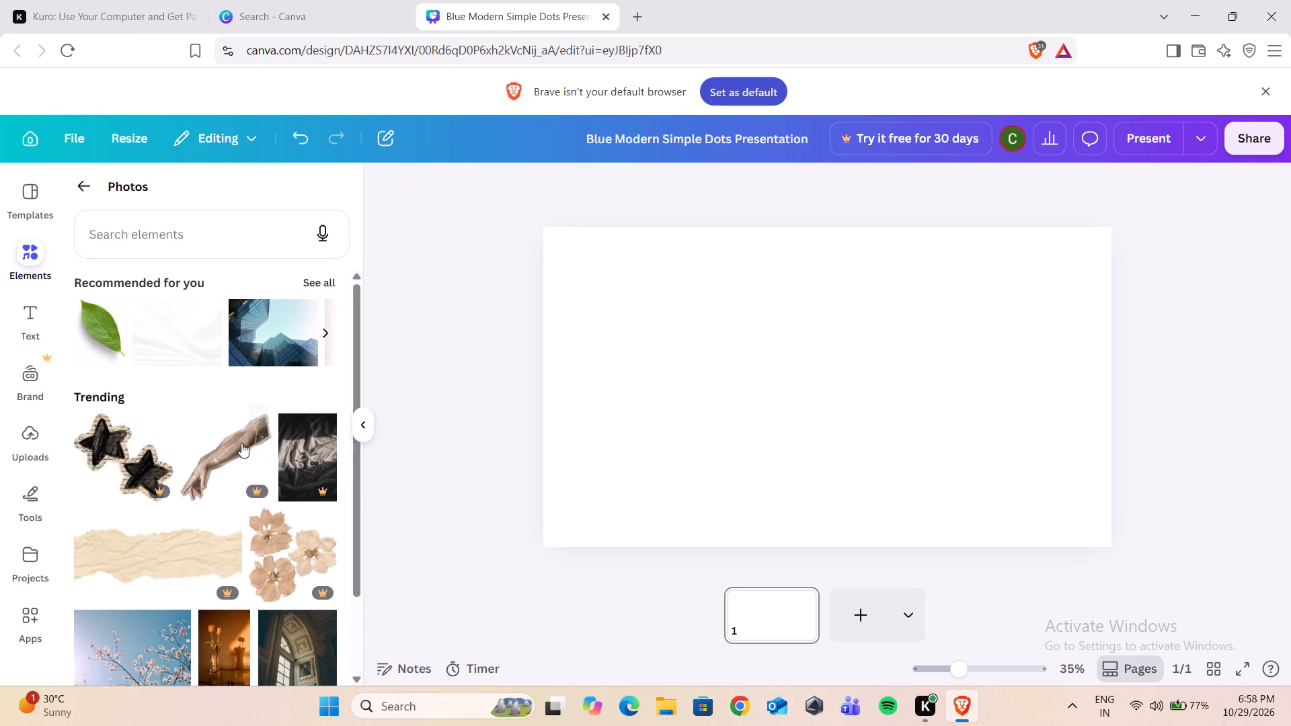
pyautogui.scroll(-4, 229, 461)
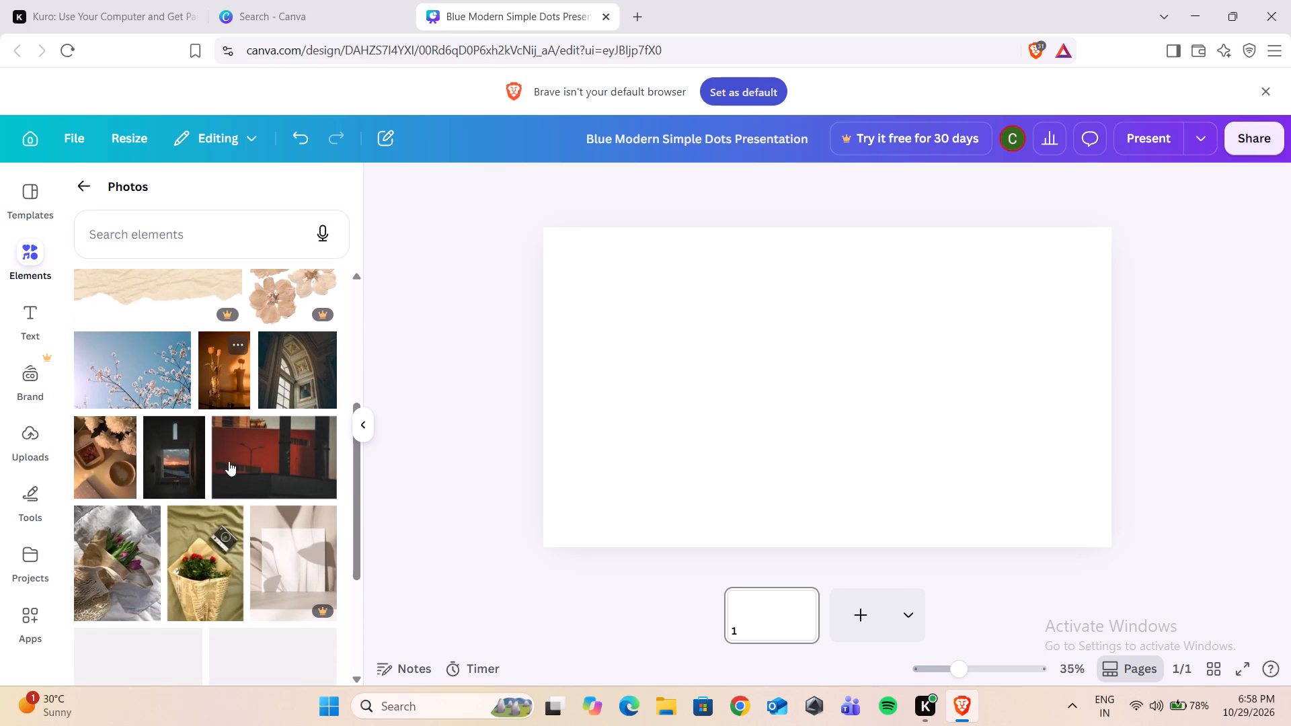
pyautogui.scroll(-4, 229, 461)
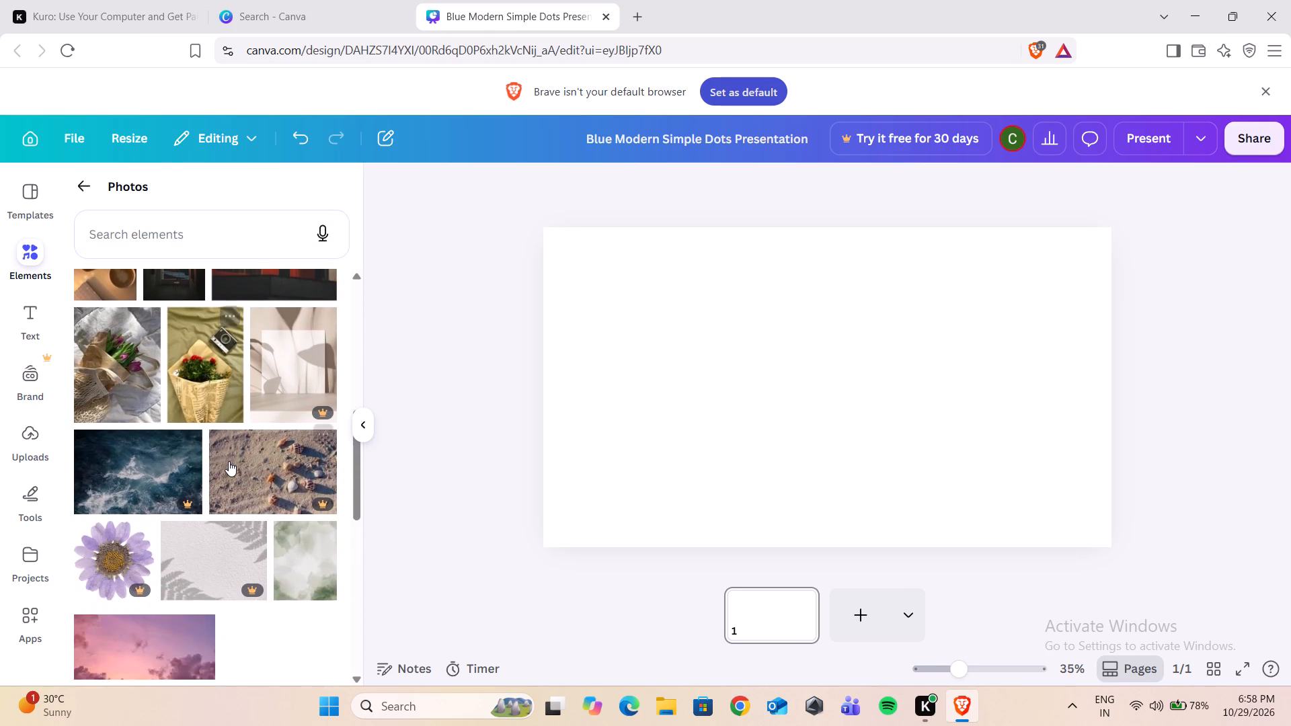
pyautogui.scroll(-3, 229, 461)
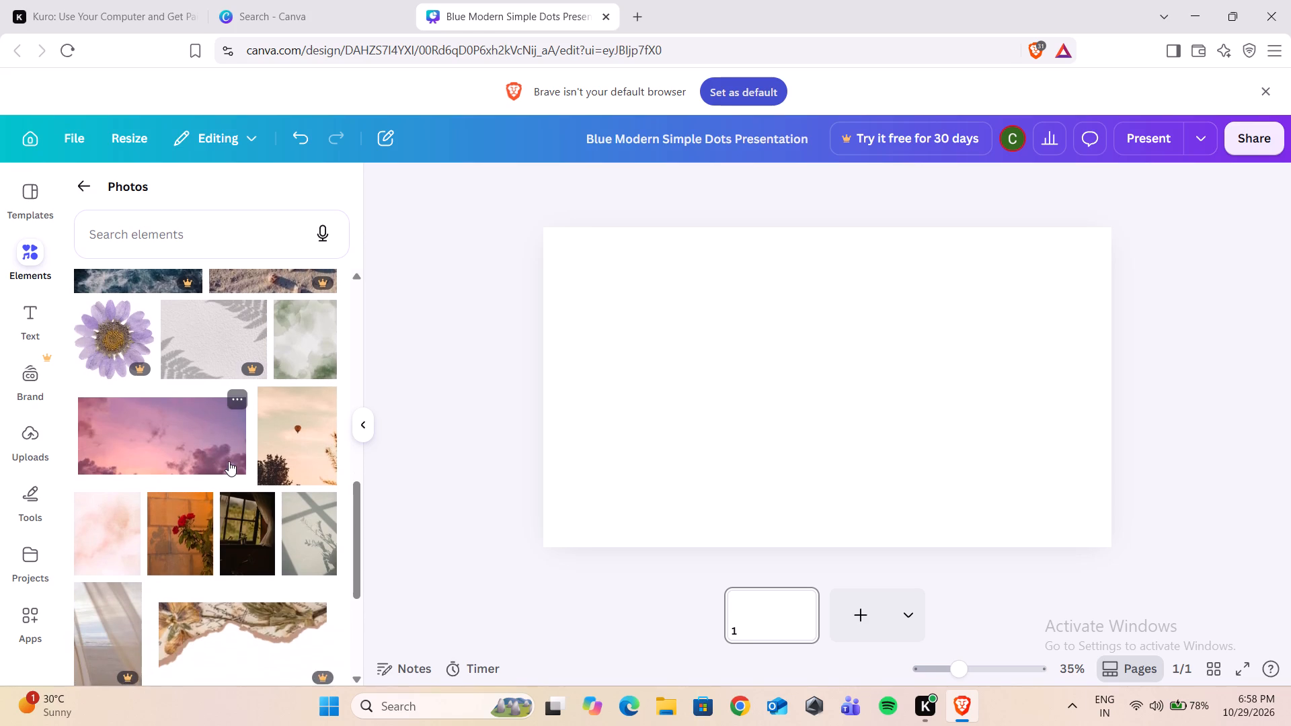
pyautogui.scroll(-2, 229, 461)
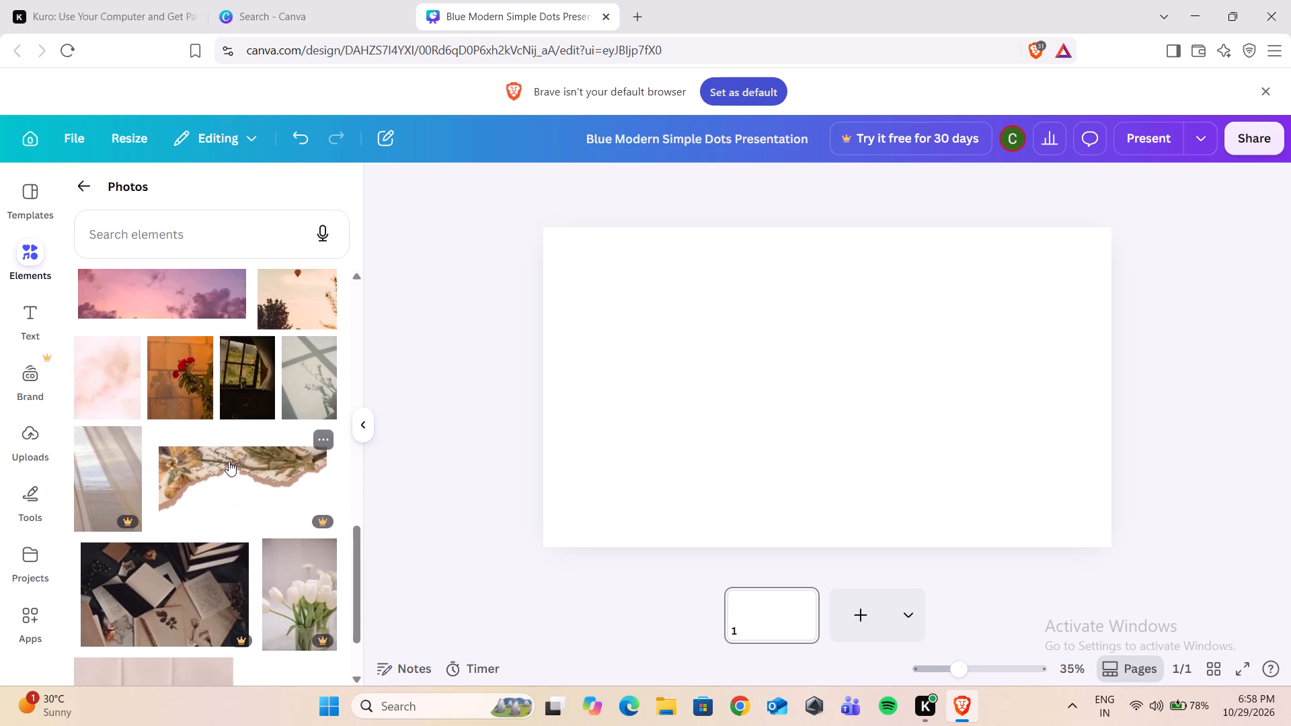
pyautogui.click(157, 579)
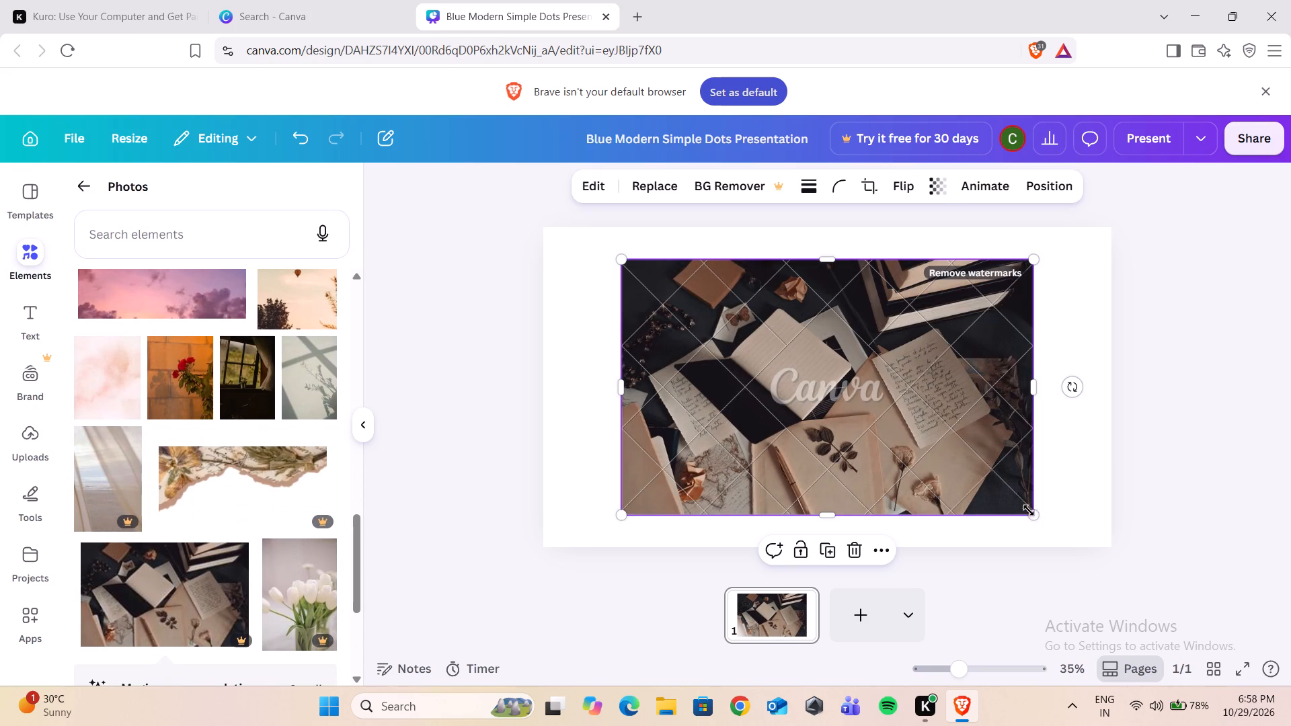
# Shrink the notebooks photo to well under half the page width and place it near the middle of the page.
pyautogui.moveTo(1033, 513); pyautogui.dragTo(918, 430)
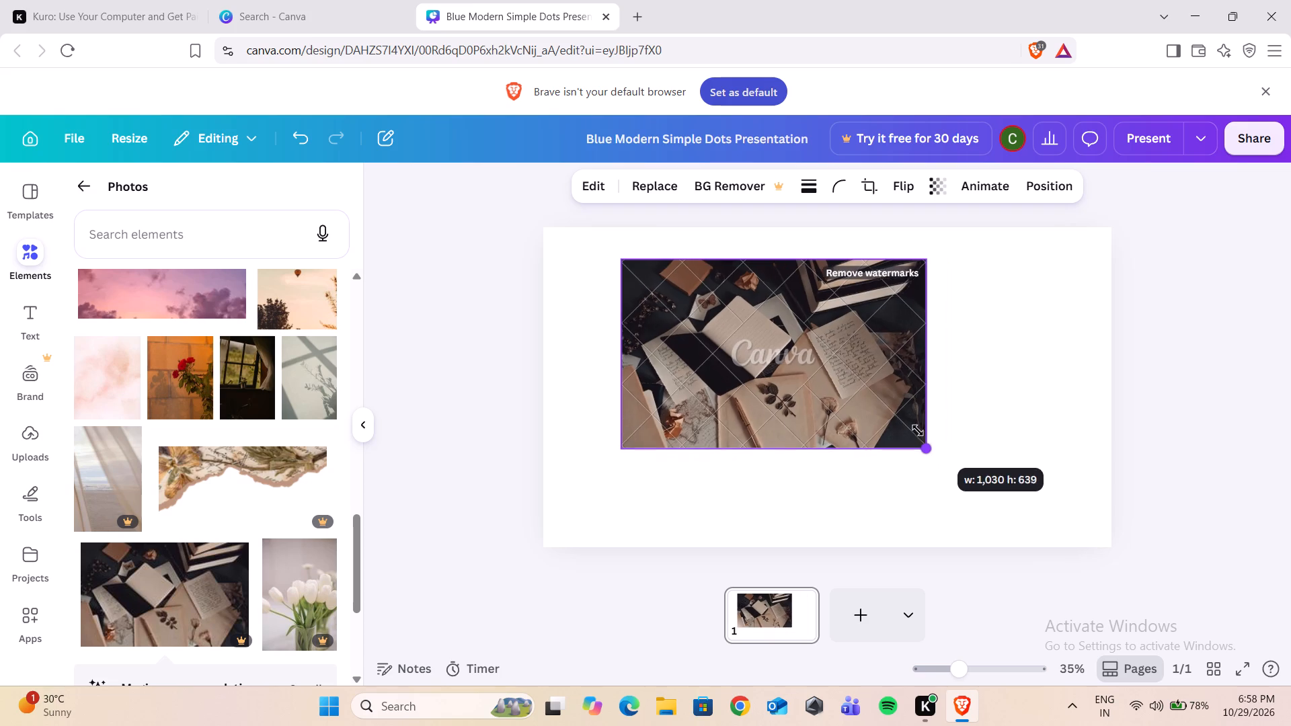
pyautogui.moveTo(918, 430); pyautogui.dragTo(833, 385)
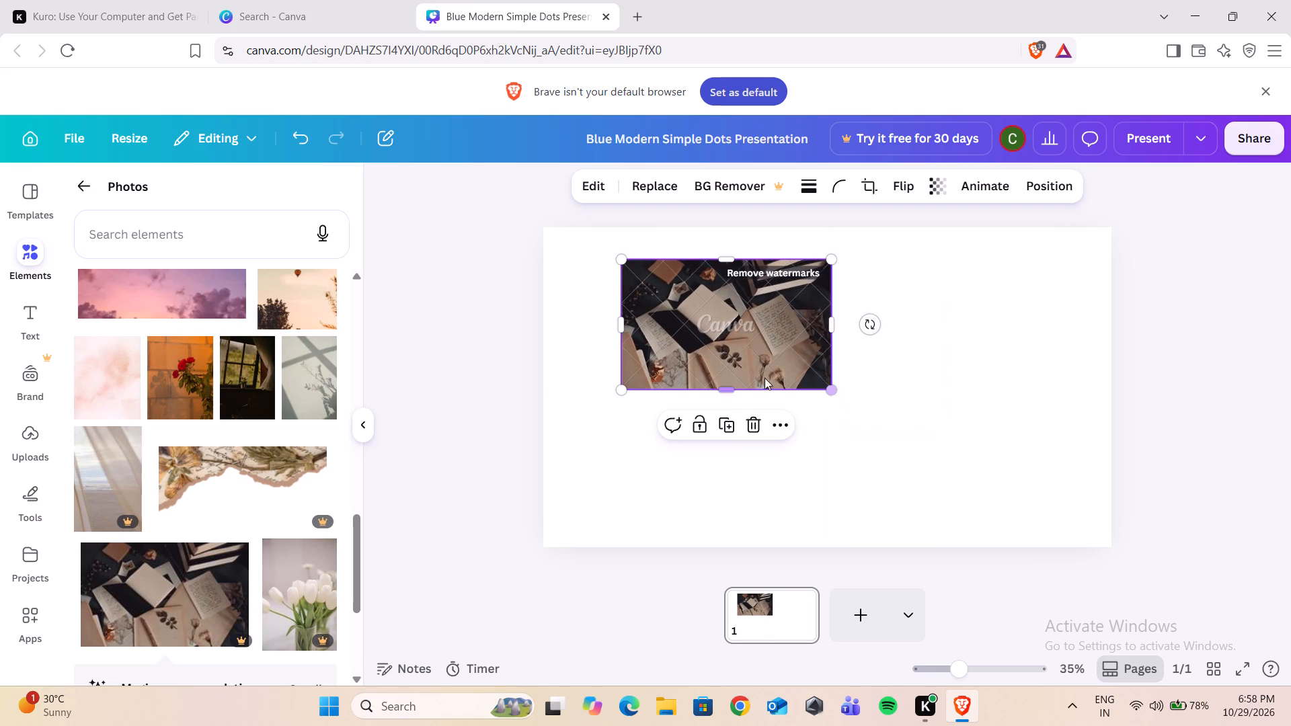
pyautogui.moveTo(711, 333); pyautogui.dragTo(806, 337)
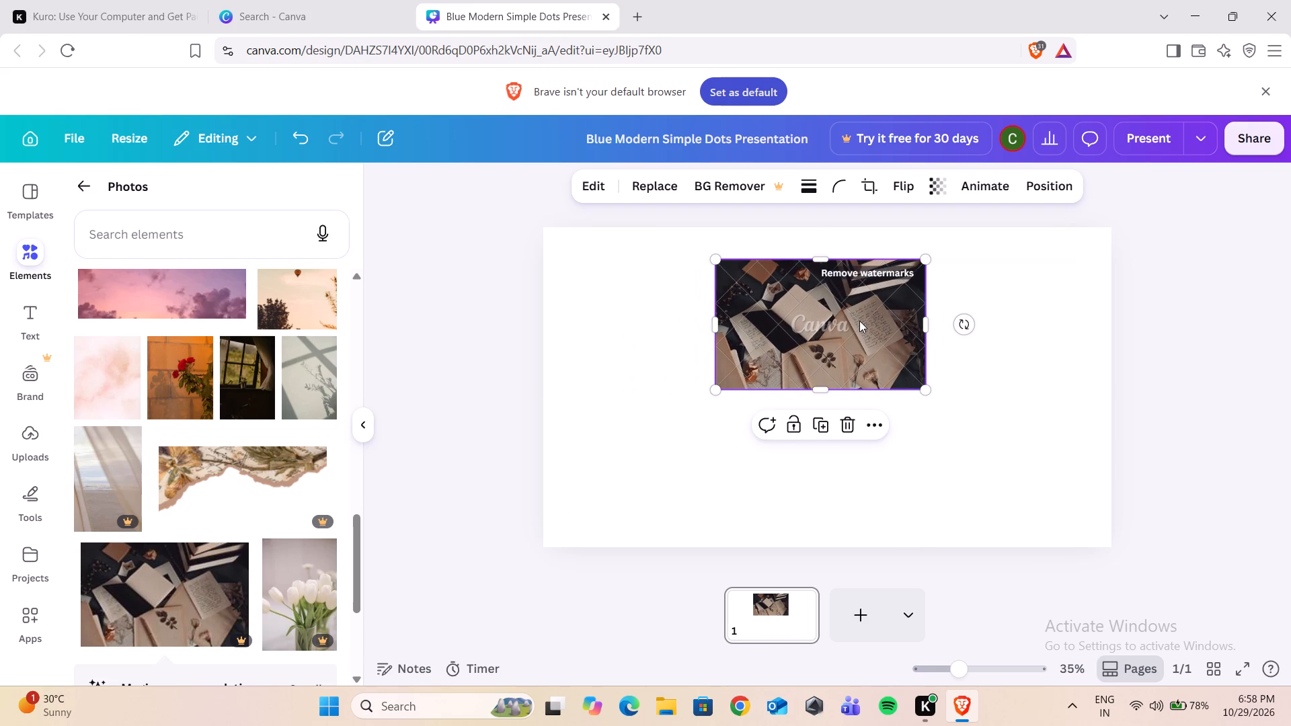
pyautogui.click(888, 272)
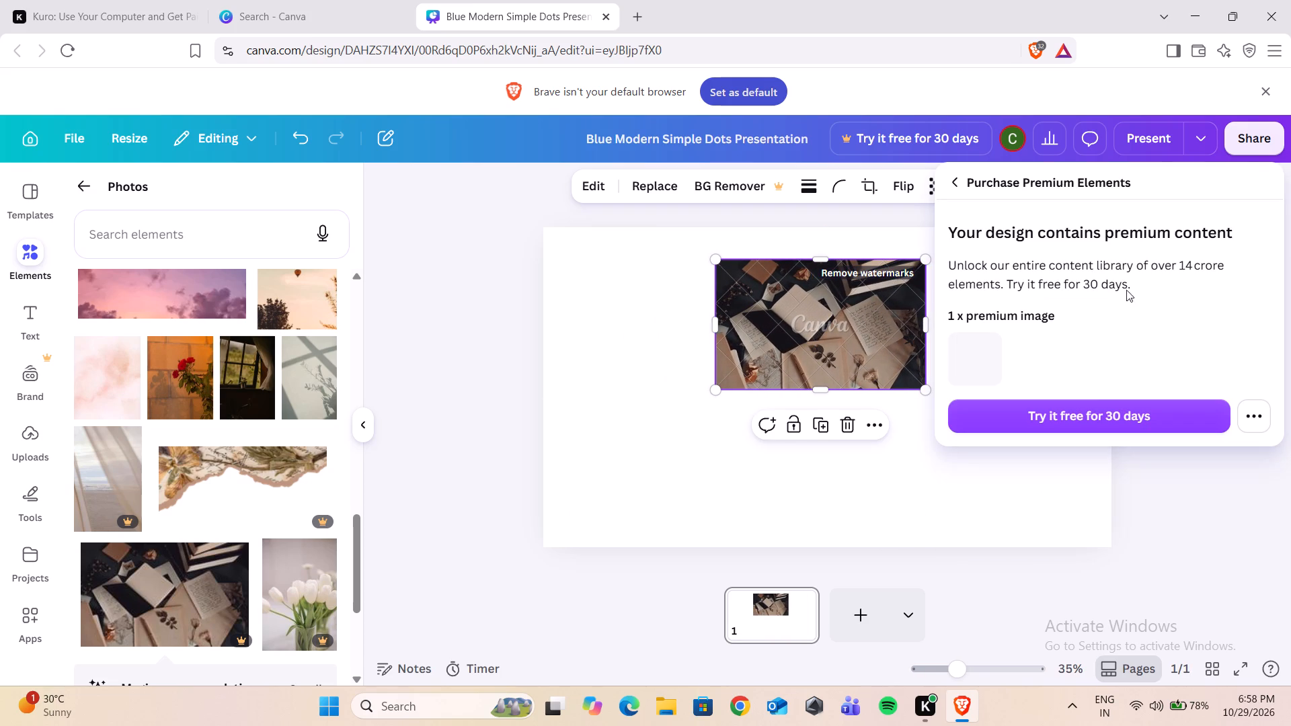
pyautogui.click(904, 200)
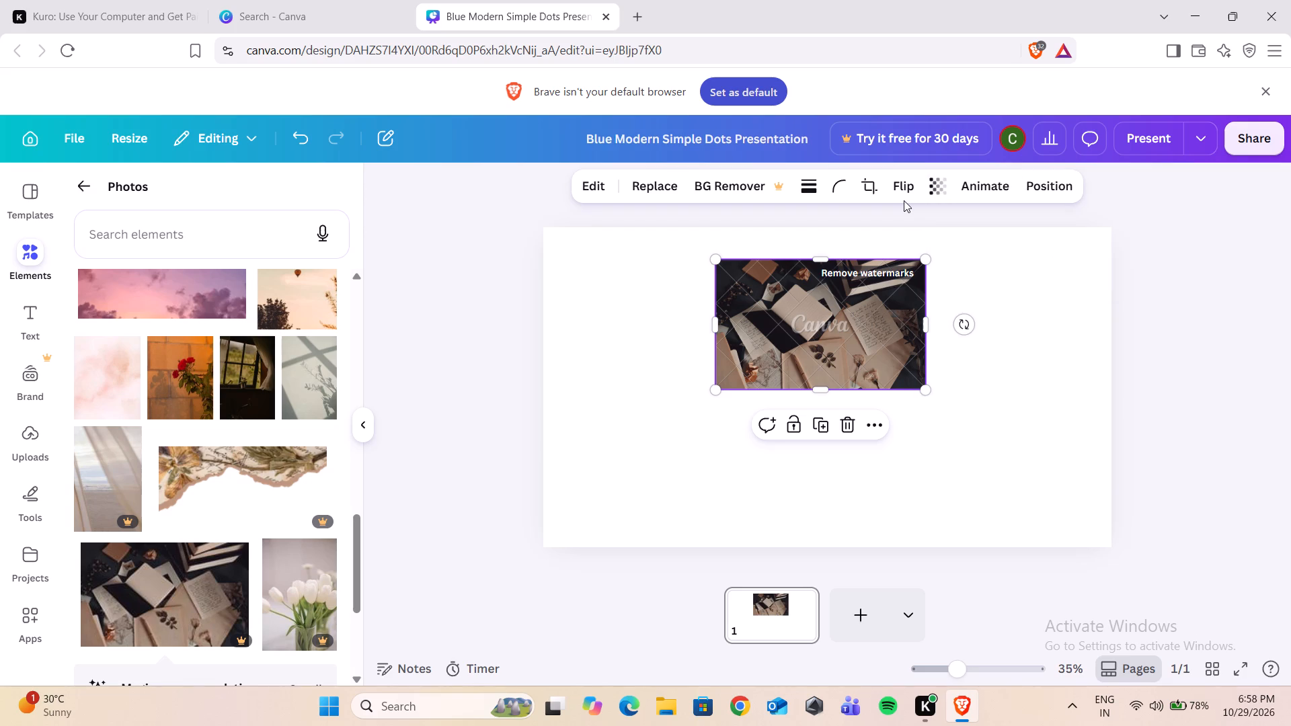
pyautogui.click(711, 254)
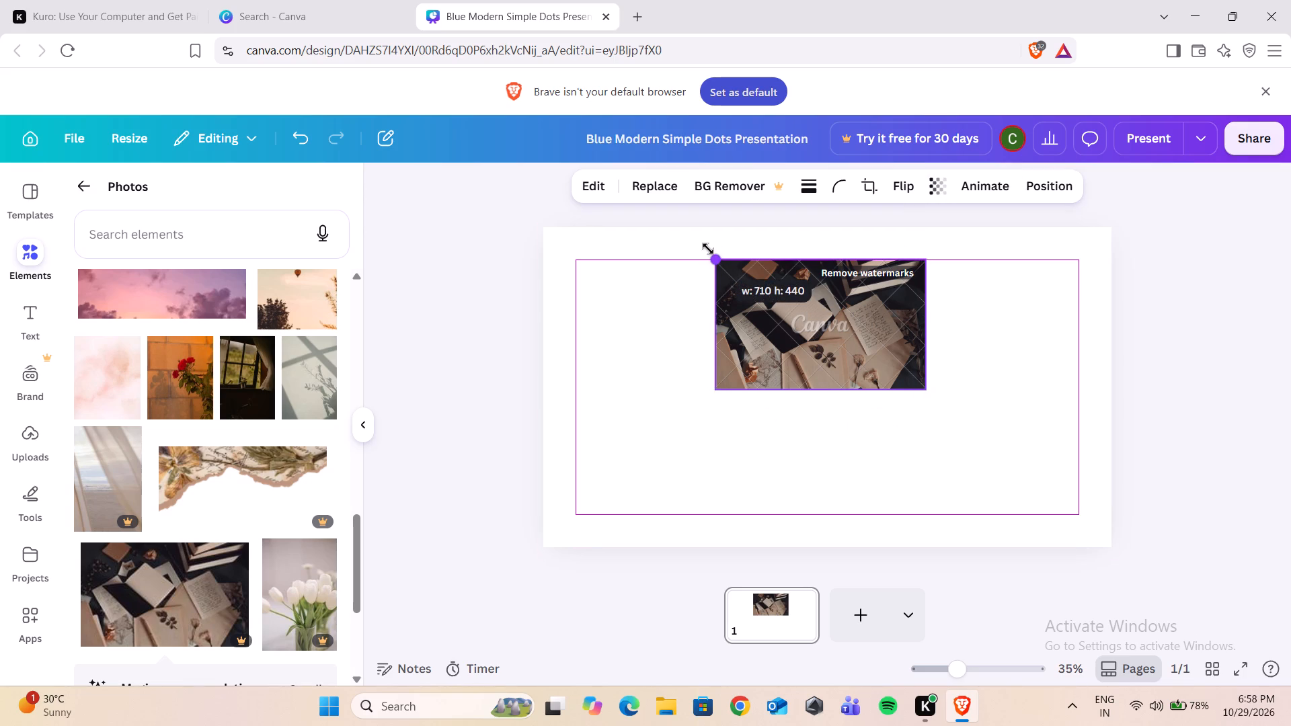
pyautogui.moveTo(712, 255); pyautogui.dragTo(710, 257)
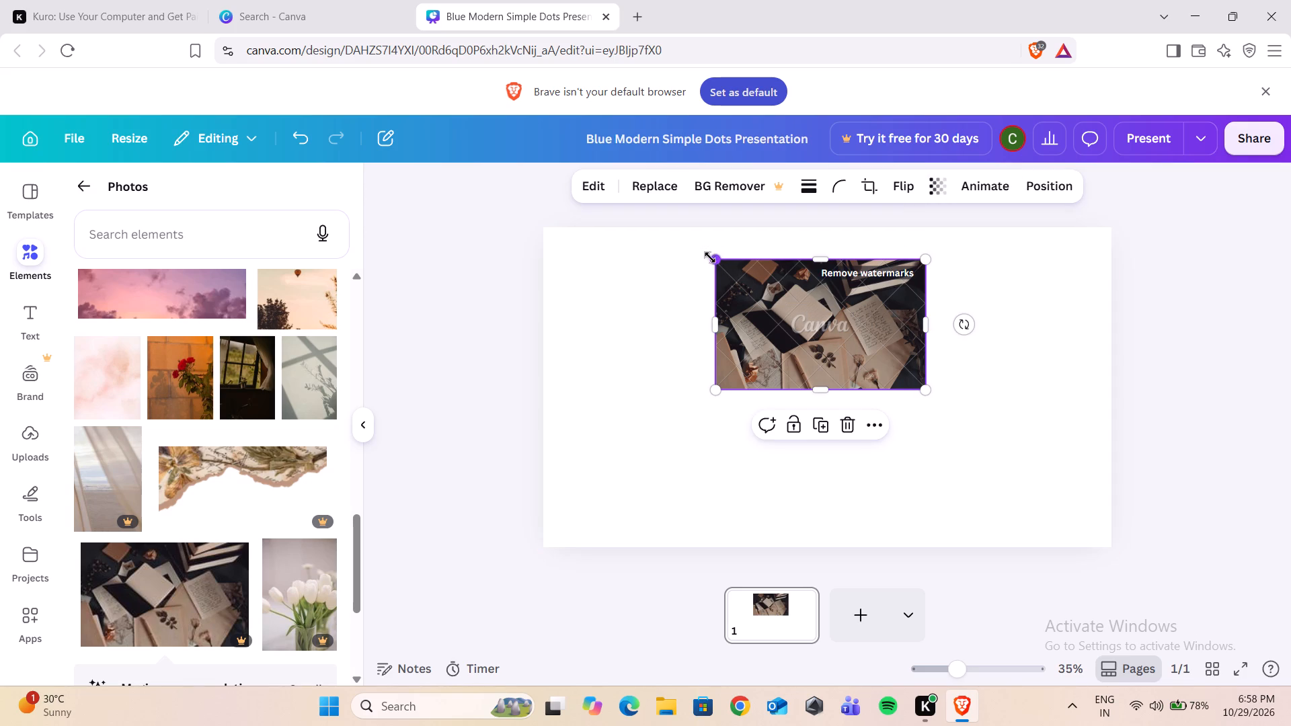
pyautogui.moveTo(710, 257); pyautogui.dragTo(674, 294)
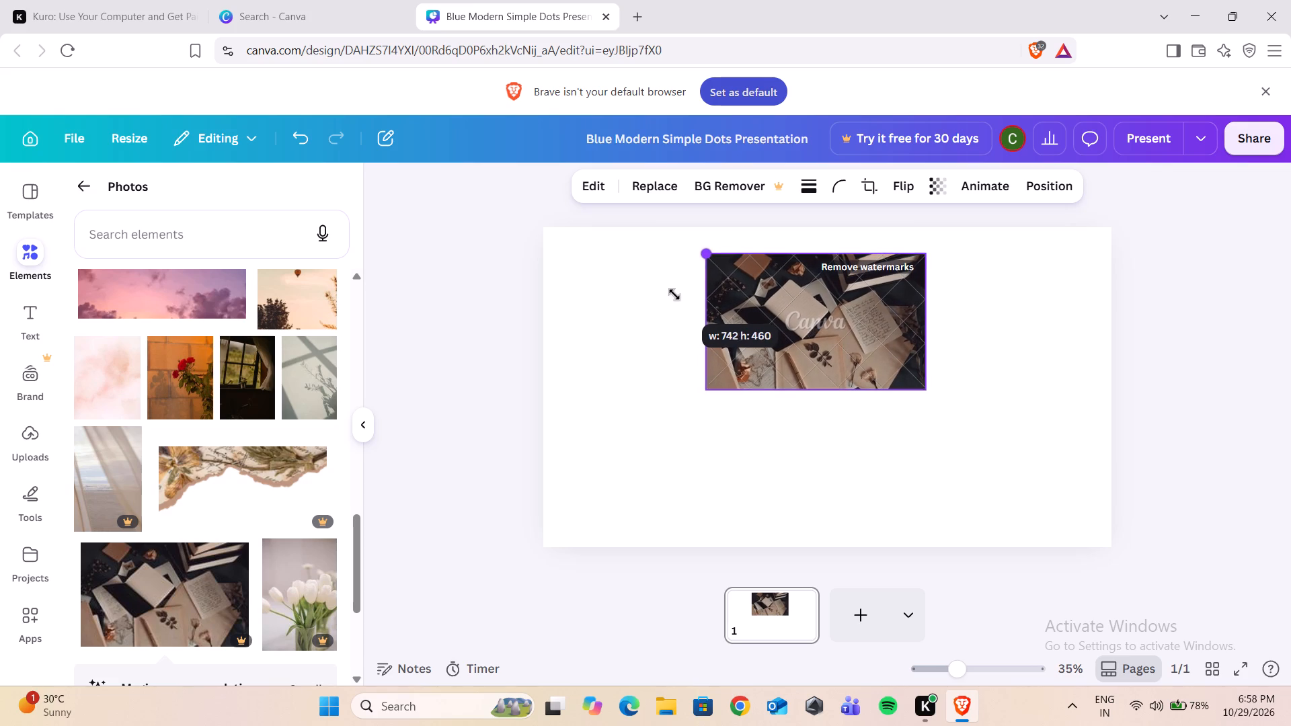
pyautogui.moveTo(674, 294); pyautogui.dragTo(667, 292)
pyautogui.moveTo(816, 318); pyautogui.dragTo(724, 376)
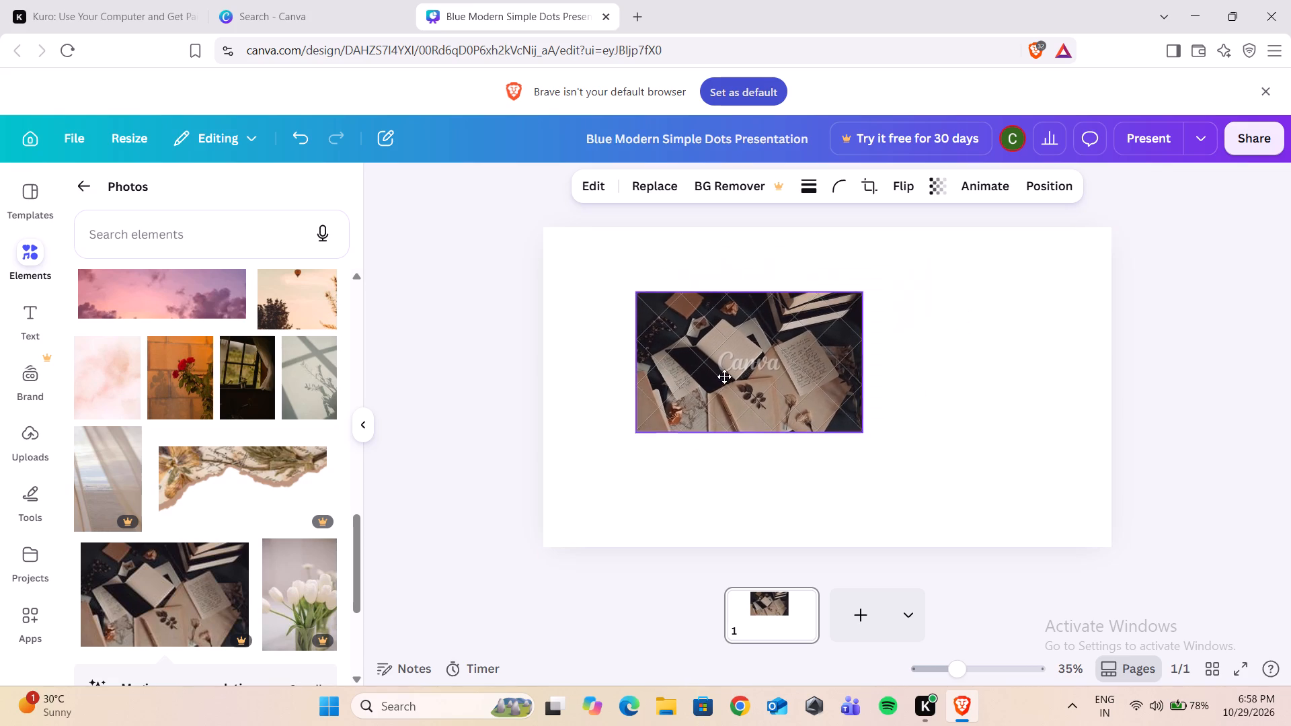
pyautogui.moveTo(724, 376); pyautogui.dragTo(791, 378)
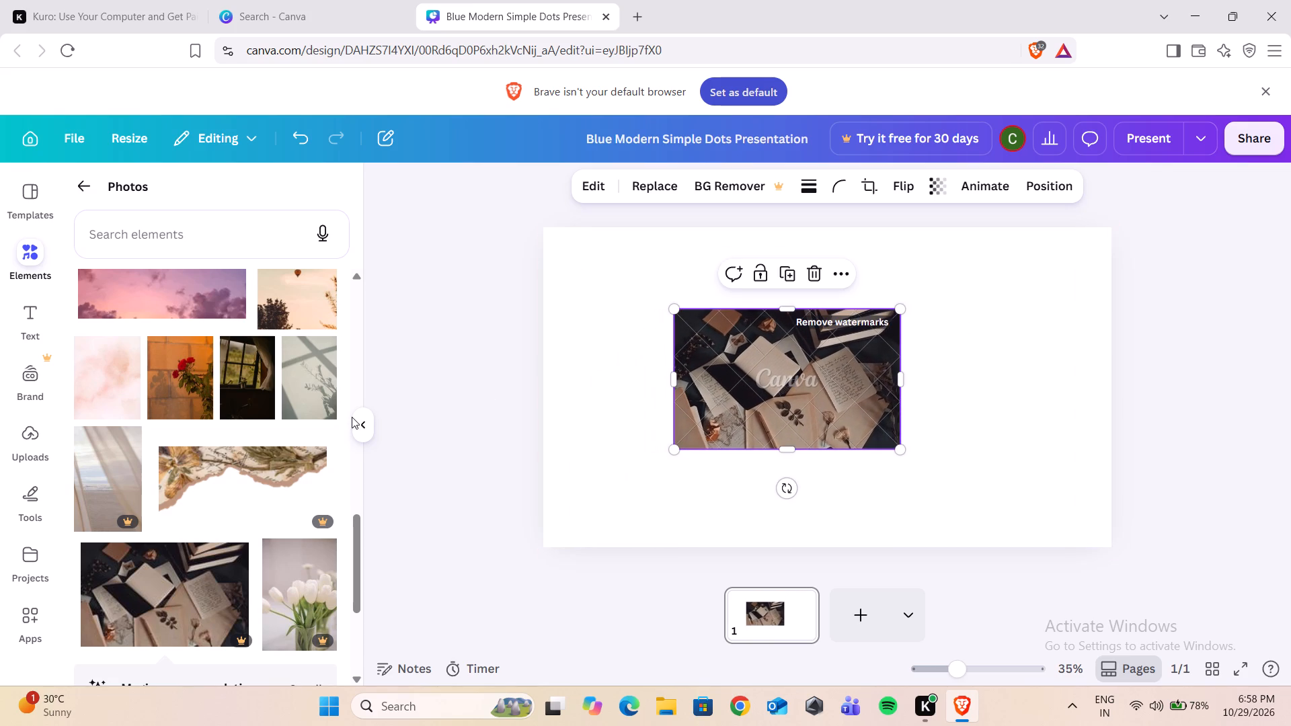
# Add the thin blue-to-white gradient bar from the recently used elements to the page.
pyautogui.click(85, 184)
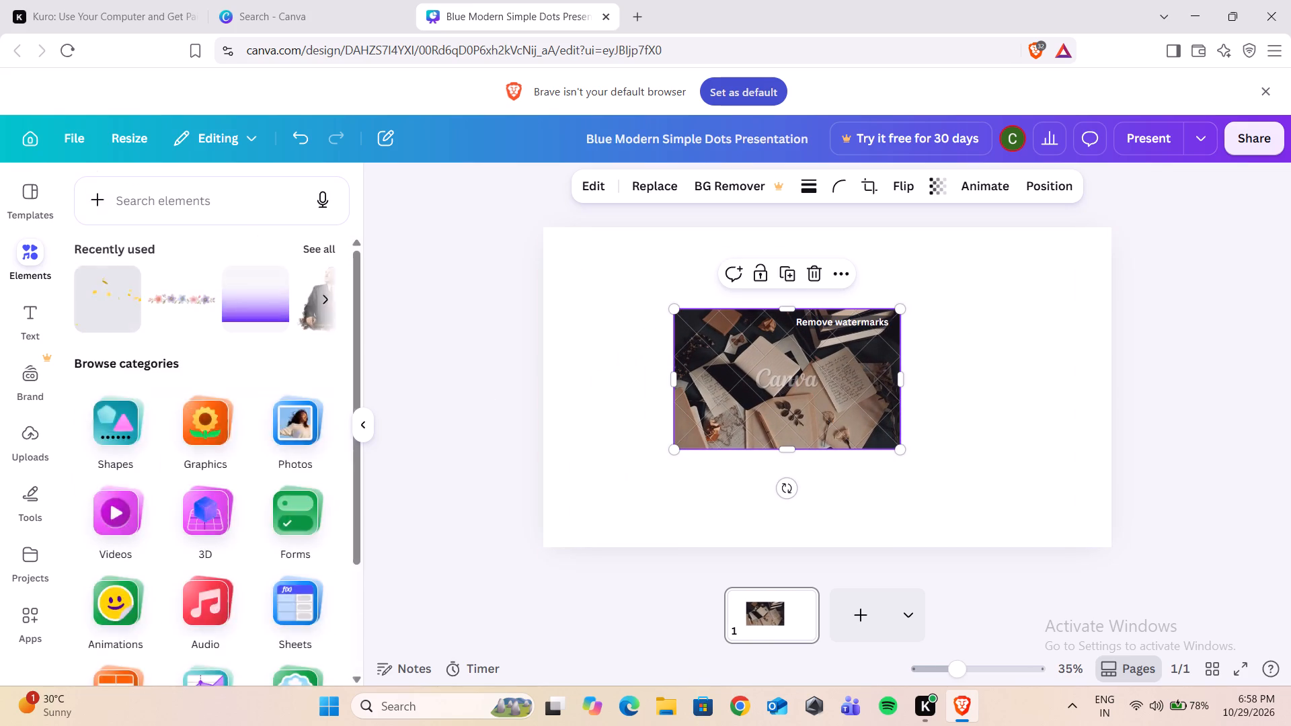
pyautogui.scroll(2, 182, 312)
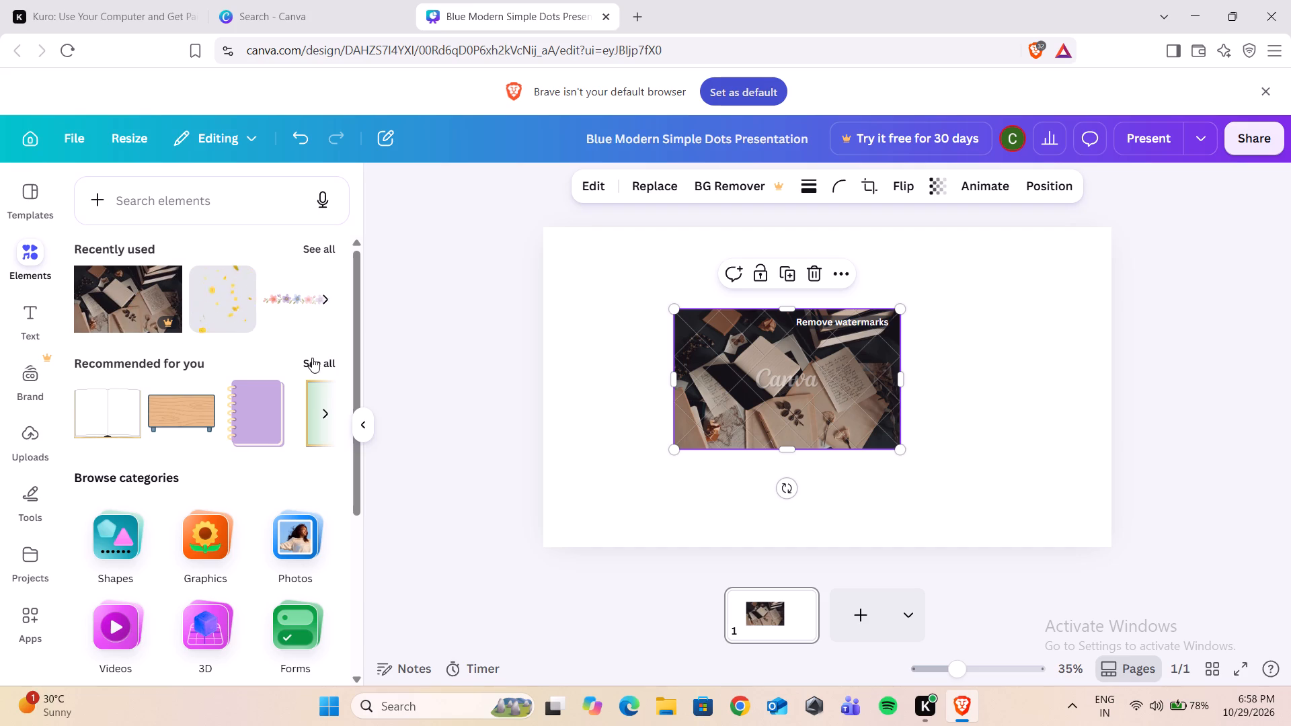
pyautogui.click(324, 251)
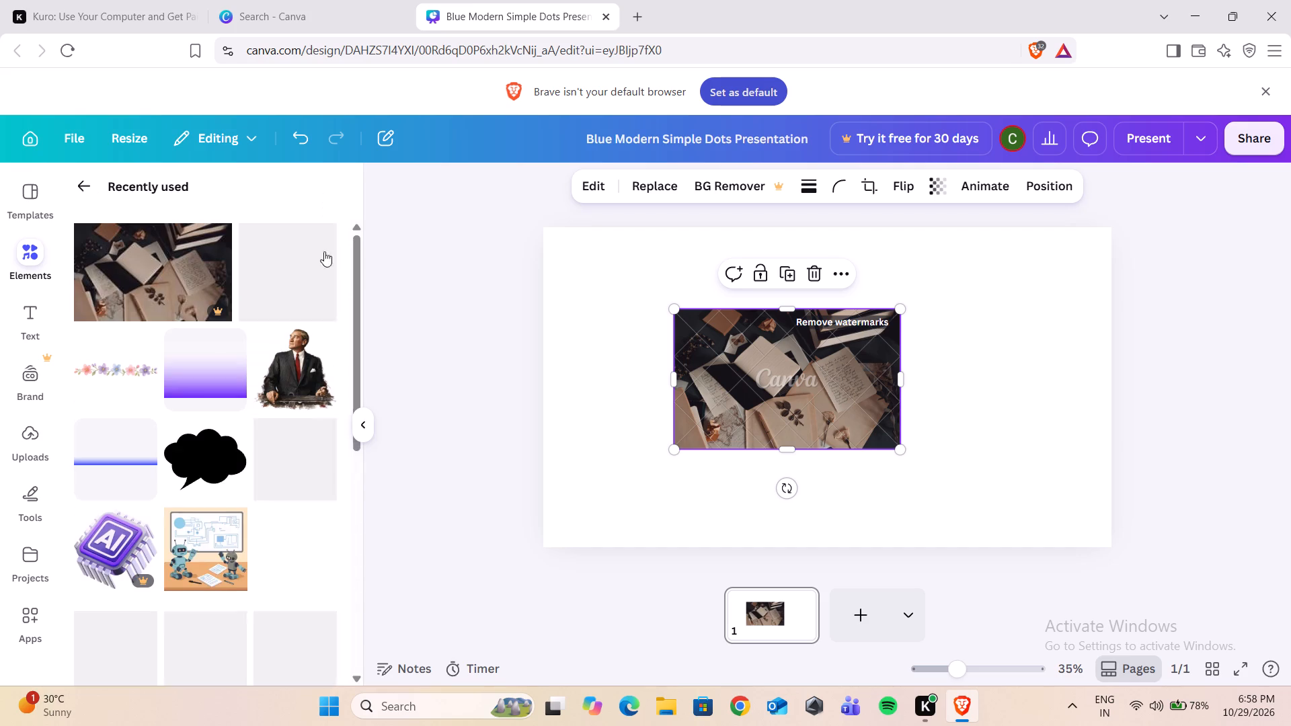
pyautogui.click(134, 456)
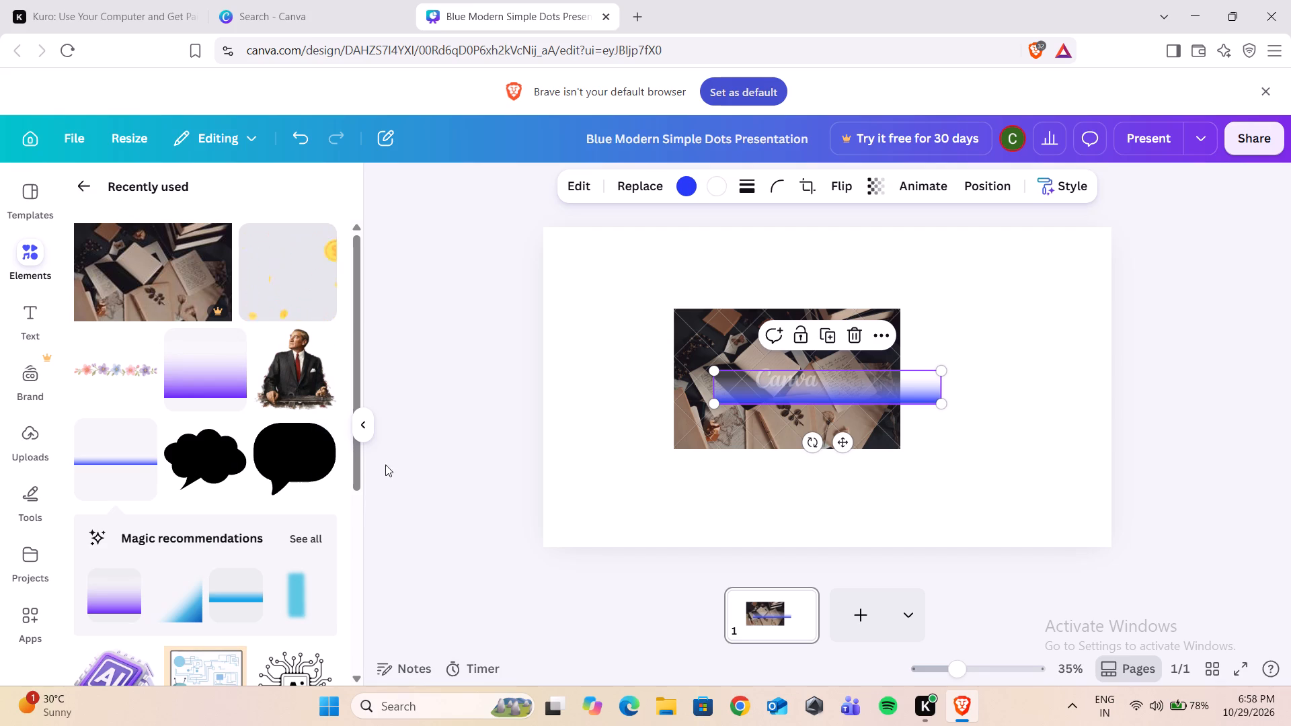
# Recolour the gradient bar's blue to the photo colour Dark greypurple #1a181c.
pyautogui.click(782, 393)
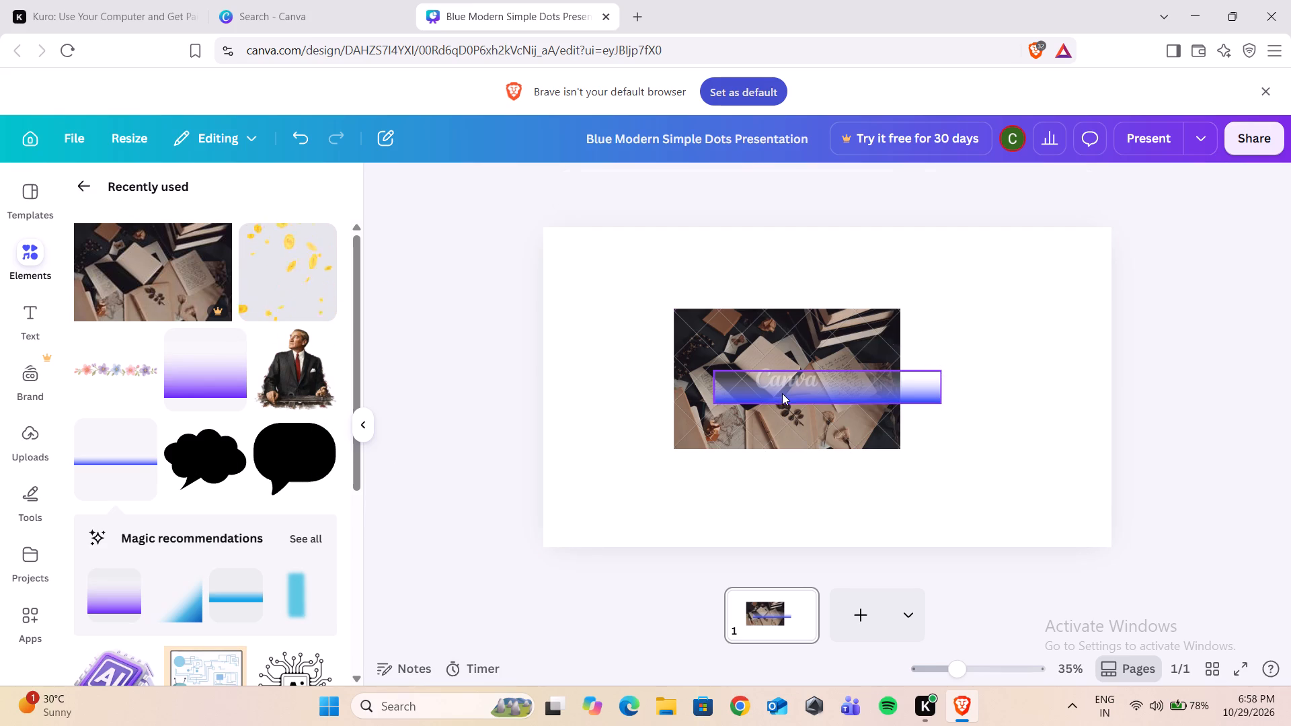
pyautogui.click(780, 391)
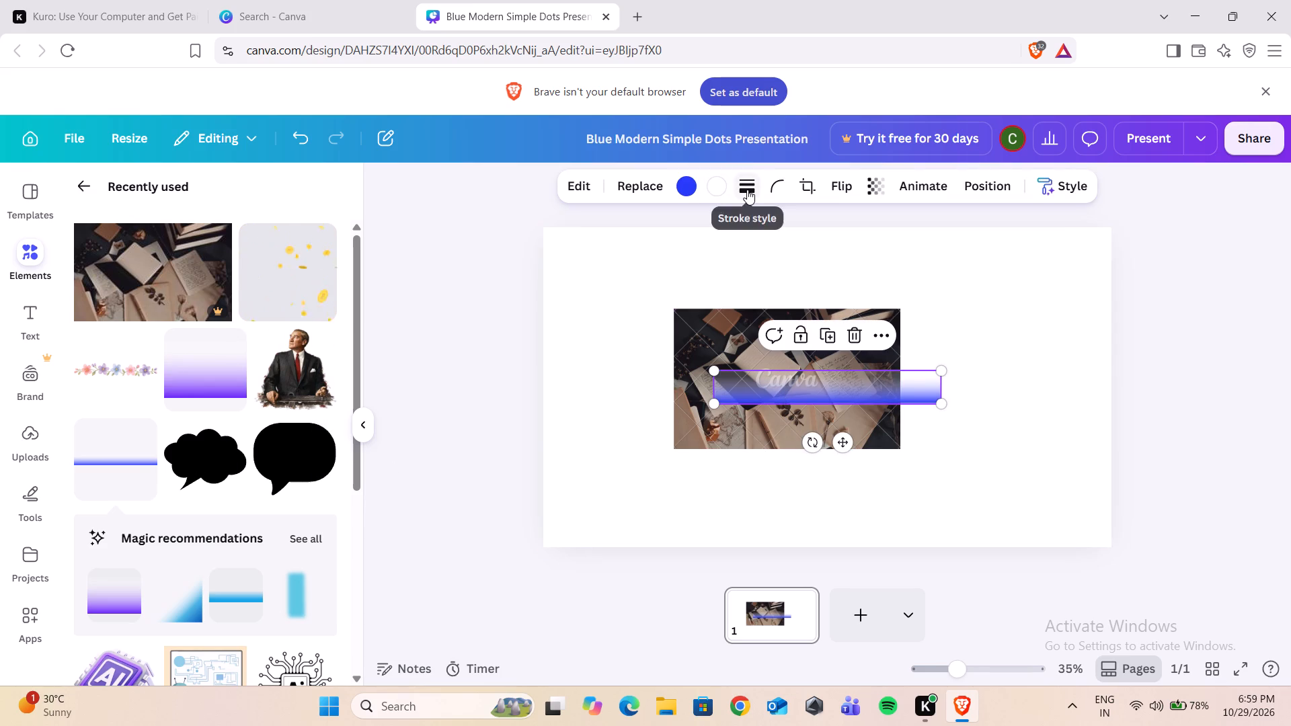
pyautogui.click(747, 190)
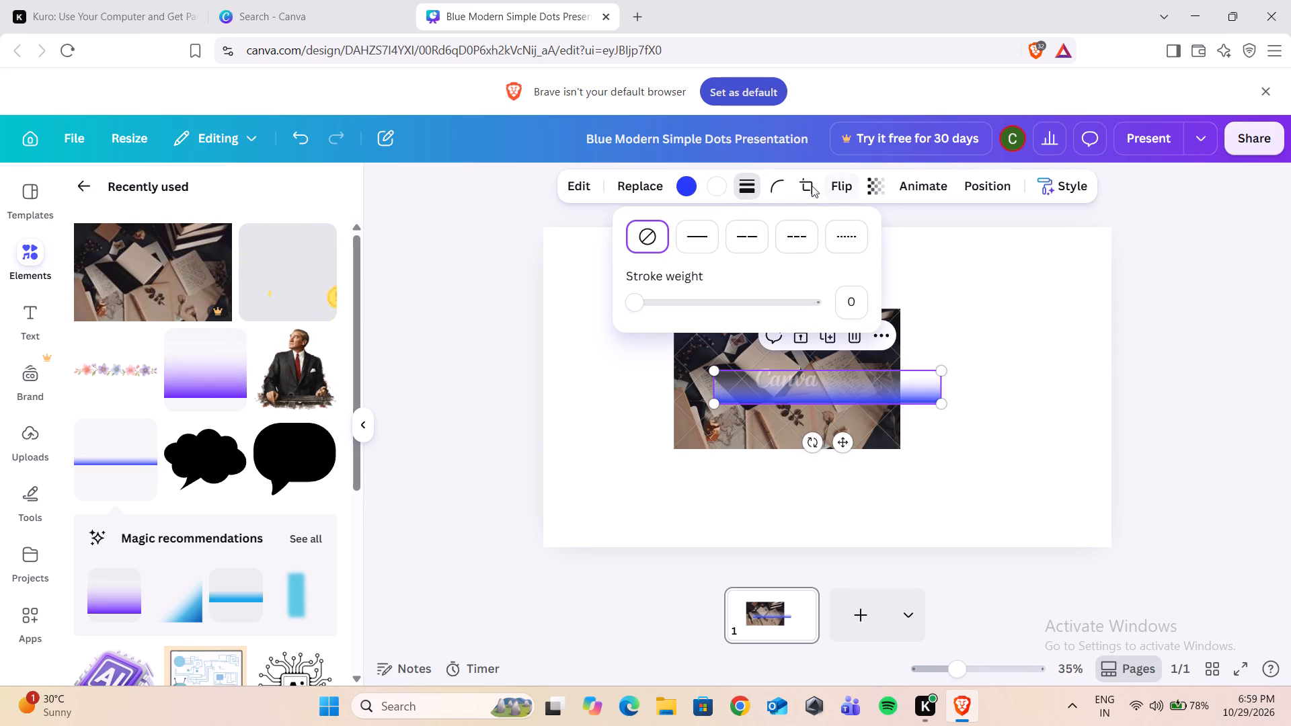
pyautogui.click(689, 189)
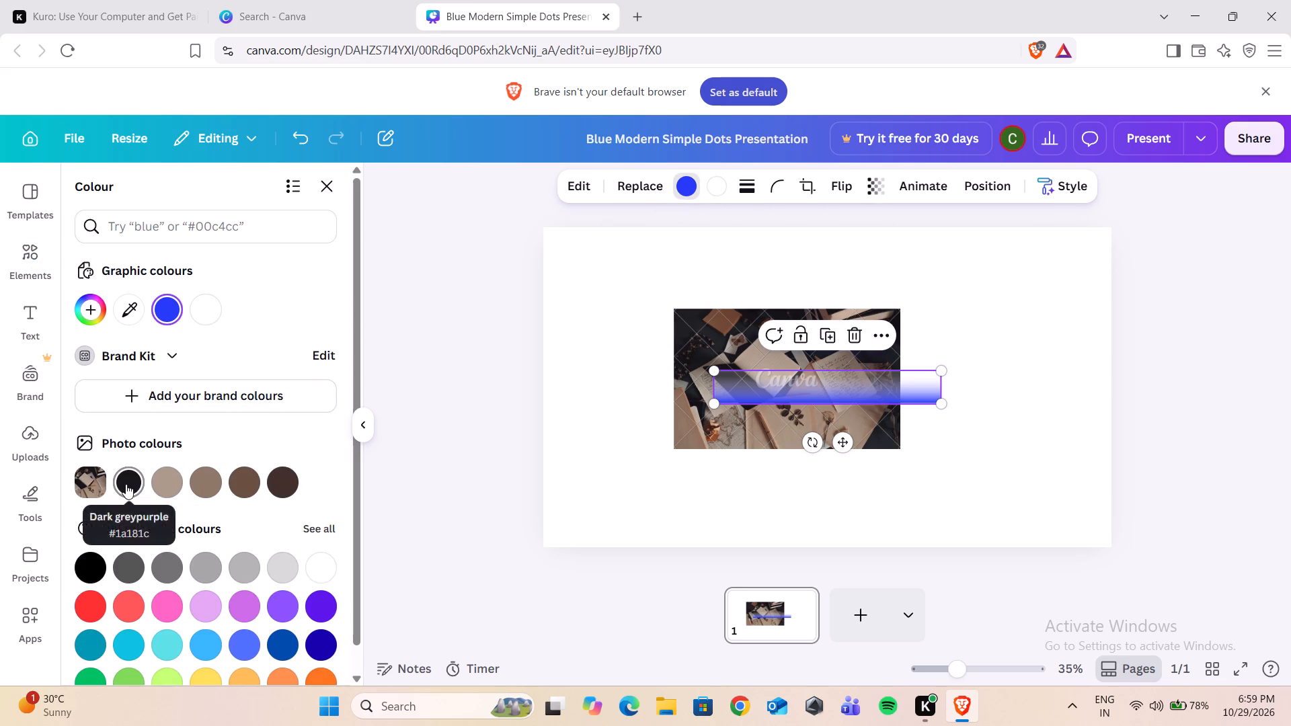
pyautogui.click(126, 484)
pyautogui.moveTo(976, 432); pyautogui.dragTo(965, 428)
pyautogui.click(965, 428)
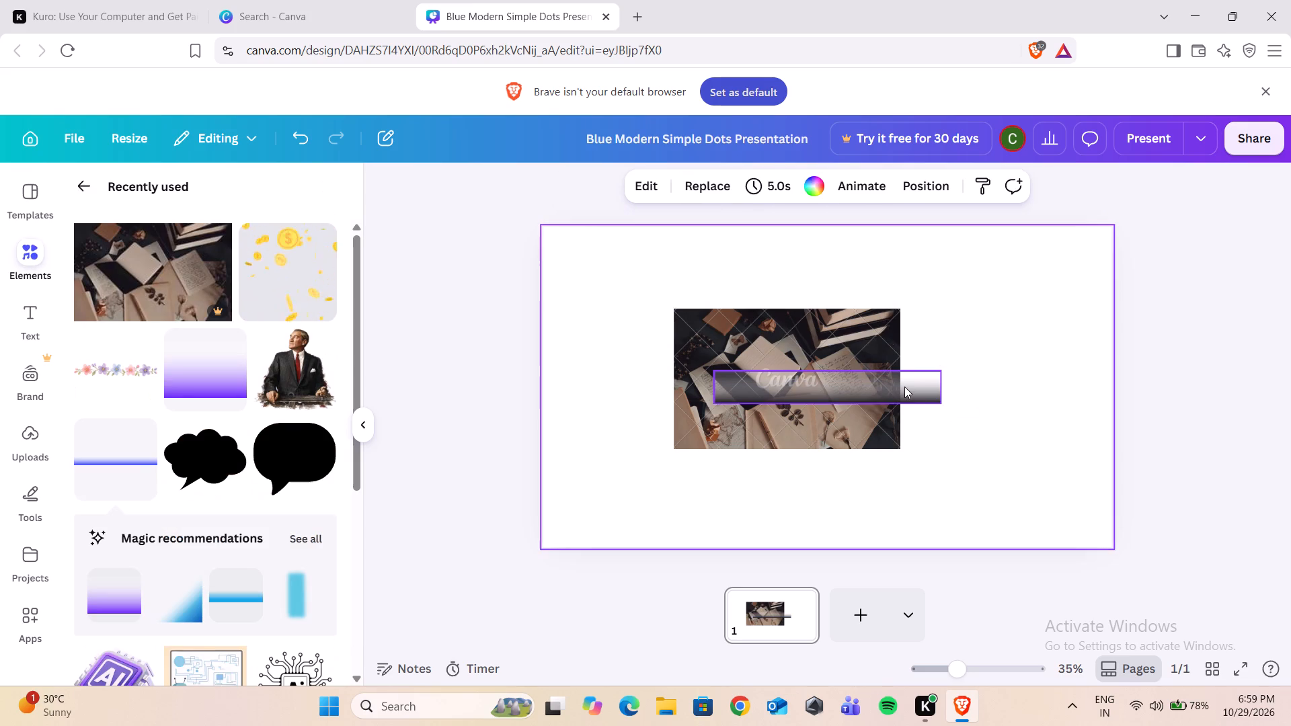
# Move the dark gradient bar to the bottom edge of the page and enlarge it to span the full page width.
pyautogui.moveTo(904, 387); pyautogui.dragTo(872, 518)
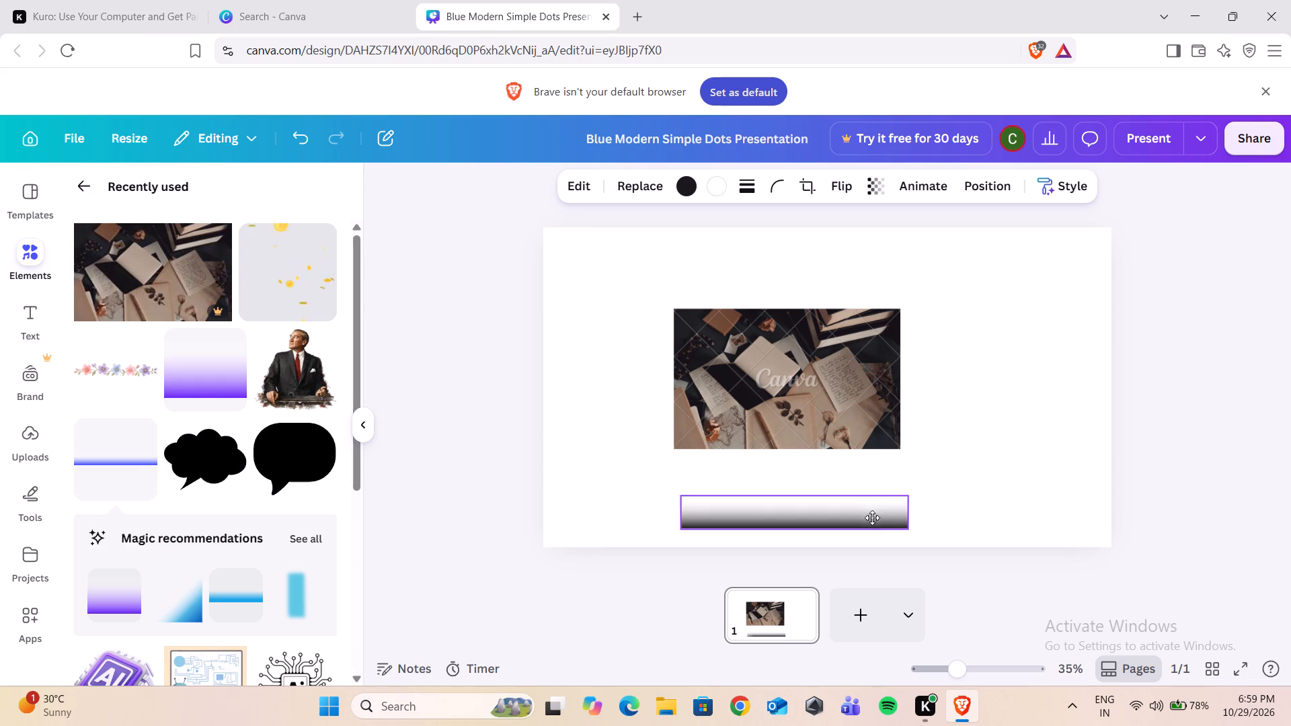
pyautogui.moveTo(872, 518); pyautogui.dragTo(869, 524)
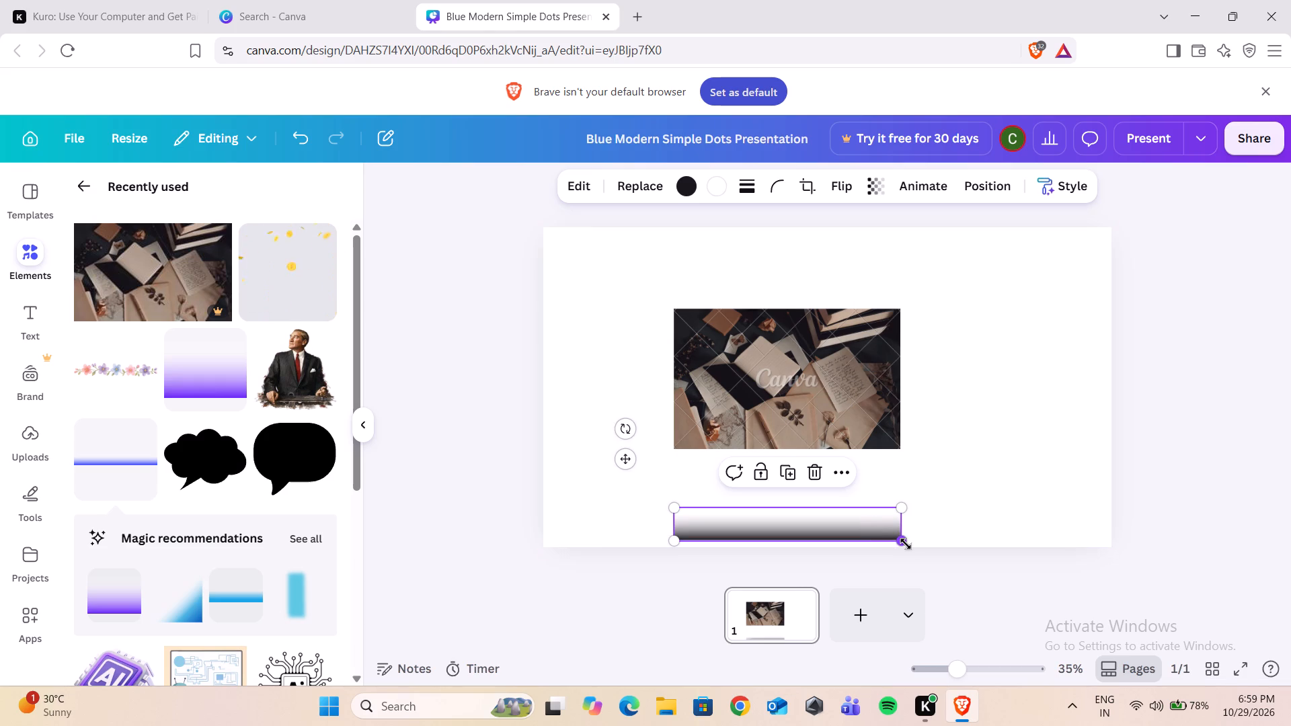
pyautogui.moveTo(906, 544); pyautogui.dragTo(1107, 485)
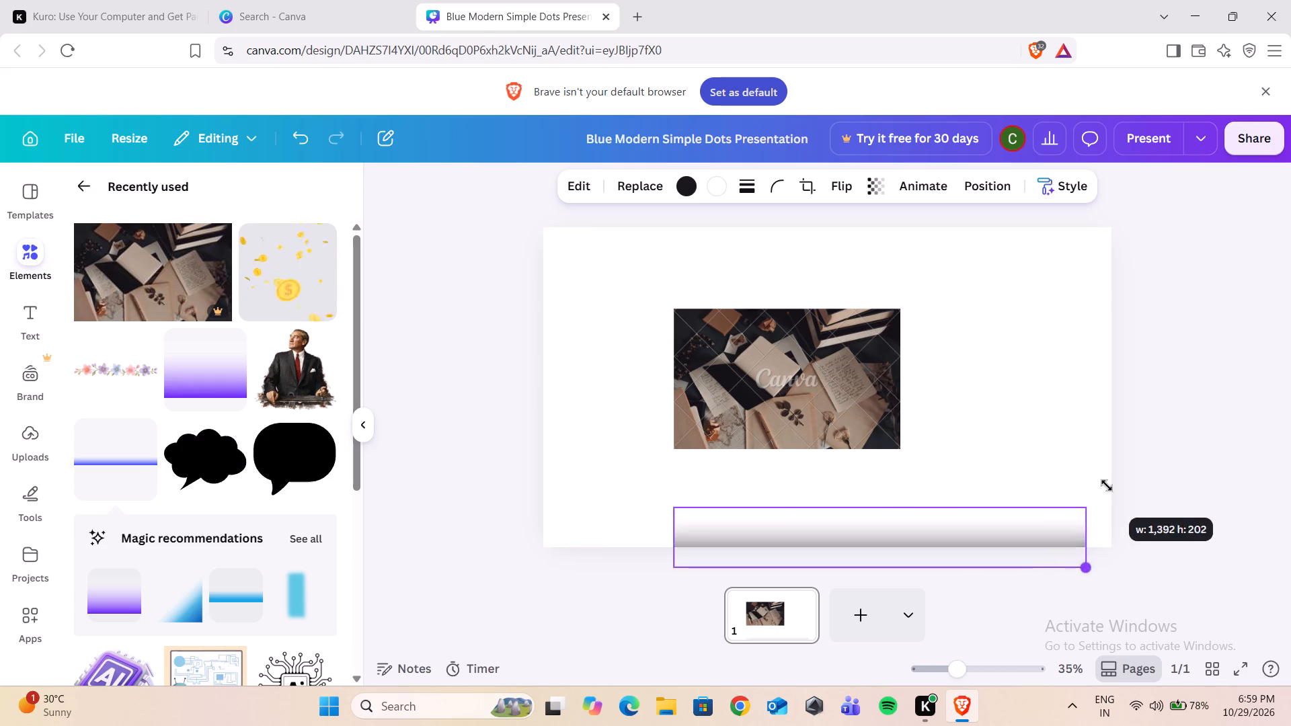
pyautogui.moveTo(1107, 485); pyautogui.dragTo(1133, 479)
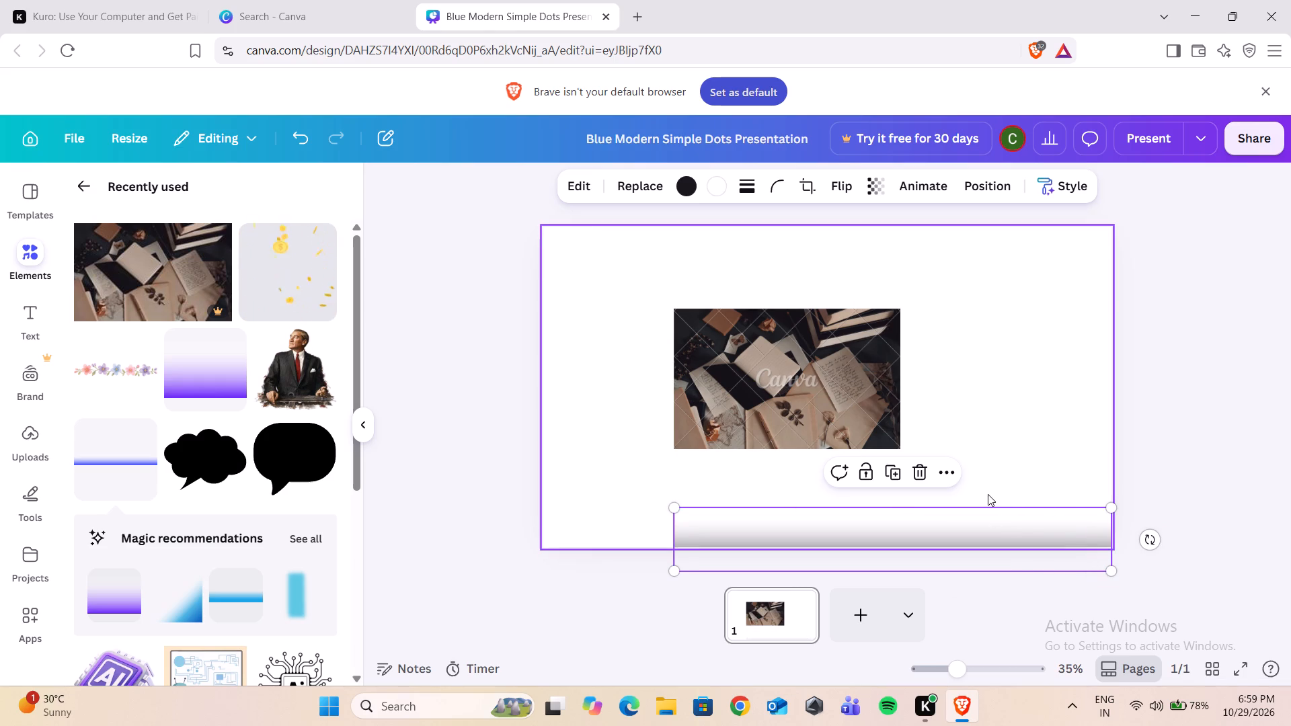
pyautogui.moveTo(990, 522); pyautogui.dragTo(946, 504)
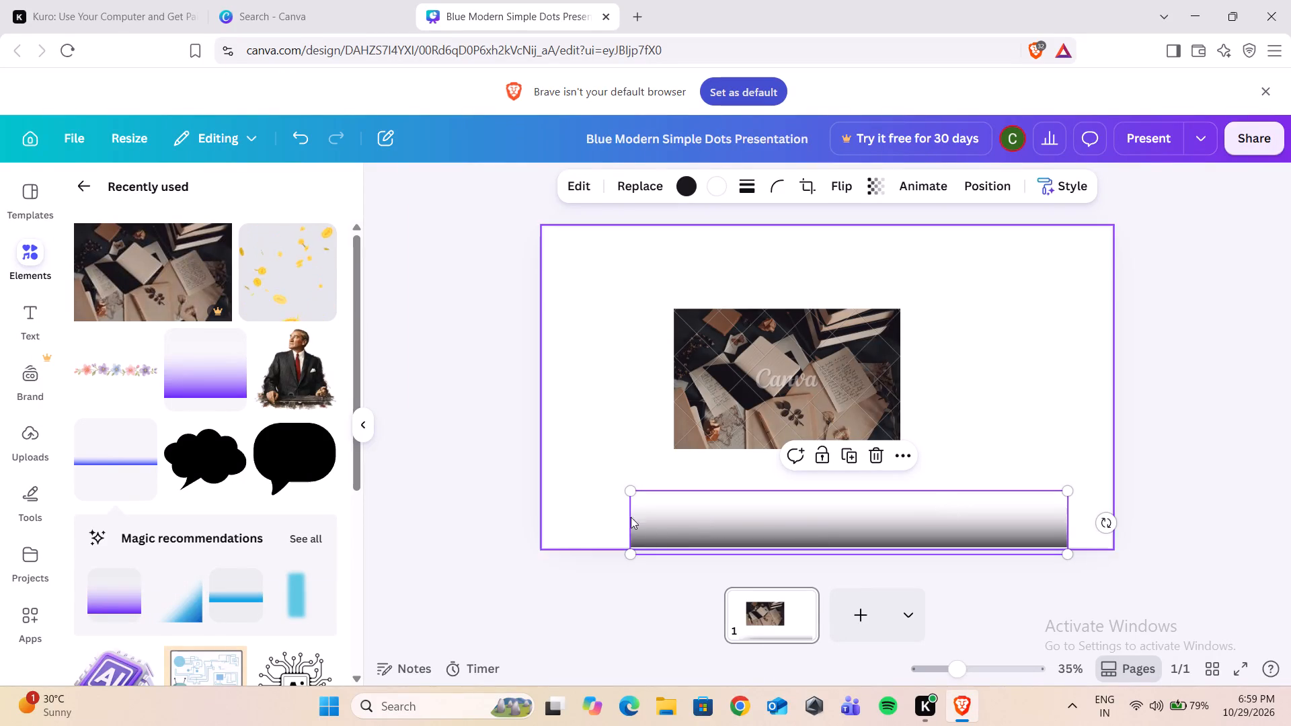
pyautogui.moveTo(625, 489); pyautogui.dragTo(553, 506)
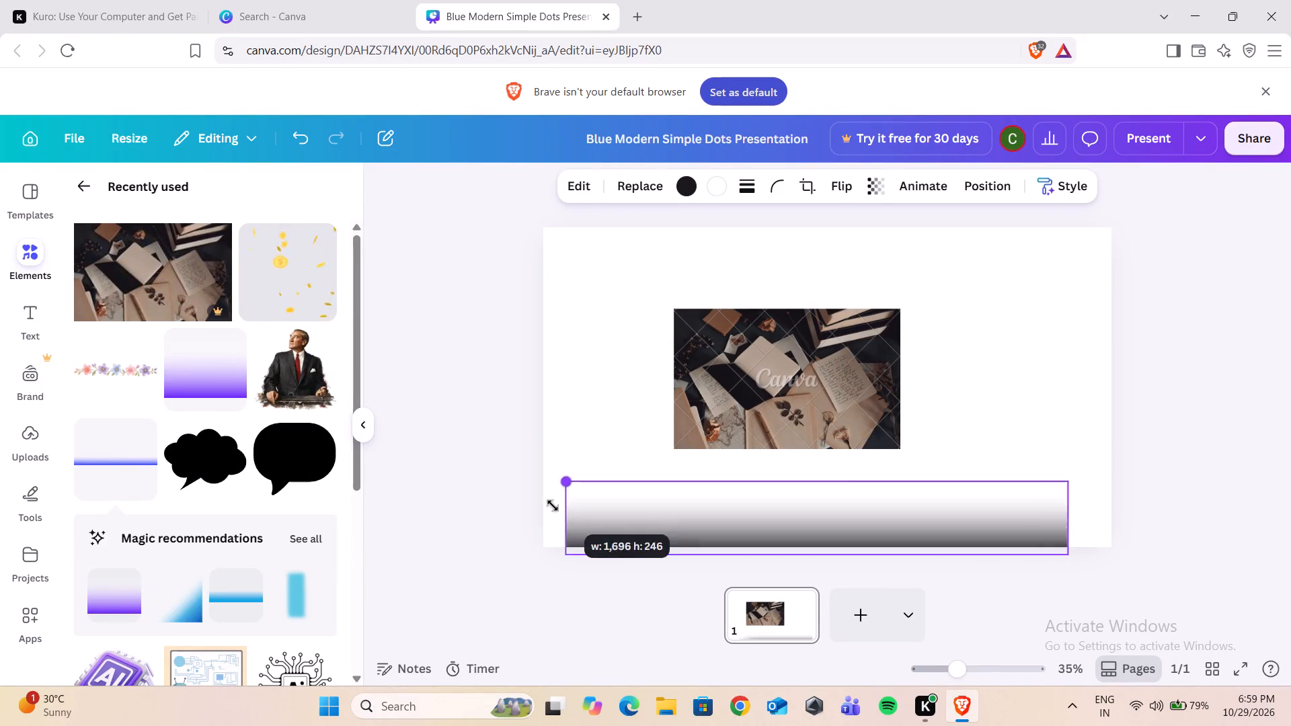
pyautogui.moveTo(553, 506); pyautogui.dragTo(470, 506)
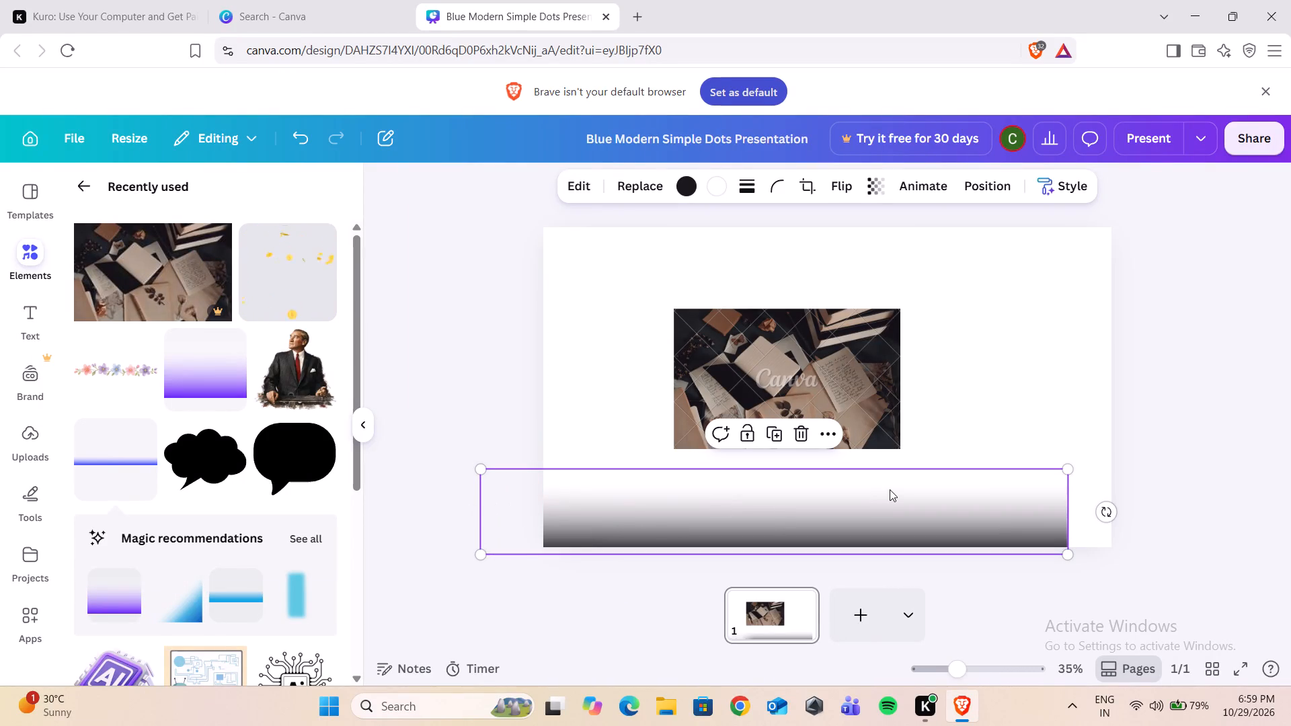
pyautogui.moveTo(890, 489); pyautogui.dragTo(933, 493)
pyautogui.click(1030, 388)
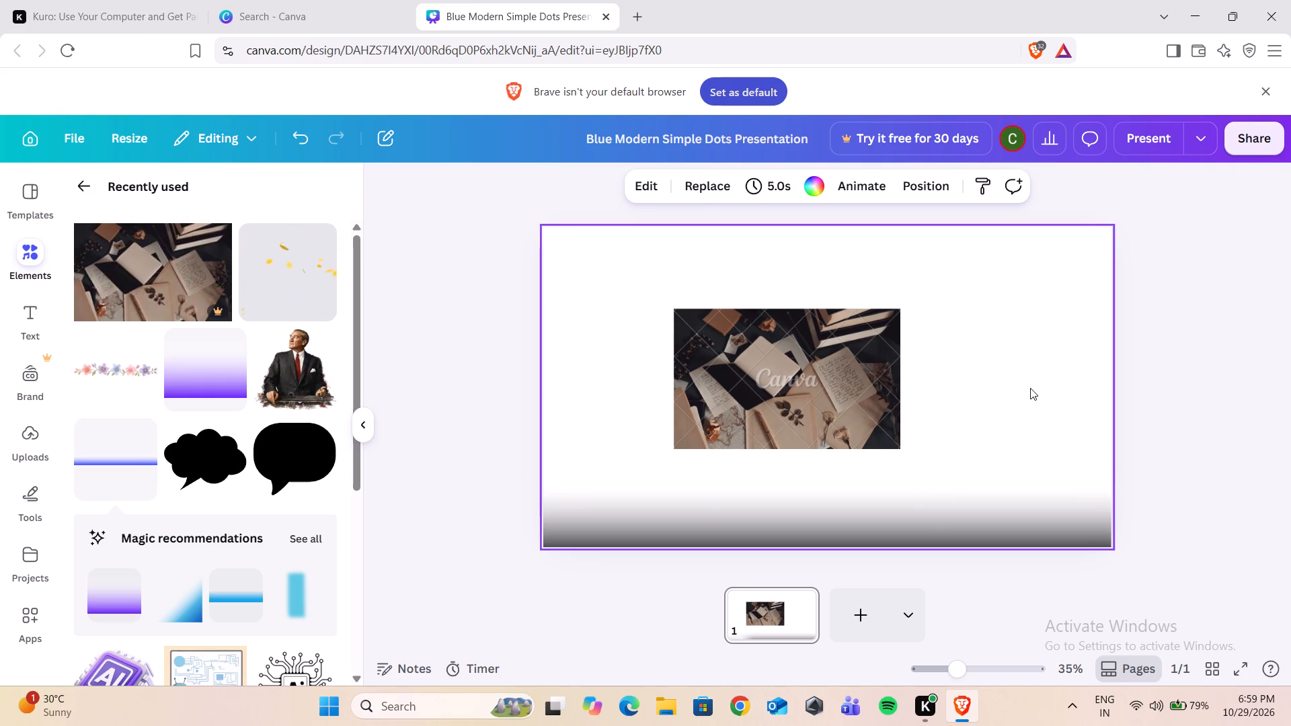
# Duplicate the dark gradient bar and move the copy up near the top of the page.
pyautogui.click(719, 507)
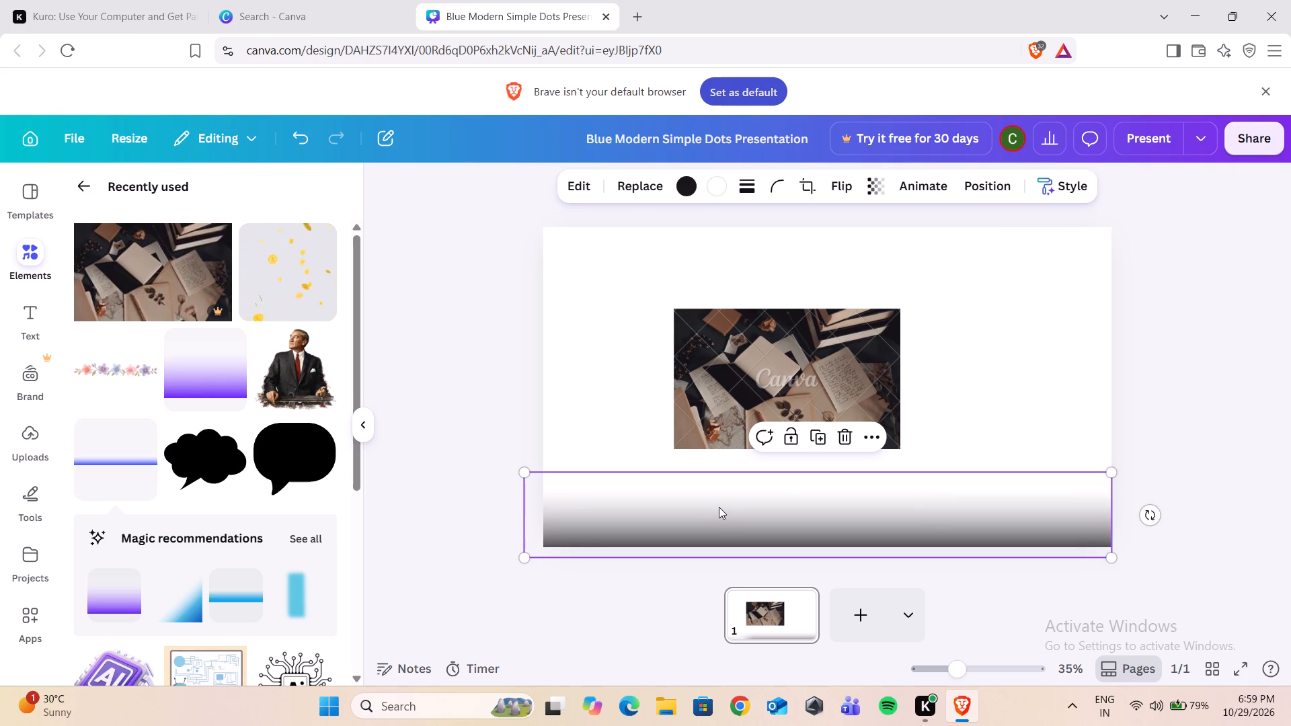
pyautogui.click(810, 440)
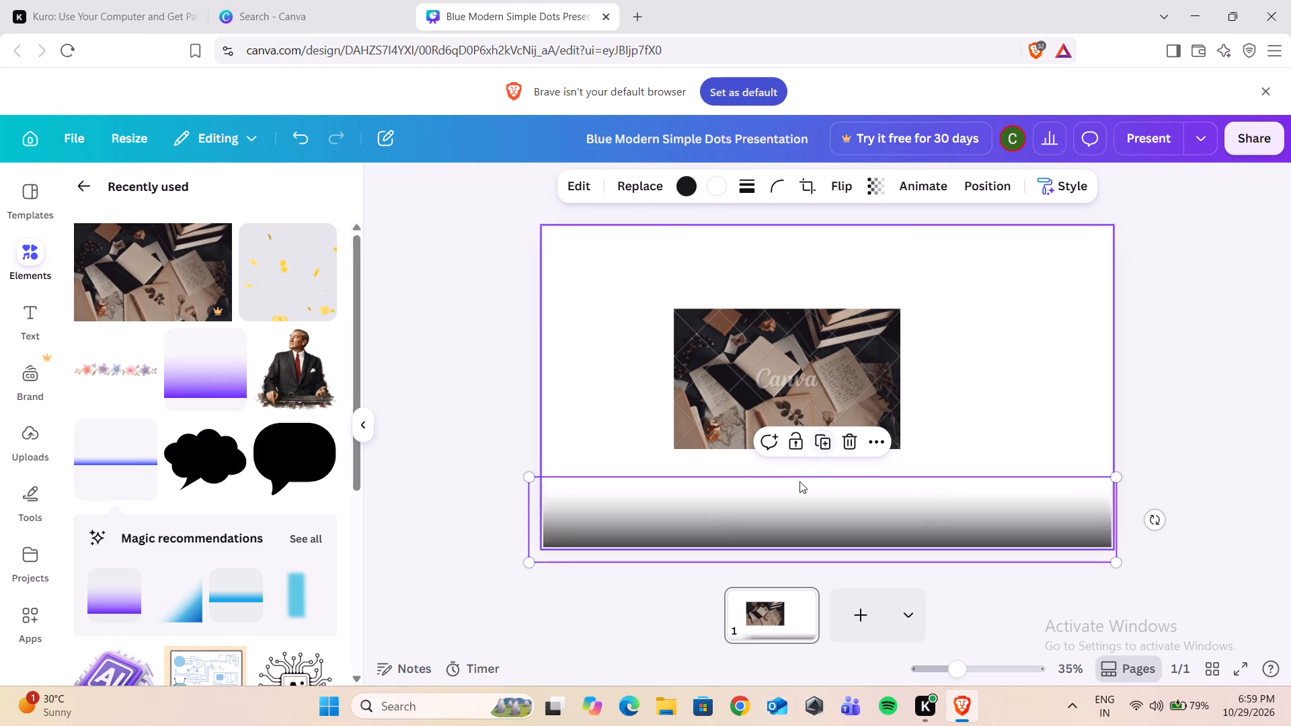
pyautogui.moveTo(797, 491); pyautogui.dragTo(810, 271)
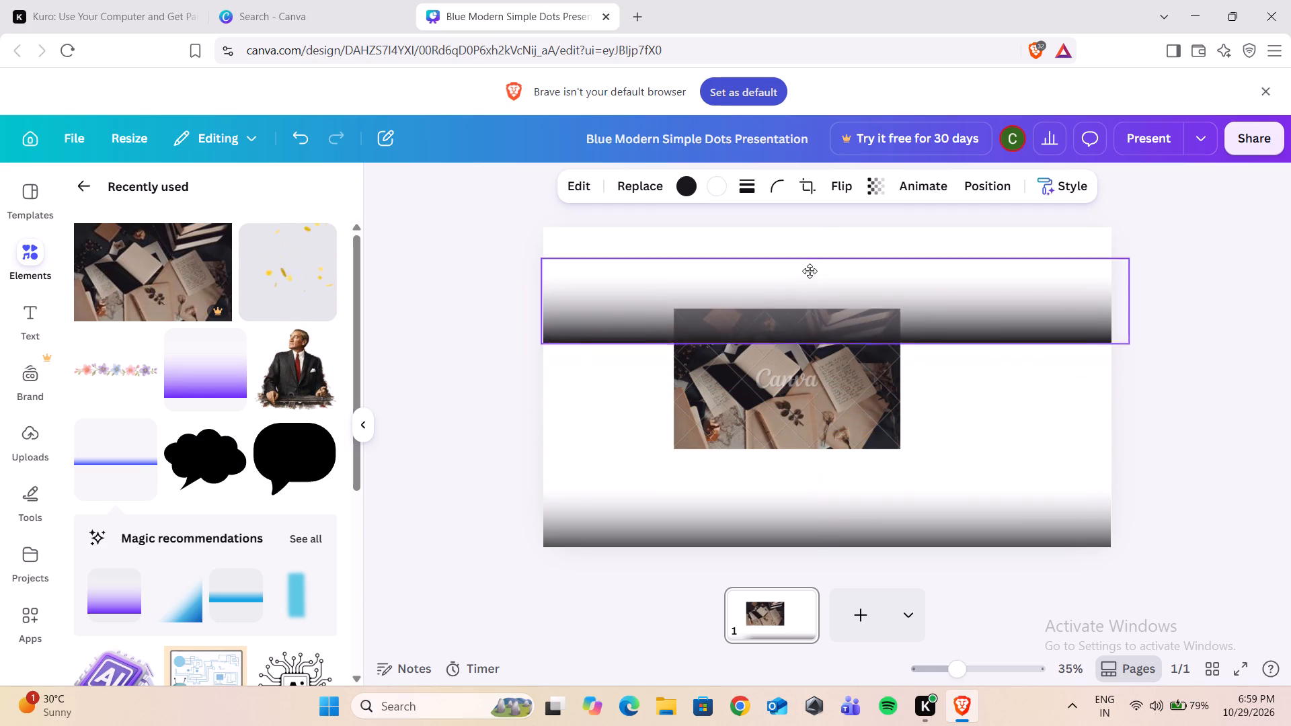
pyautogui.moveTo(810, 271); pyautogui.dragTo(810, 254)
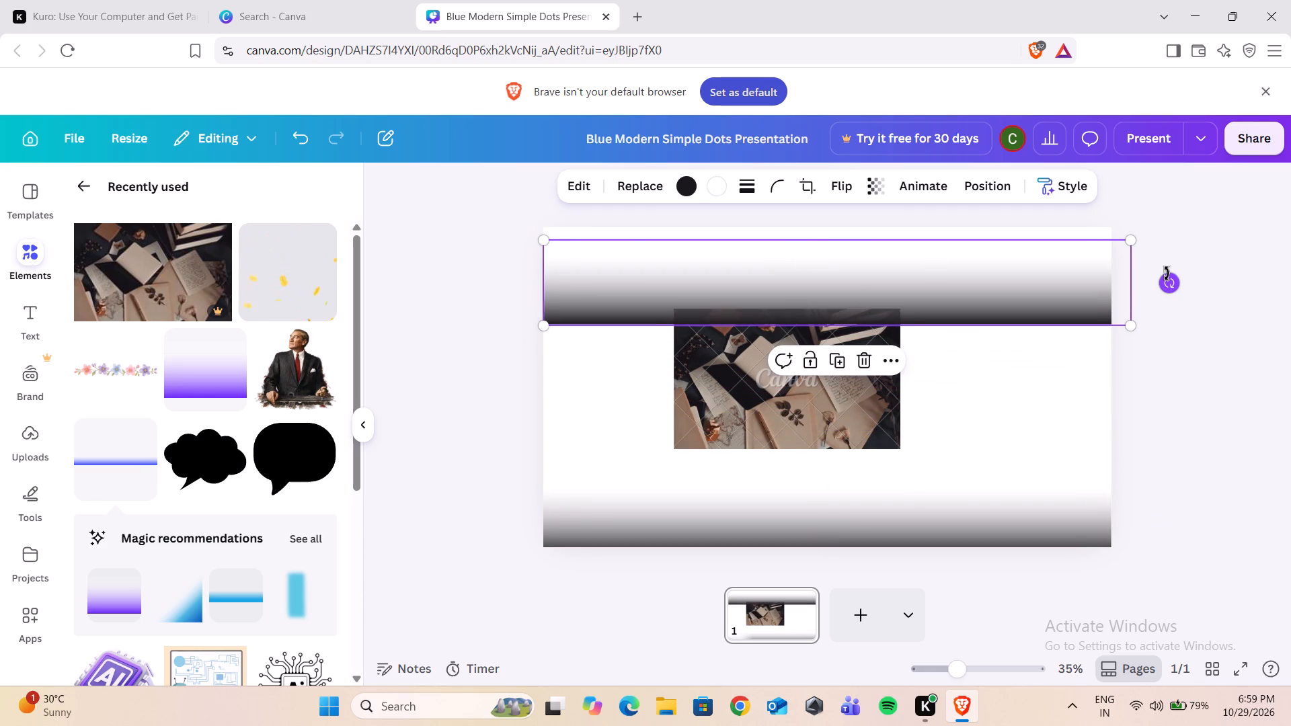
# Rotate the copied gradient bar upside down and align it with the page's top edge, centred across the full width.
pyautogui.moveTo(1167, 274); pyautogui.dragTo(794, 382)
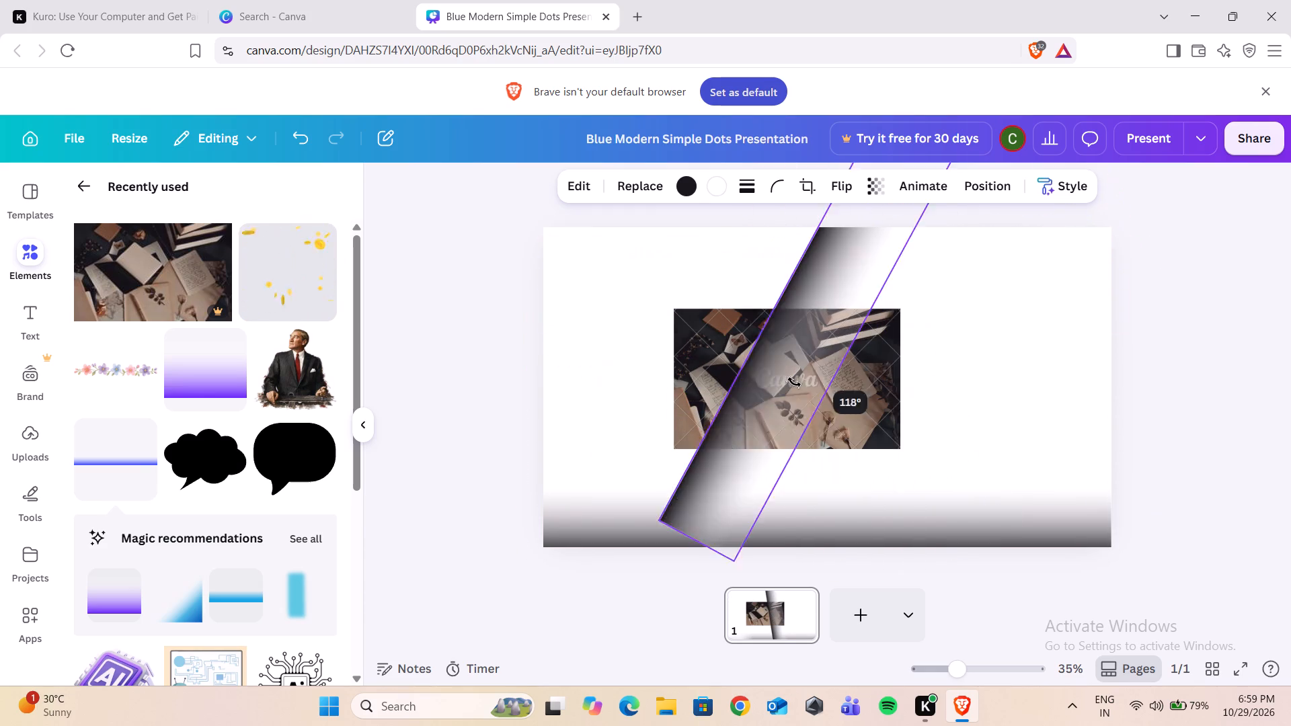
pyautogui.moveTo(794, 382); pyautogui.dragTo(666, 286)
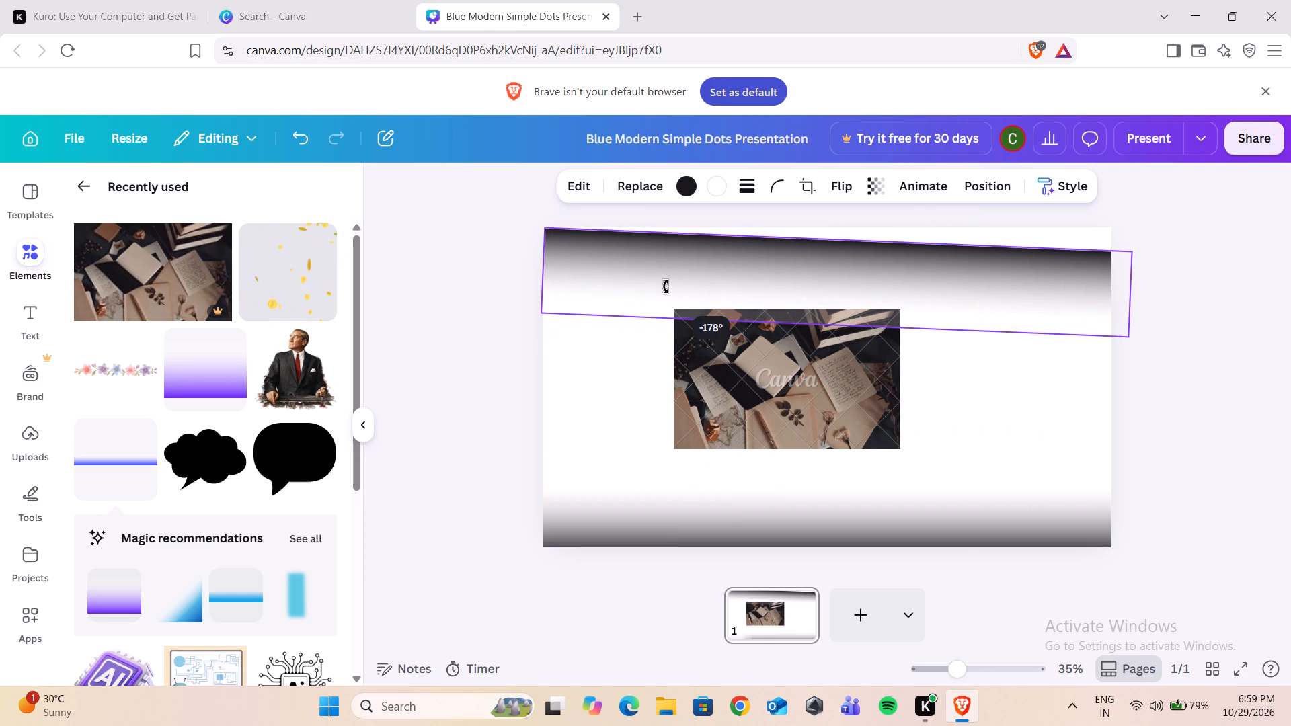
pyautogui.moveTo(666, 286); pyautogui.dragTo(670, 293)
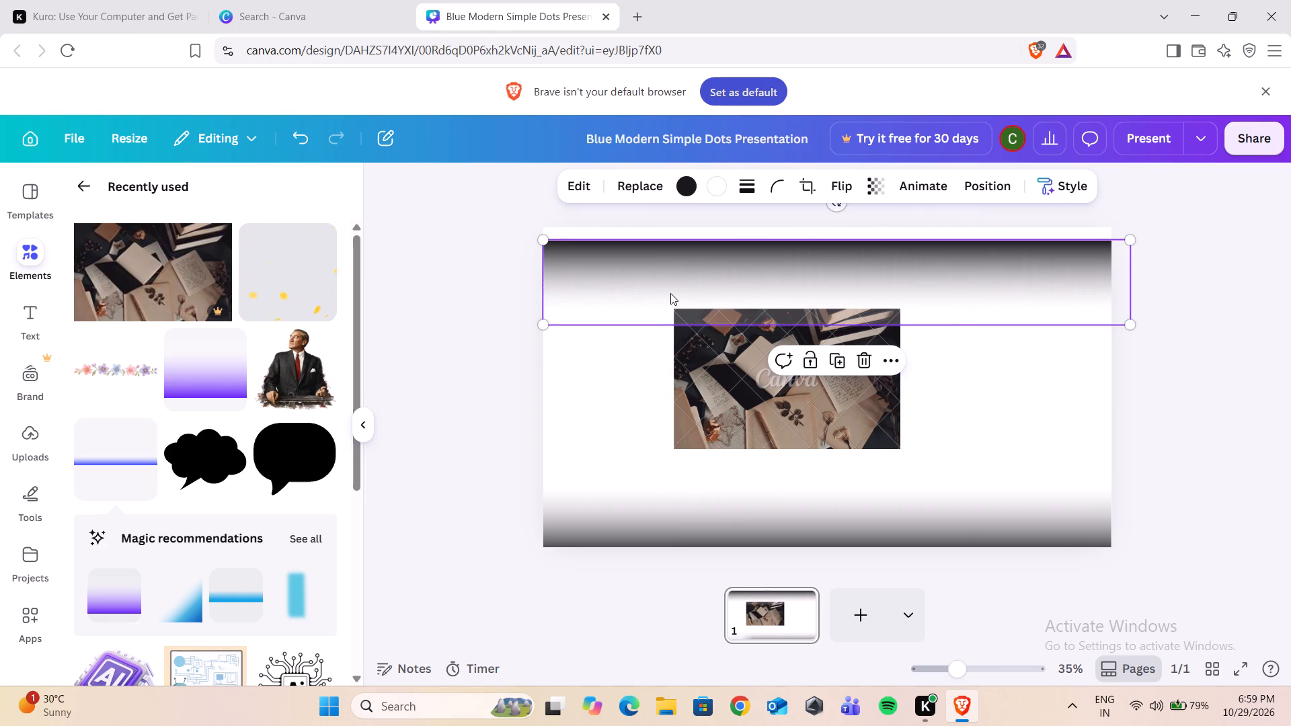
pyautogui.moveTo(890, 255); pyautogui.dragTo(884, 239)
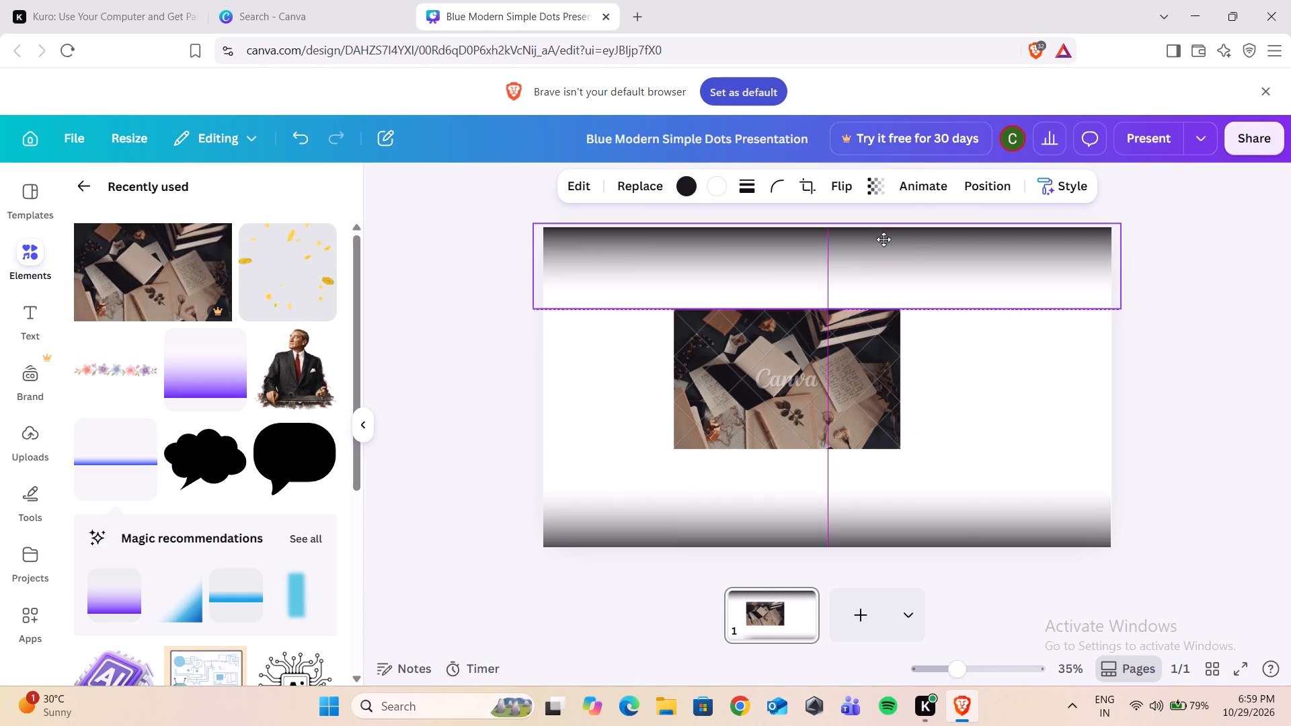
pyautogui.moveTo(884, 239); pyautogui.dragTo(884, 234)
pyautogui.click(1176, 337)
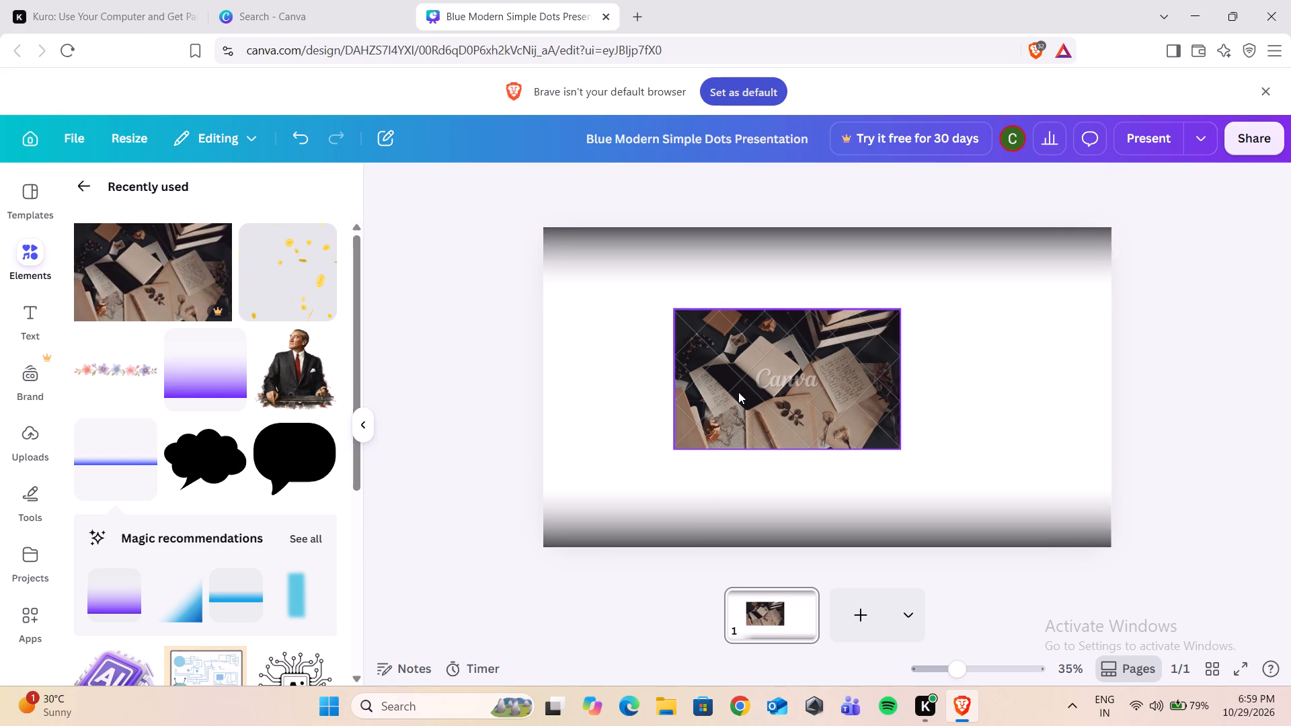
# Look through the recently used elements for another graphic that suits the slide.
pyautogui.scroll(-1, 198, 401)
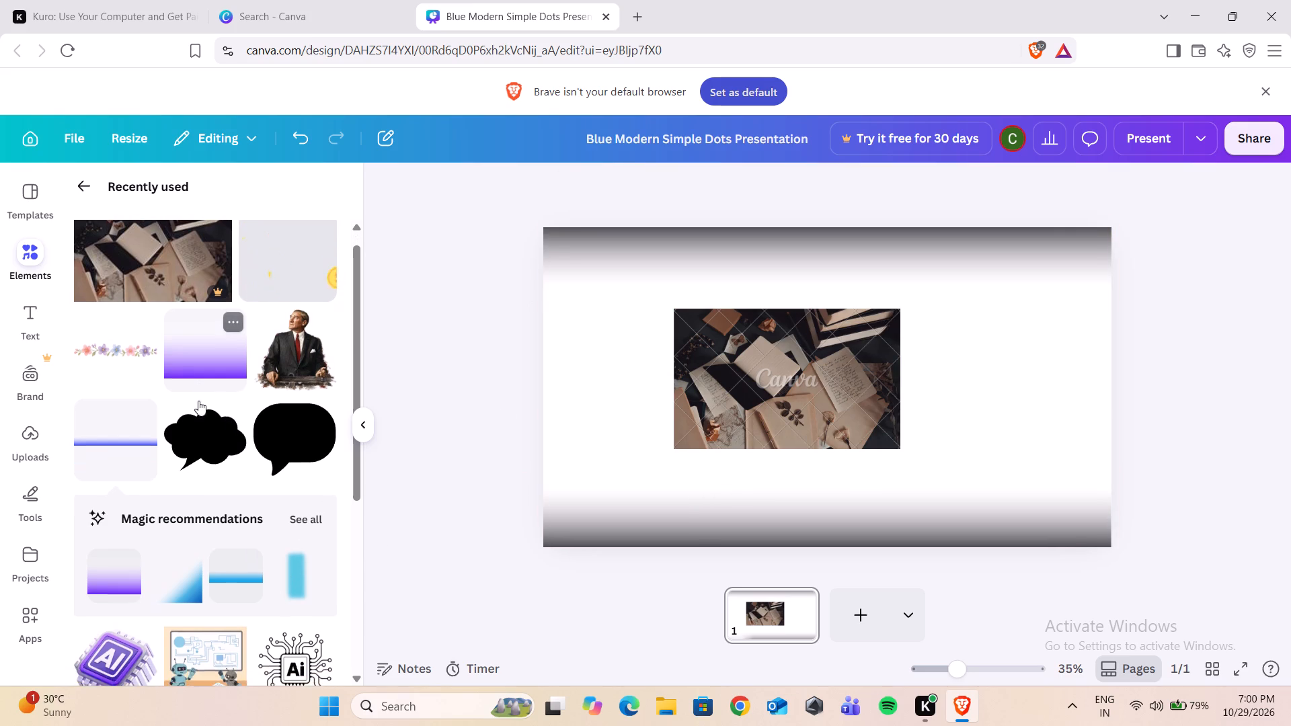
pyautogui.scroll(-5, 198, 401)
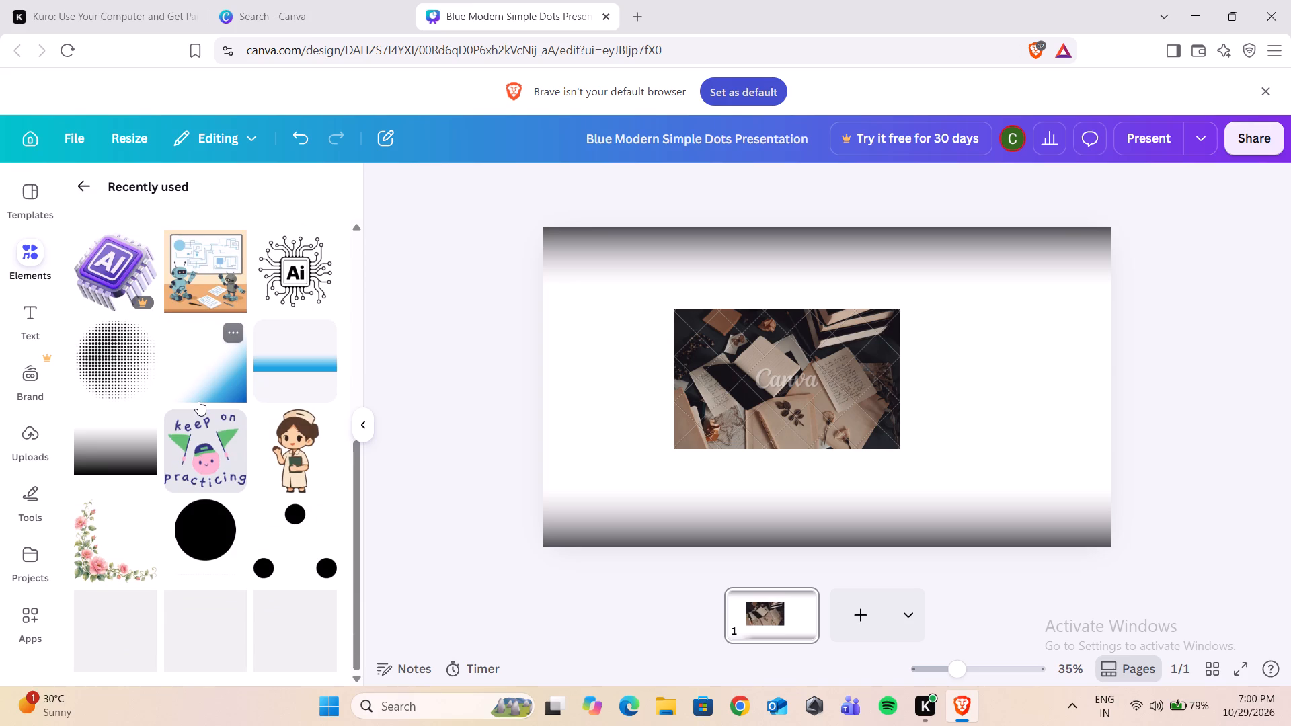
pyautogui.scroll(-2, 198, 401)
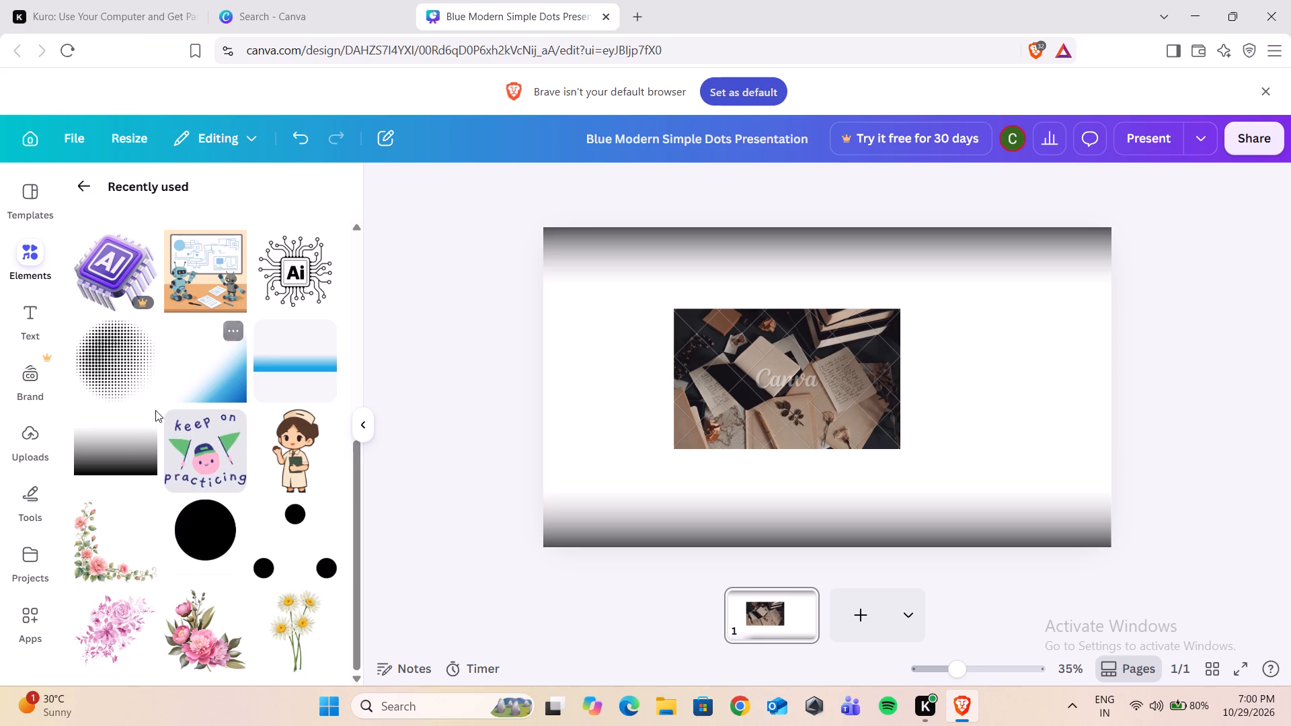
pyautogui.click(420, 462)
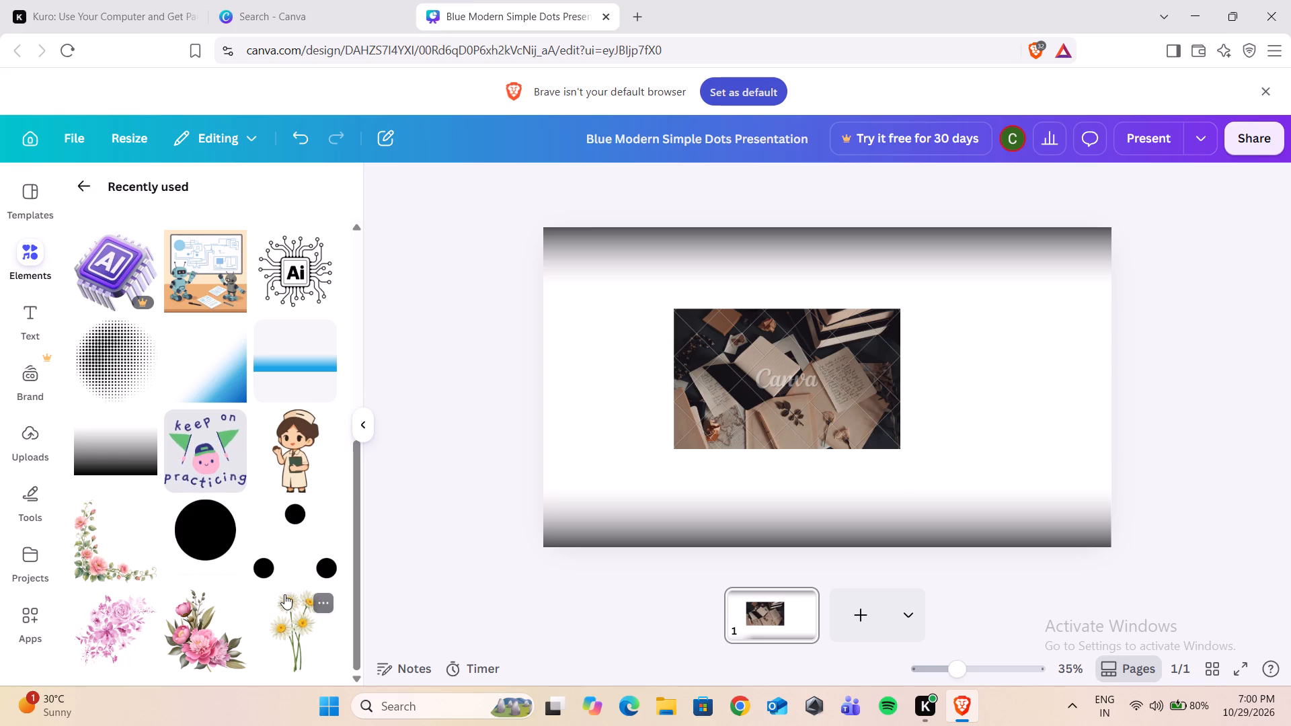
pyautogui.scroll(-2, 151, 500)
pyautogui.scroll(2, 151, 500)
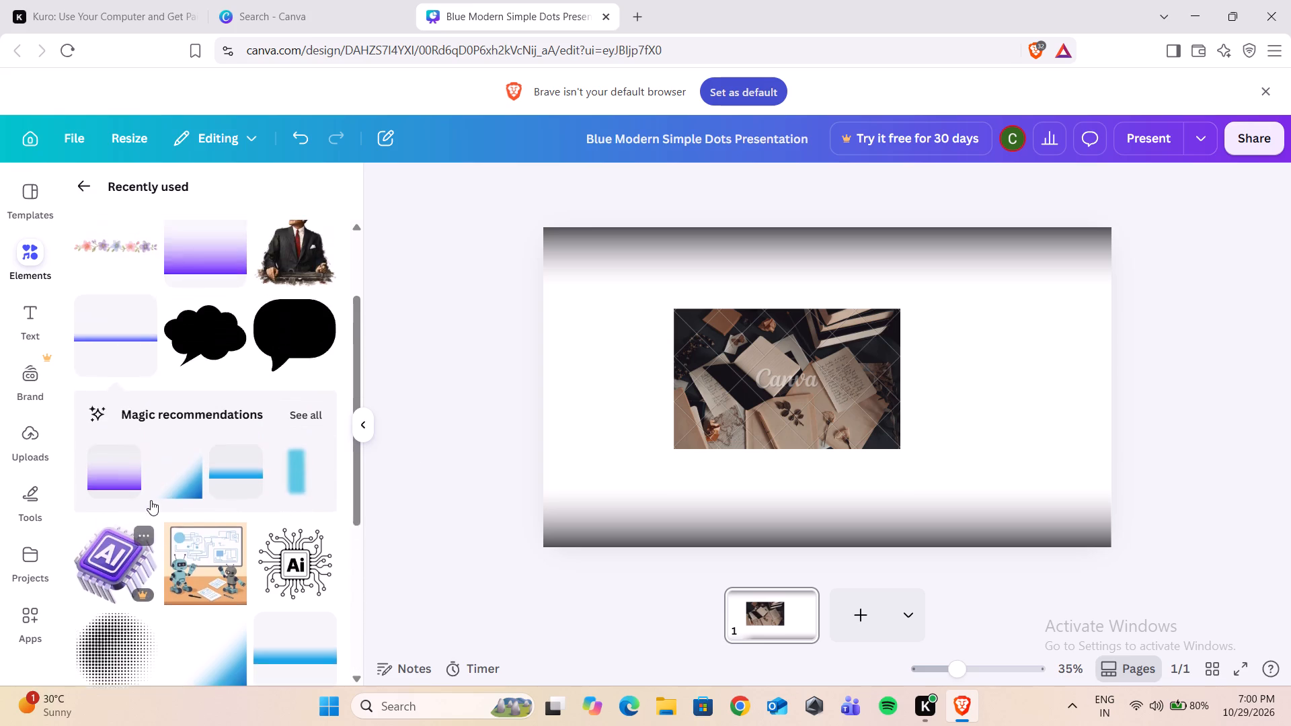
pyautogui.scroll(2, 151, 500)
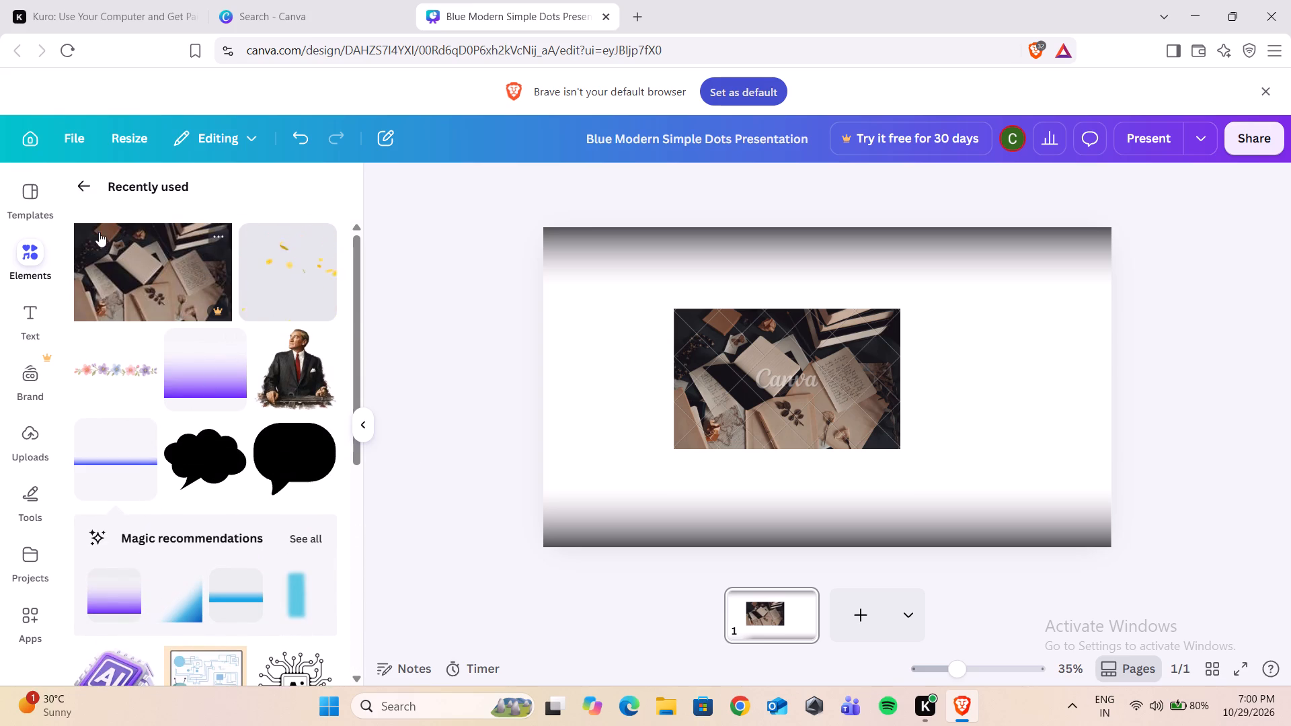
# Search the elements for "lamplight table" and add the orange dome lamp graphic with a light beam to the page.
pyautogui.click(85, 184)
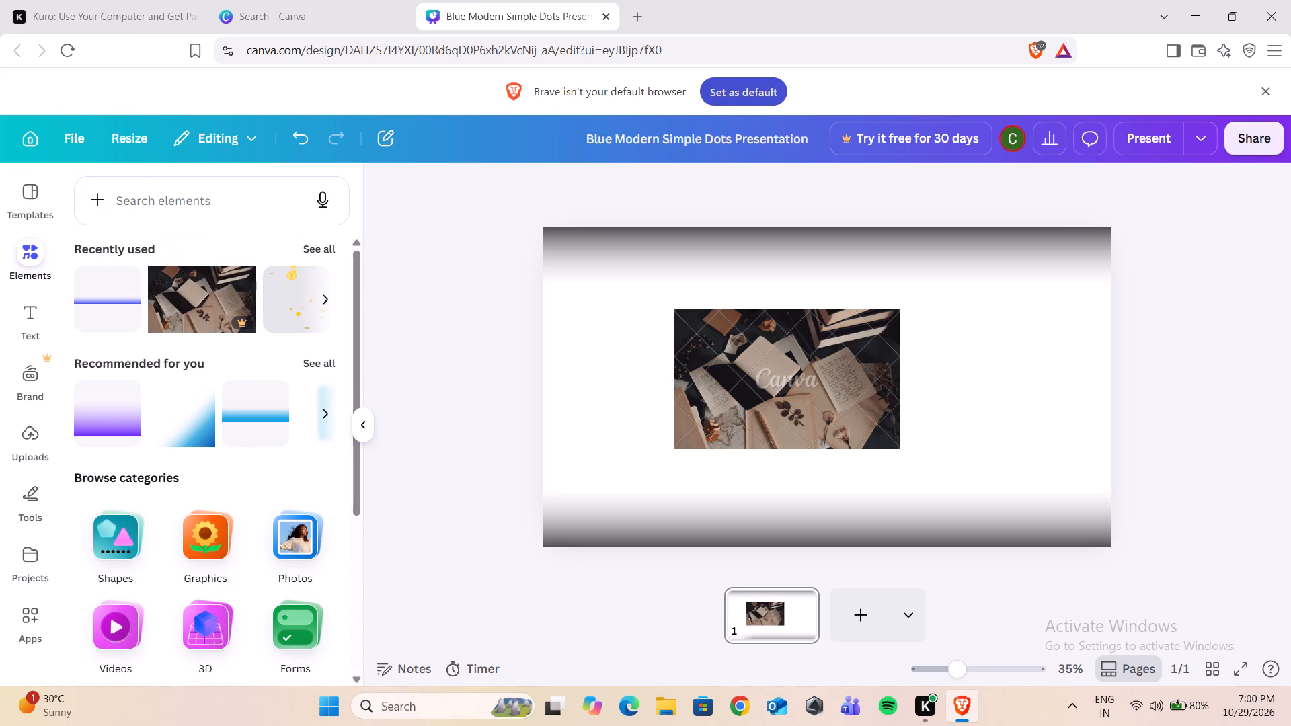
pyautogui.click(147, 194)
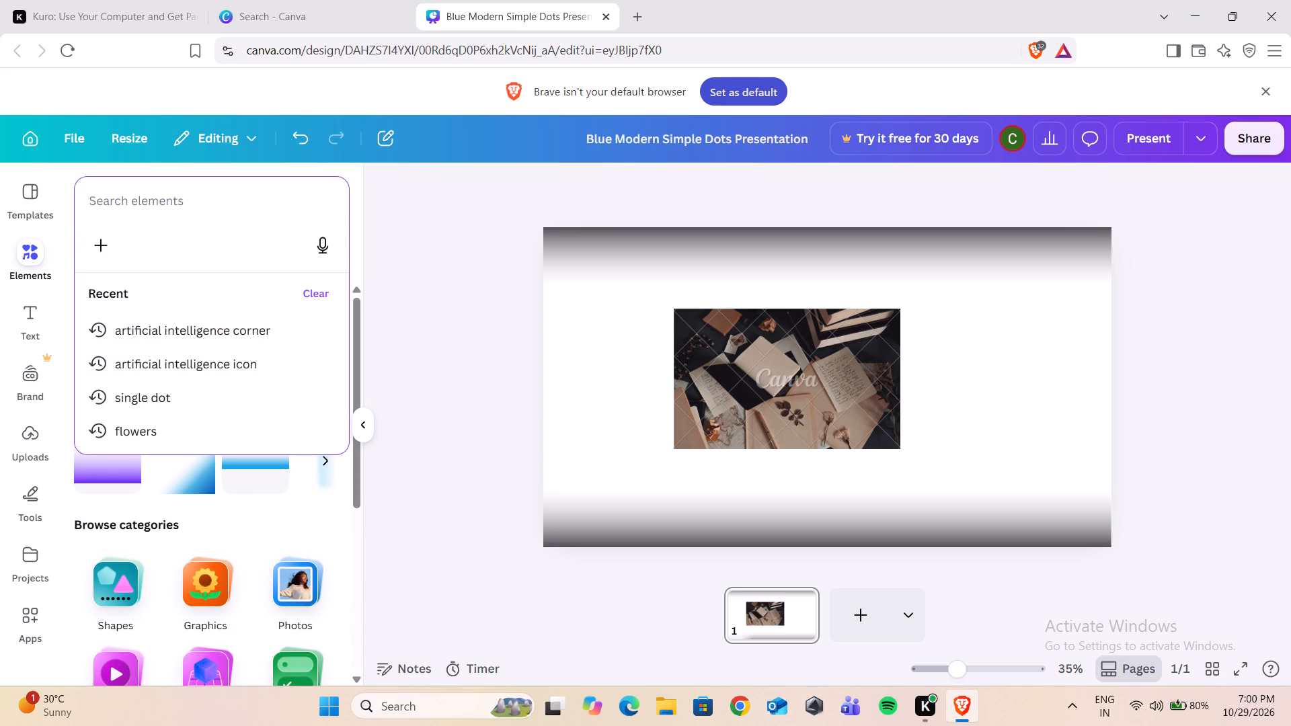
pyautogui.write('lamplight')
pyautogui.press('space')
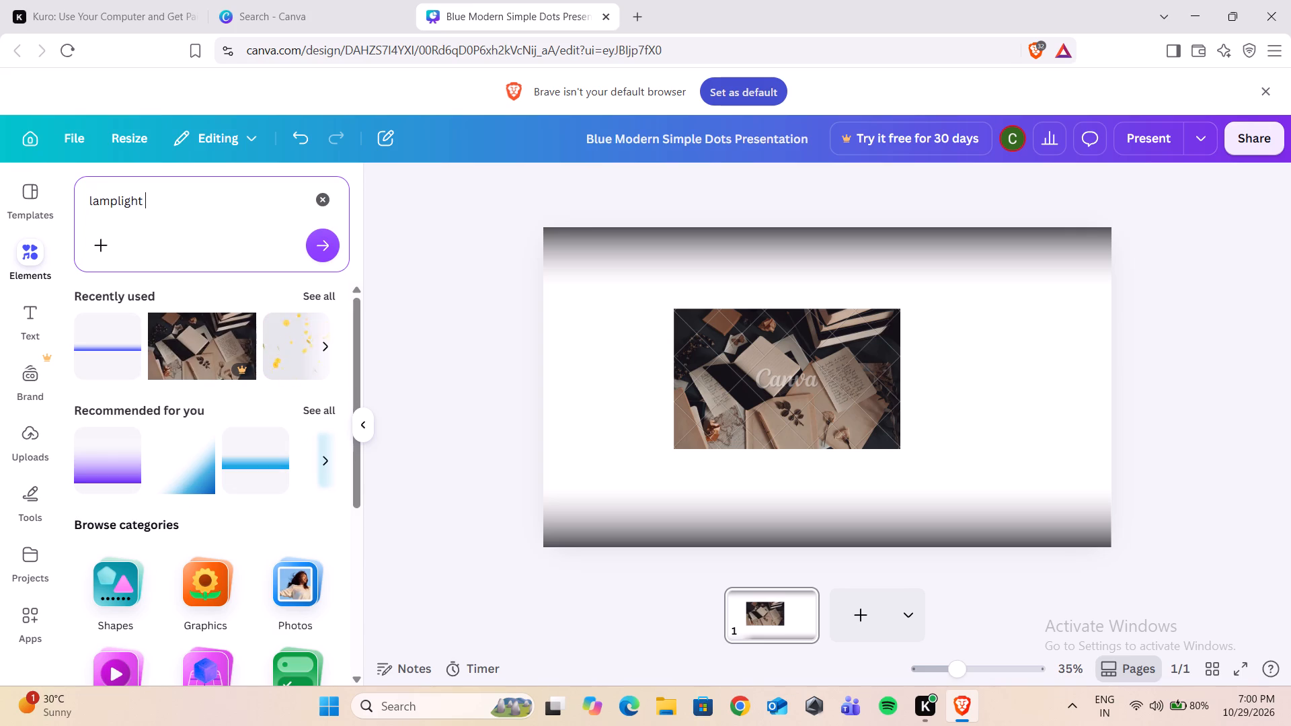
pyautogui.write('table')
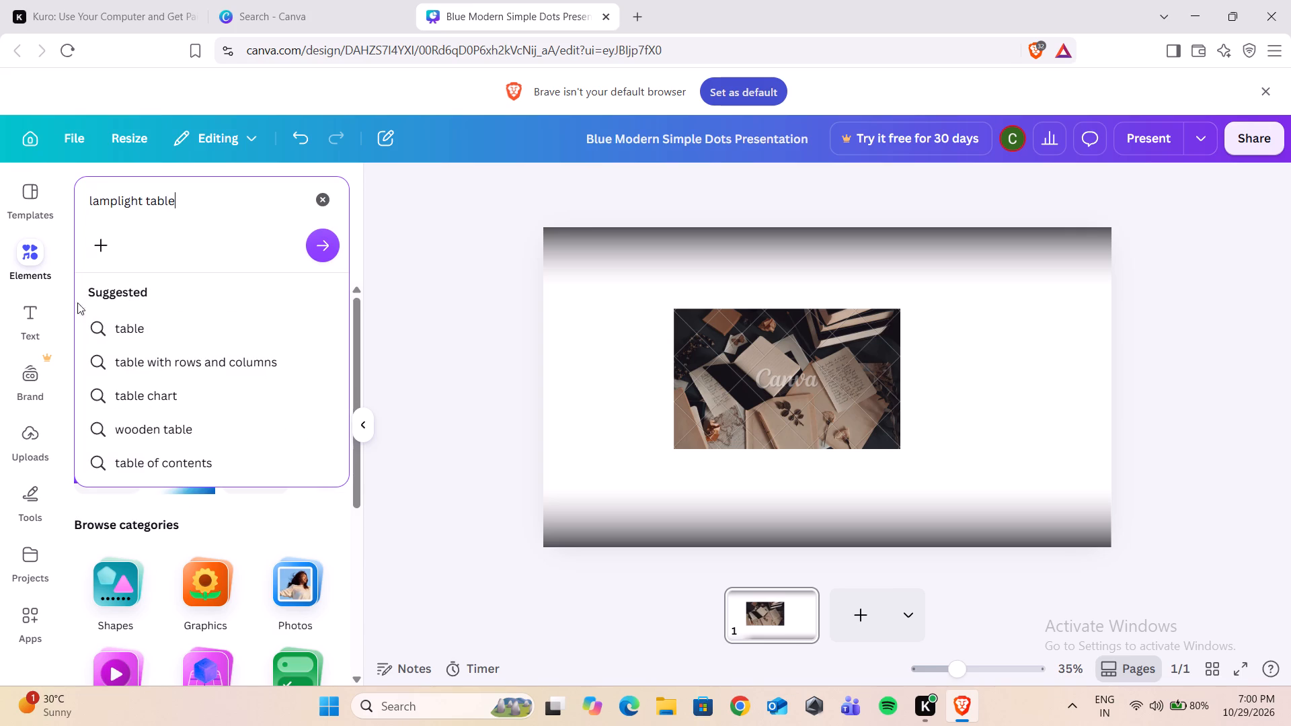
pyautogui.click(317, 253)
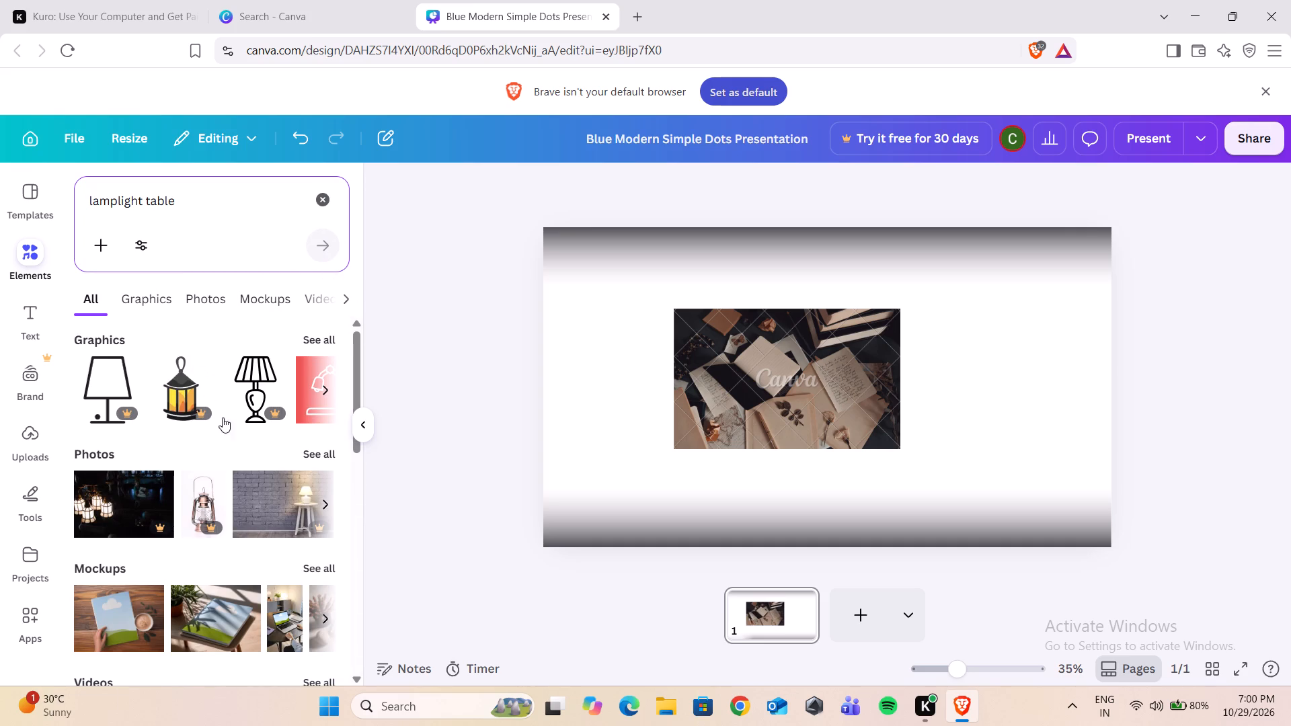
pyautogui.scroll(-1, 204, 544)
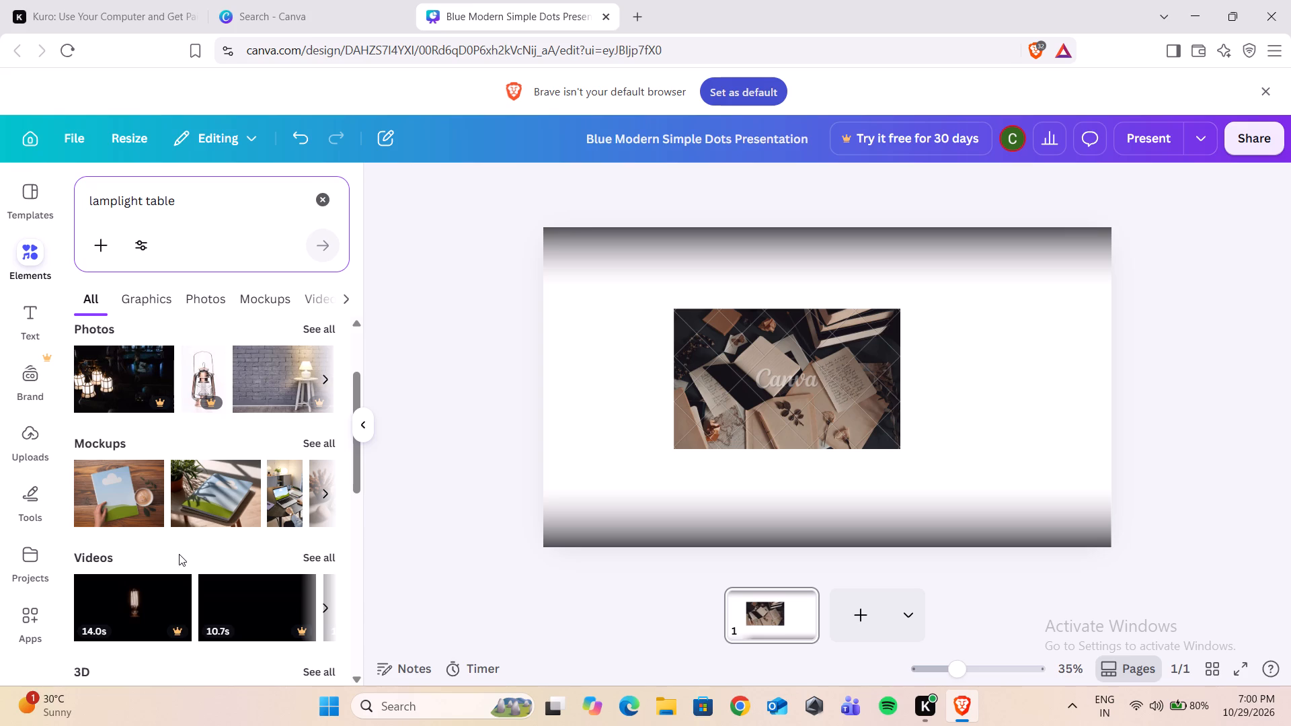
pyautogui.scroll(2, 169, 554)
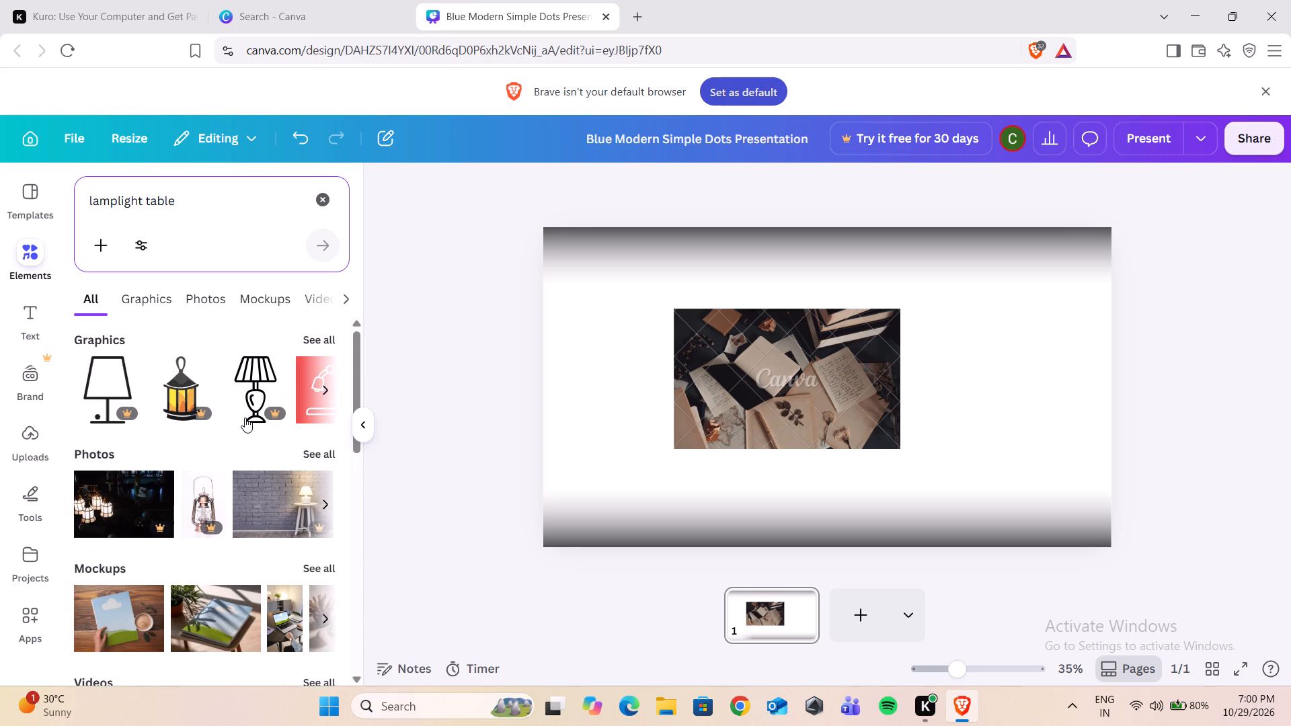
pyautogui.hscroll(-4, 247, 412)
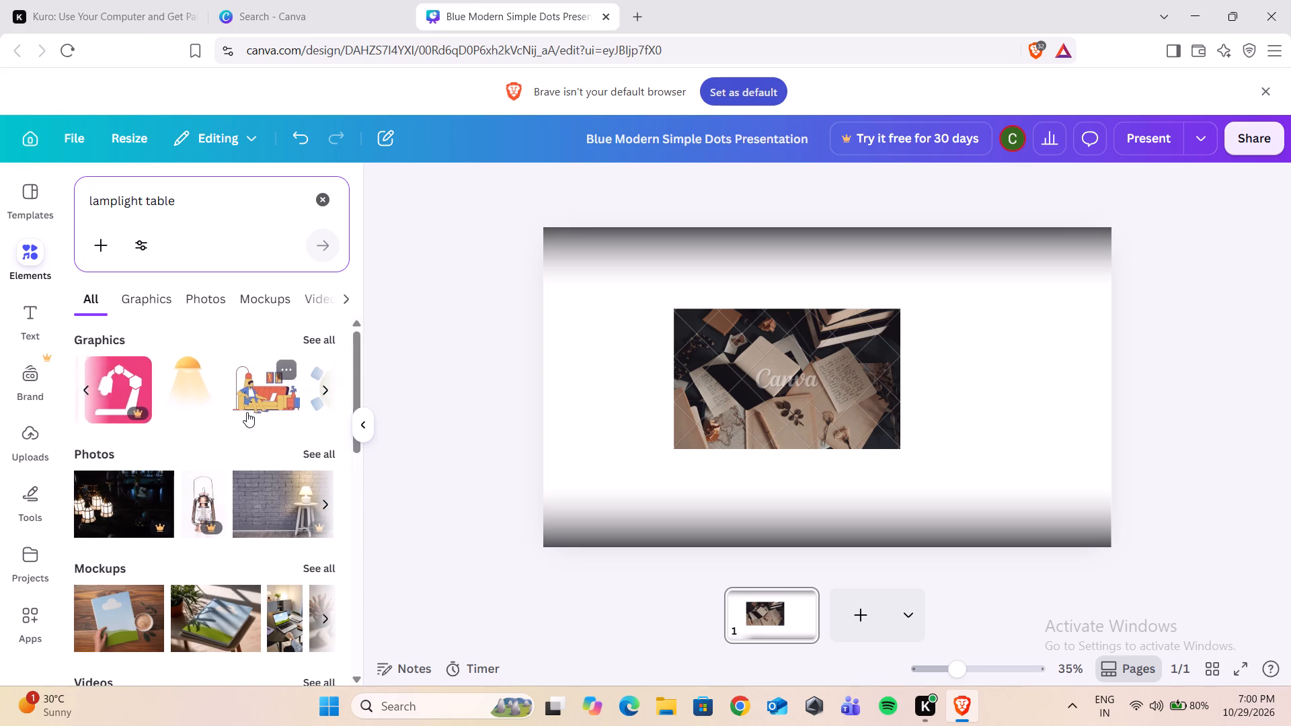
pyautogui.hscroll(-1, 247, 412)
pyautogui.click(154, 395)
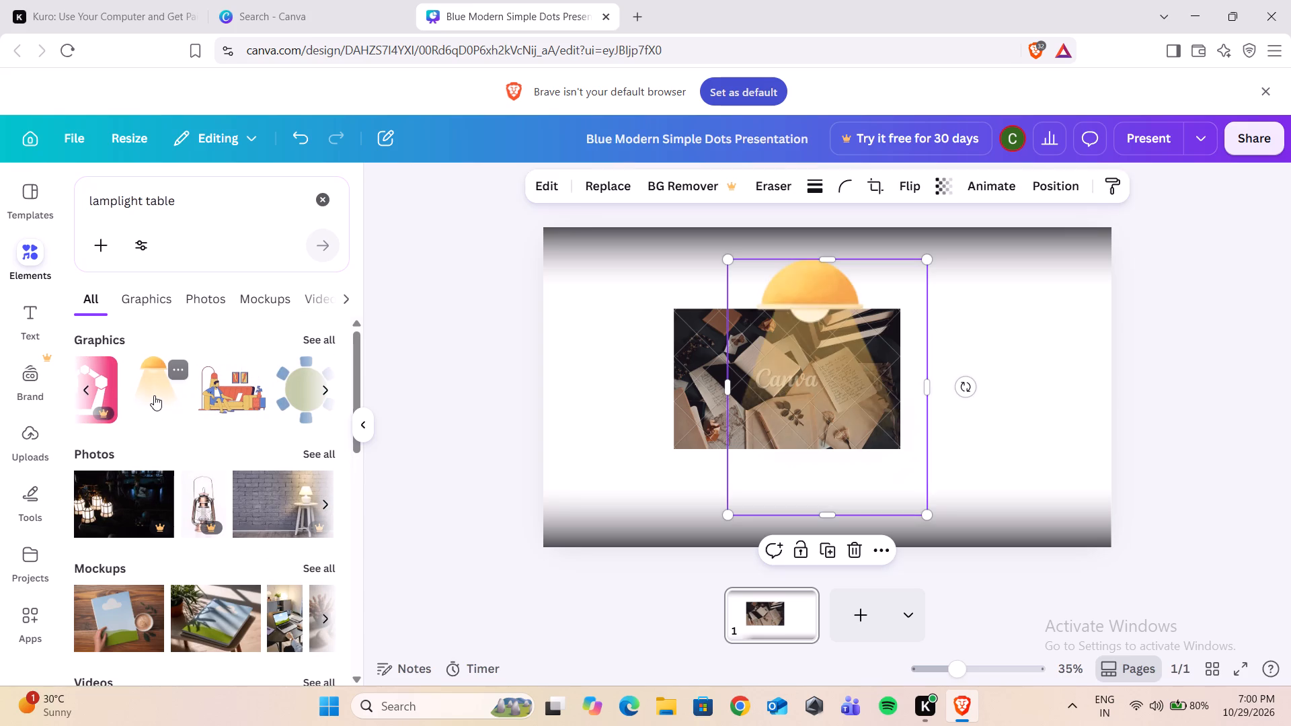
# Recolour the orange lamp graphic with the near-black colour already used in the design.
pyautogui.click(840, 280)
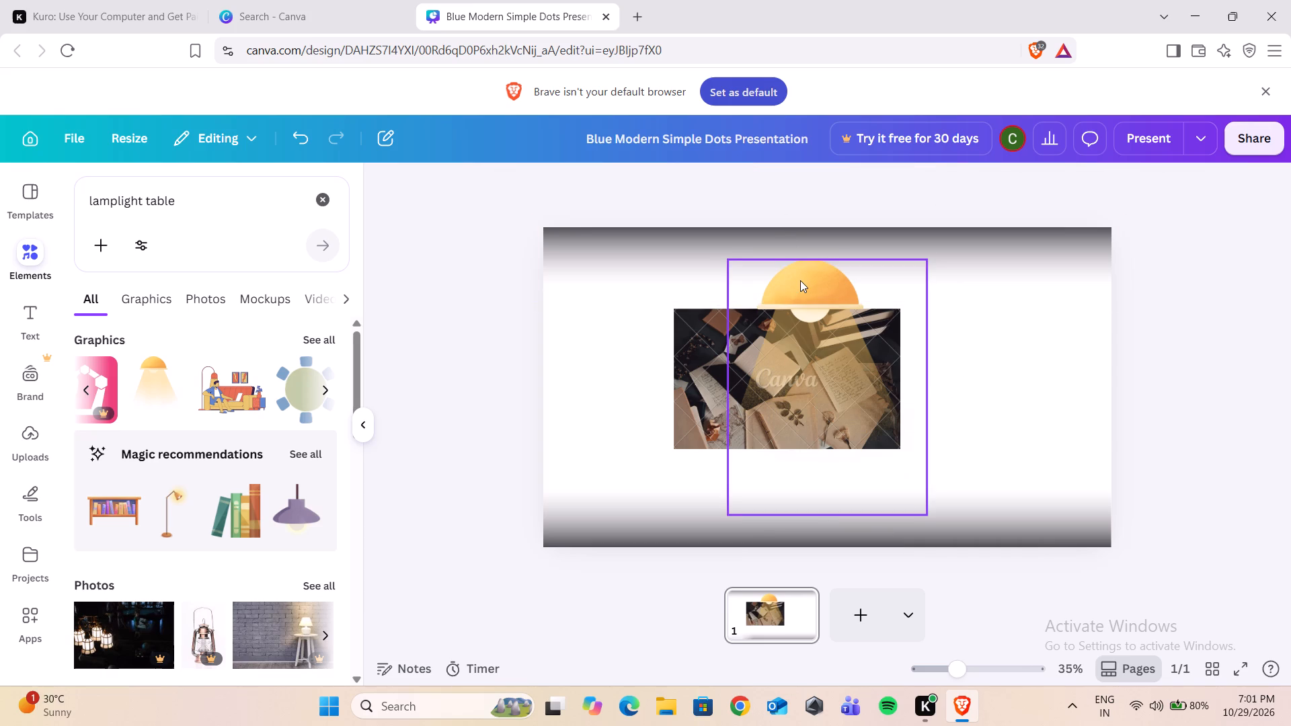
pyautogui.click(800, 281)
pyautogui.click(776, 199)
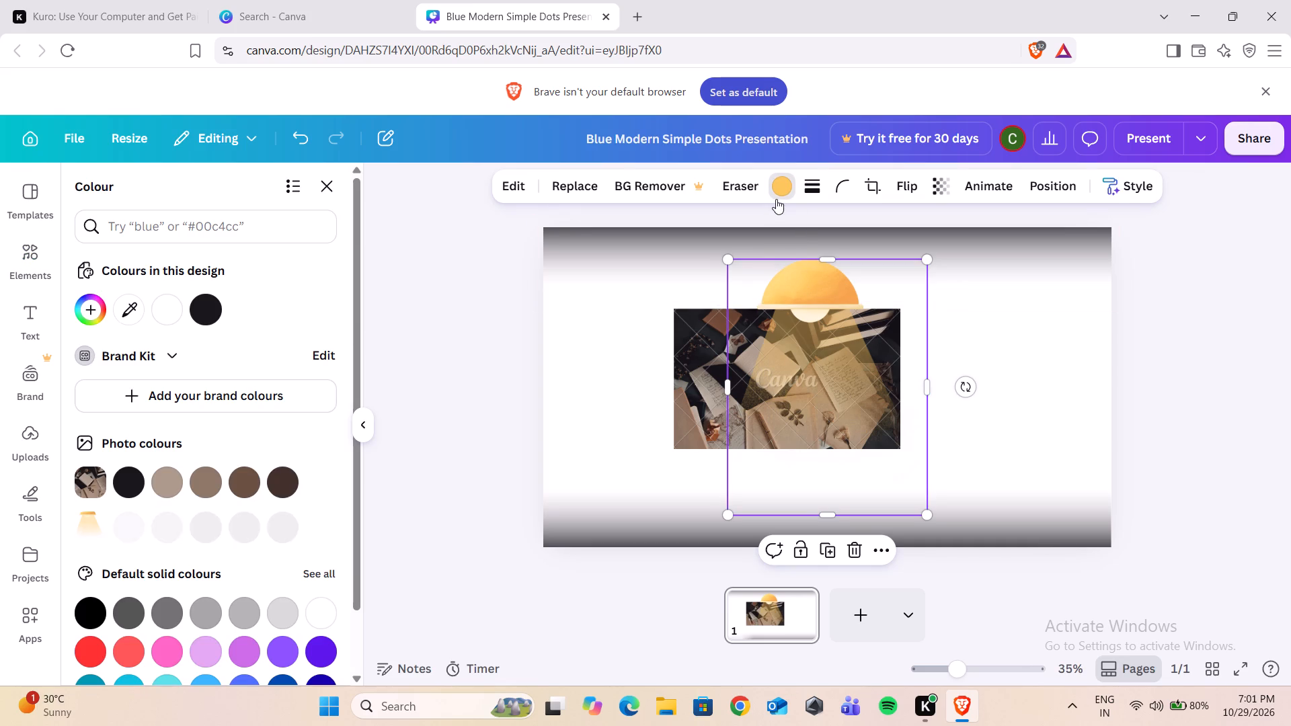
pyautogui.click(196, 315)
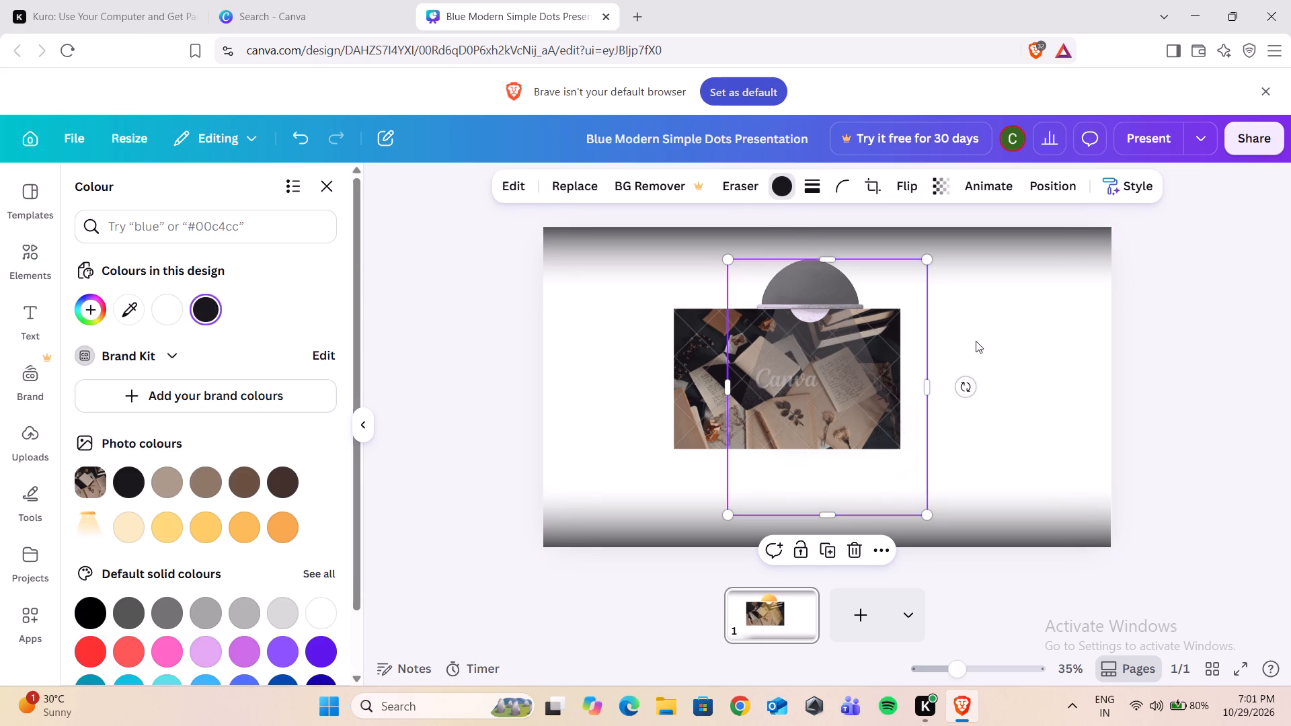
pyautogui.click(1079, 336)
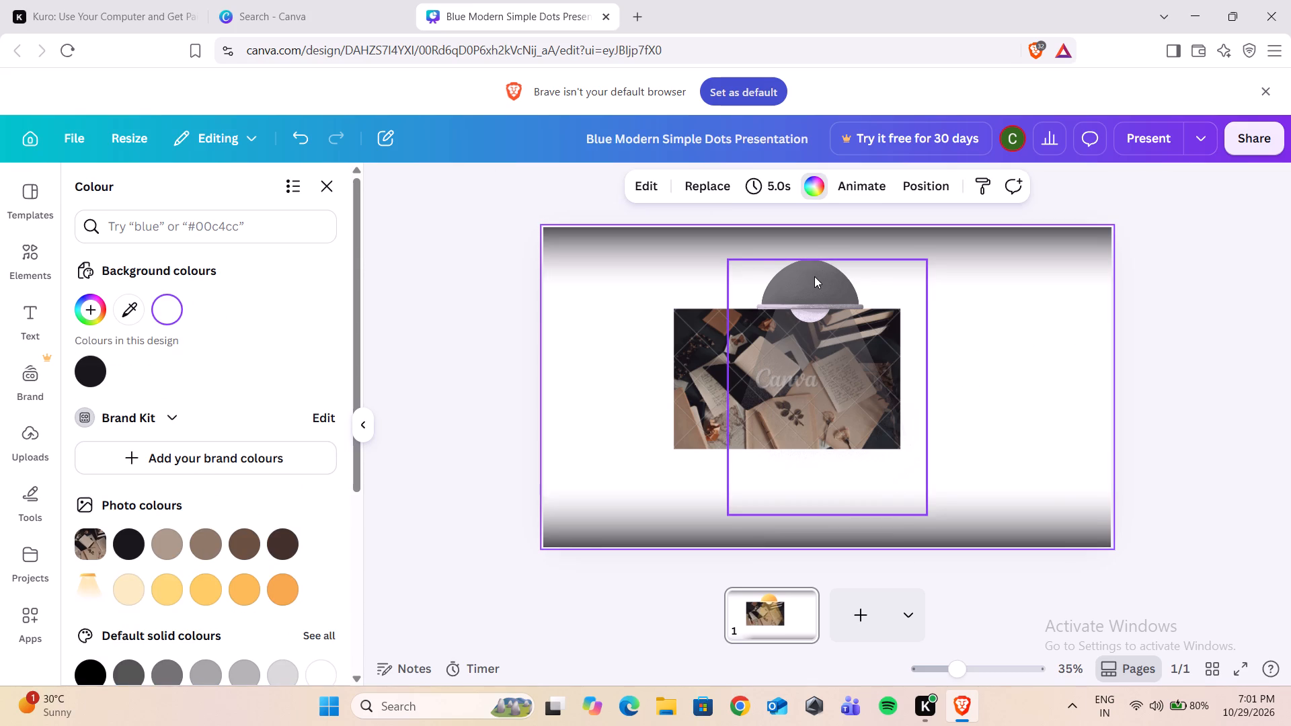
# Shrink the lamp to about half its size and place it against the page's top edge, centred above the notebooks photo.
pyautogui.moveTo(814, 276); pyautogui.dragTo(810, 243)
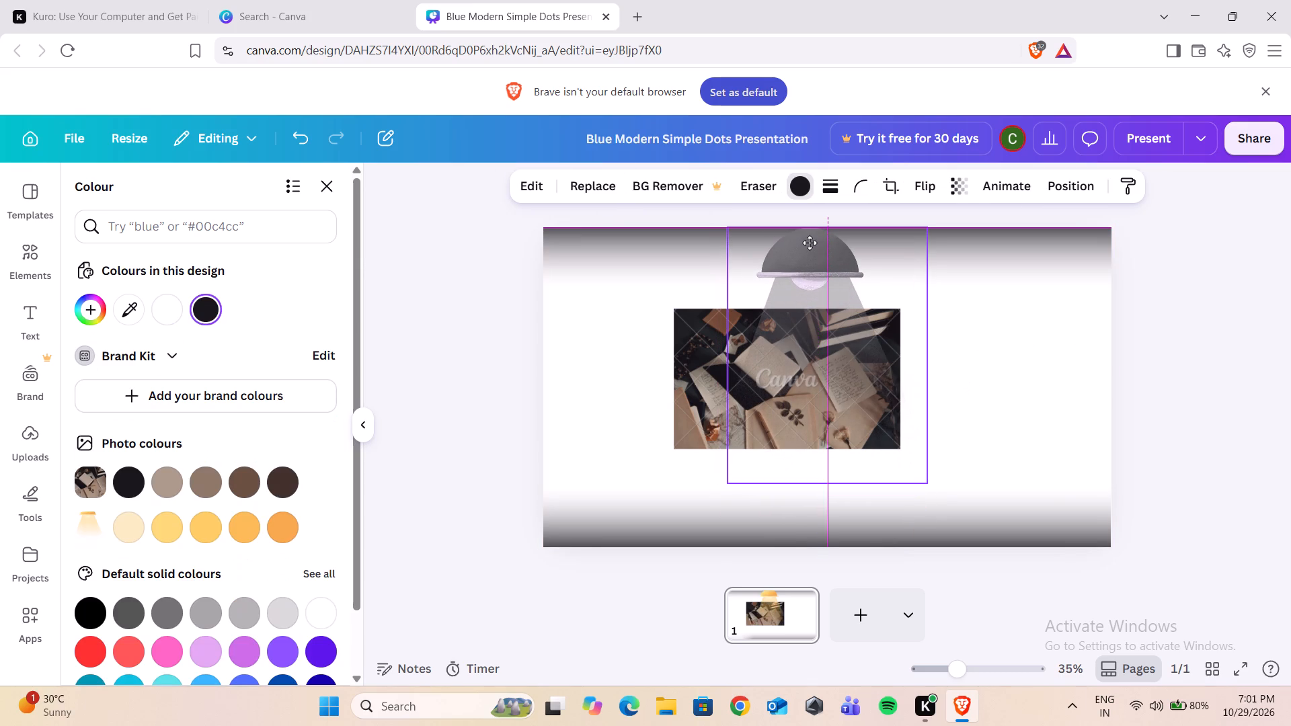
pyautogui.moveTo(810, 243); pyautogui.dragTo(806, 244)
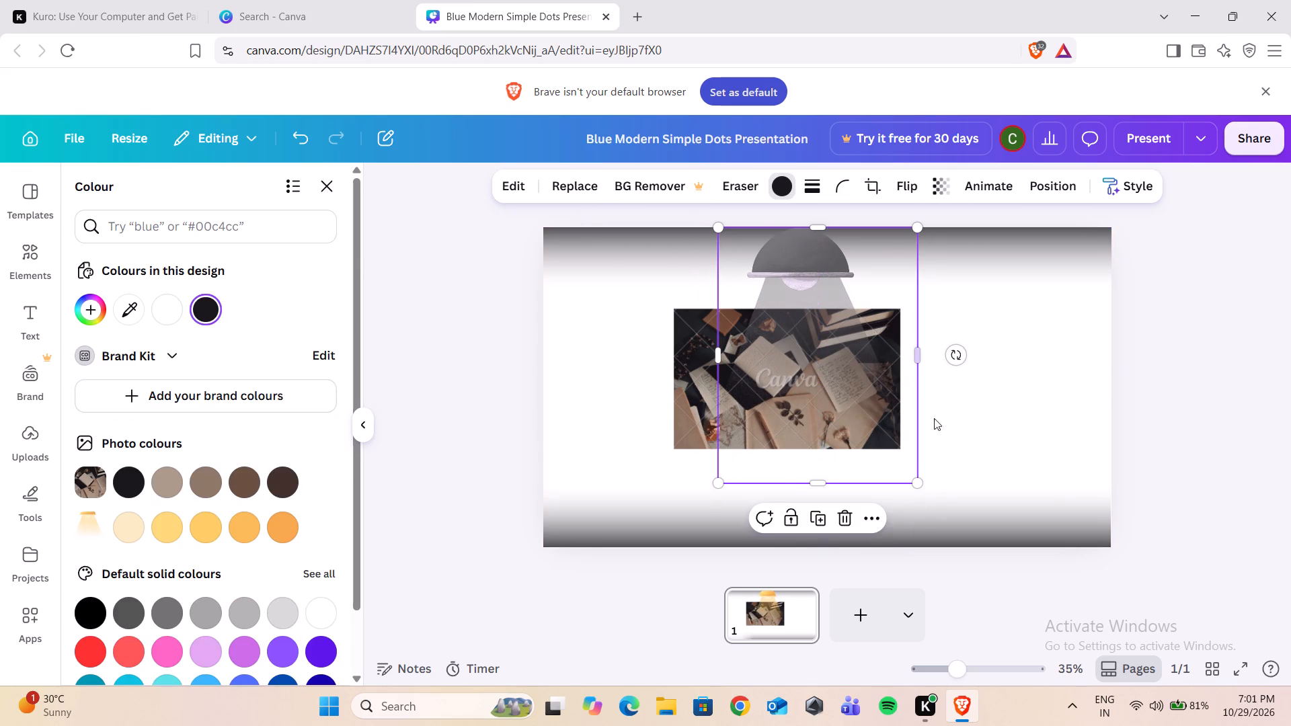
pyautogui.moveTo(916, 485); pyautogui.dragTo(871, 434)
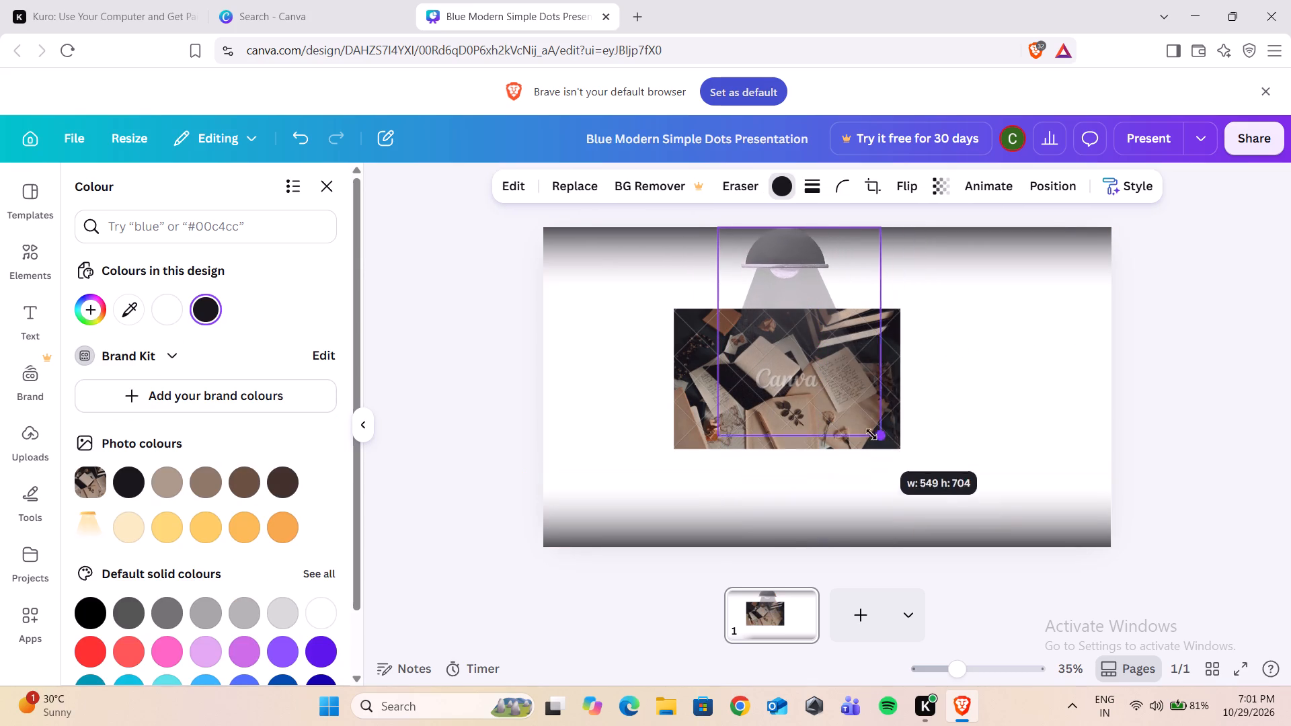
pyautogui.moveTo(871, 434); pyautogui.dragTo(819, 362)
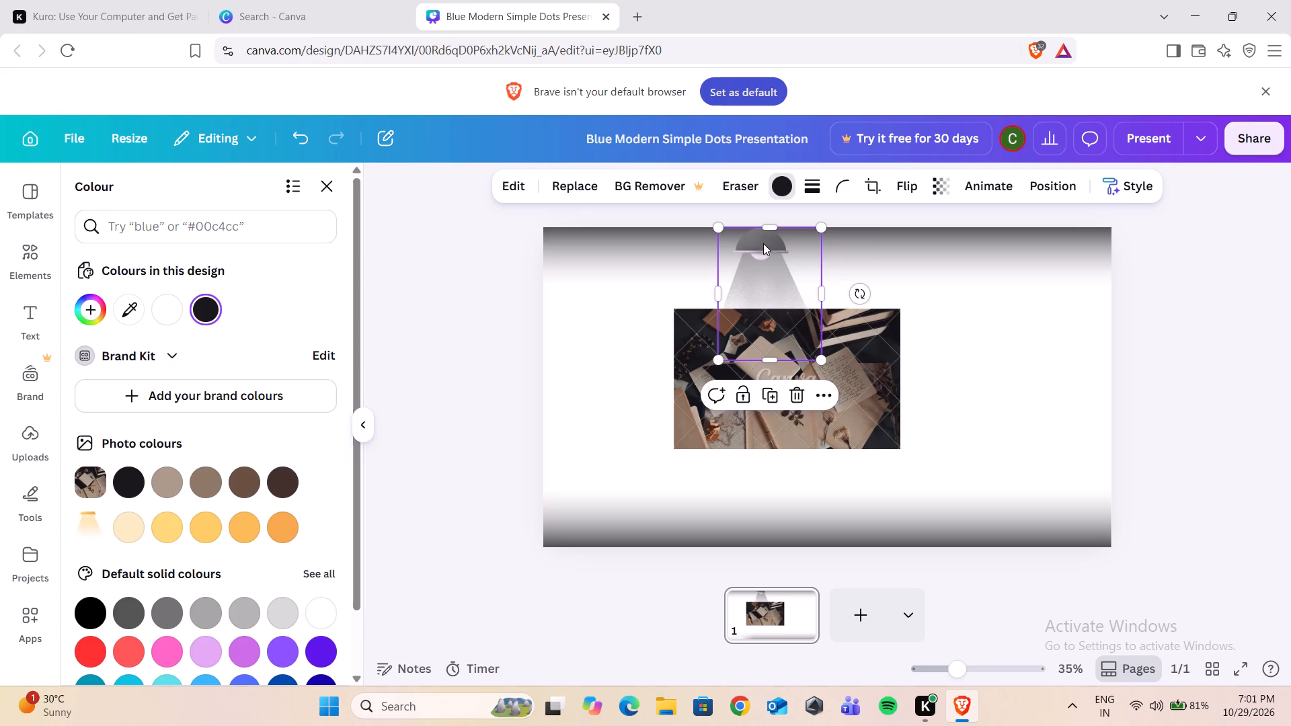
pyautogui.moveTo(763, 243); pyautogui.dragTo(802, 249)
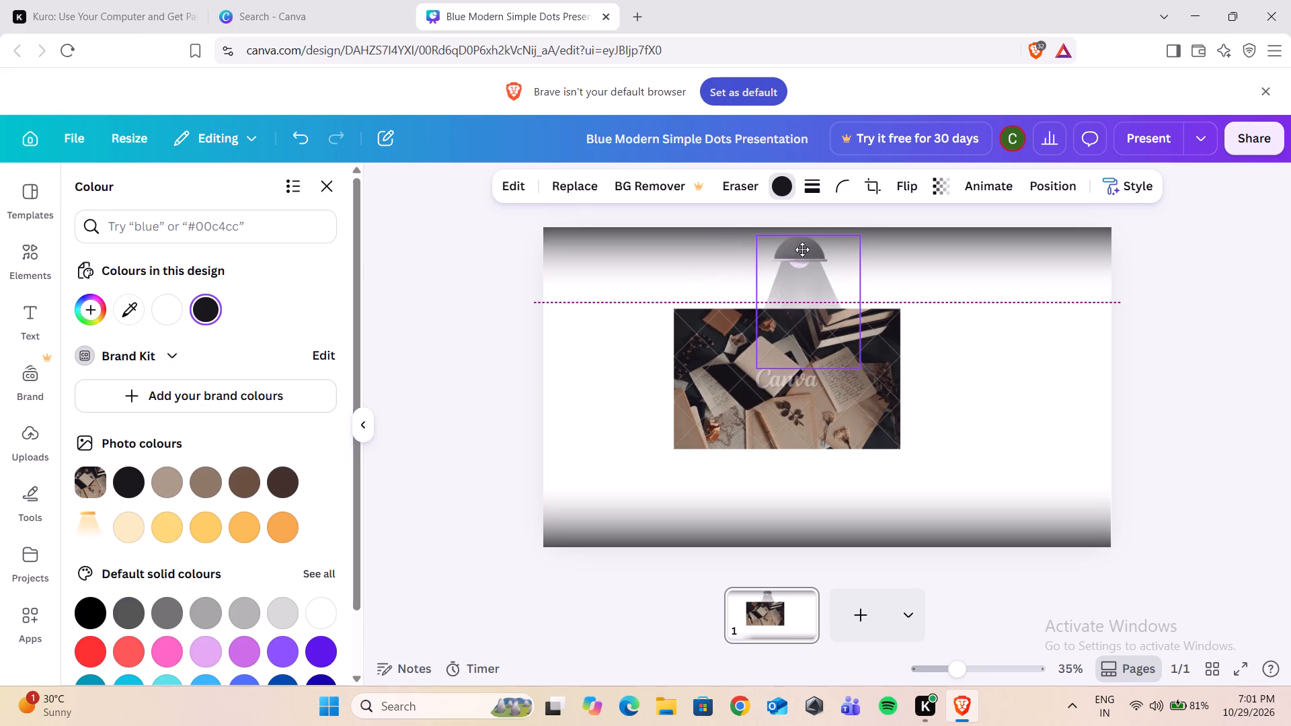
pyautogui.moveTo(802, 249); pyautogui.dragTo(806, 241)
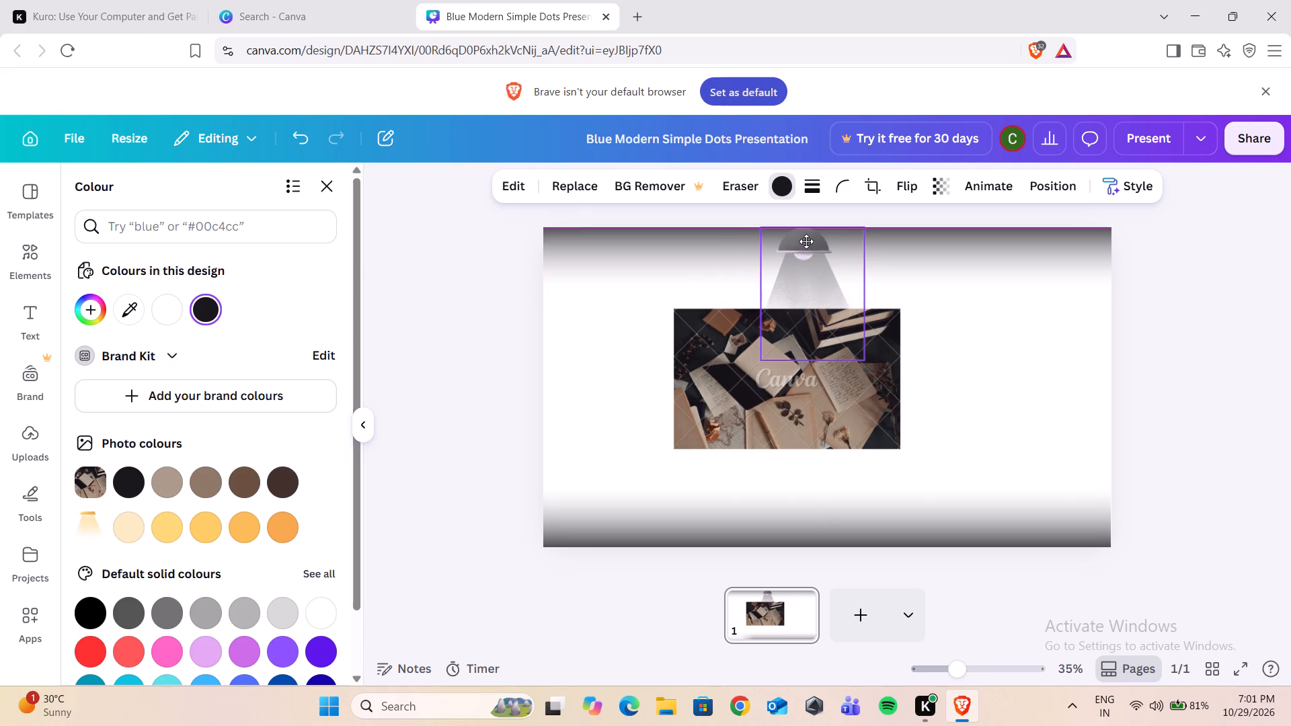
pyautogui.moveTo(806, 241); pyautogui.dragTo(808, 241)
pyautogui.click(1035, 362)
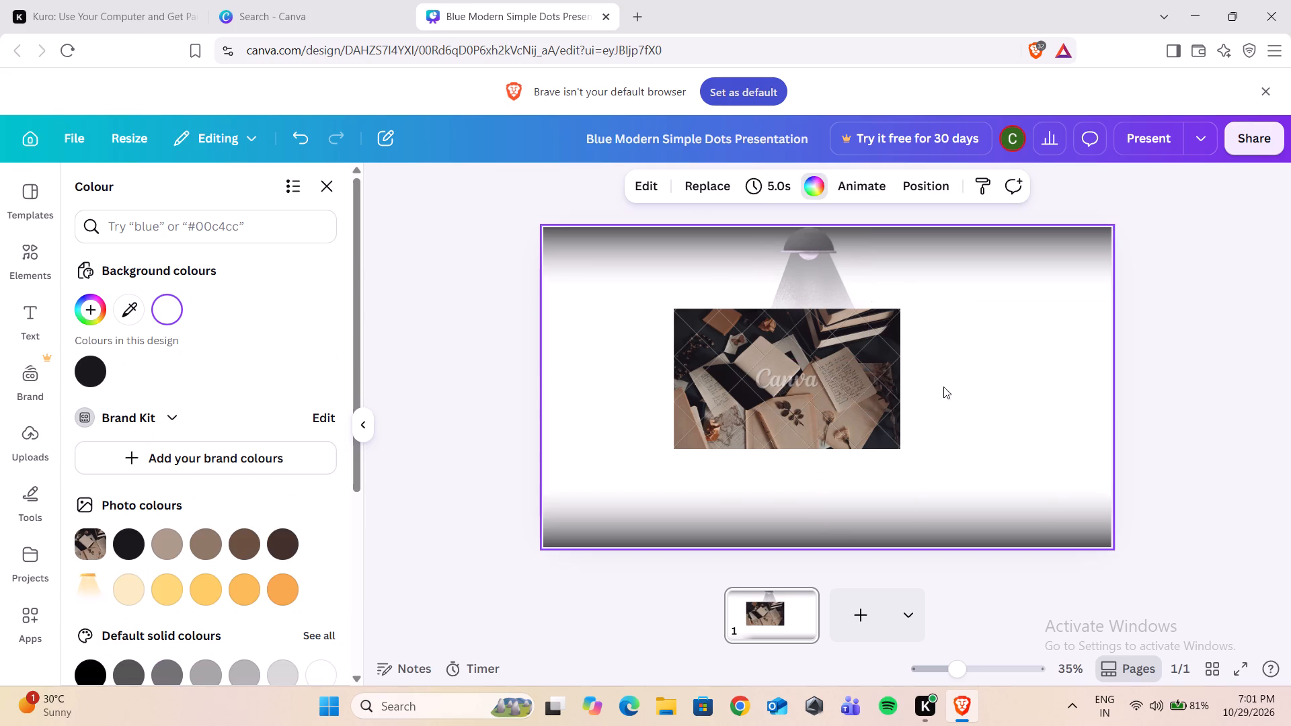
# Delete the notebooks photo from the page.
pyautogui.moveTo(812, 410); pyautogui.dragTo(731, 468)
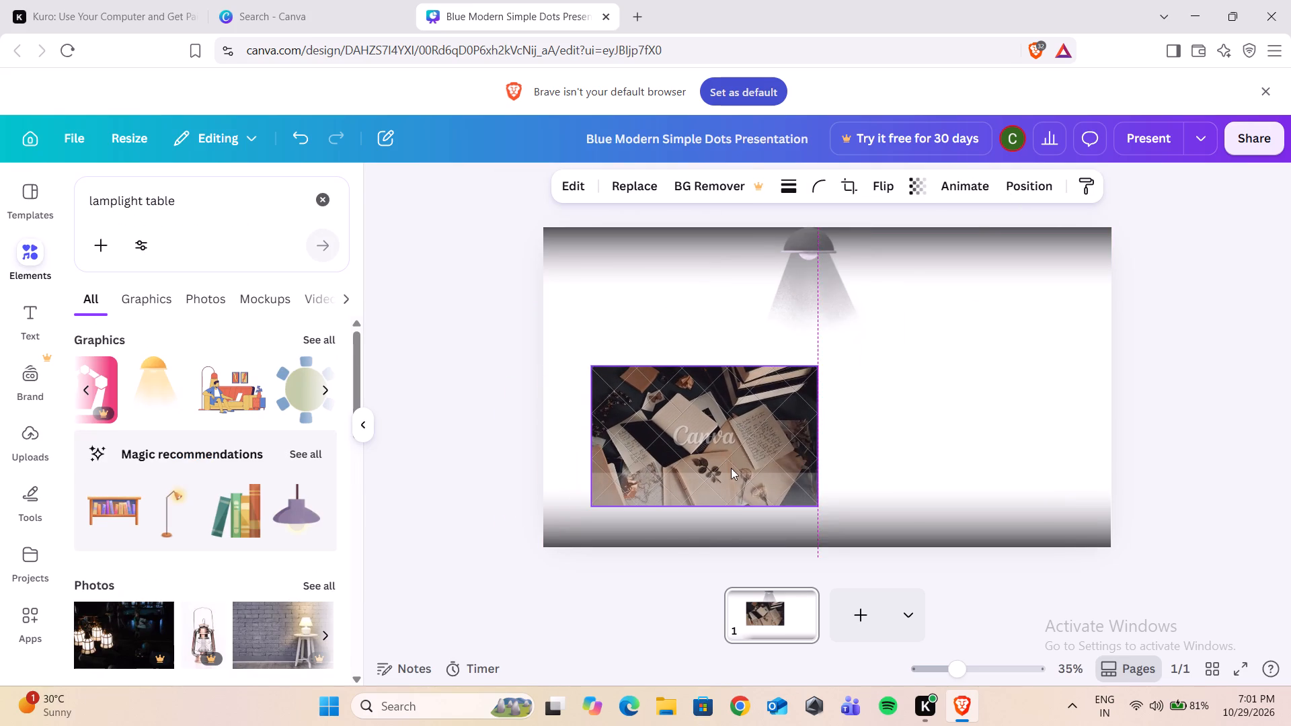
pyautogui.rightClick(731, 468)
pyautogui.click(824, 264)
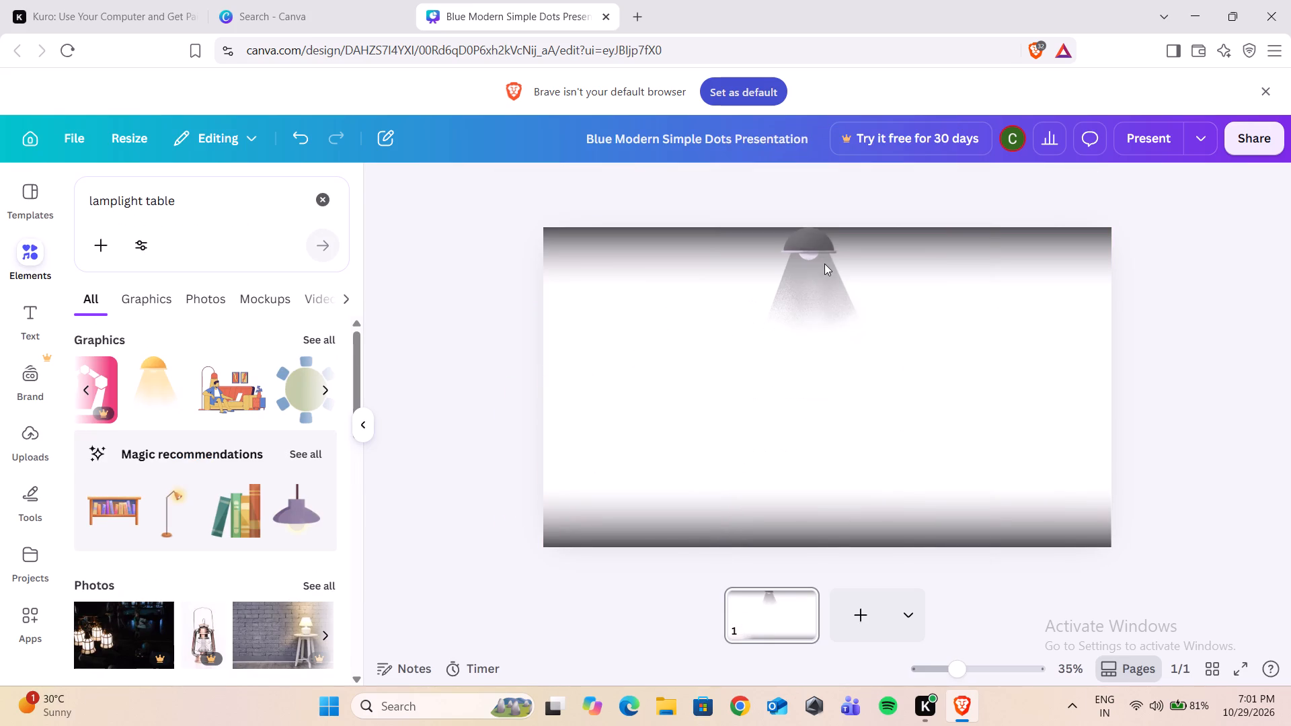
# Add the brown 3D table clock to the page, shrink it to about half its size and place it in the page's upper-right corner.
pyautogui.scroll(-4, 173, 604)
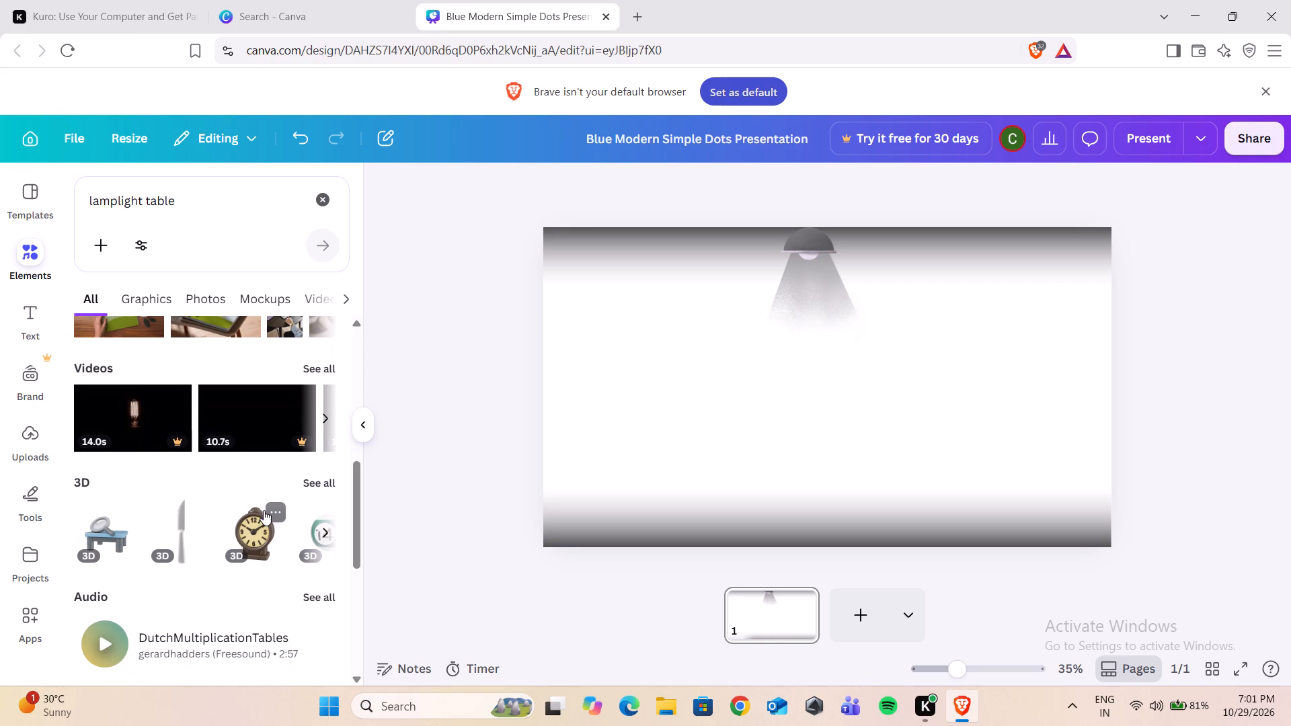
pyautogui.click(239, 528)
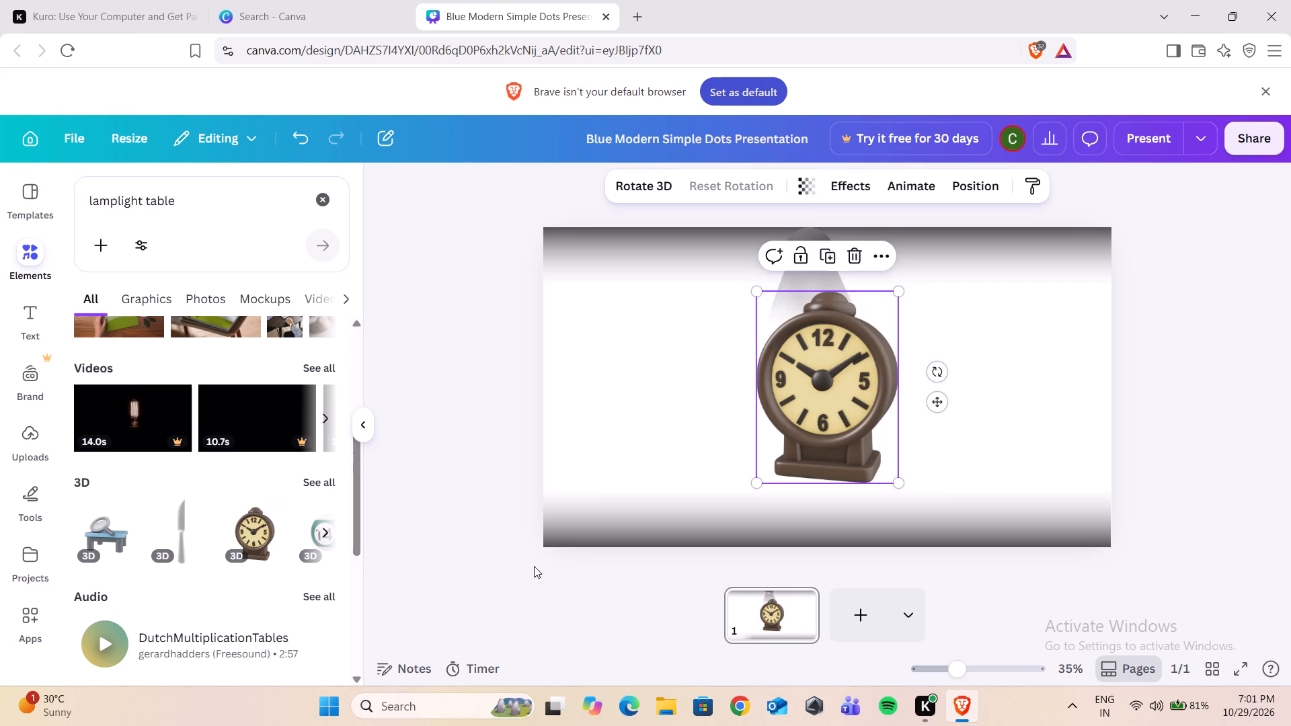
pyautogui.moveTo(898, 486); pyautogui.dragTo(811, 395)
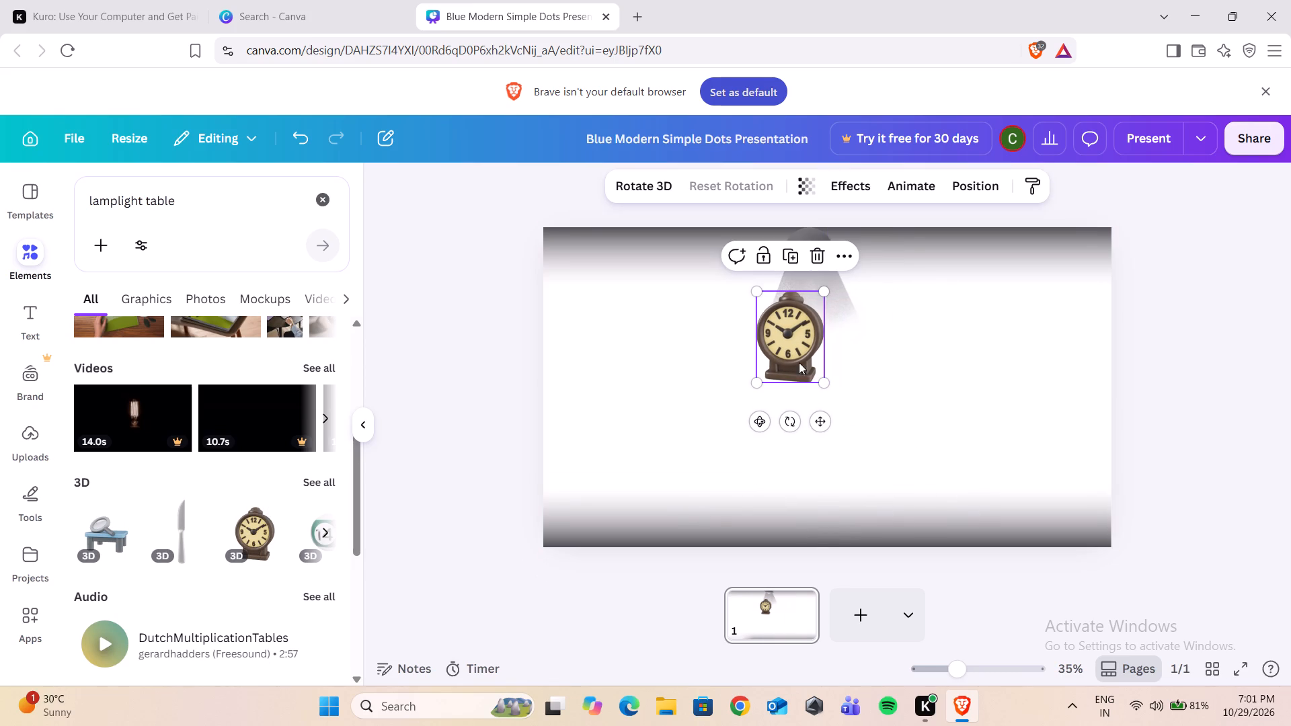
pyautogui.click(781, 331)
pyautogui.doubleClick(781, 331)
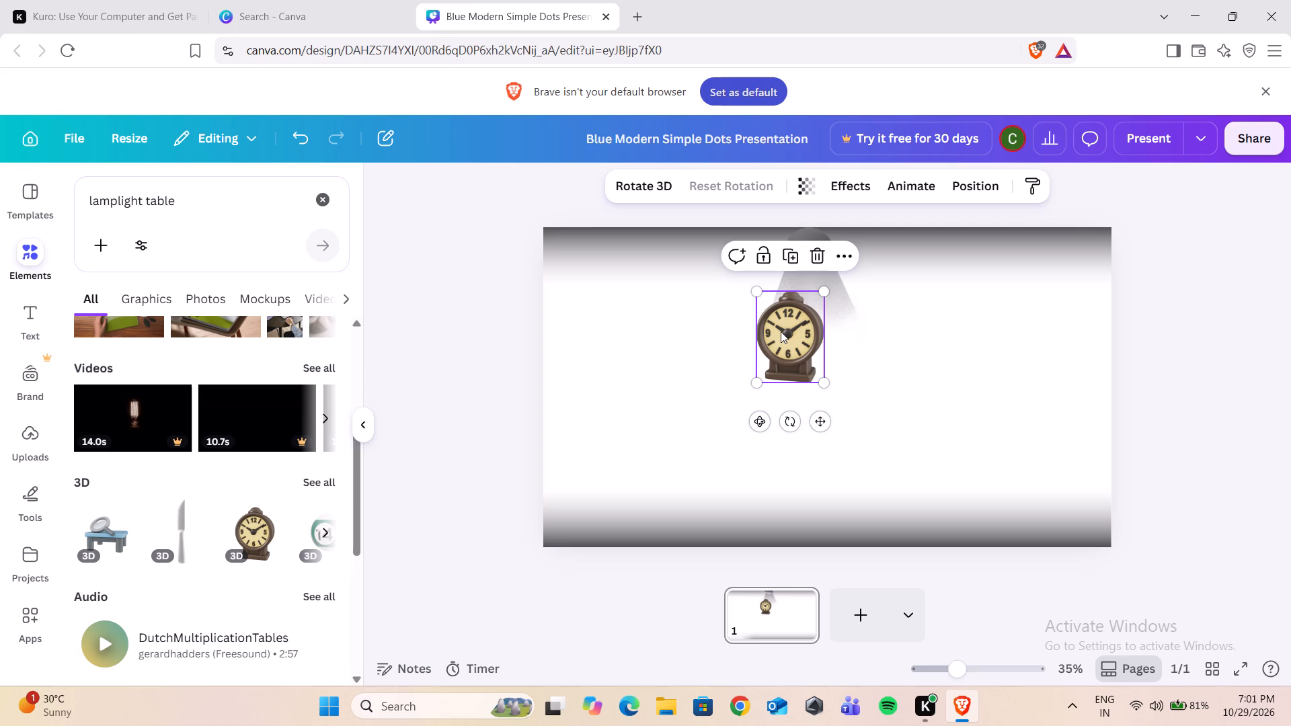
pyautogui.doubleClick(781, 331)
pyautogui.moveTo(781, 331); pyautogui.dragTo(955, 386)
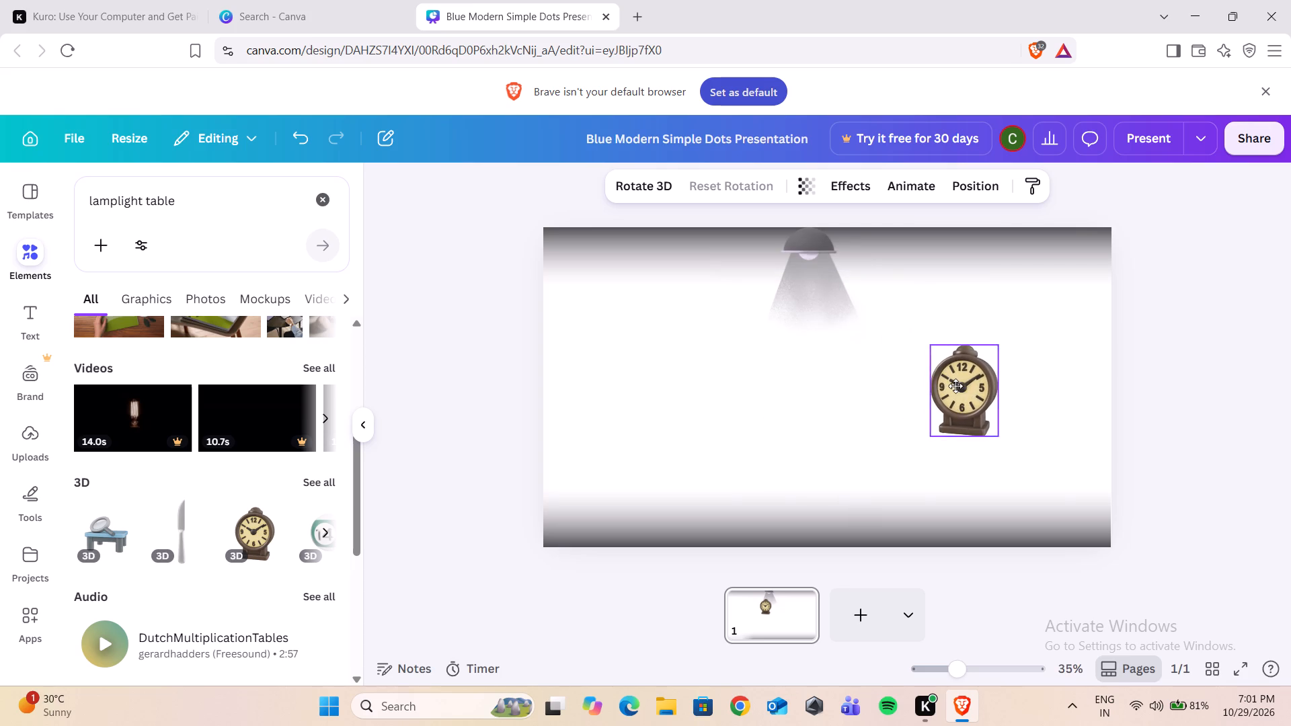
pyautogui.moveTo(955, 386); pyautogui.dragTo(1040, 323)
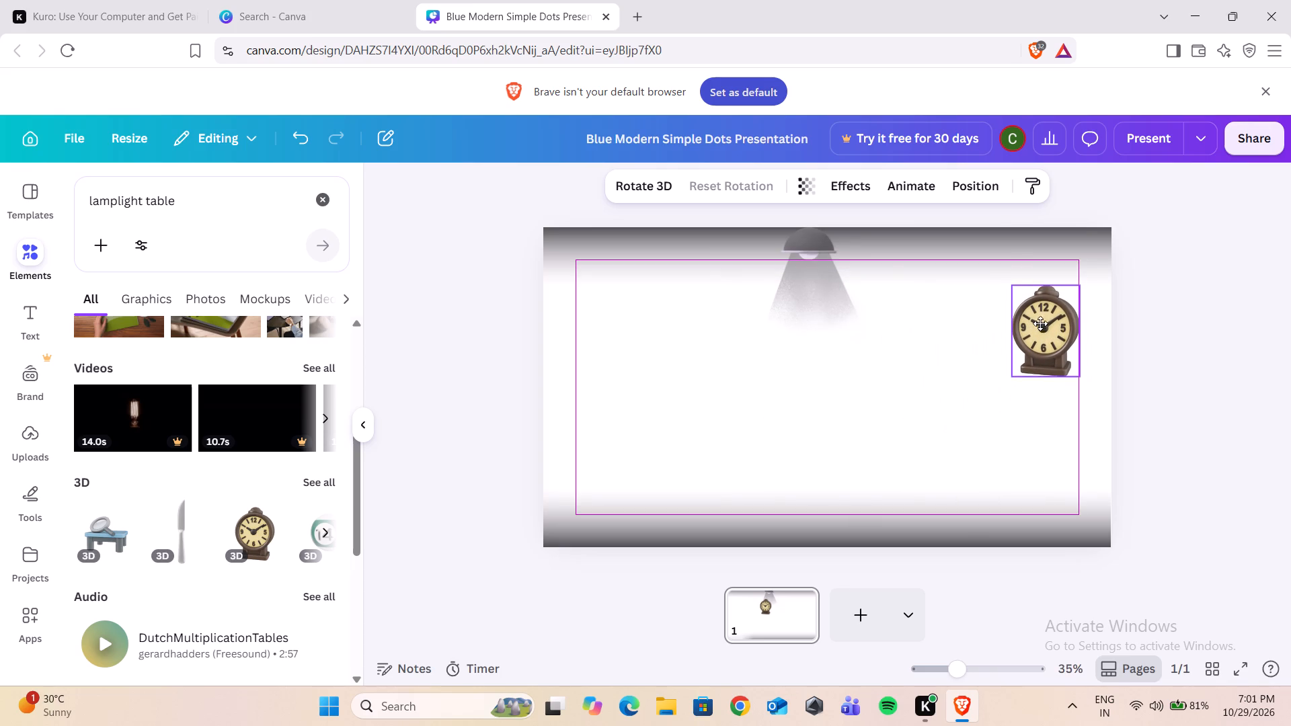
pyautogui.moveTo(1040, 323); pyautogui.dragTo(1057, 278)
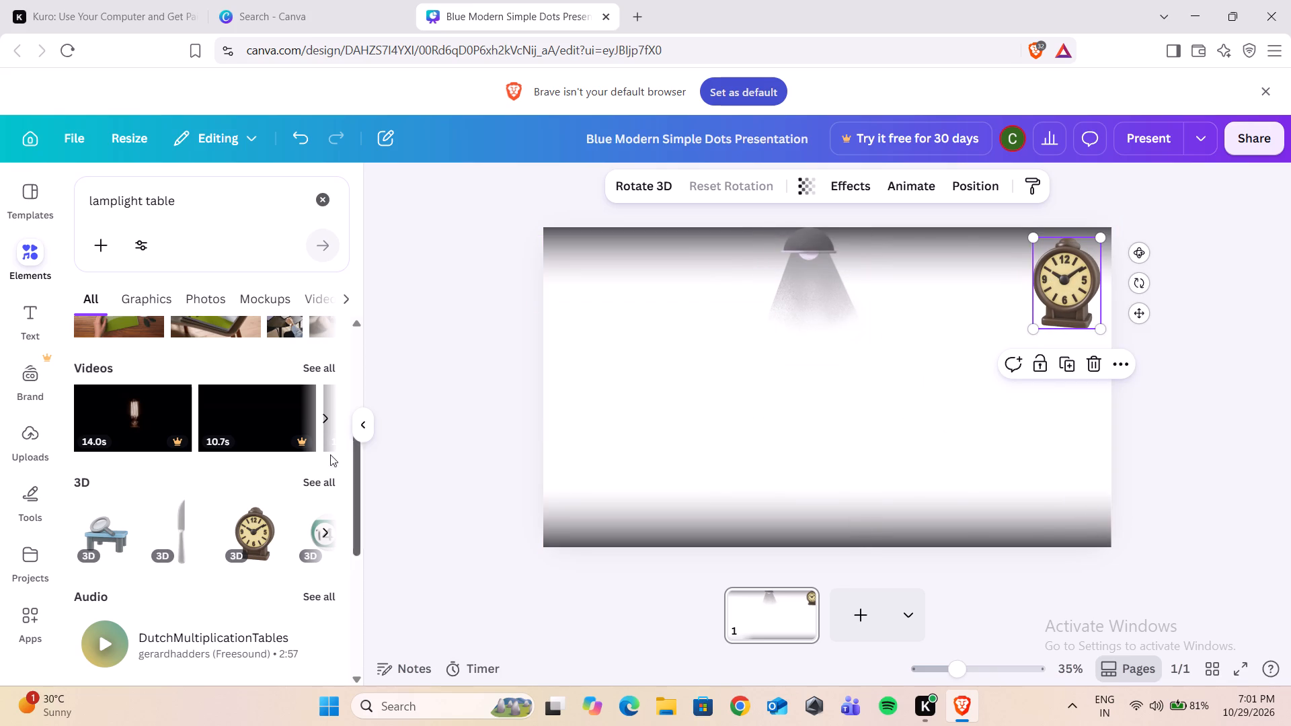
# Add the 3D white jug with red berry branches to the page and turn it slightly in 3D.
pyautogui.scroll(-1, 256, 520)
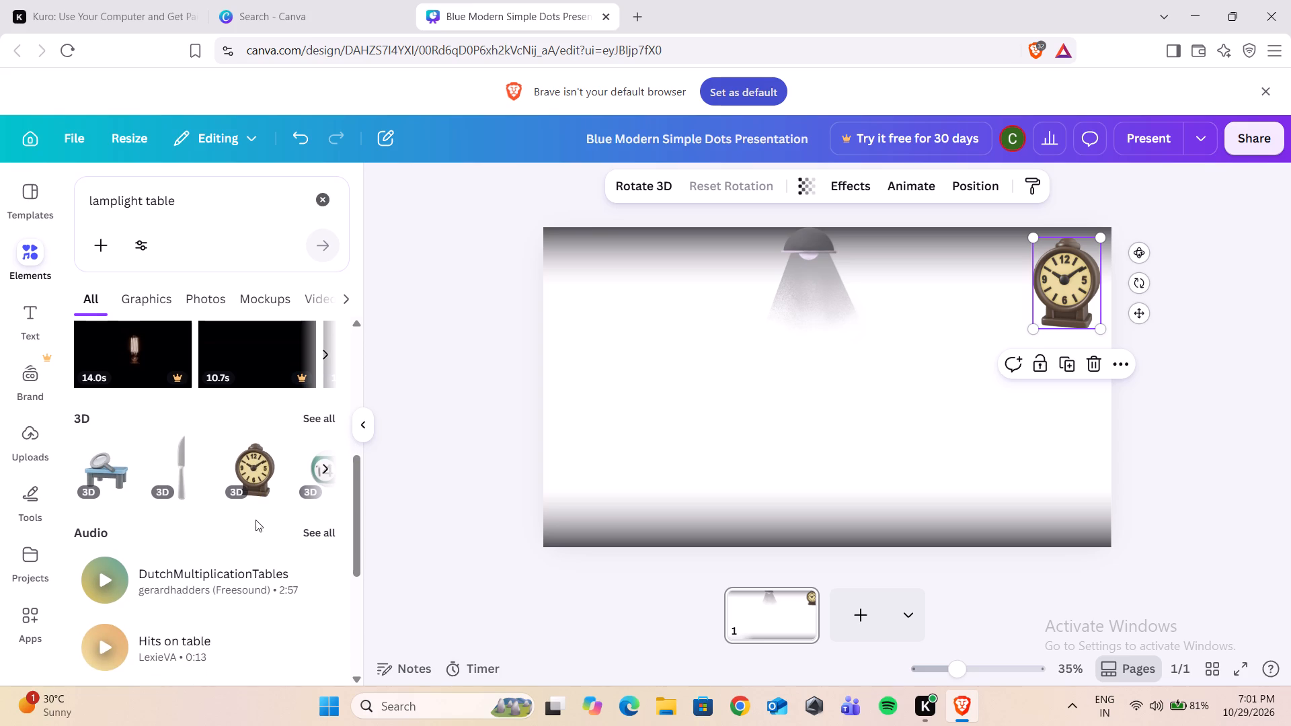
pyautogui.hscroll(-2, 295, 495)
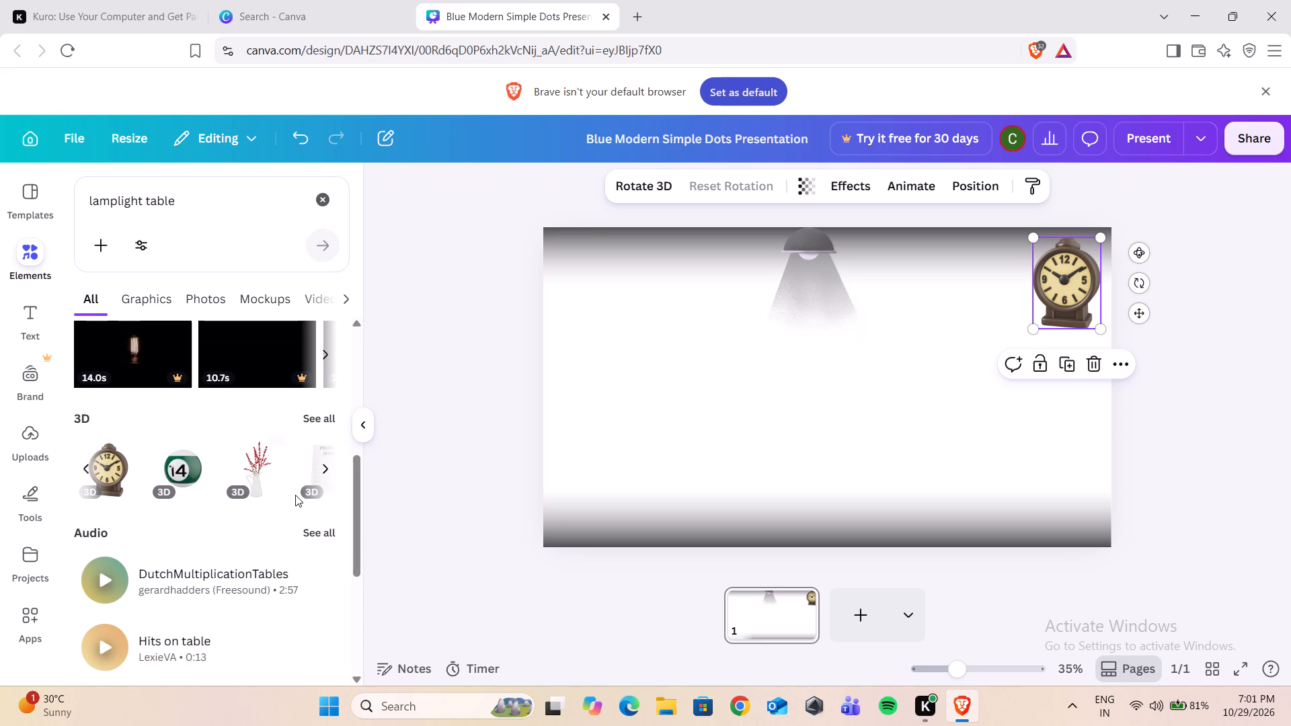
pyautogui.click(247, 474)
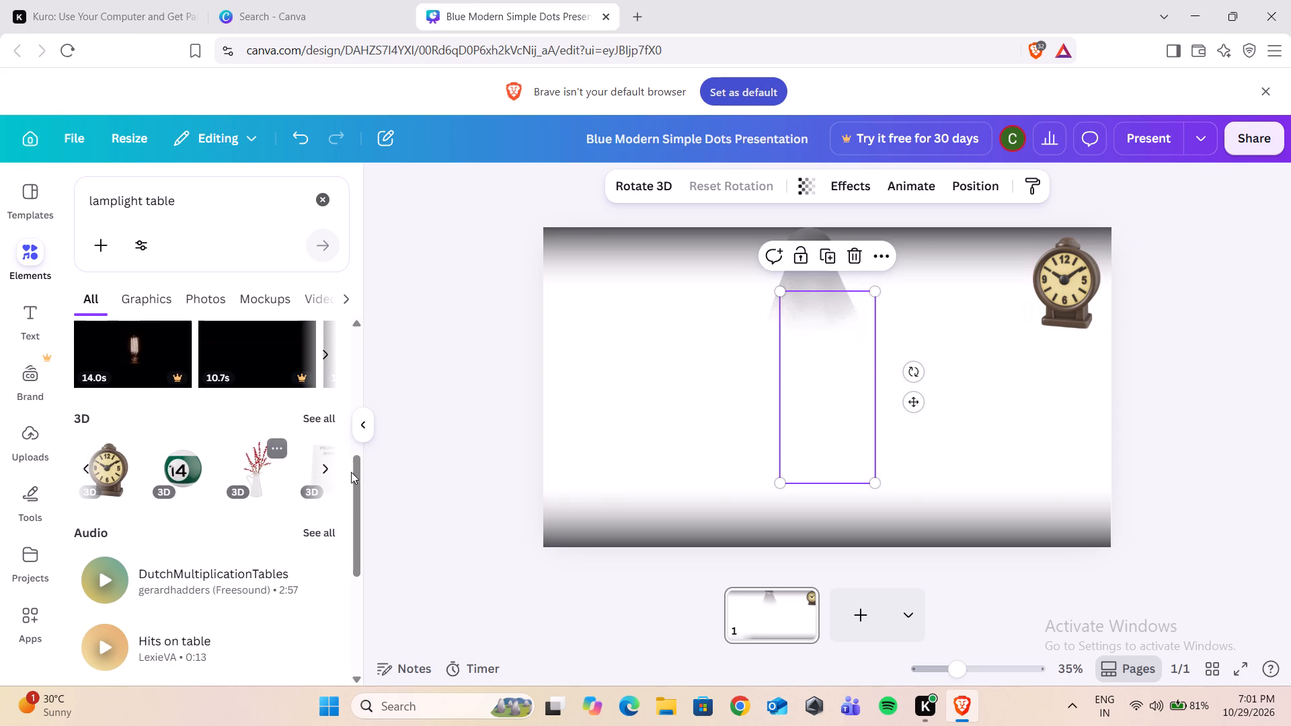
pyautogui.doubleClick(872, 292)
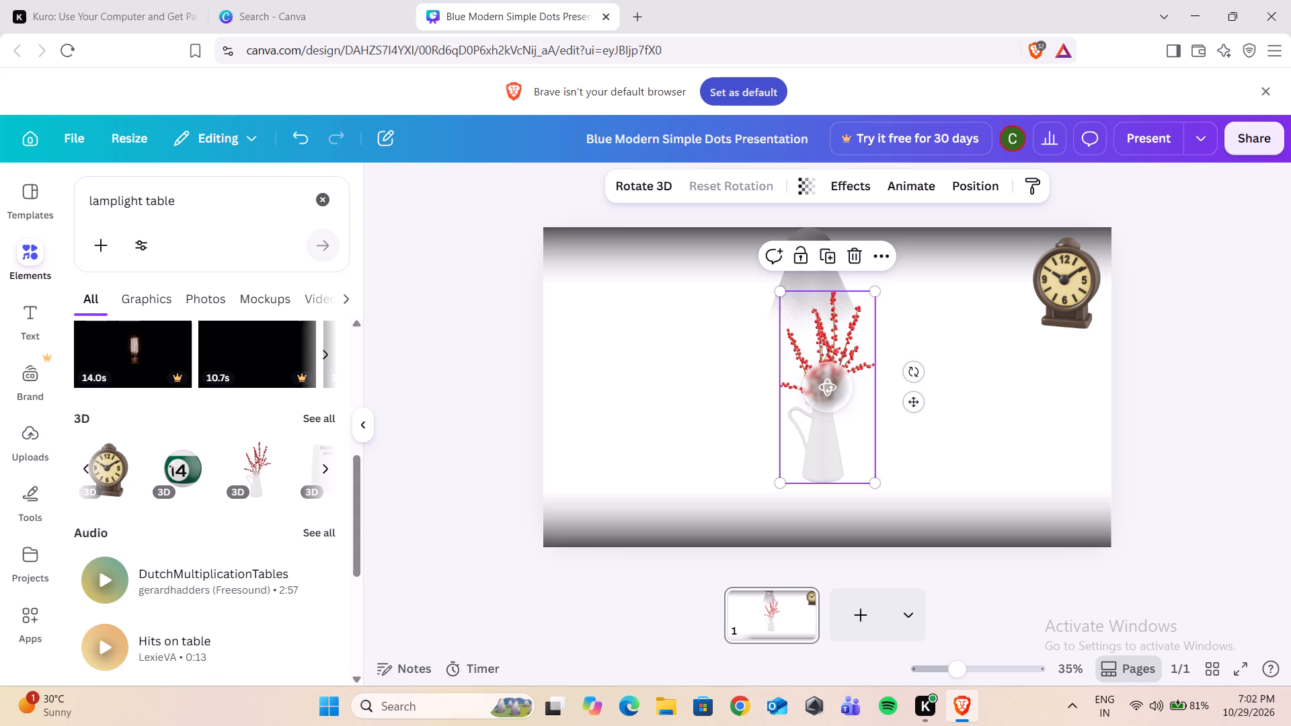
pyautogui.click(834, 387)
pyautogui.moveTo(834, 387); pyautogui.dragTo(922, 375)
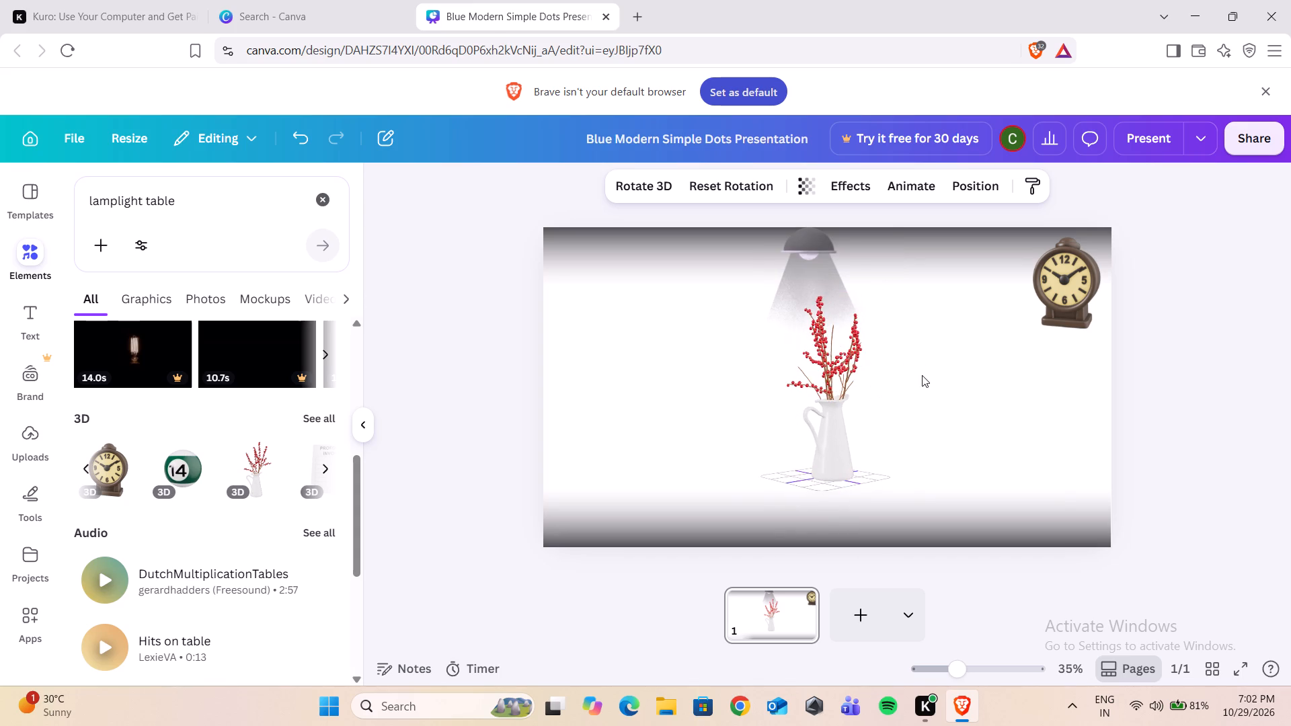
pyautogui.moveTo(922, 375); pyautogui.dragTo(924, 407)
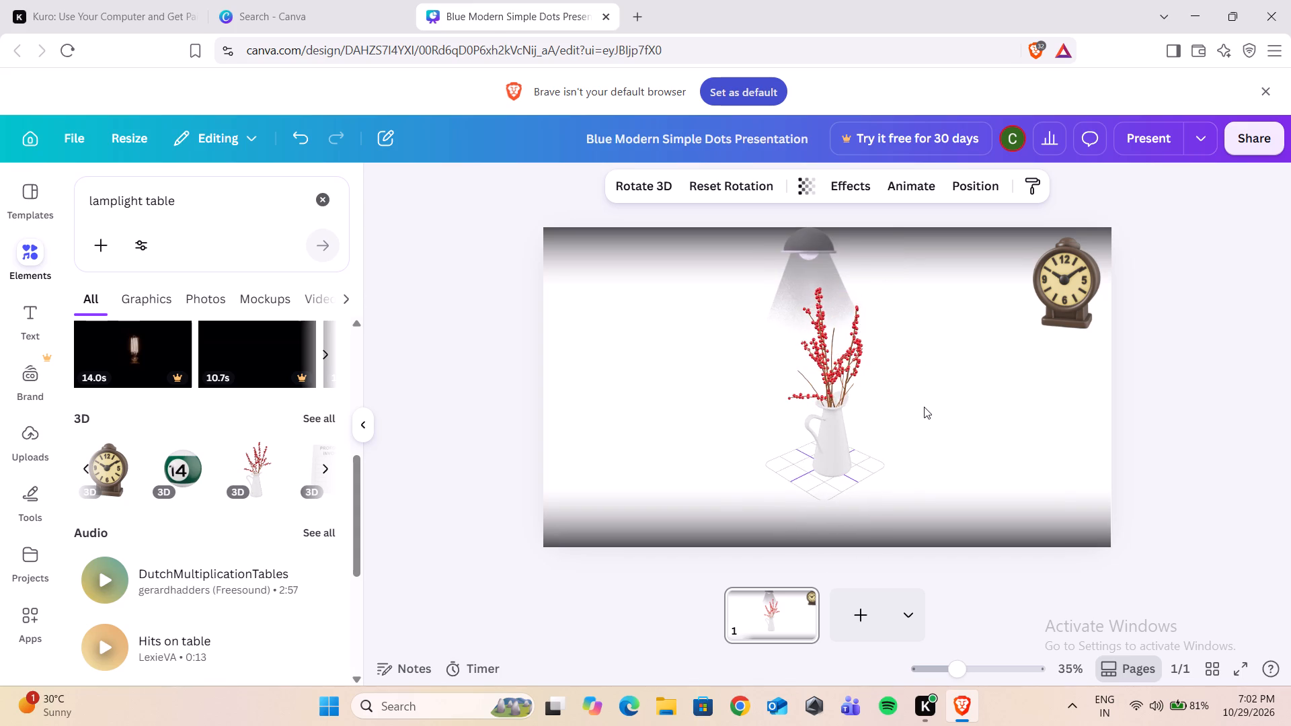
pyautogui.moveTo(924, 407); pyautogui.dragTo(887, 399)
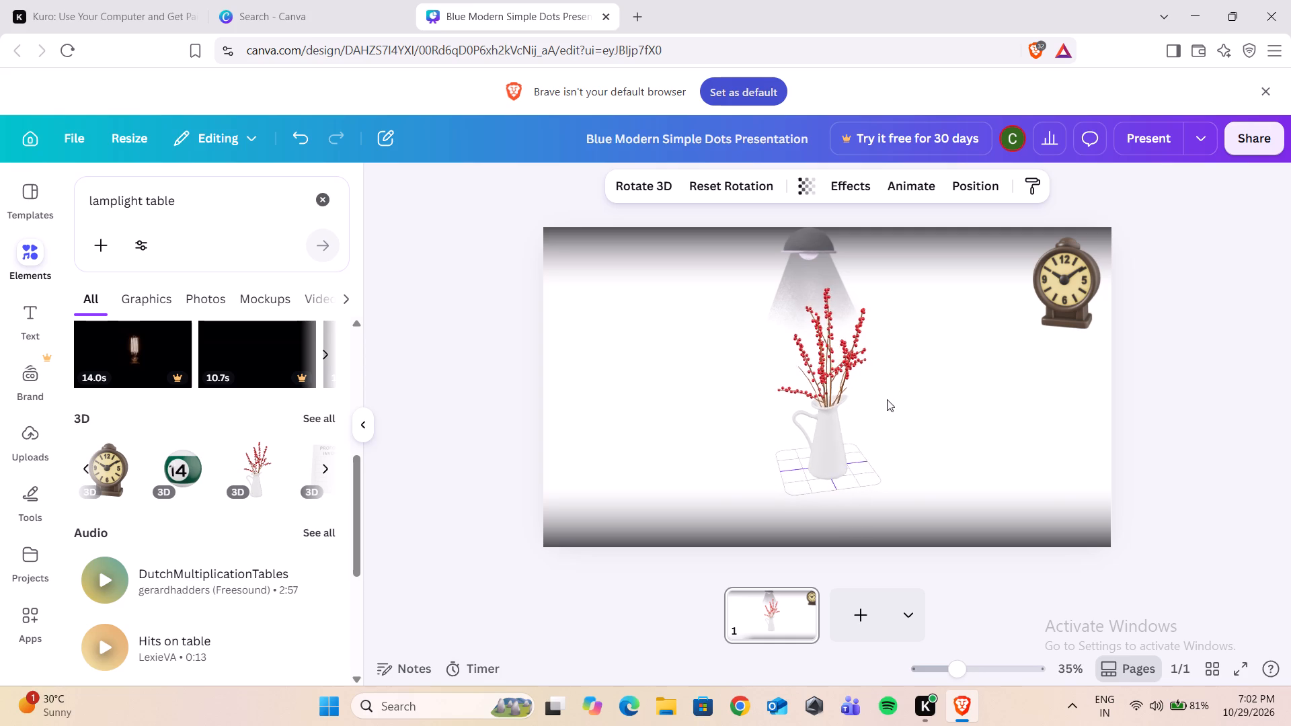
pyautogui.moveTo(887, 399); pyautogui.dragTo(895, 396)
pyautogui.click(978, 376)
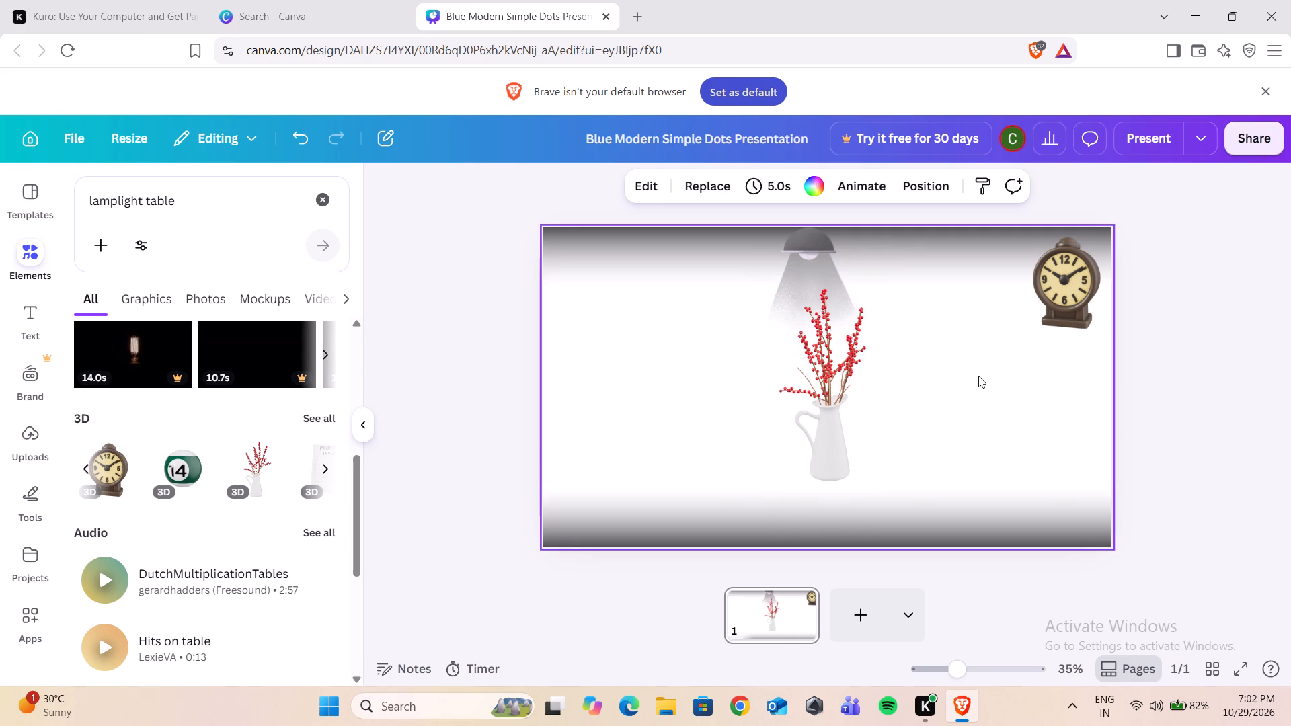
# Place the jug of red berries in the page's lower-left corner, standing on the bottom edge.
pyautogui.moveTo(815, 400); pyautogui.dragTo(613, 401)
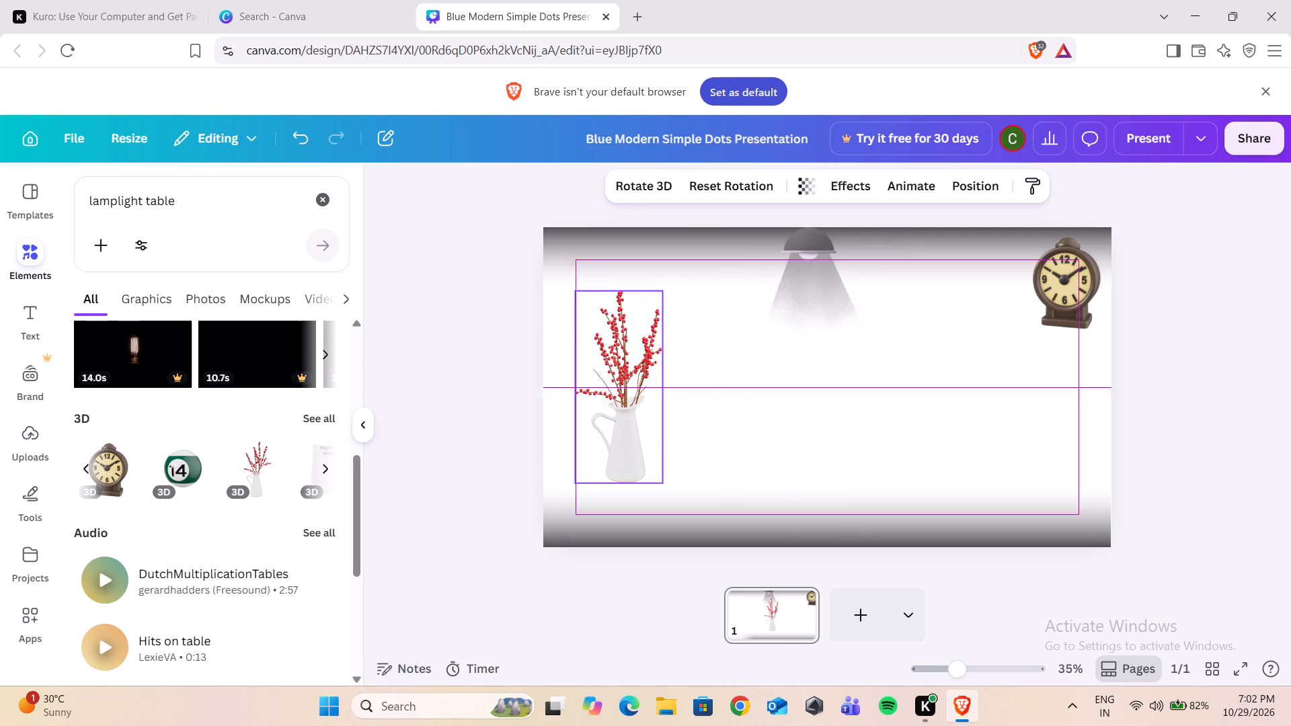
pyautogui.moveTo(613, 401); pyautogui.dragTo(565, 457)
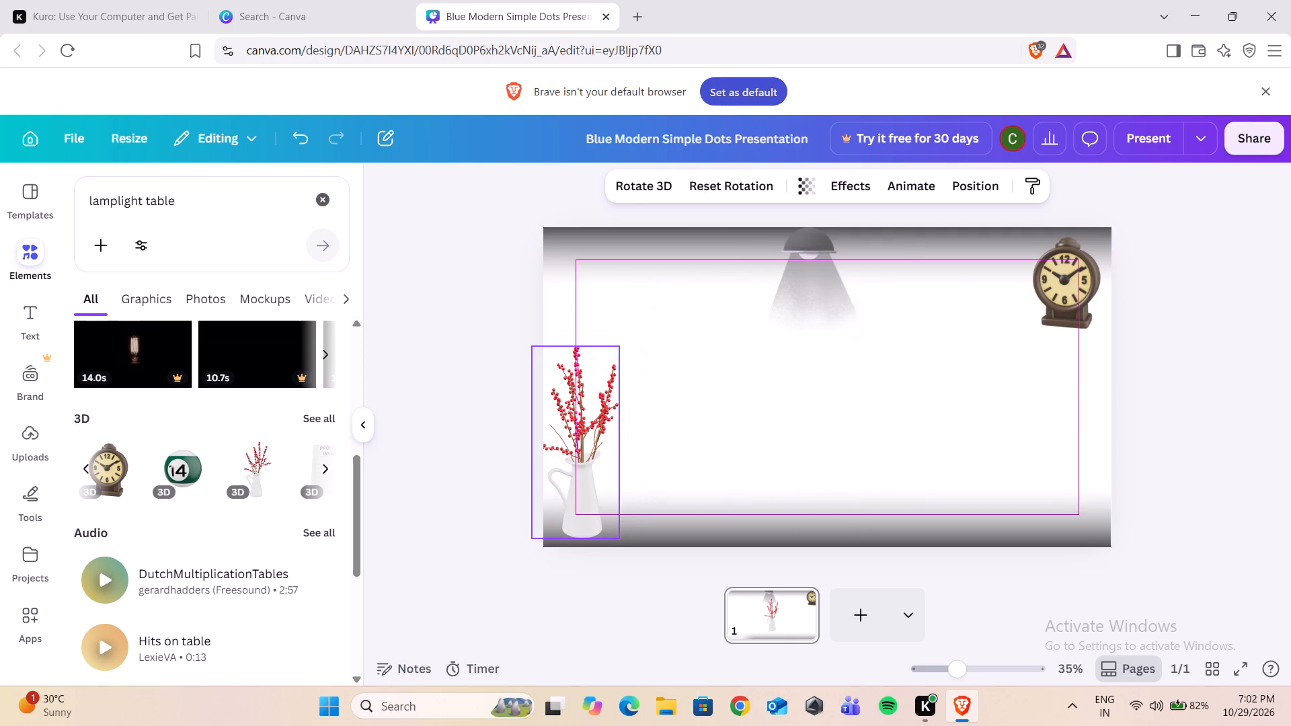
pyautogui.moveTo(565, 457); pyautogui.dragTo(563, 465)
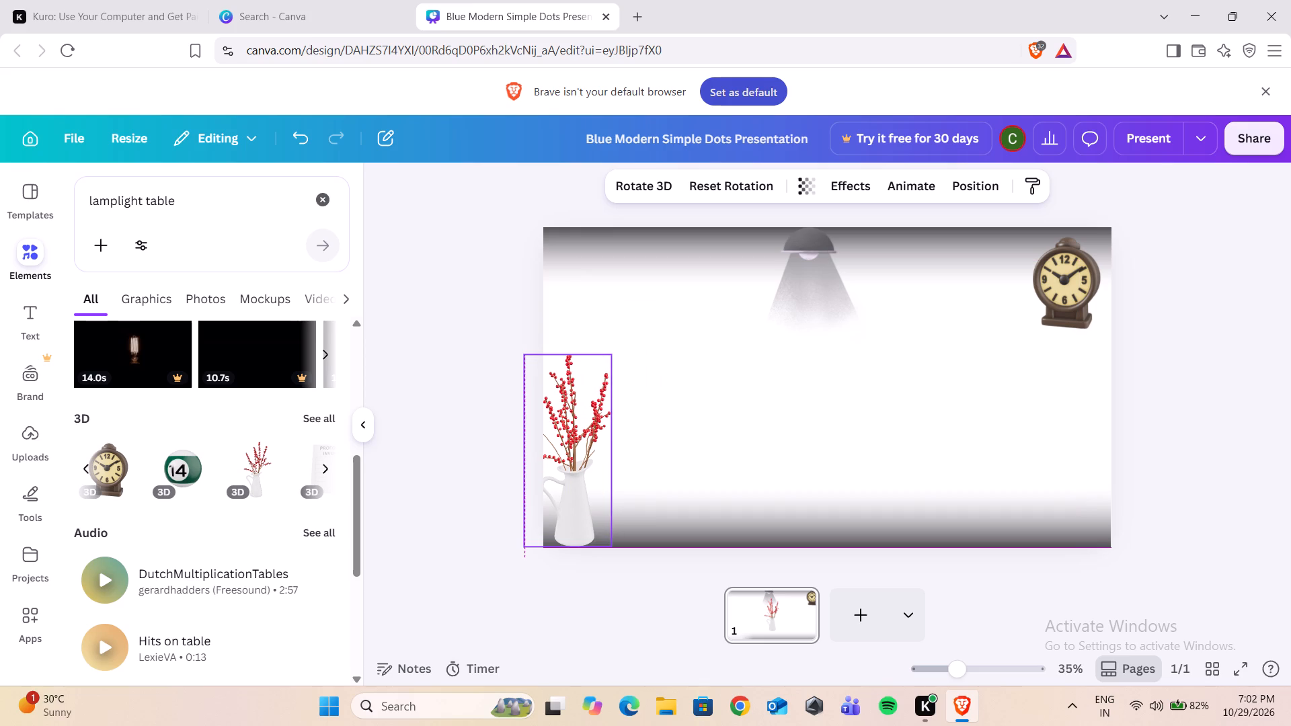
pyautogui.moveTo(563, 465); pyautogui.dragTo(571, 465)
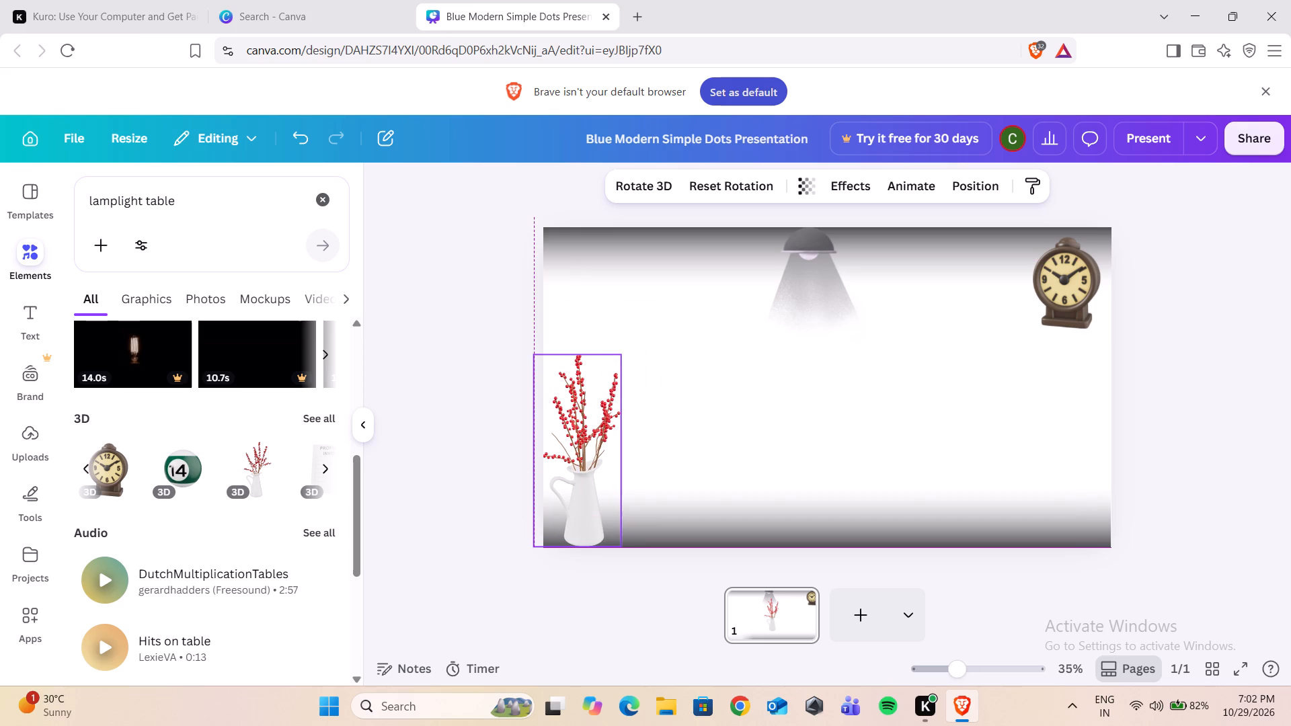
pyautogui.moveTo(571, 465); pyautogui.dragTo(572, 465)
pyautogui.click(845, 363)
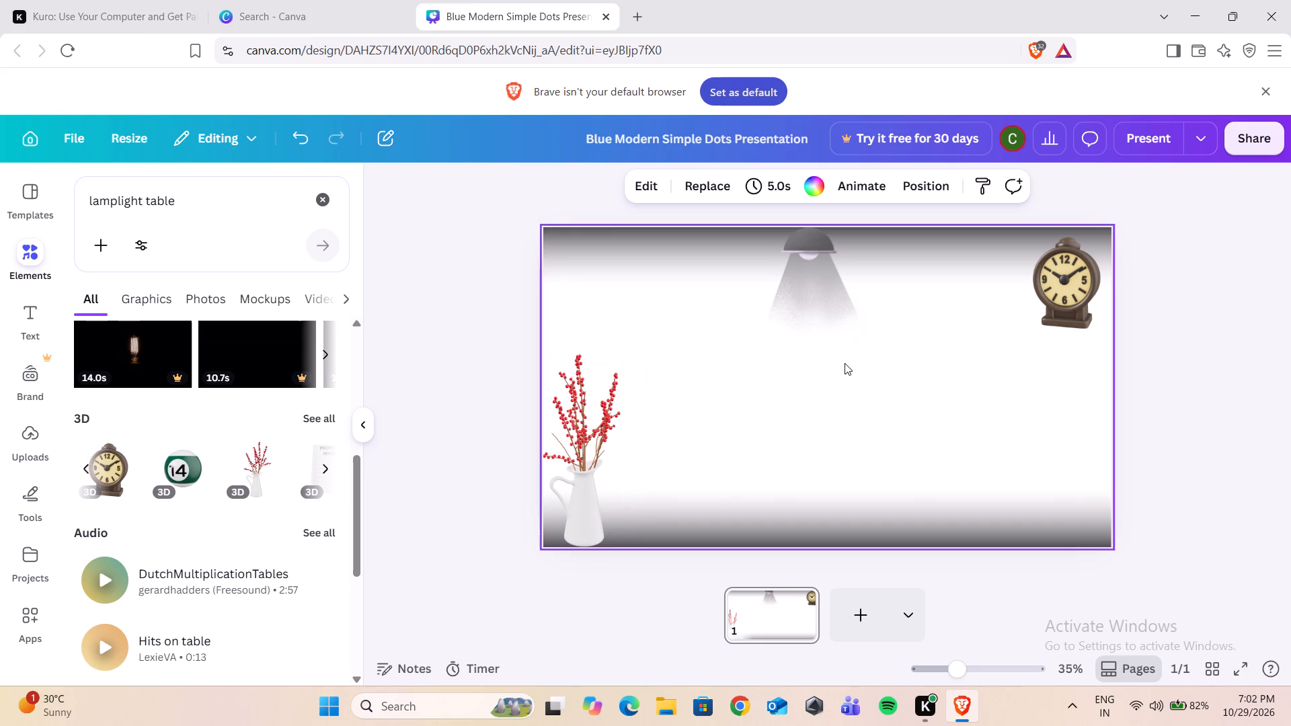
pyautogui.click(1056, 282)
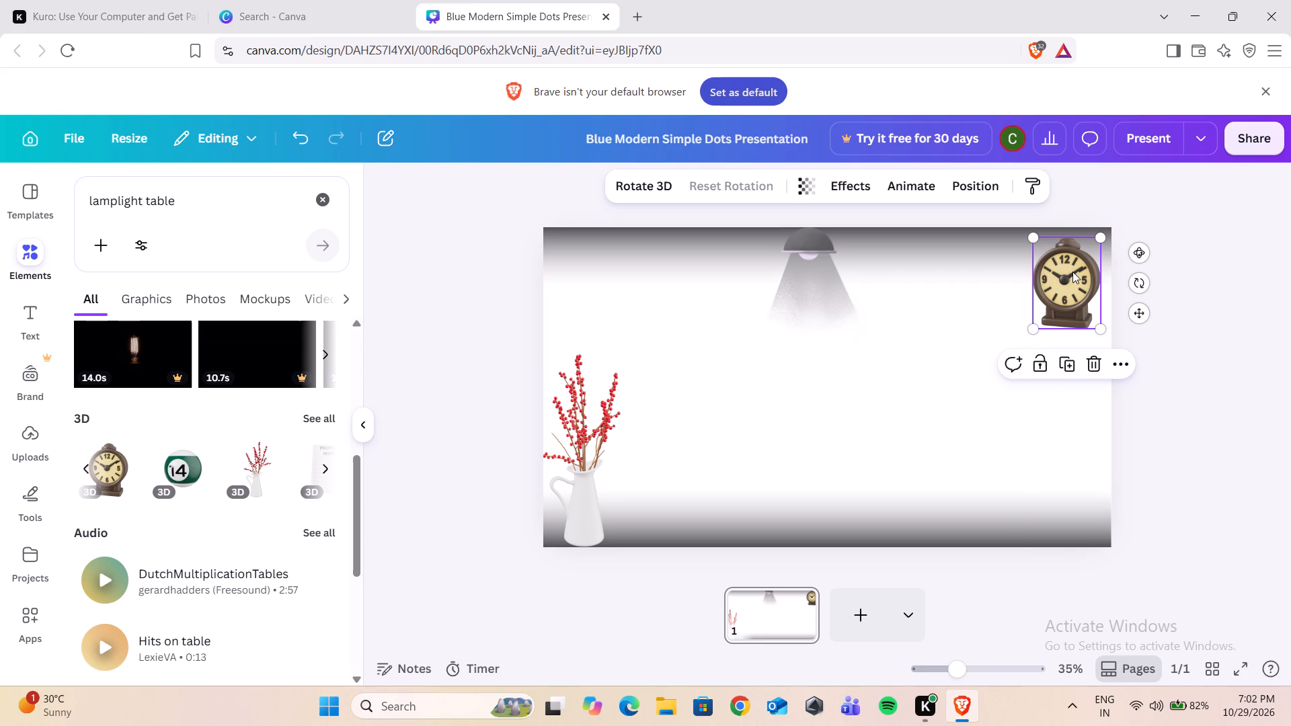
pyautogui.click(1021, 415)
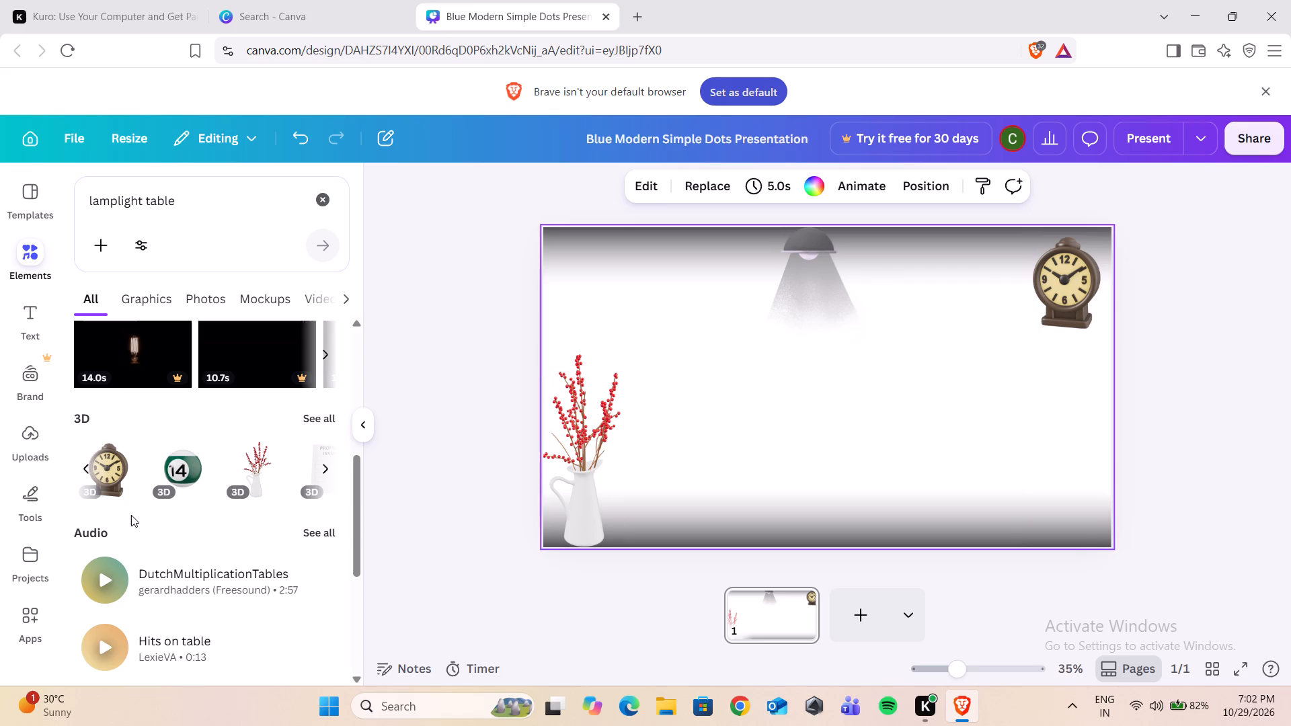
# Browse the remaining "lamplight table" results and add the mockup of a notebook with a pencil and potted plant to the page.
pyautogui.click(317, 468)
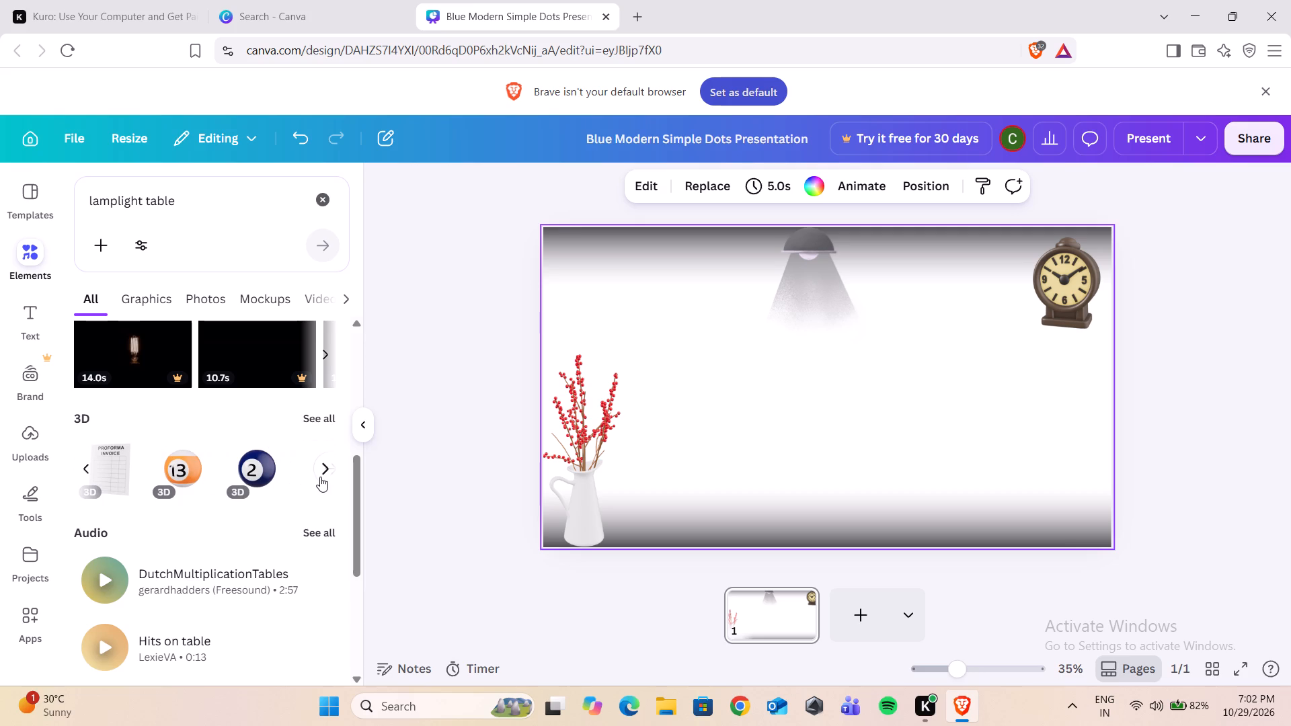
pyautogui.click(320, 477)
pyautogui.scroll(-2, 249, 569)
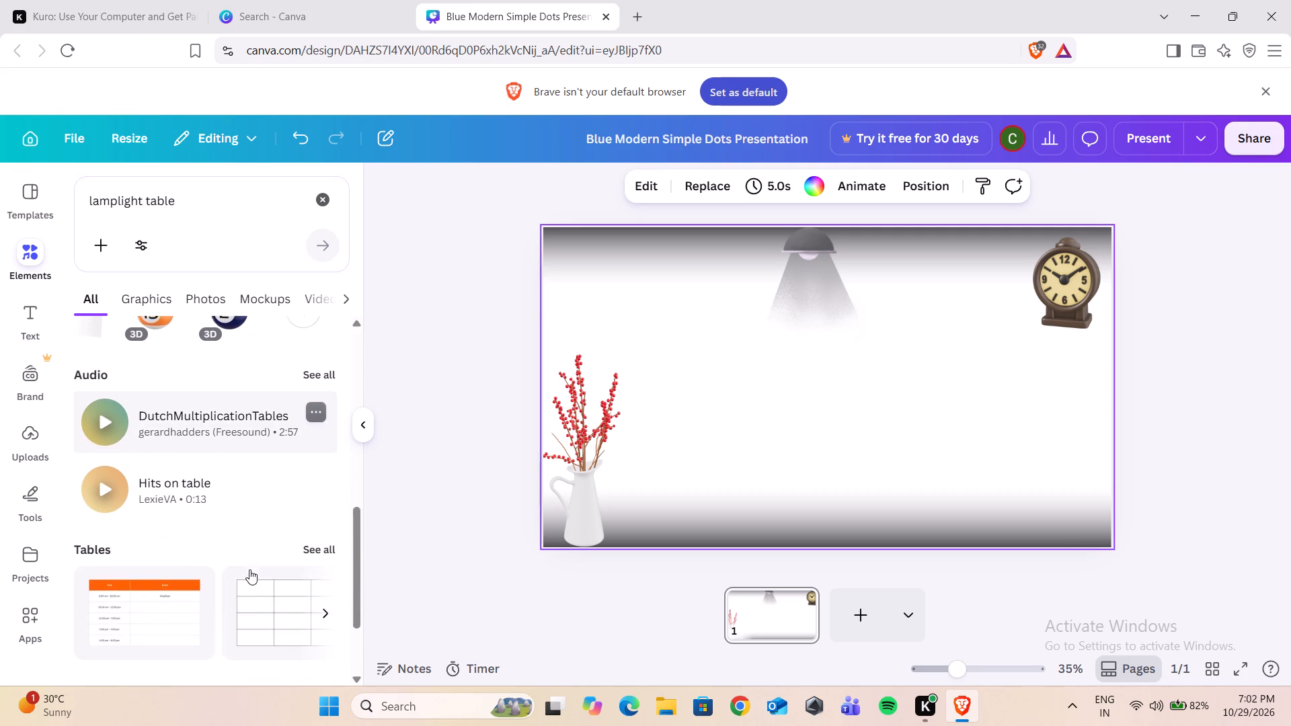
pyautogui.scroll(-3, 249, 569)
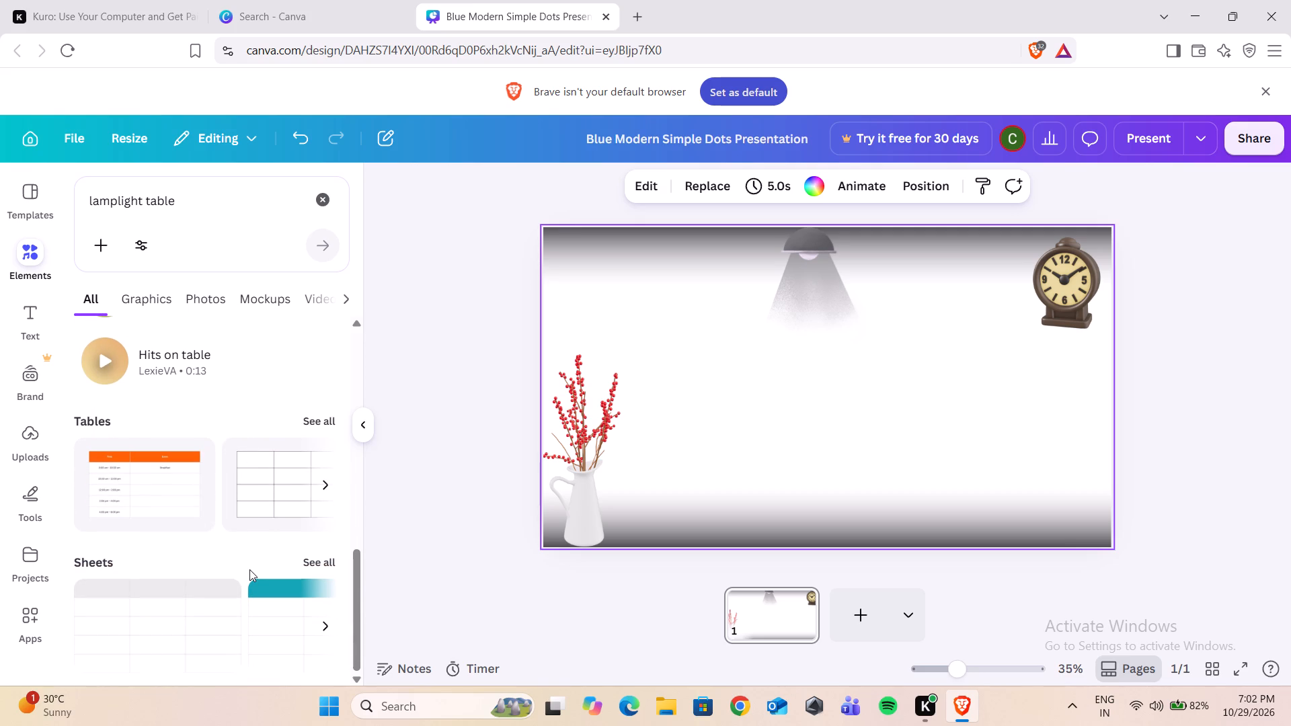
pyautogui.scroll(1, 249, 569)
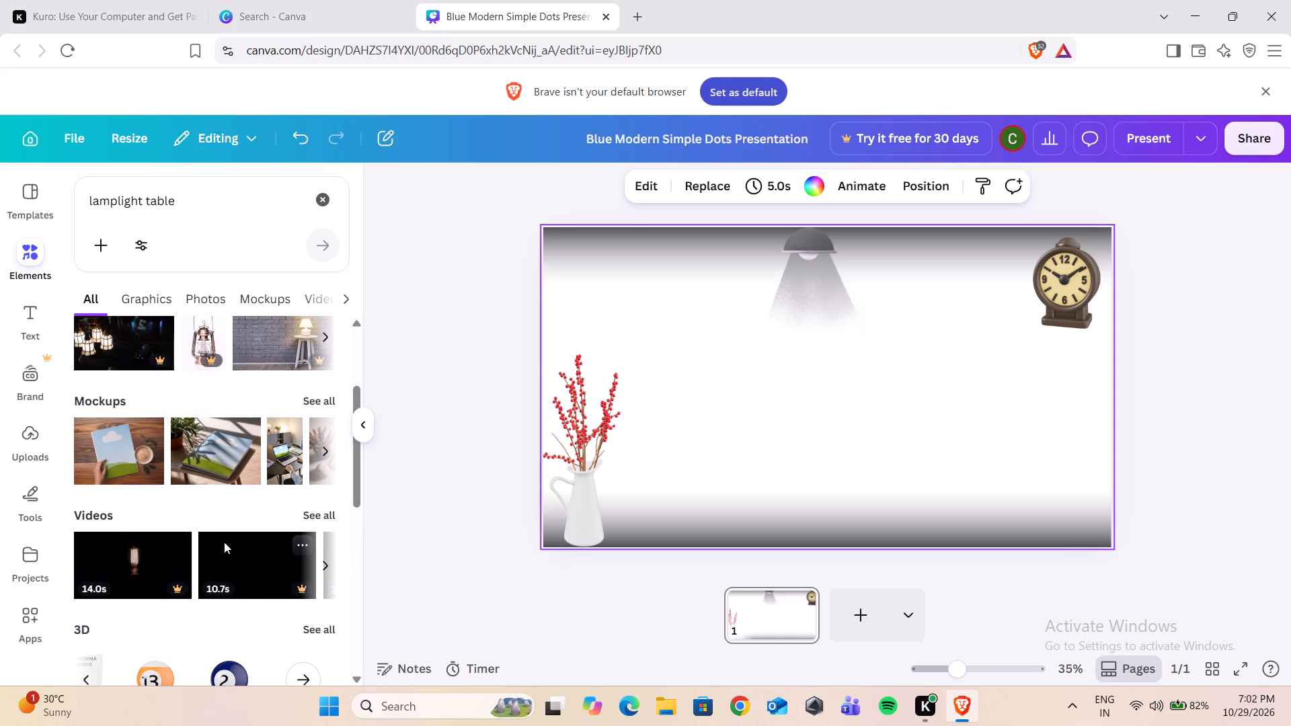
pyautogui.hscroll(-1, 210, 444)
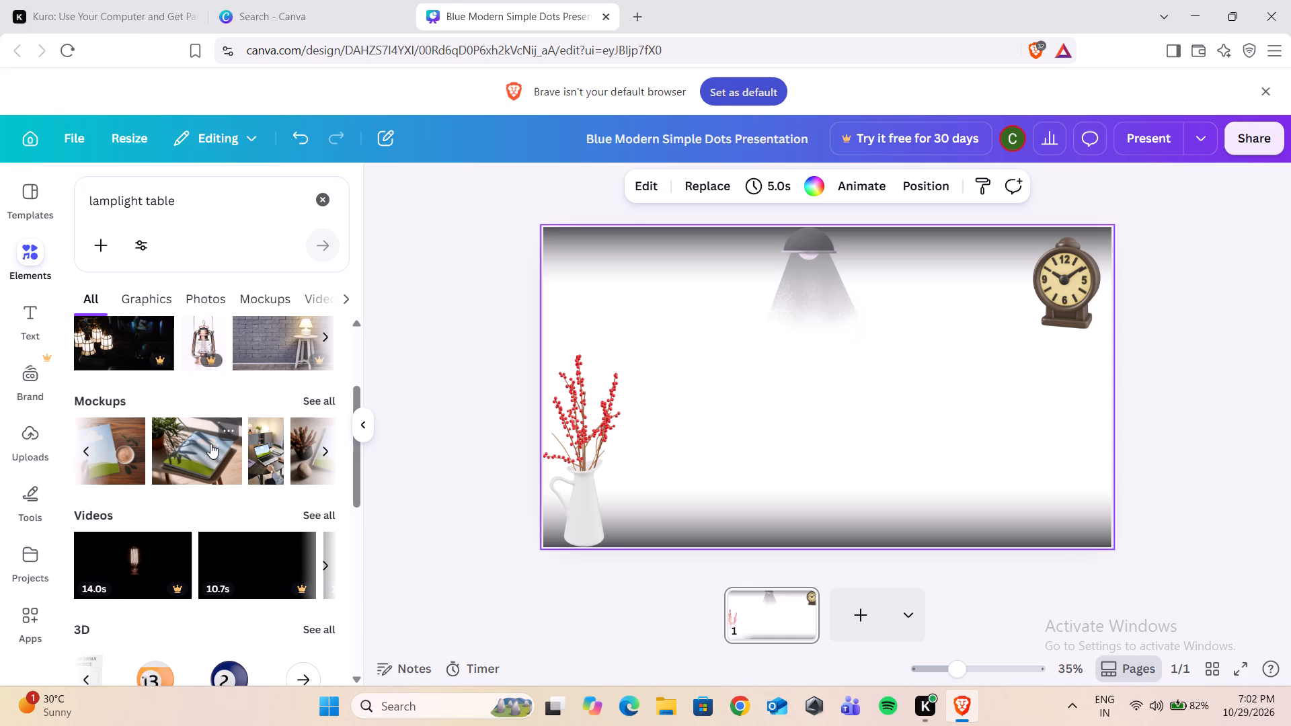
pyautogui.hscroll(-2, 210, 444)
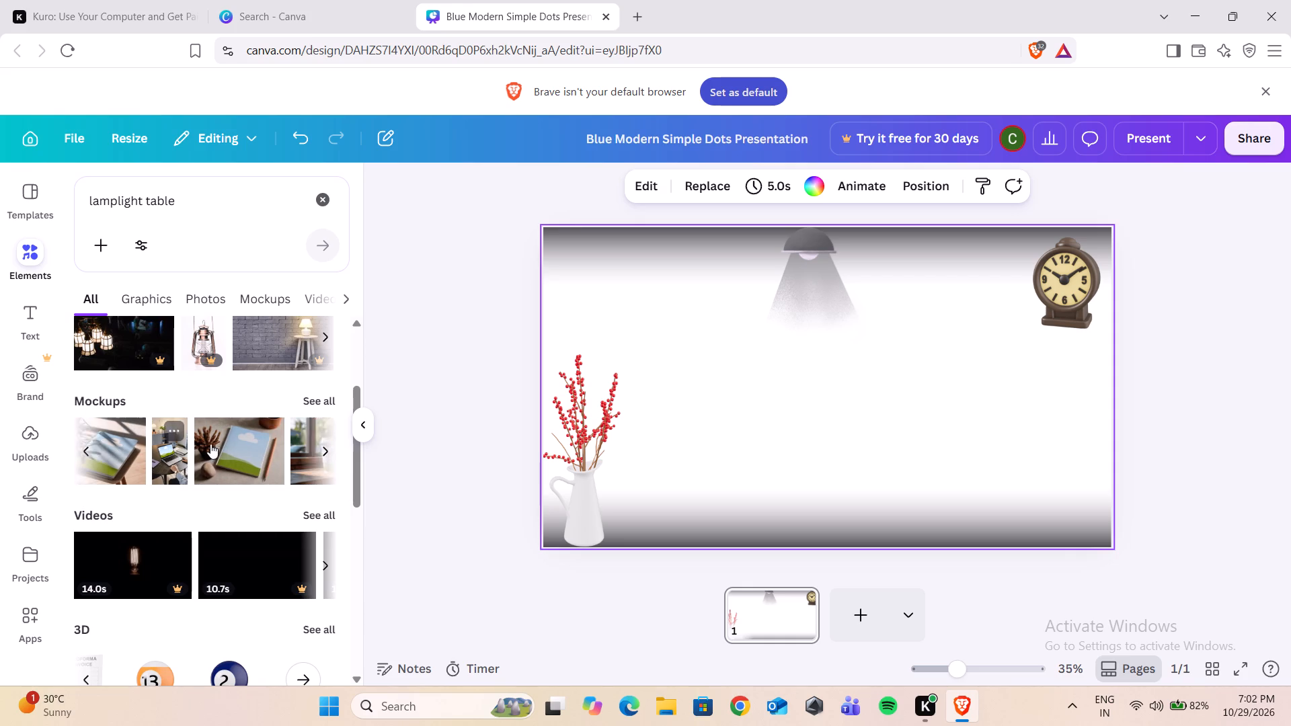
pyautogui.hscroll(-1, 210, 444)
pyautogui.click(210, 444)
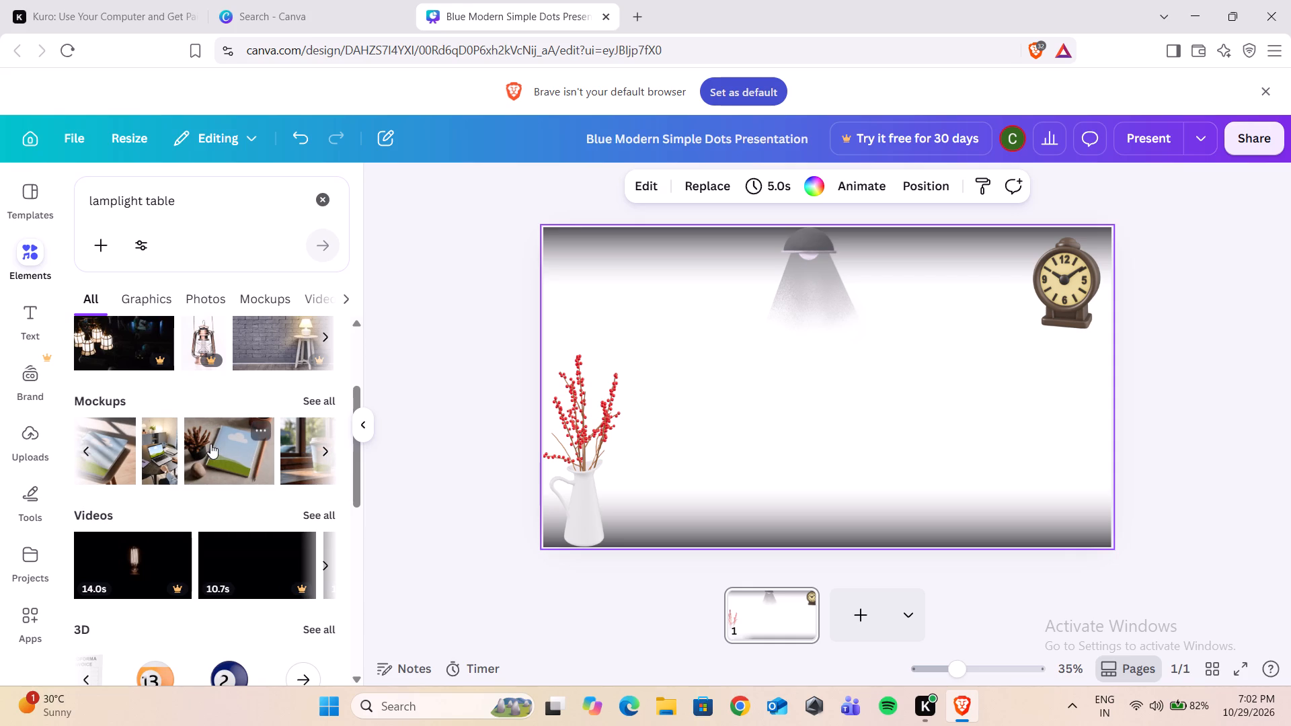
pyautogui.click(210, 444)
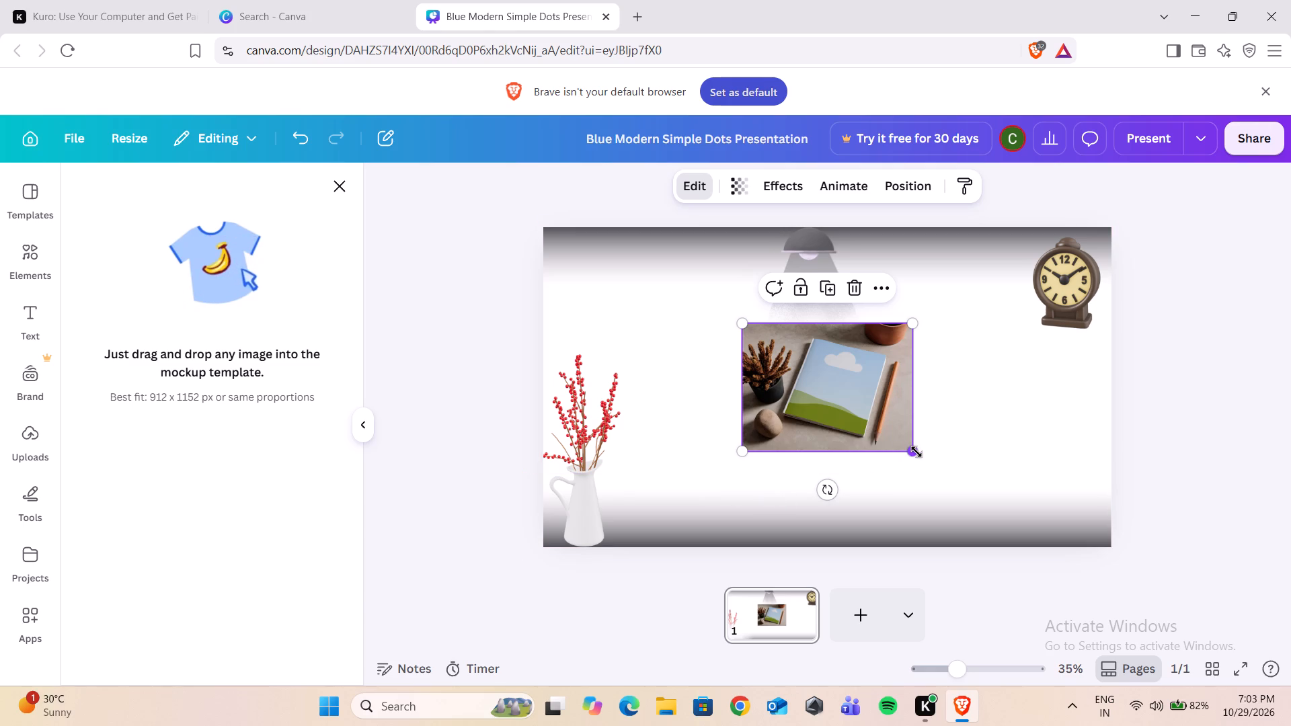
# Shrink the notebook mockup to about 70% of its size and place it in the page's upper-left area, above the berry jug.
pyautogui.moveTo(916, 452); pyautogui.dragTo(855, 432)
pyautogui.moveTo(812, 385); pyautogui.dragTo(845, 395)
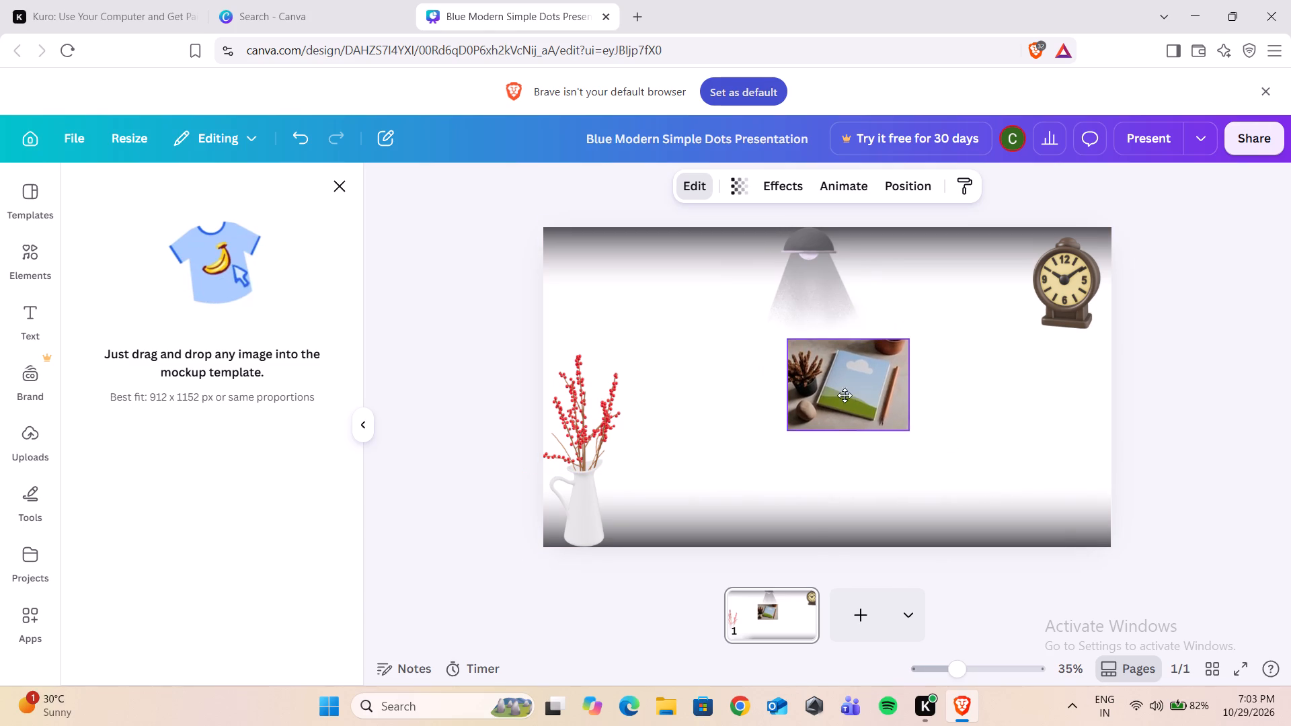
pyautogui.moveTo(845, 395); pyautogui.dragTo(651, 321)
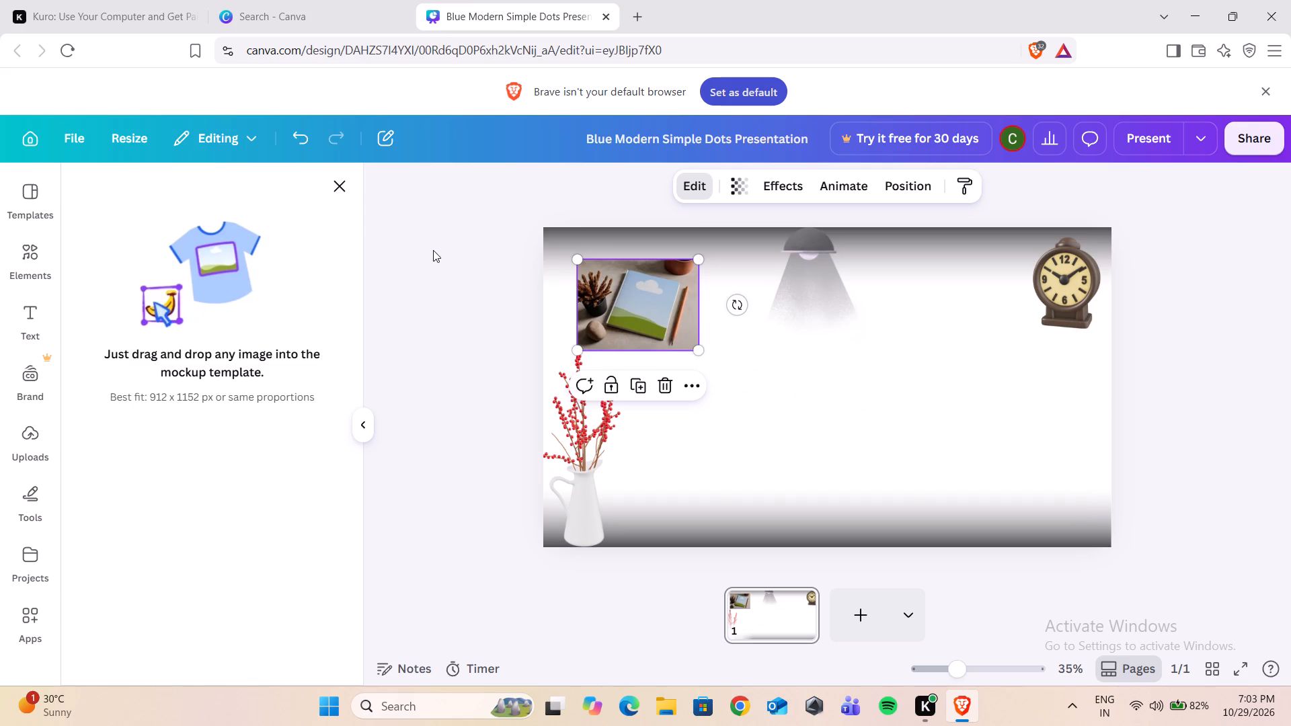
pyautogui.click(340, 182)
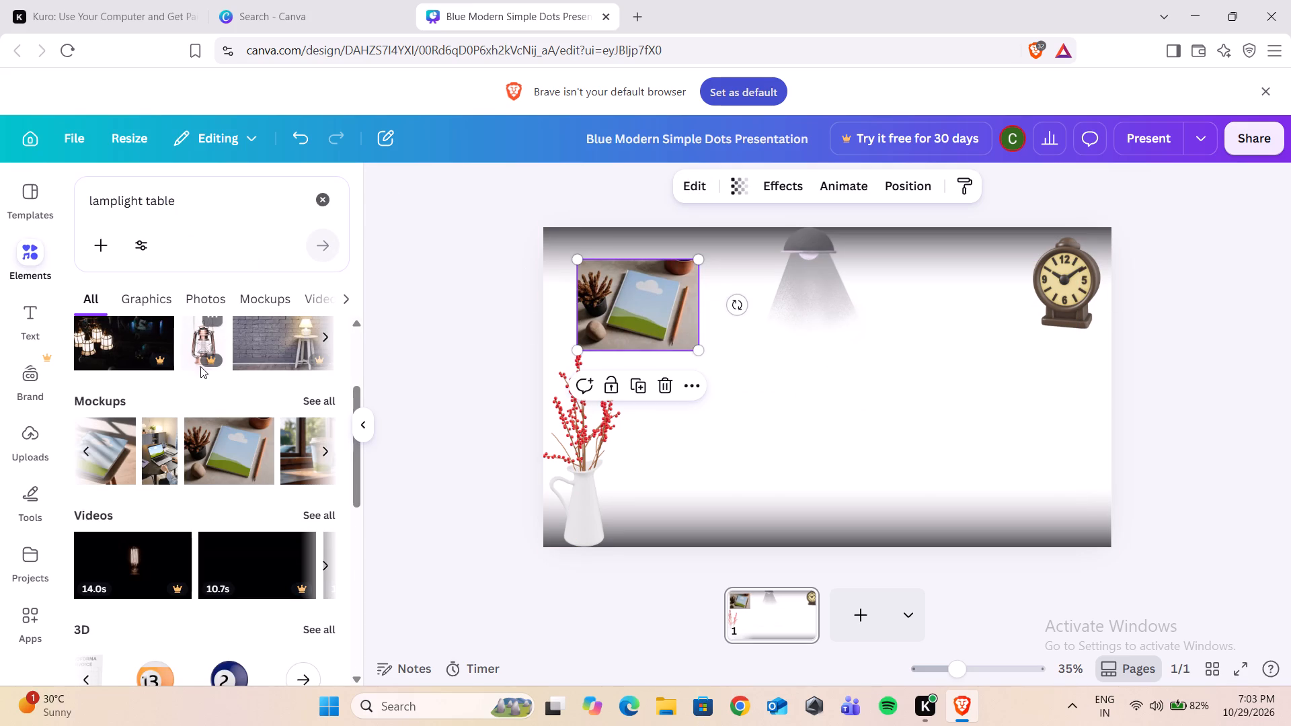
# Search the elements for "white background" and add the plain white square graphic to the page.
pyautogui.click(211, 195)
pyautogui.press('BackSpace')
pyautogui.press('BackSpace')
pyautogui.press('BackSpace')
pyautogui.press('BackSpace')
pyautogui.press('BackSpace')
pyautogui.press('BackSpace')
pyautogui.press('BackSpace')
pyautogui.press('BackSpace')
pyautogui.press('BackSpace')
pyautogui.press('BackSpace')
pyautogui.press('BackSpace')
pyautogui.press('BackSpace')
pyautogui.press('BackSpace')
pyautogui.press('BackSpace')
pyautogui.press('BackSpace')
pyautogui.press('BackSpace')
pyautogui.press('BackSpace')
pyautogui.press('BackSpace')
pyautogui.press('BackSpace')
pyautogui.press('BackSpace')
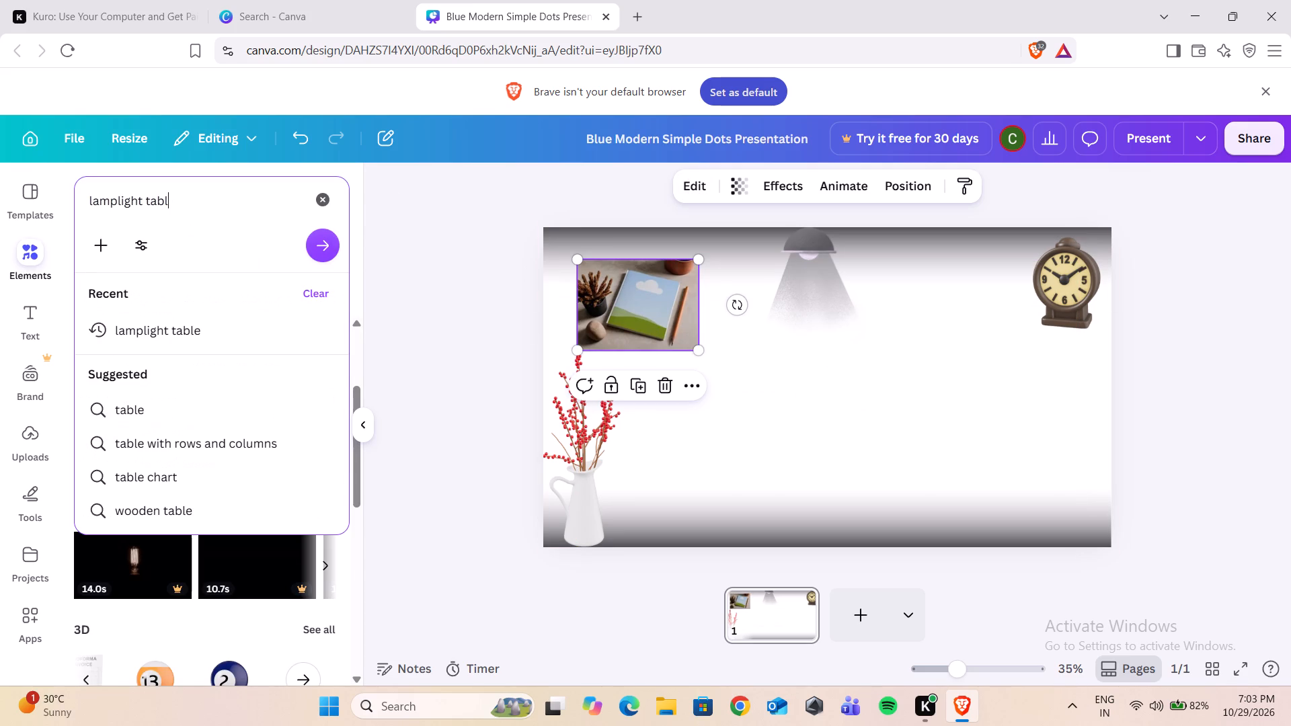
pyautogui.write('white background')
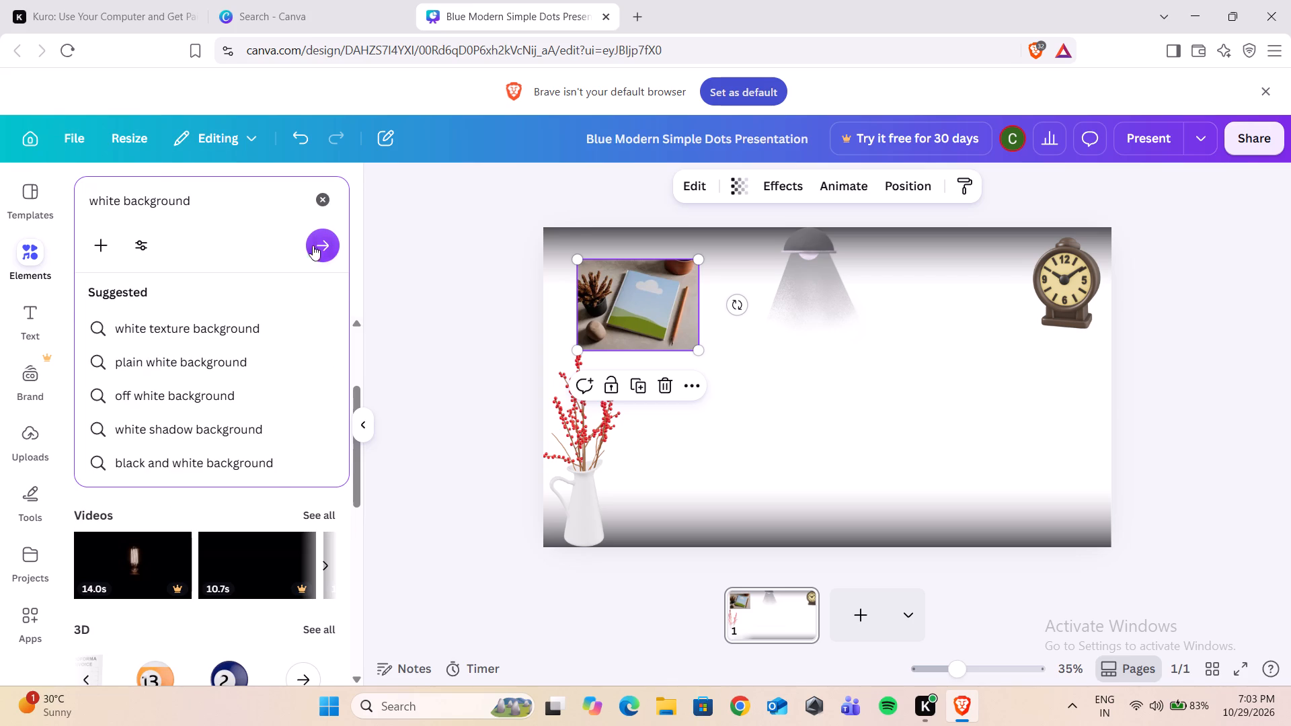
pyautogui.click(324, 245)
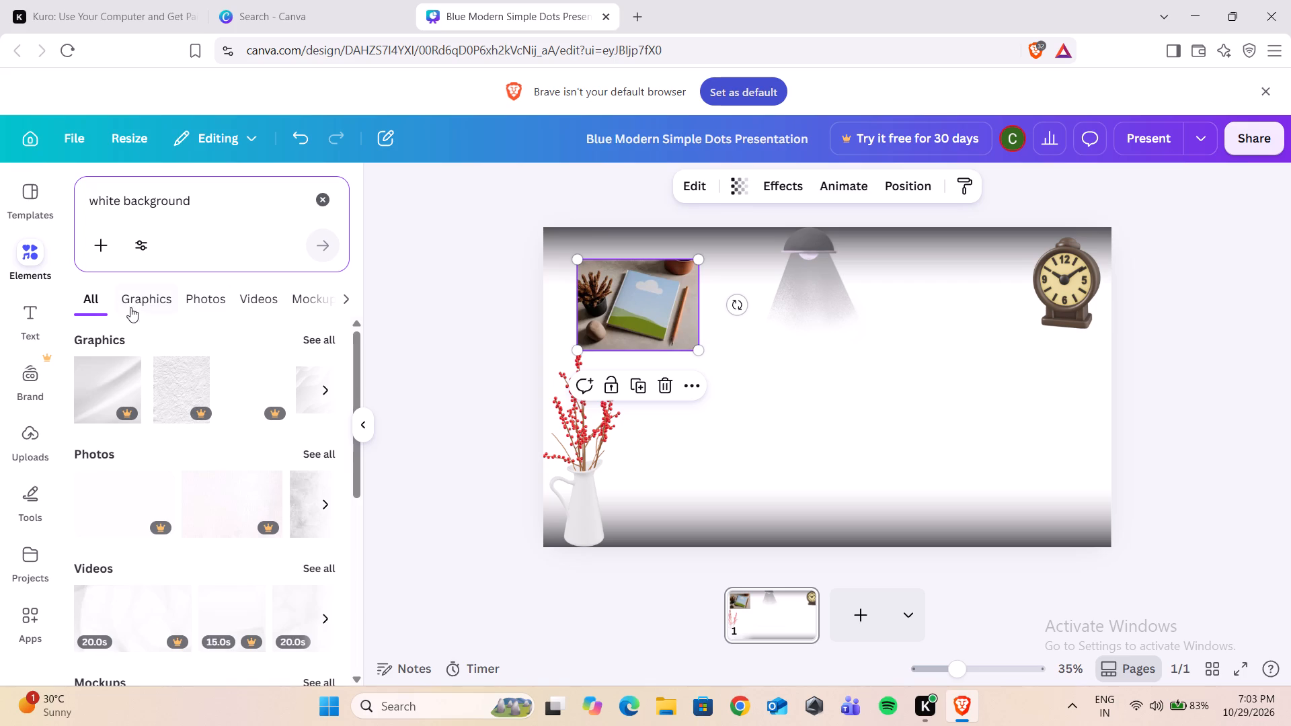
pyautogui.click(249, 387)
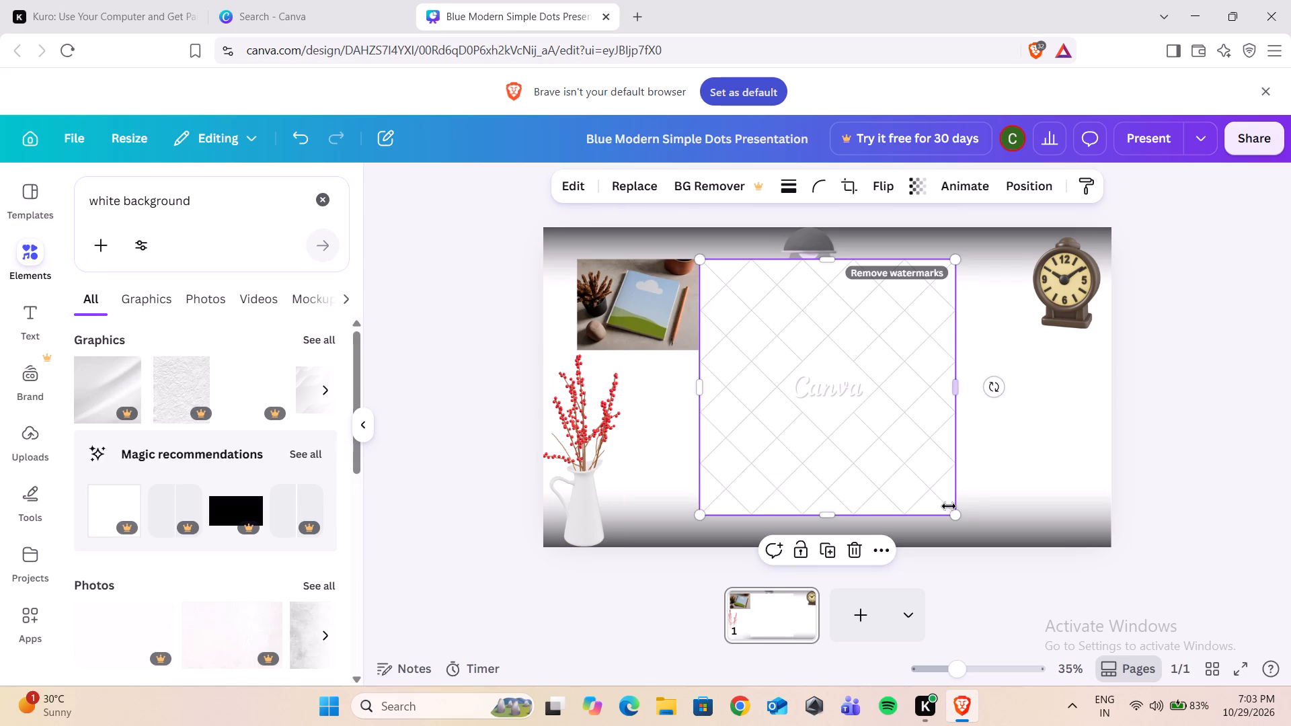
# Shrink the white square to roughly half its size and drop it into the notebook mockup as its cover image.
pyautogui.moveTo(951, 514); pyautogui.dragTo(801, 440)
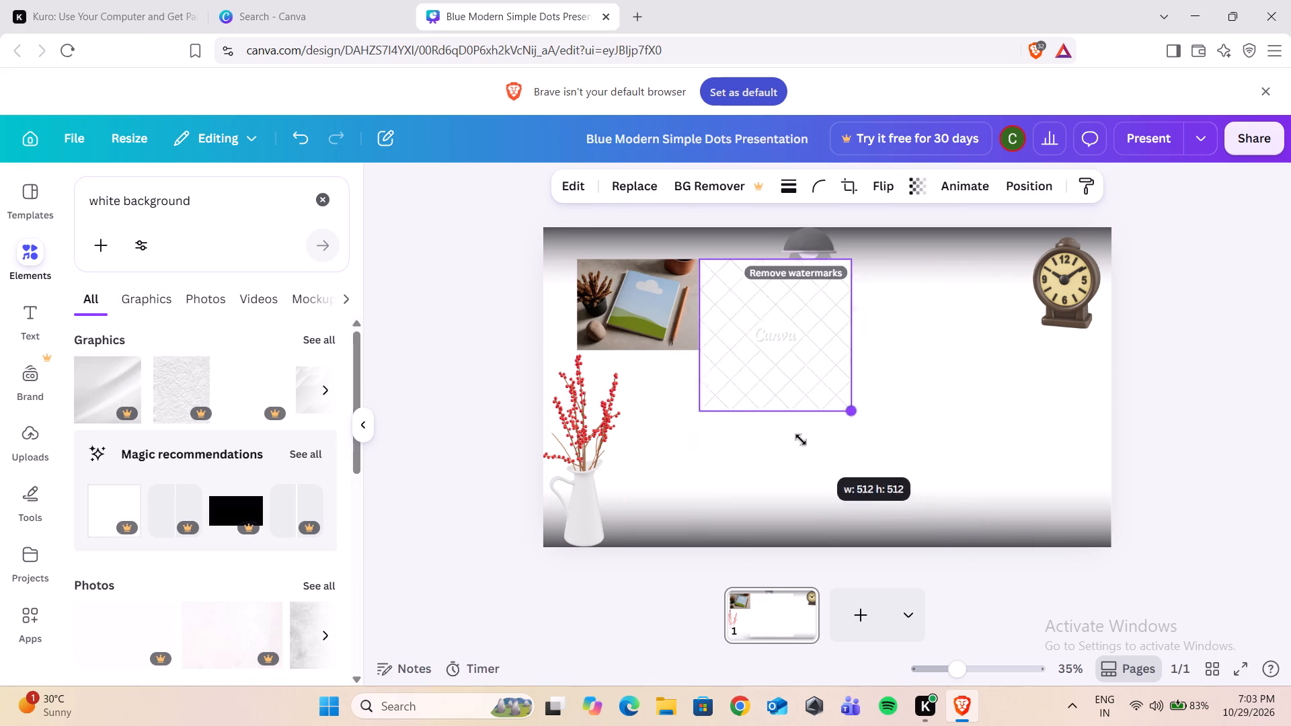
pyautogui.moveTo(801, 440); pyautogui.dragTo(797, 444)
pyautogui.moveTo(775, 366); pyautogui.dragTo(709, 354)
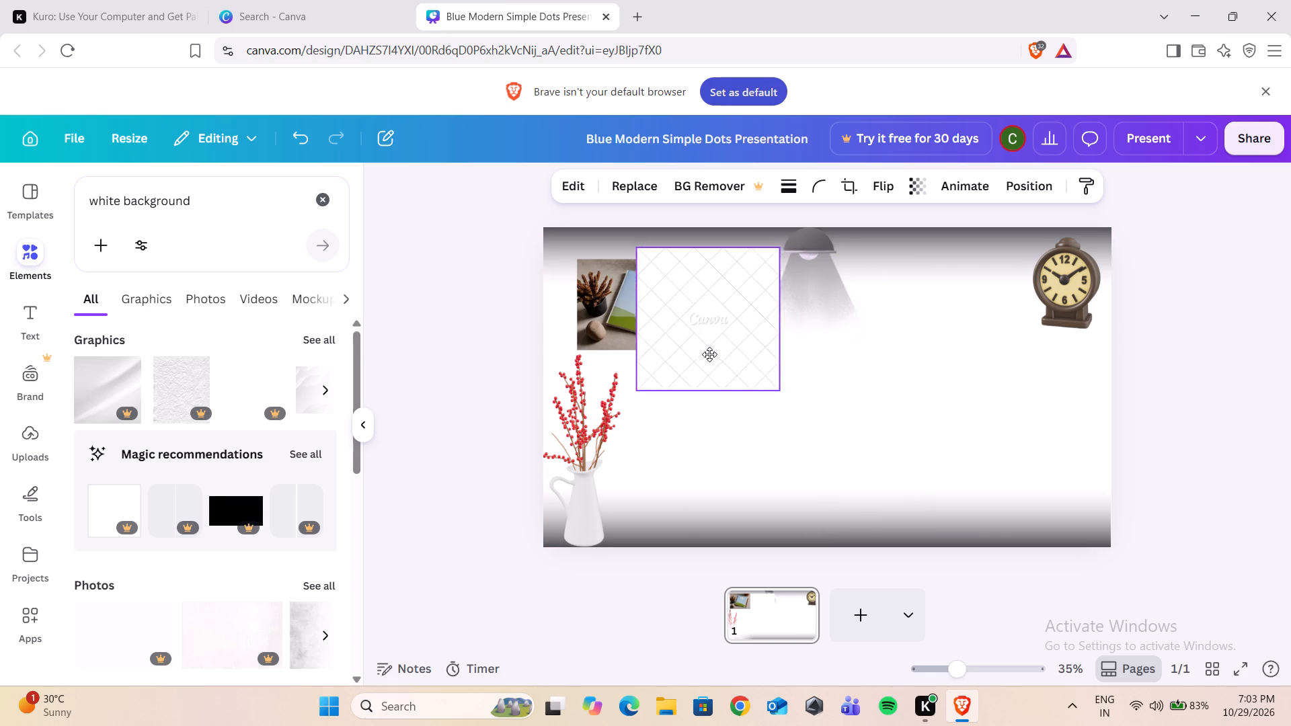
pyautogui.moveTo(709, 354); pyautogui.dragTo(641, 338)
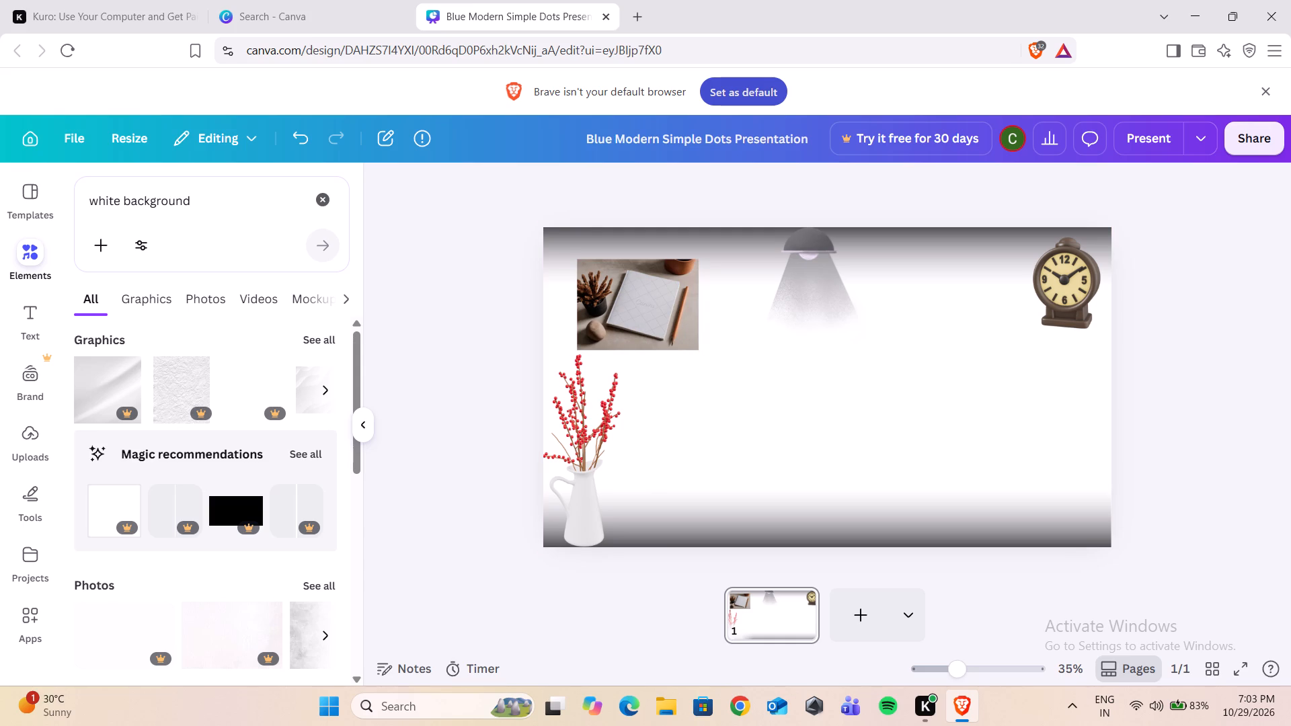
# Clear the element search and add the polaroid frame from the Film and photo group of the Frames category to the page.
pyautogui.click(232, 198)
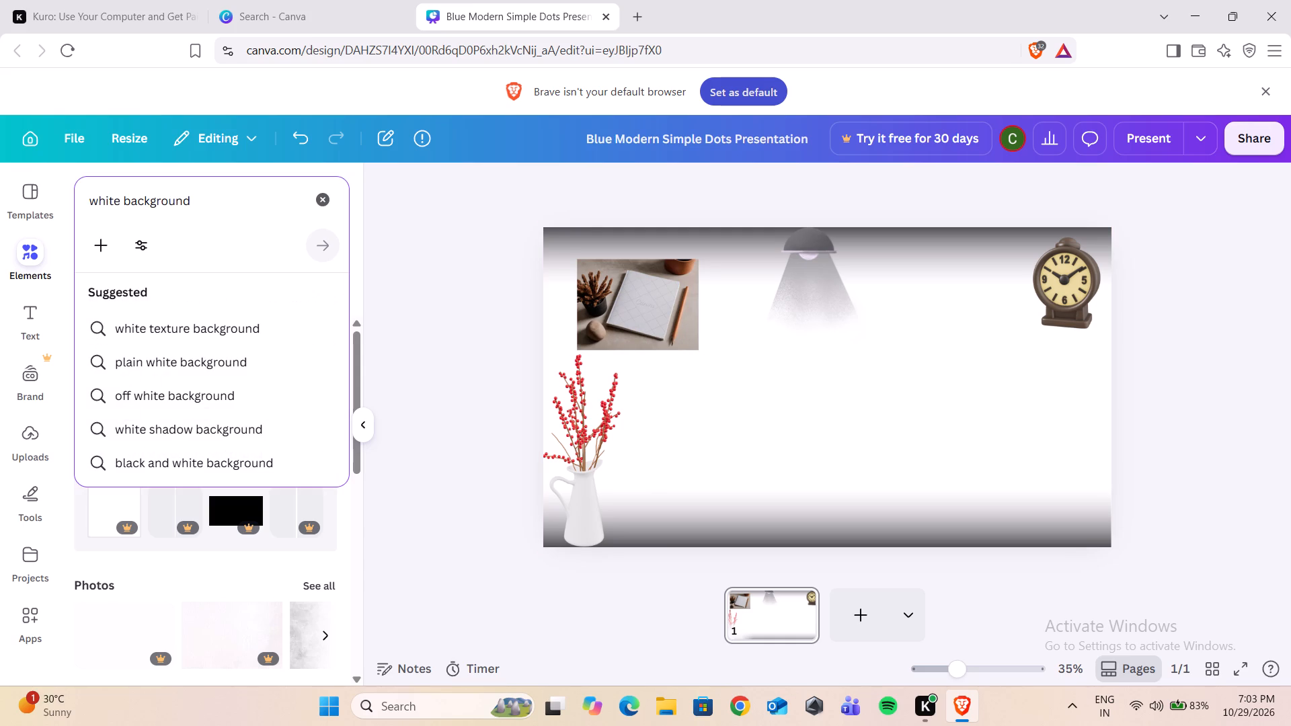
pyautogui.click(28, 255)
pyautogui.click(28, 255)
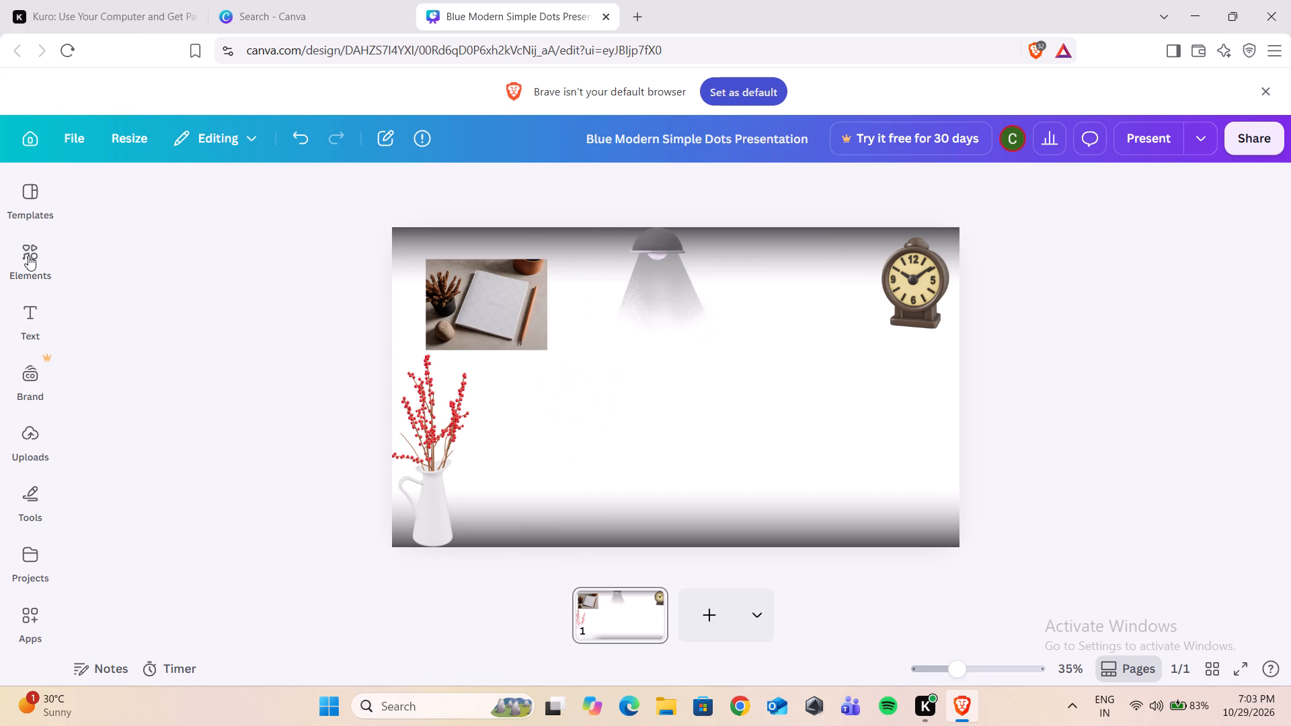
pyautogui.click(28, 255)
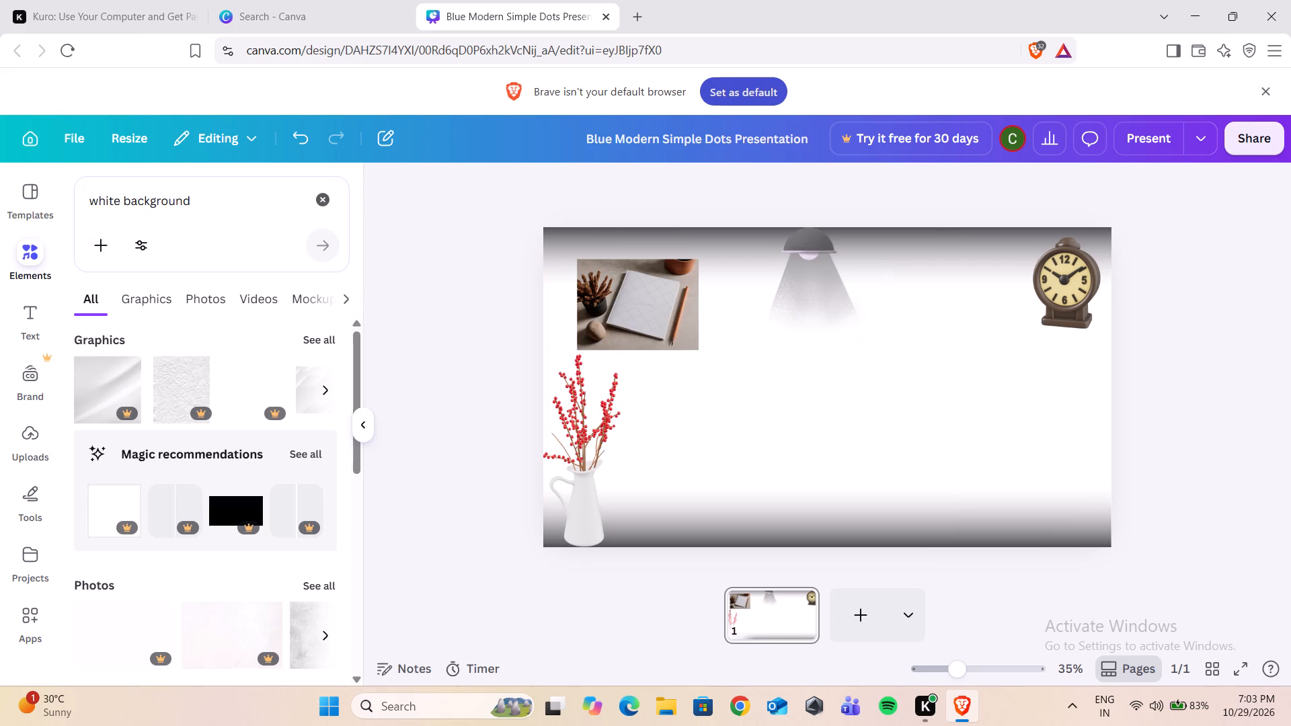
pyautogui.click(316, 200)
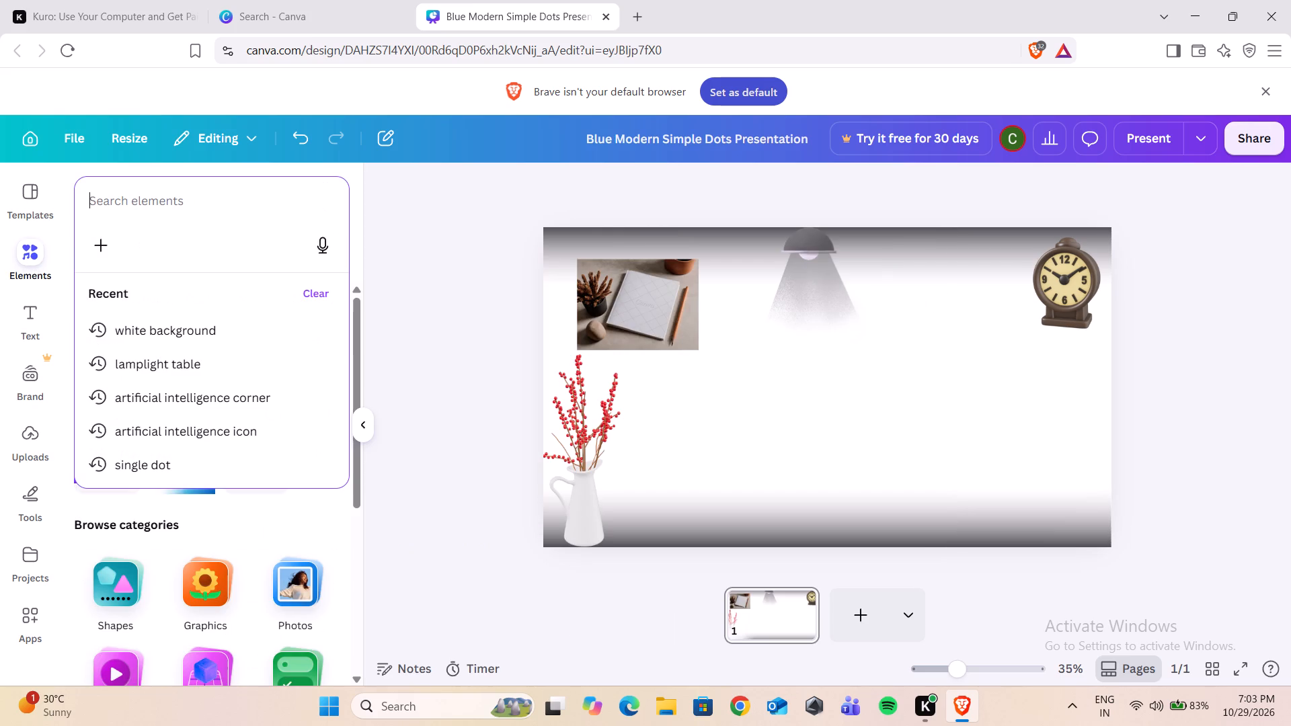
pyautogui.click(481, 334)
pyautogui.scroll(-1, 229, 382)
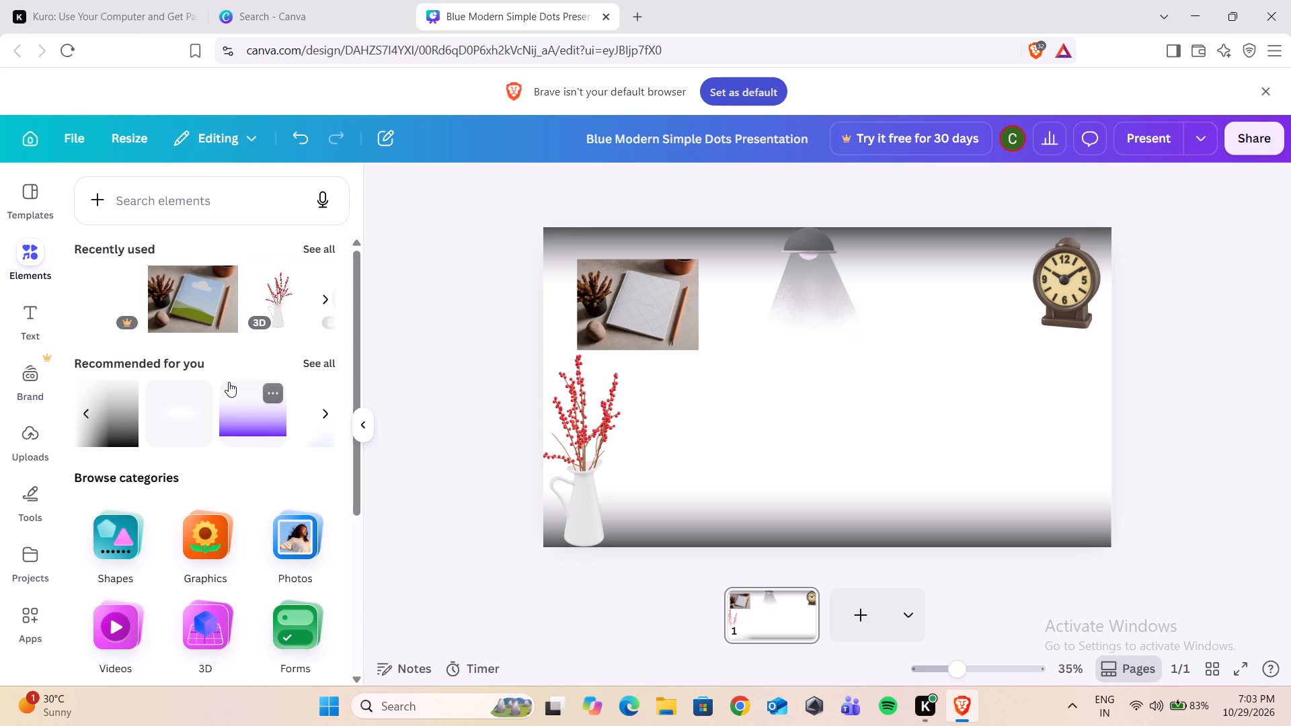
pyautogui.scroll(-1, 229, 382)
pyautogui.scroll(-1, 255, 543)
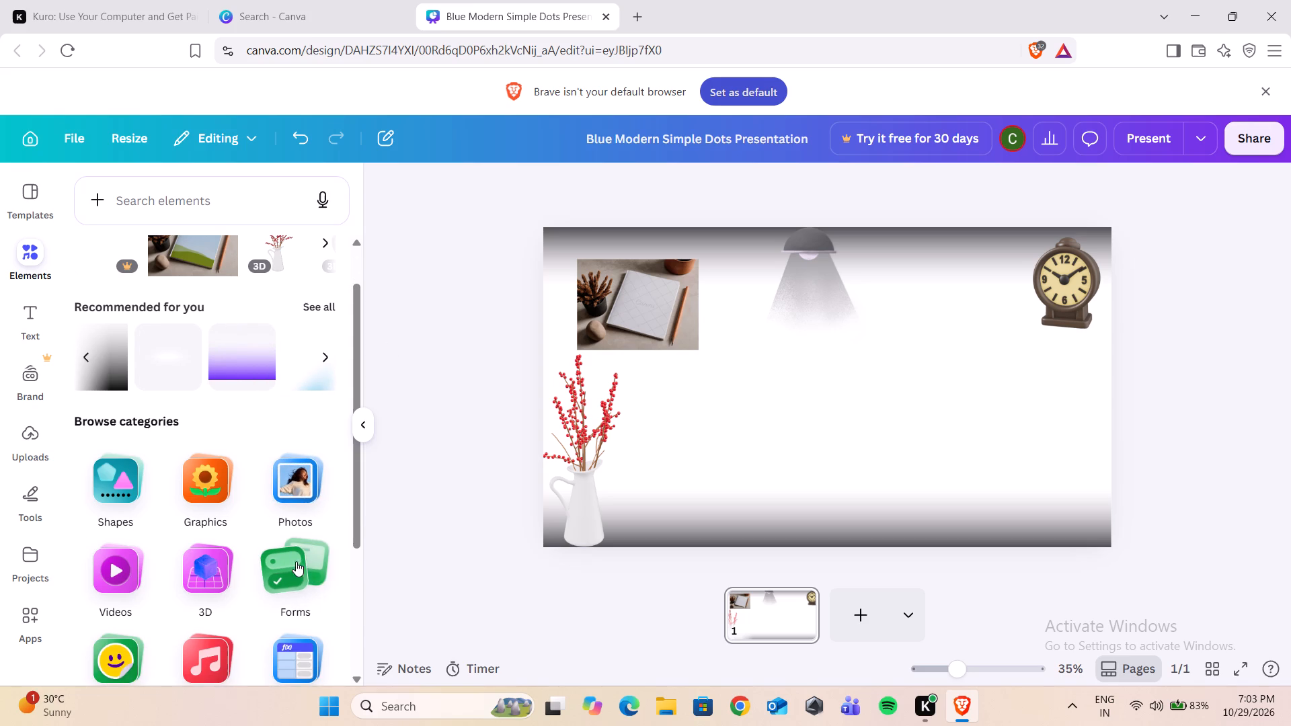
pyautogui.scroll(-2, 149, 582)
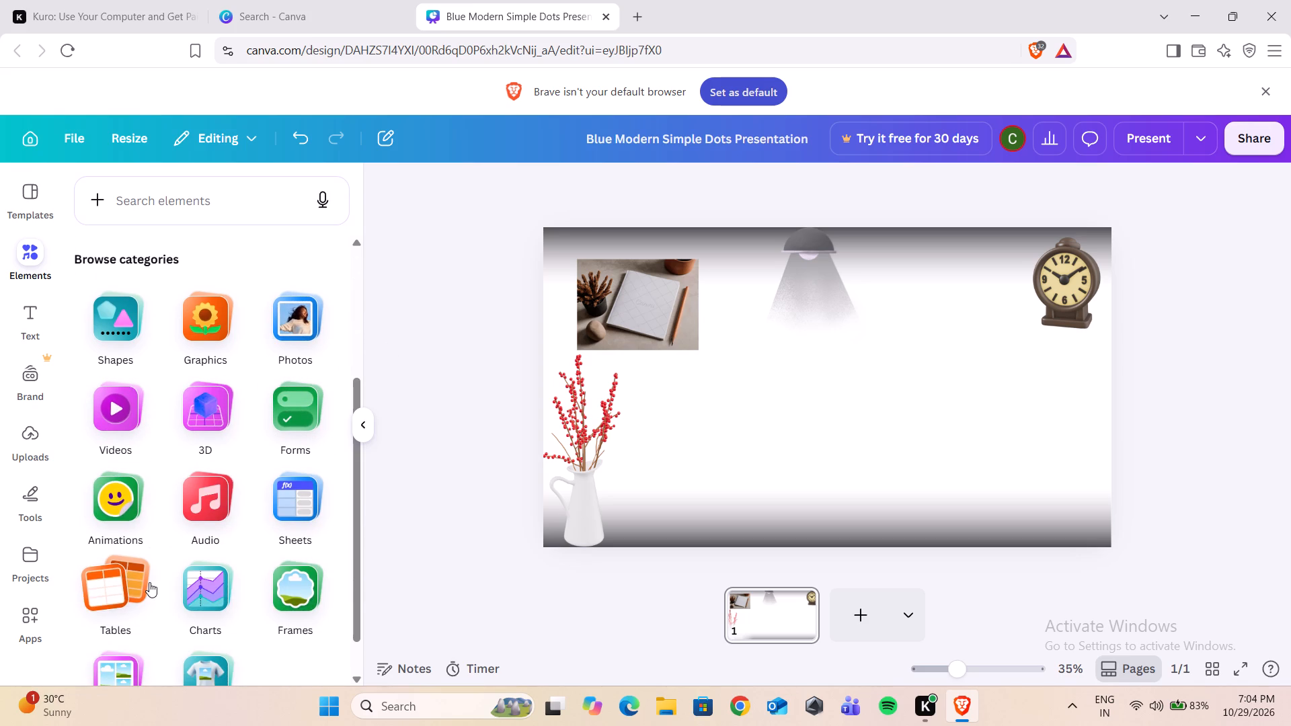
pyautogui.click(306, 602)
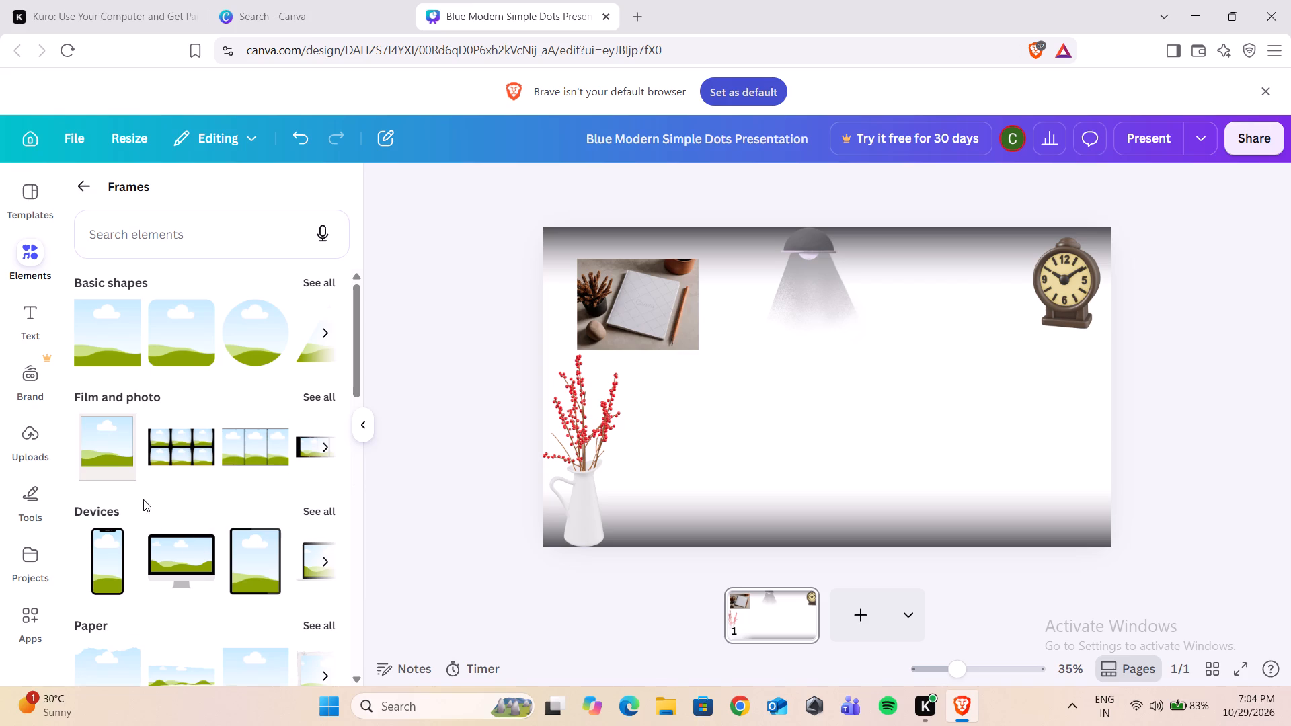
pyautogui.click(109, 448)
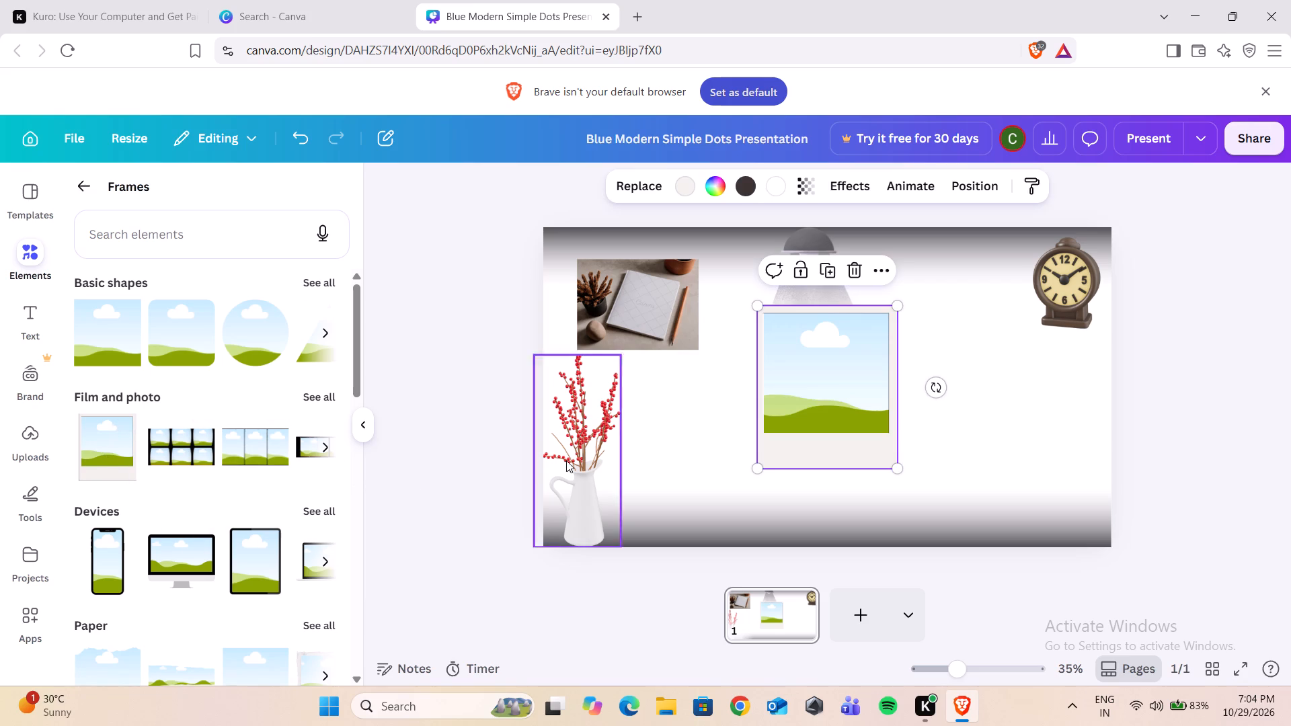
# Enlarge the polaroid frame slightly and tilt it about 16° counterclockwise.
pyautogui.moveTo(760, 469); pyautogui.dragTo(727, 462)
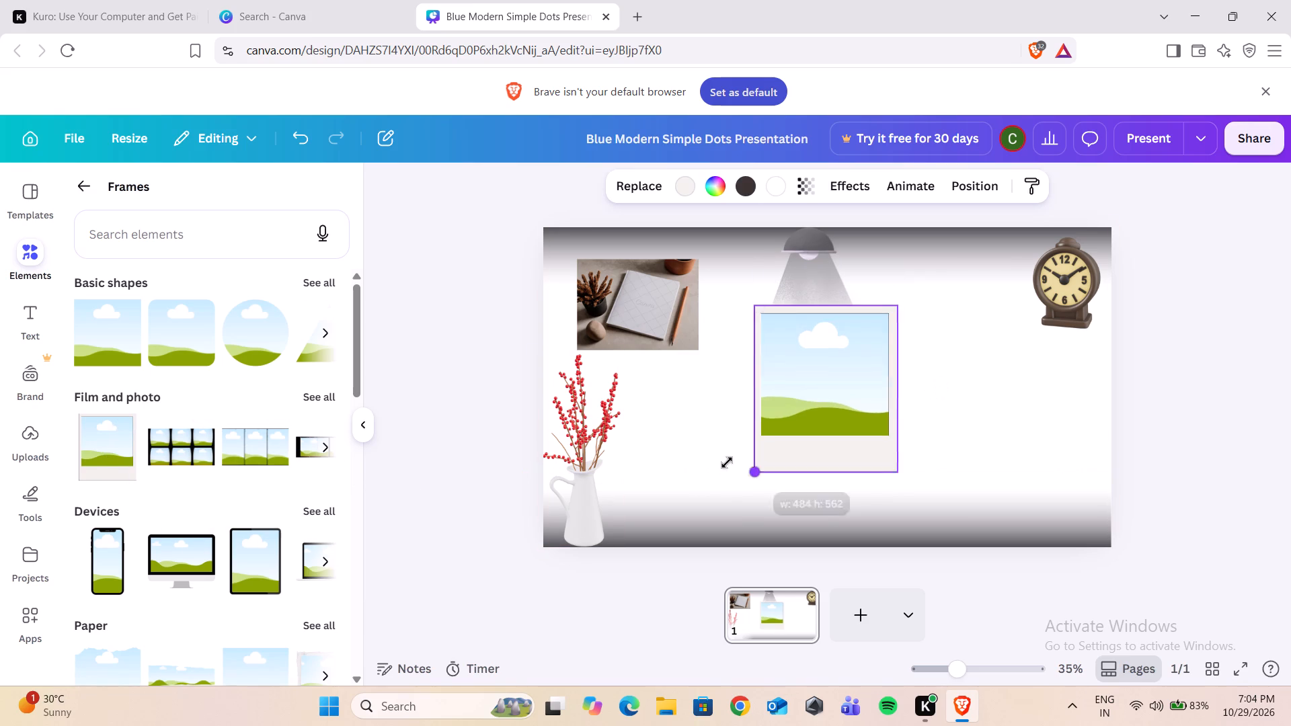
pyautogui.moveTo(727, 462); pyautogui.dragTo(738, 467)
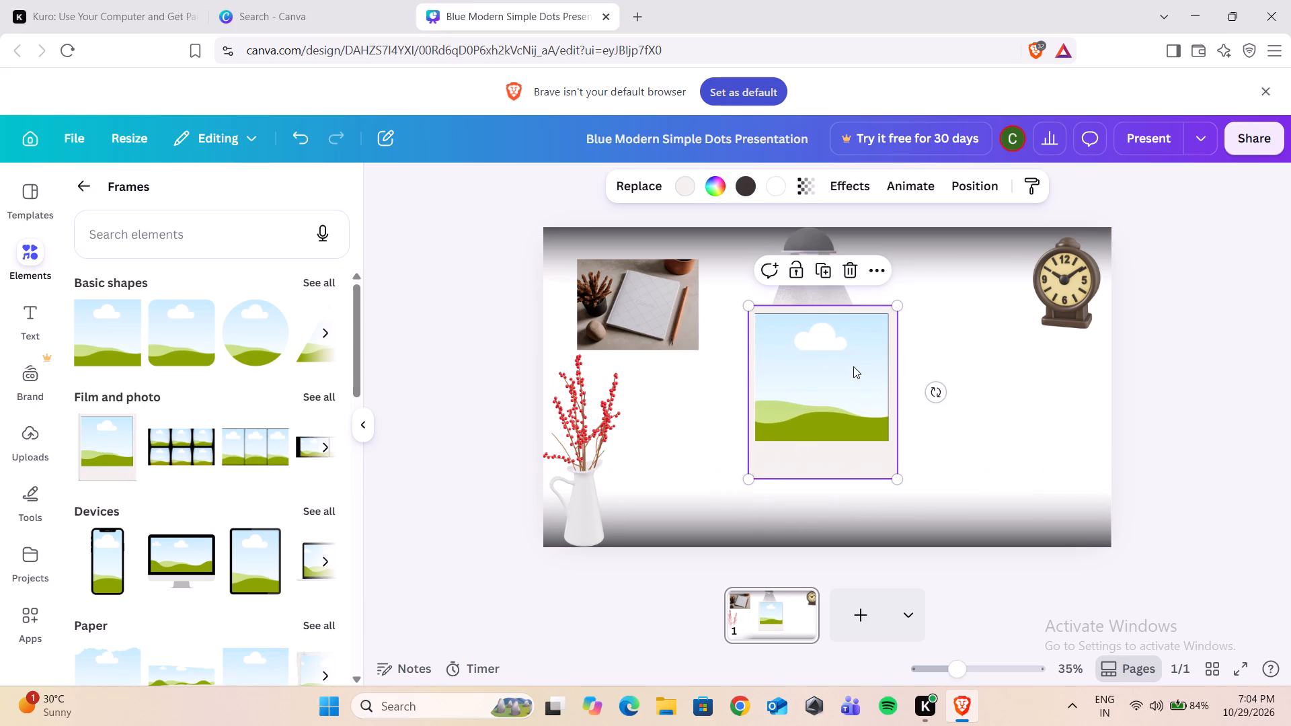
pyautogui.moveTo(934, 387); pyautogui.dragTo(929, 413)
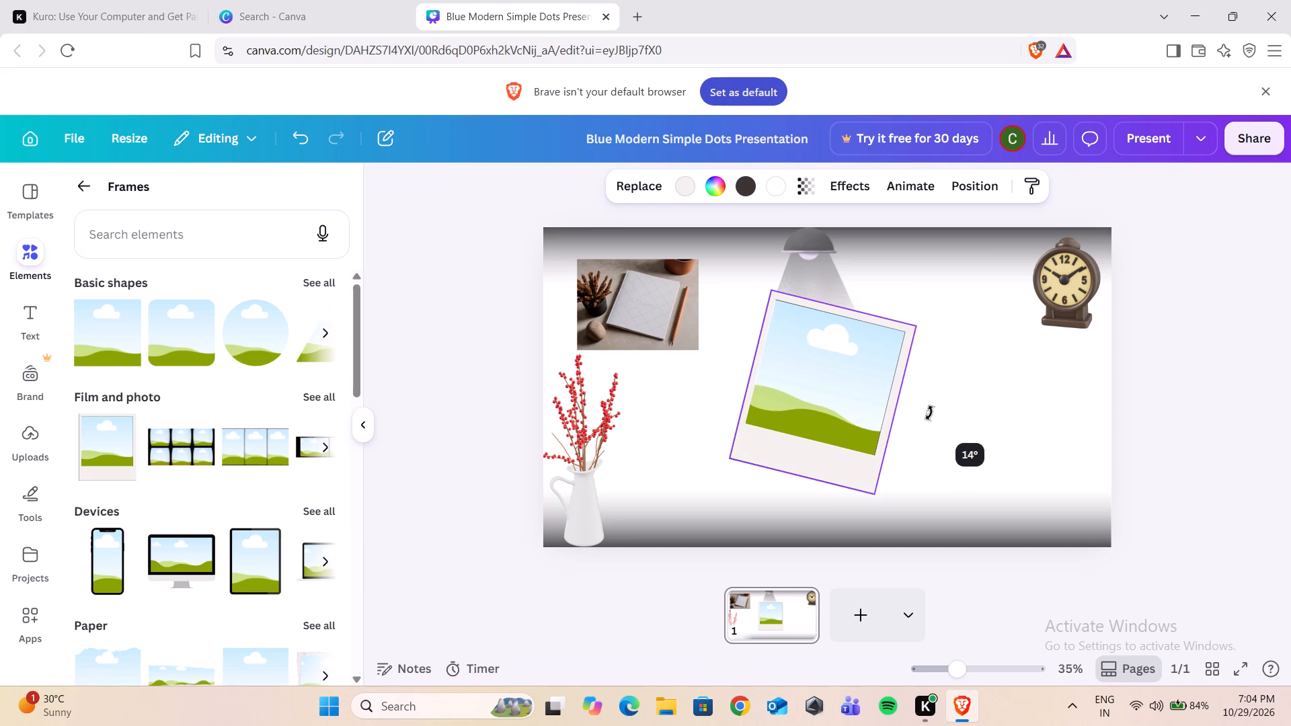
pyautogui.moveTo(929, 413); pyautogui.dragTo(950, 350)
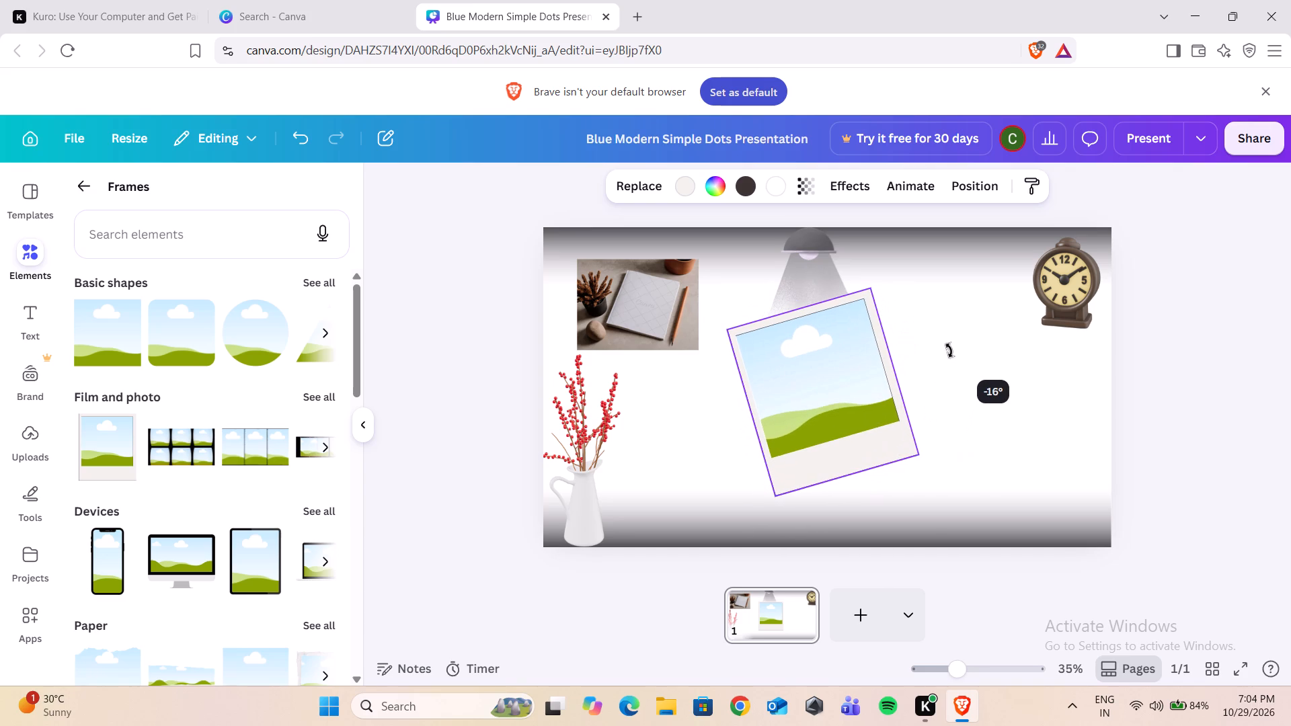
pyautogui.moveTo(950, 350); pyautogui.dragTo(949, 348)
# Move the notebook mockup right of the page's centre and place the polaroid frame in the page's upper-left corner above the berry jug.
pyautogui.moveTo(838, 401); pyautogui.dragTo(803, 394)
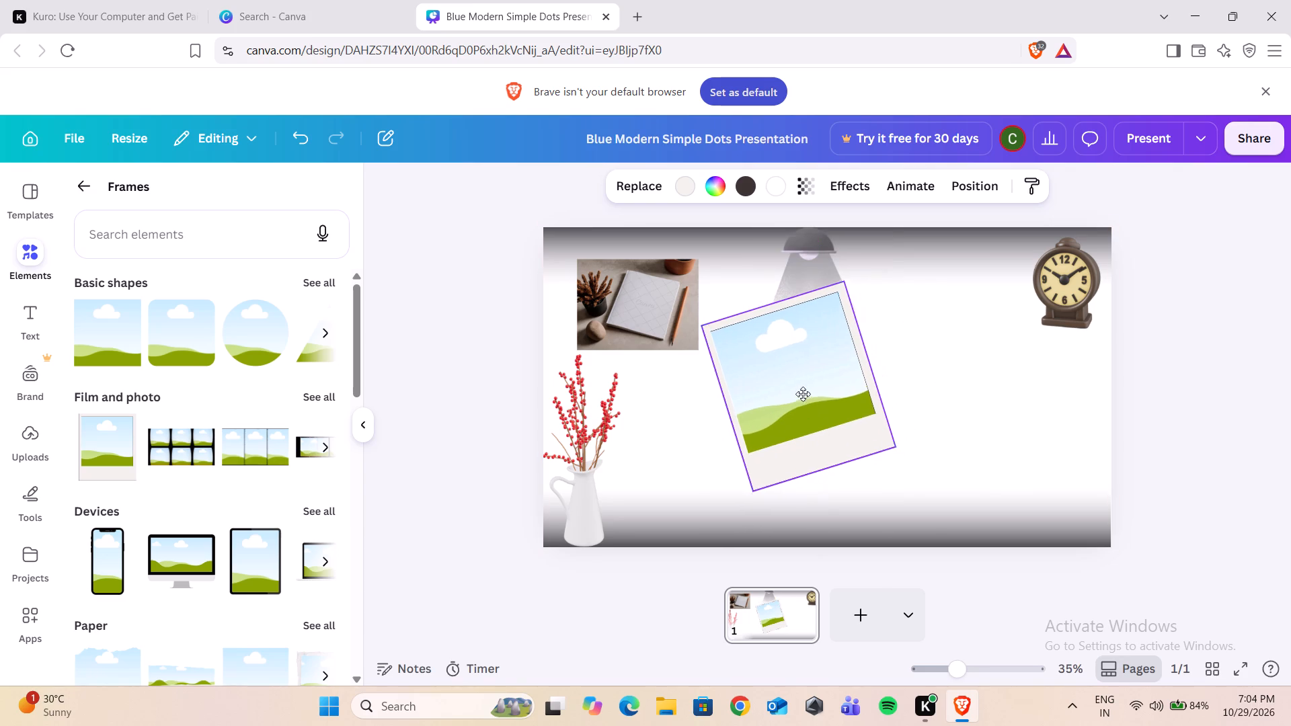
pyautogui.moveTo(803, 394); pyautogui.dragTo(732, 350)
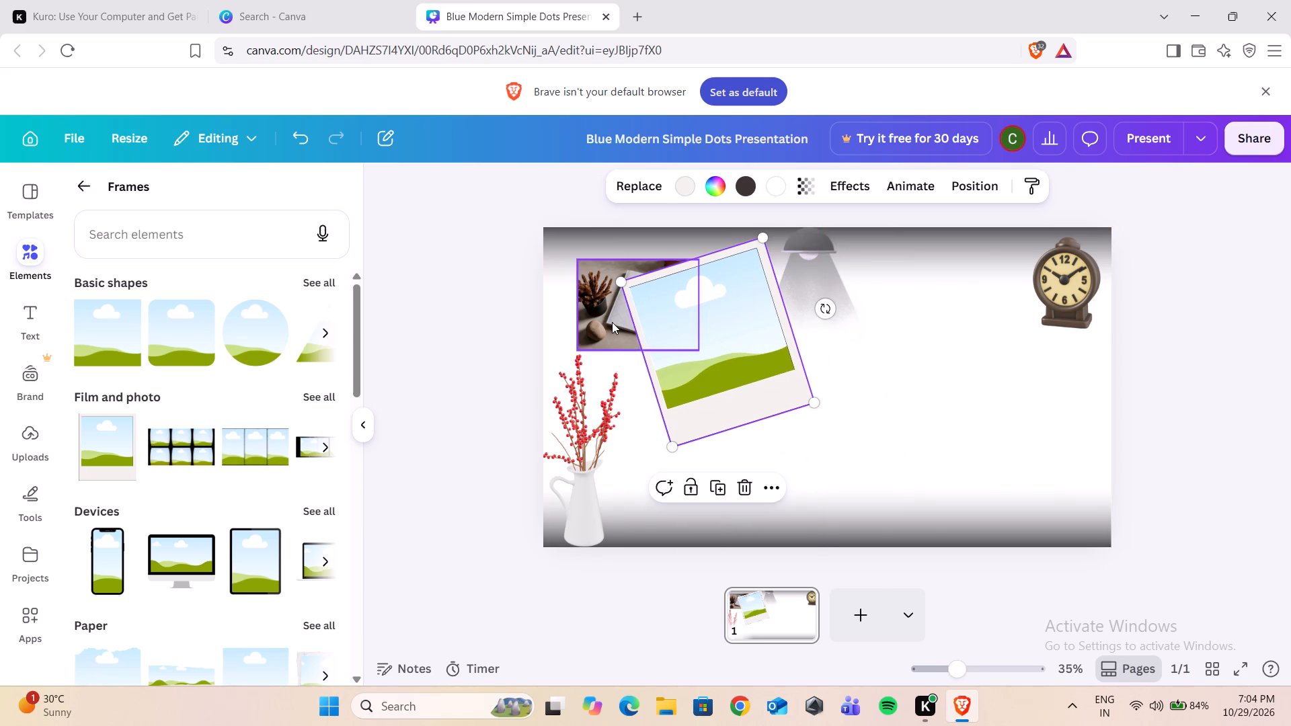
pyautogui.moveTo(612, 321); pyautogui.dragTo(889, 391)
pyautogui.moveTo(742, 328); pyautogui.dragTo(737, 331)
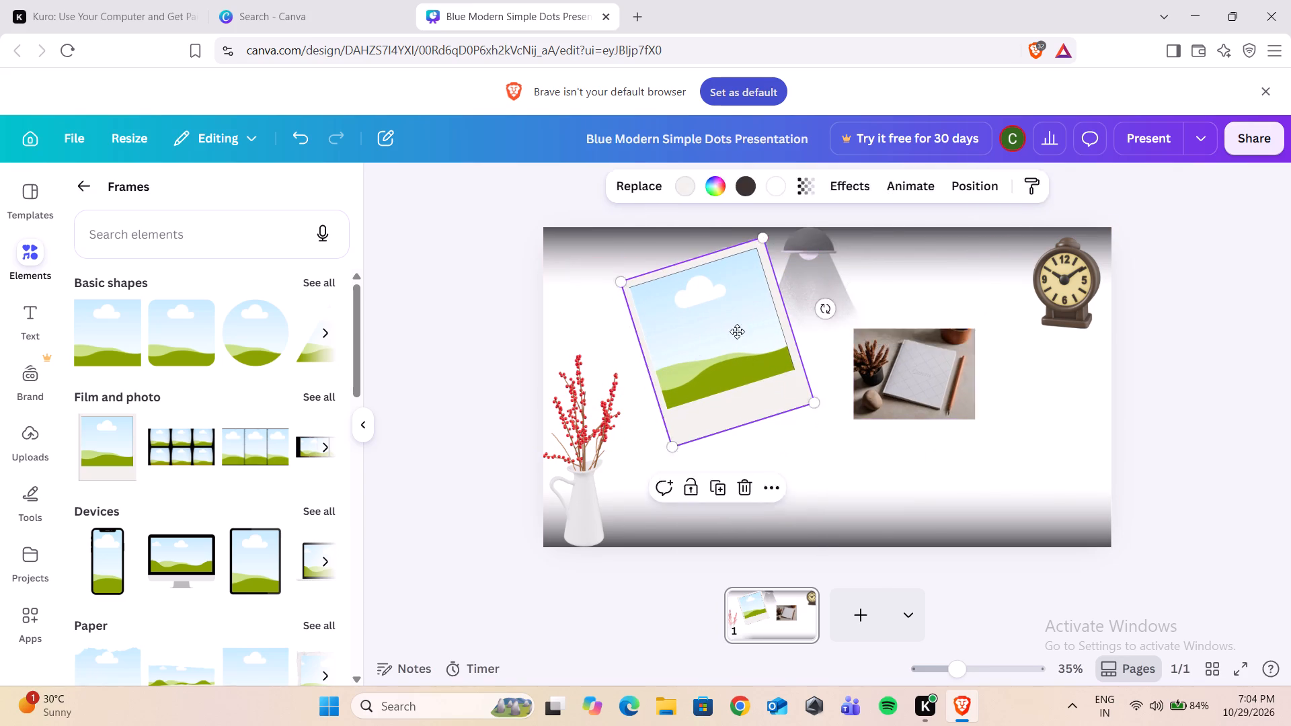
pyautogui.moveTo(737, 331); pyautogui.dragTo(683, 302)
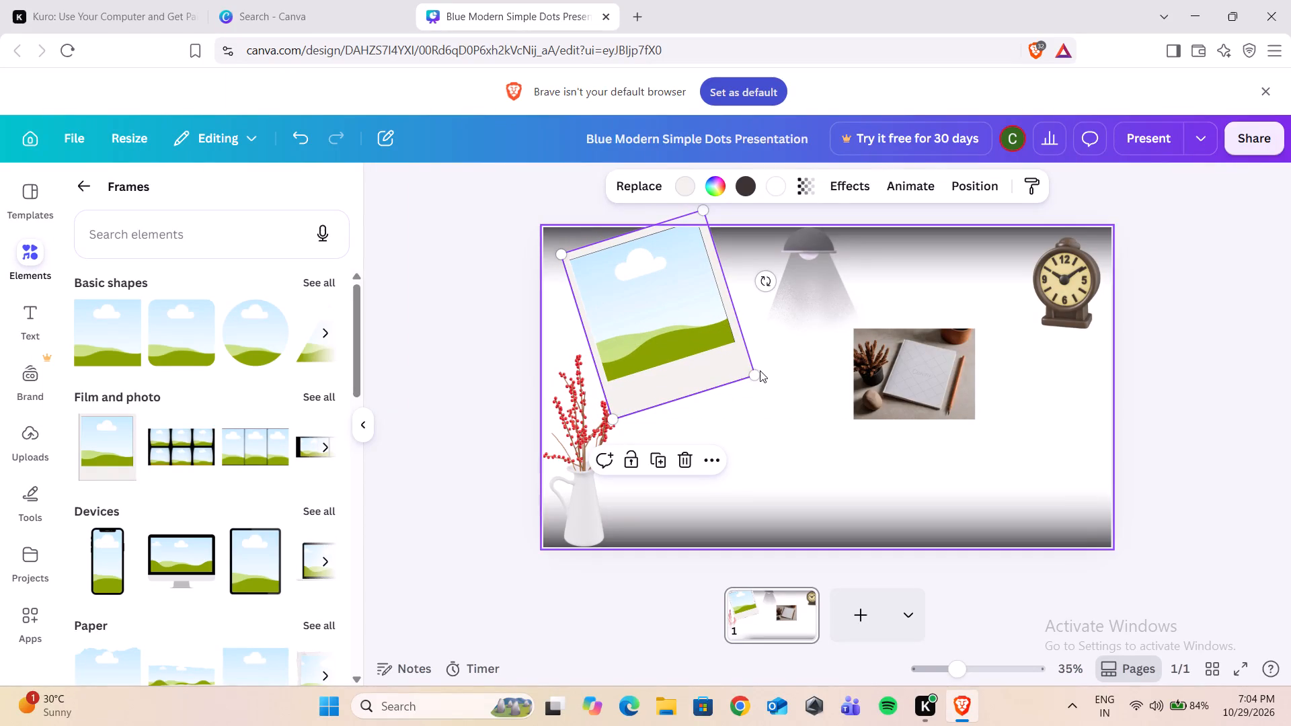
# Shrink the polaroid frame to about 60% of its size and rotate it until it stands upright.
pyautogui.moveTo(753, 372); pyautogui.dragTo(698, 316)
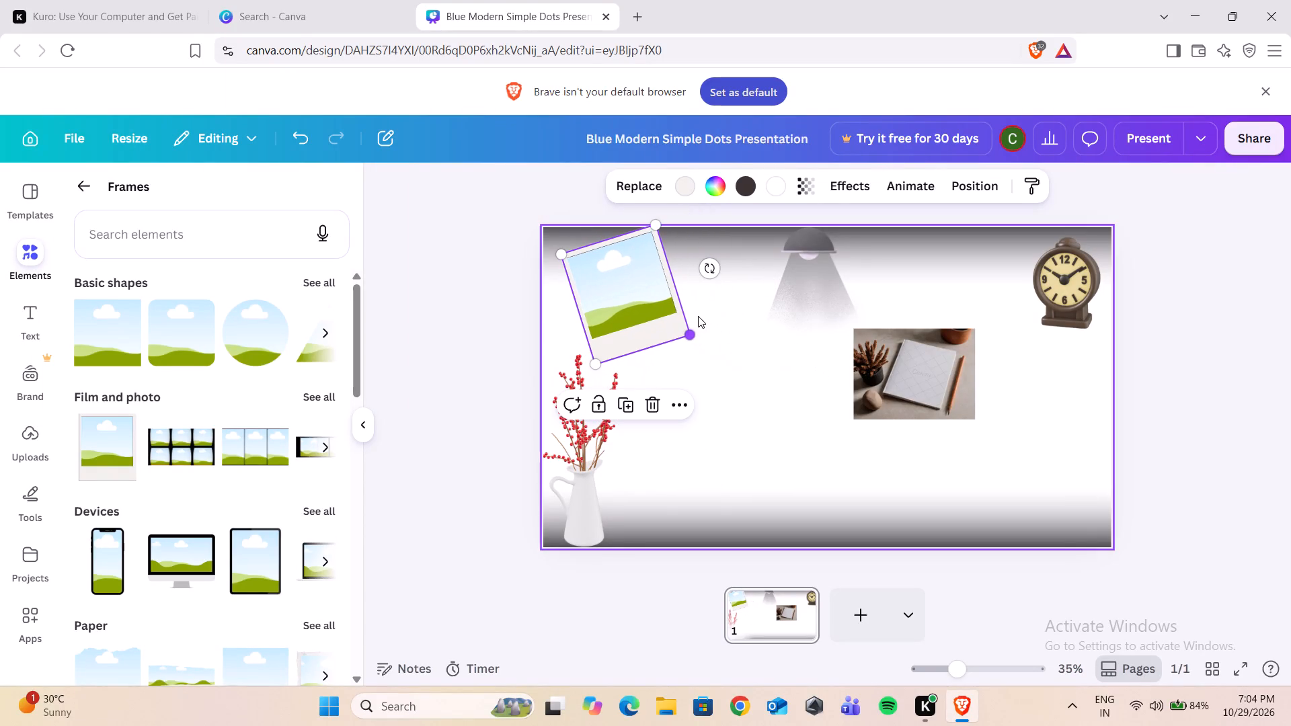
pyautogui.moveTo(690, 331); pyautogui.dragTo(684, 335)
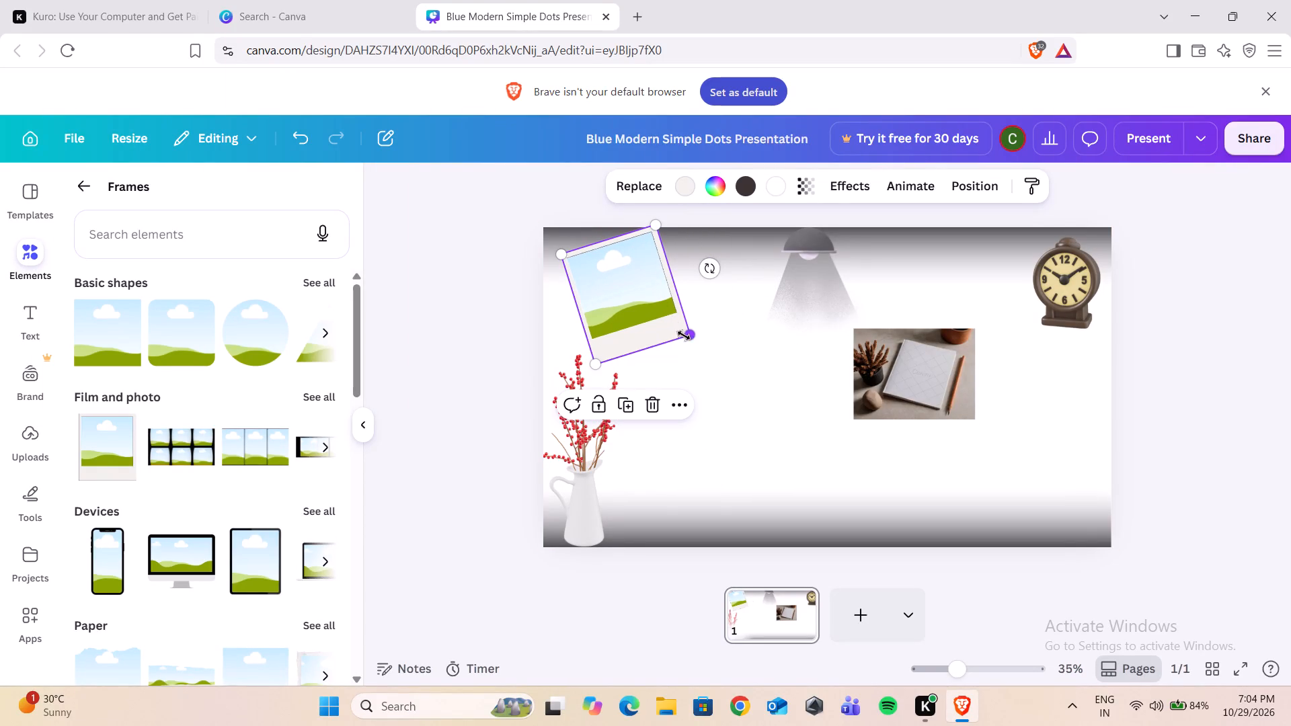
pyautogui.moveTo(684, 335); pyautogui.dragTo(670, 337)
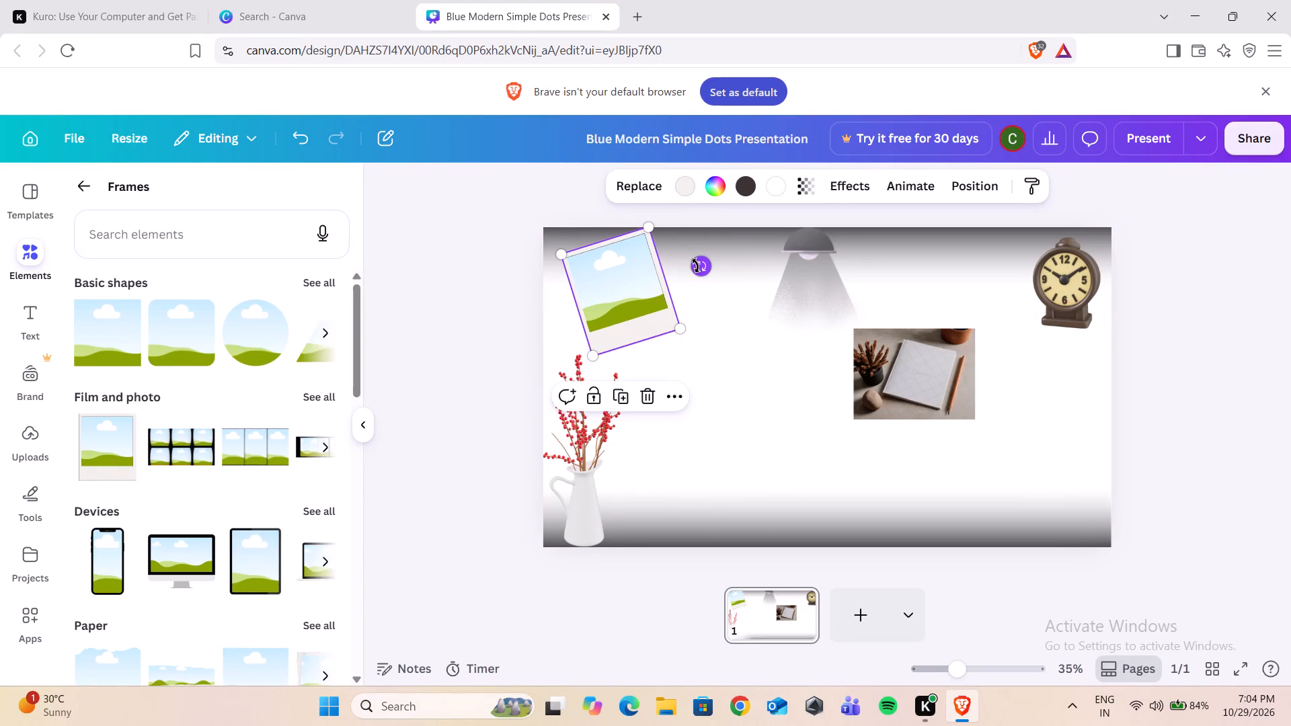
pyautogui.moveTo(697, 266); pyautogui.dragTo(698, 285)
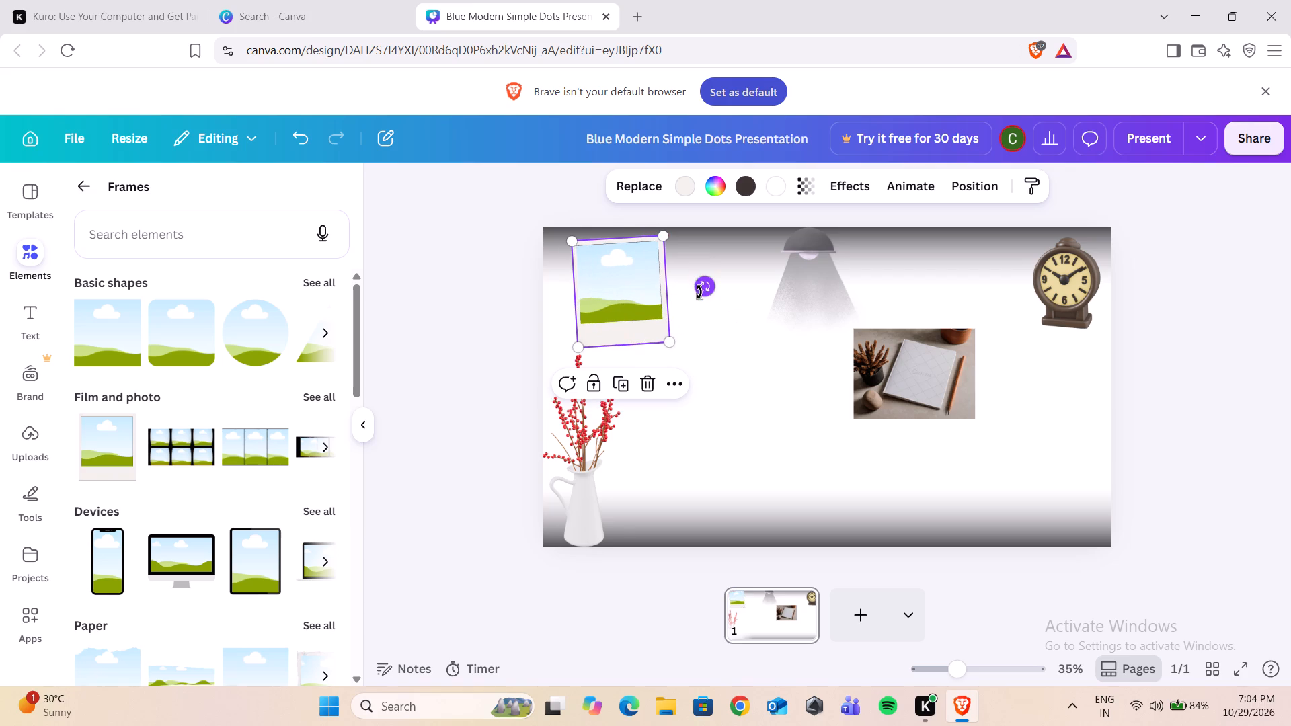
pyautogui.moveTo(709, 286); pyautogui.dragTo(701, 289)
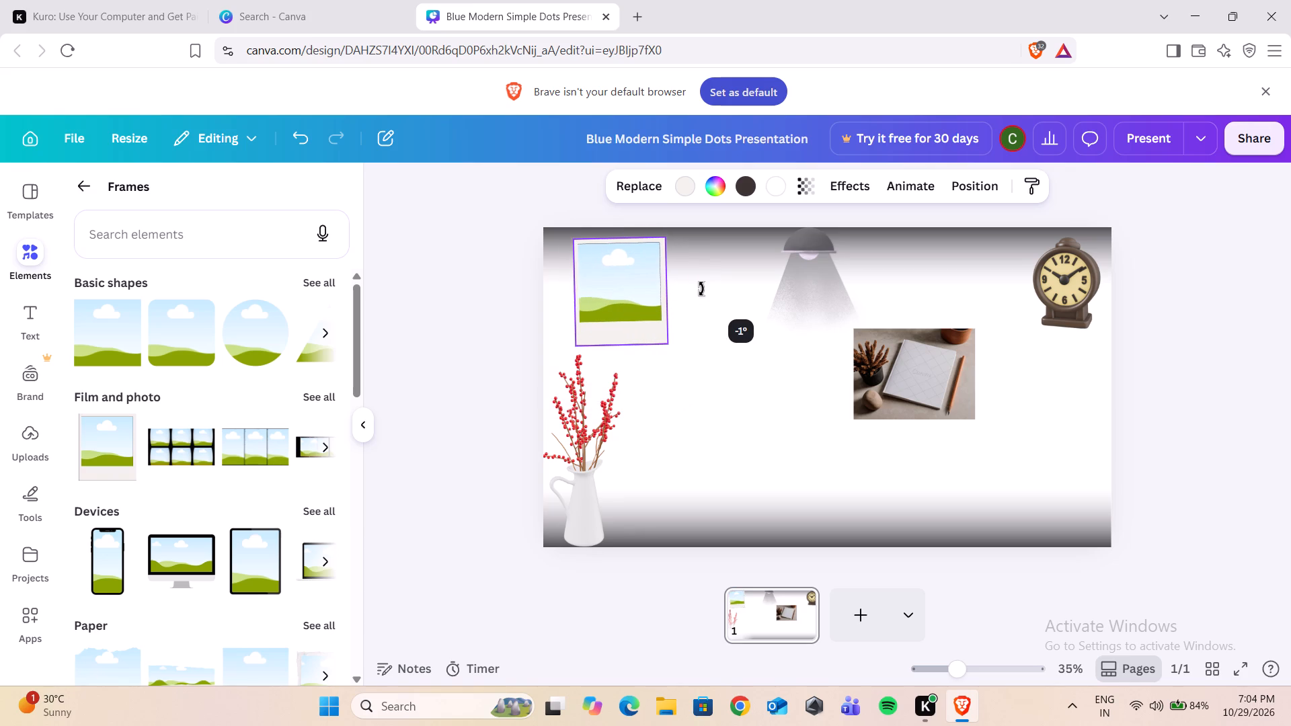
pyautogui.moveTo(701, 289); pyautogui.dragTo(702, 290)
pyautogui.click(635, 288)
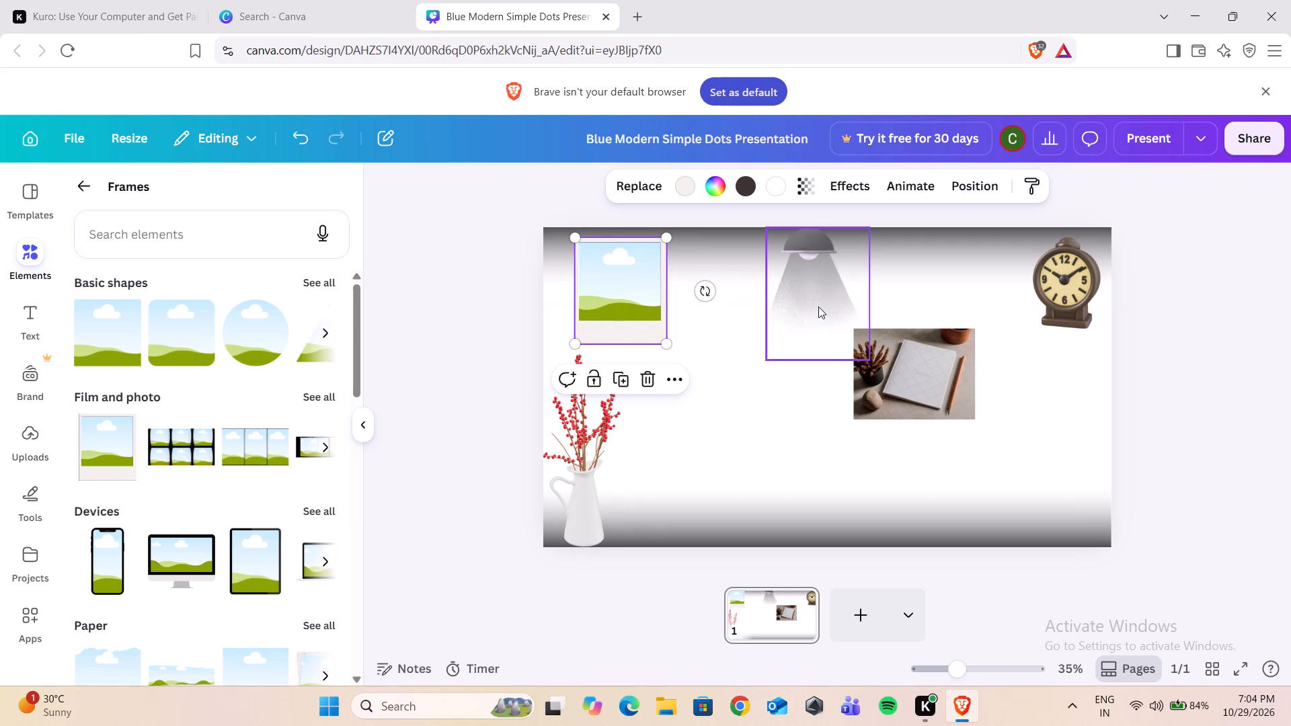
# Delete the notebook mockup from the page.
pyautogui.rightClick(894, 348)
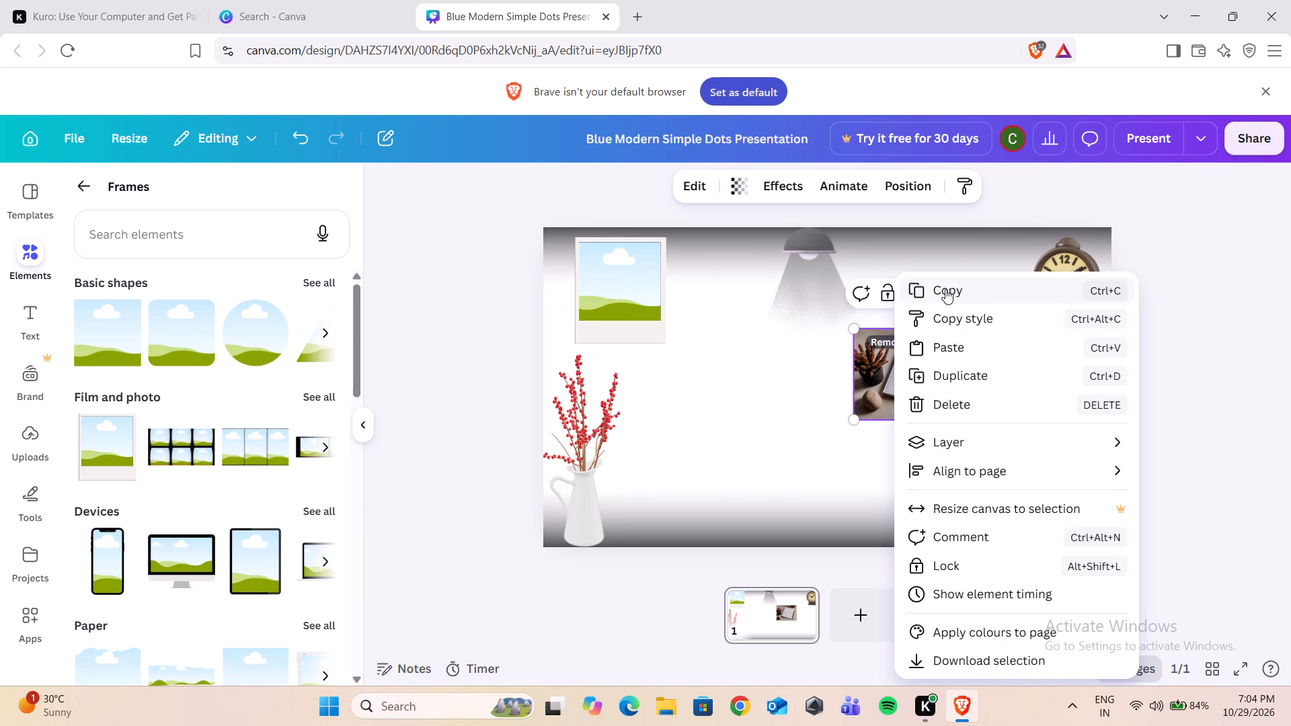
pyautogui.click(972, 398)
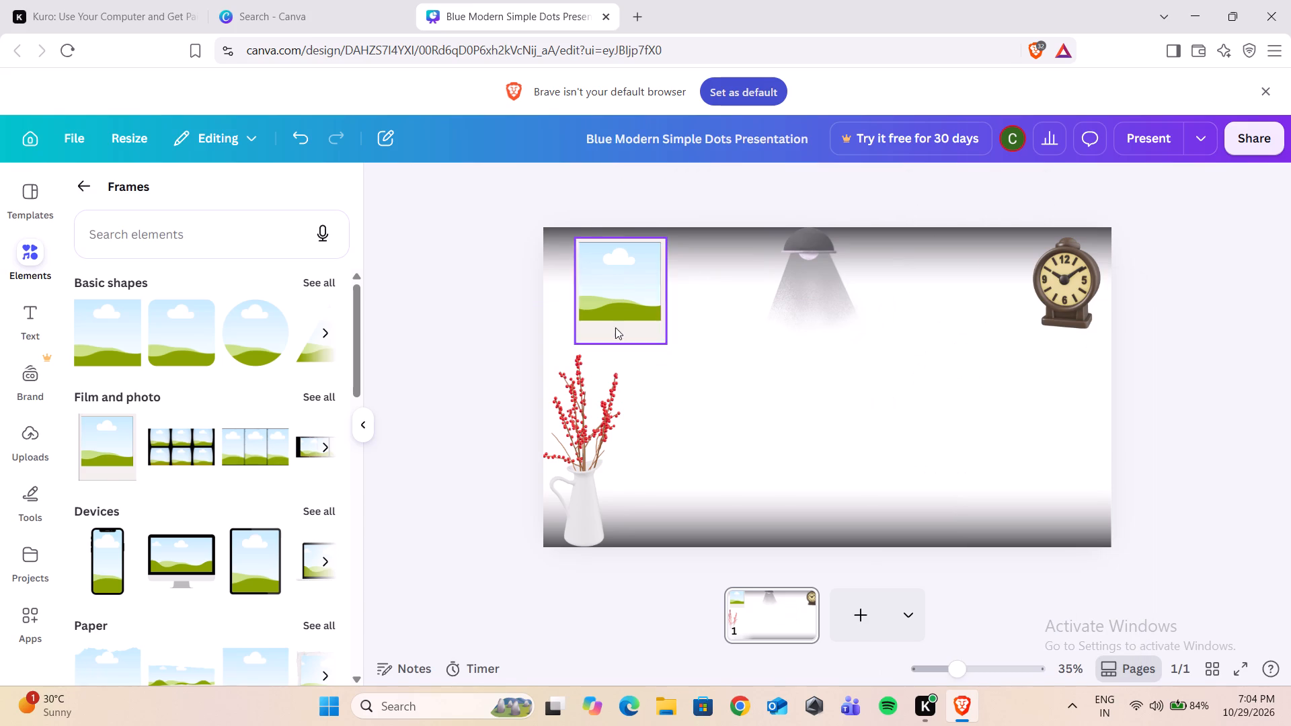
# Add the photo of the yellow instant camera lying on book pages from the Photos collection to the page.
pyautogui.click(83, 190)
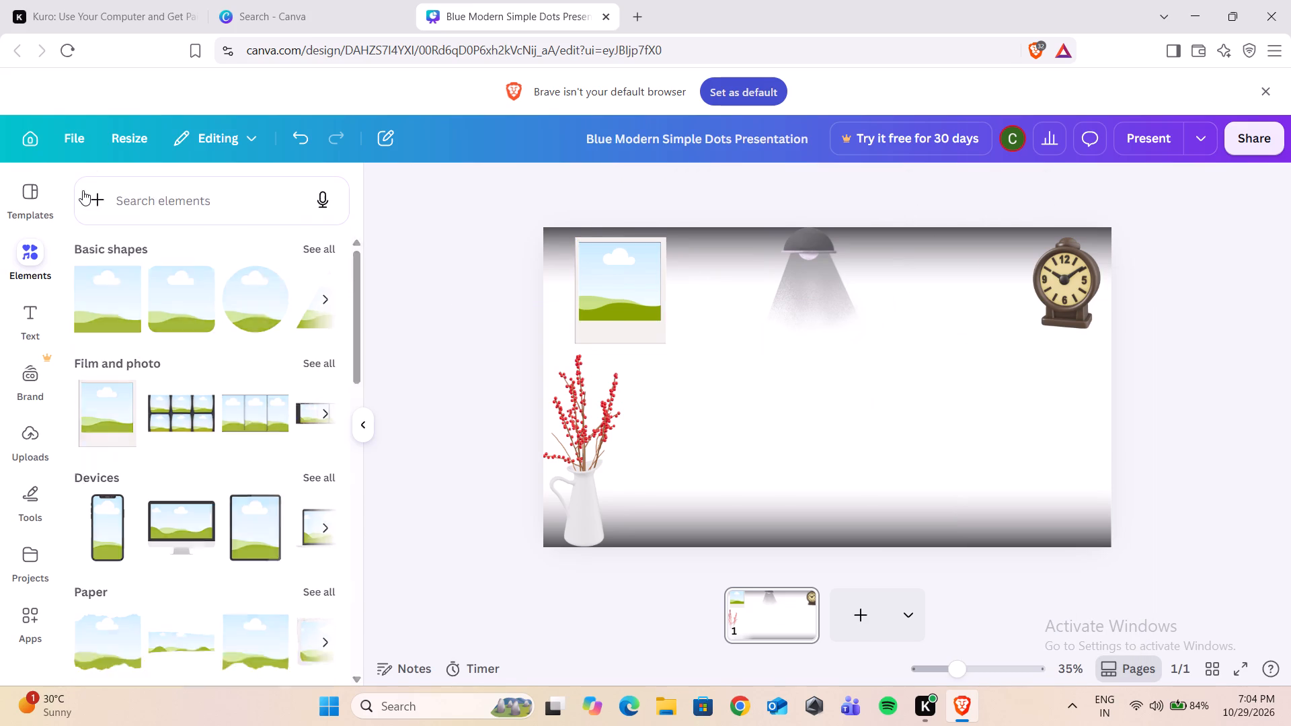
pyautogui.click(298, 360)
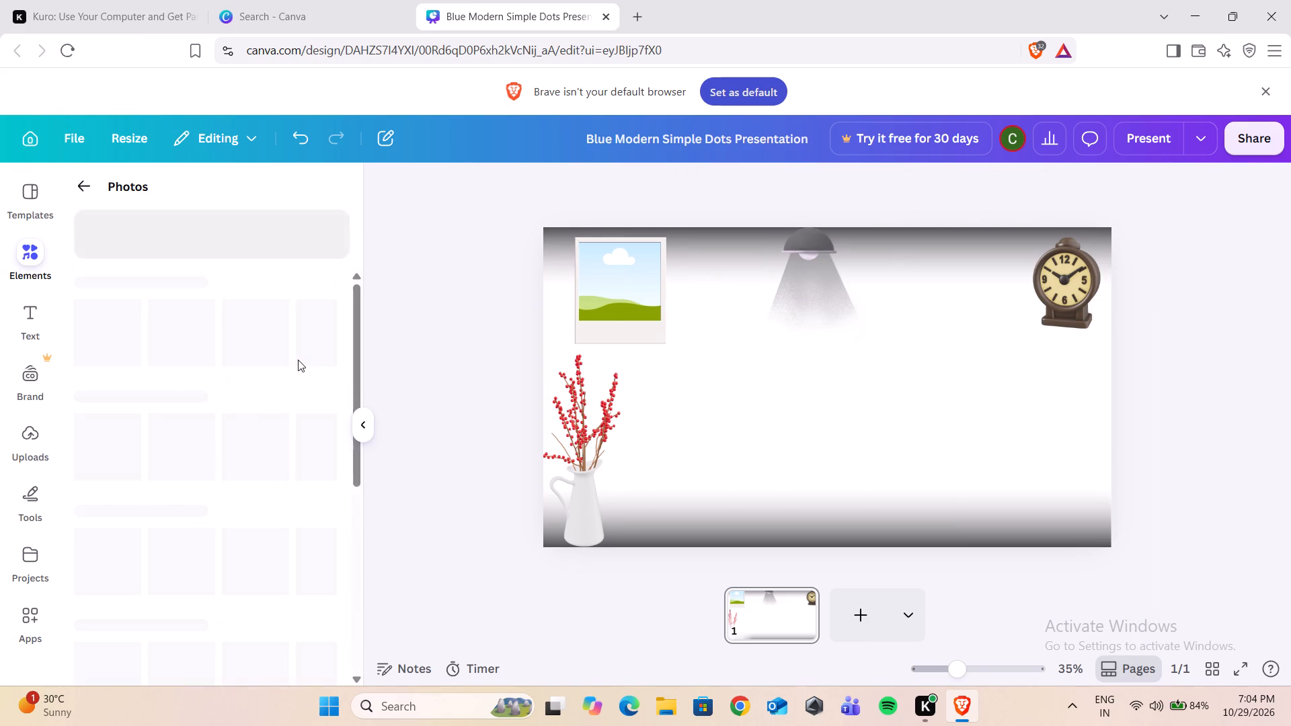
pyautogui.scroll(-1, 212, 544)
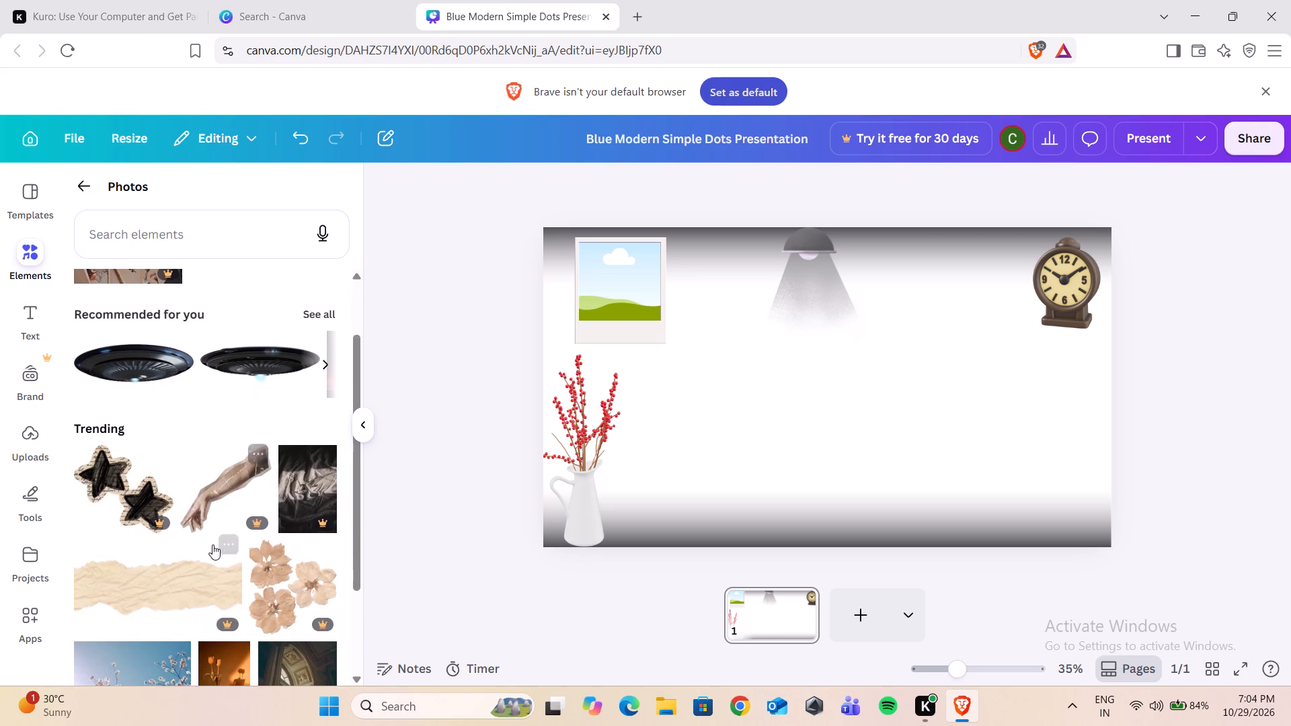
pyautogui.scroll(-3, 212, 544)
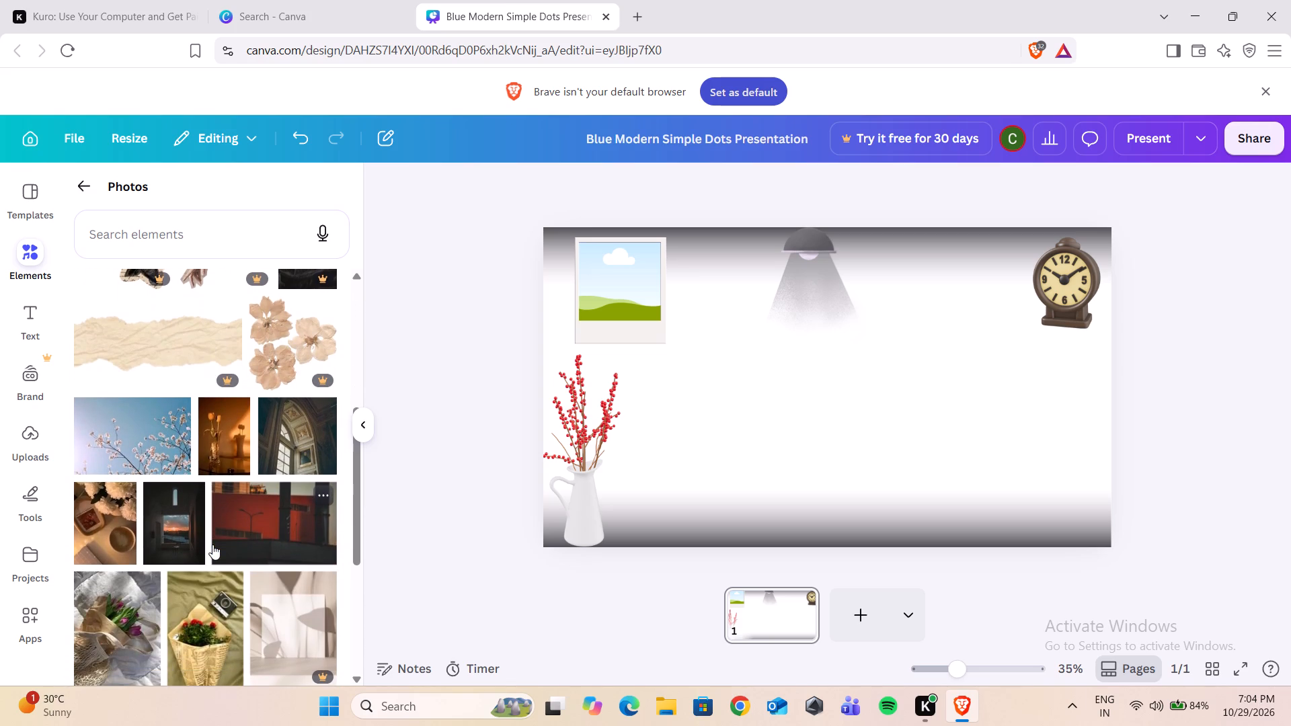
pyautogui.scroll(-1, 212, 544)
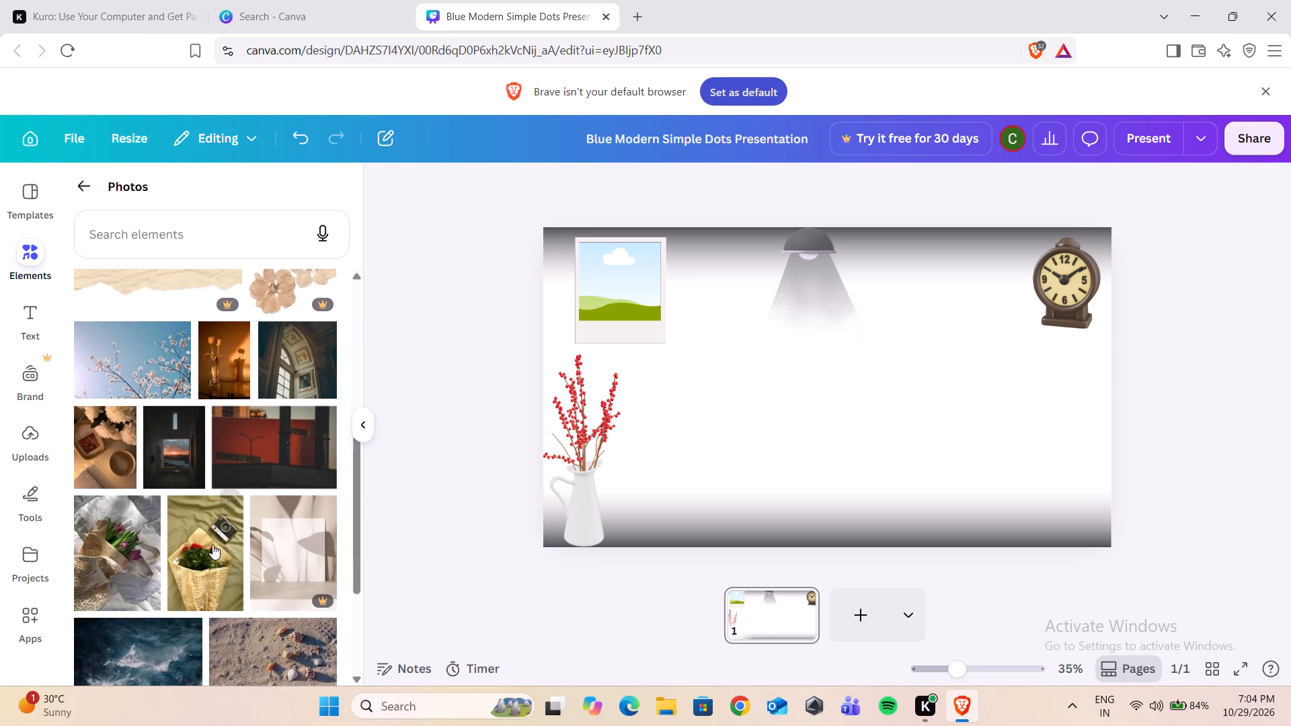
pyautogui.scroll(-2, 212, 544)
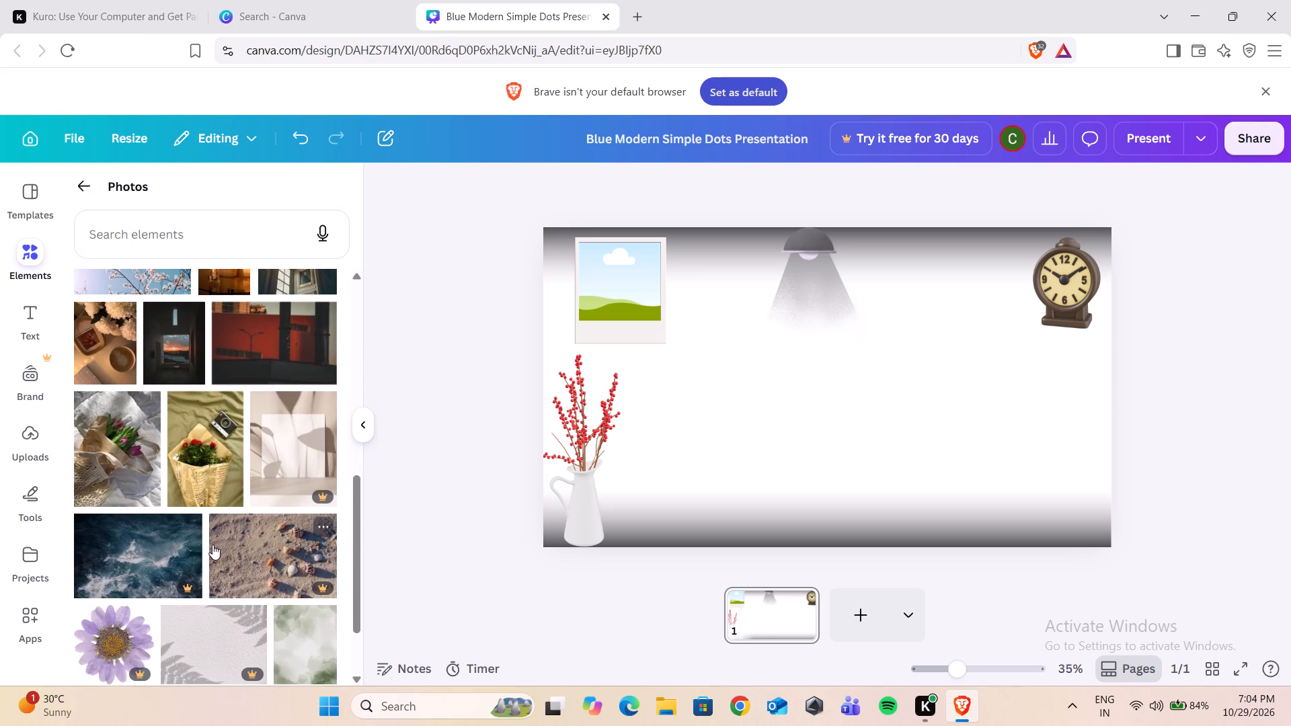
pyautogui.scroll(-1, 256, 543)
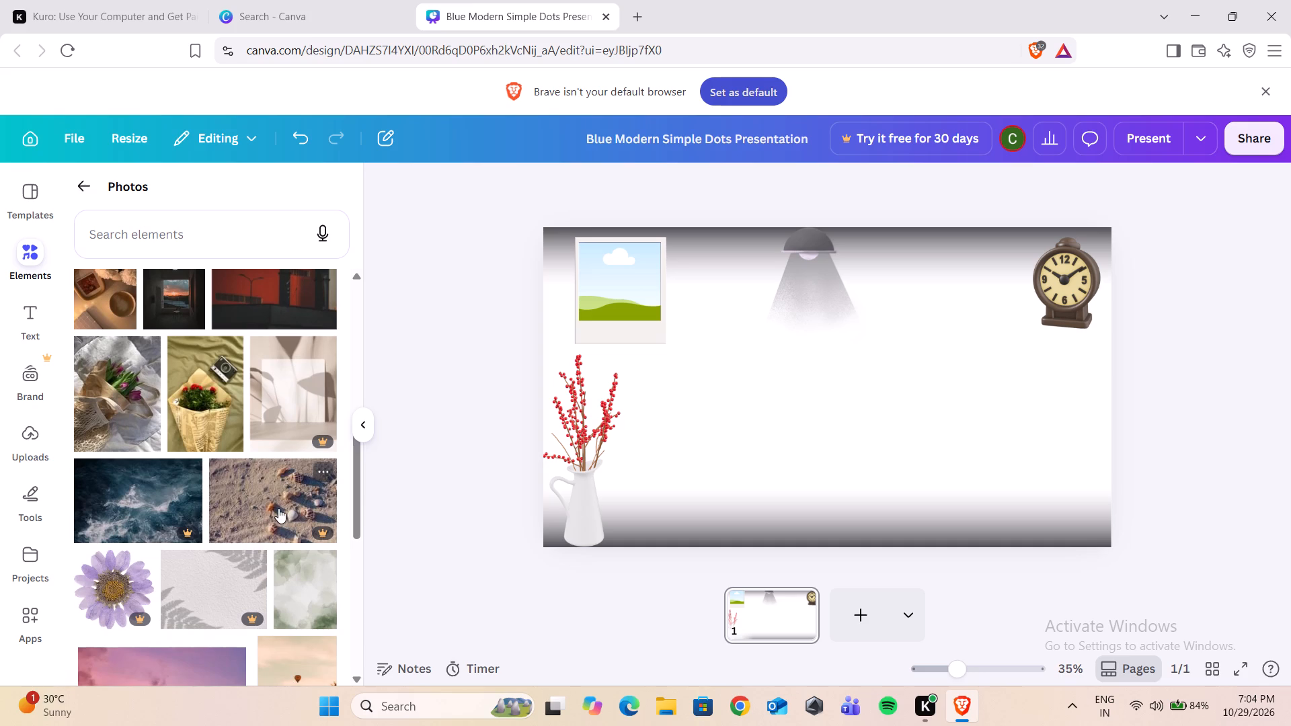
pyautogui.scroll(-4, 278, 508)
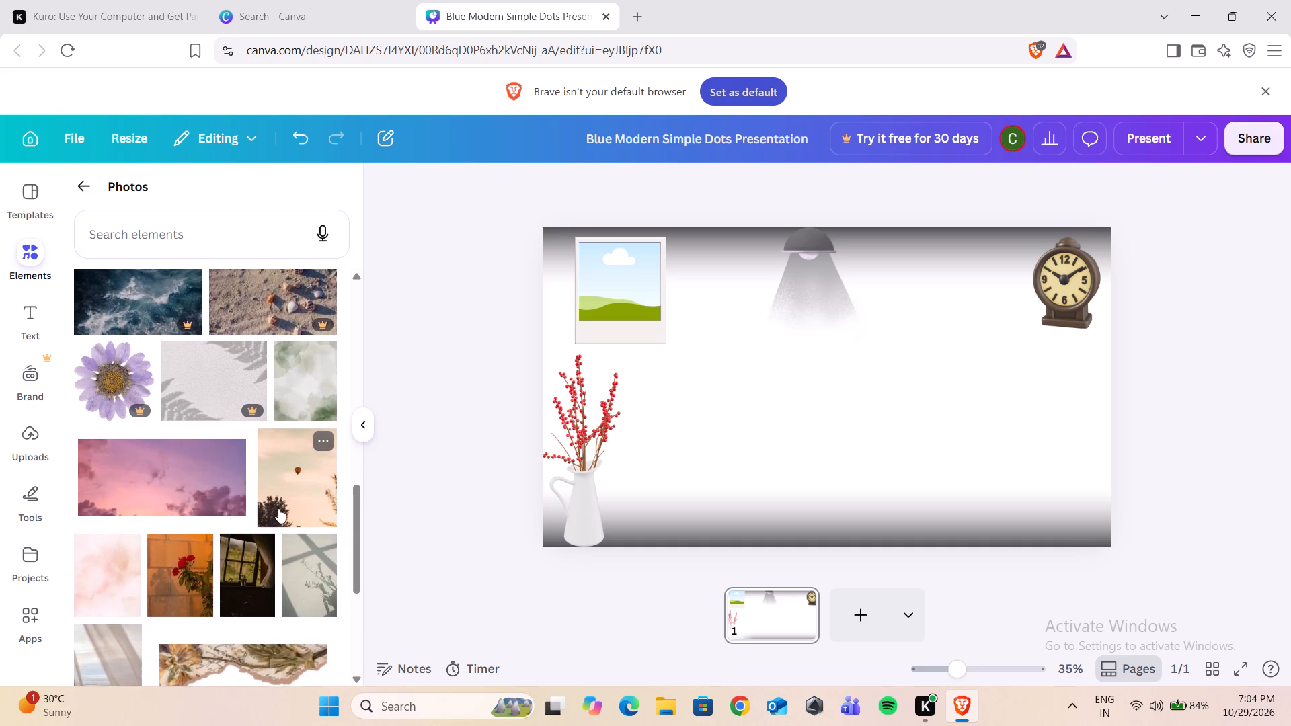
pyautogui.scroll(-5, 278, 508)
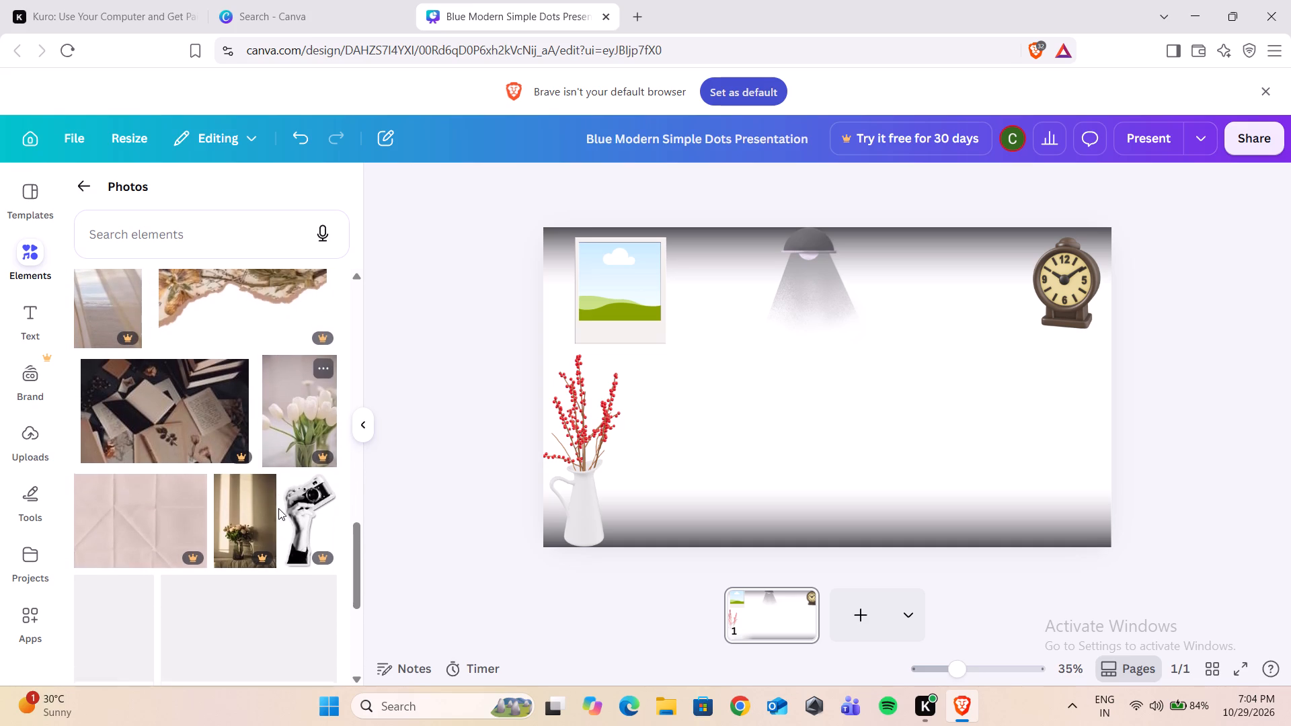
pyautogui.scroll(-2, 278, 508)
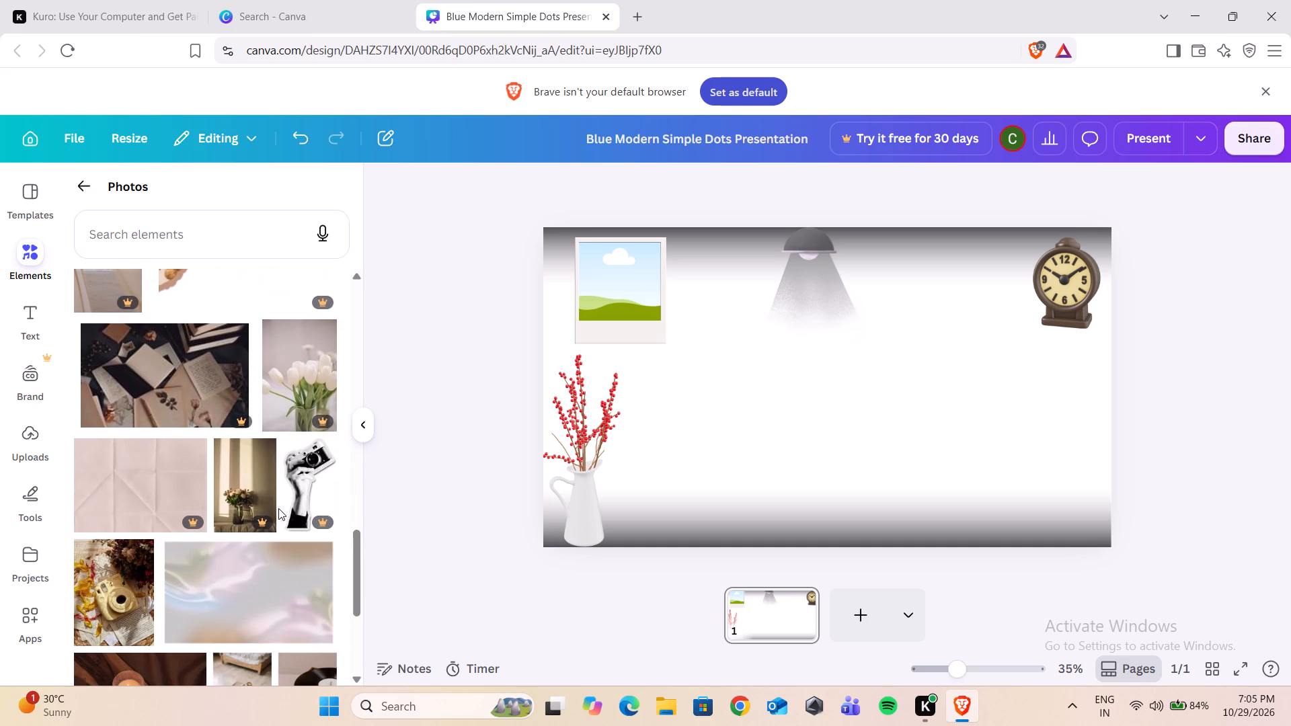
pyautogui.scroll(-1, 278, 508)
pyautogui.click(120, 514)
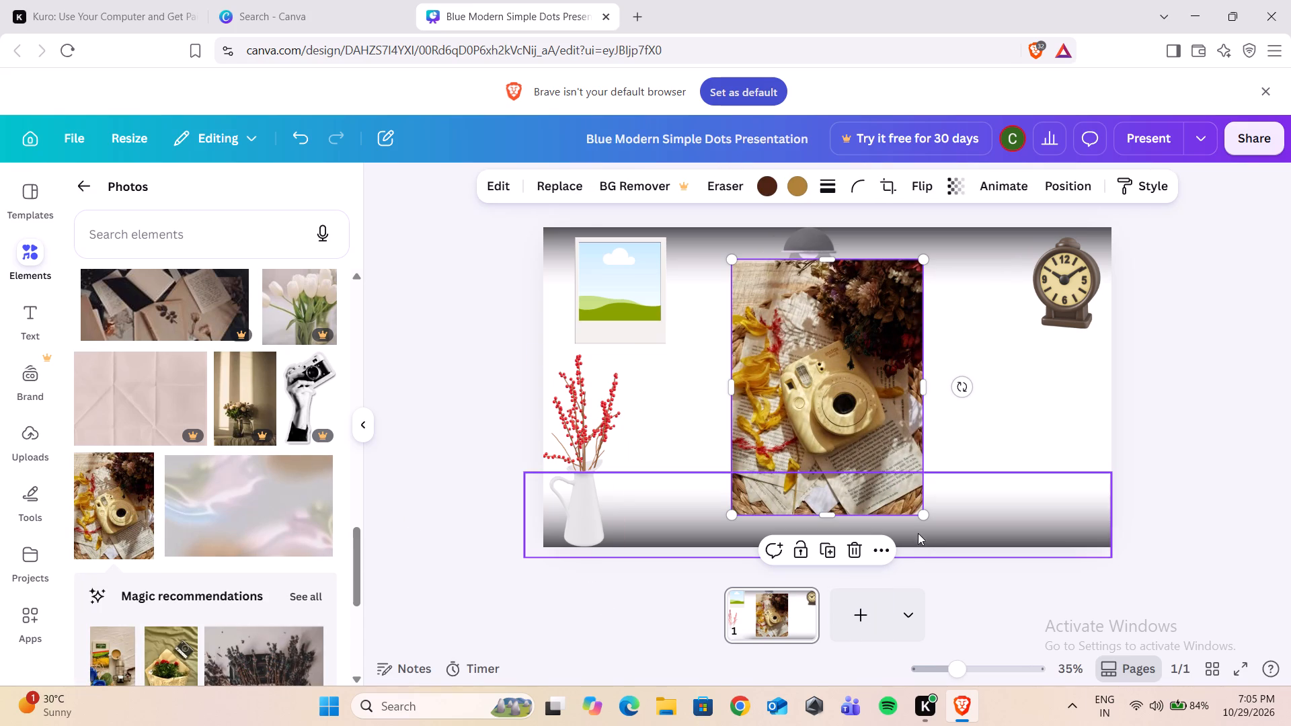
# Shrink the camera photo to about 292 by 340 and place it inside the polaroid frame.
pyautogui.moveTo(923, 510); pyautogui.dragTo(830, 406)
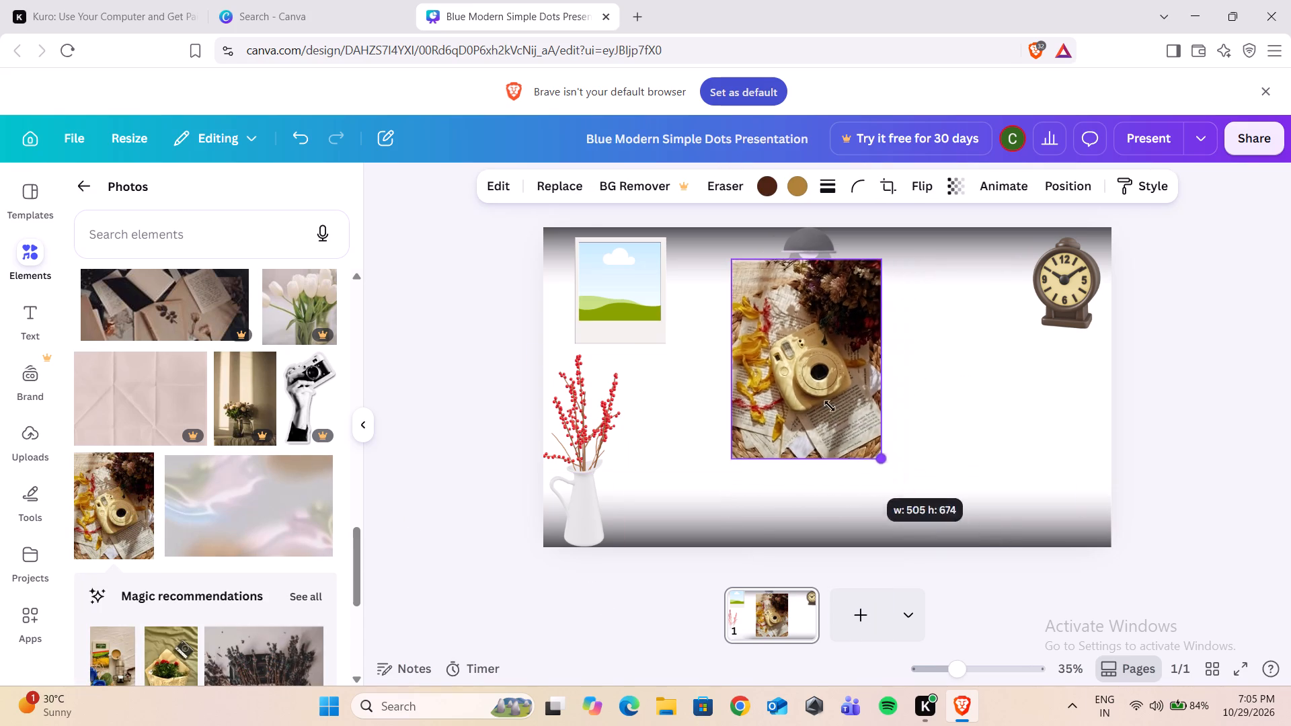
pyautogui.moveTo(830, 406); pyautogui.dragTo(793, 360)
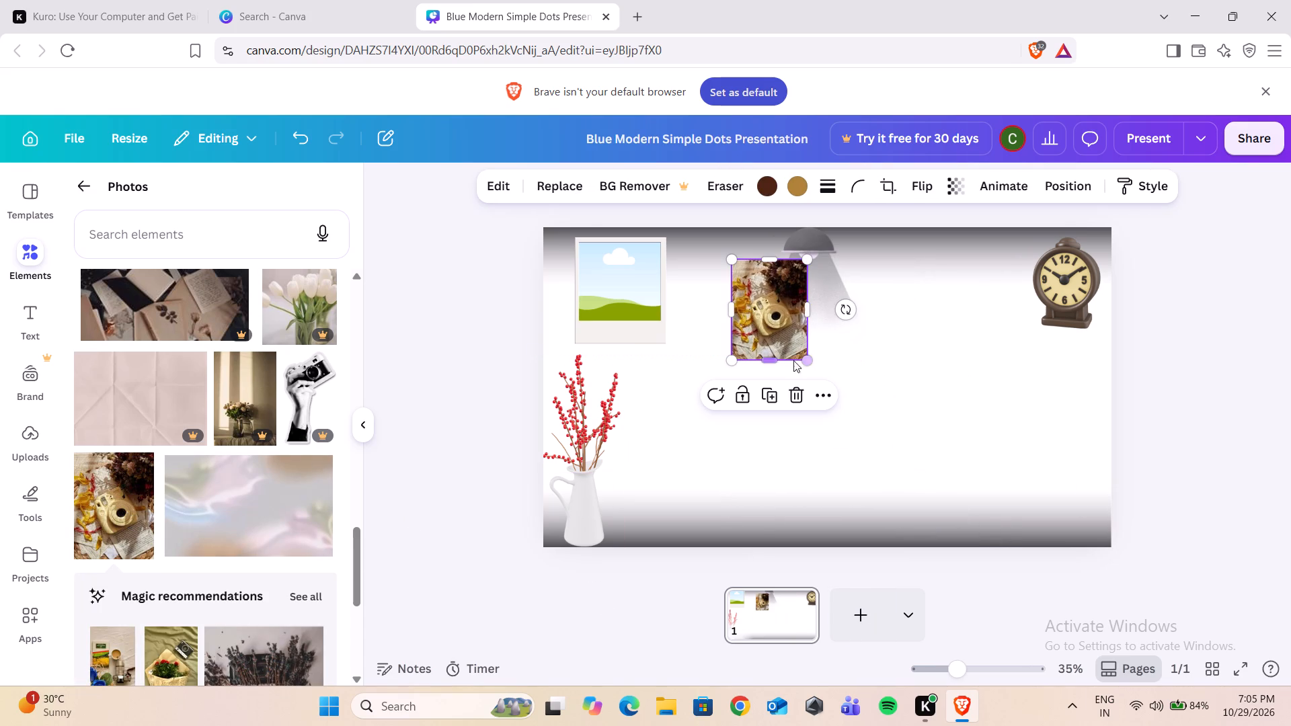
pyautogui.moveTo(808, 311); pyautogui.dragTo(817, 311)
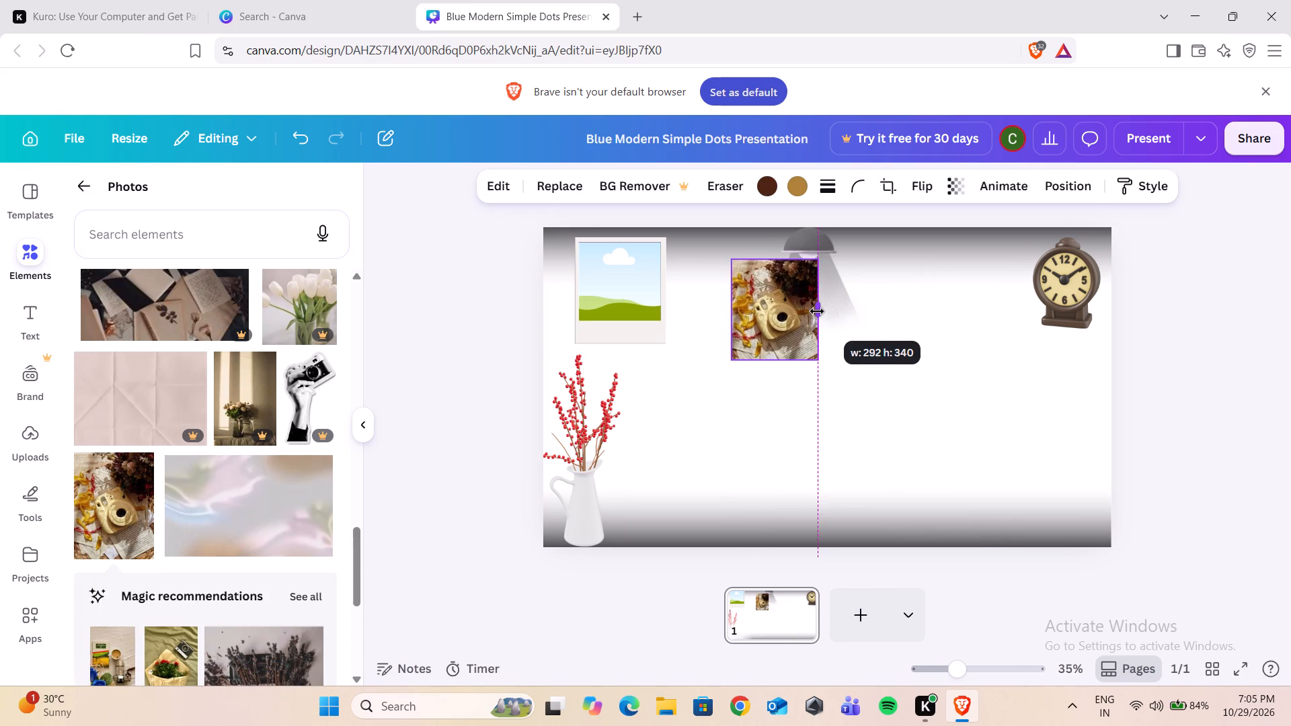
pyautogui.moveTo(817, 311); pyautogui.dragTo(817, 312)
pyautogui.moveTo(775, 311); pyautogui.dragTo(720, 311)
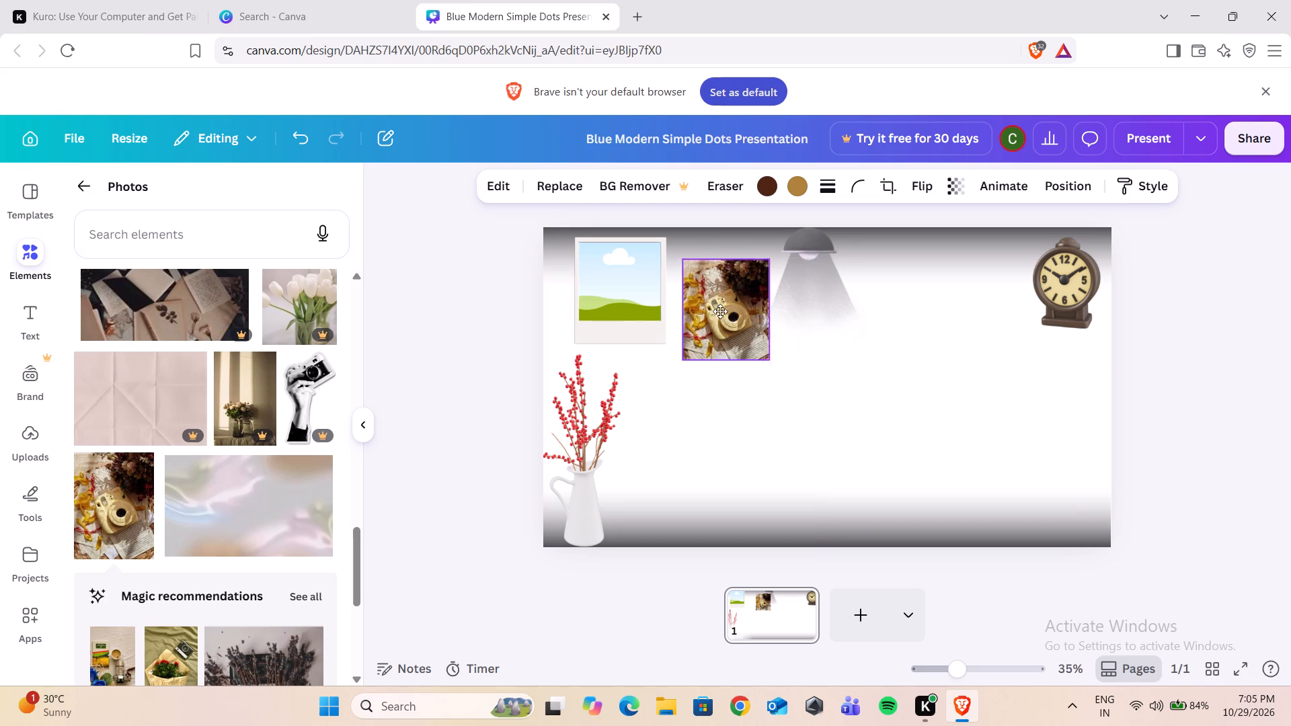
pyautogui.moveTo(720, 311); pyautogui.dragTo(637, 286)
pyautogui.click(783, 384)
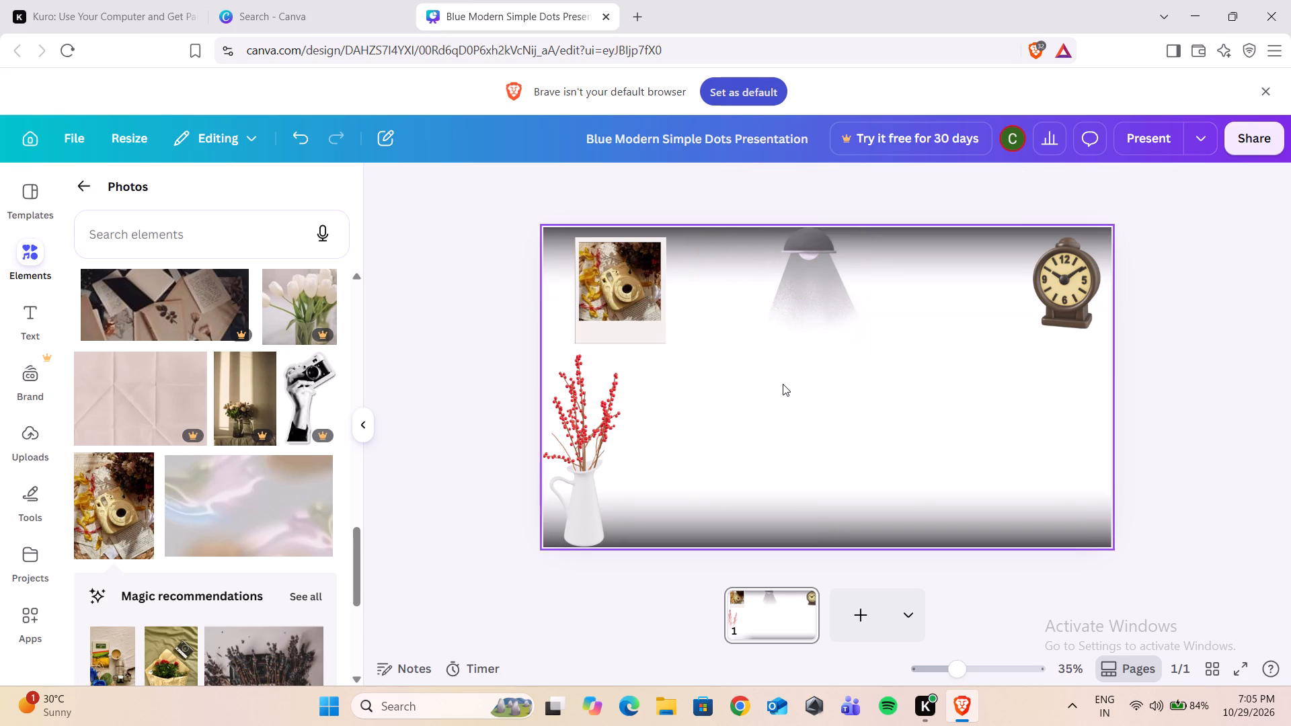
# Tilt the filled polaroid frame about 19° counterclockwise.
pyautogui.click(641, 333)
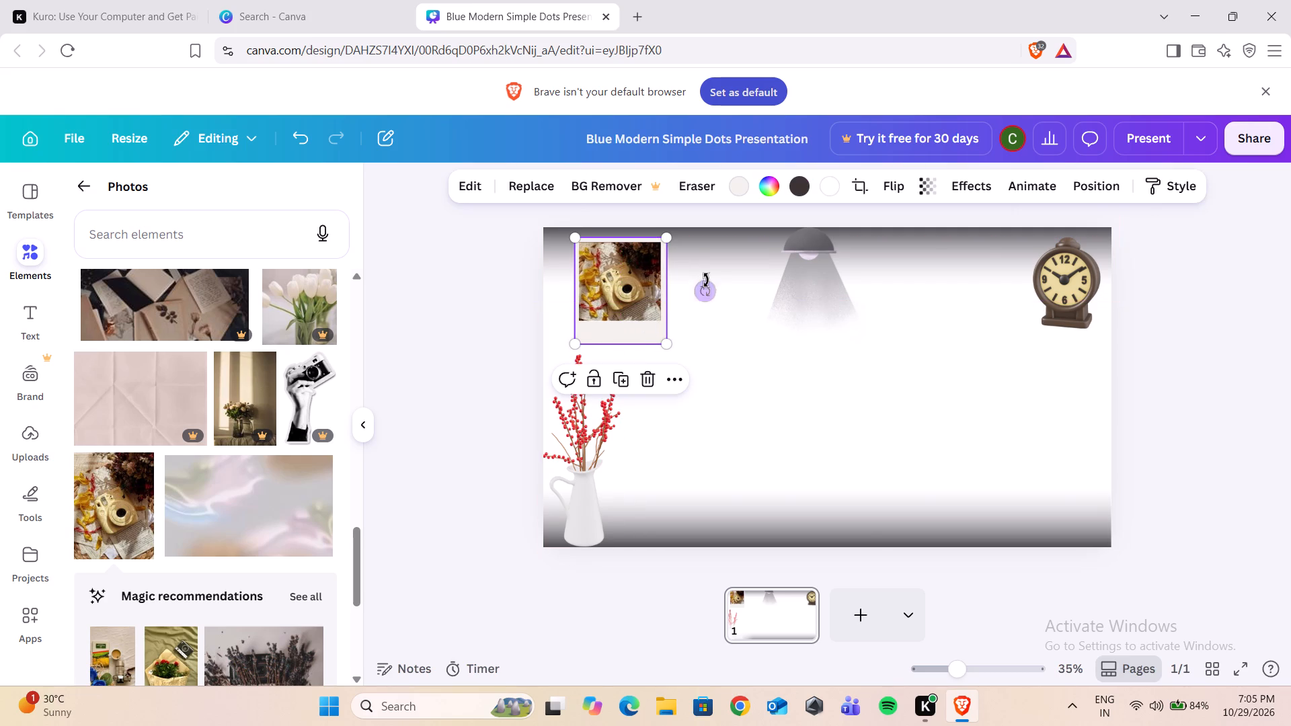
pyautogui.moveTo(707, 284); pyautogui.dragTo(712, 251)
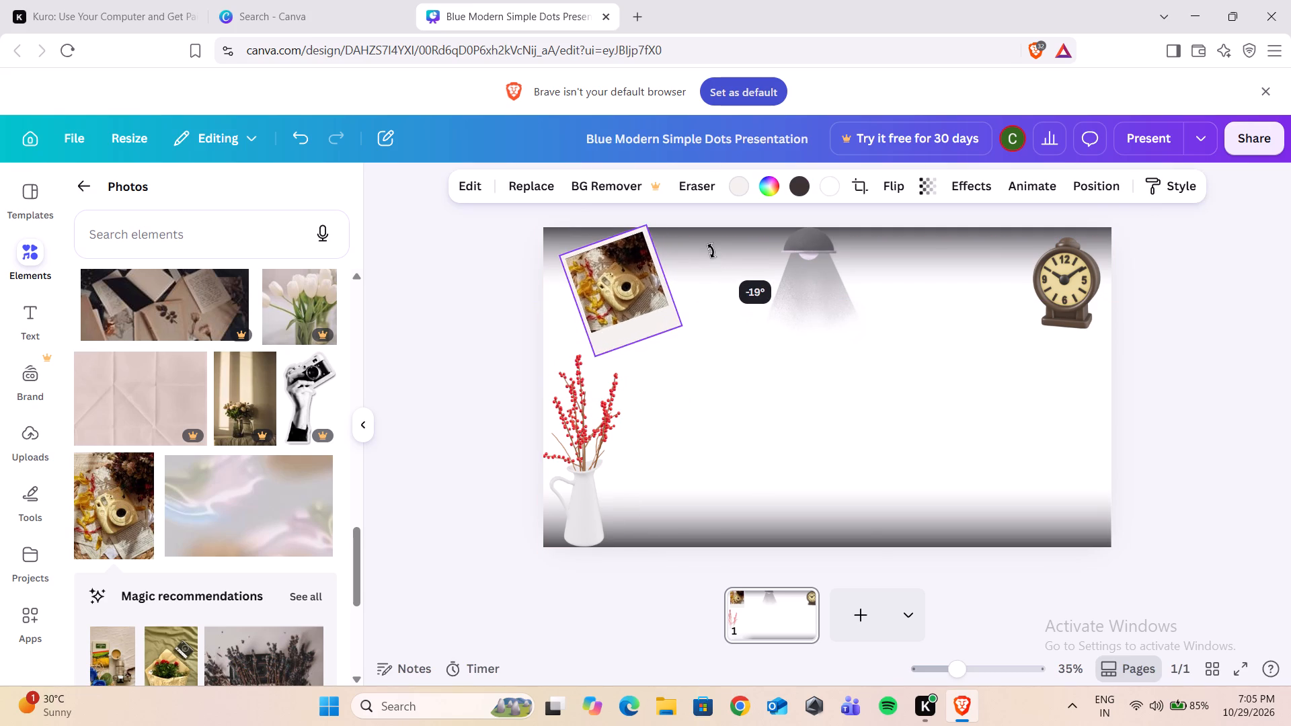
pyautogui.moveTo(712, 251); pyautogui.dragTo(711, 248)
pyautogui.click(986, 350)
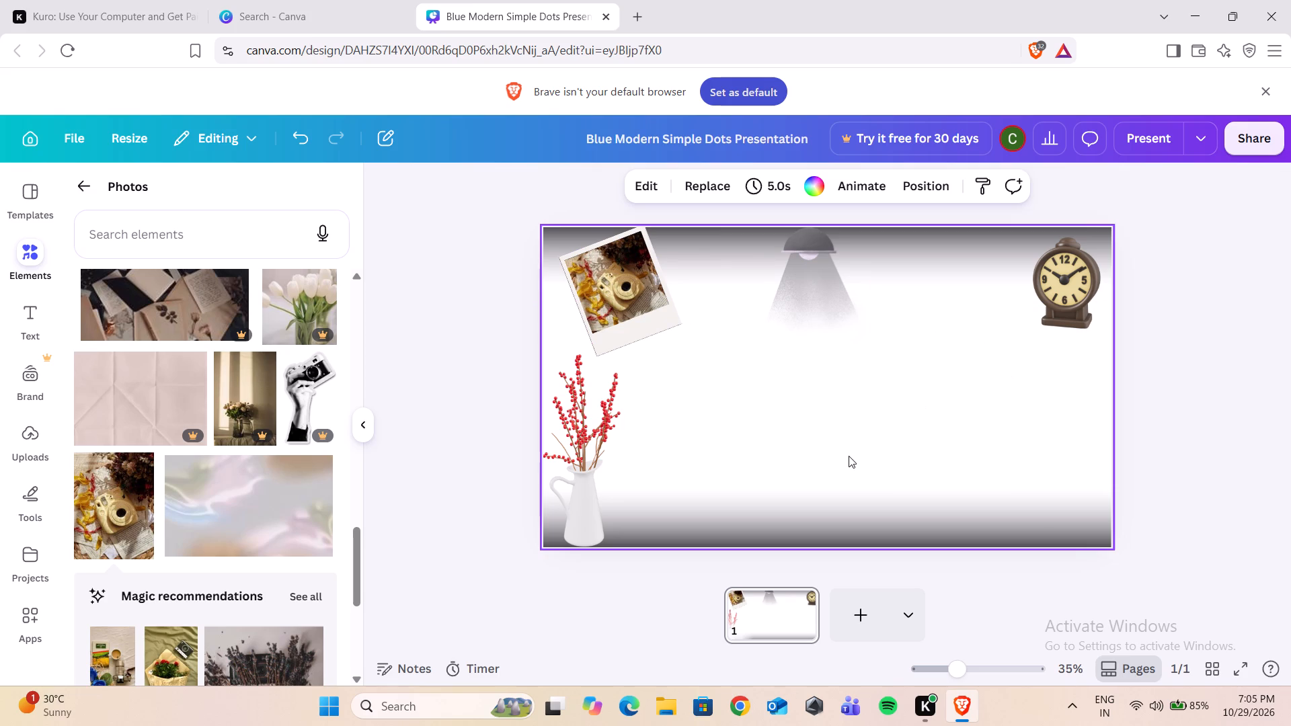
# Add the beige photo with palm-leaf shadows from the Photos collection to the page.
pyautogui.scroll(-1, 272, 633)
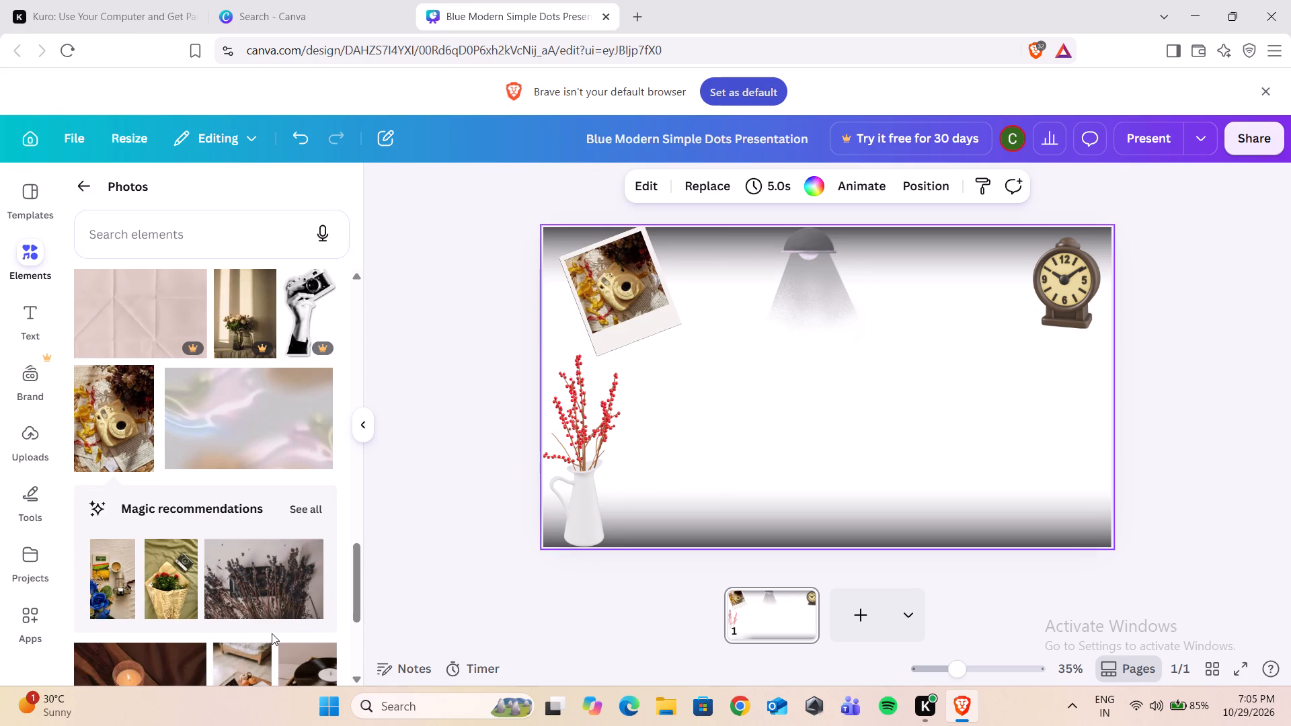
pyautogui.scroll(-3, 272, 633)
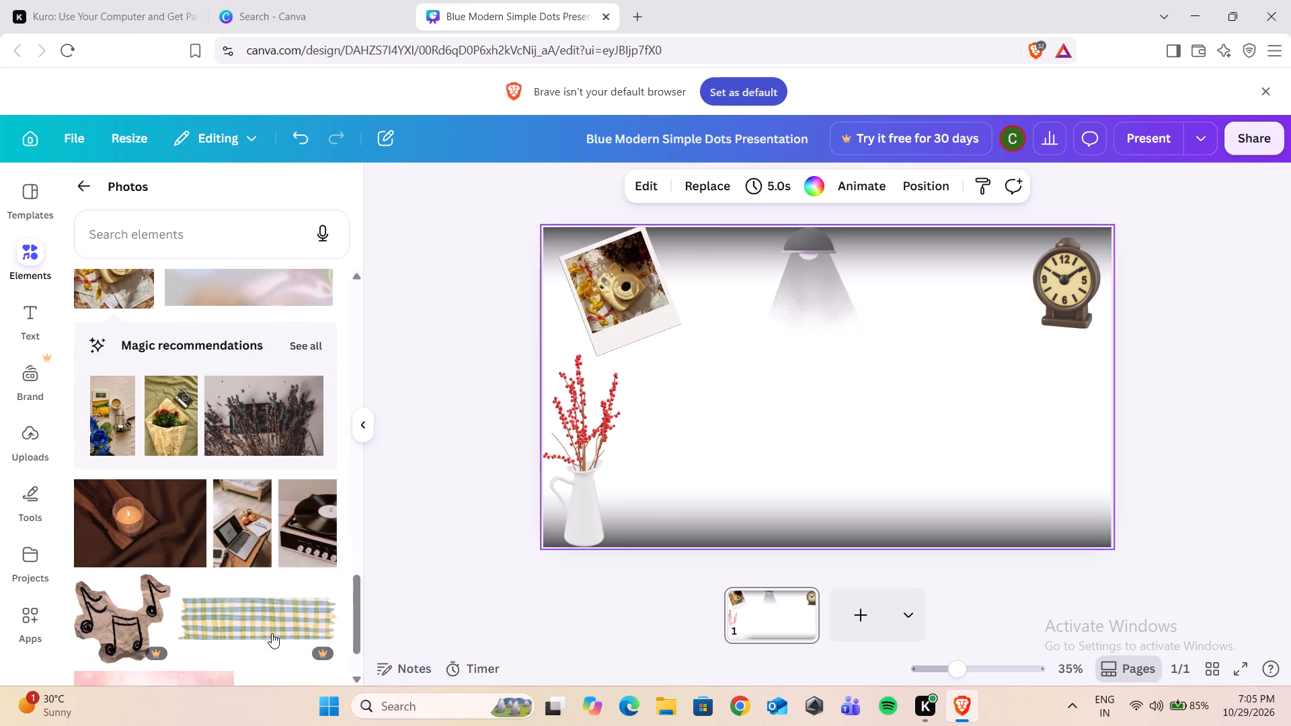
pyautogui.scroll(-1, 272, 633)
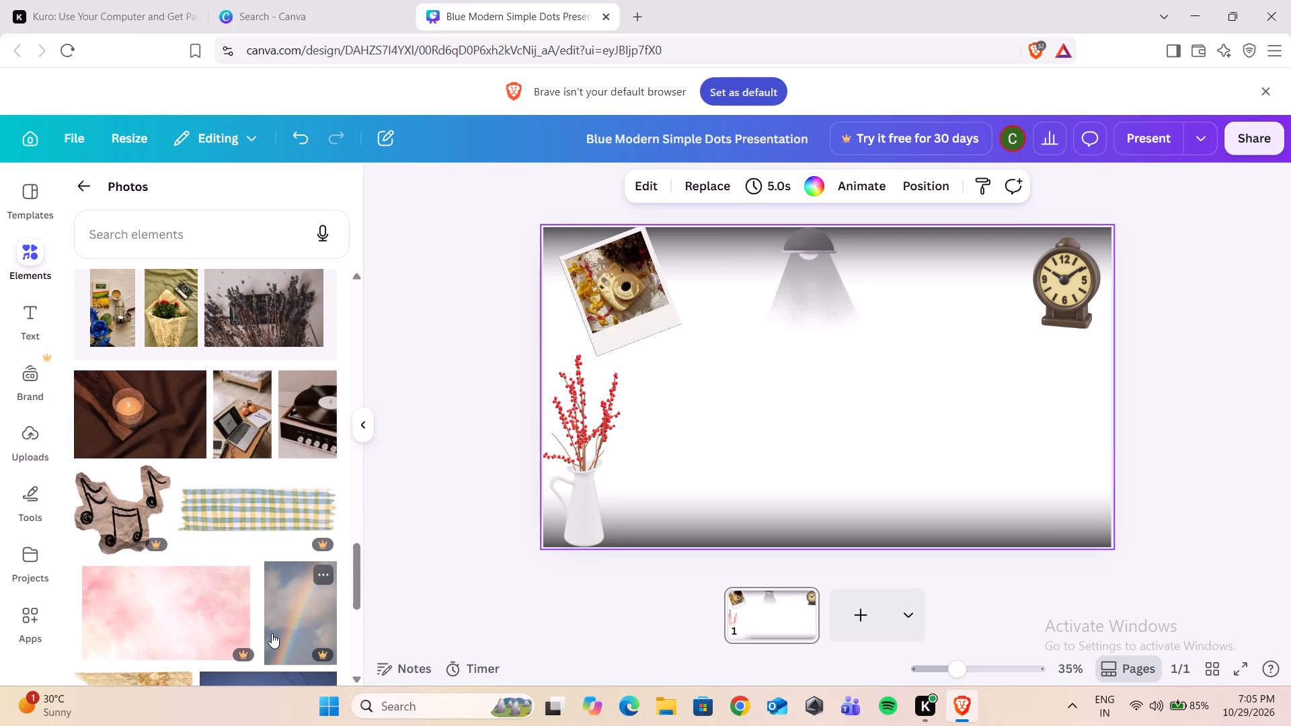
pyautogui.hscroll(-1, 272, 633)
pyautogui.scroll(-2, 272, 633)
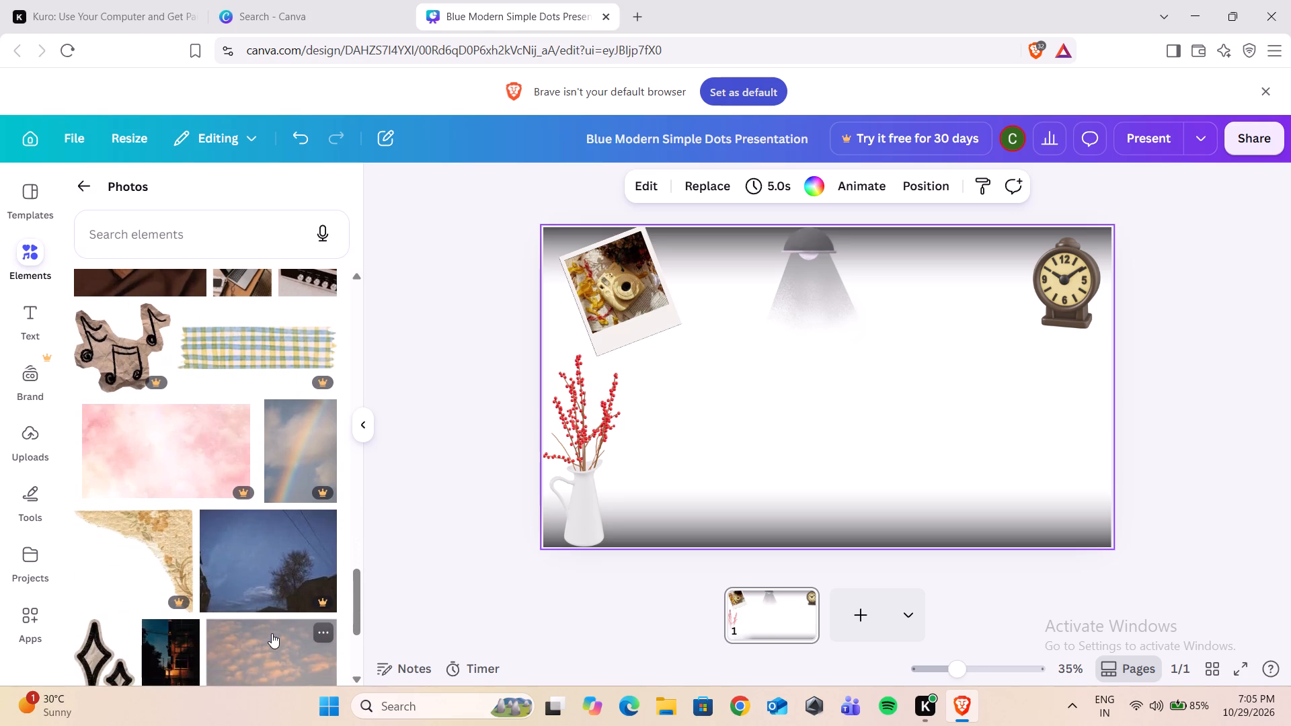
pyautogui.scroll(-3, 272, 633)
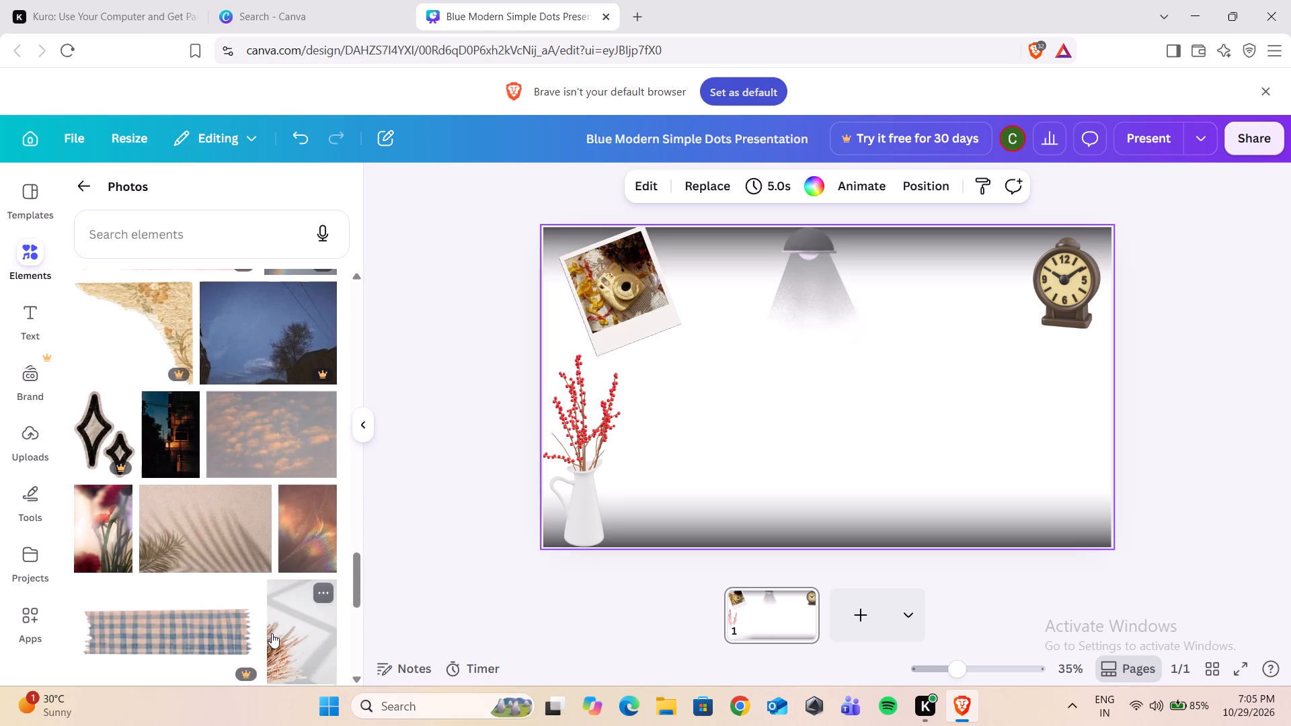
pyautogui.scroll(-1, 272, 633)
pyautogui.click(219, 539)
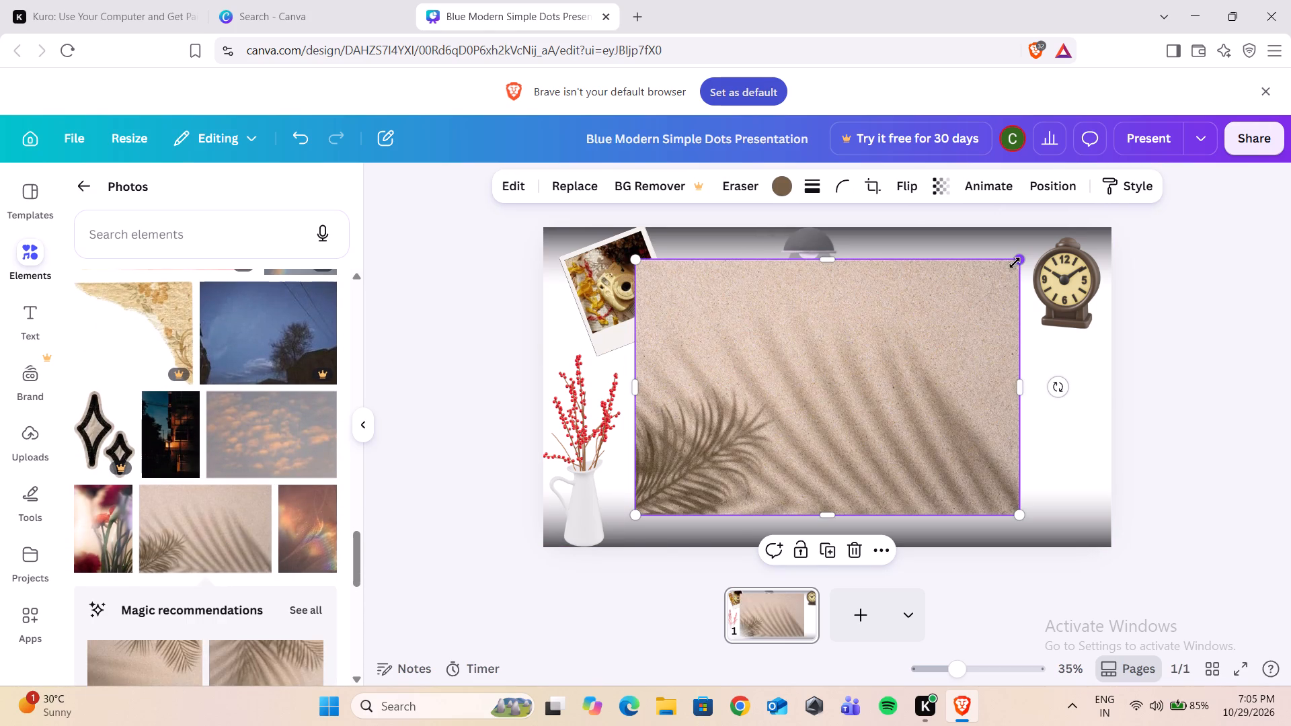
# Shrink the palm-shadow photo to about half its size and move it to the page's right edge below the clock.
pyautogui.moveTo(1014, 262); pyautogui.dragTo(821, 403)
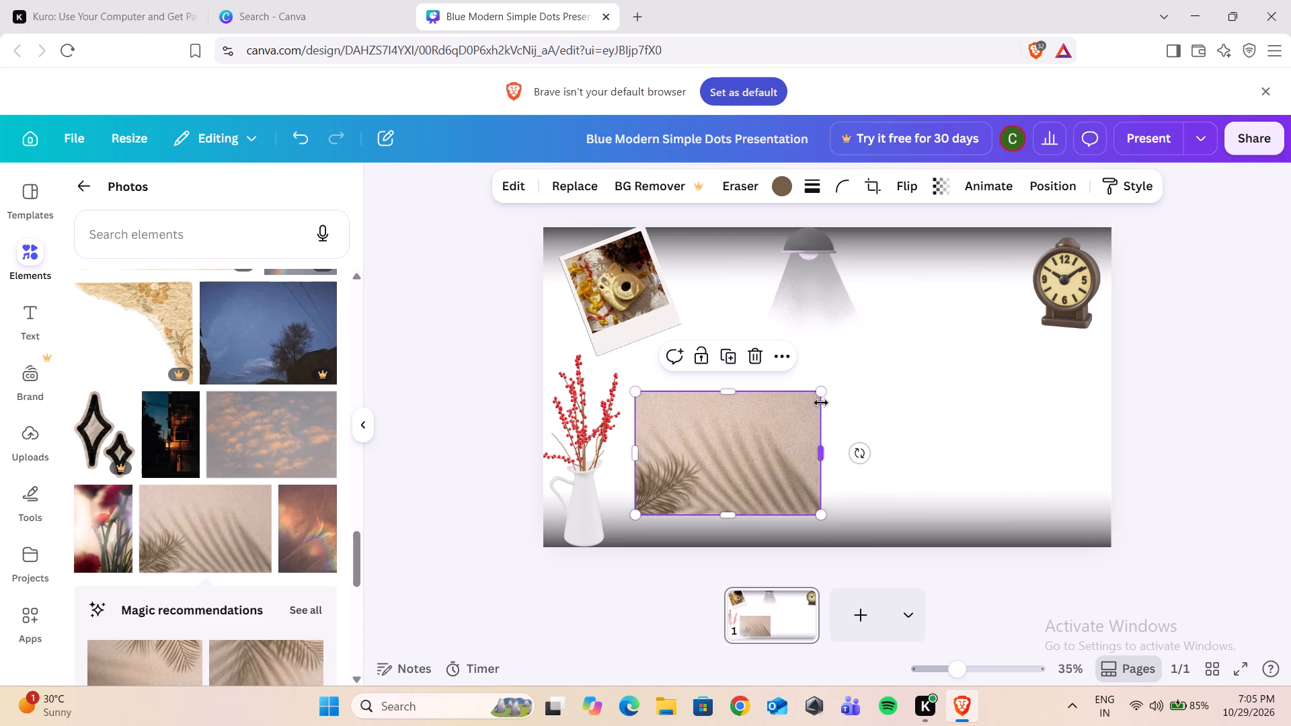
pyautogui.moveTo(734, 479); pyautogui.dragTo(913, 460)
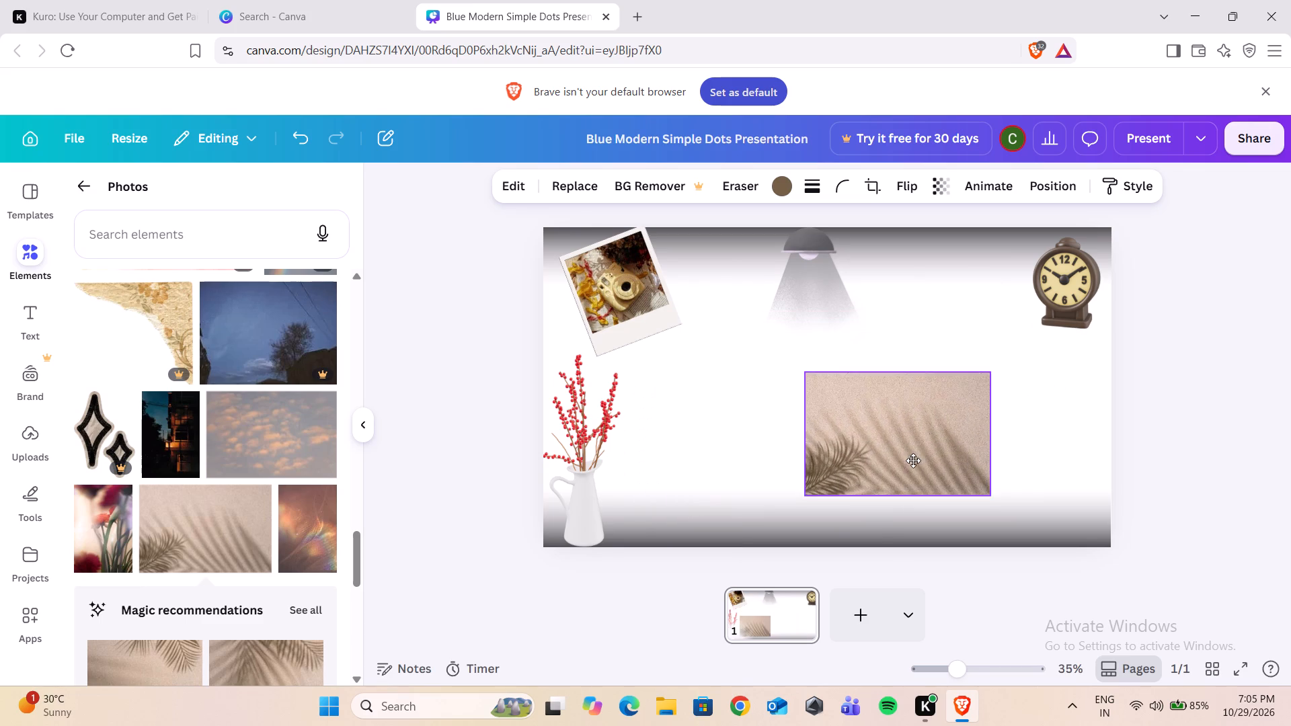
pyautogui.moveTo(913, 460); pyautogui.dragTo(1022, 441)
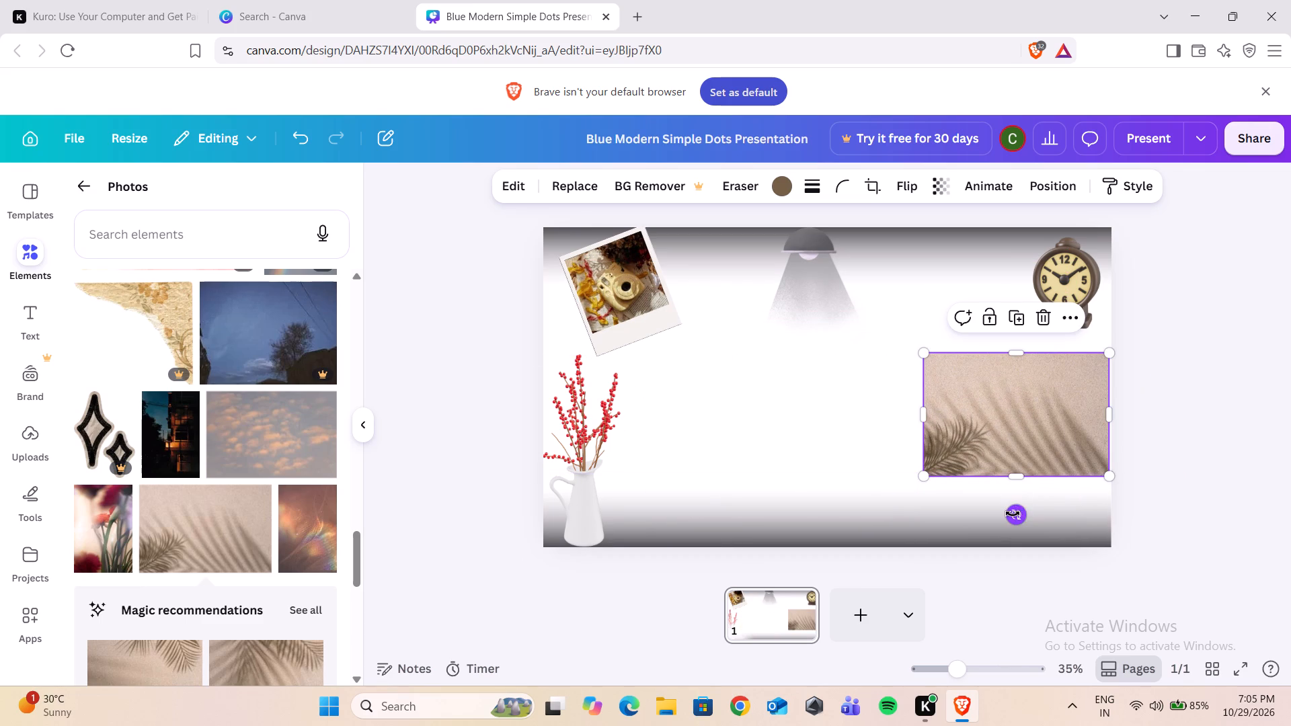
# Rotate the palm-shadow photo nearly upside down with a slight tilt and move it up between the lamp and the clock.
pyautogui.moveTo(1013, 514); pyautogui.dragTo(1035, 381)
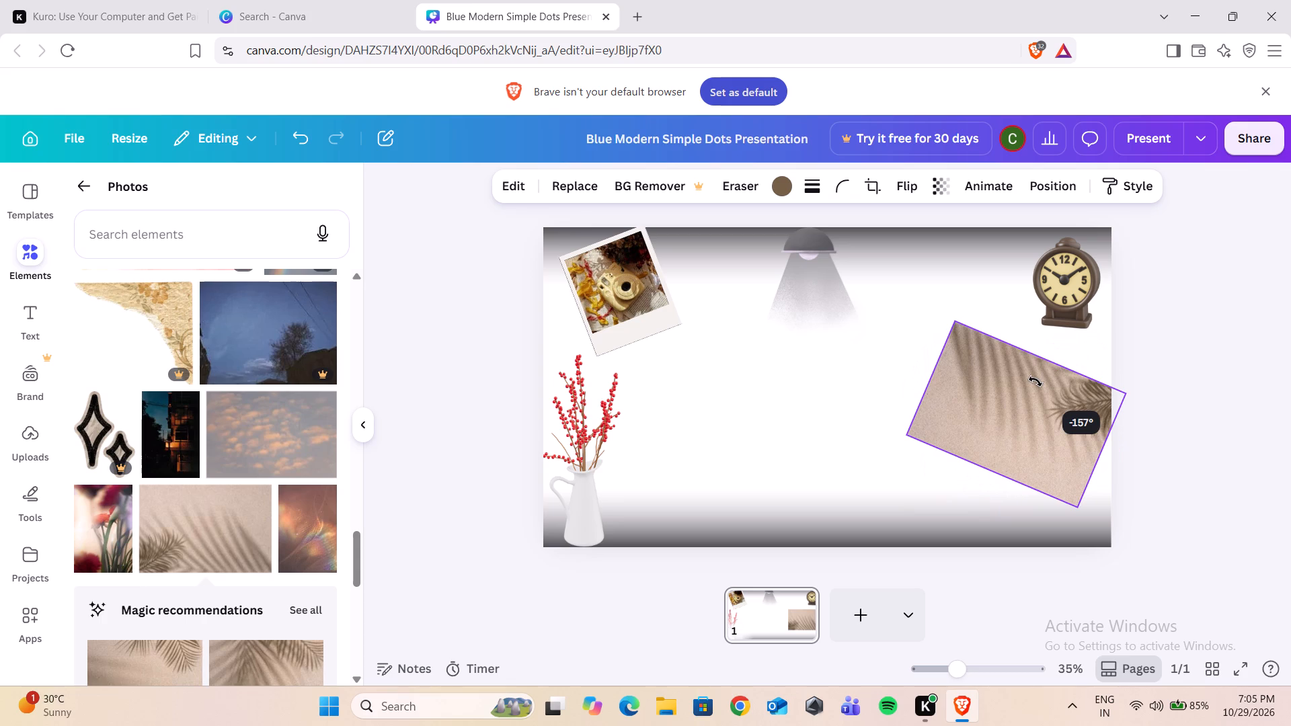
pyautogui.moveTo(1035, 381); pyautogui.dragTo(1027, 374)
pyautogui.moveTo(1072, 389); pyautogui.dragTo(1096, 395)
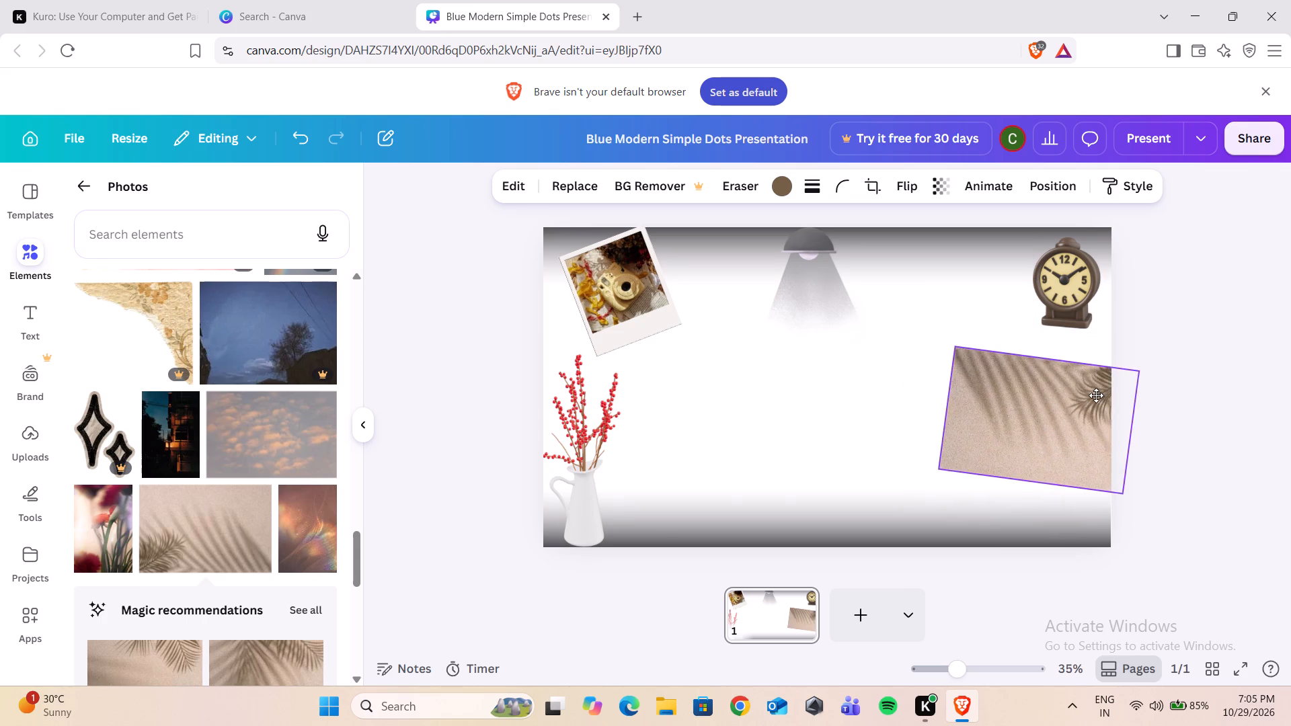
pyautogui.moveTo(1096, 395); pyautogui.dragTo(1041, 267)
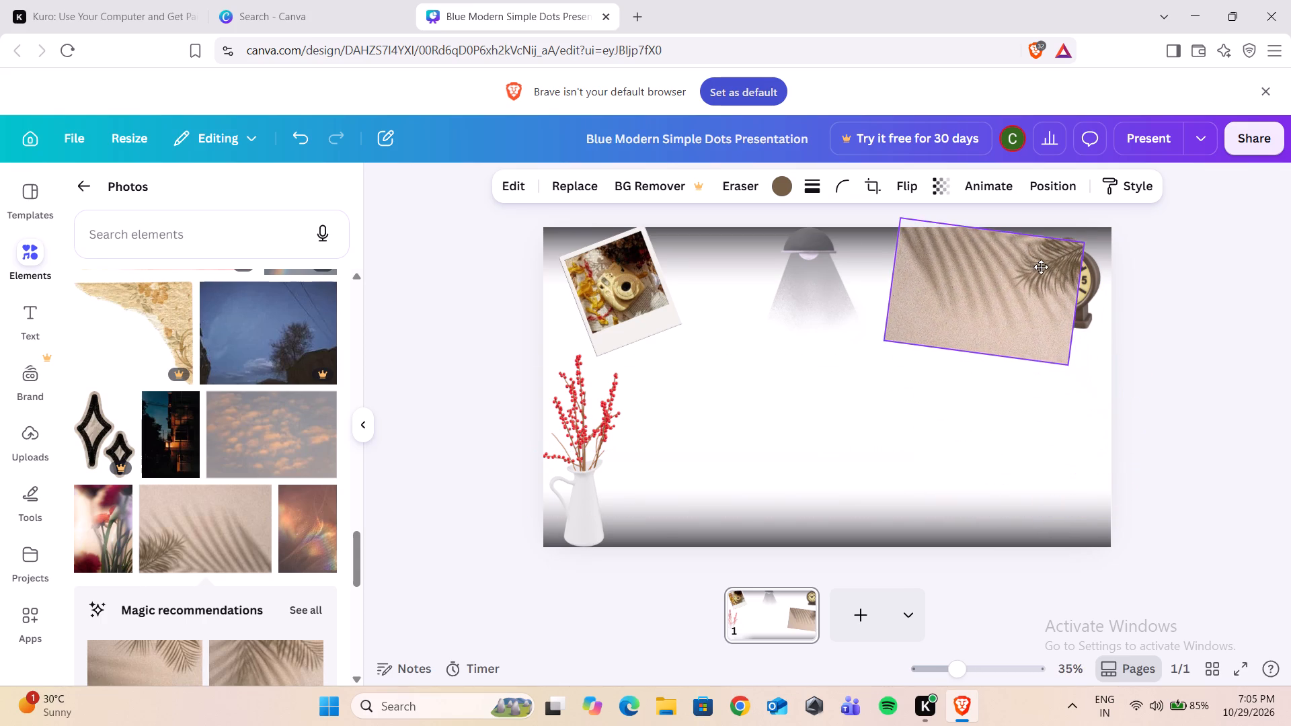
pyautogui.moveTo(1041, 267); pyautogui.dragTo(1044, 257)
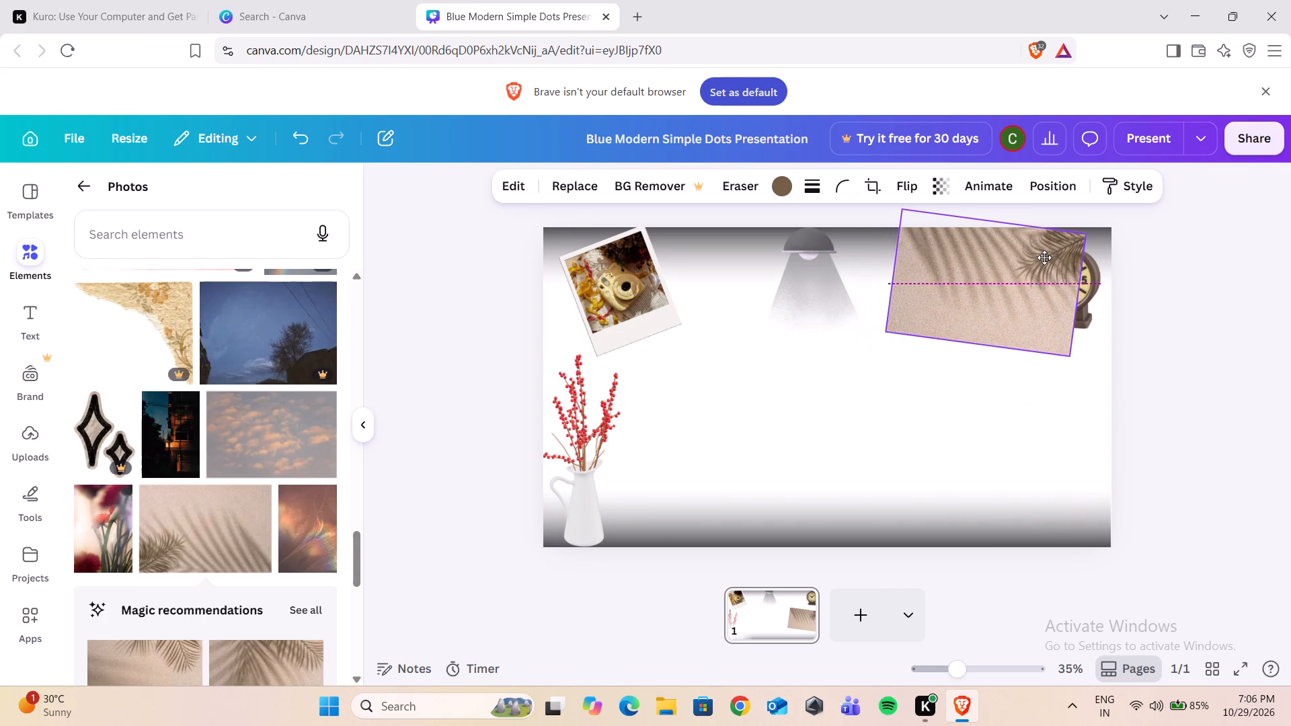
pyautogui.moveTo(1044, 257); pyautogui.dragTo(983, 299)
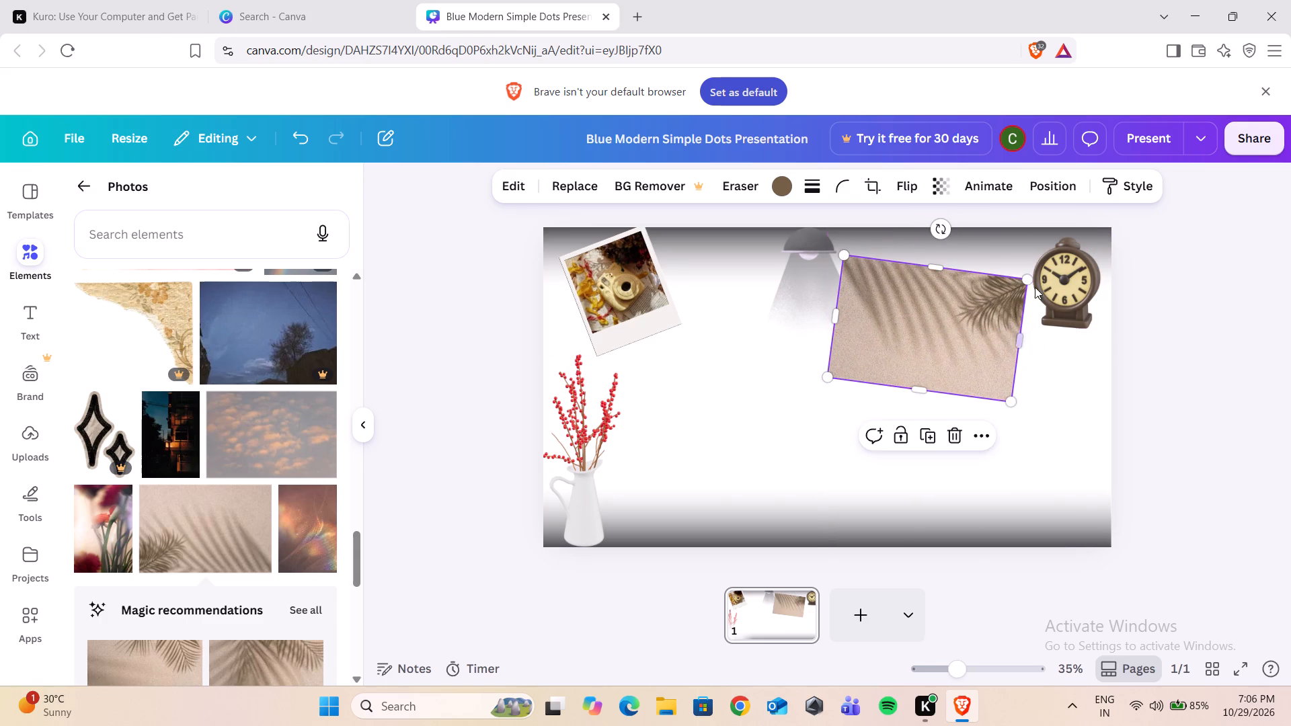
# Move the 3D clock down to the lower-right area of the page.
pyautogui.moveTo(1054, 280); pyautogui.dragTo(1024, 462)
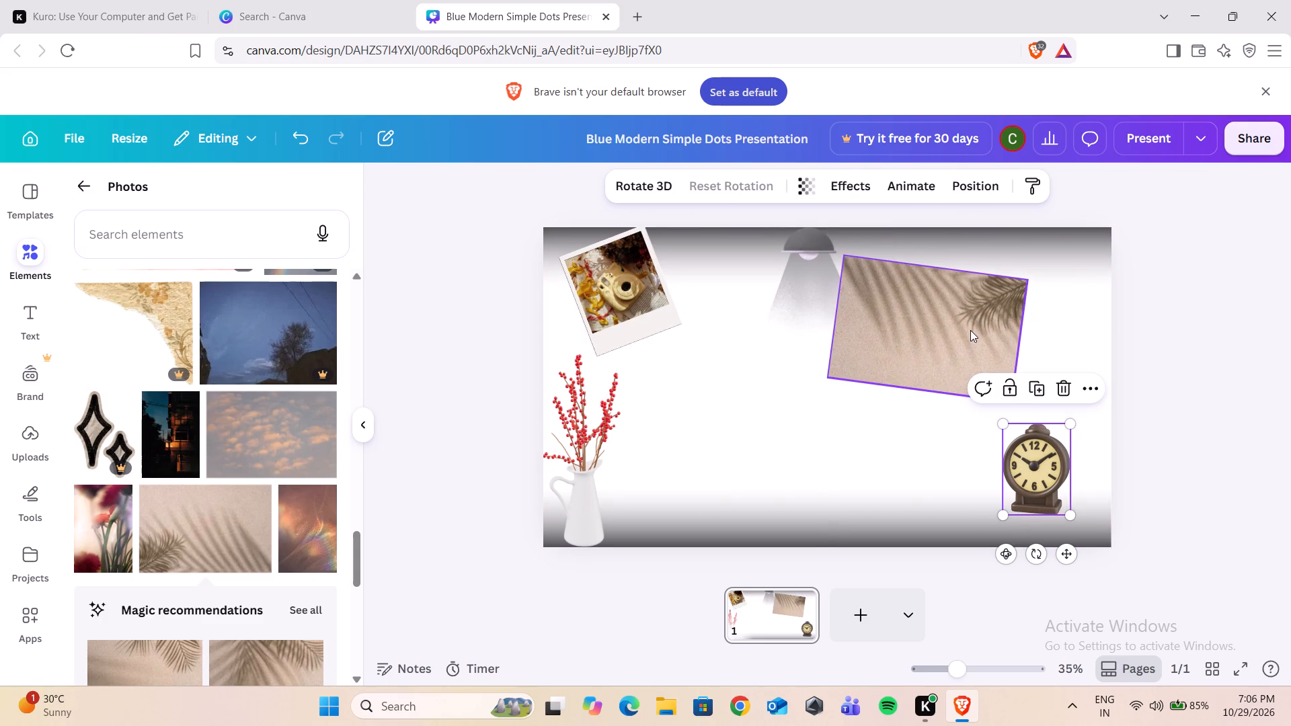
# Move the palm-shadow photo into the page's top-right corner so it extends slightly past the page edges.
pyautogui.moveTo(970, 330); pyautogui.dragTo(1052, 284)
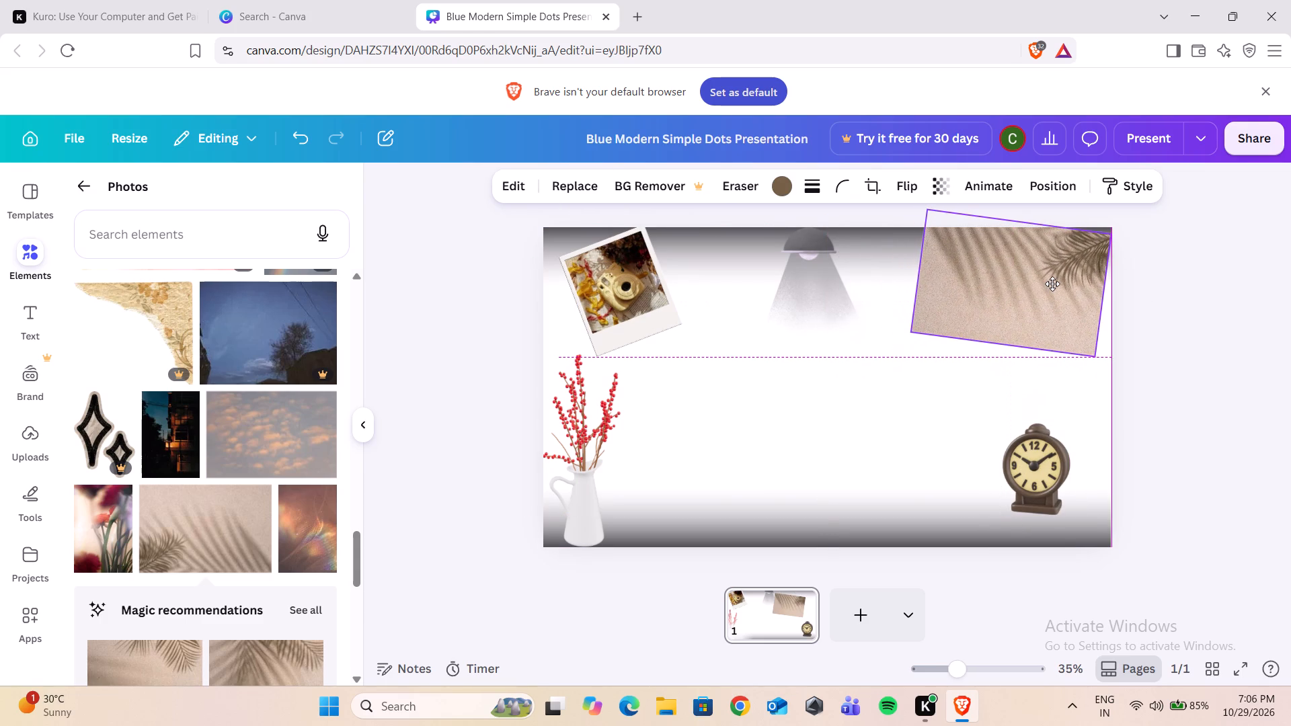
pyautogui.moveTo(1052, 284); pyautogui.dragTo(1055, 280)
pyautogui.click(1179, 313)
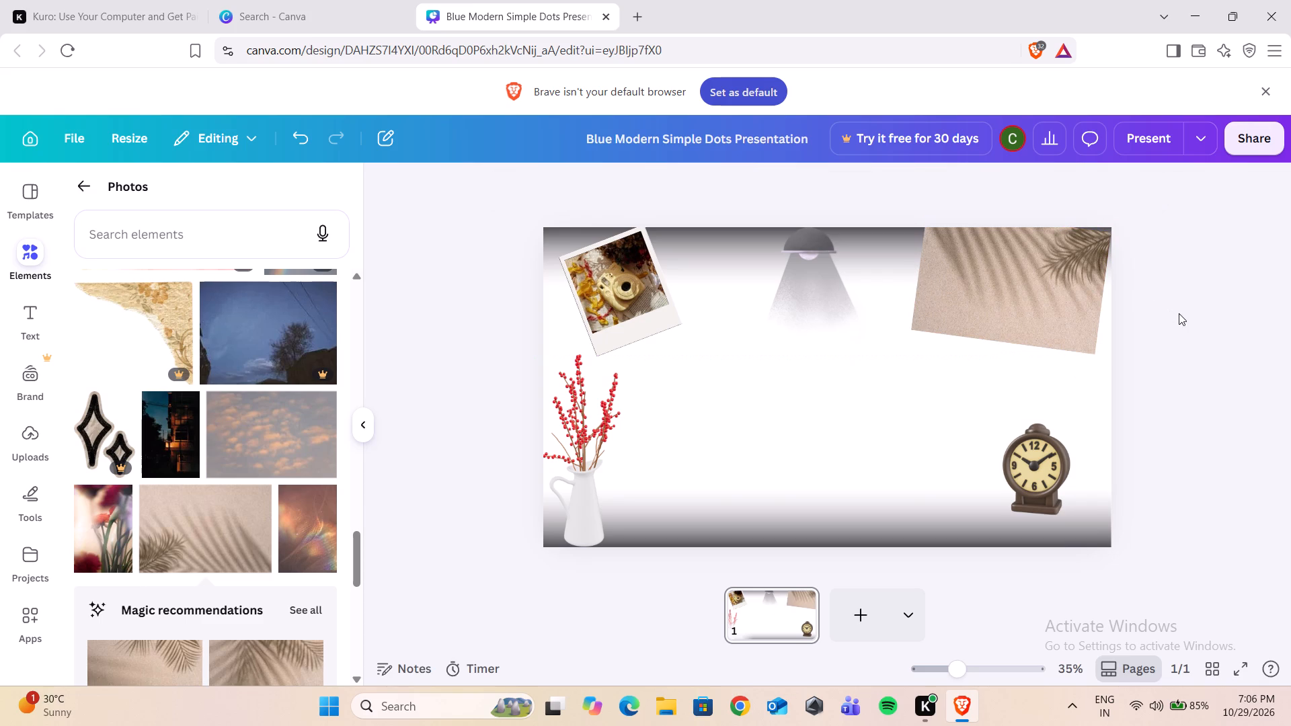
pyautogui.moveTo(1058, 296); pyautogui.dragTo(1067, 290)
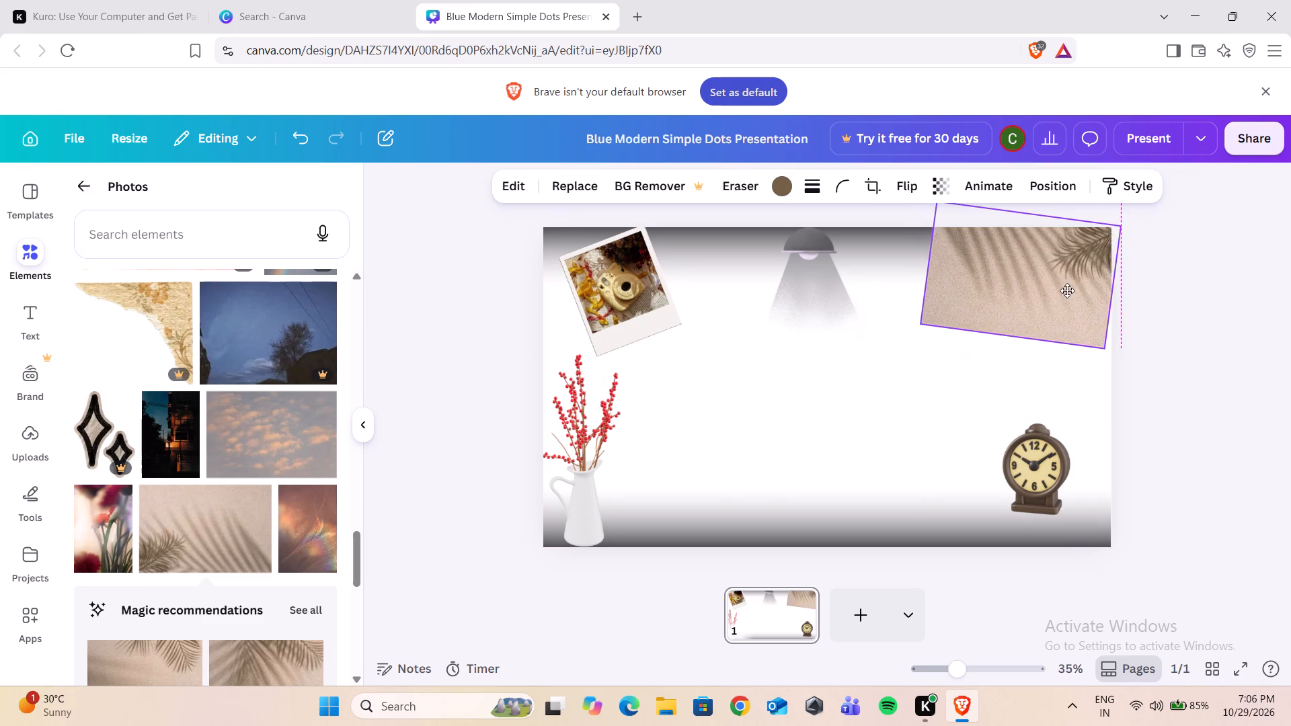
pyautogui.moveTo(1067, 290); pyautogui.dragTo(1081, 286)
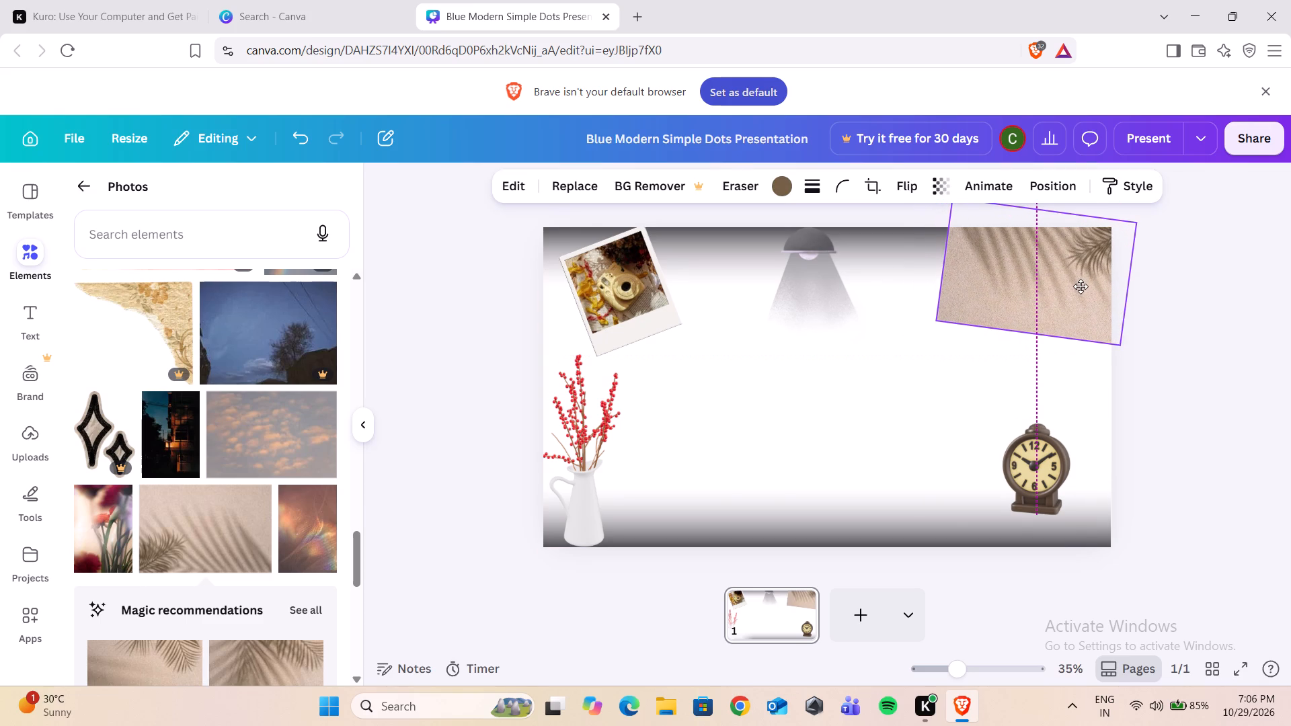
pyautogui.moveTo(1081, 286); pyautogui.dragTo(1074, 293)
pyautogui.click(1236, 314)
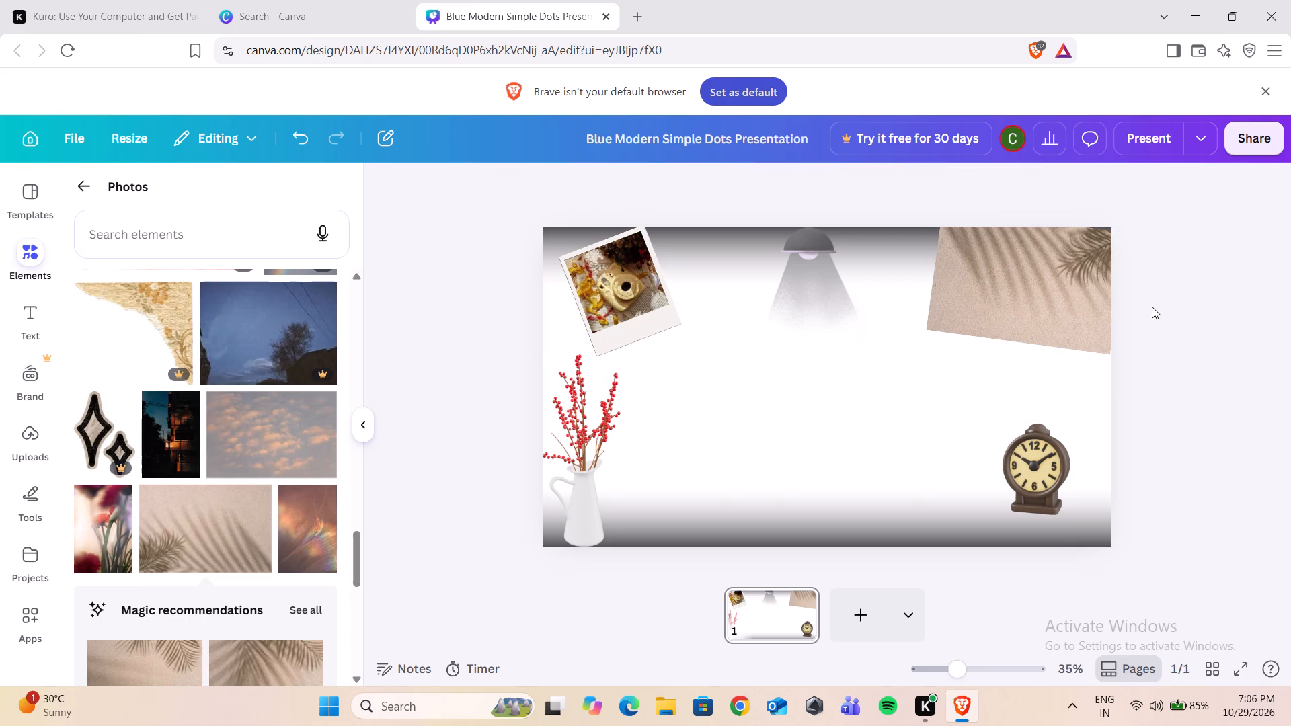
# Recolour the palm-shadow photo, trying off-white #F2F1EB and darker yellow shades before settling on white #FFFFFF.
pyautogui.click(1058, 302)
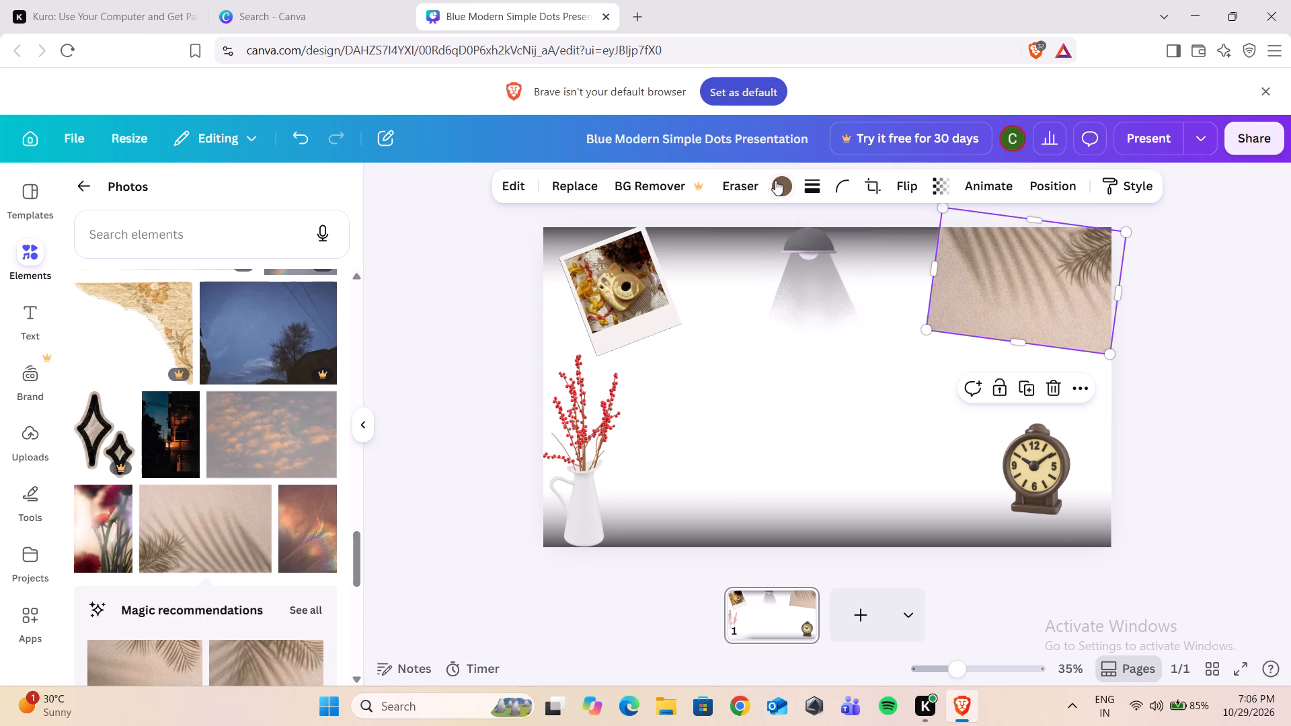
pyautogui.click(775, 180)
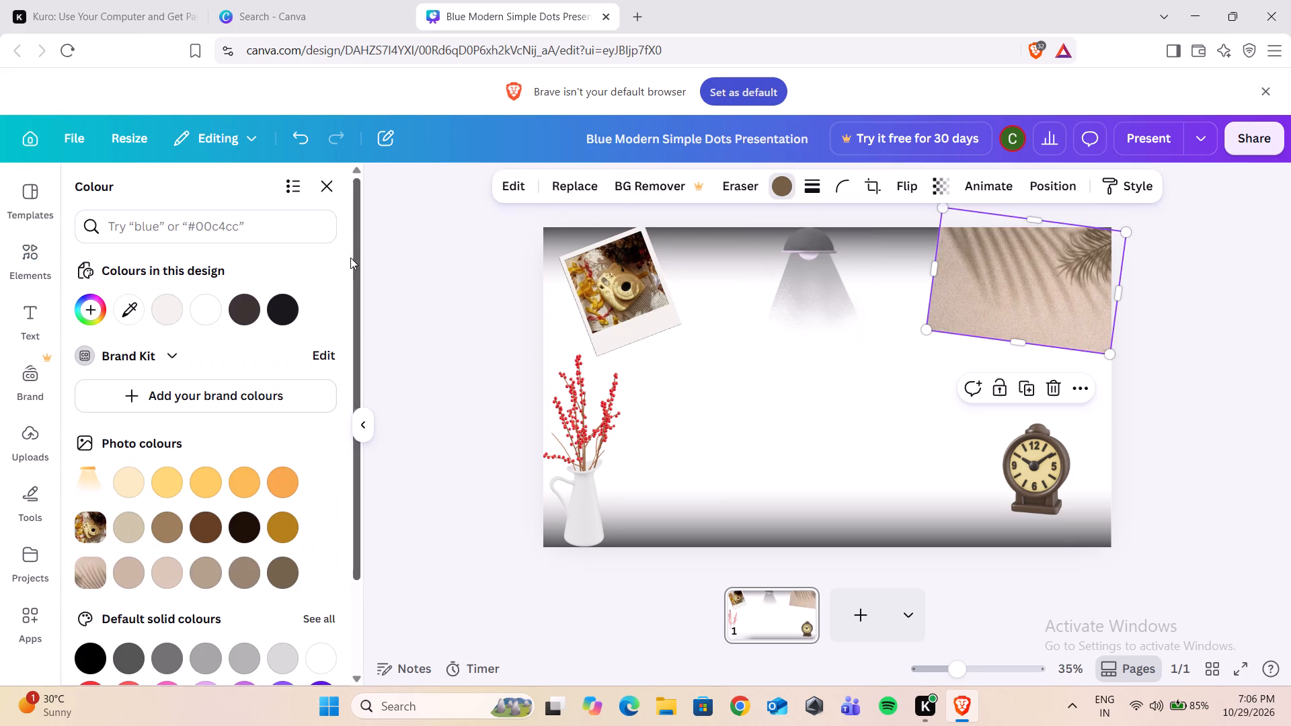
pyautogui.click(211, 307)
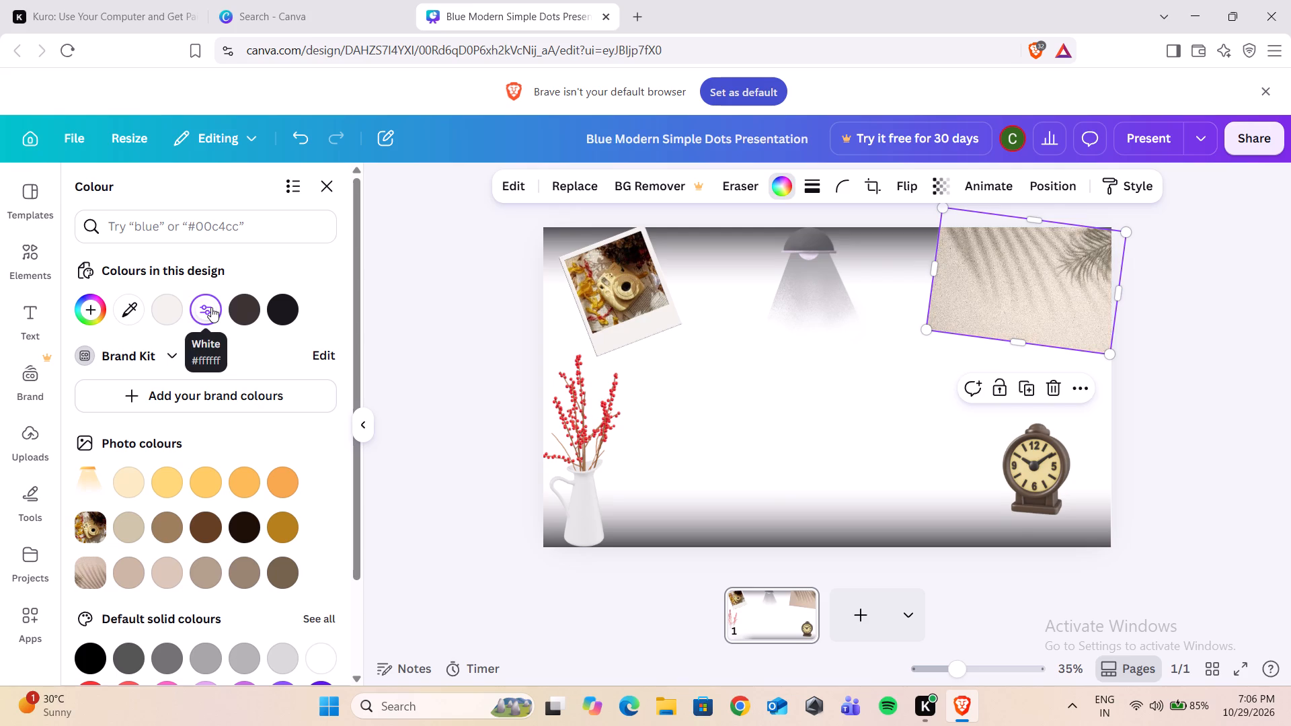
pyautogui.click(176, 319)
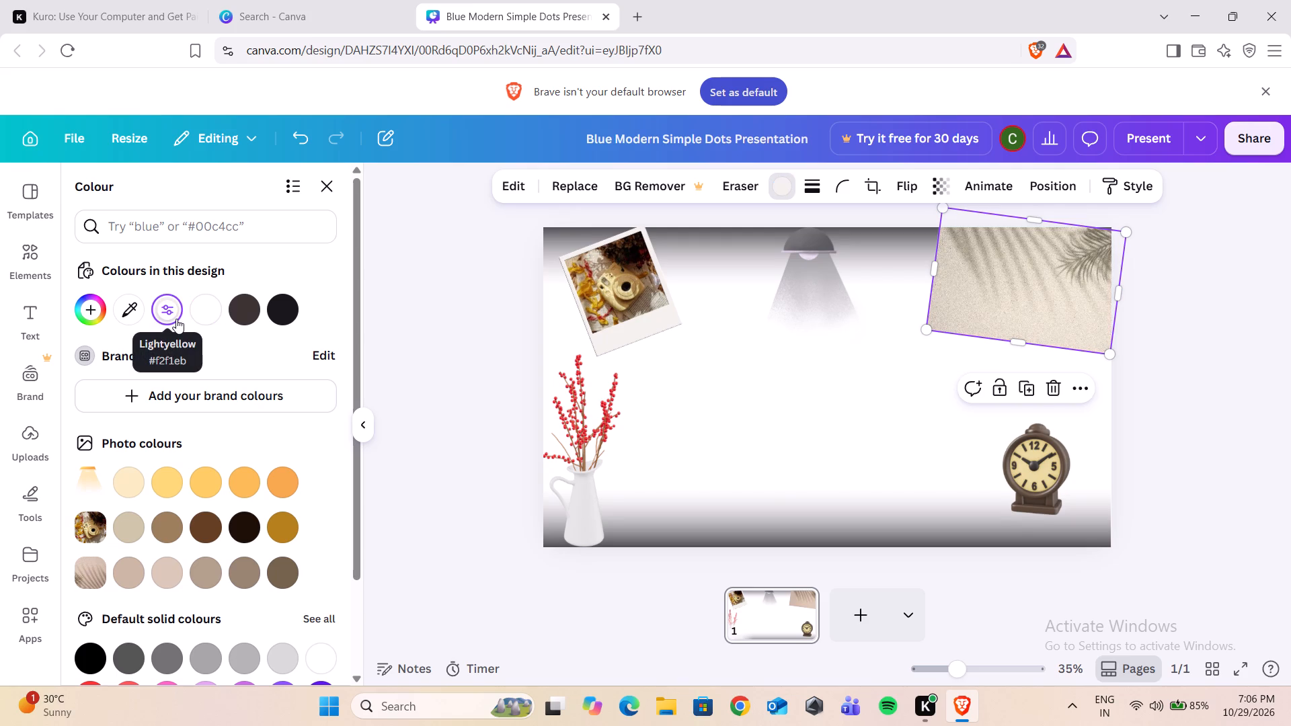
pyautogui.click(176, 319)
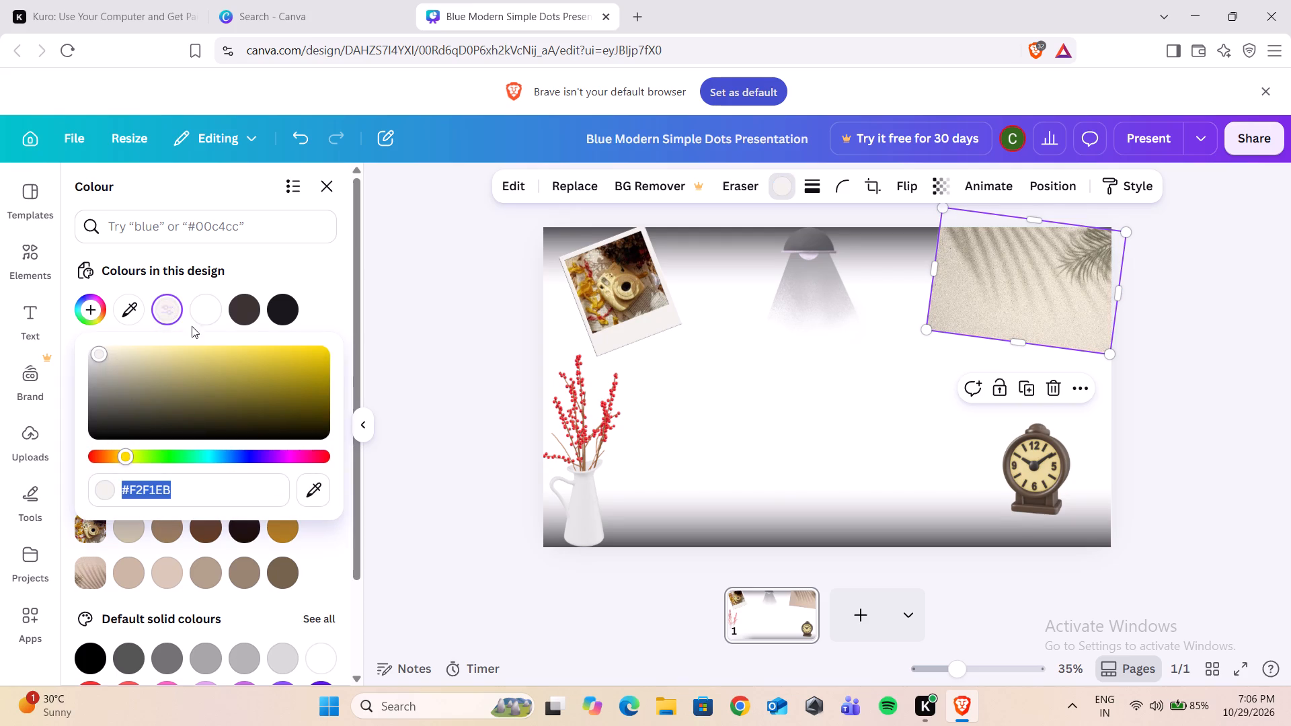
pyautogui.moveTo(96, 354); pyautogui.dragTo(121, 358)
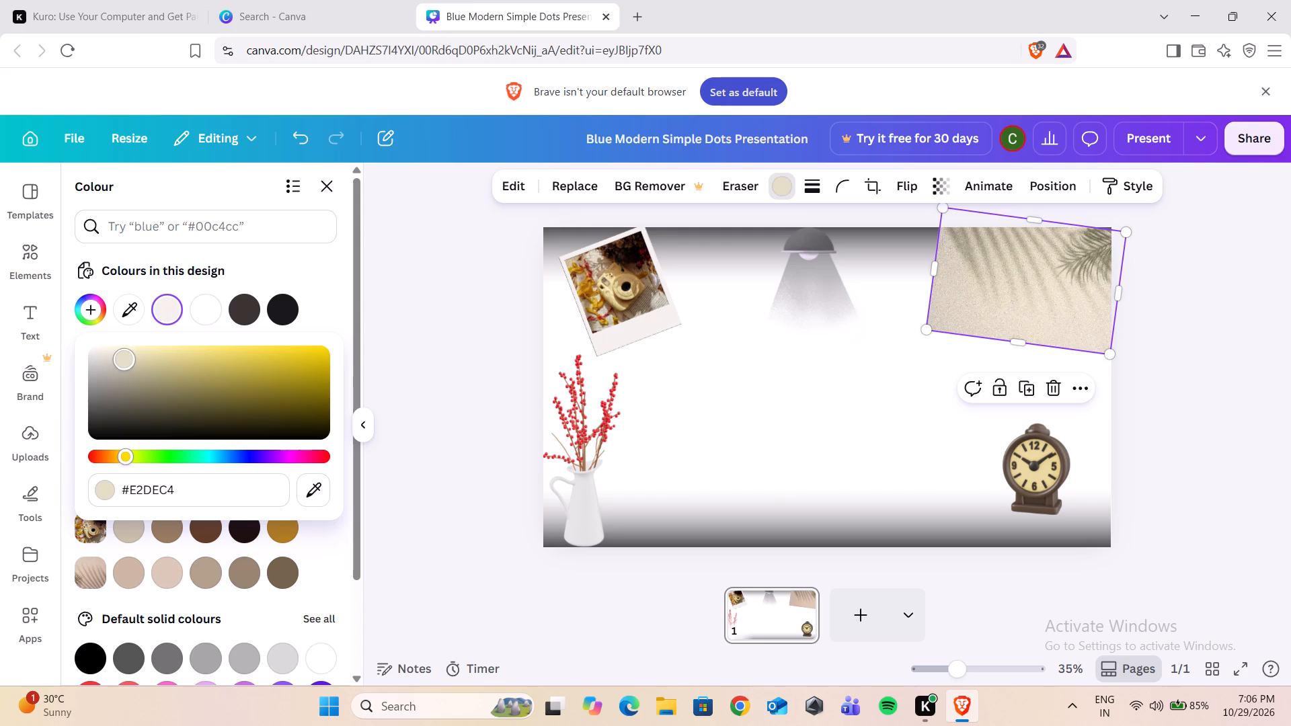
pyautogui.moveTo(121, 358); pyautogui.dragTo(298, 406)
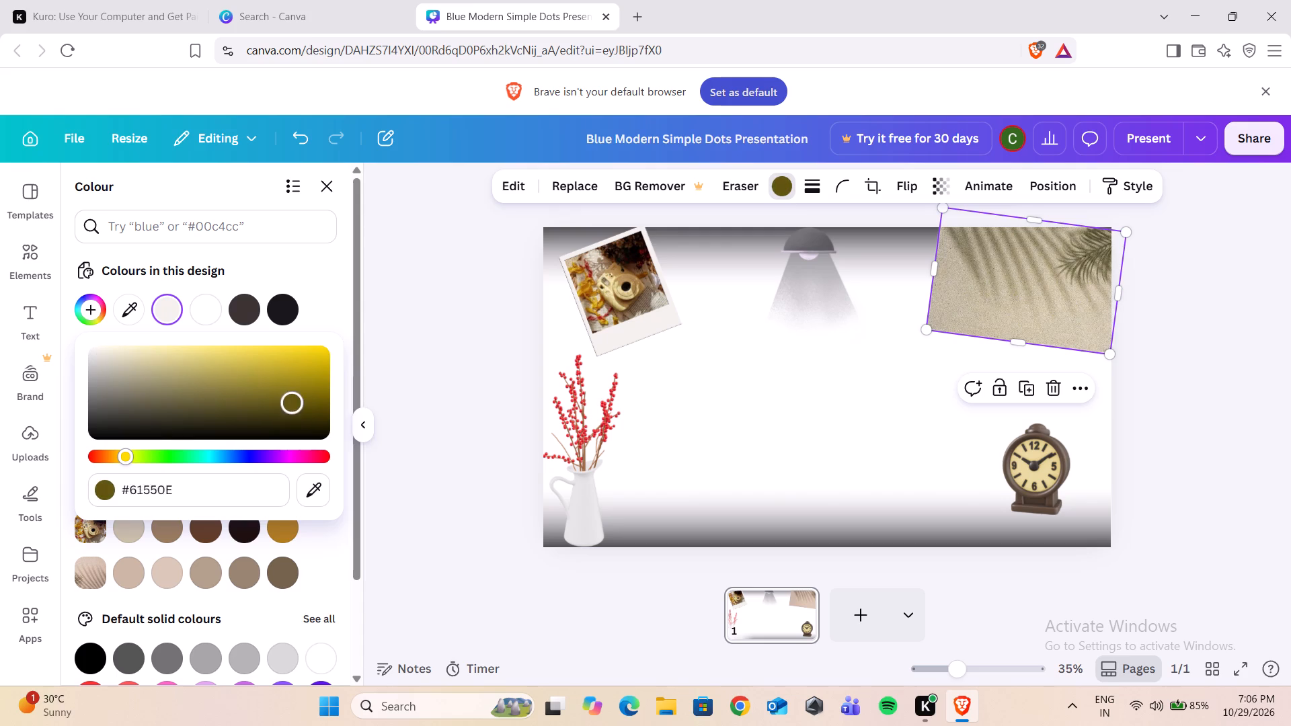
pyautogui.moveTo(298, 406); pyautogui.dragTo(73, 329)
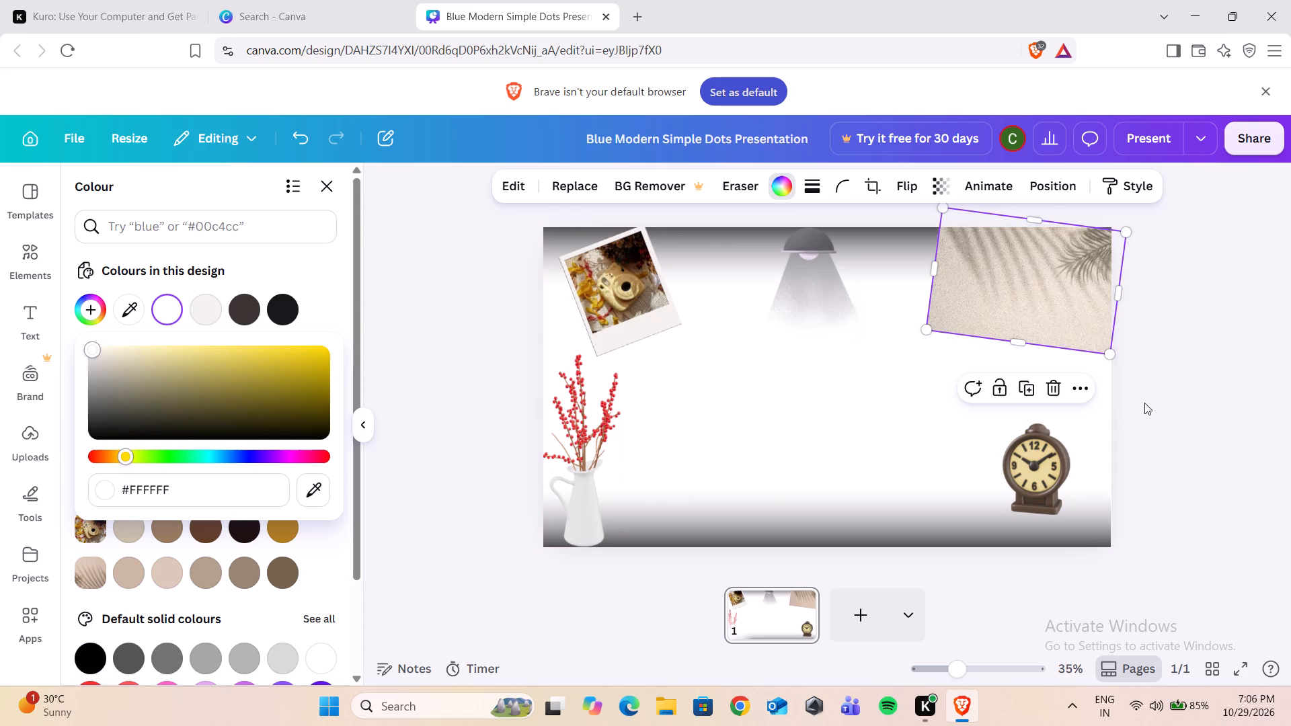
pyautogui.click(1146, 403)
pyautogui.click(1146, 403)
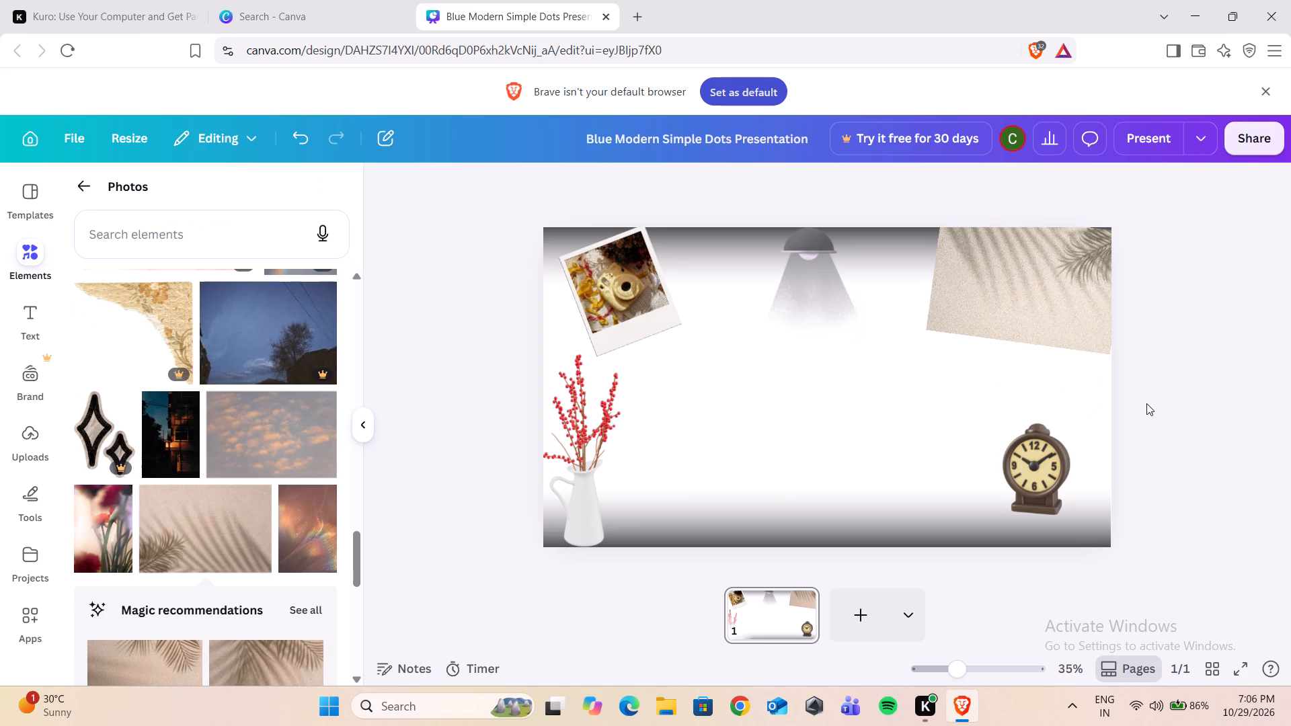
# Delete the palm-shadow photo from the page.
pyautogui.rightClick(1050, 290)
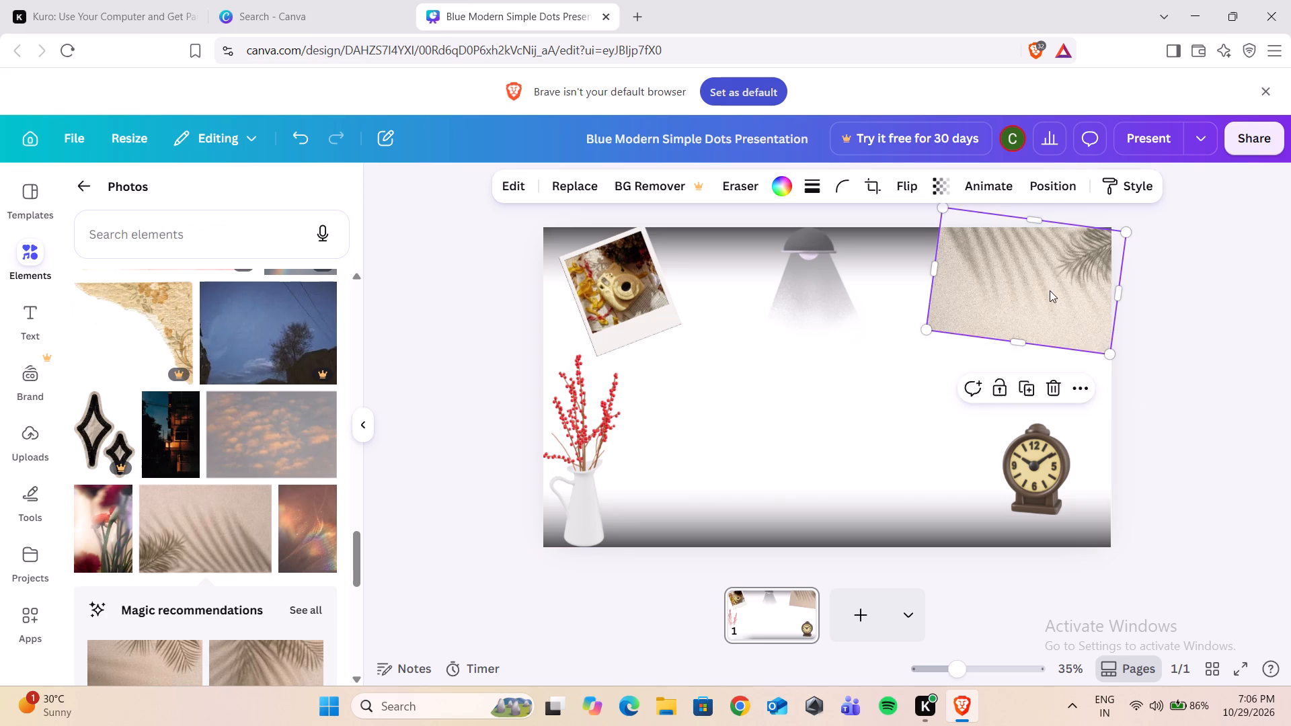
pyautogui.click(940, 258)
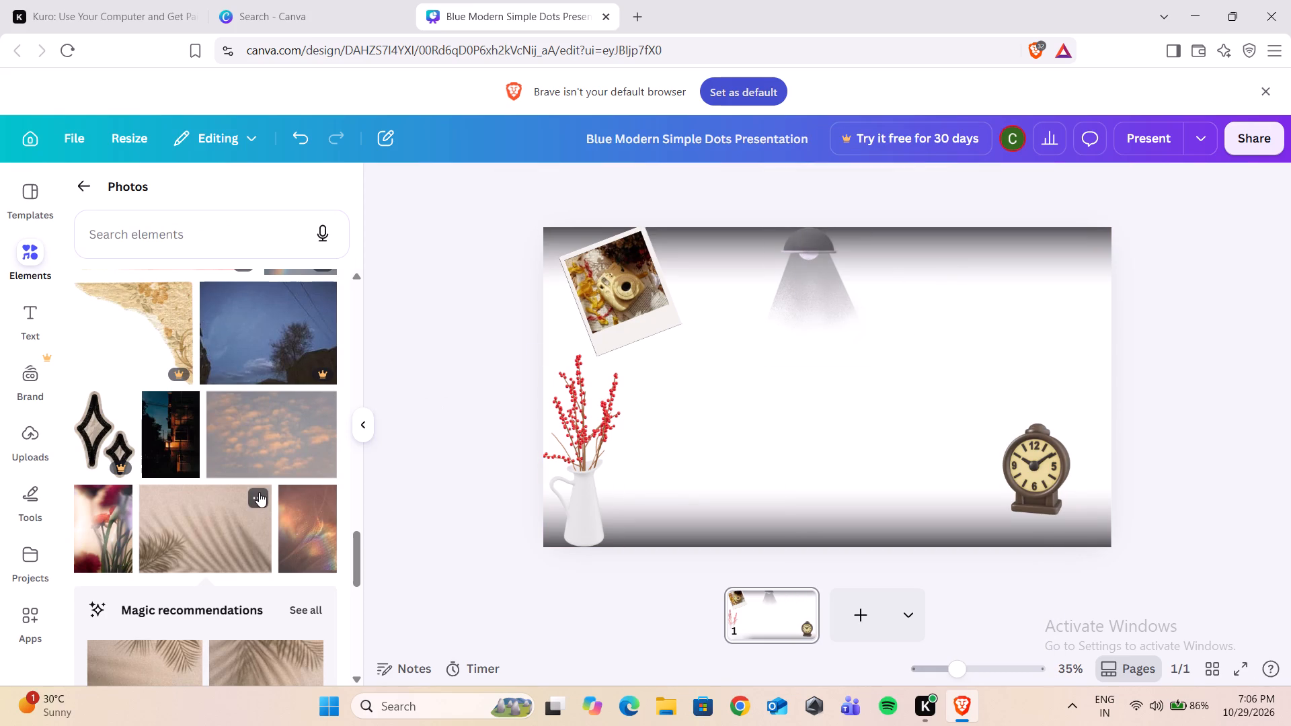
# Delete the 3D clock from the page.
pyautogui.scroll(-1, 259, 492)
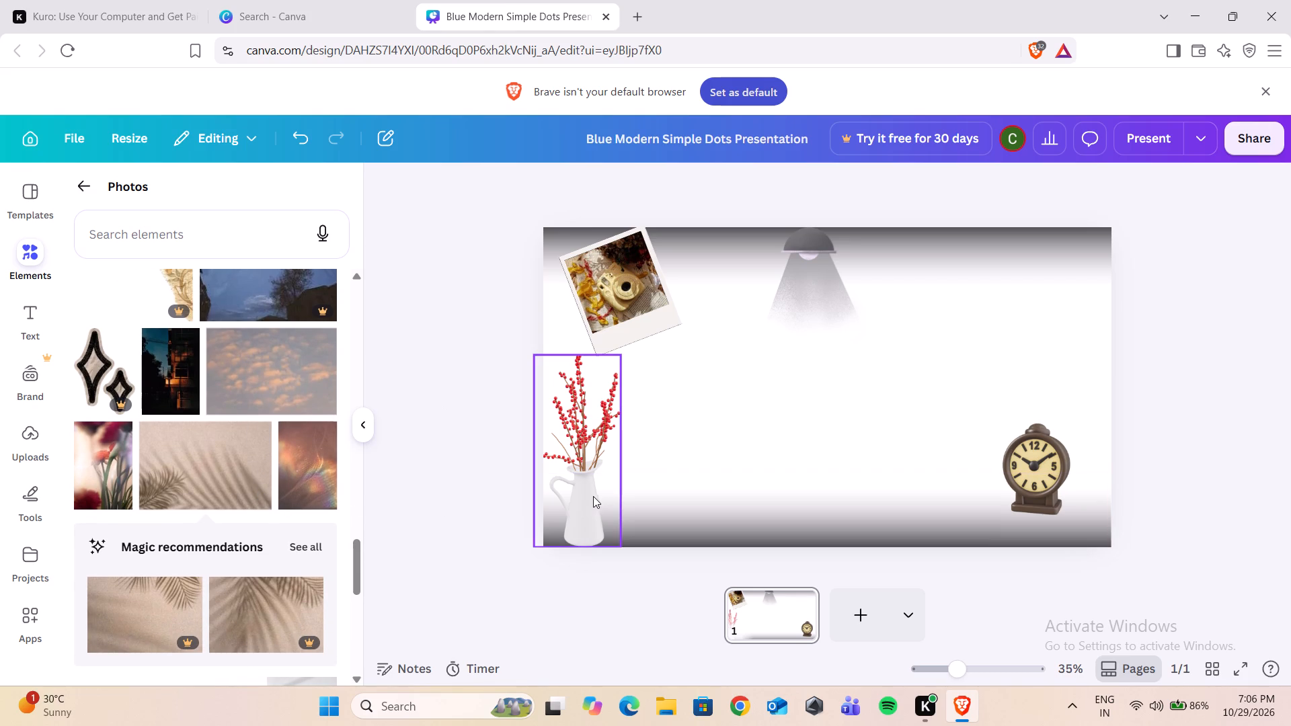
pyautogui.click(581, 454)
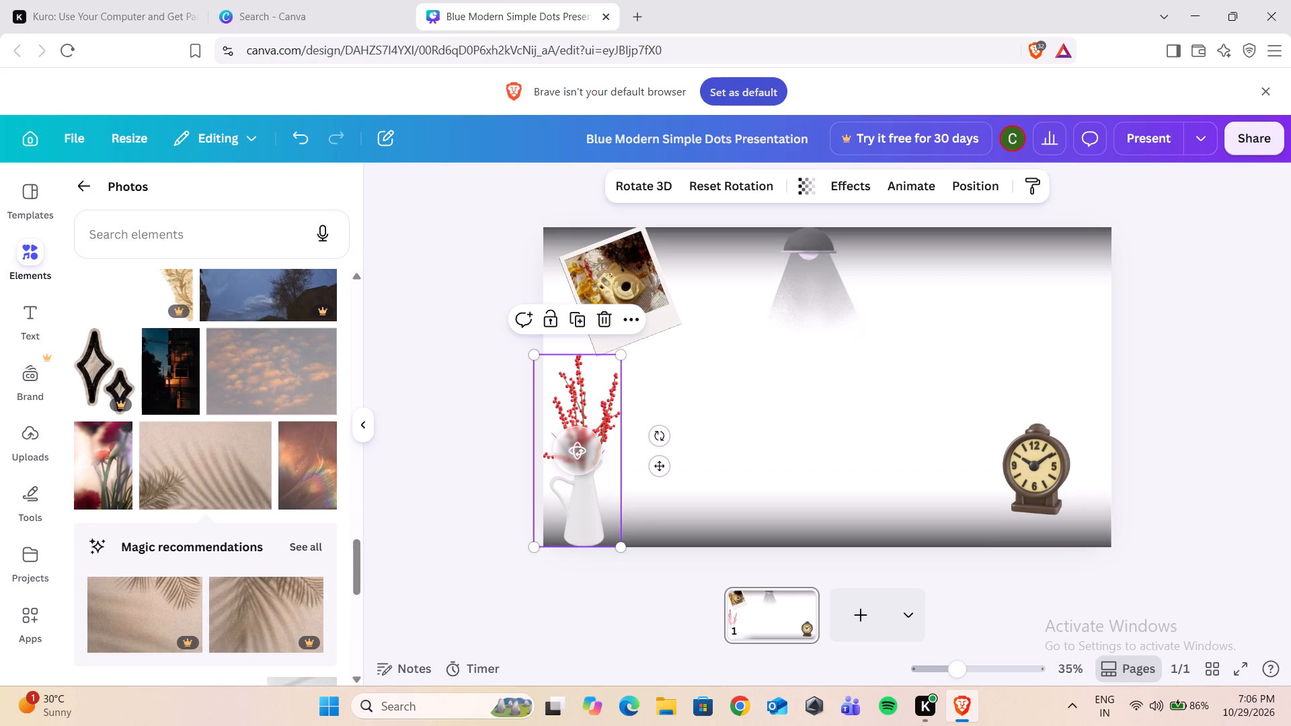
pyautogui.click(1038, 465)
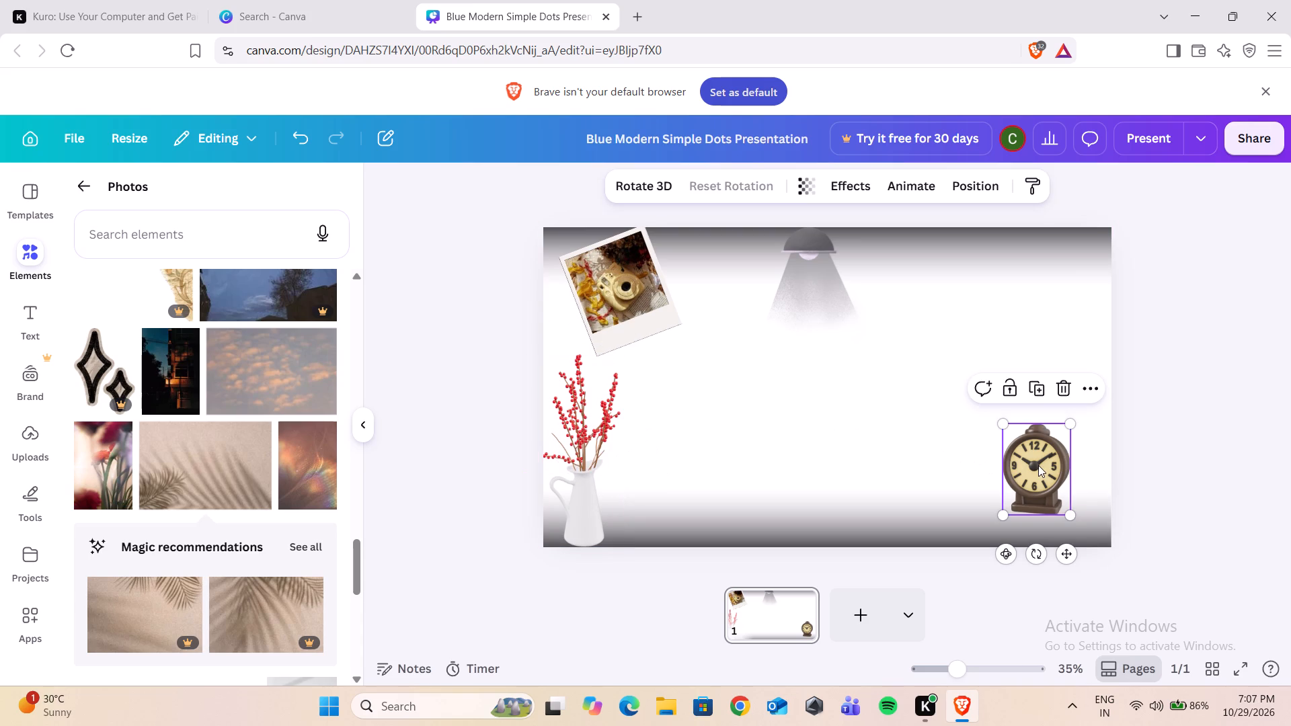
pyautogui.click(1054, 390)
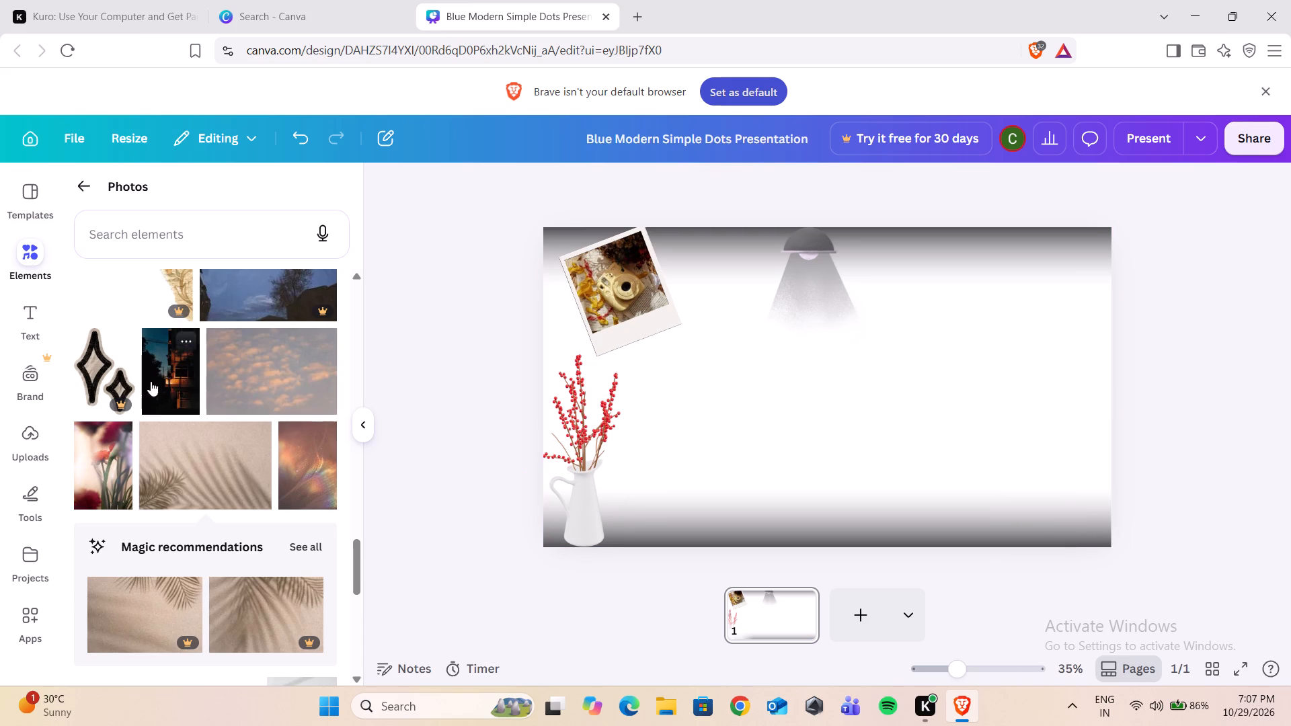
# Add the black and beige four-point sparkle cutout from Photos and shrink it to roughly a third of its size.
pyautogui.click(106, 362)
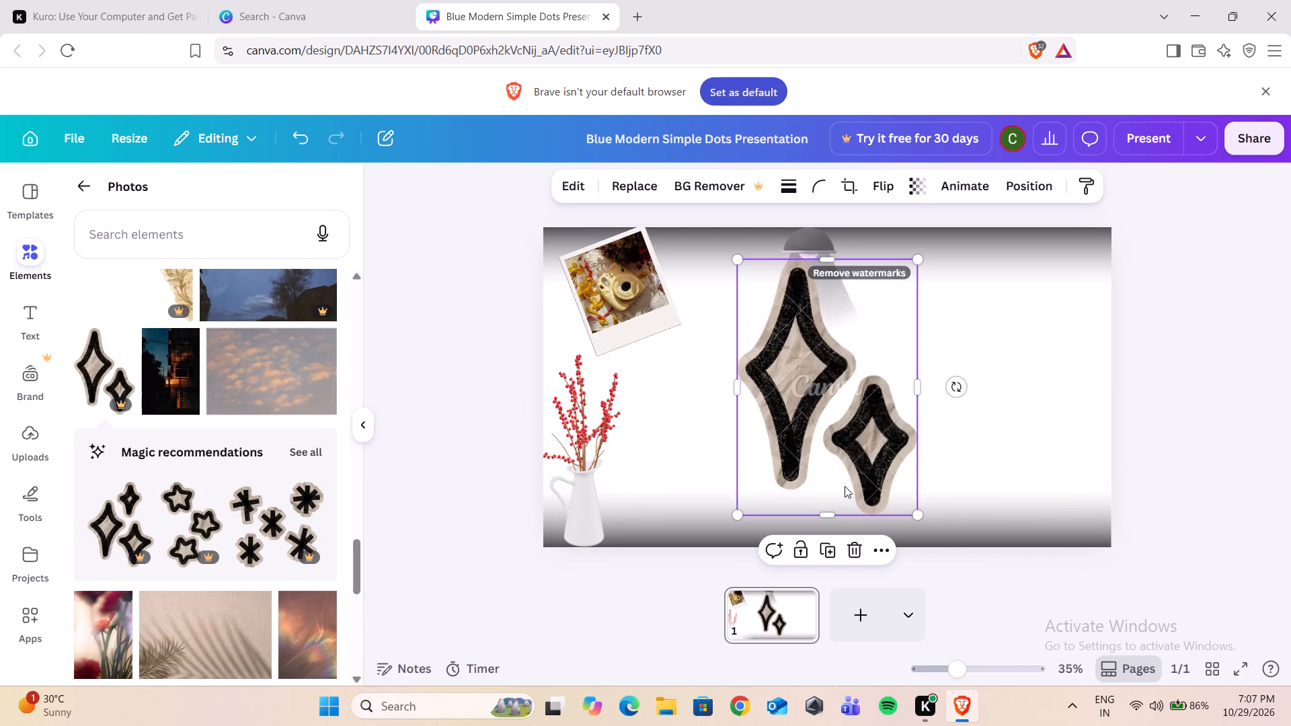
pyautogui.moveTo(918, 515); pyautogui.dragTo(849, 452)
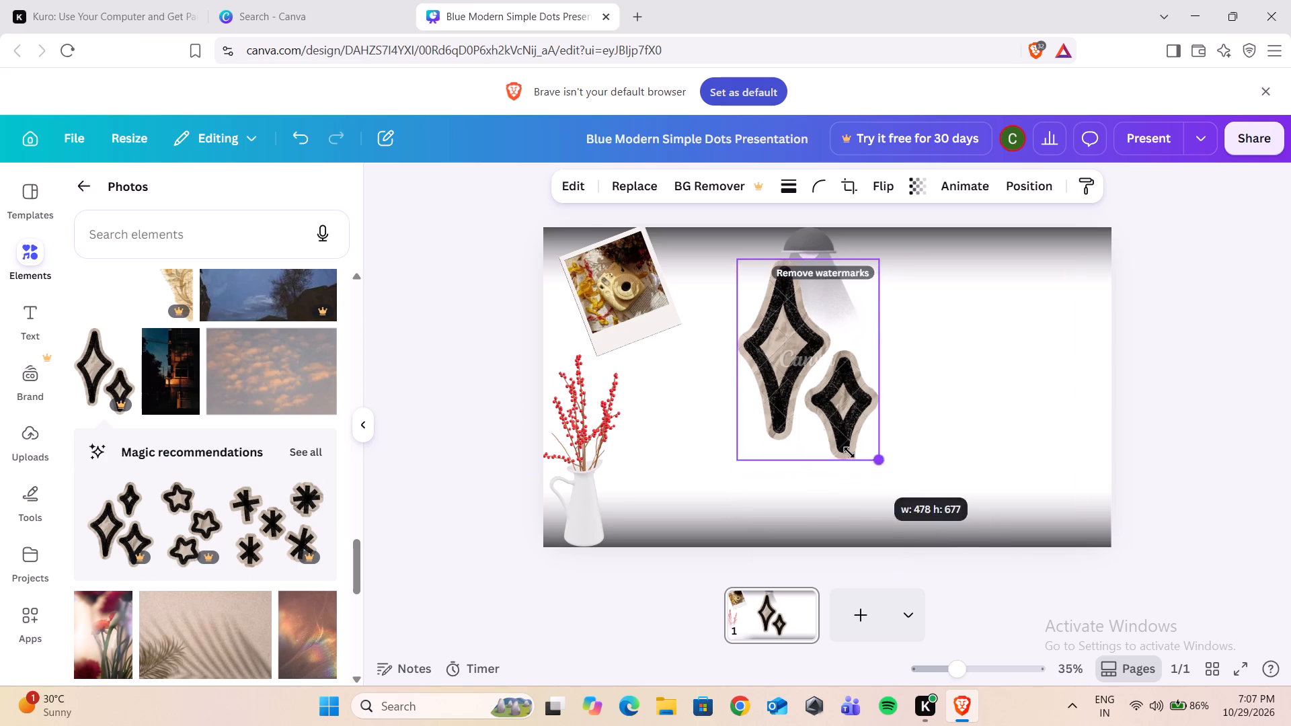
pyautogui.moveTo(849, 452); pyautogui.dragTo(748, 368)
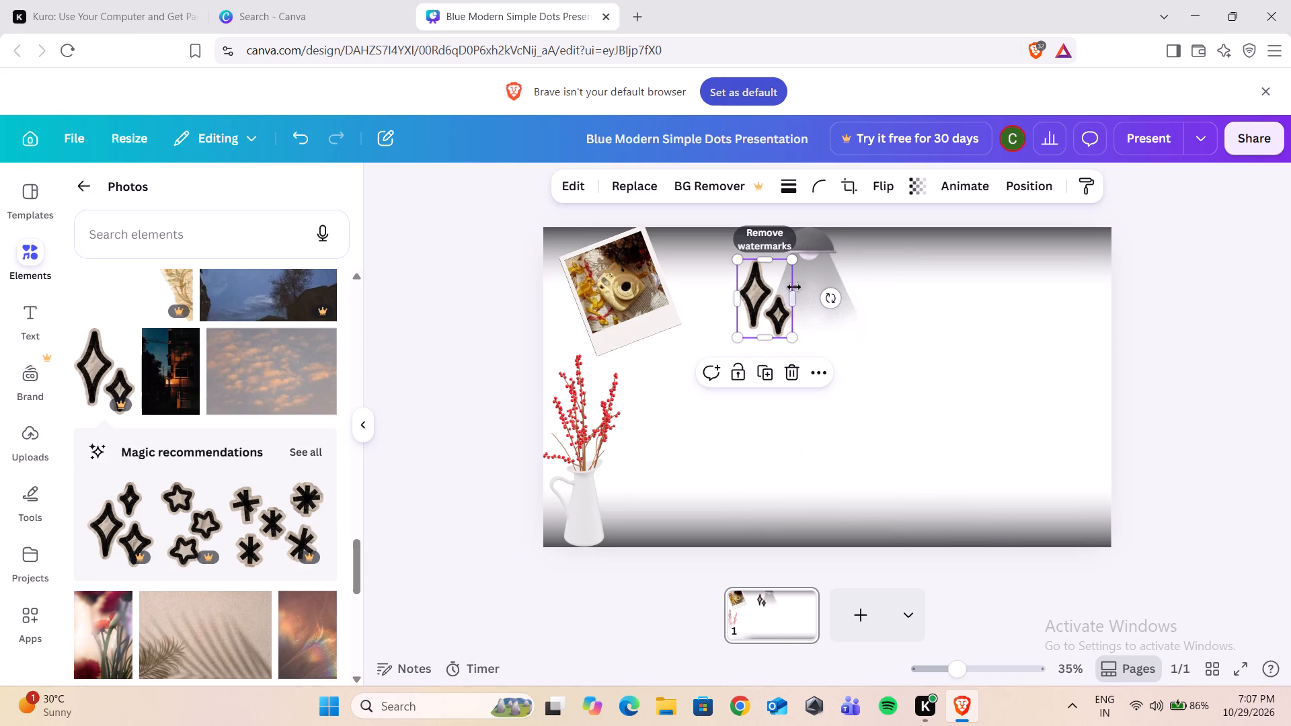
# Place the sparkle cutout in the page's top-right corner, tilted about 32° clockwise and partly past the right edge.
pyautogui.moveTo(775, 301); pyautogui.dragTo(1081, 309)
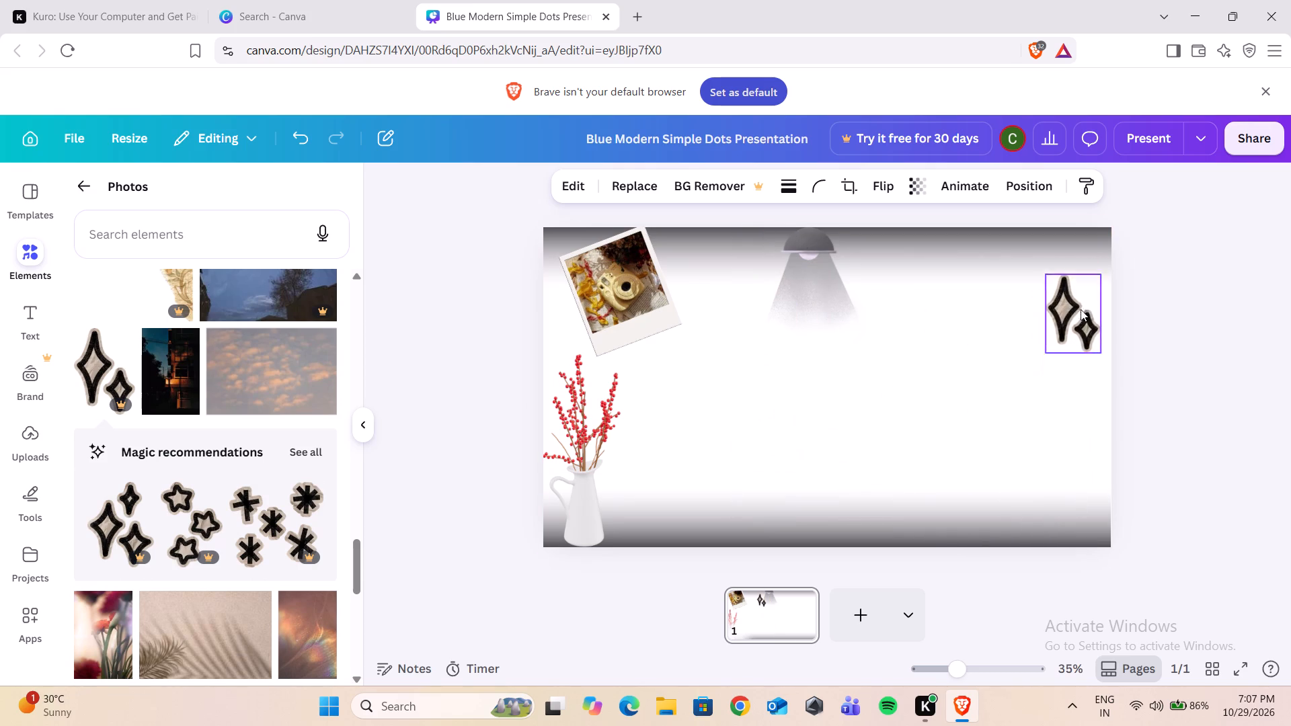
pyautogui.moveTo(1081, 309); pyautogui.dragTo(1083, 267)
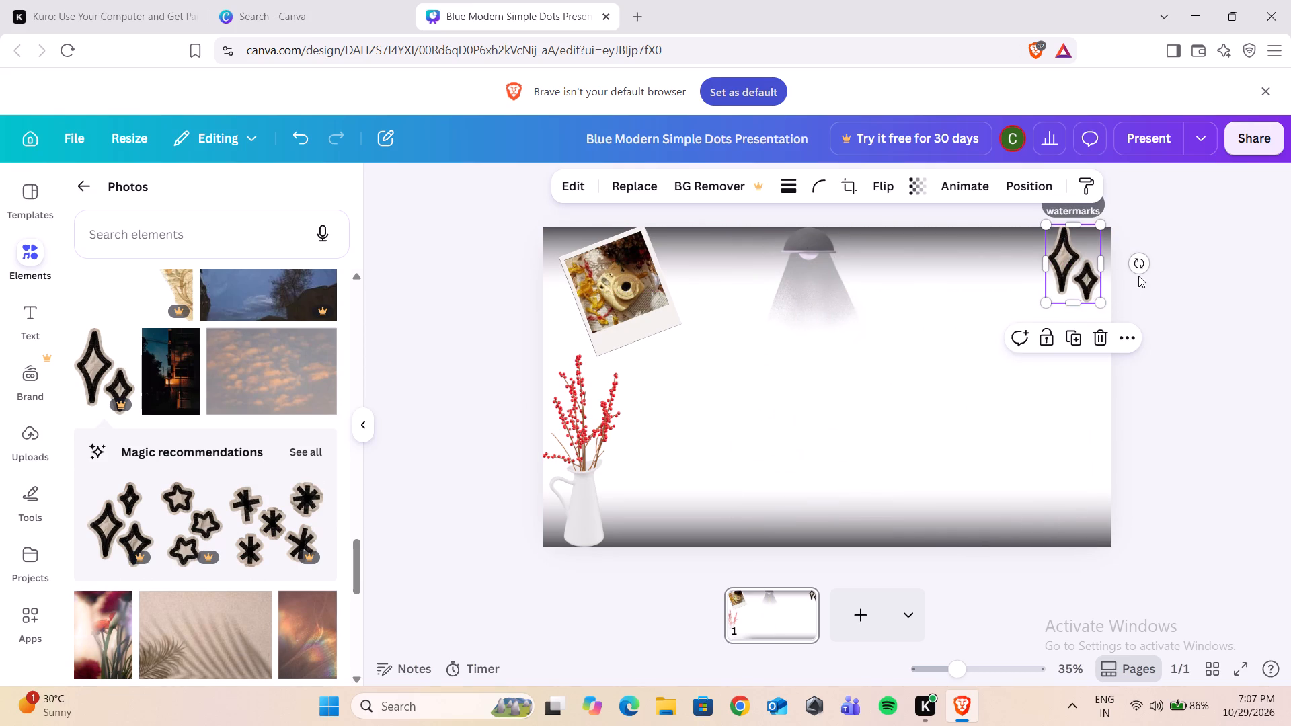
pyautogui.moveTo(1140, 270); pyautogui.dragTo(1136, 309)
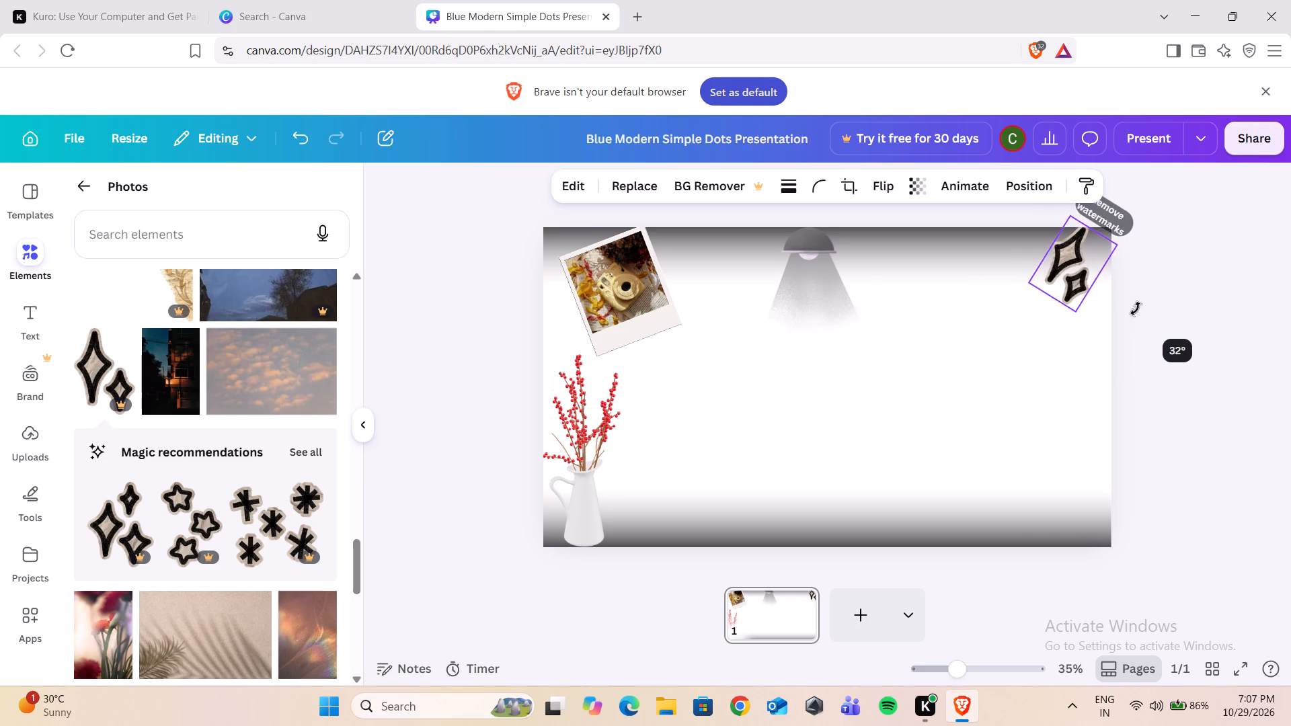
pyautogui.moveTo(1136, 309); pyautogui.dragTo(1140, 312)
pyautogui.moveTo(1083, 255); pyautogui.dragTo(1123, 243)
pyautogui.click(1188, 397)
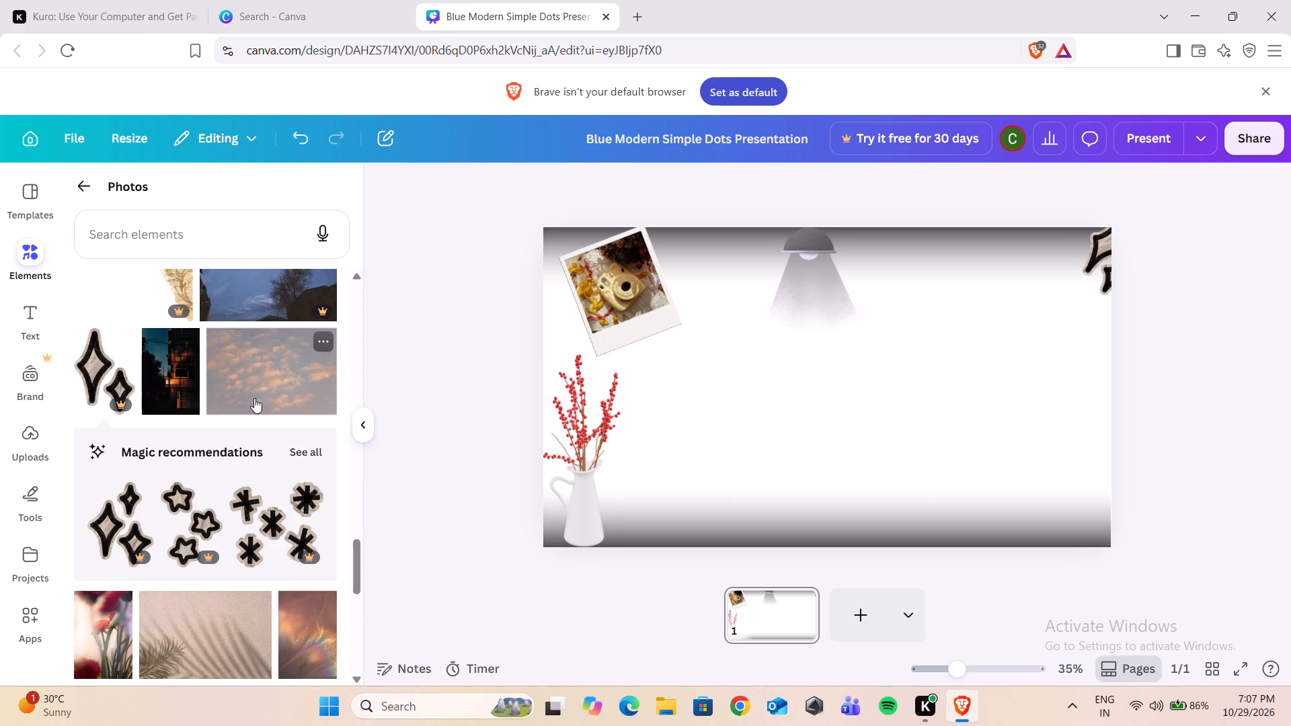
# Add the recommended beige desk photo with notebook and phone to the page and recolour it white.
pyautogui.scroll(10, 254, 398)
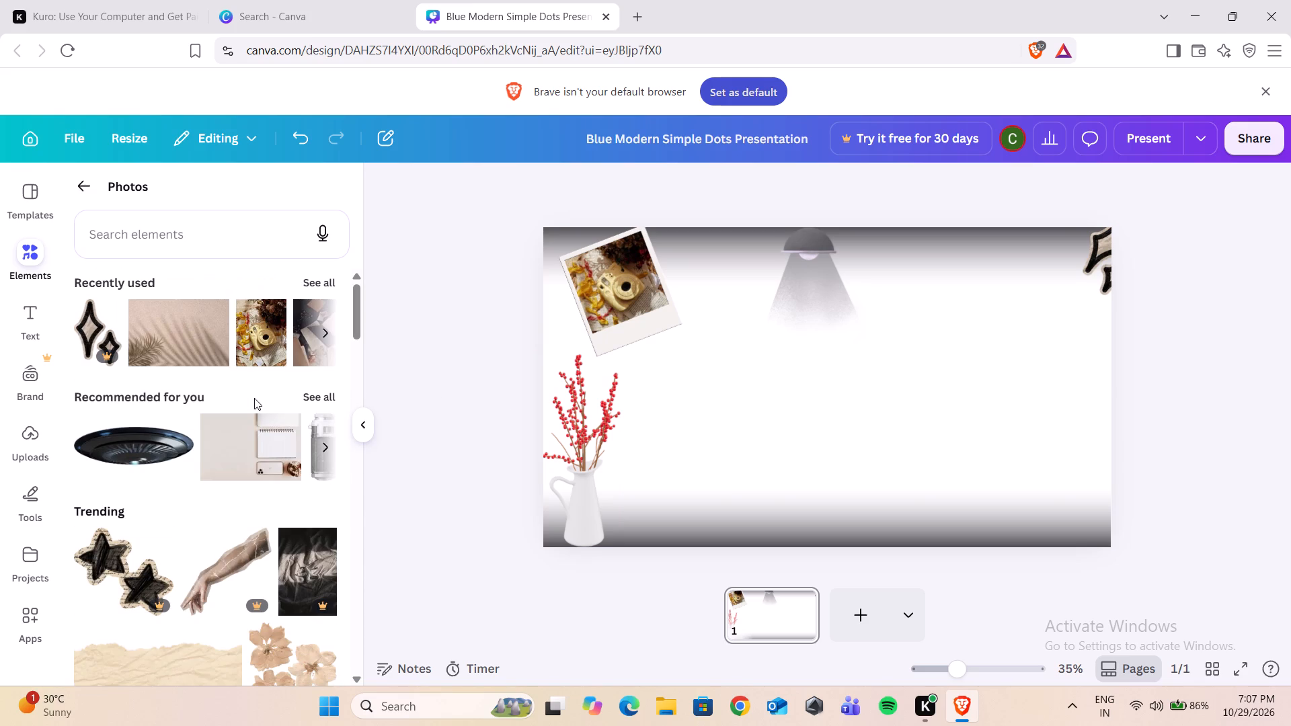
pyautogui.click(249, 440)
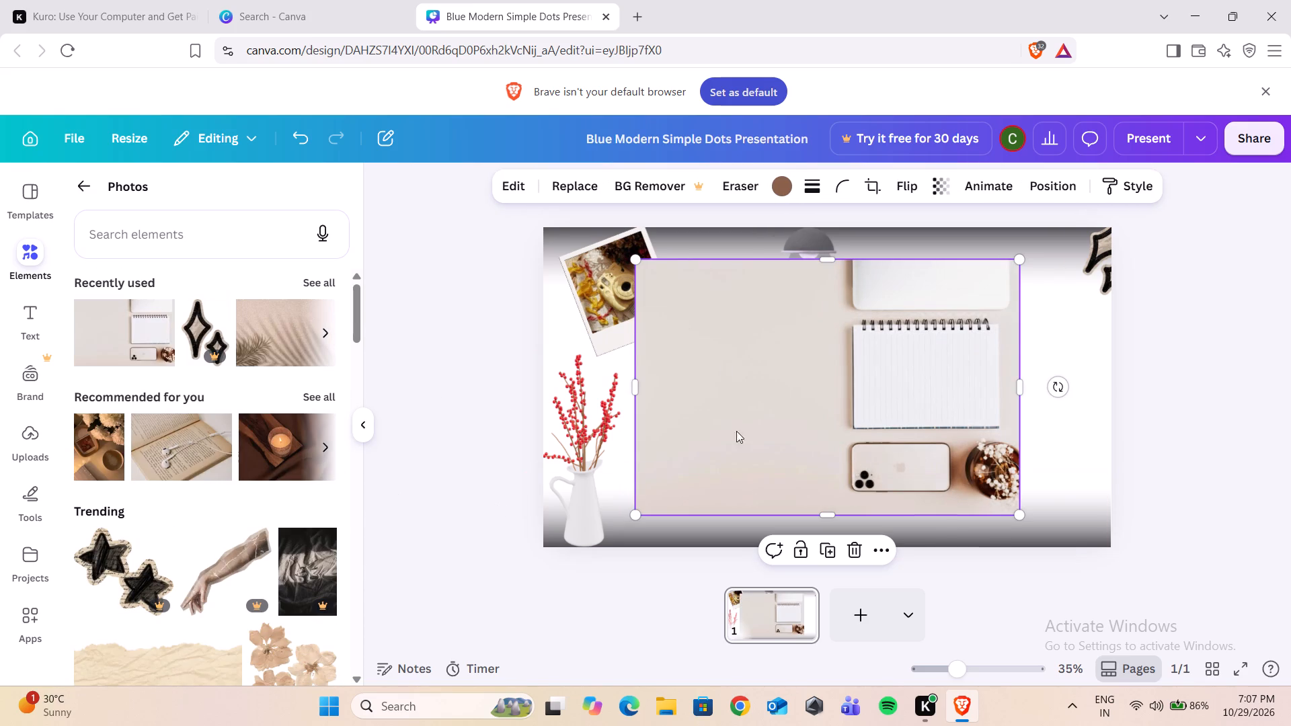
pyautogui.click(787, 184)
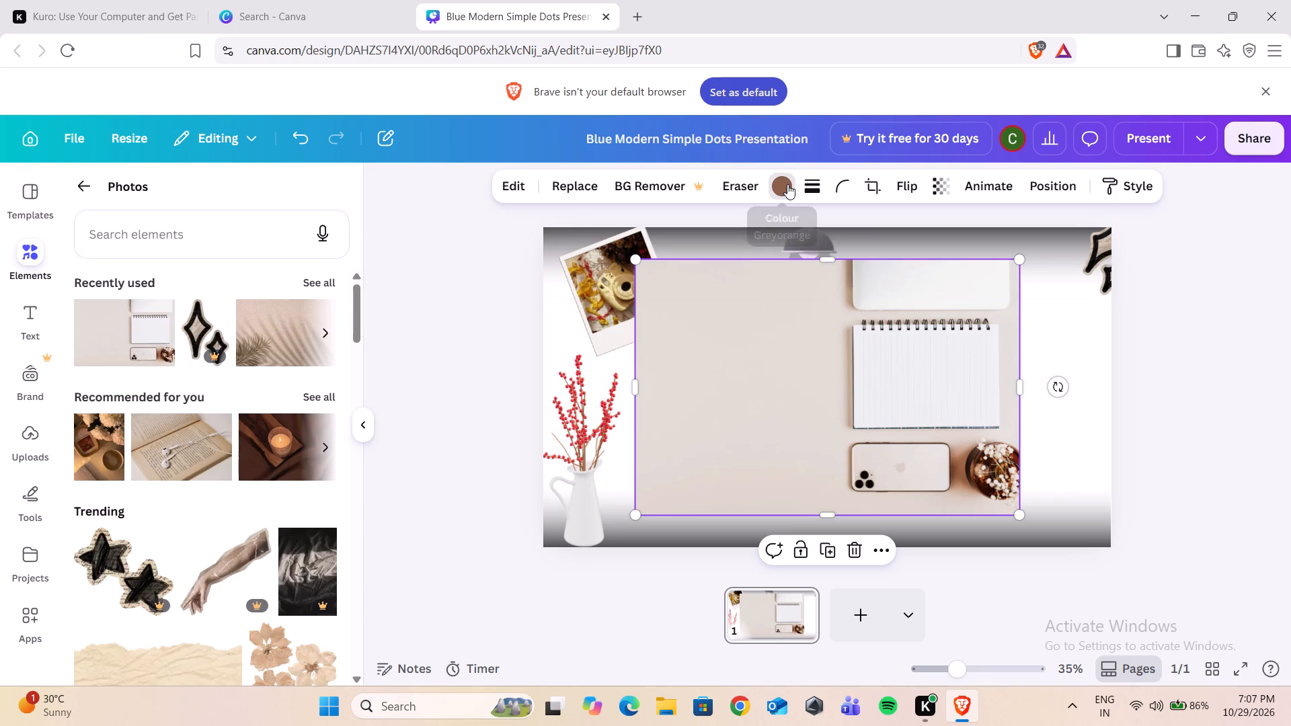
pyautogui.click(214, 300)
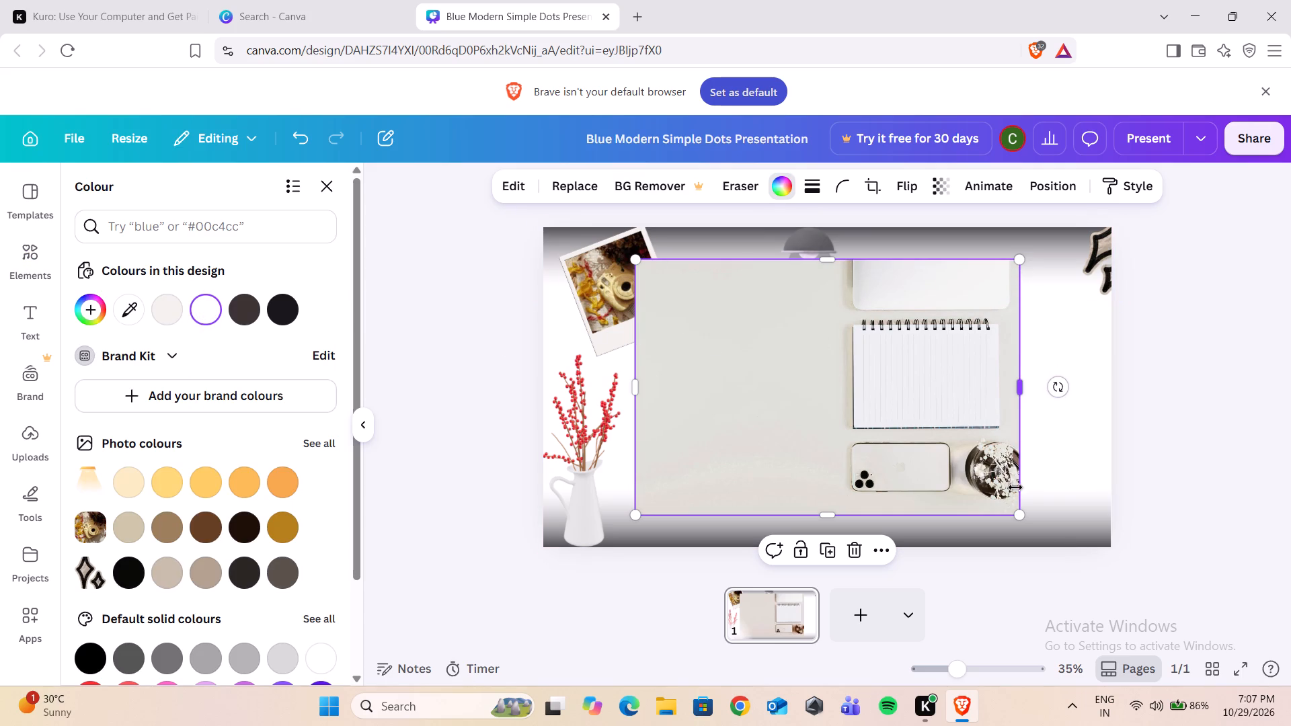
# Shrink the desk photo to about half its size and align it with the page's right edge in the lower half.
pyautogui.moveTo(1019, 512); pyautogui.dragTo(854, 436)
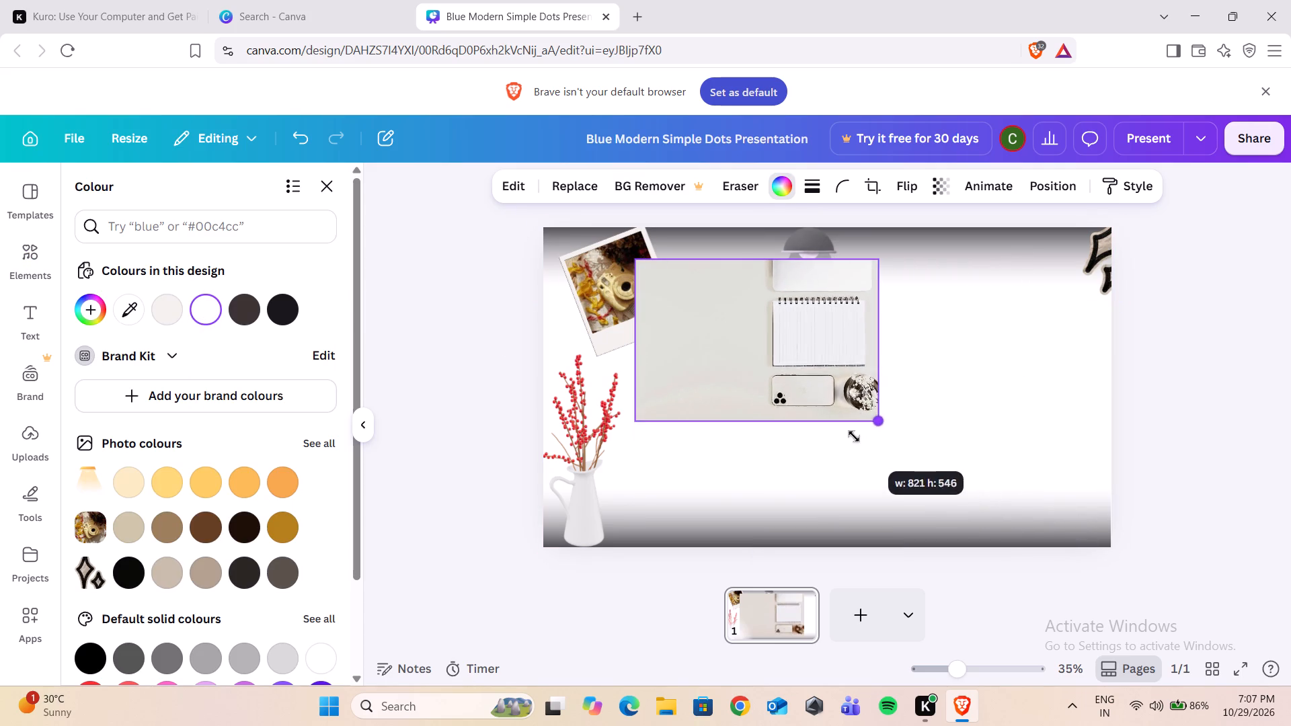
pyautogui.moveTo(854, 436); pyautogui.dragTo(810, 410)
pyautogui.moveTo(760, 301); pyautogui.dragTo(964, 421)
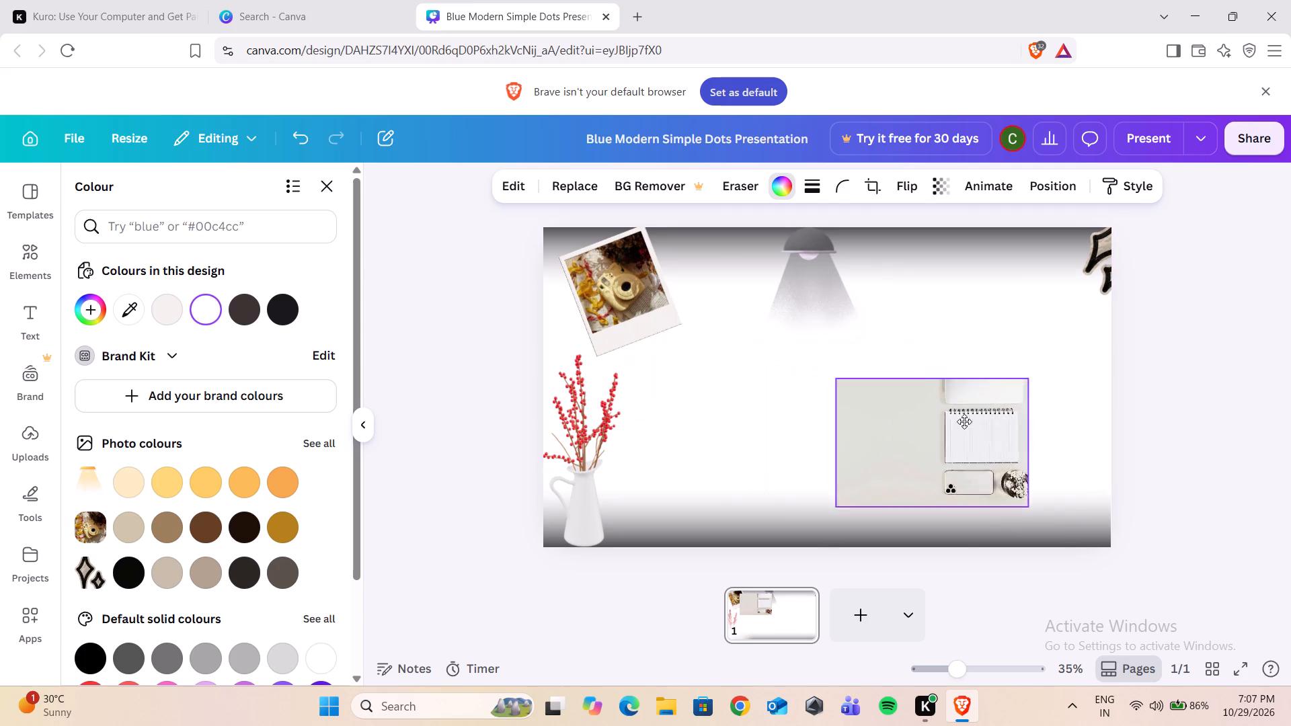
pyautogui.moveTo(964, 421); pyautogui.dragTo(1003, 424)
pyautogui.moveTo(1007, 424); pyautogui.dragTo(1049, 427)
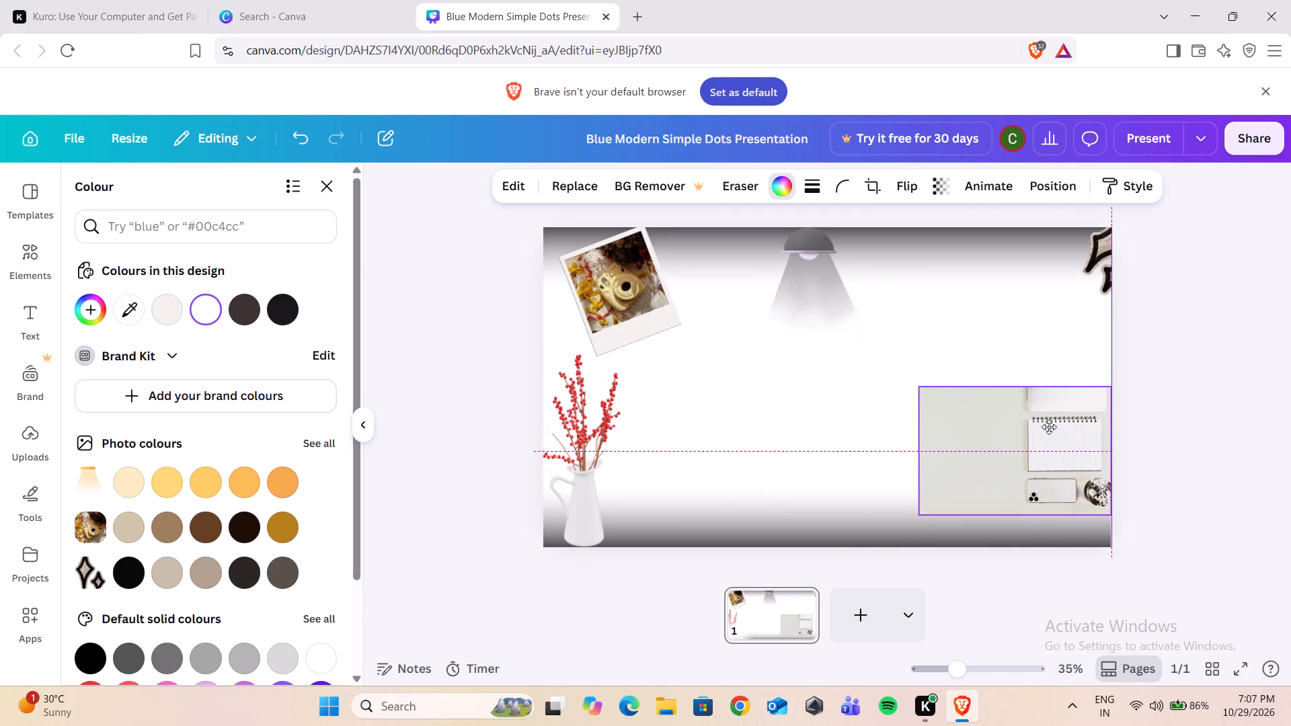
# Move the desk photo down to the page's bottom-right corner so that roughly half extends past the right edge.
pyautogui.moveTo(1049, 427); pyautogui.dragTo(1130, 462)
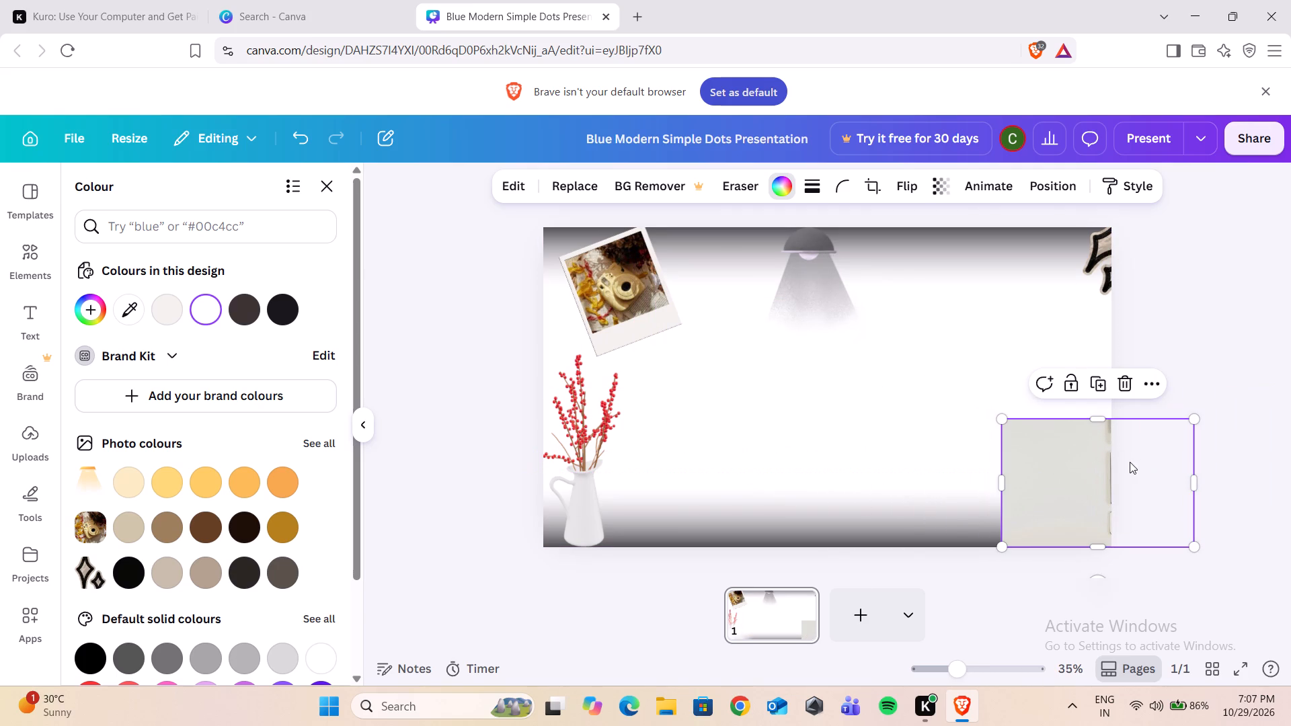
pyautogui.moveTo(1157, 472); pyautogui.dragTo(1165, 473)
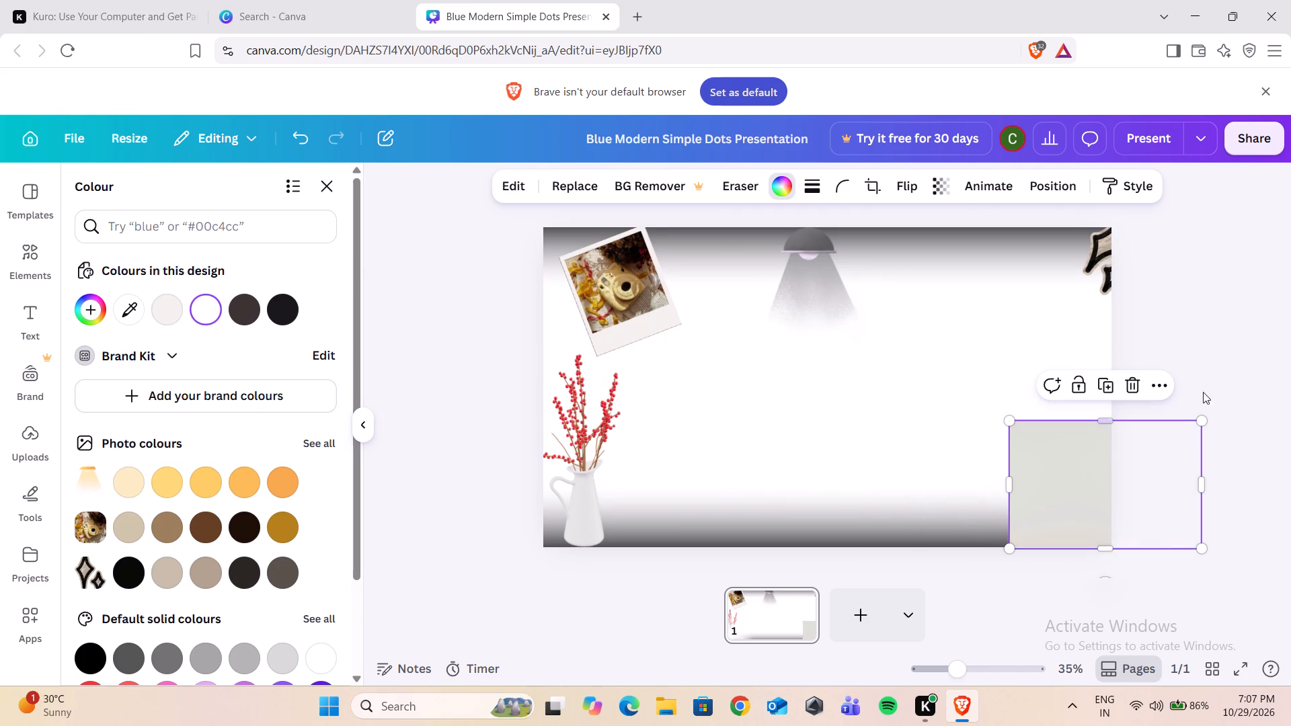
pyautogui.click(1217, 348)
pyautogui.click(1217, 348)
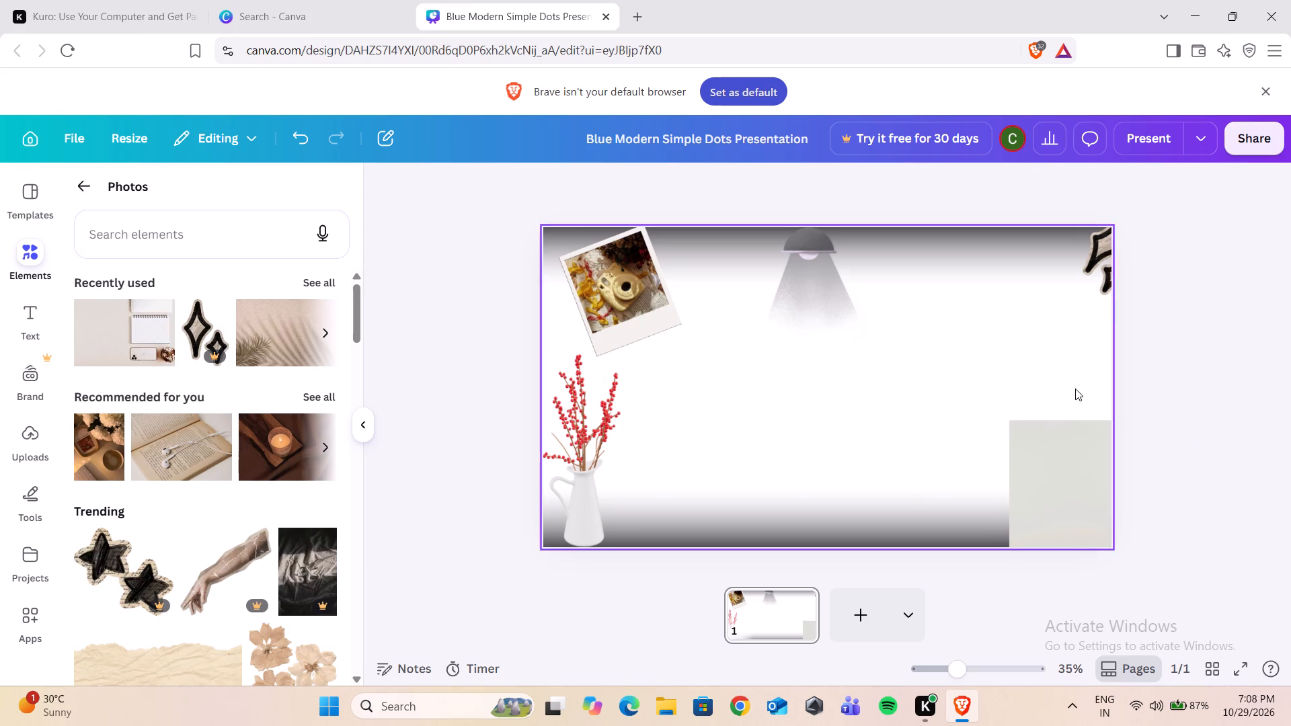
# Delete the desk photo from the page's bottom-right corner.
pyautogui.rightClick(1038, 504)
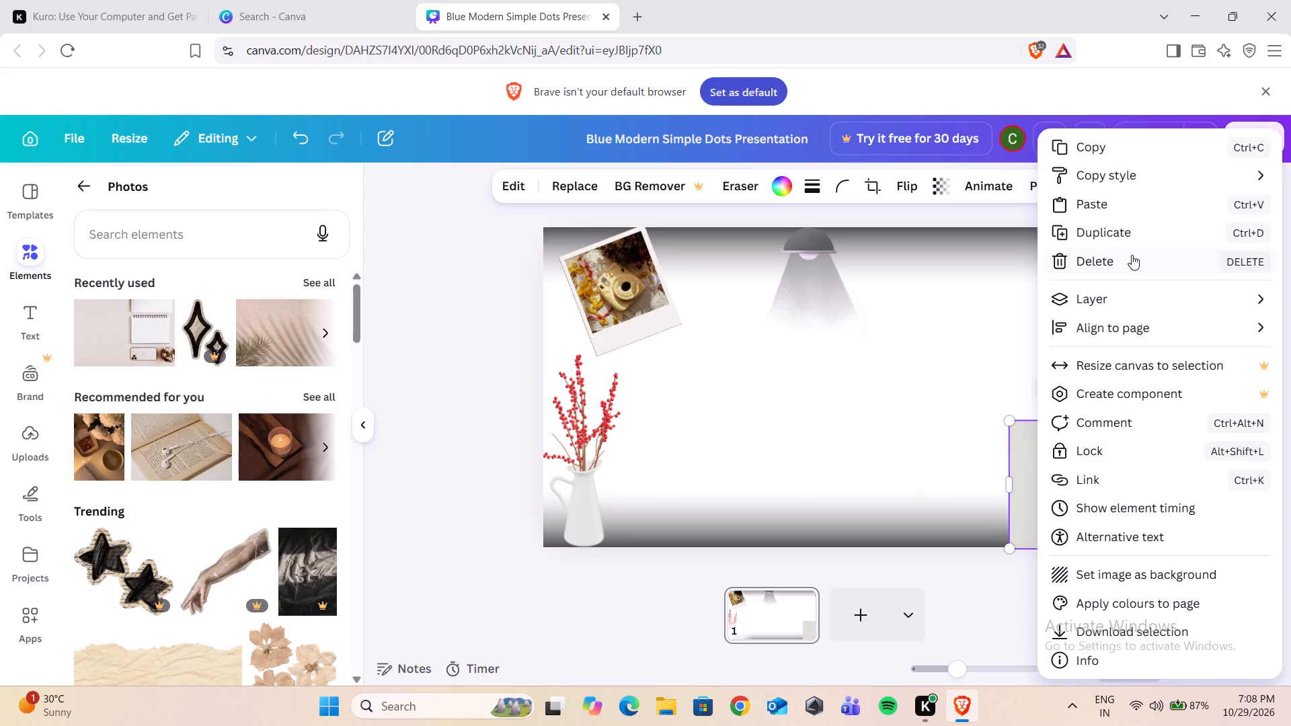
pyautogui.click(1134, 257)
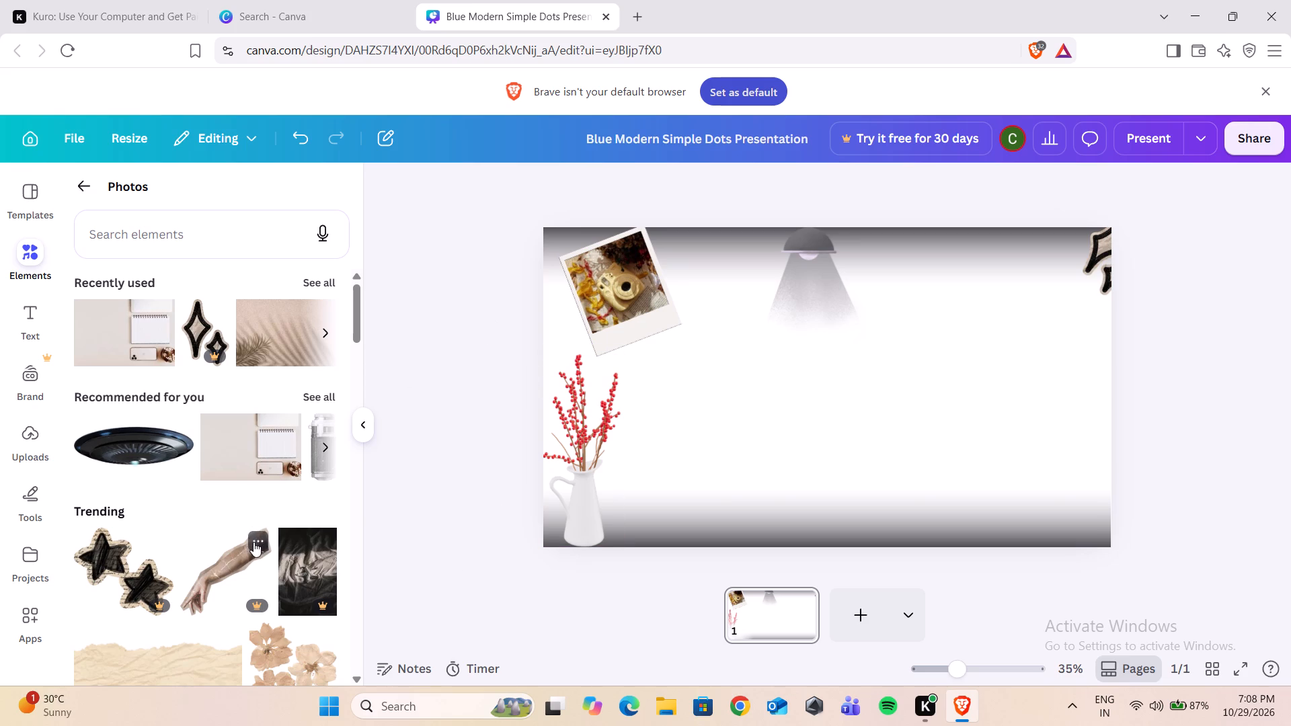
# Add the trending amber photo of tulips in a glass vase and shrink it to about 210 by 316.
pyautogui.hscroll(-1, 253, 542)
pyautogui.scroll(-2, 253, 542)
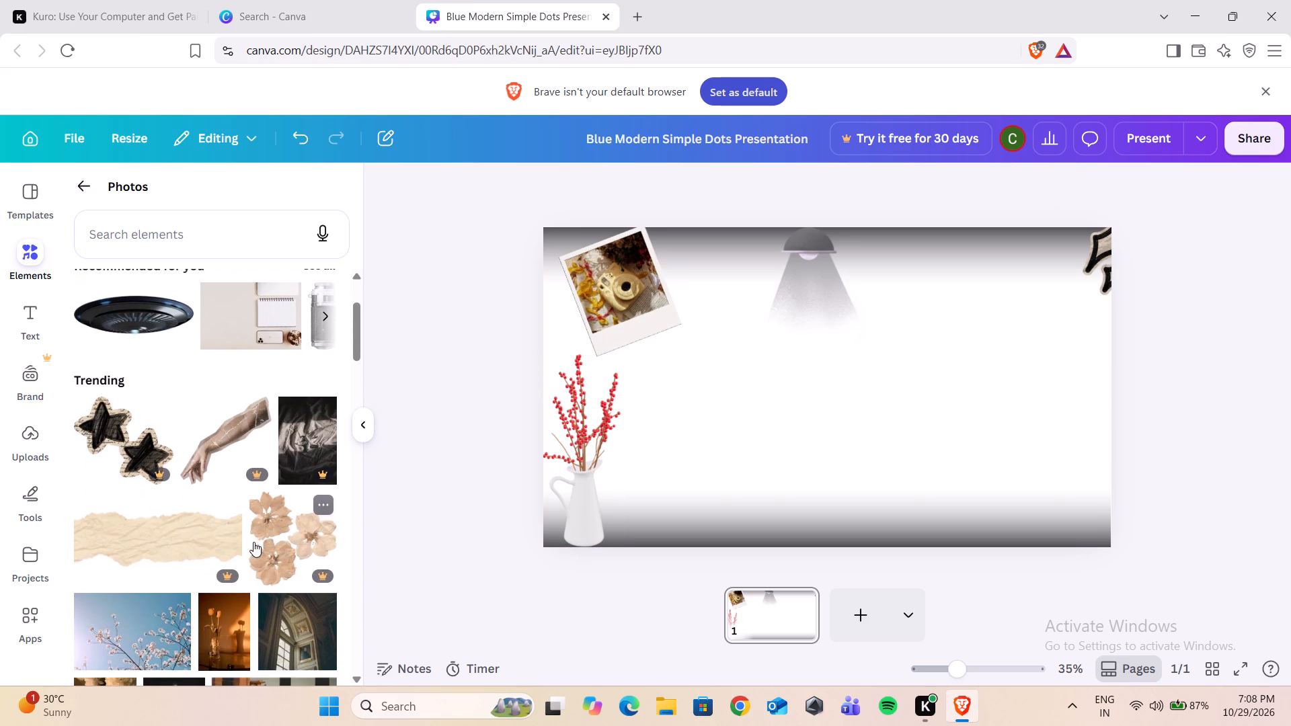
pyautogui.scroll(-1, 253, 551)
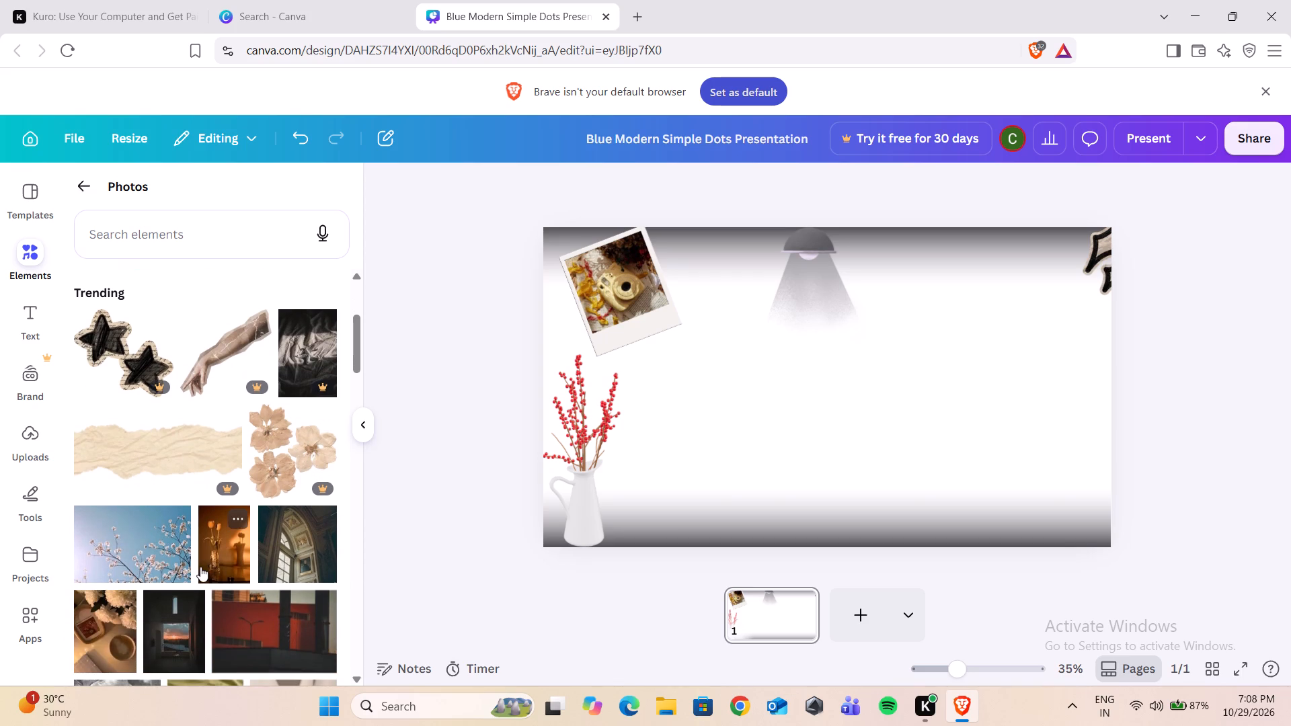
pyautogui.click(213, 557)
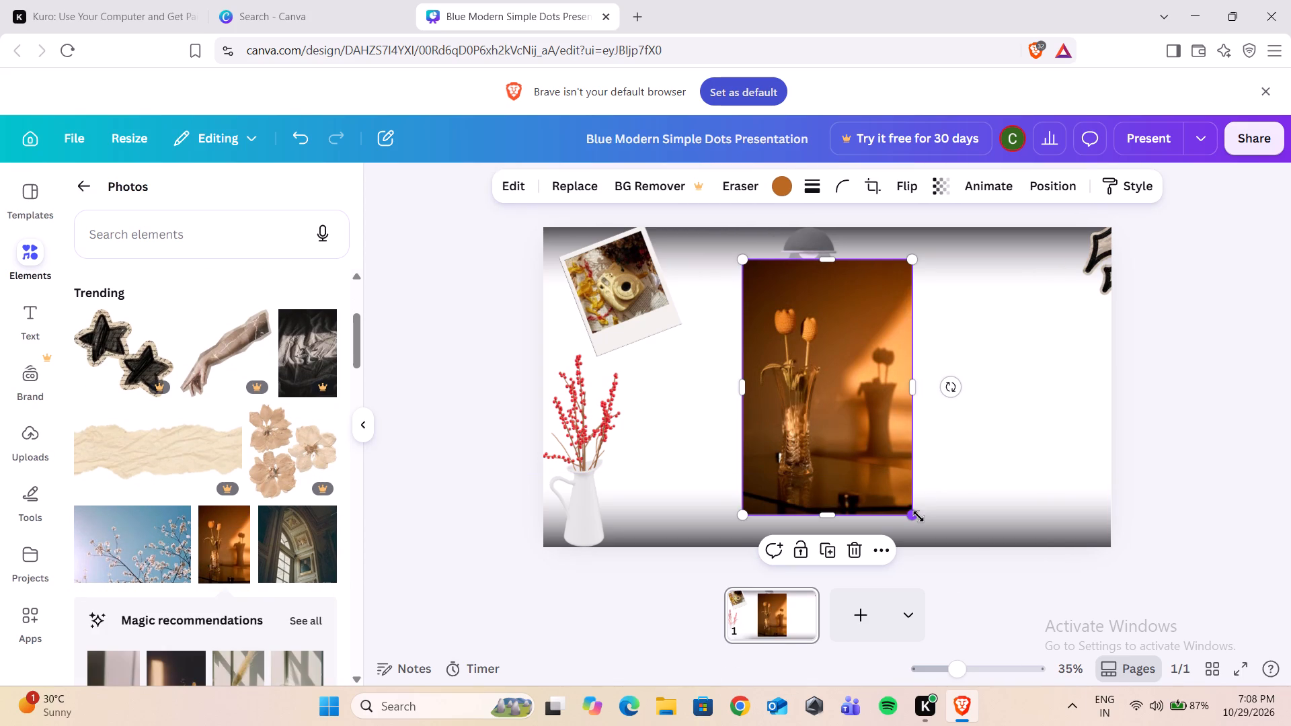
pyautogui.moveTo(918, 516); pyautogui.dragTo(781, 373)
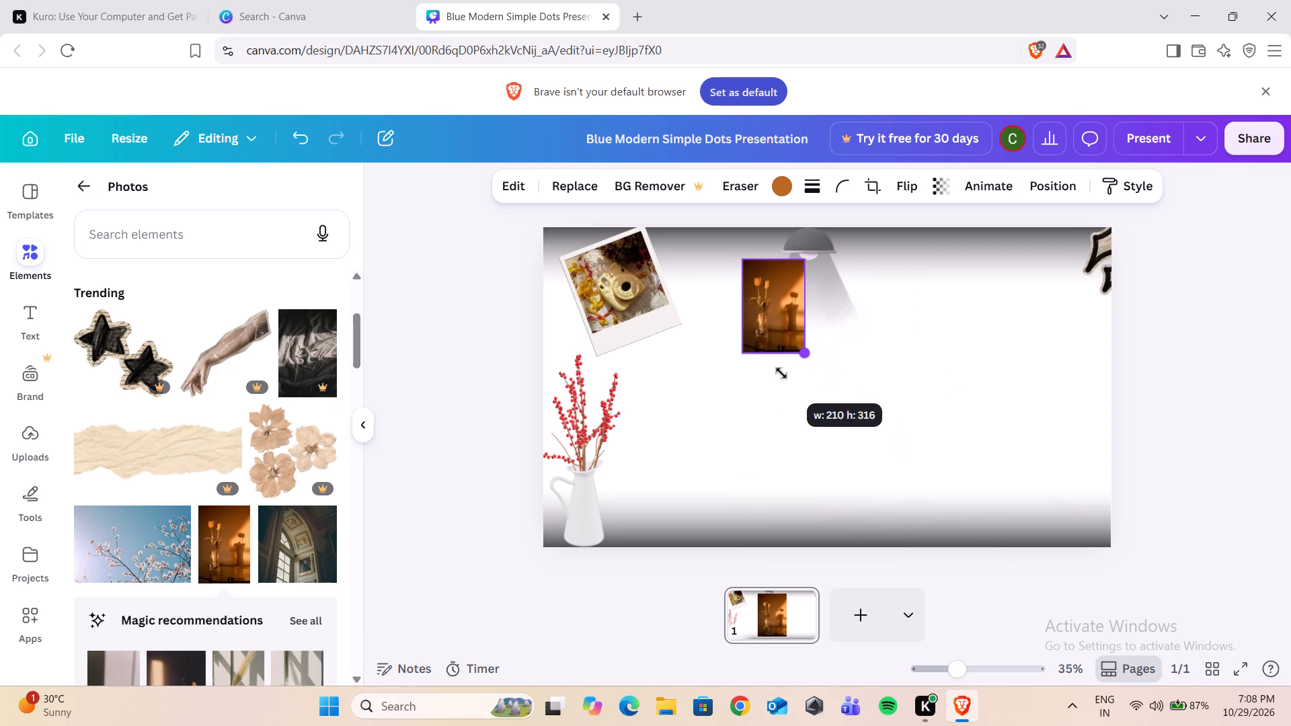
pyautogui.moveTo(781, 373); pyautogui.dragTo(778, 374)
# Place the tulip photo just inside the page's right edge, directly below the sparkle cutout.
pyautogui.moveTo(781, 304); pyautogui.dragTo(1021, 352)
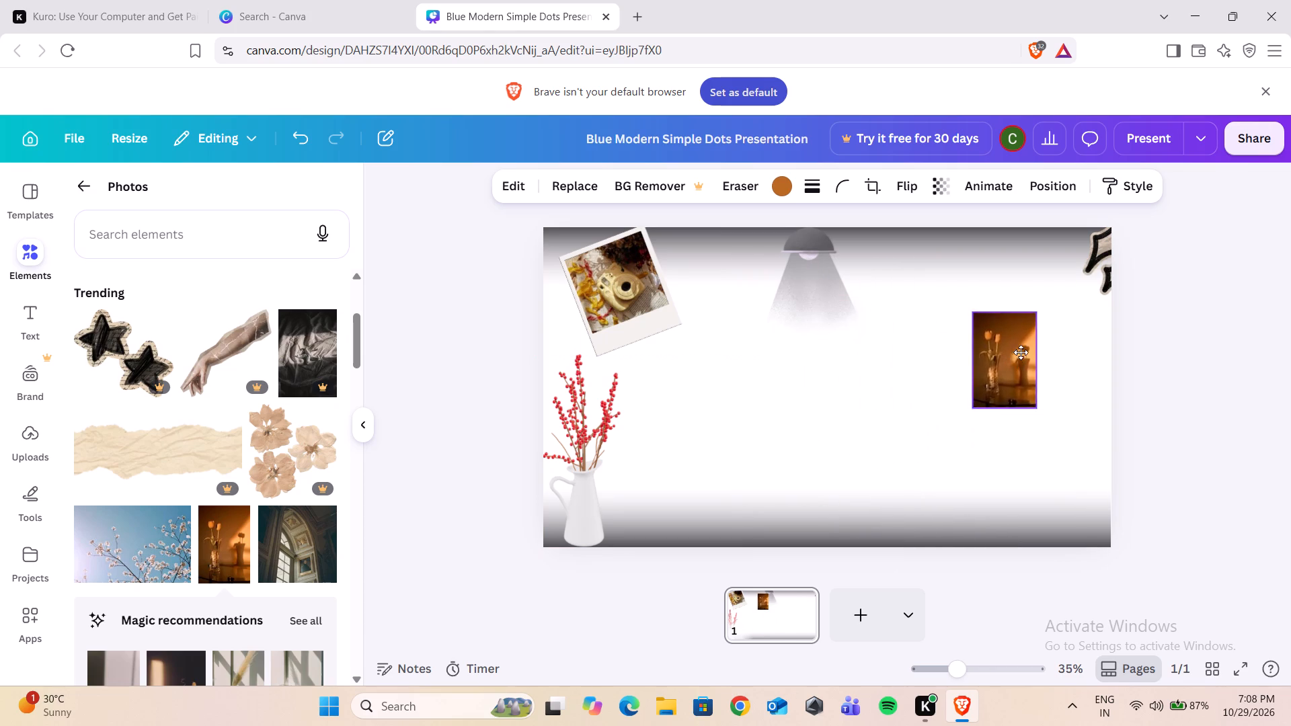
pyautogui.moveTo(1021, 352); pyautogui.dragTo(1072, 334)
pyautogui.click(1072, 334)
pyautogui.click(1160, 333)
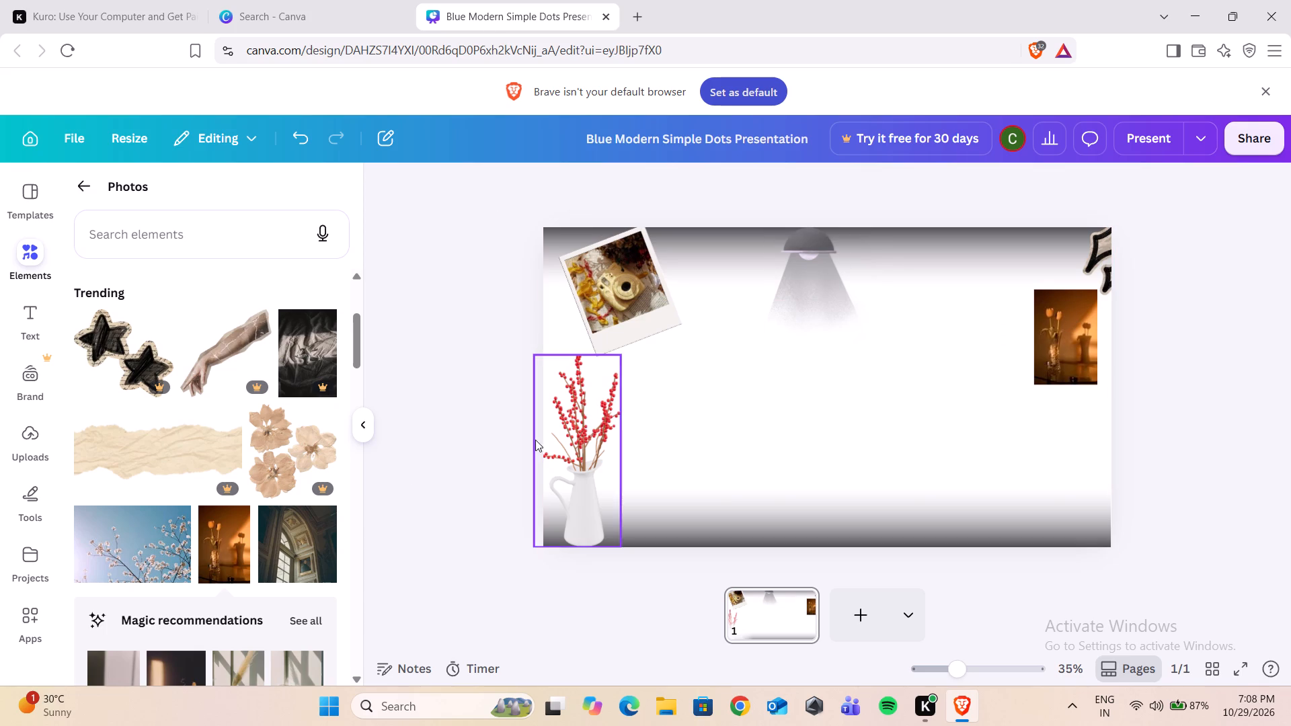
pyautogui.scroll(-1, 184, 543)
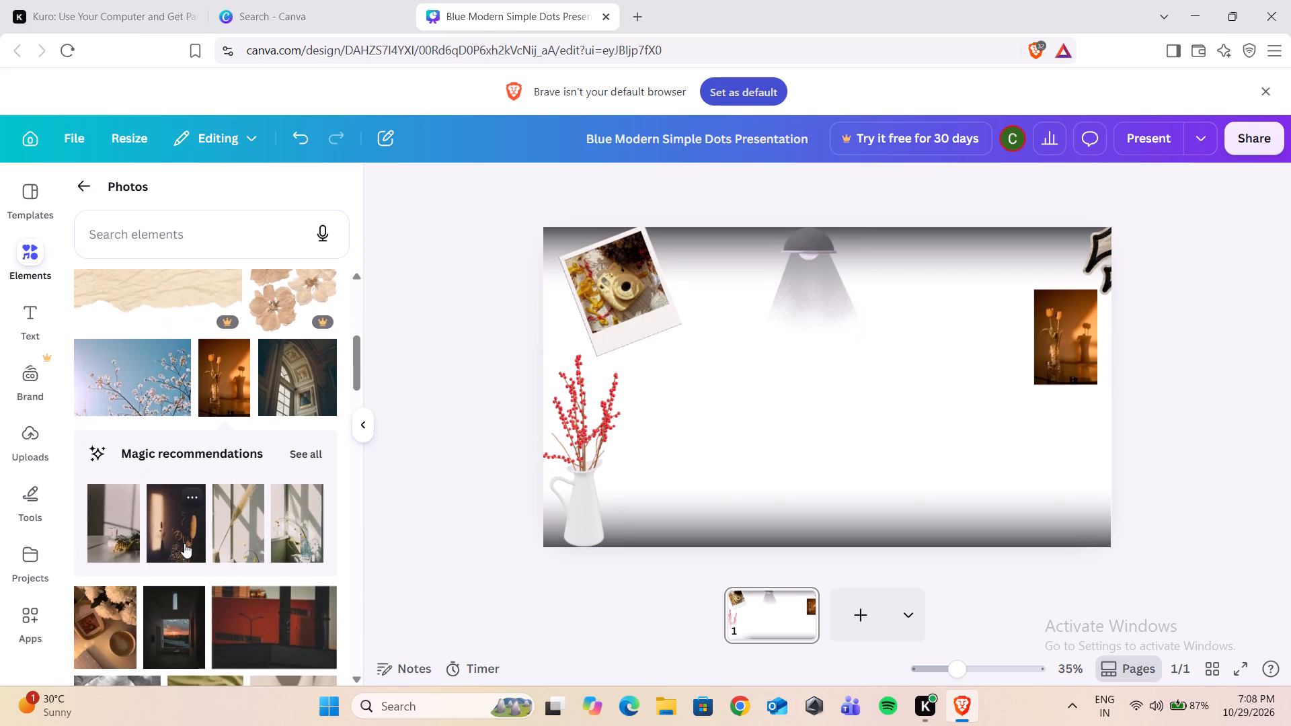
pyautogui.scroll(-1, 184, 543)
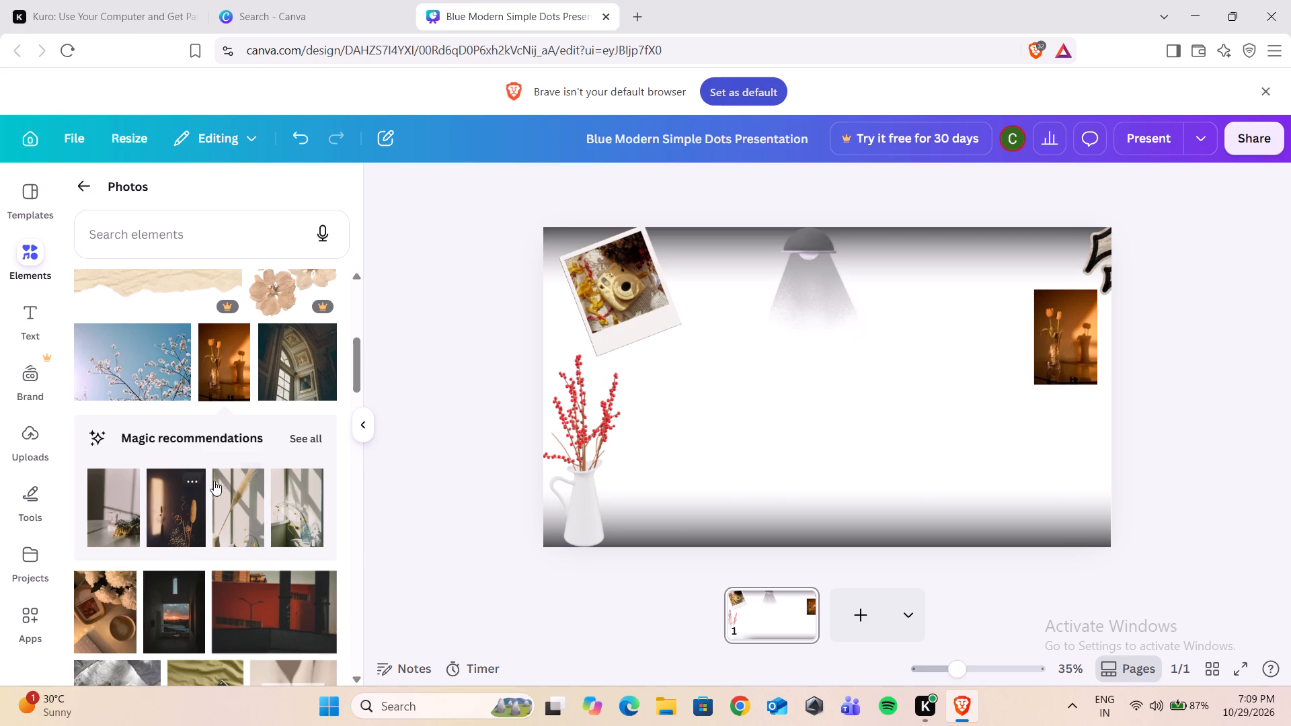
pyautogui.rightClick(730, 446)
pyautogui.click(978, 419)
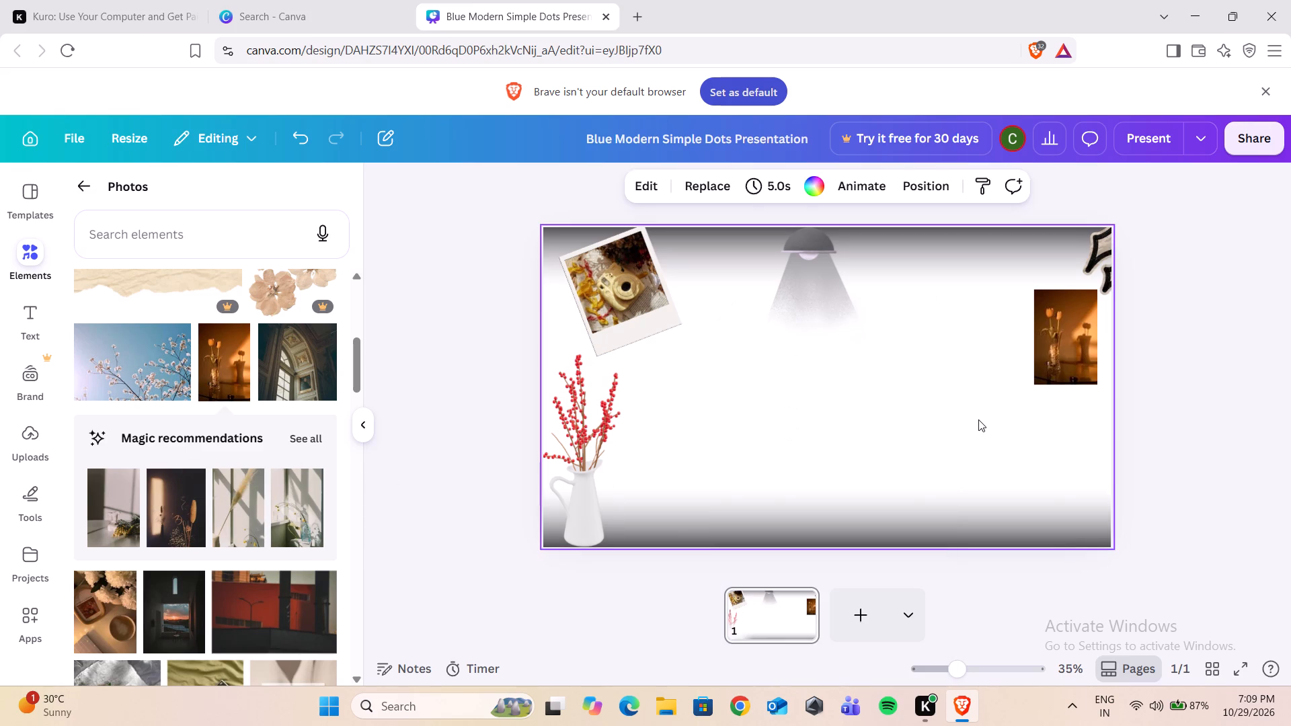
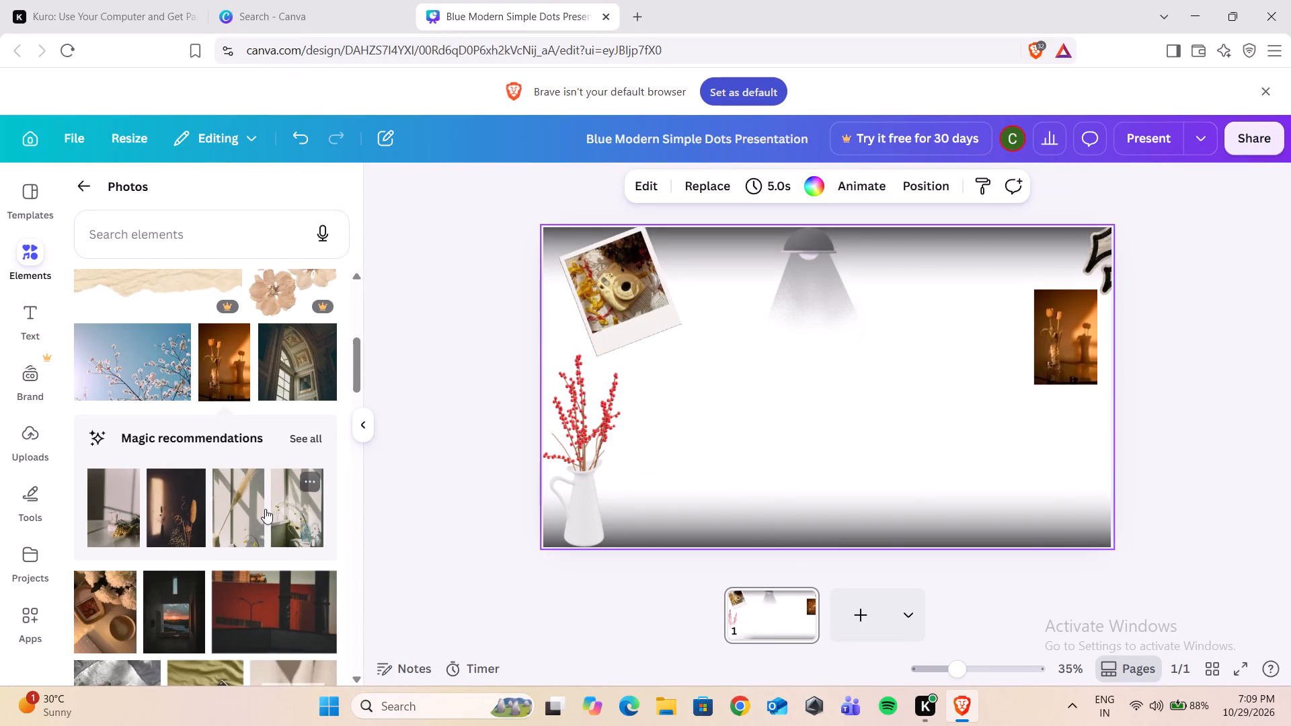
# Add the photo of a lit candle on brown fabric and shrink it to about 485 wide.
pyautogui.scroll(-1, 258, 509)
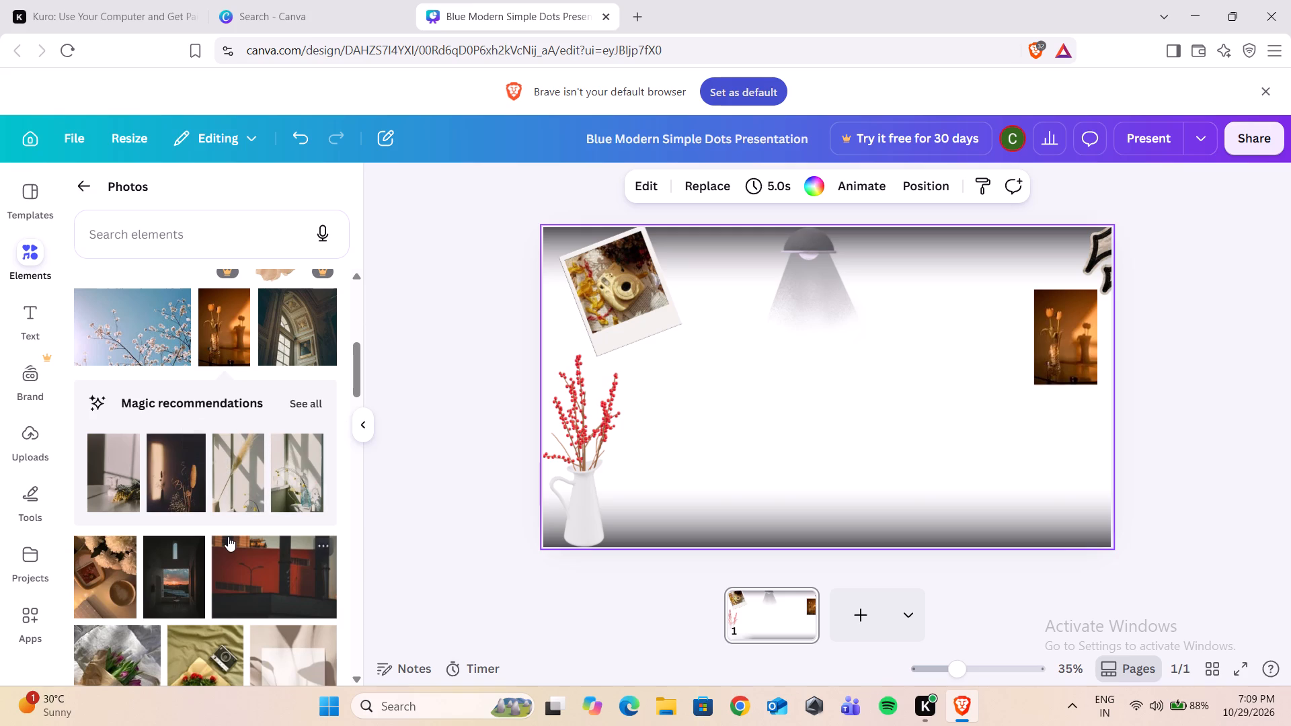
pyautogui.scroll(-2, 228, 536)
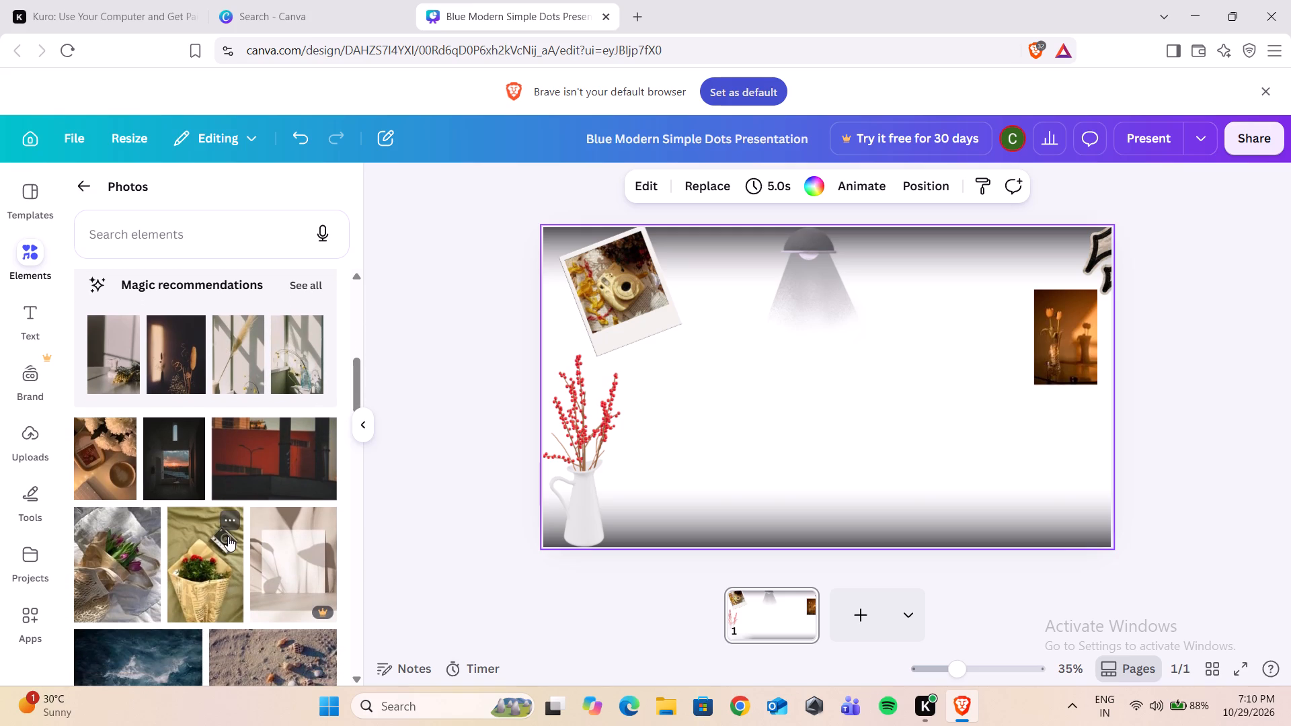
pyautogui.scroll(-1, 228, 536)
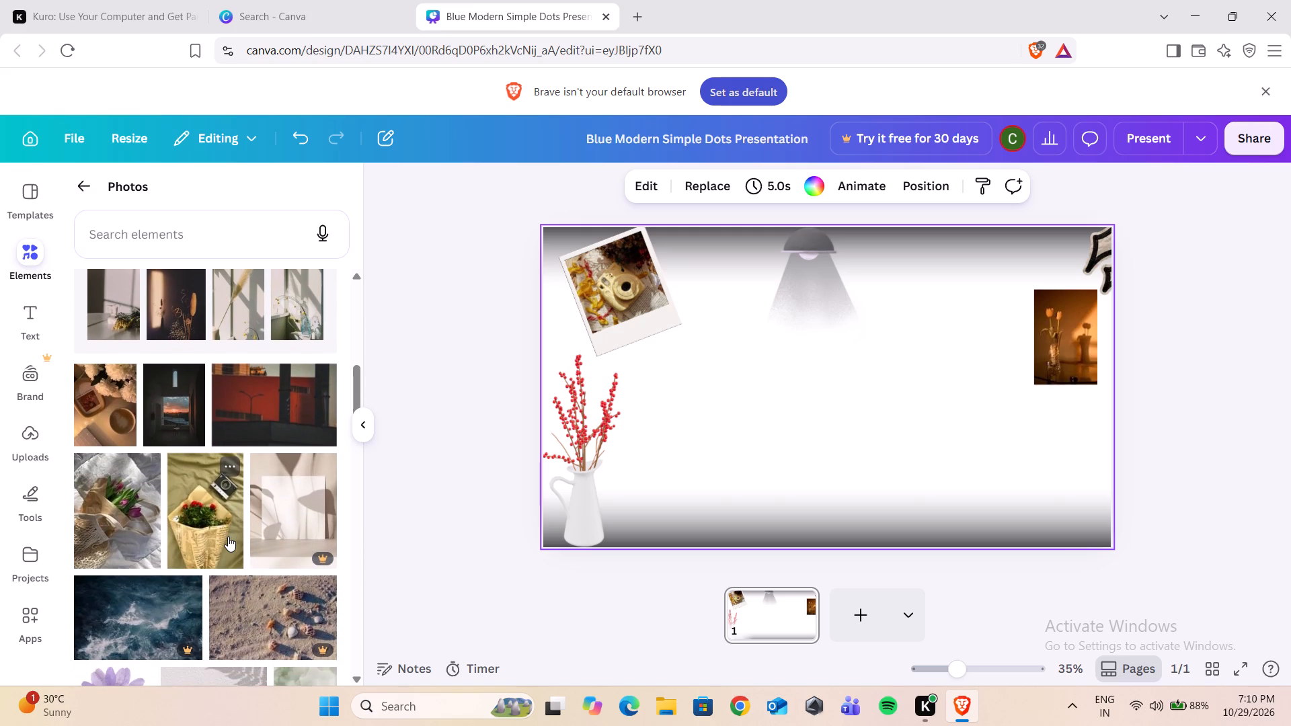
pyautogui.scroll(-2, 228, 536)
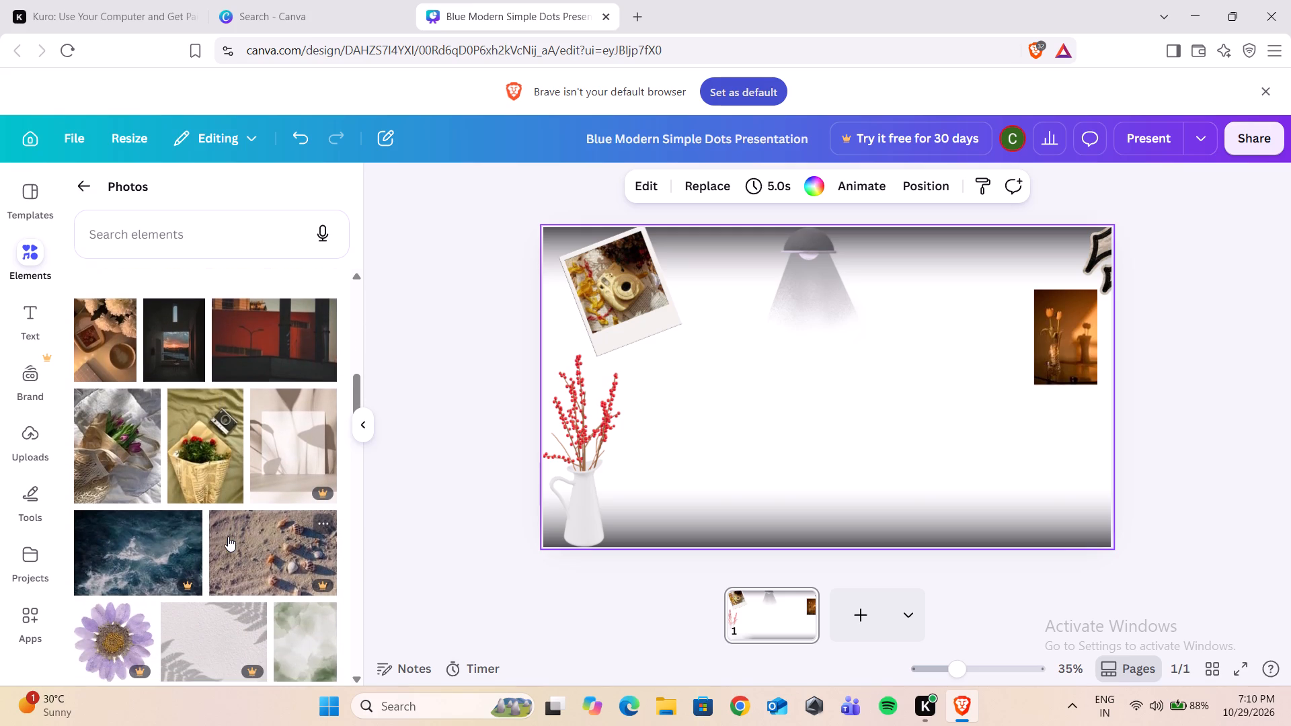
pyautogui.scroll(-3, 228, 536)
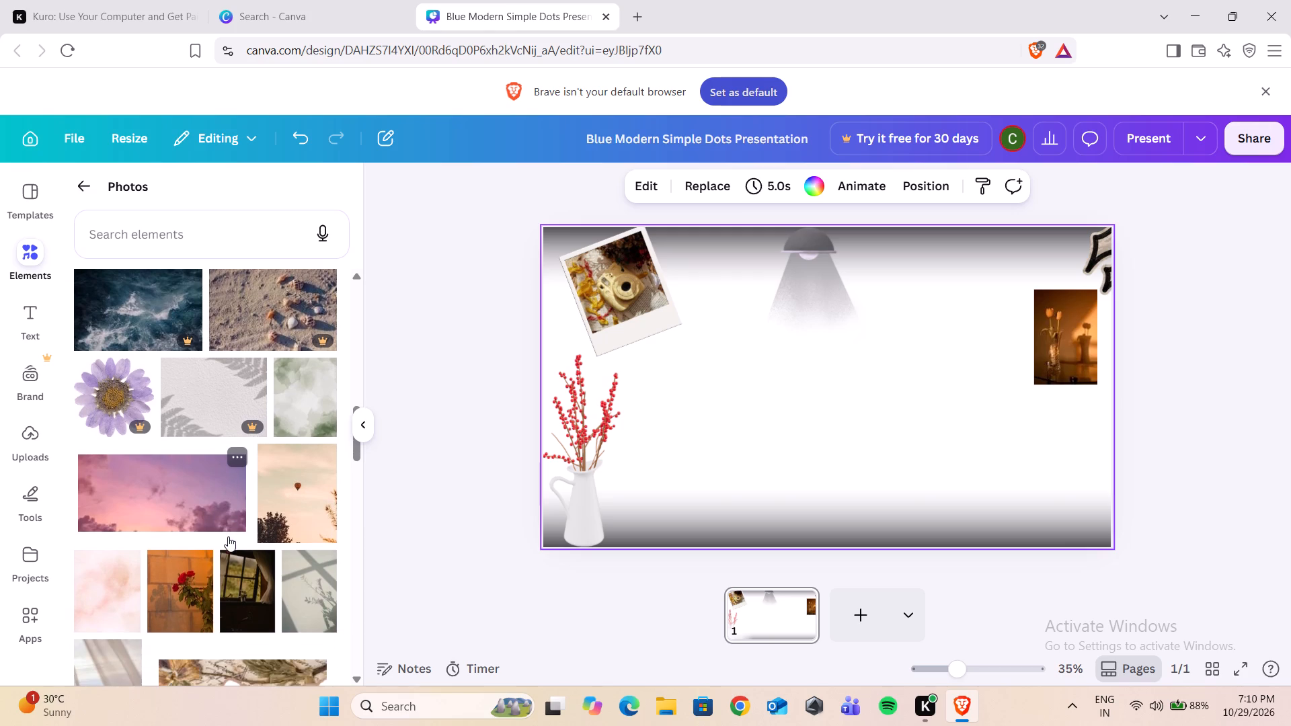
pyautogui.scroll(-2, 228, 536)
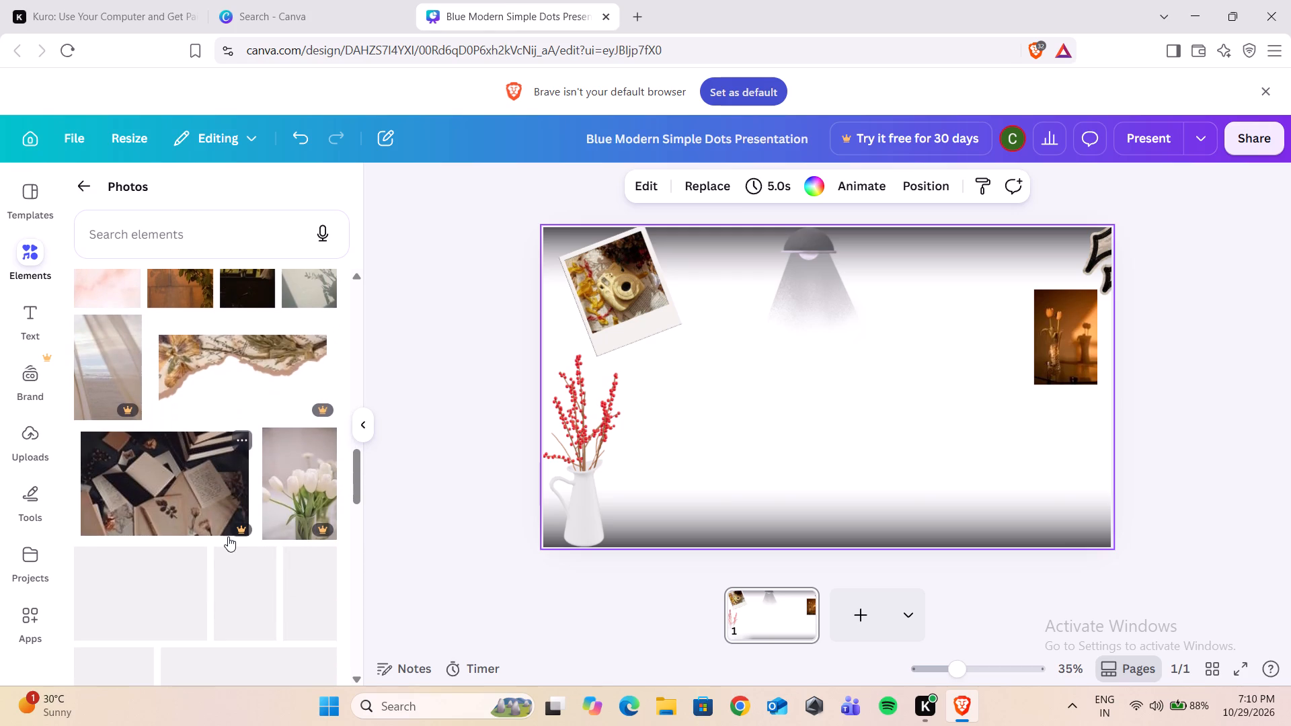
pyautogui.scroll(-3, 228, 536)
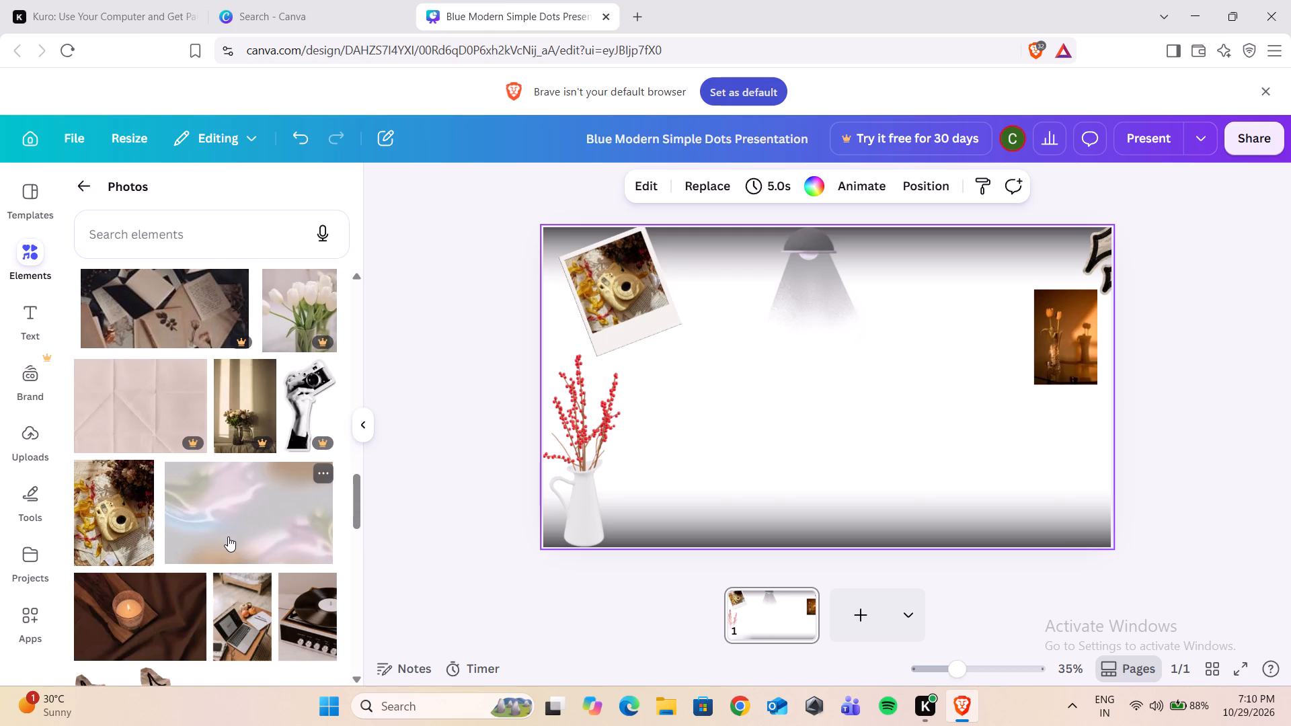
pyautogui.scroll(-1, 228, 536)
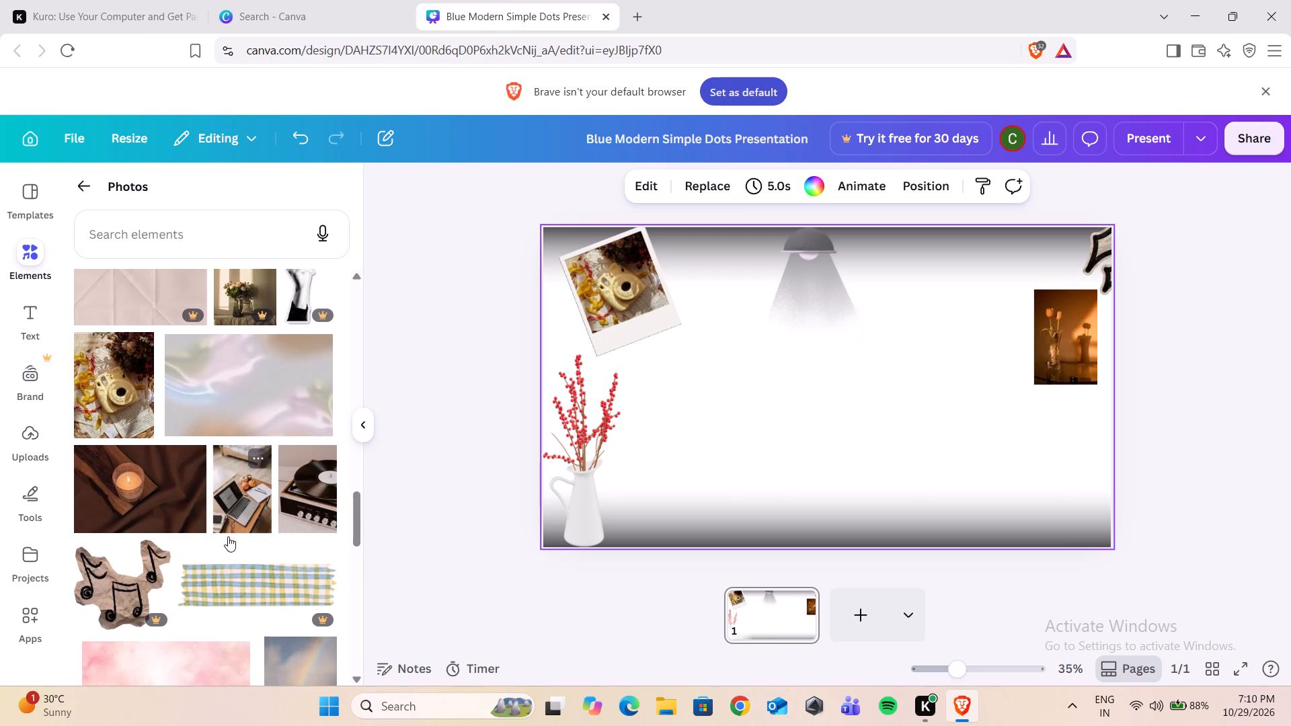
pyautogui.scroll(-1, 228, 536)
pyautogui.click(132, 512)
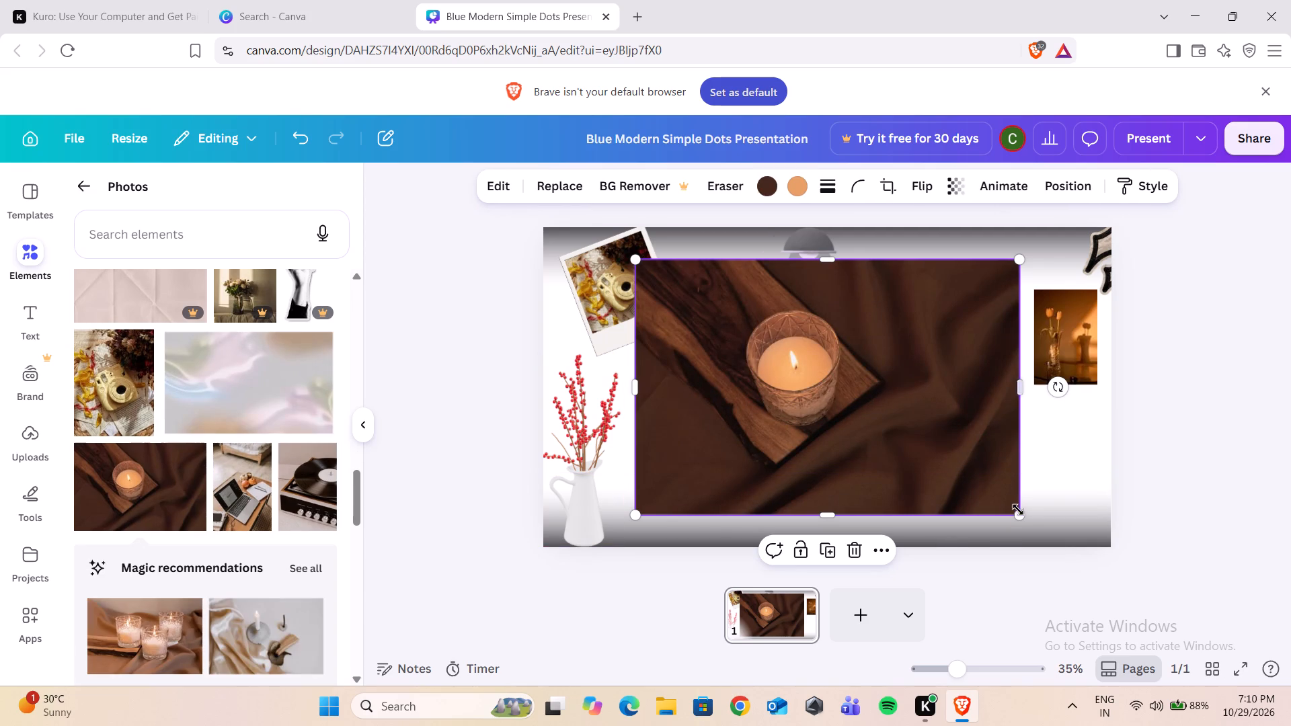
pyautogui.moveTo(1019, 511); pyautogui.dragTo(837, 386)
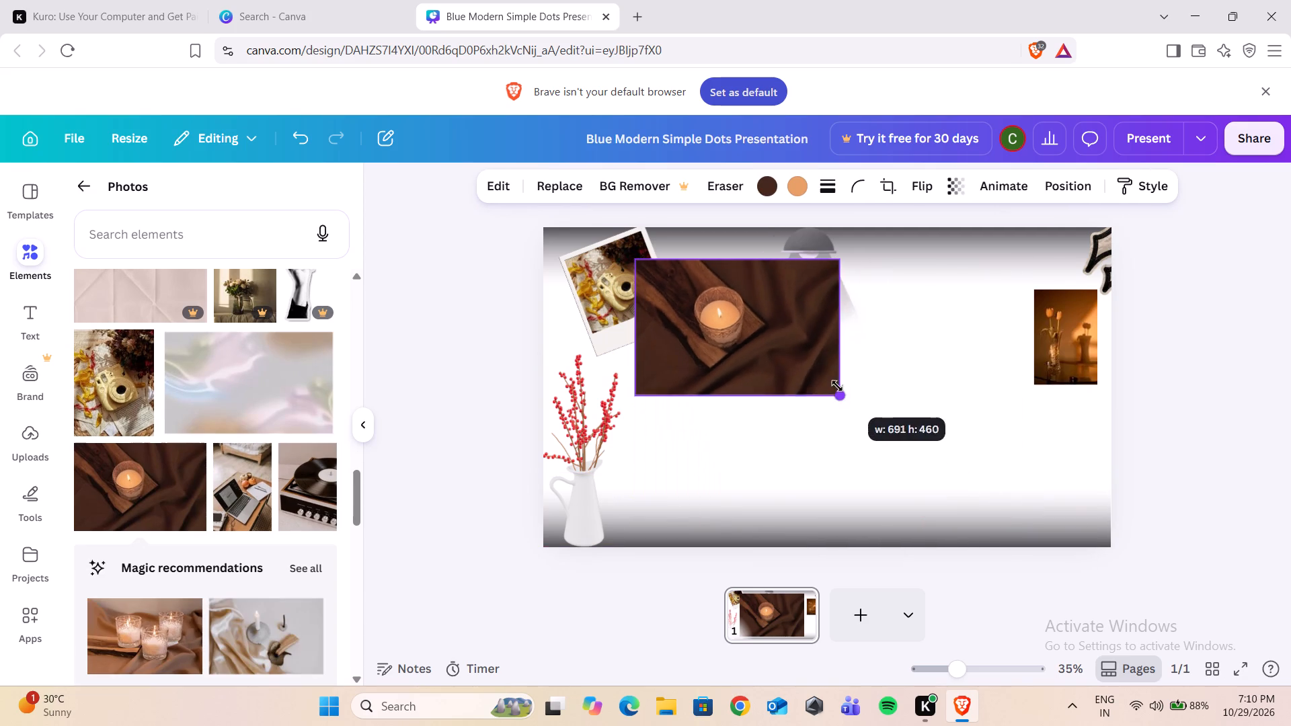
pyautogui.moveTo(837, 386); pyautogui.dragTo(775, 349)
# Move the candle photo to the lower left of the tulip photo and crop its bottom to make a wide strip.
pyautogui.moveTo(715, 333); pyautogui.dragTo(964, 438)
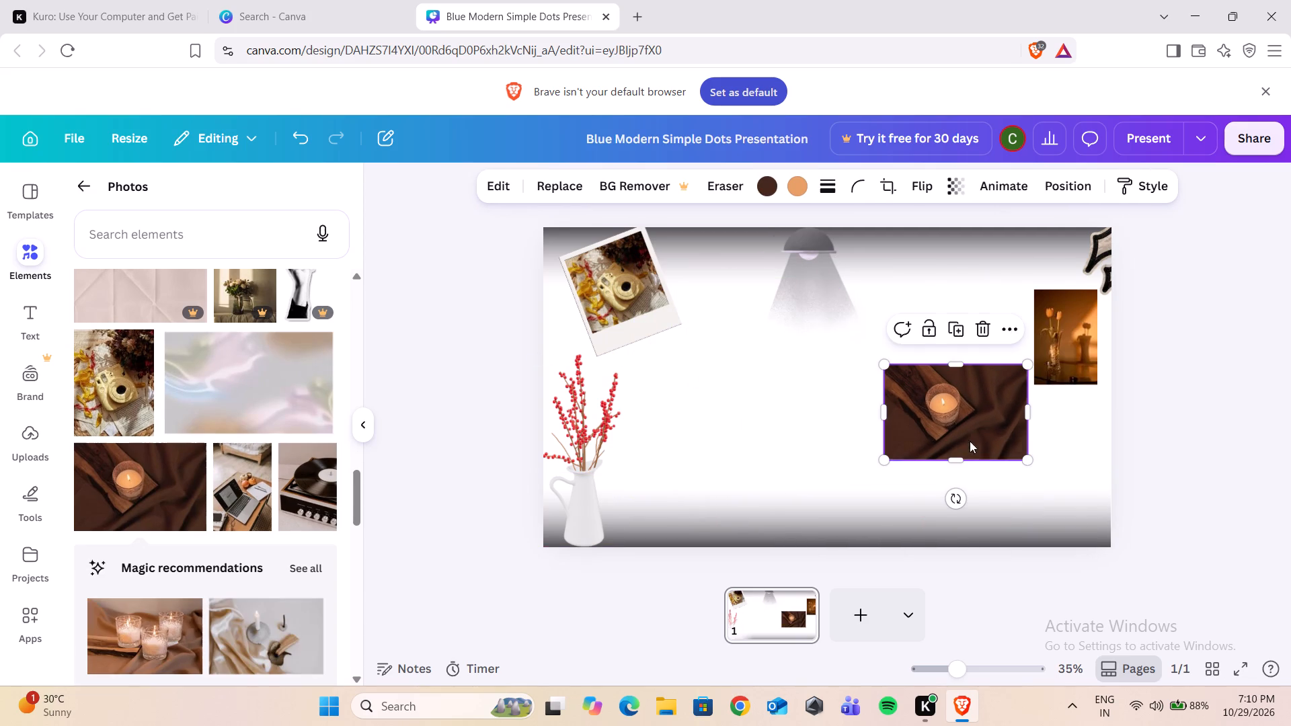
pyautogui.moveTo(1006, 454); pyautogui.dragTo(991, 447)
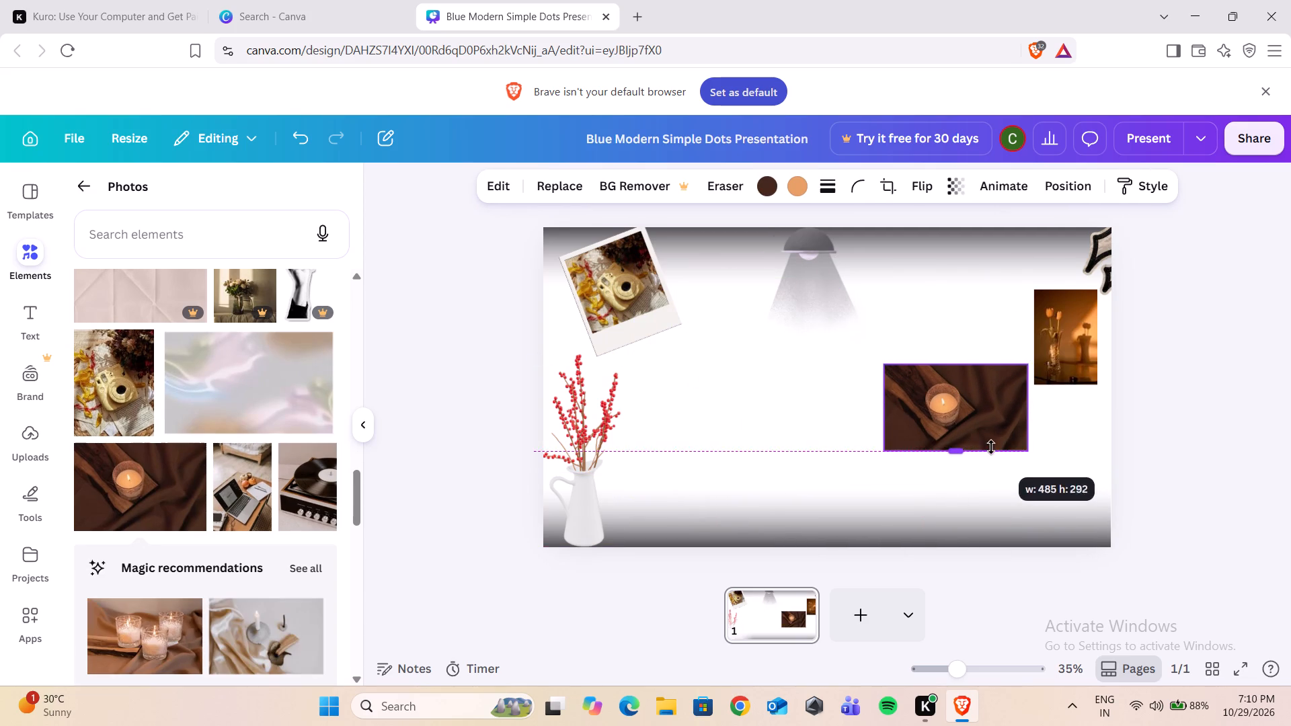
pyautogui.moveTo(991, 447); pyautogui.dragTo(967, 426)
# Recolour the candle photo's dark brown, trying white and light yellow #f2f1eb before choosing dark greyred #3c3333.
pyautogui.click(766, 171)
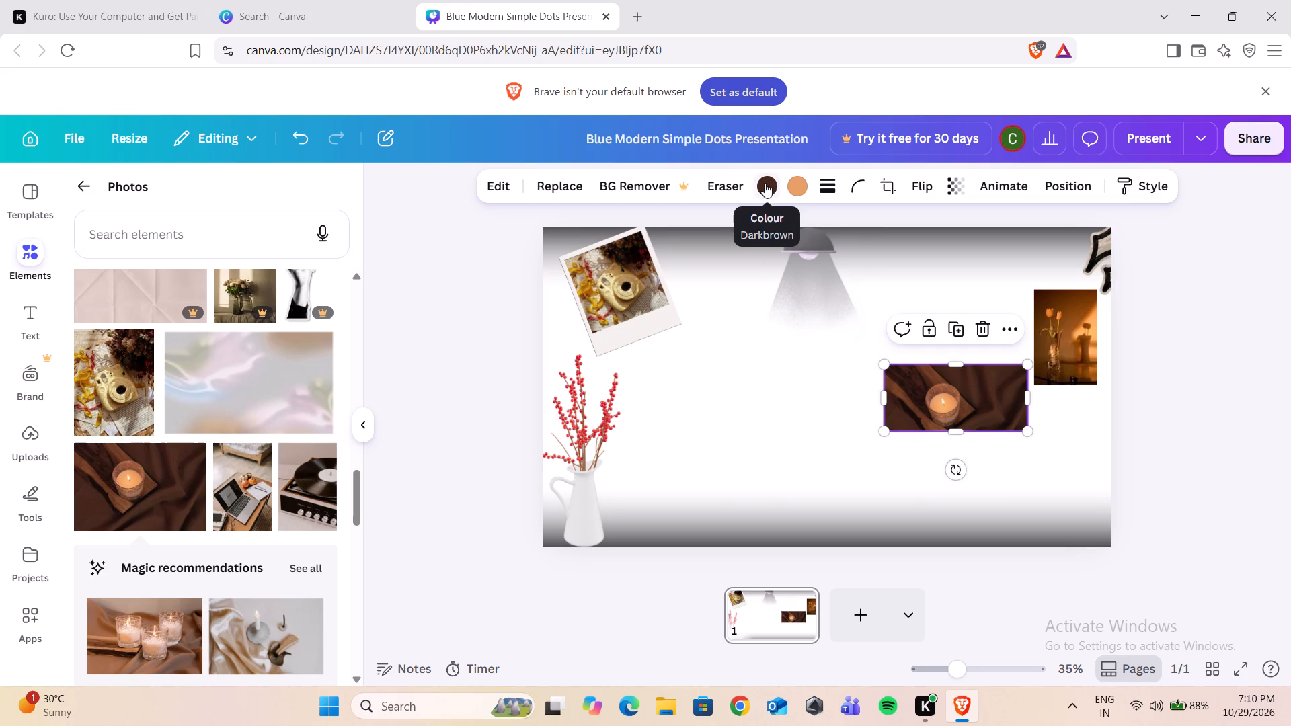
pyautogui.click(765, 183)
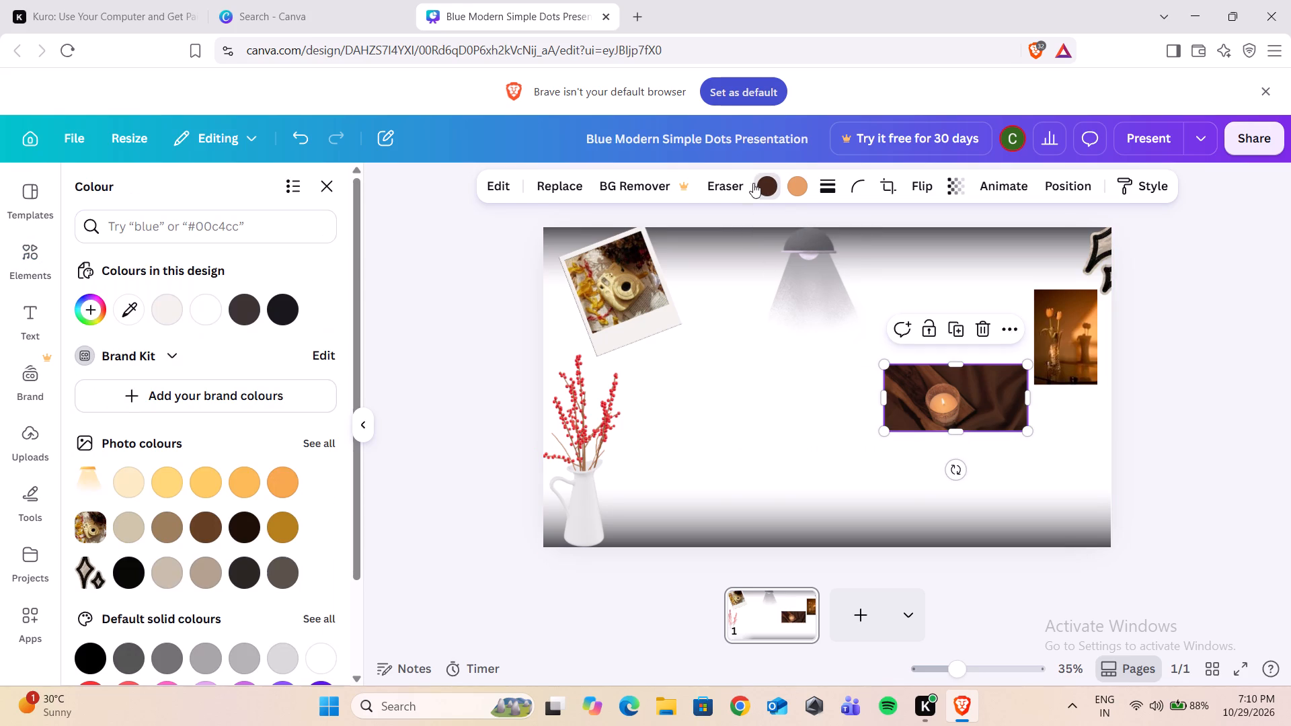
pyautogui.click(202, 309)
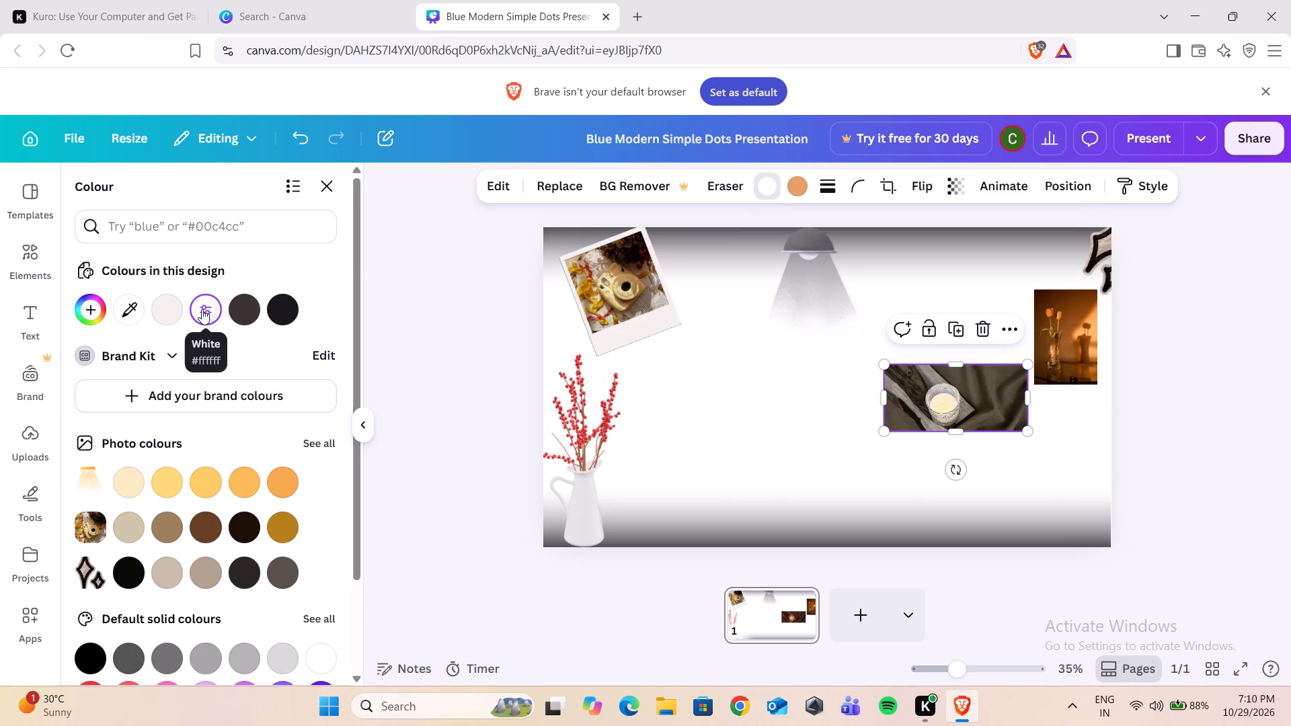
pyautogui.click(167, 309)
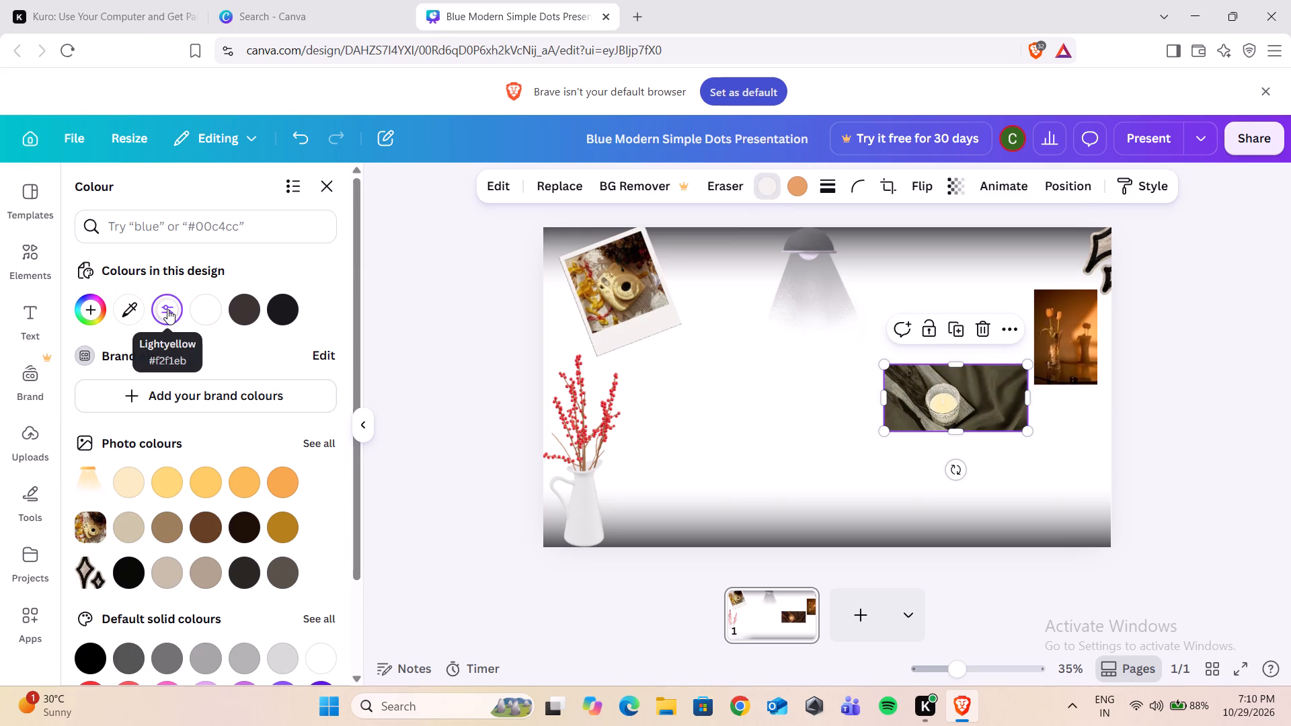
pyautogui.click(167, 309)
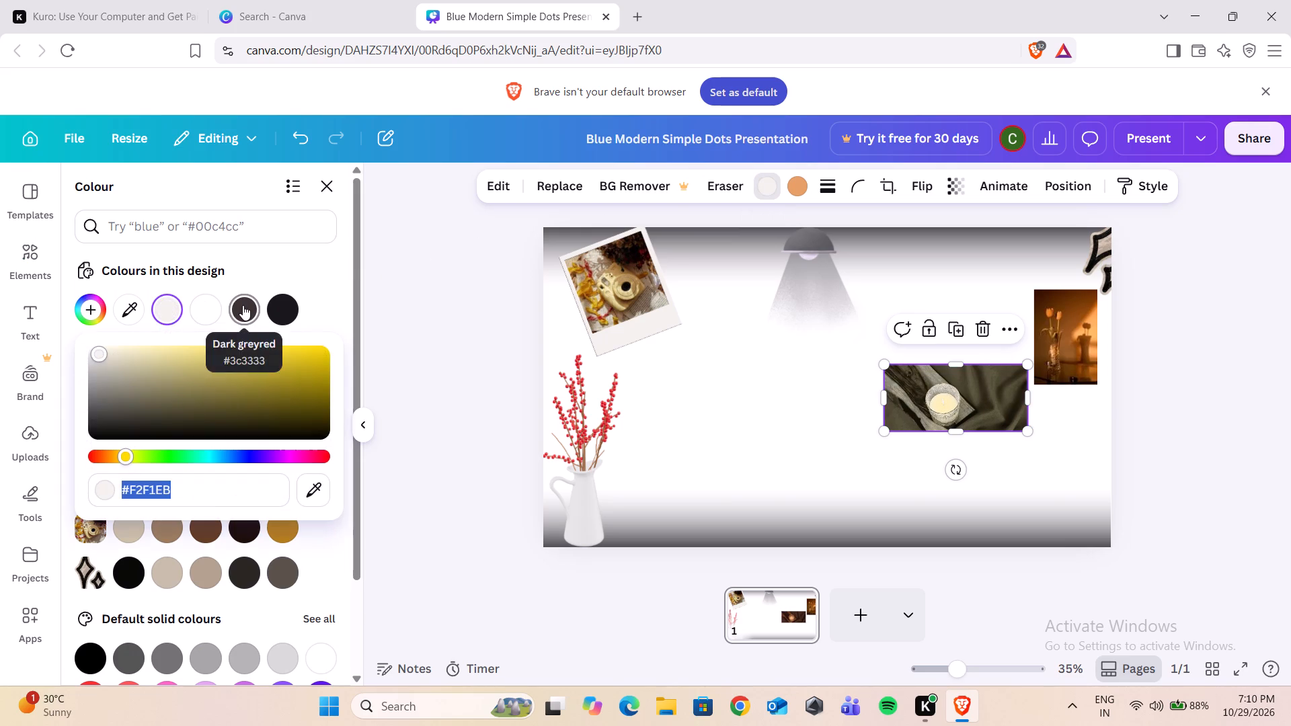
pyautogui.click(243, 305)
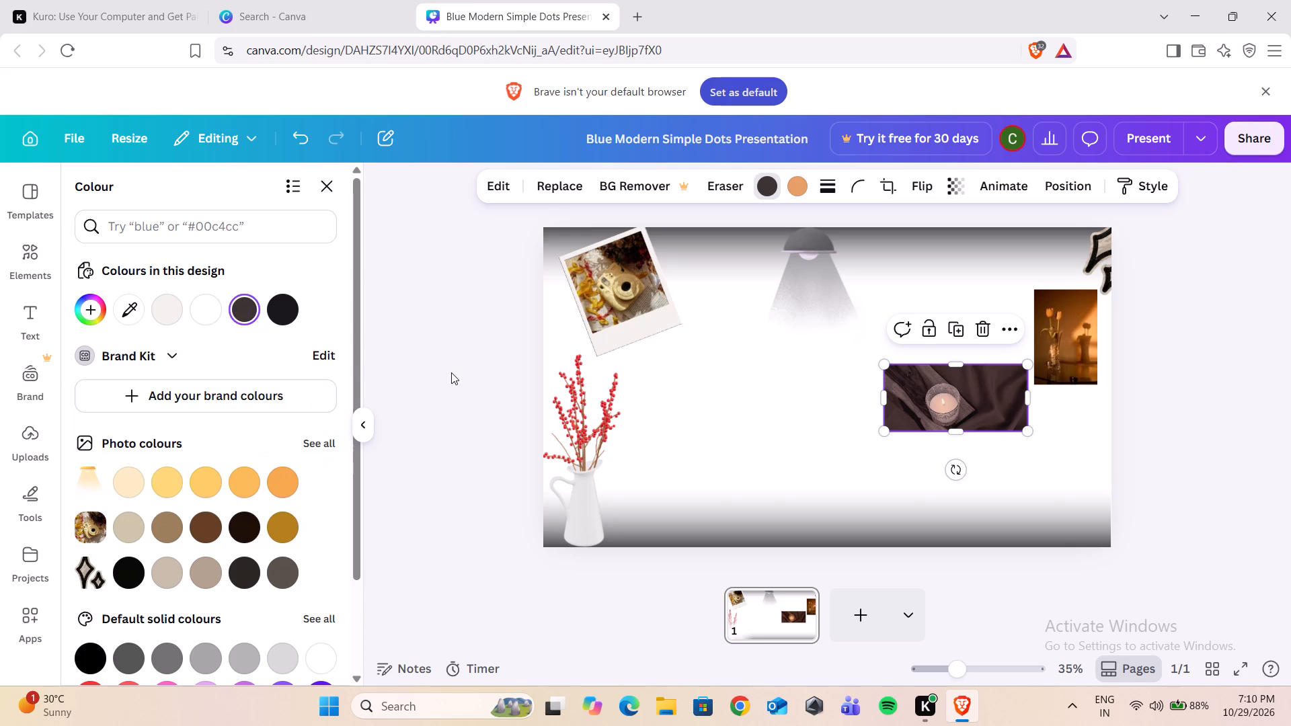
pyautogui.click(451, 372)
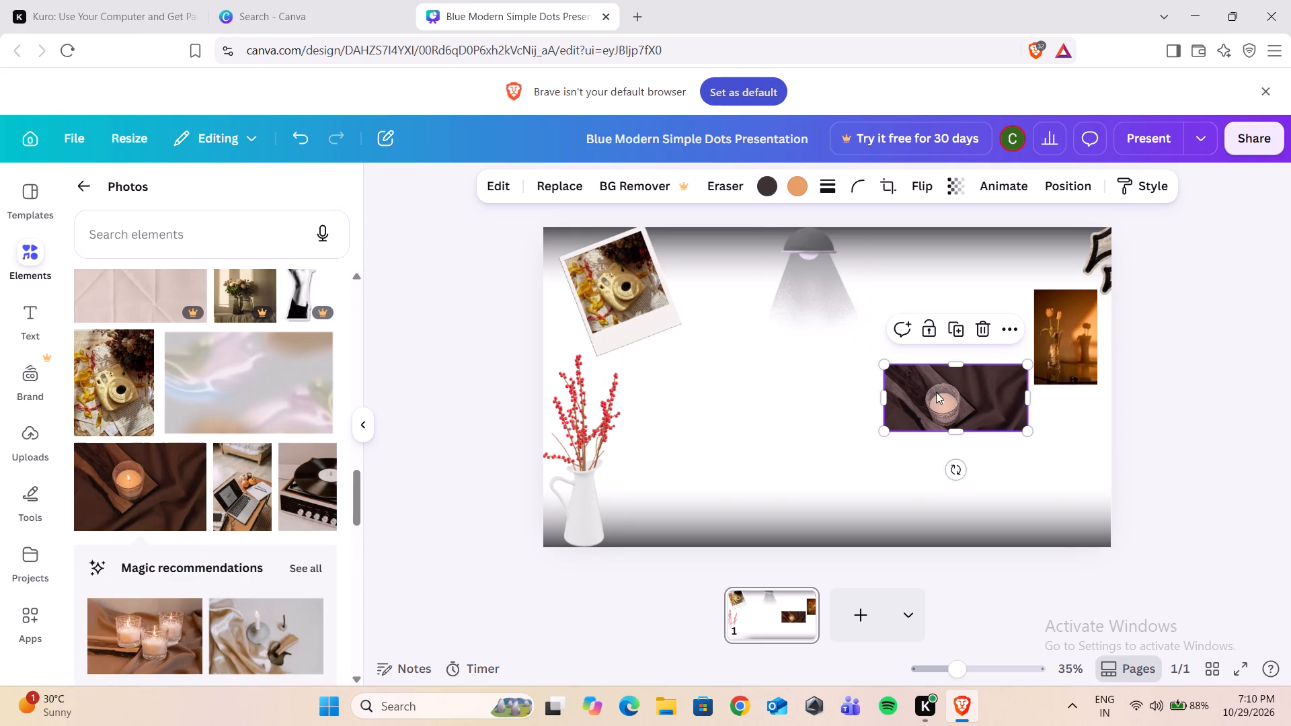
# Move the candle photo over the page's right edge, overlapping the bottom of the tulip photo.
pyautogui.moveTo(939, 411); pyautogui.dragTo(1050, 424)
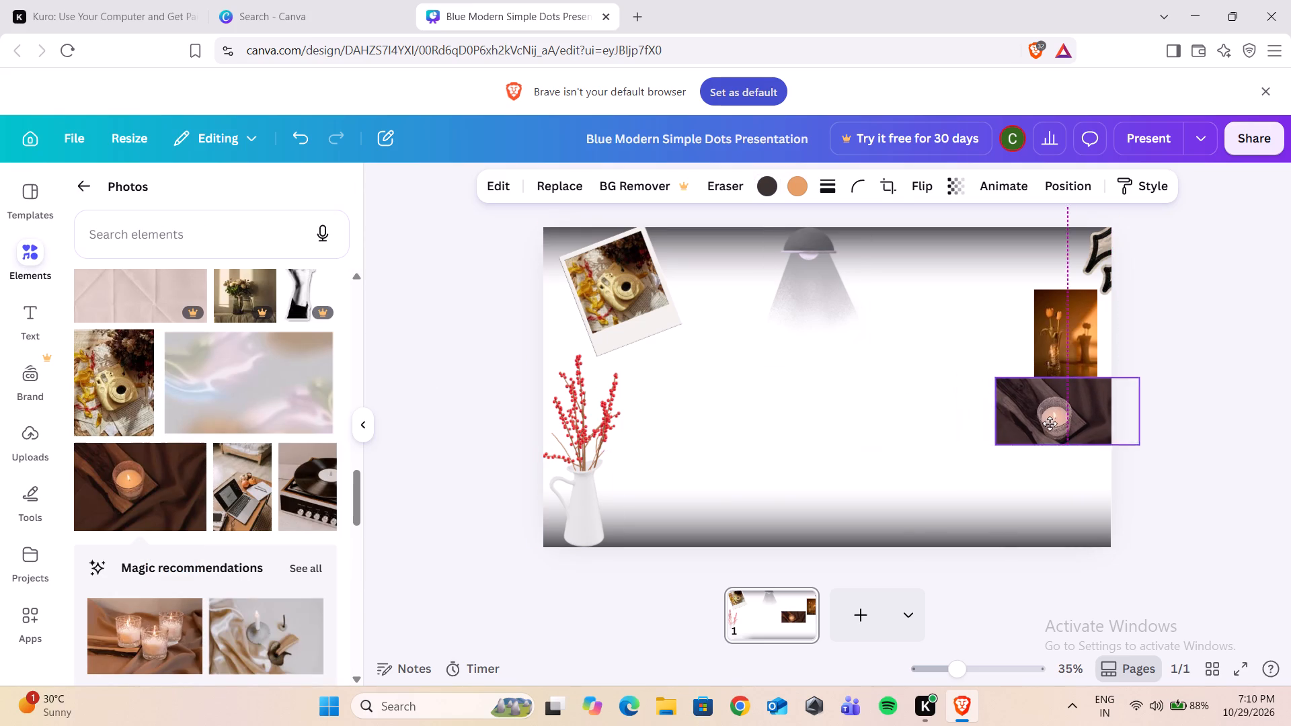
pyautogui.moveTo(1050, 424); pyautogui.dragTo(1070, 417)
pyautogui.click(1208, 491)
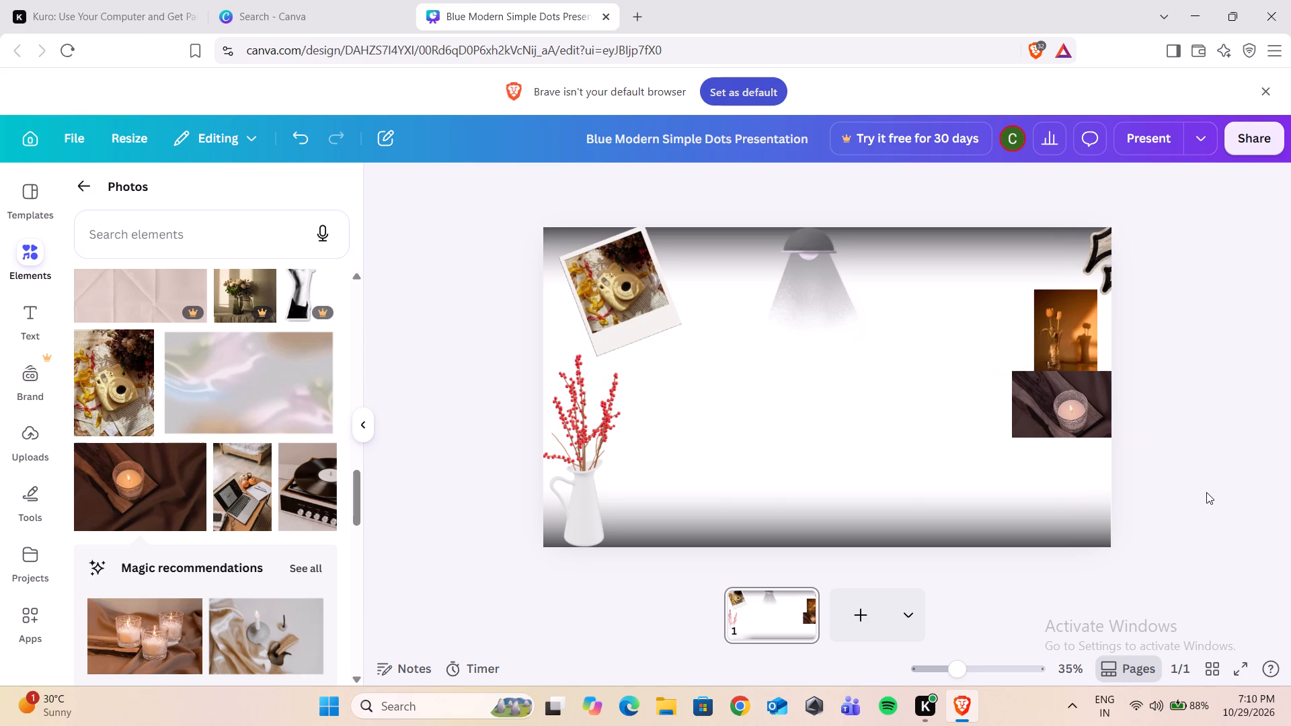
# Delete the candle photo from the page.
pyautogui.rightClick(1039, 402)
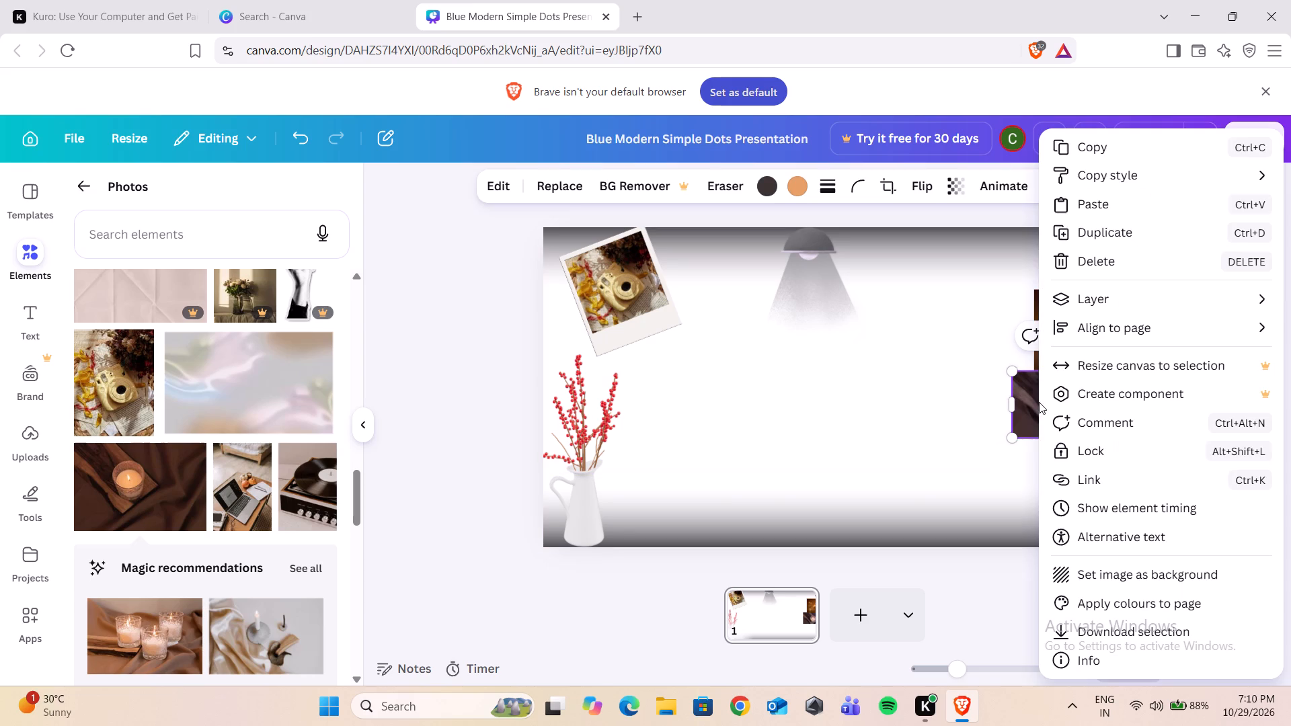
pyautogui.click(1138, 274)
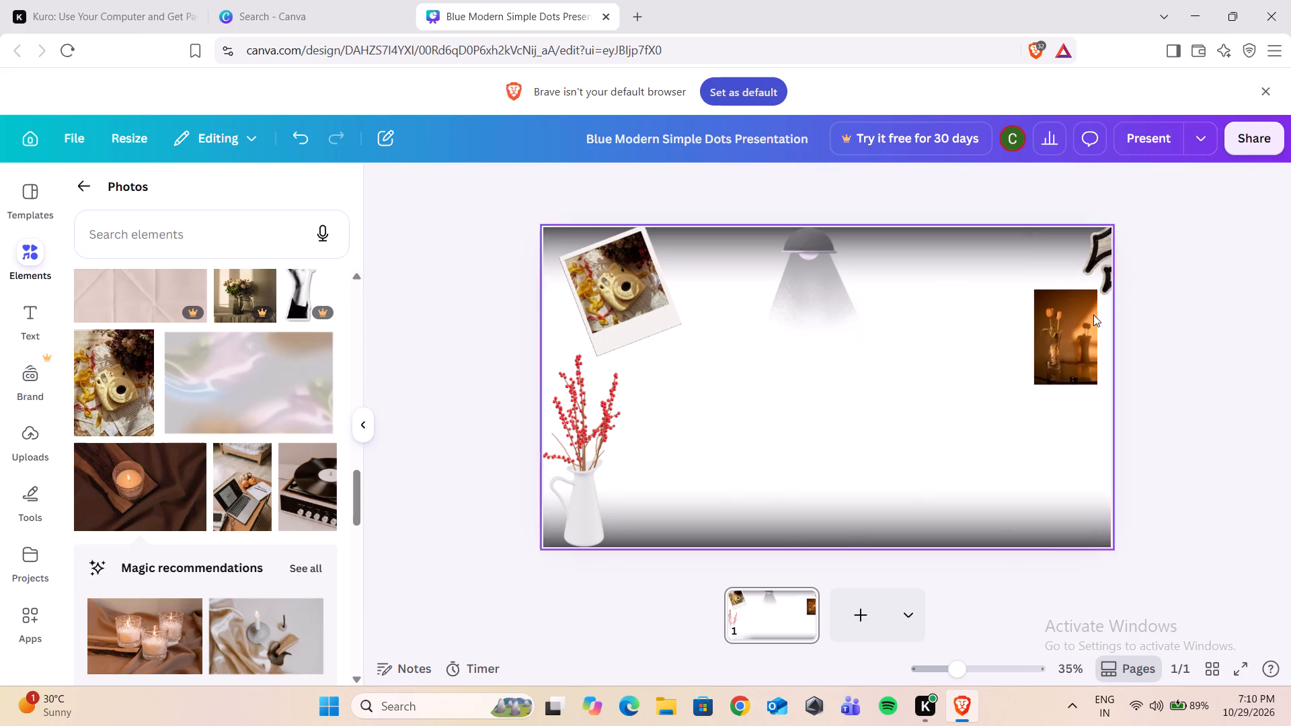
# Delete the tulip photo below the sparkle cutout.
pyautogui.click(1042, 359)
pyautogui.rightClick(1042, 359)
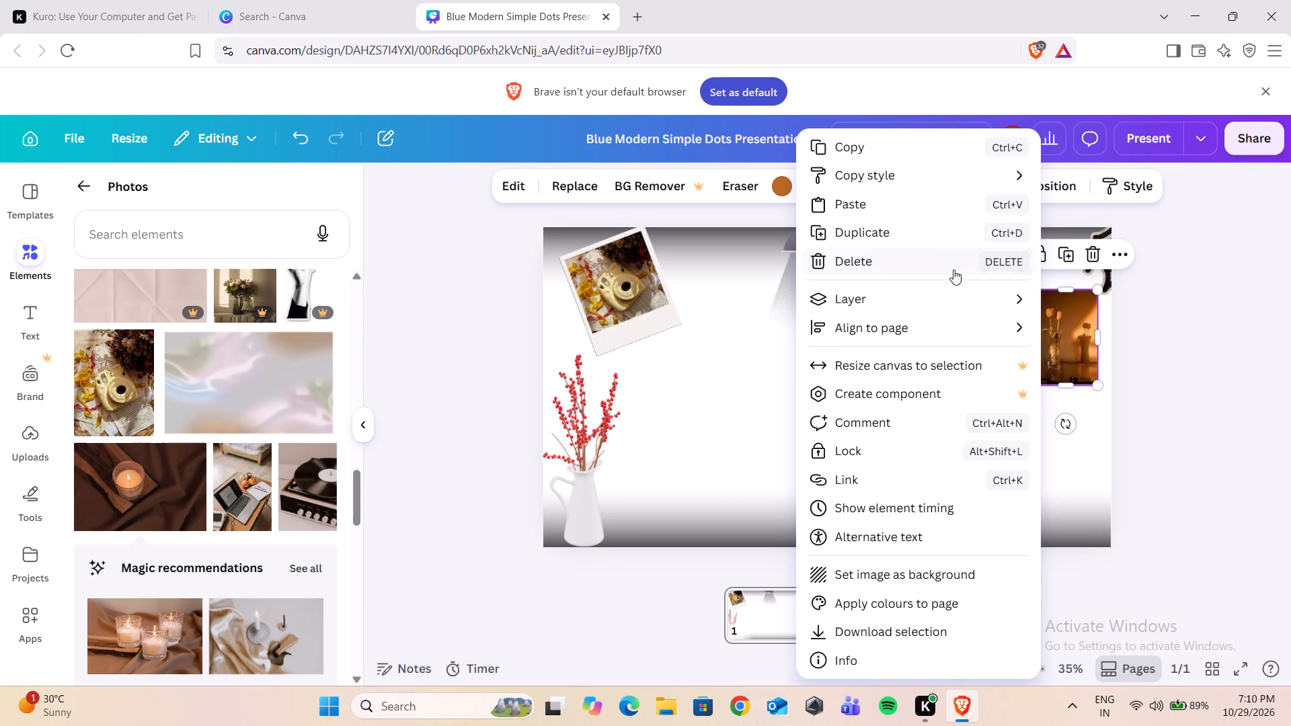
pyautogui.click(955, 266)
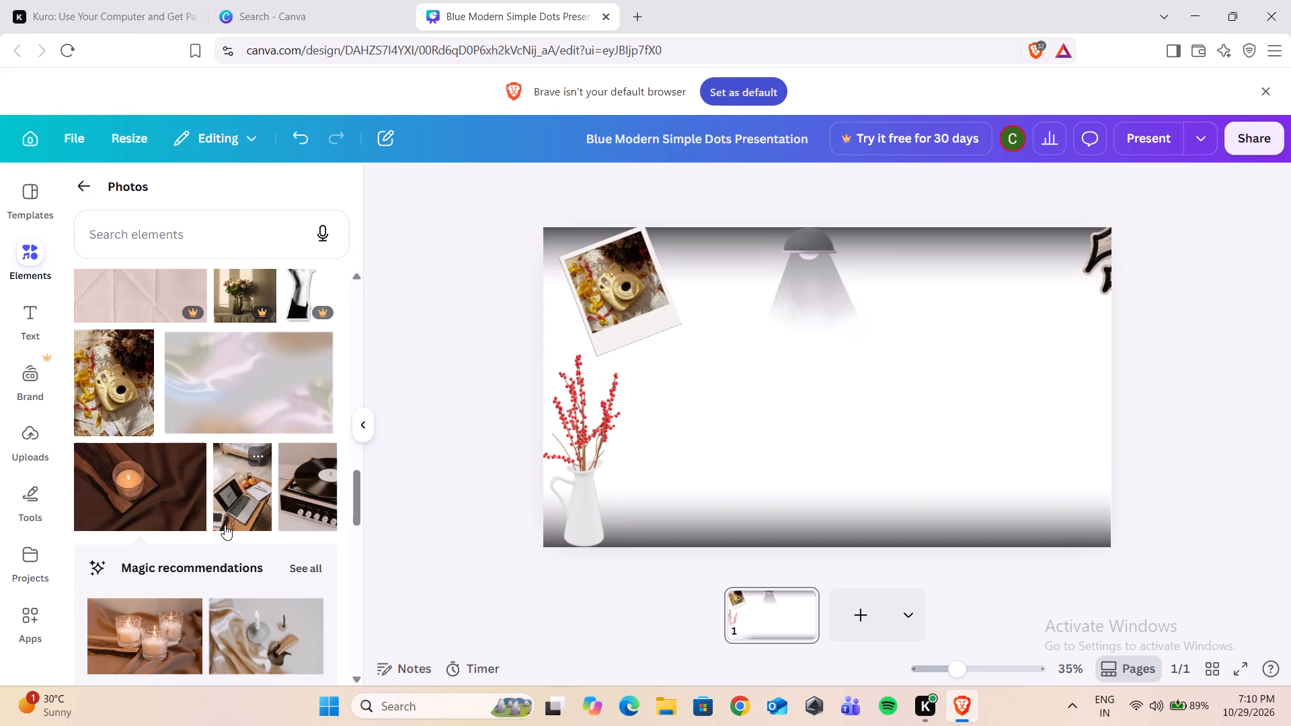
# Add the photo of a laptop and pumpkins on a wooden table, shrinking it to about 400 by 600 beside the berry jug.
pyautogui.click(235, 504)
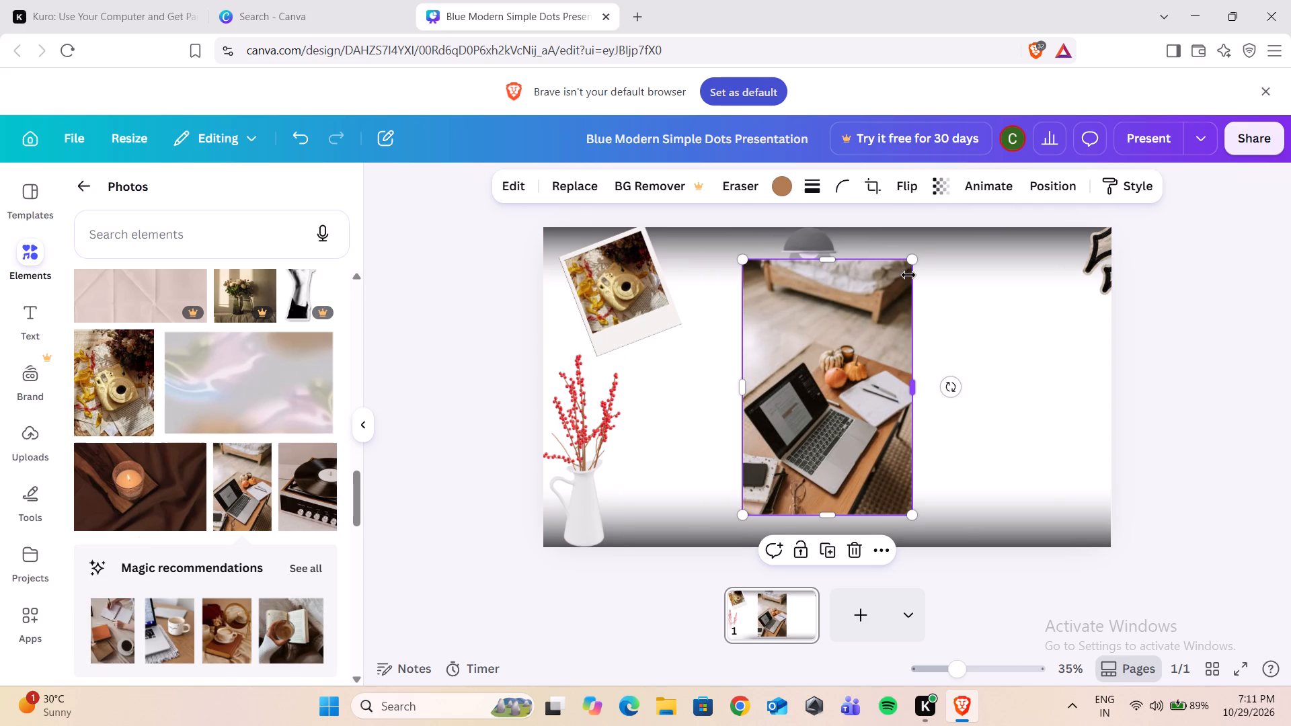
pyautogui.moveTo(915, 257); pyautogui.dragTo(910, 257)
pyautogui.moveTo(910, 257); pyautogui.dragTo(883, 328)
pyautogui.moveTo(834, 413); pyautogui.dragTo(725, 470)
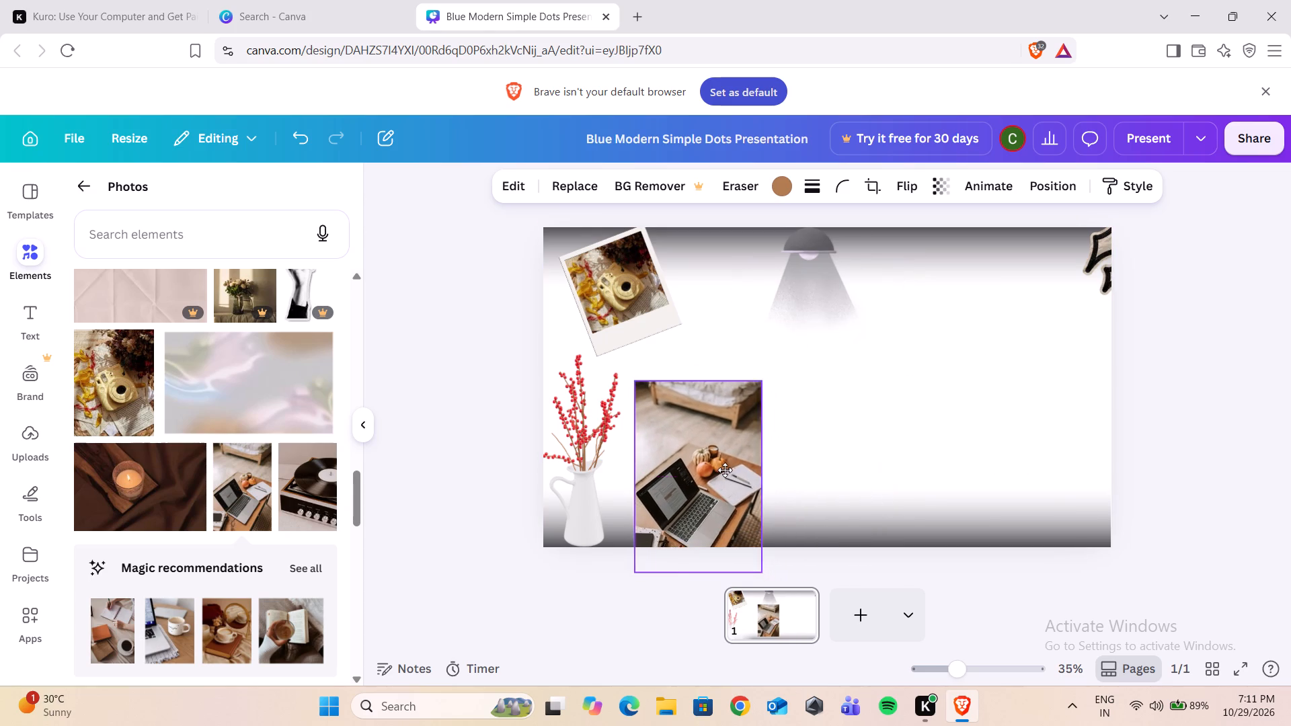
pyautogui.moveTo(725, 470); pyautogui.dragTo(716, 478)
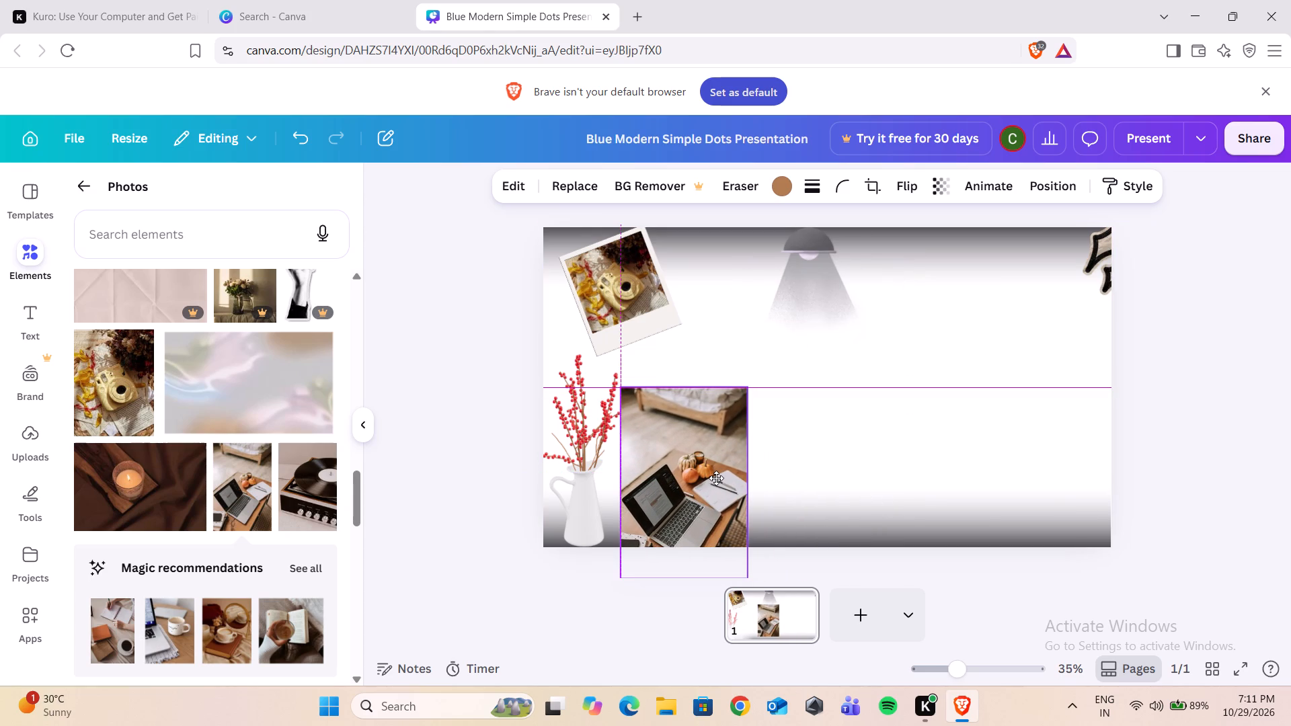
pyautogui.moveTo(716, 478); pyautogui.dragTo(722, 462)
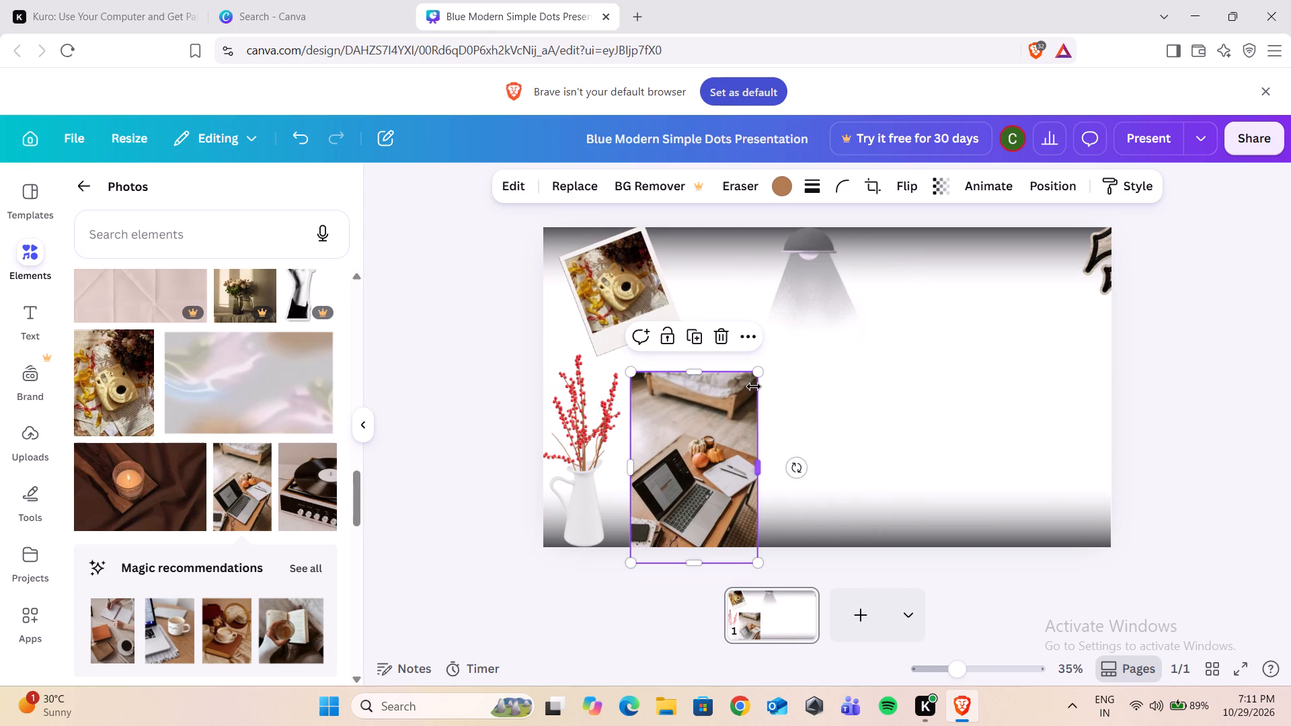
pyautogui.moveTo(760, 377); pyautogui.dragTo(669, 67)
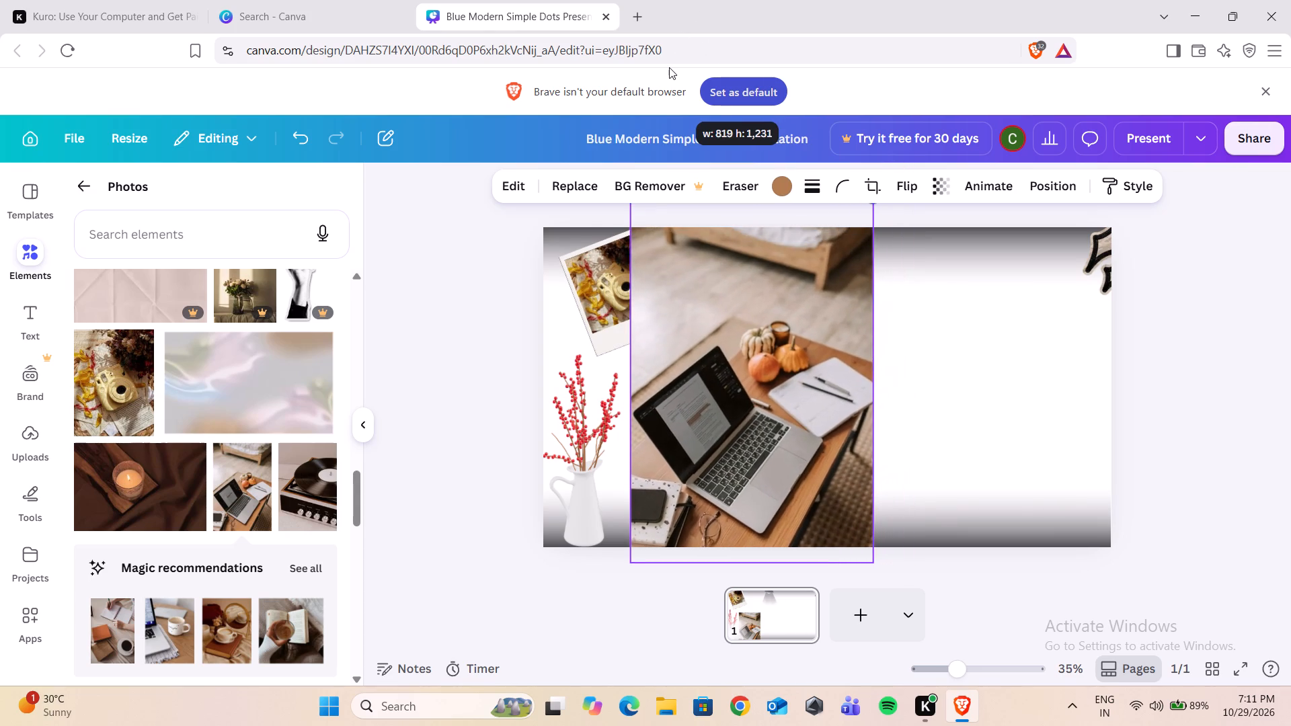
pyautogui.moveTo(669, 67); pyautogui.dragTo(670, 335)
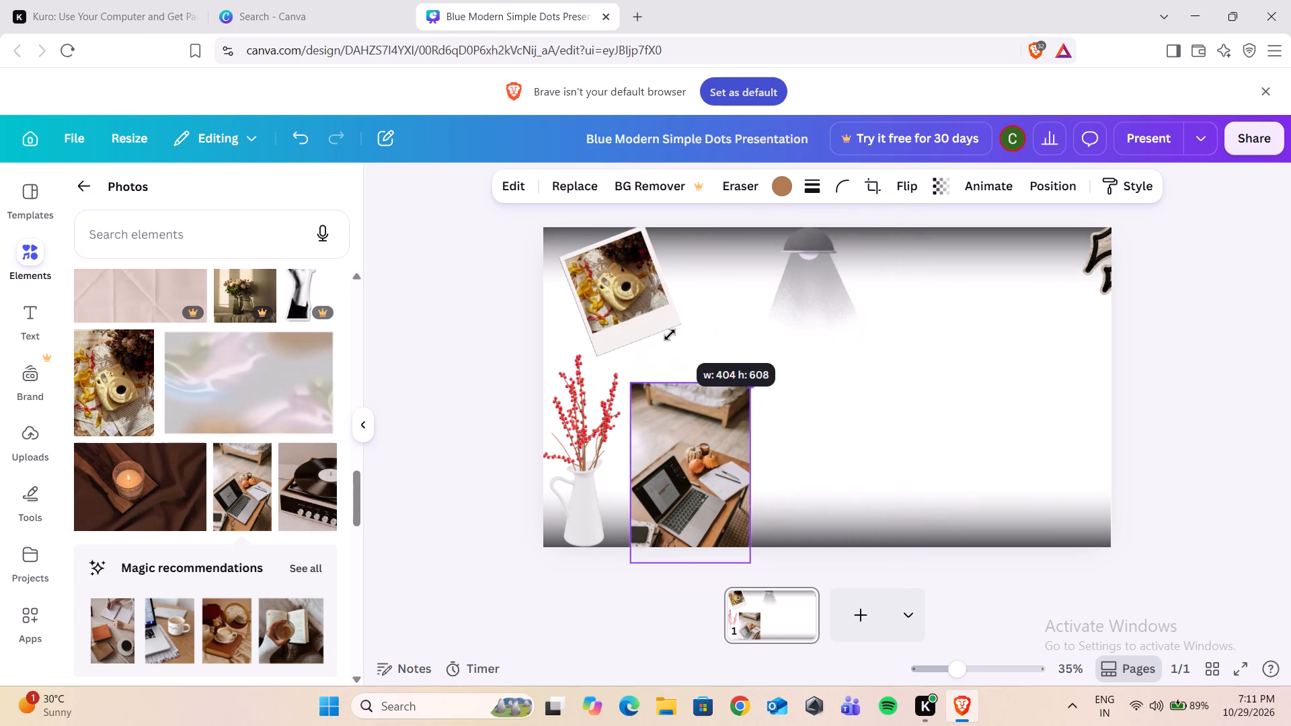
pyautogui.moveTo(670, 335); pyautogui.dragTo(670, 339)
# Move the laptop photo into the page's bottom-right corner, just inside the right and bottom edges.
pyautogui.moveTo(695, 460); pyautogui.dragTo(949, 421)
pyautogui.click(1040, 435)
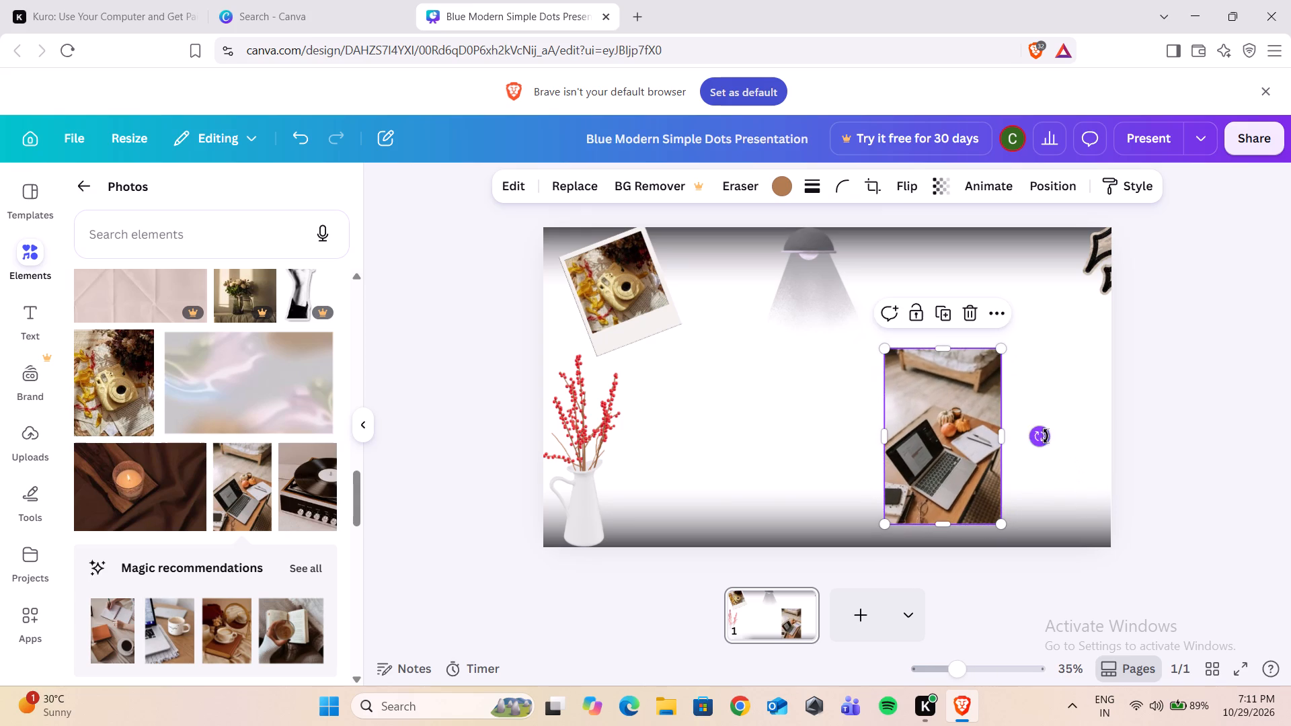
pyautogui.moveTo(947, 448); pyautogui.dragTo(1007, 460)
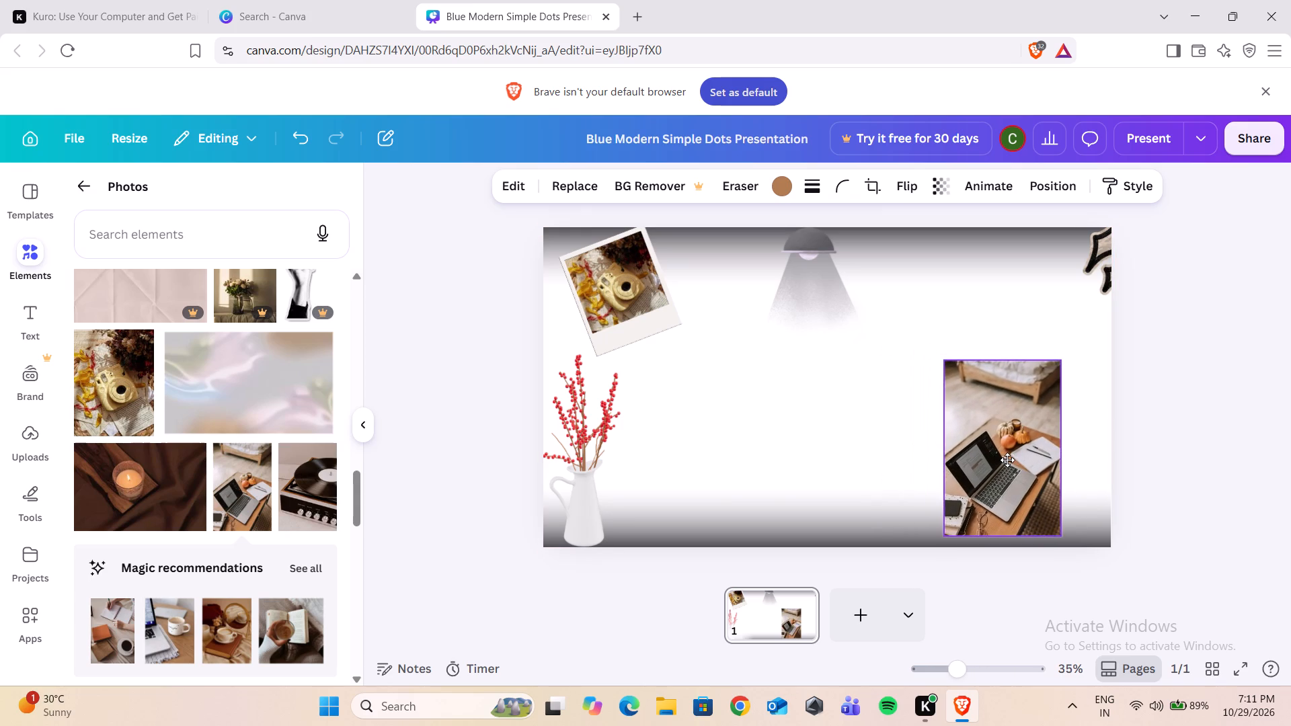
pyautogui.moveTo(1007, 460); pyautogui.dragTo(1051, 469)
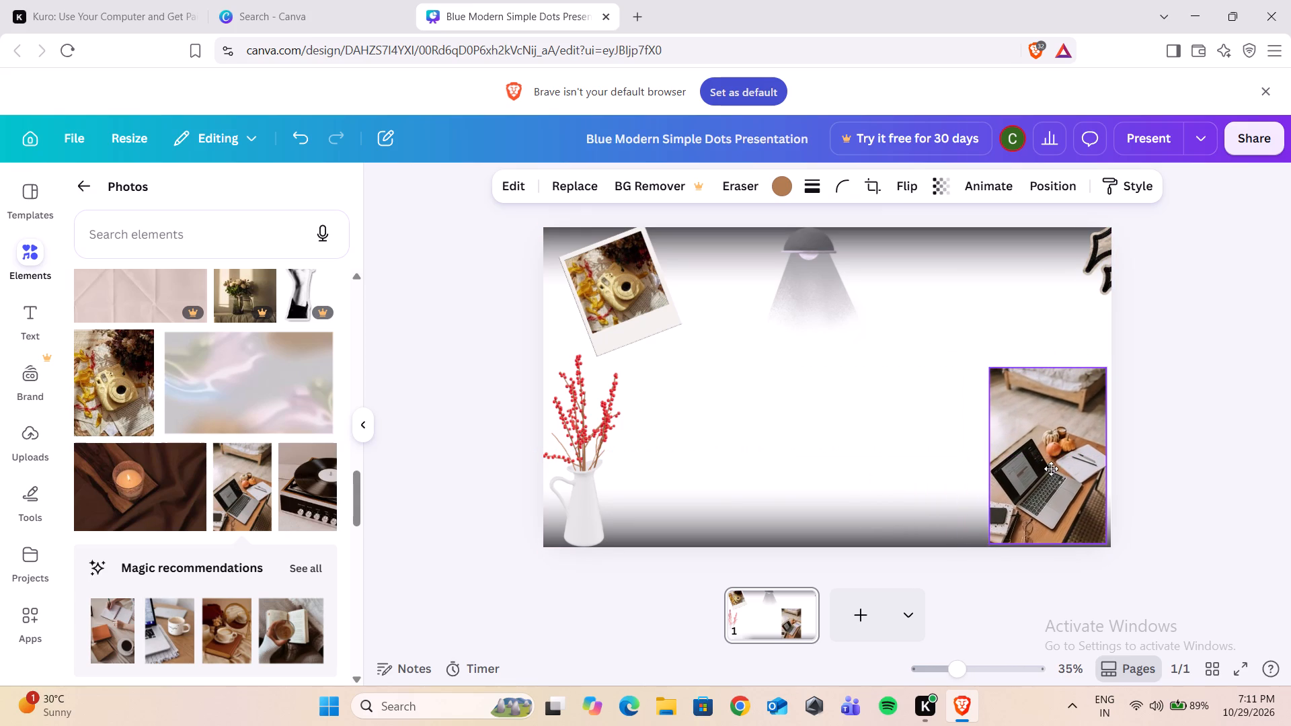
# Move the laptop photo directly beside the berry jug, with its lower edge running slightly past the page's bottom edge.
pyautogui.moveTo(1051, 469); pyautogui.dragTo(705, 475)
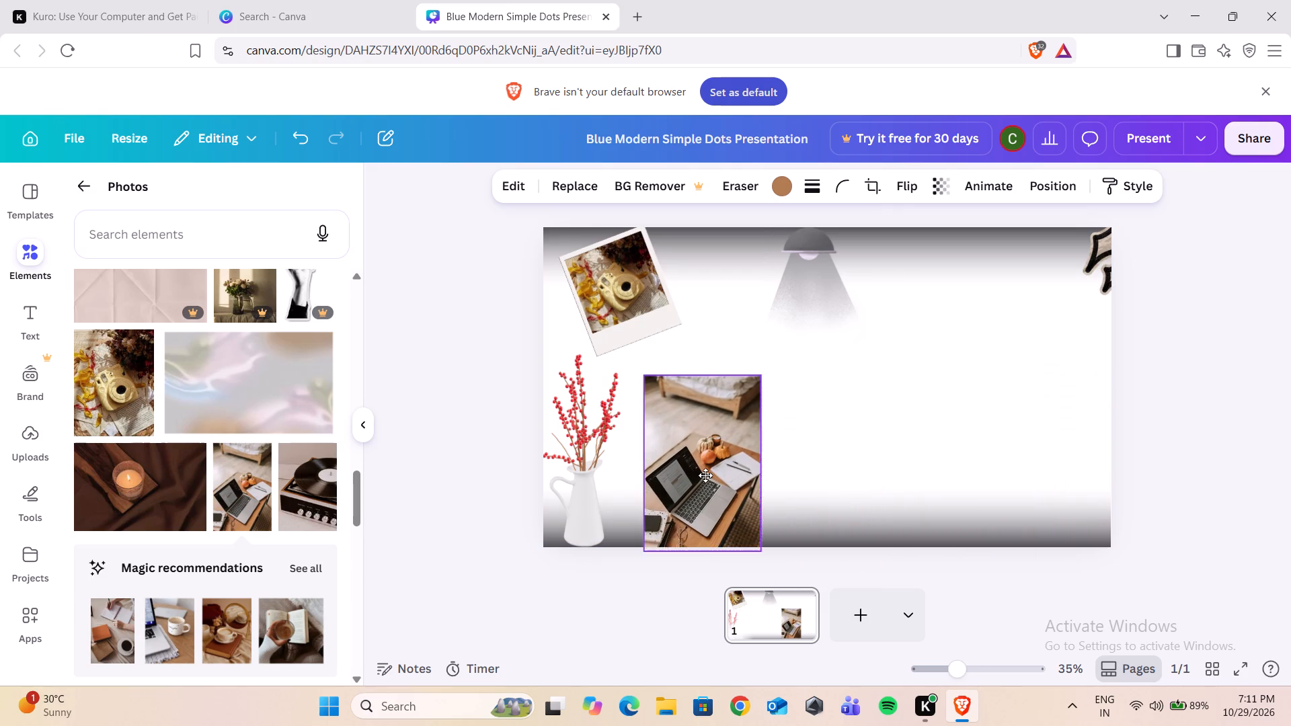
pyautogui.moveTo(705, 475); pyautogui.dragTo(684, 476)
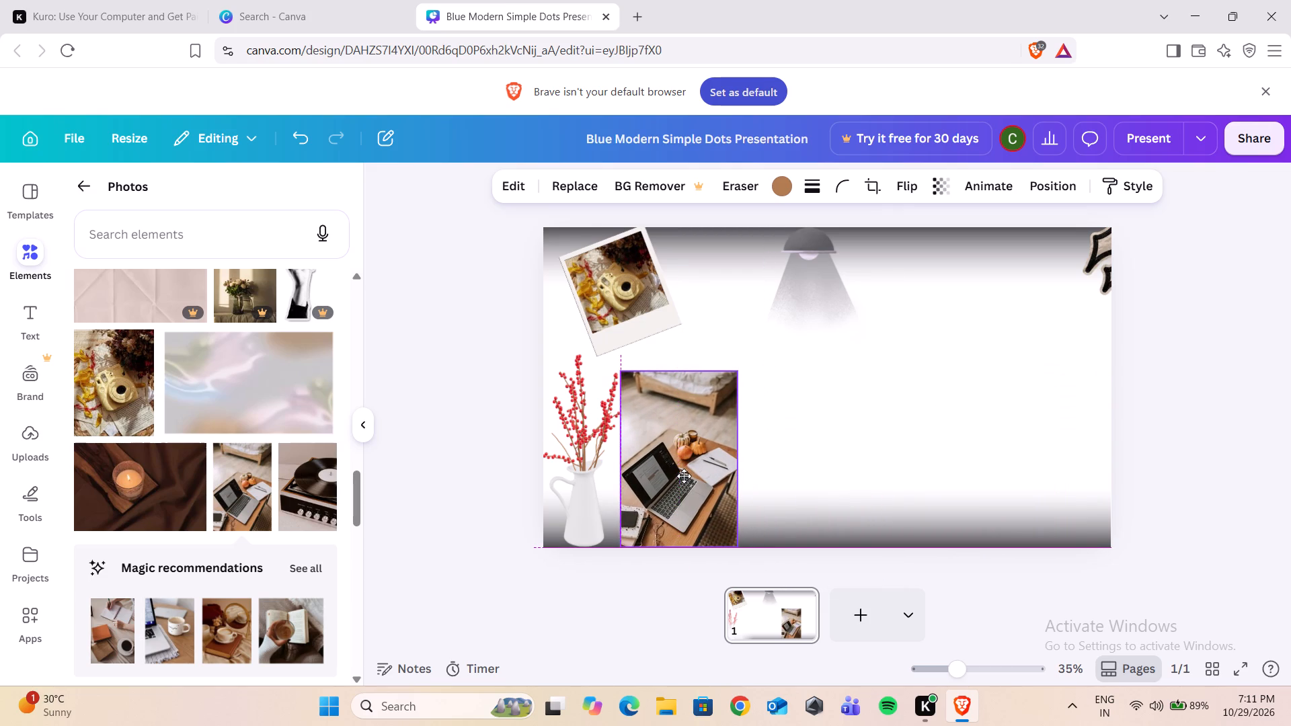
pyautogui.moveTo(684, 476); pyautogui.dragTo(679, 477)
pyautogui.click(847, 439)
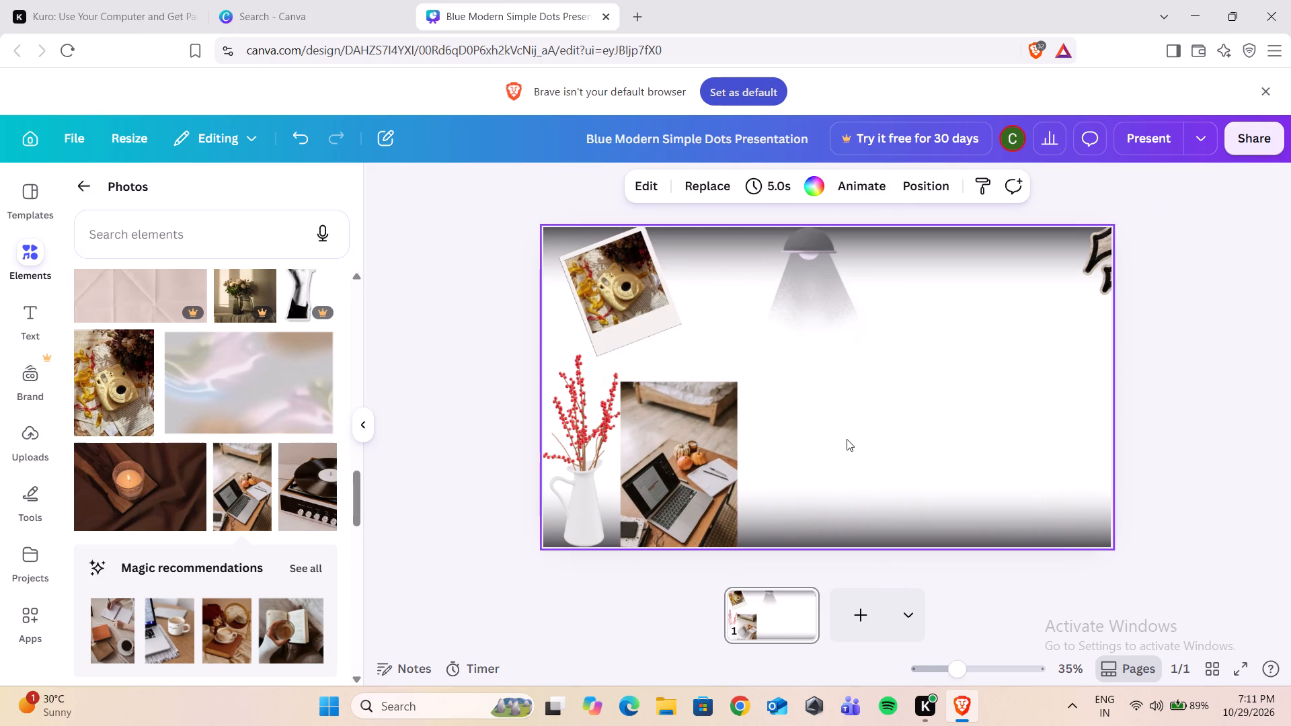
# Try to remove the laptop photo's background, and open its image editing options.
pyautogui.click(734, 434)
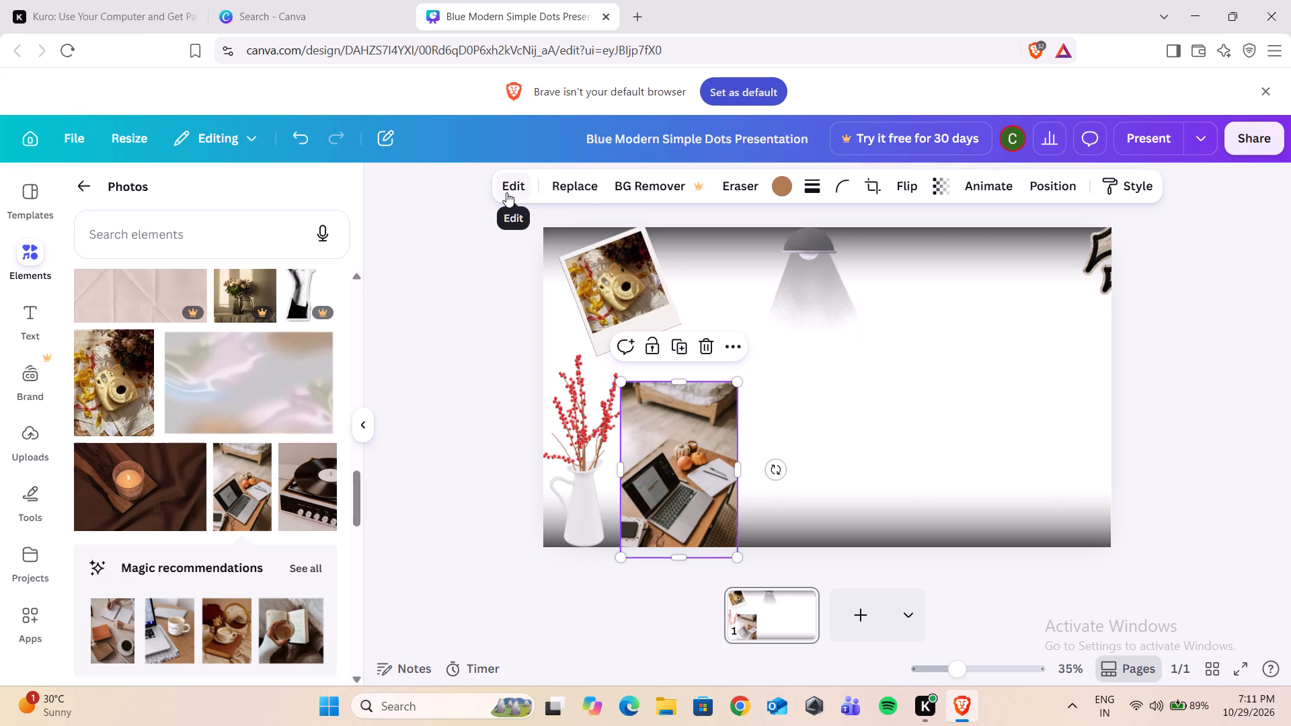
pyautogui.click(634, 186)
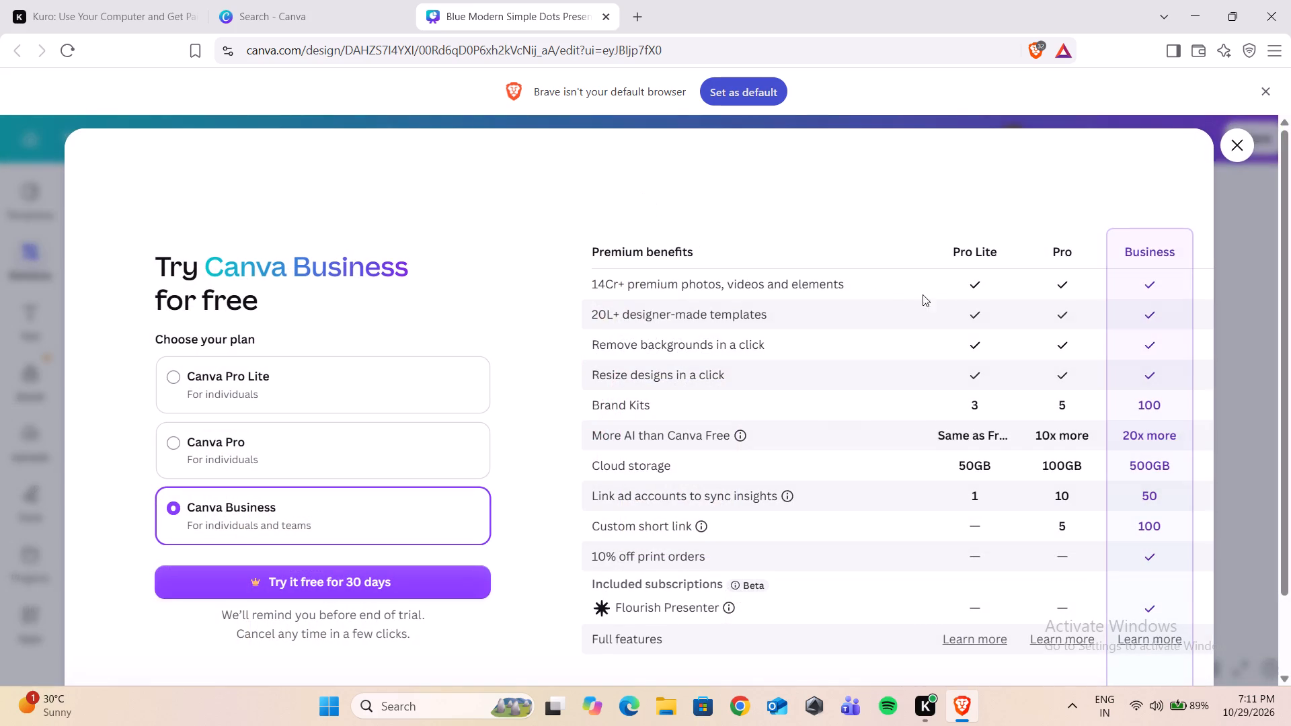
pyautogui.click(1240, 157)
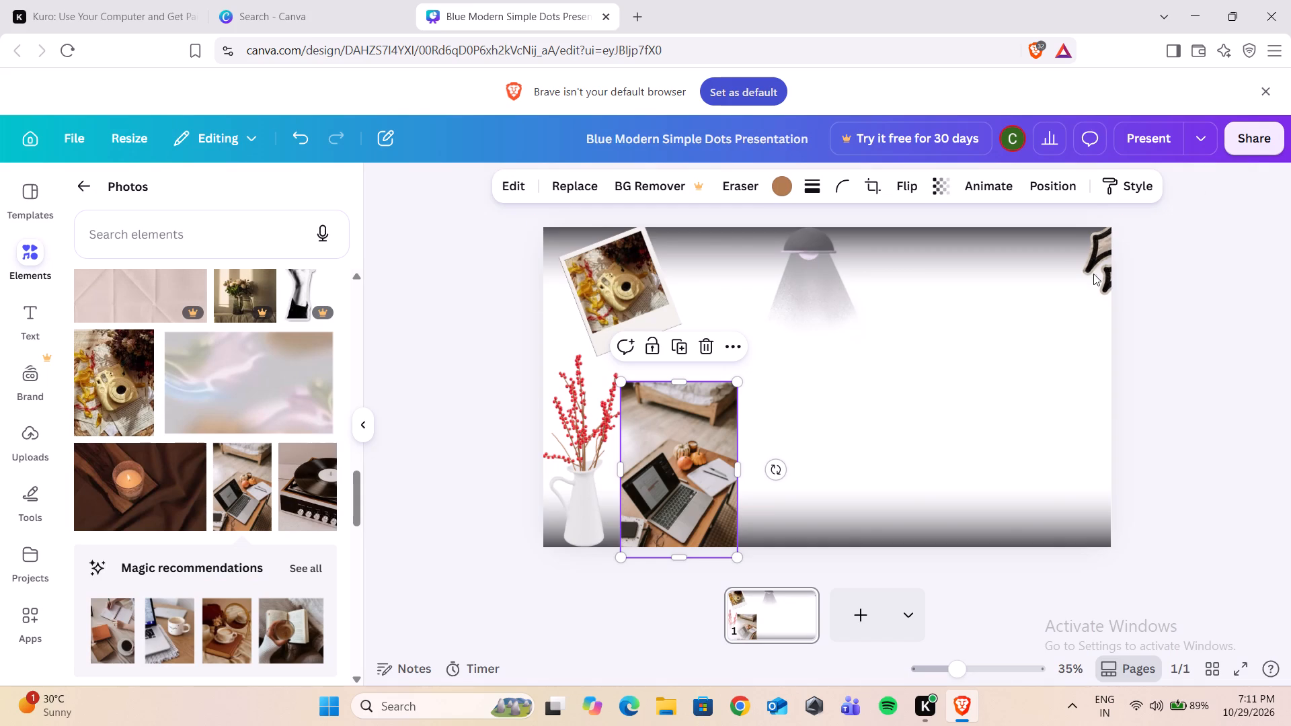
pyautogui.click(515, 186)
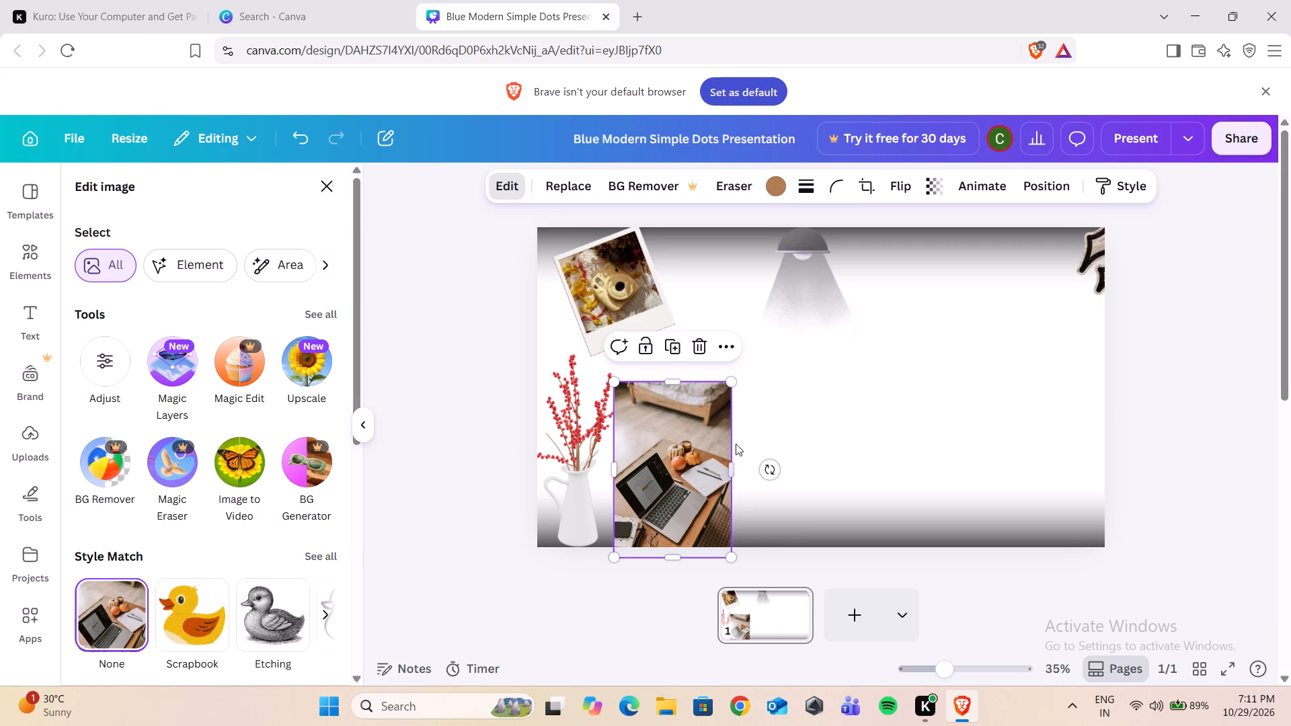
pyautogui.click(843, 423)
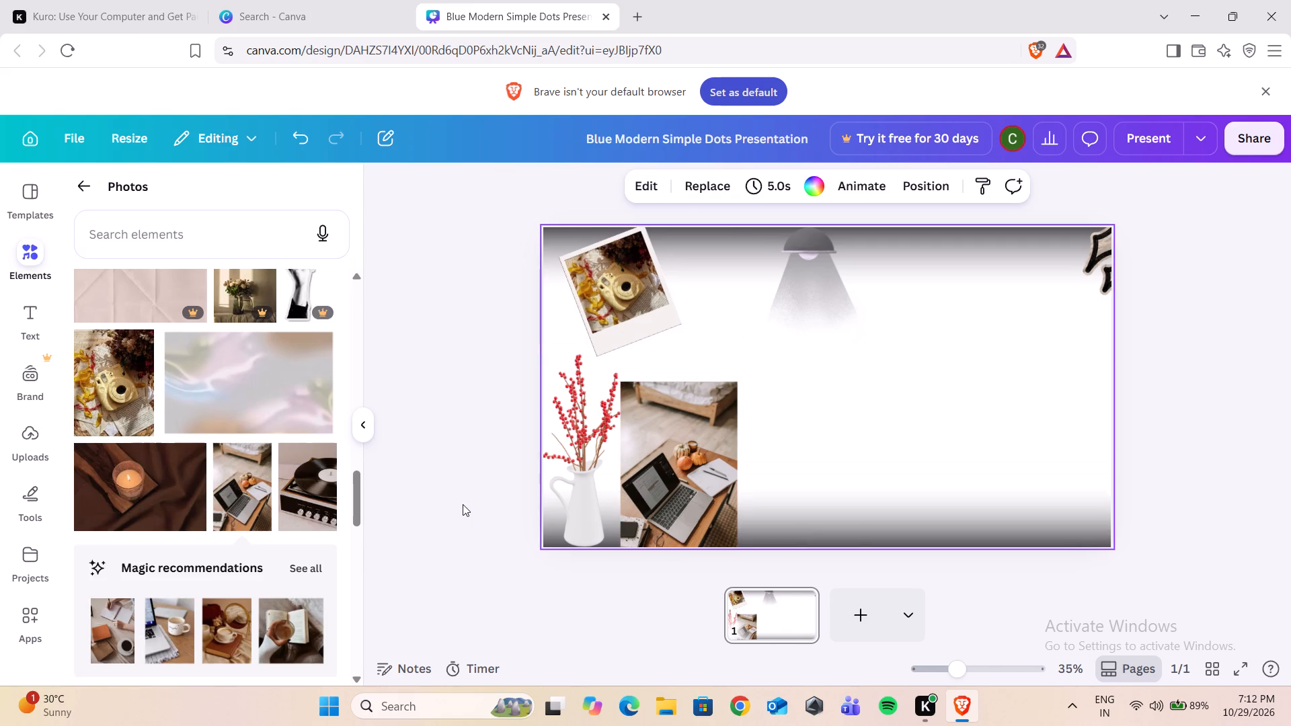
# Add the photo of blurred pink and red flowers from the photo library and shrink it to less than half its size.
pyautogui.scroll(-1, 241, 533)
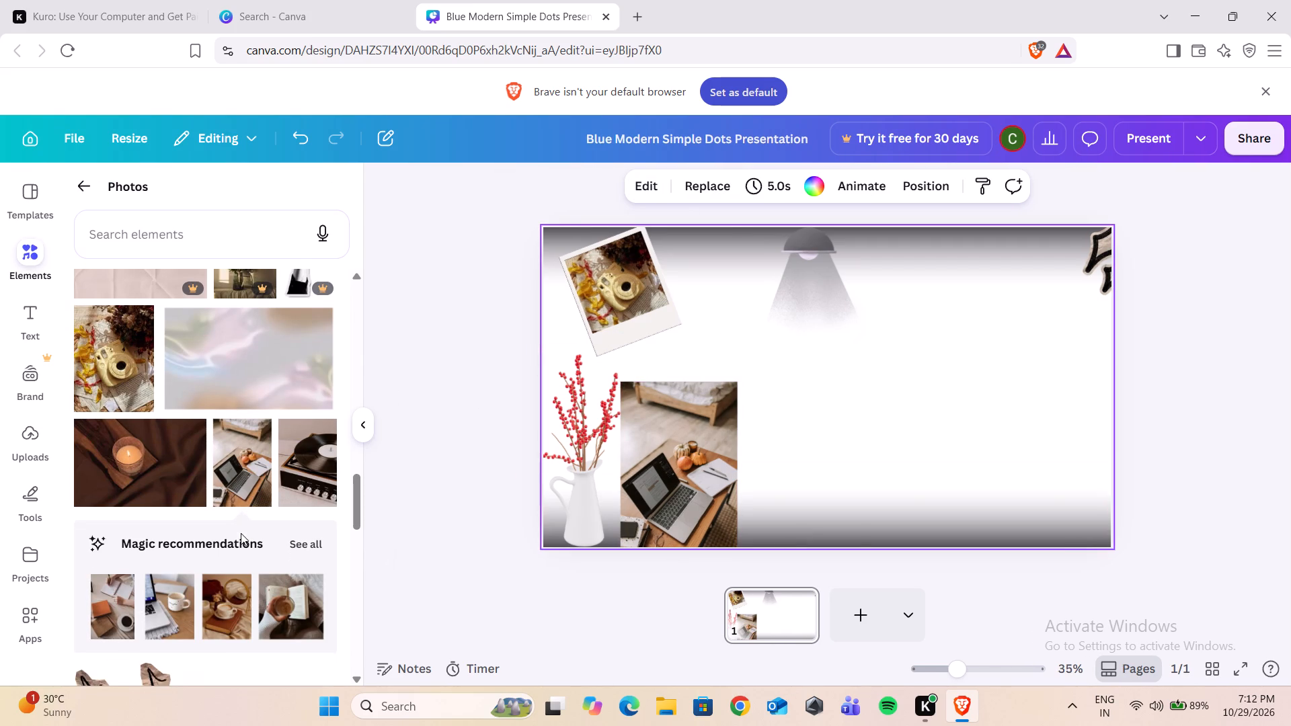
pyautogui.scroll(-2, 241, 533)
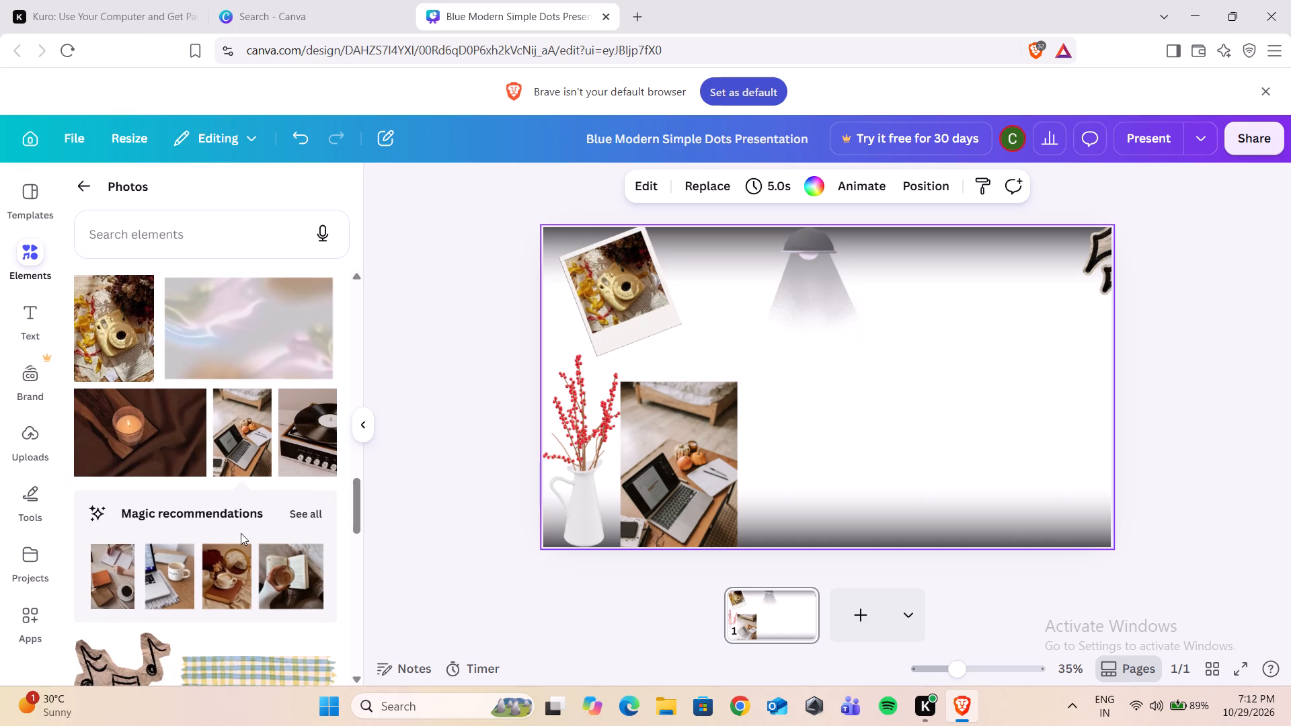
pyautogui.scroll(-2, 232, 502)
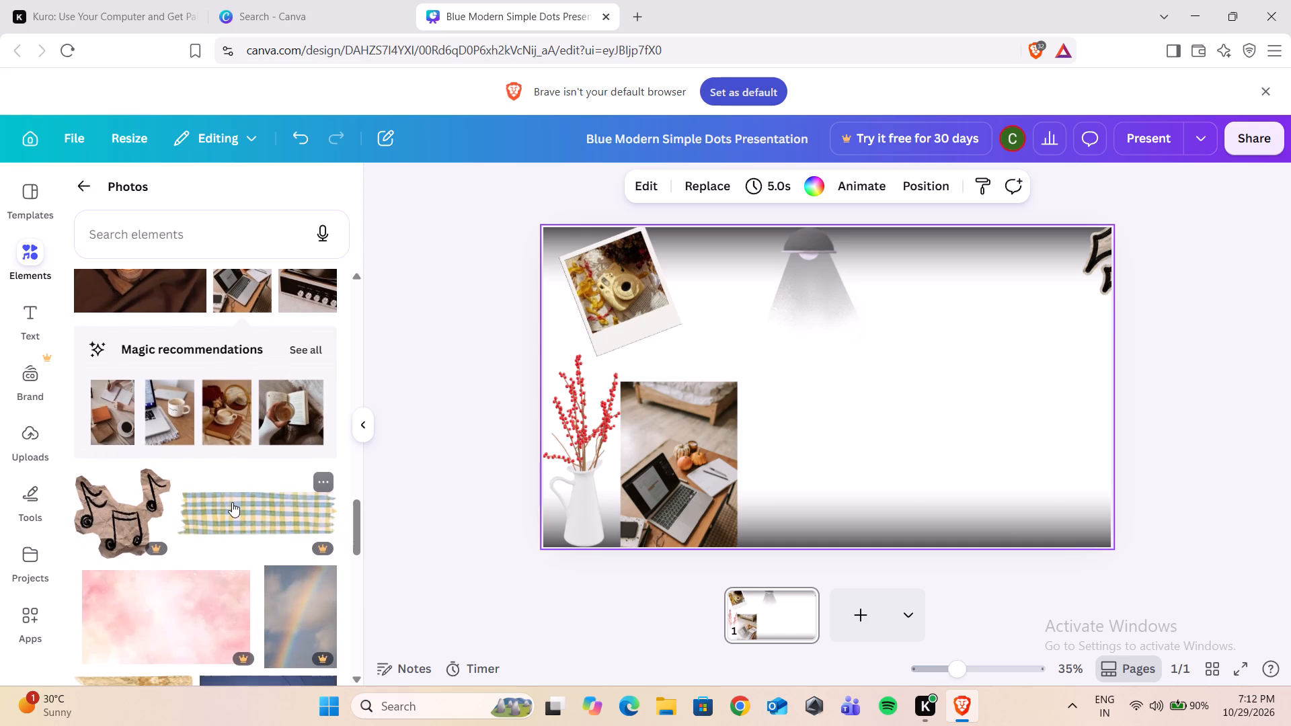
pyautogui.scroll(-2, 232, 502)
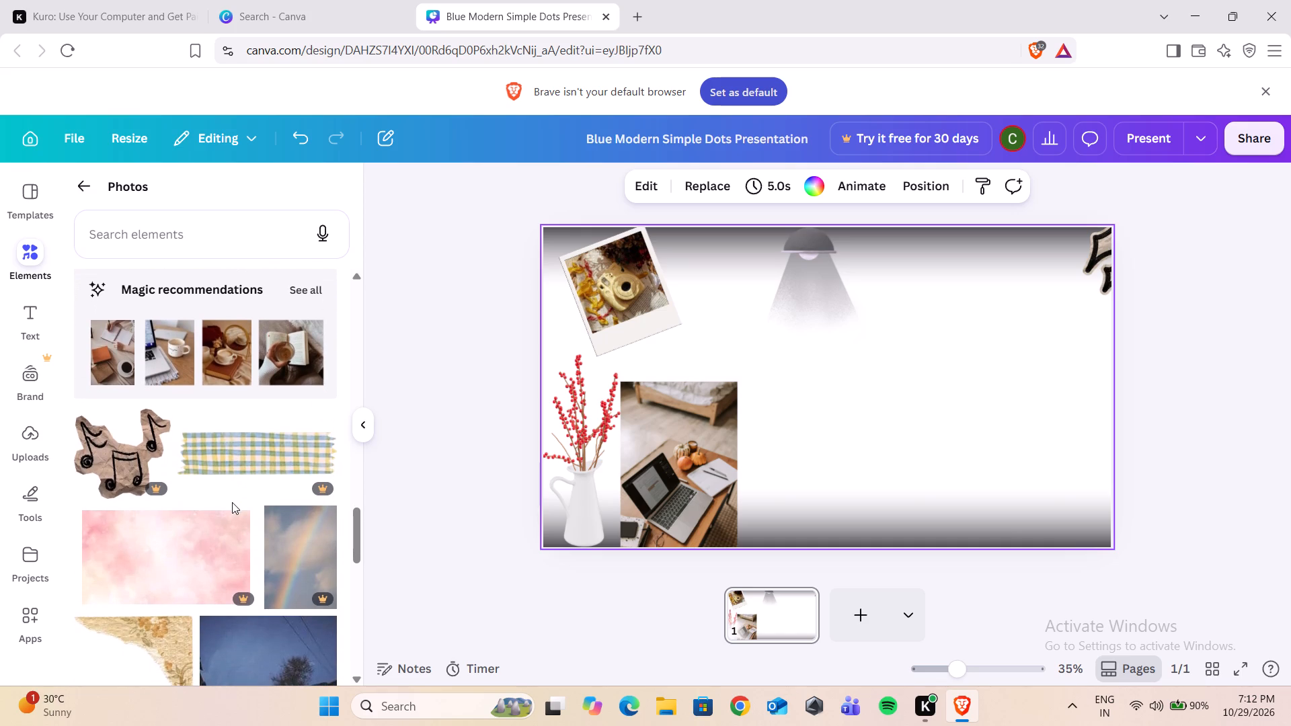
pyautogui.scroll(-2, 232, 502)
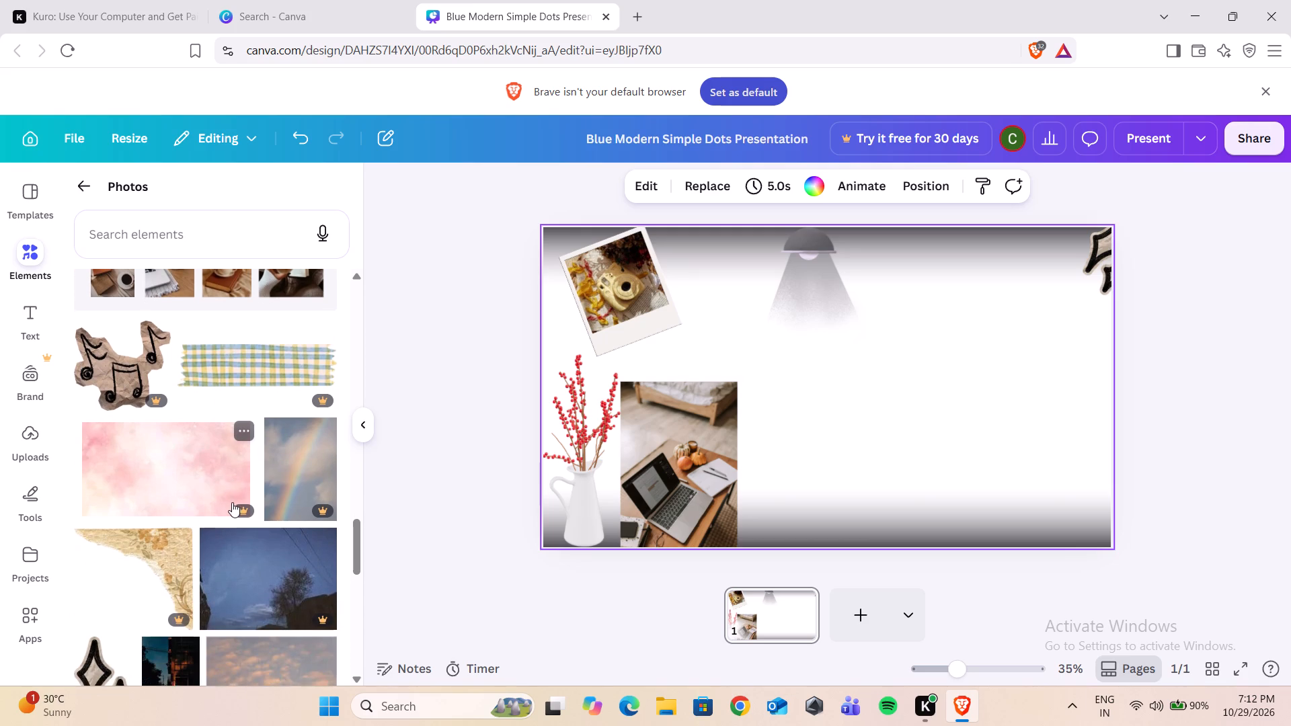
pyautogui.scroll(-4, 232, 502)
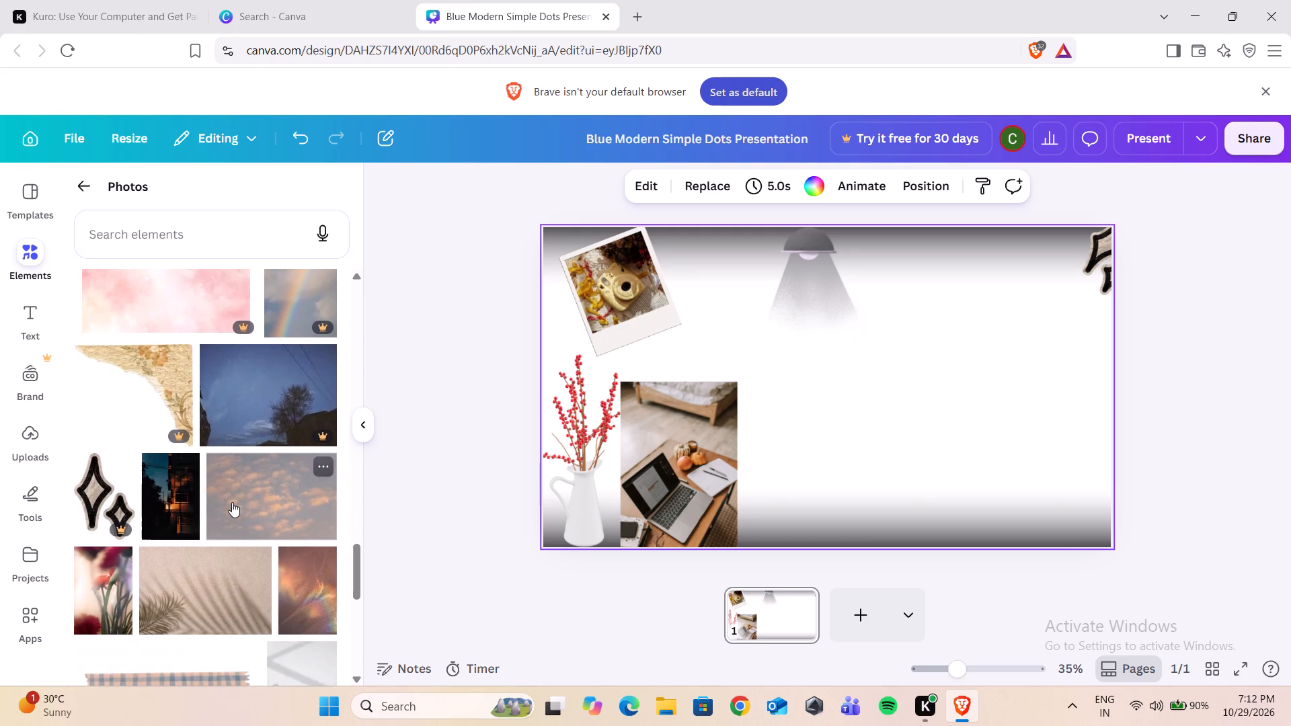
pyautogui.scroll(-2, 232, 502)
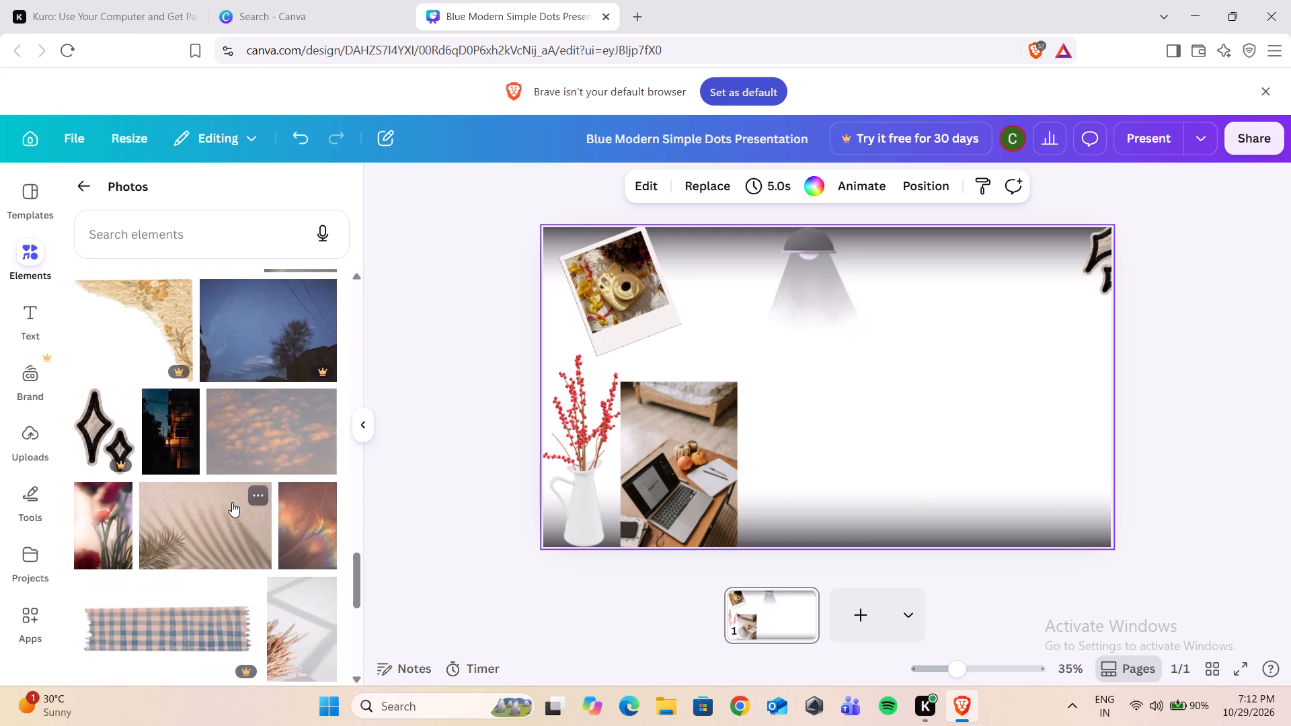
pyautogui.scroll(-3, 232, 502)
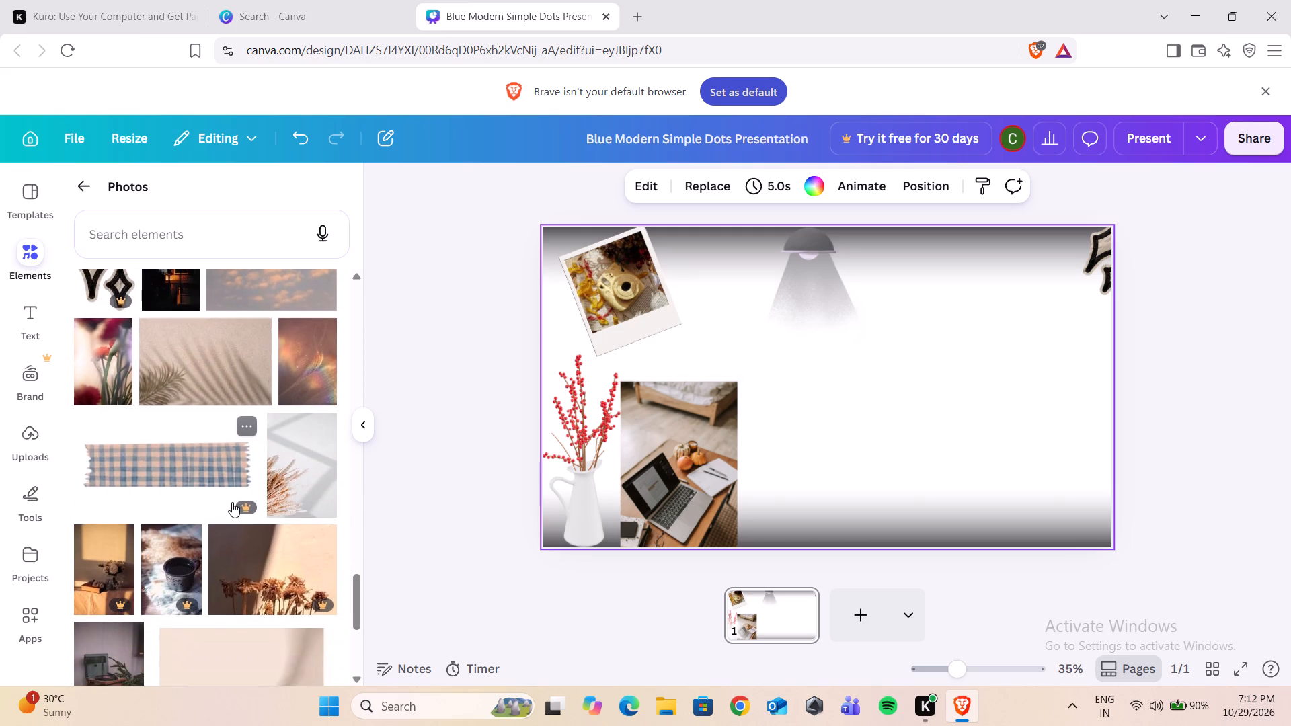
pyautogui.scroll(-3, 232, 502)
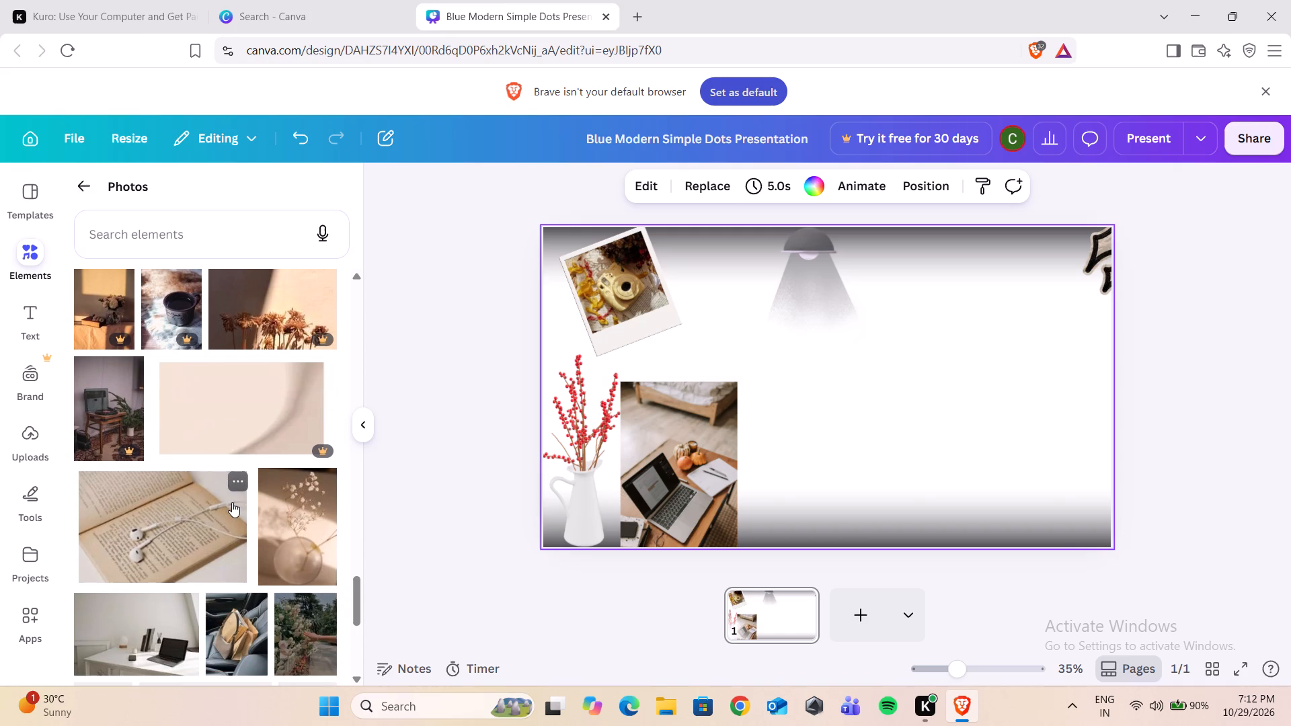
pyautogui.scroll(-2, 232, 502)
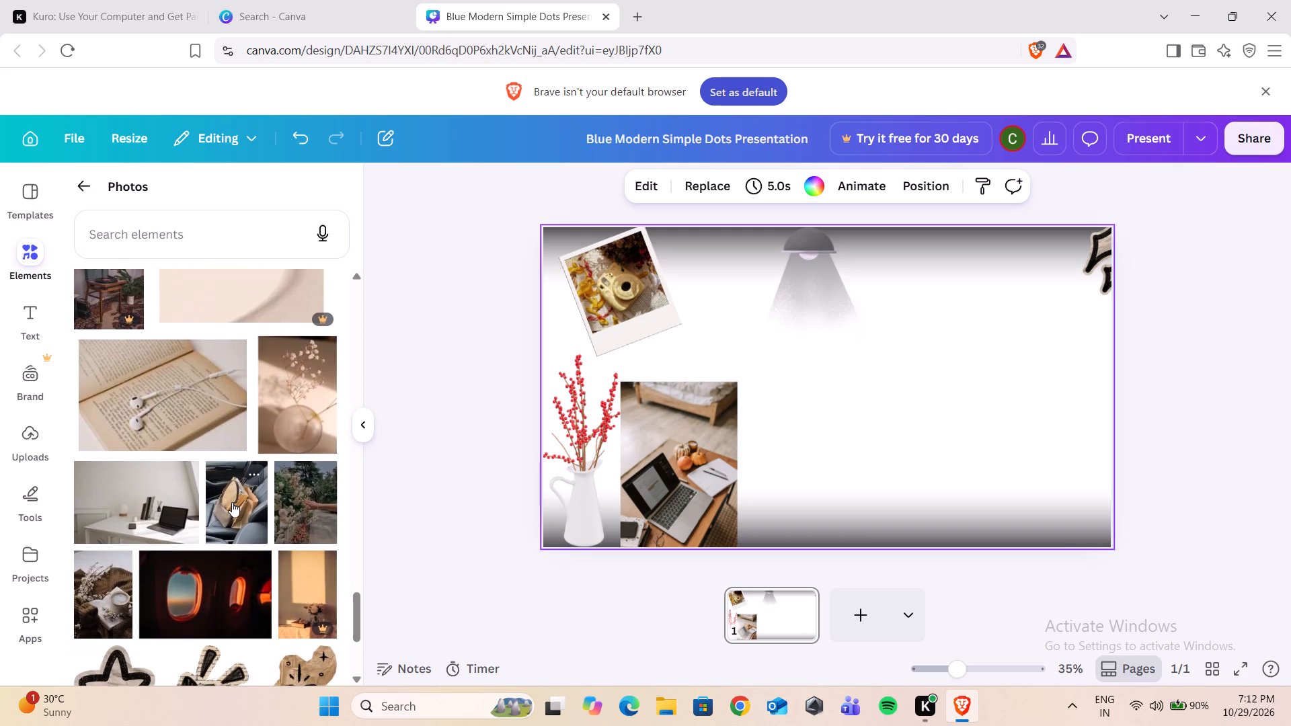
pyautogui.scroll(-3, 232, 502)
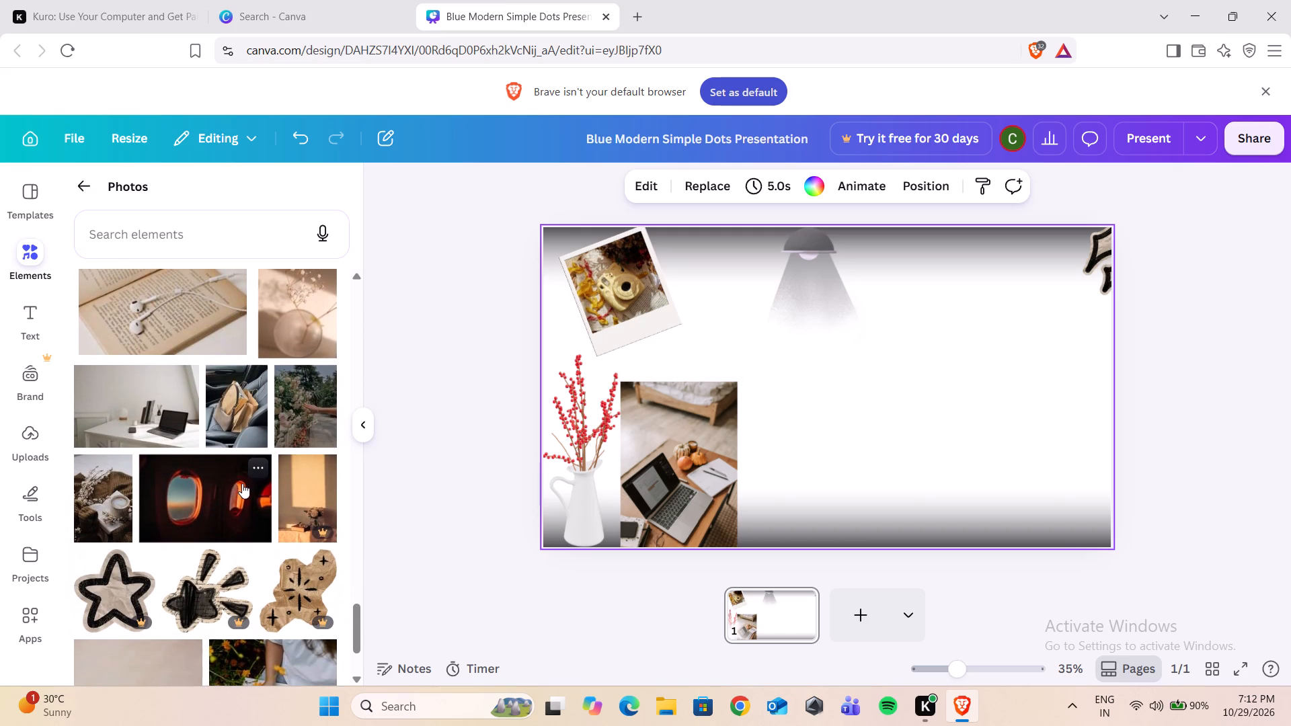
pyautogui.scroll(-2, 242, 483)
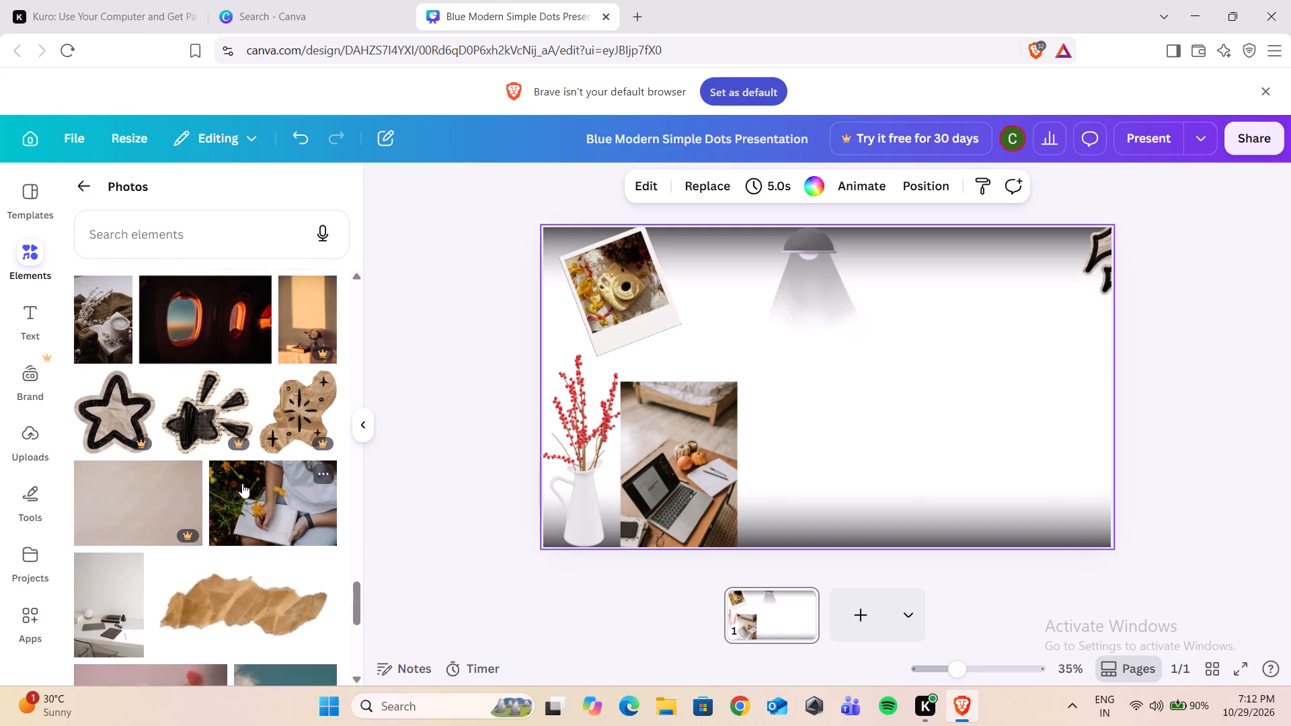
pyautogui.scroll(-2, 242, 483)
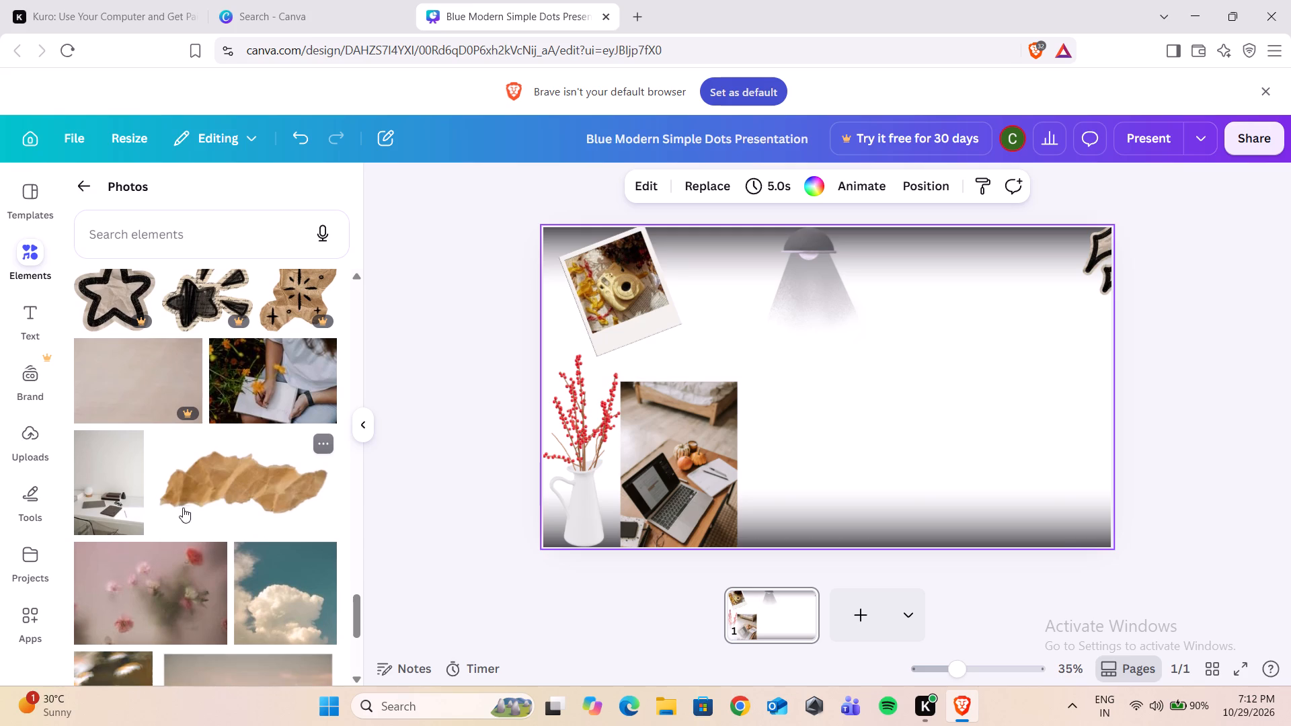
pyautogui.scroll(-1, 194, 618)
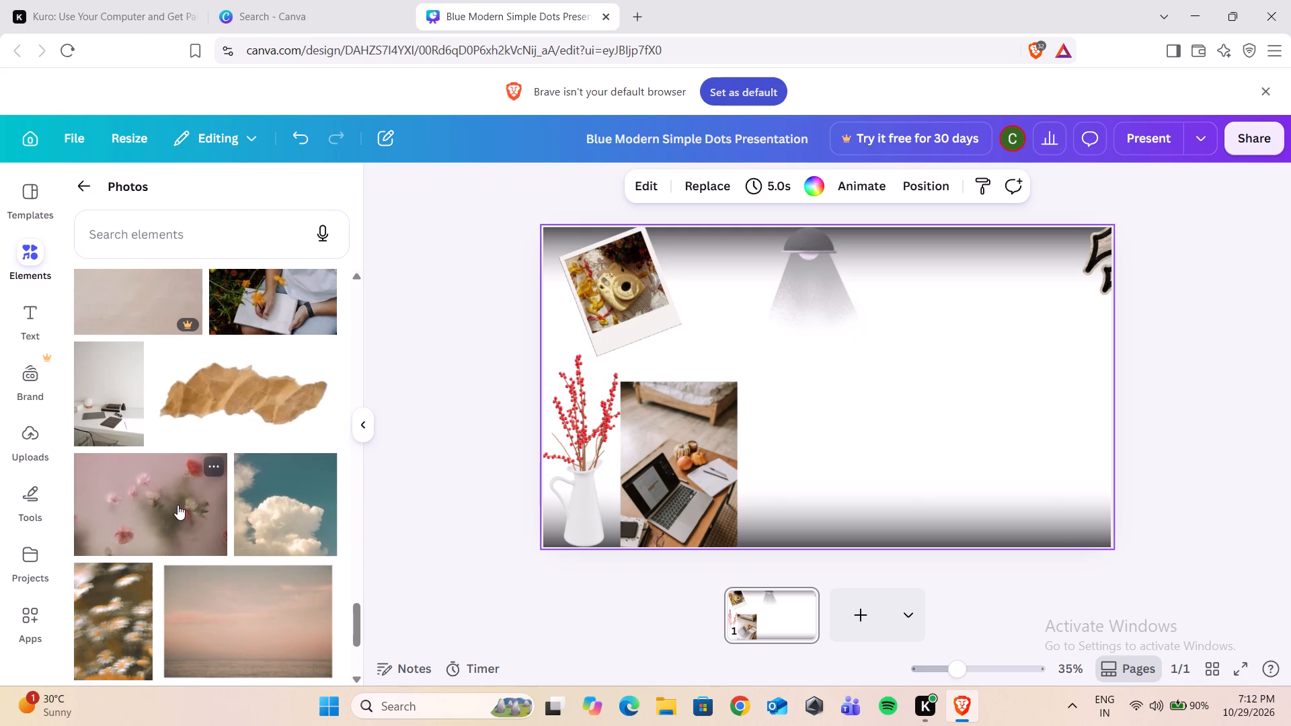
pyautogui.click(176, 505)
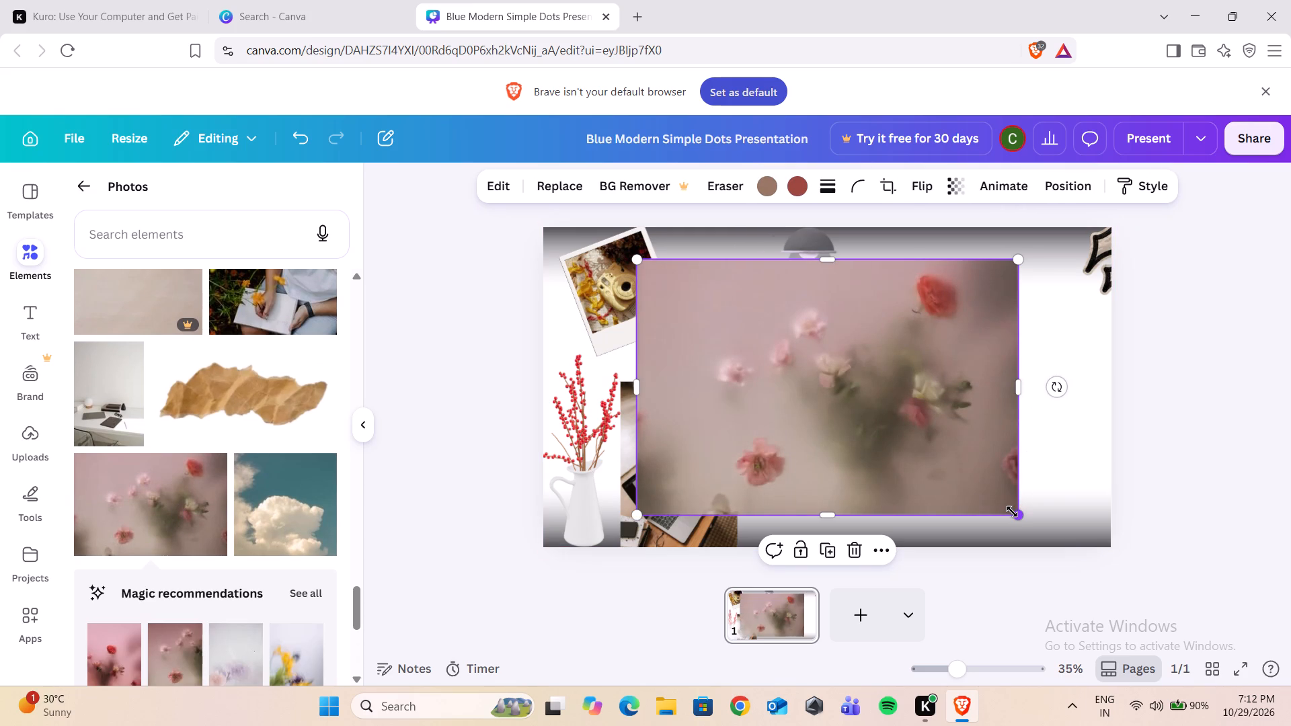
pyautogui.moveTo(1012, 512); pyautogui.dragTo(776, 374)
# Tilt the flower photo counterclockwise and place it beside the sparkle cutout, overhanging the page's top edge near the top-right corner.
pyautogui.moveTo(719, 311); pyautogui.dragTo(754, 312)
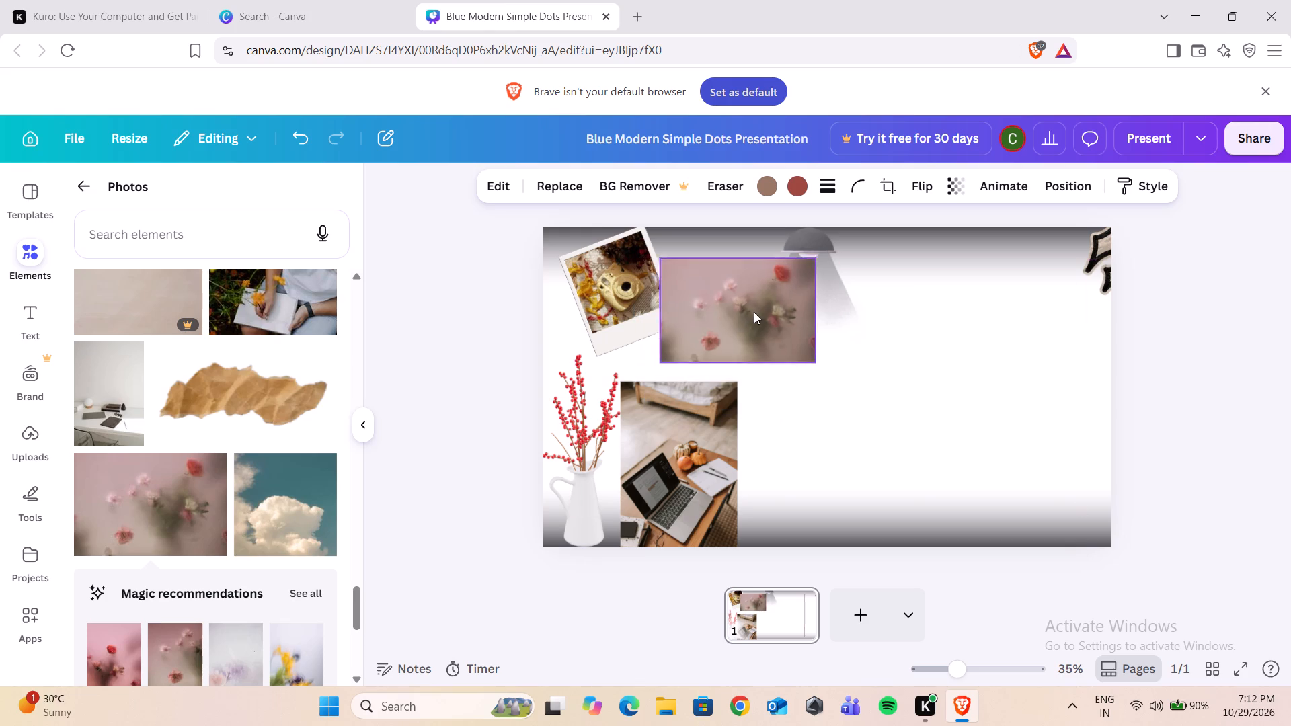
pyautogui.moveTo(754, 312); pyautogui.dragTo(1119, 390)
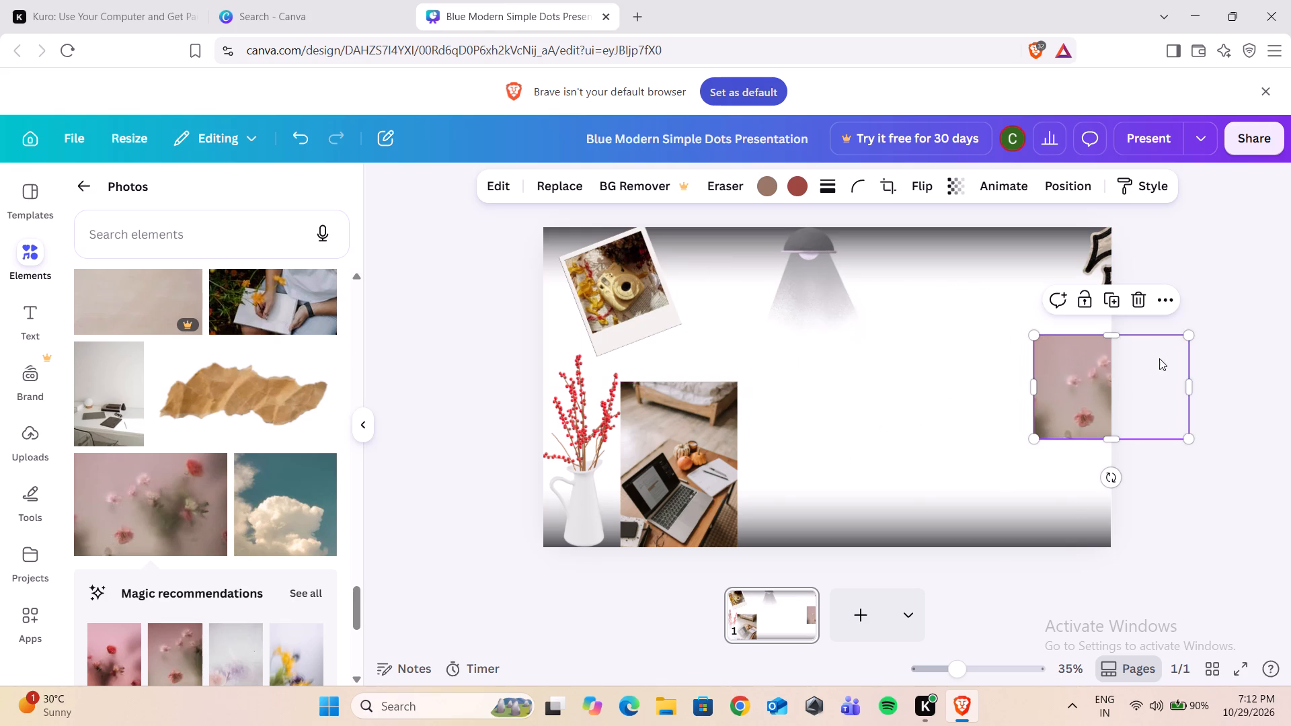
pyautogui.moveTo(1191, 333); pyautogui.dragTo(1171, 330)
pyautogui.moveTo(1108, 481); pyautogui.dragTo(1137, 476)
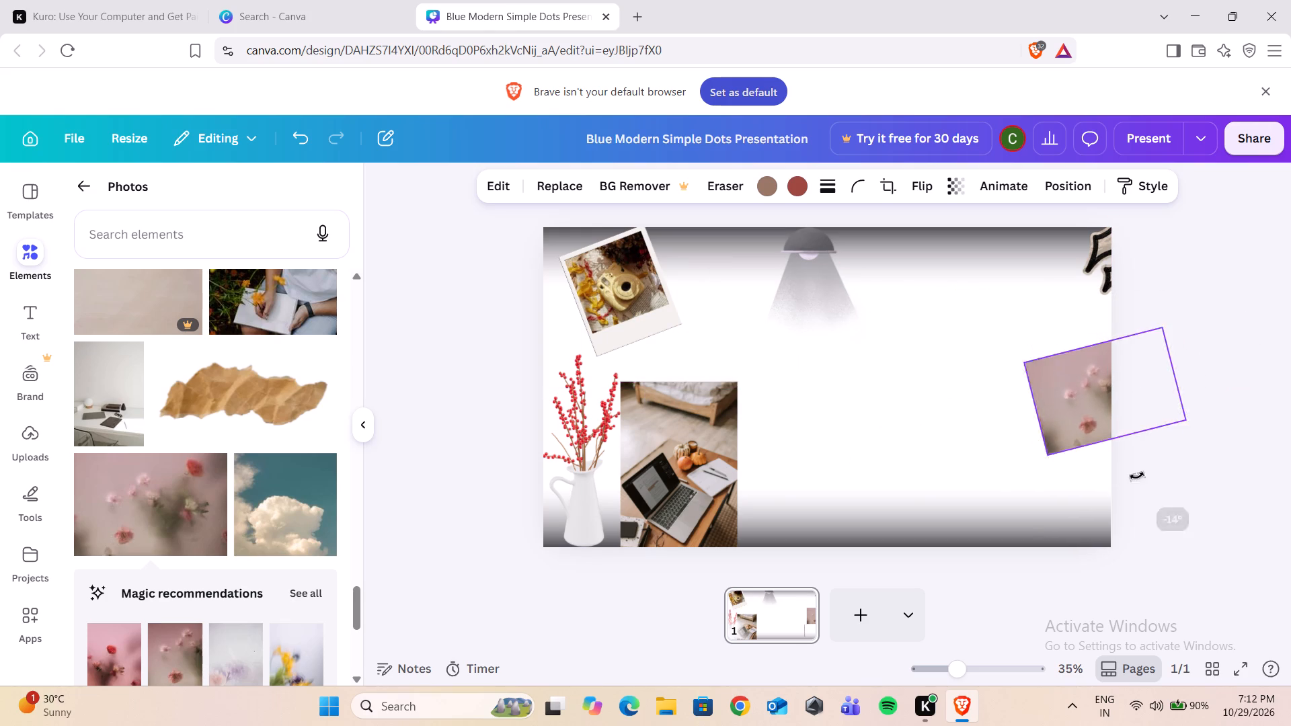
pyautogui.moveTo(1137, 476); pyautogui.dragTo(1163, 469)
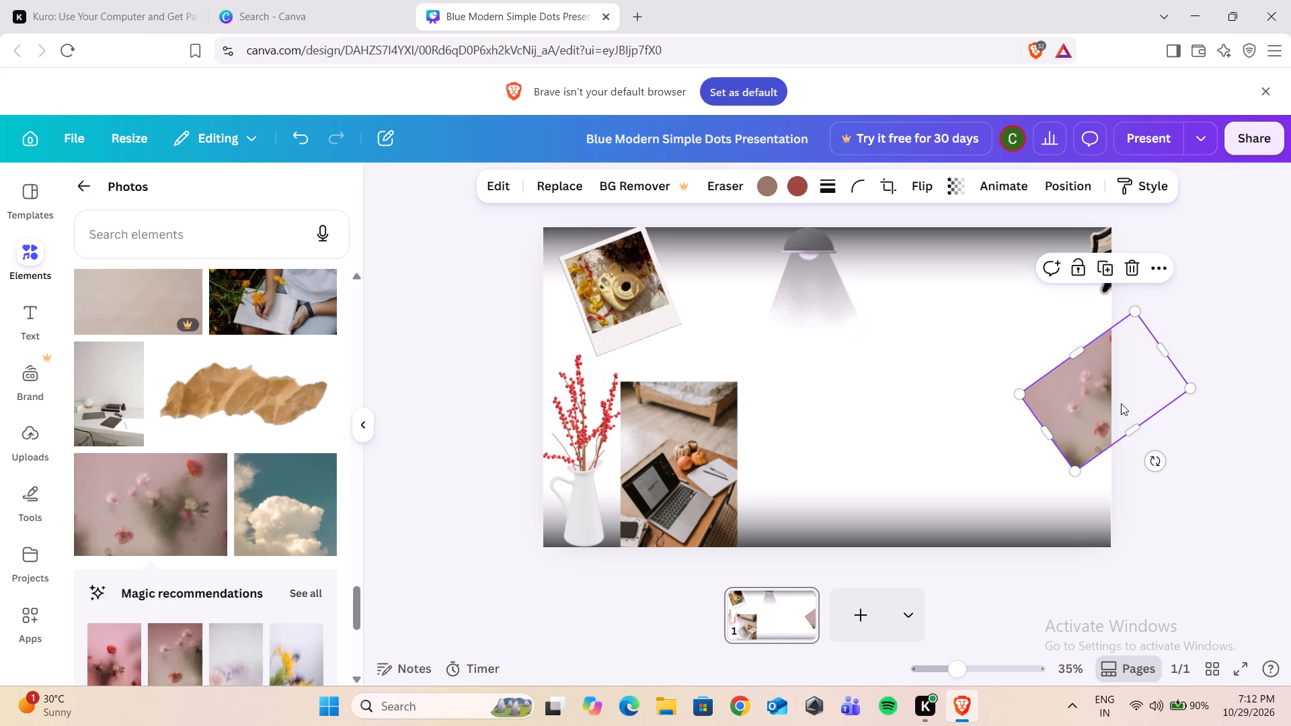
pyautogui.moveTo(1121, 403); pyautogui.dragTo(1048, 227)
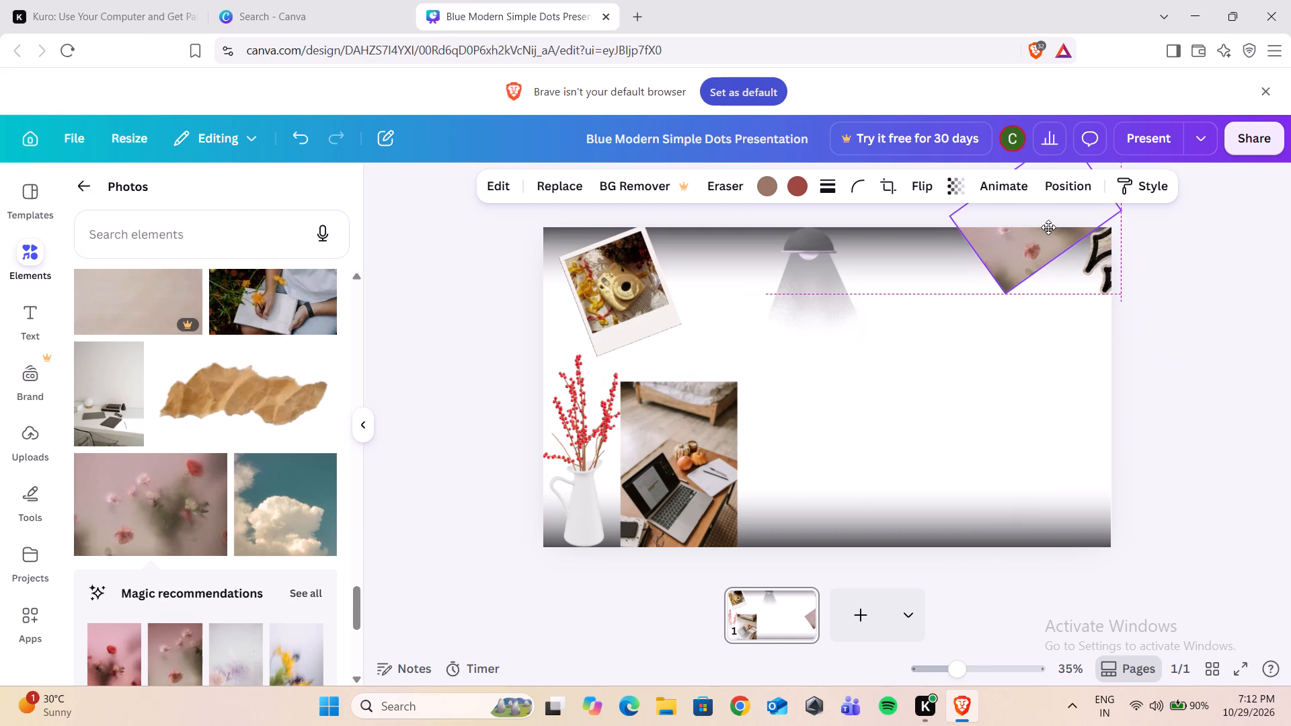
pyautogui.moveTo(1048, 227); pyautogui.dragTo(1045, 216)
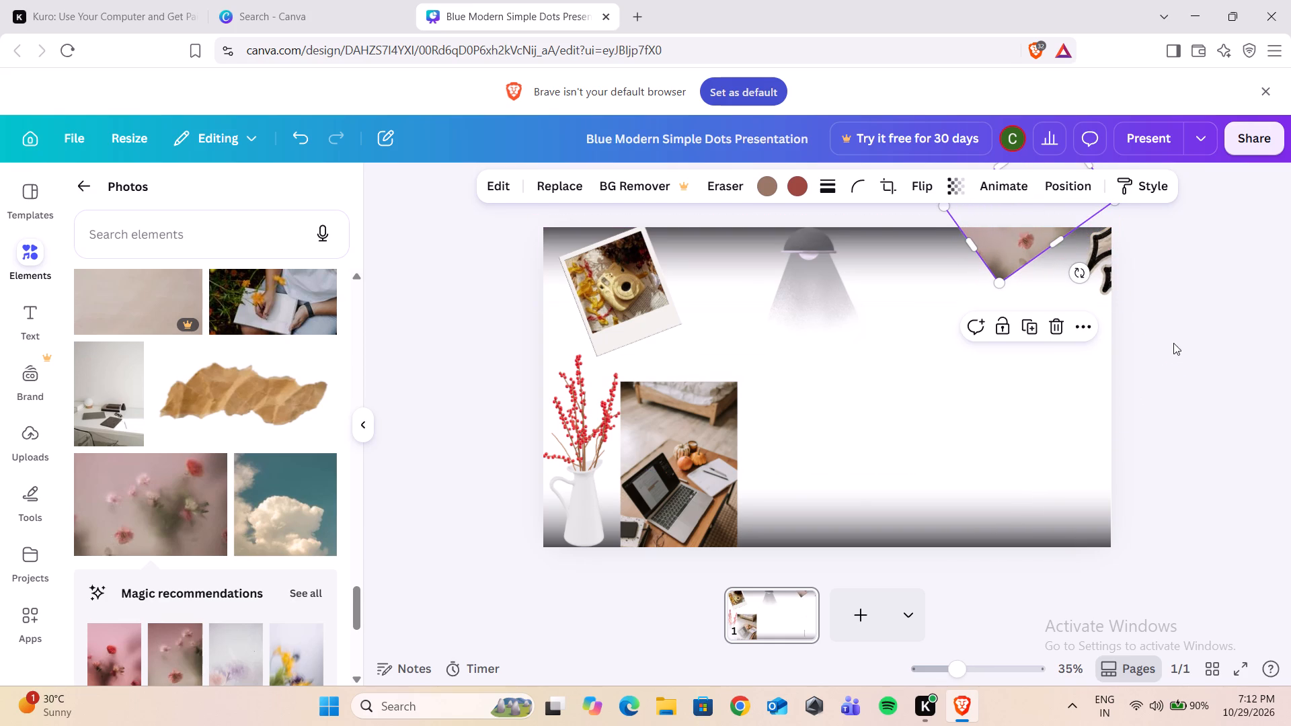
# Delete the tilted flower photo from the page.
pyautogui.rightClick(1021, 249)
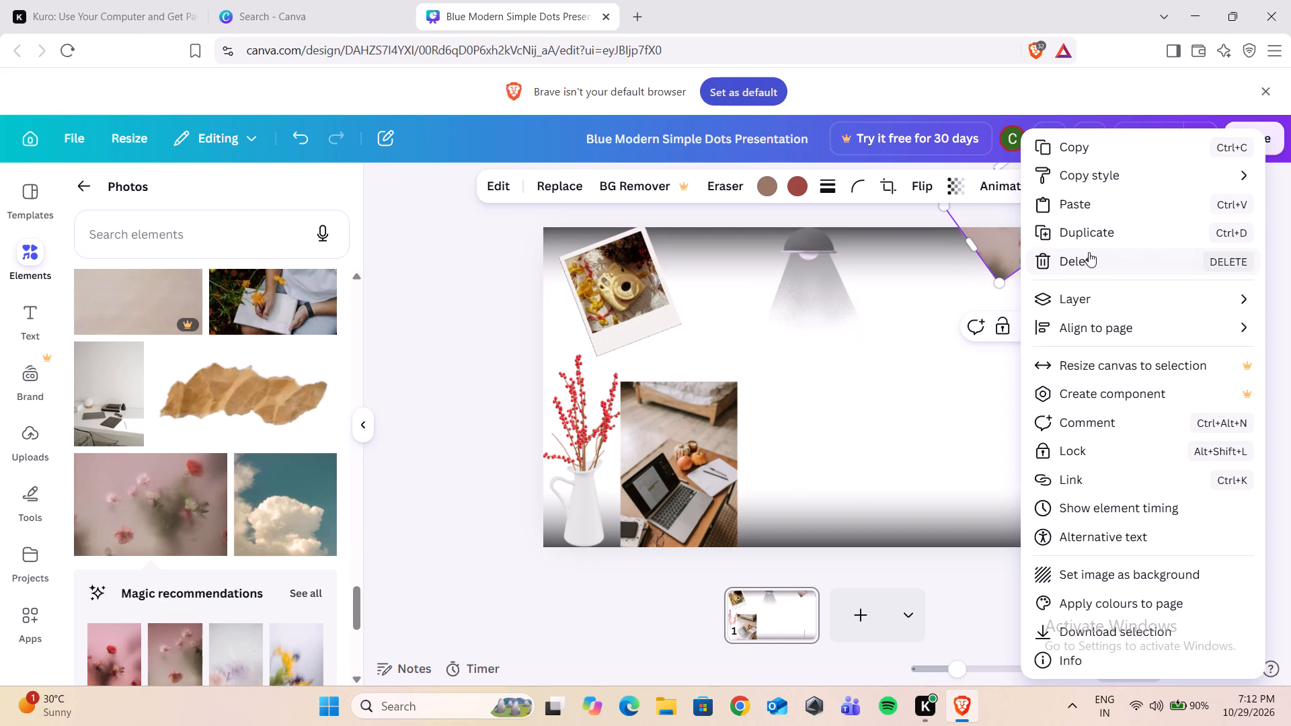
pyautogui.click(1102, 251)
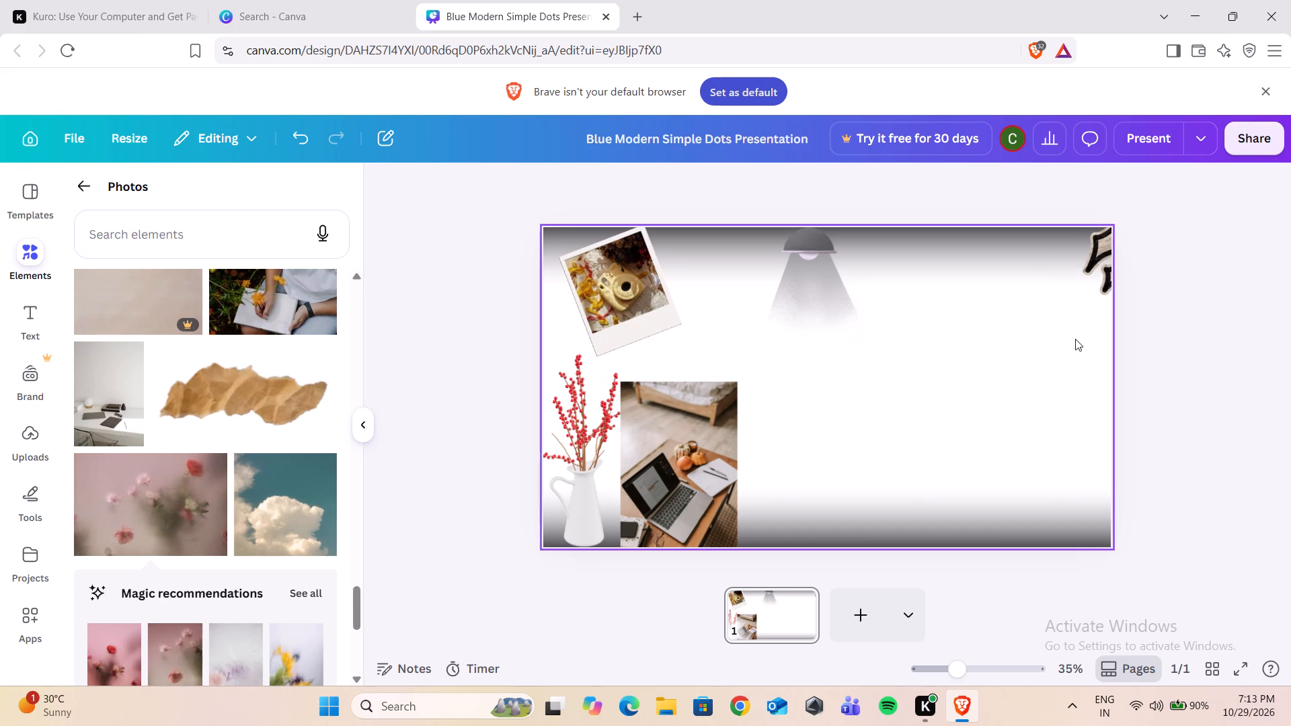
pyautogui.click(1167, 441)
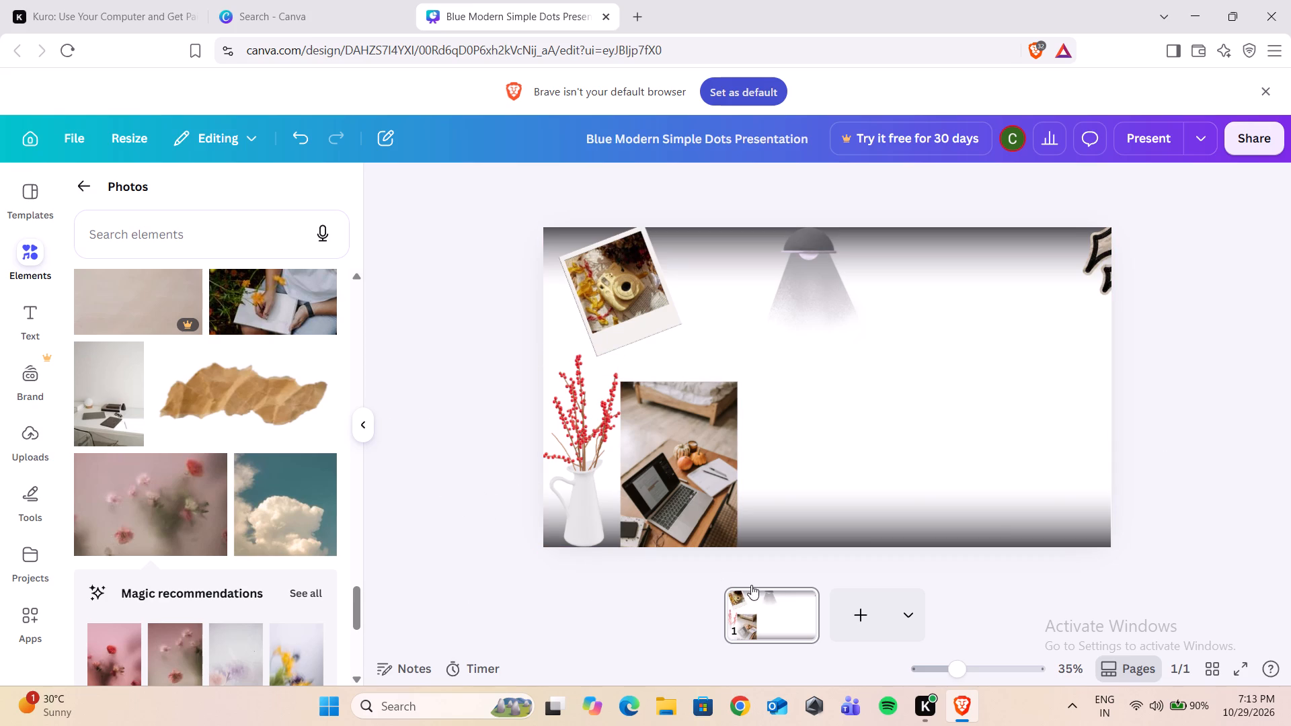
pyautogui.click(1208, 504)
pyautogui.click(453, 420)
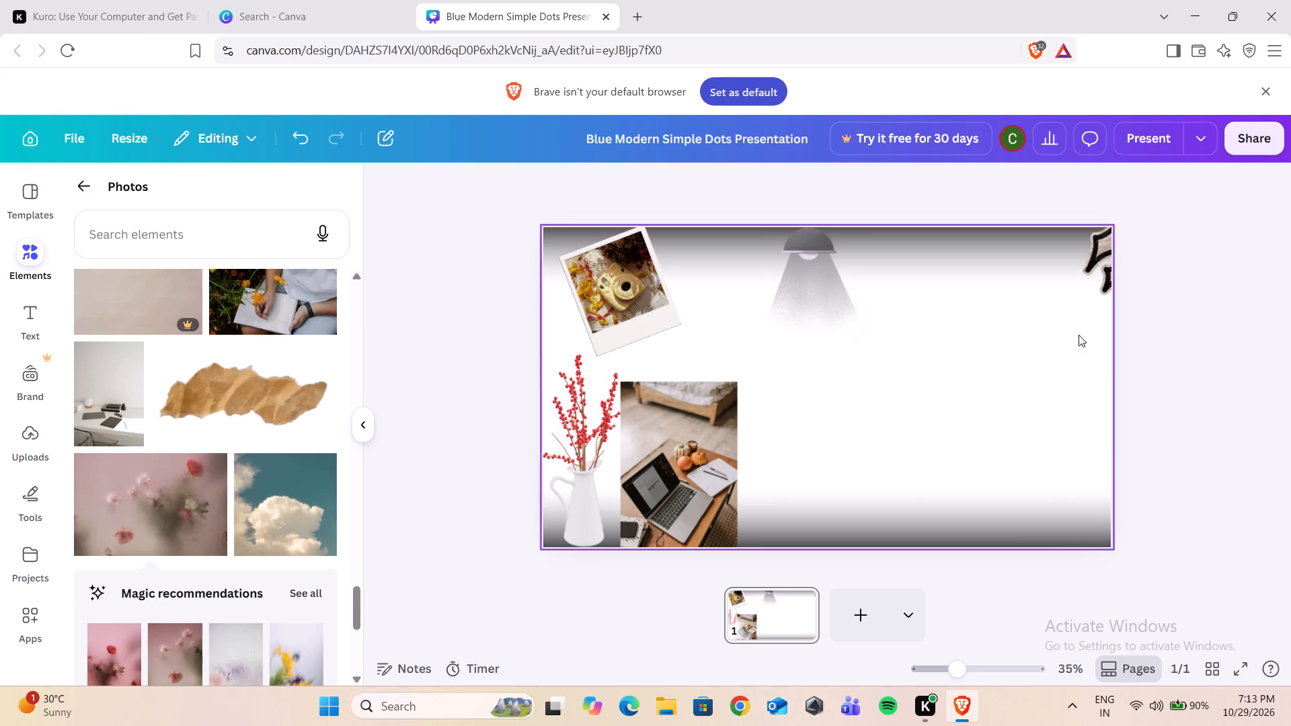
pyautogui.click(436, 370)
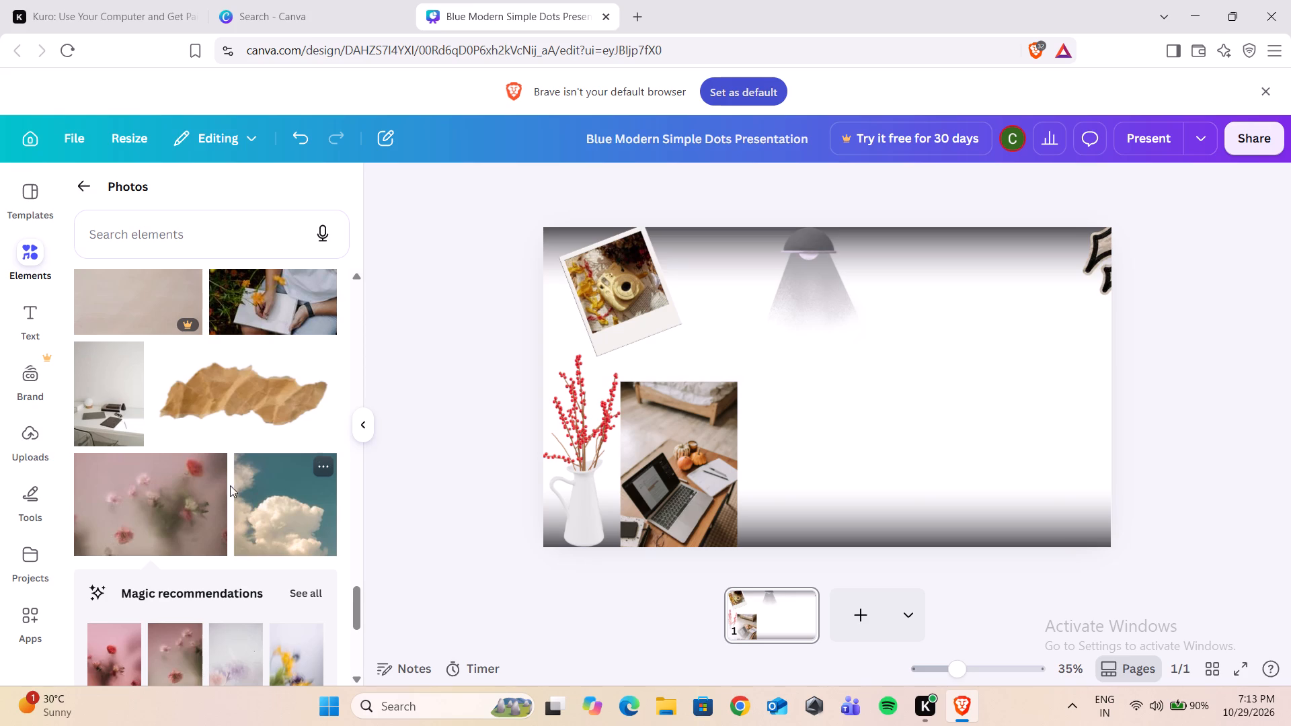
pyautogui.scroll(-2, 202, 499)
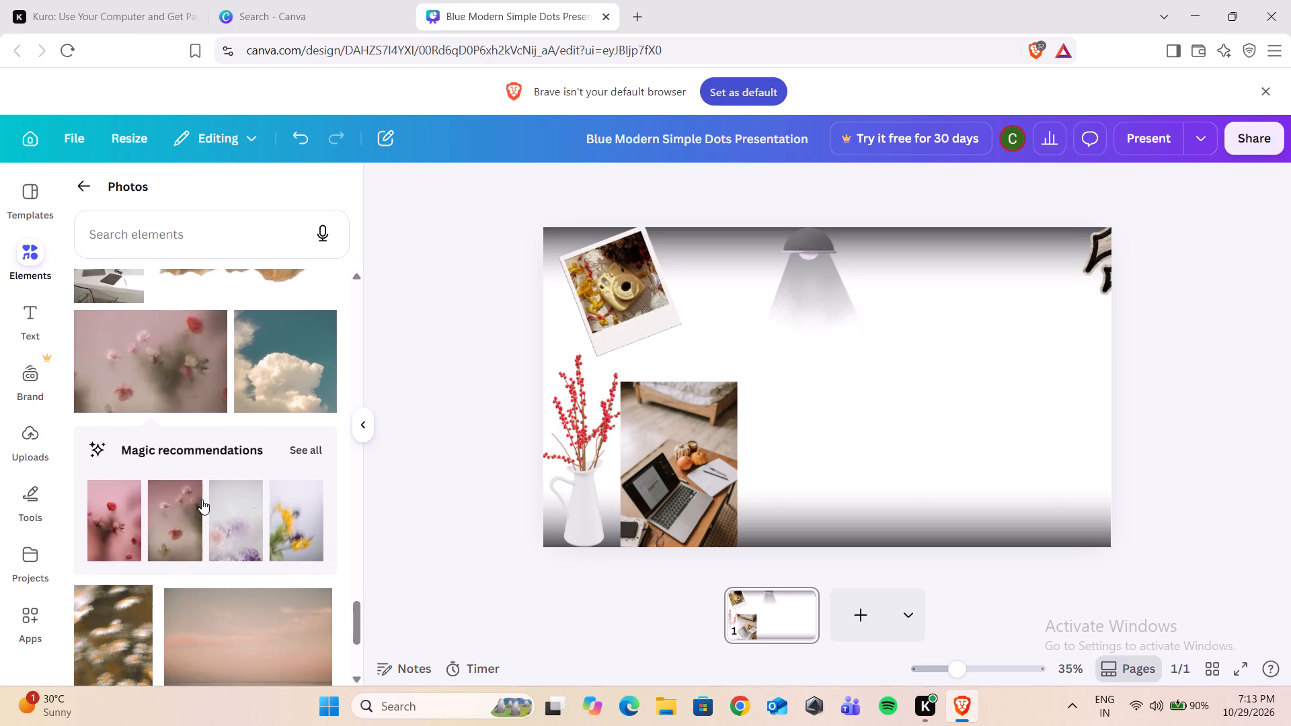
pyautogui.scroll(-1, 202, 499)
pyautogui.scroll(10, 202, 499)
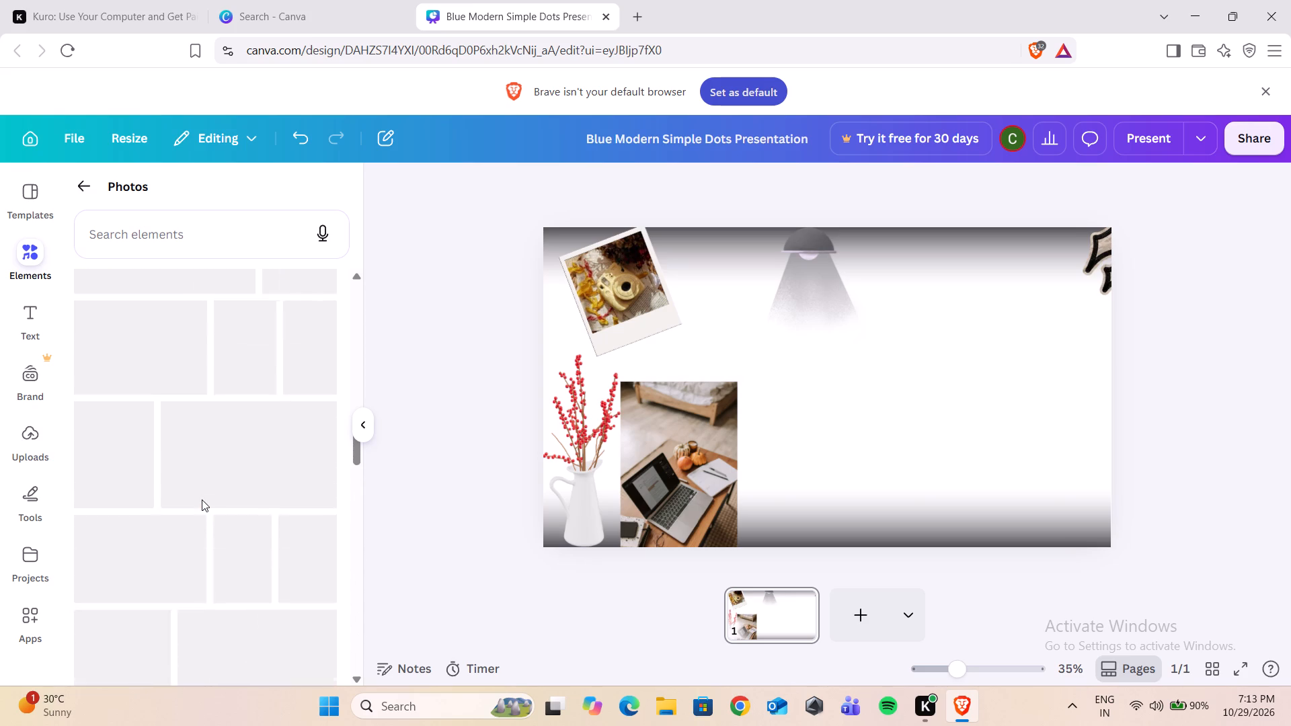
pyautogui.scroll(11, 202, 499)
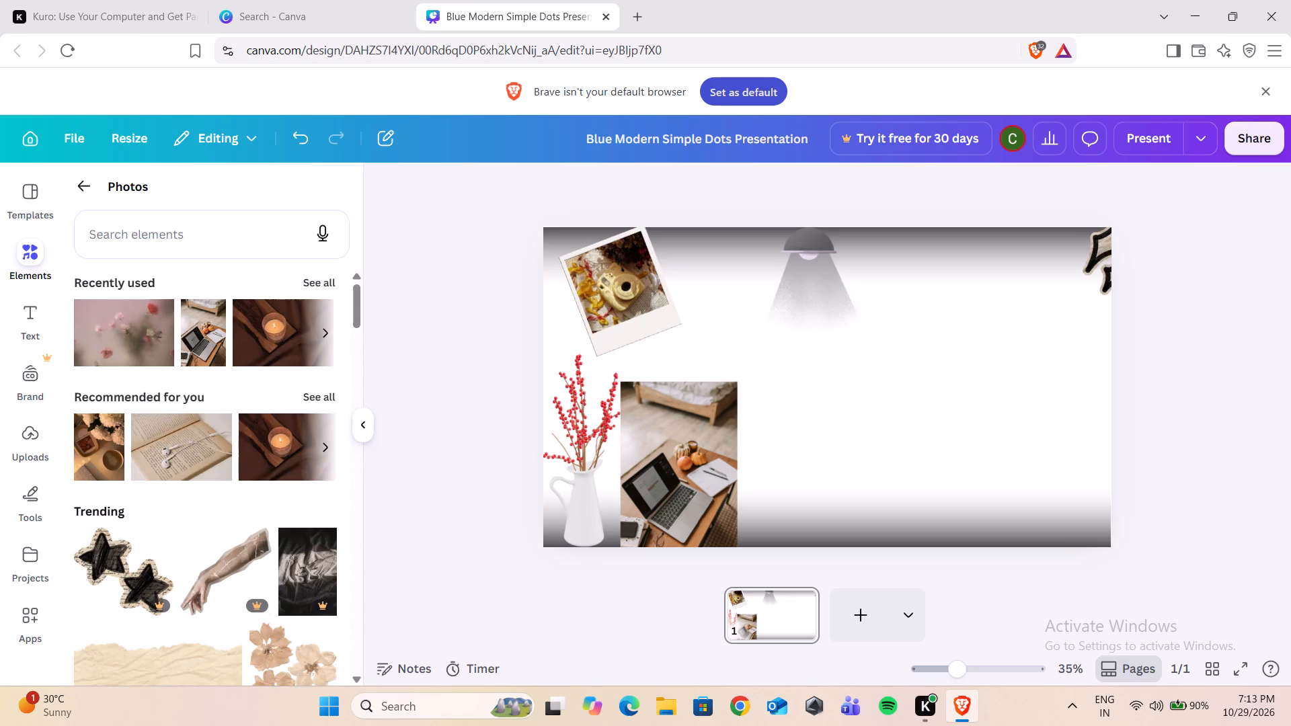
# Add the pink rose corner vine from the recently used elements and rotate it a quarter turn counterclockwise.
pyautogui.click(79, 182)
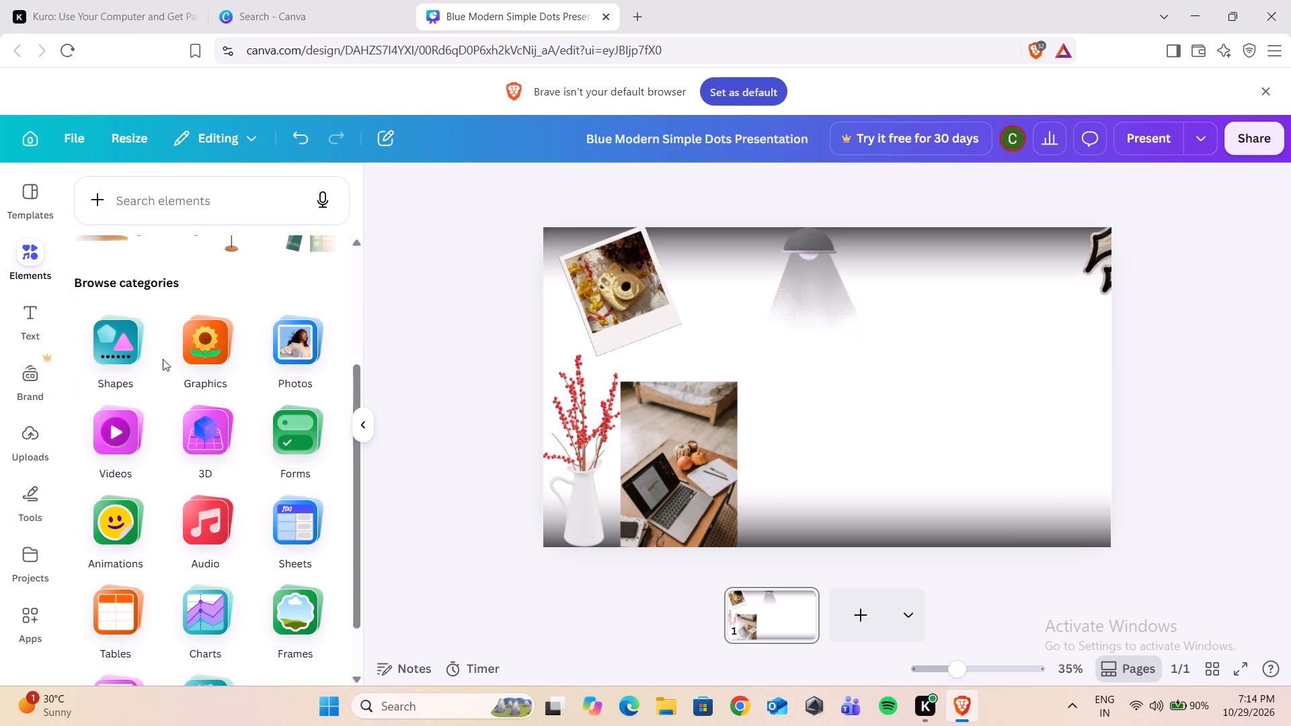
pyautogui.scroll(5, 163, 359)
pyautogui.click(318, 249)
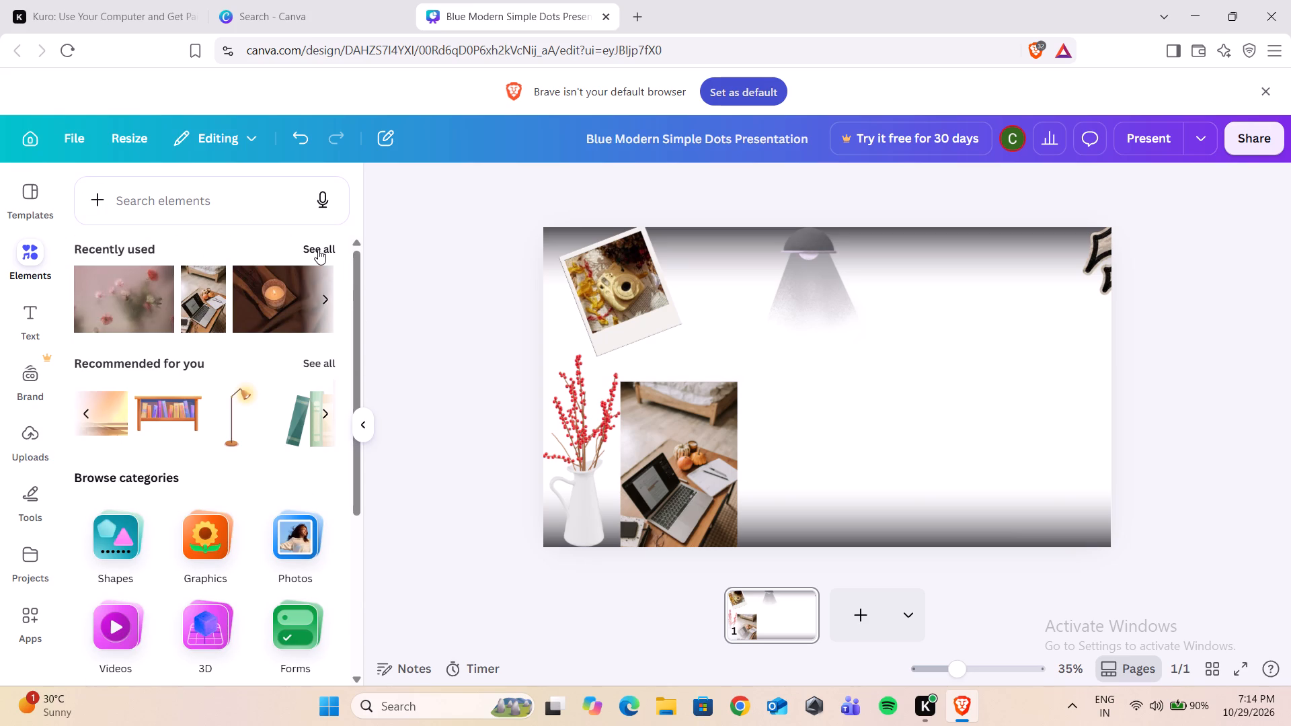
pyautogui.scroll(-6, 183, 491)
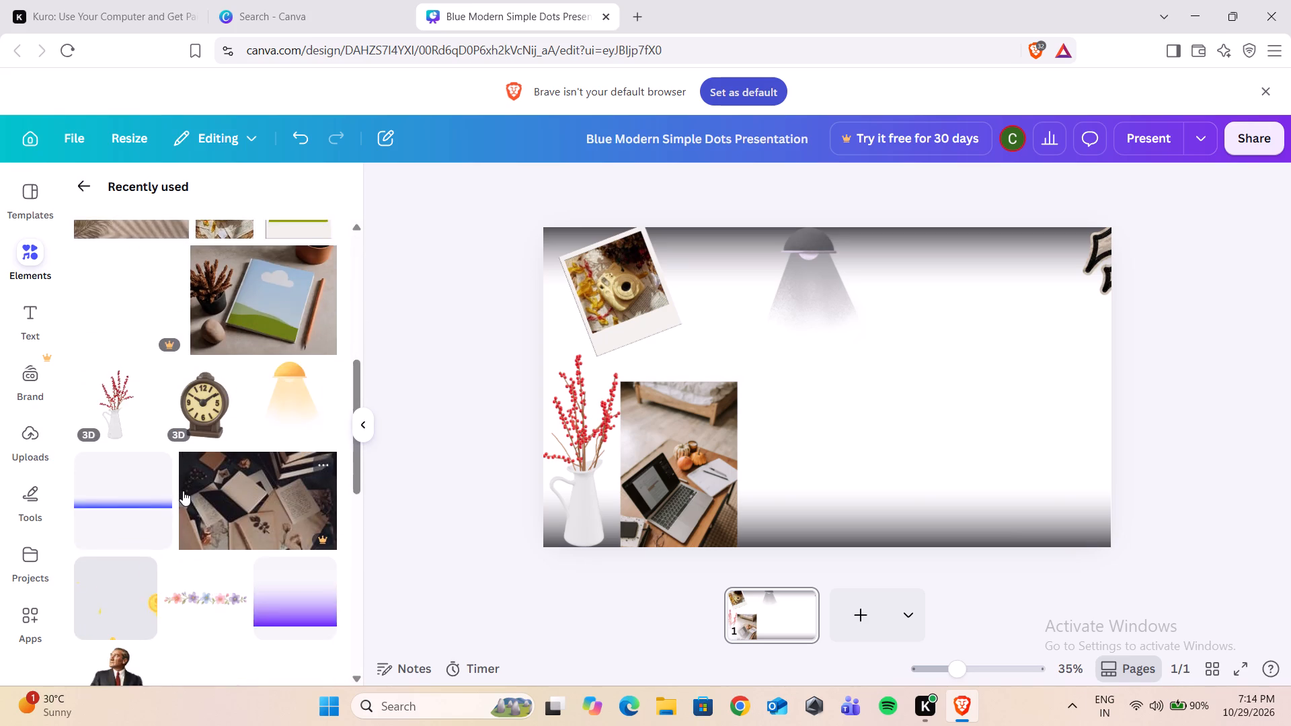
pyautogui.scroll(-5, 183, 491)
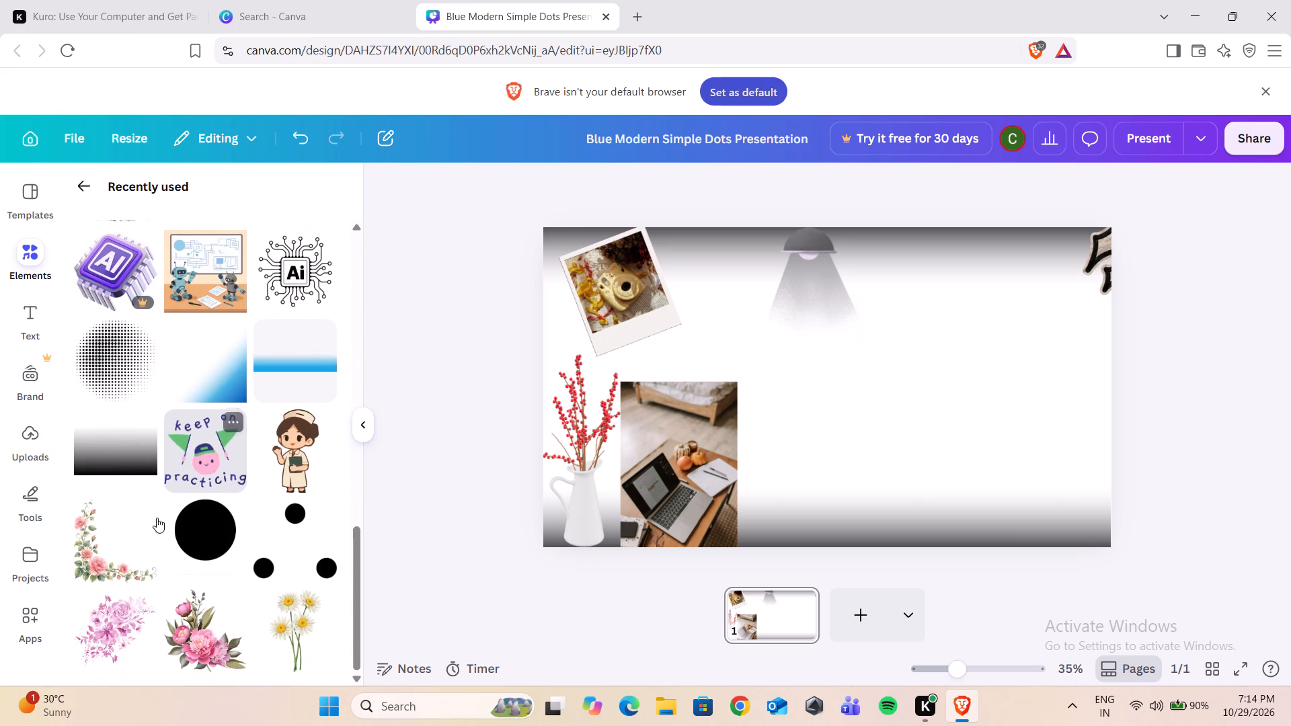
pyautogui.click(100, 563)
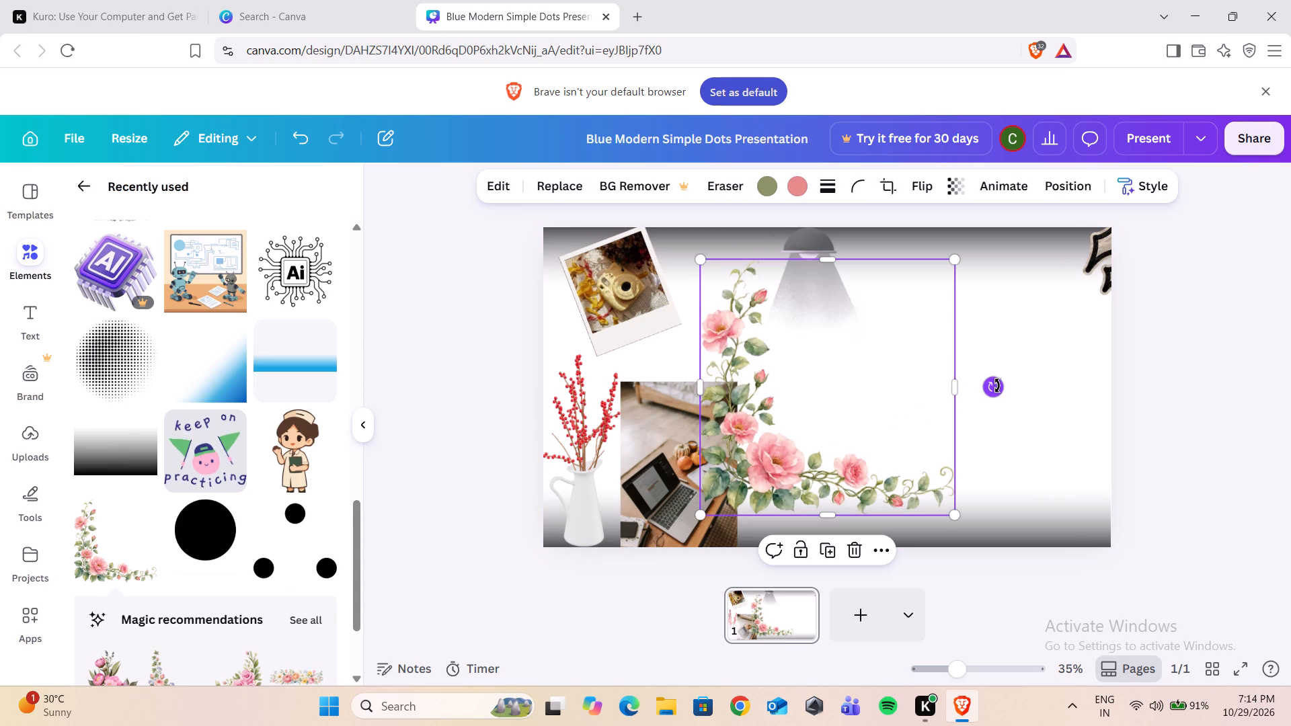
pyautogui.moveTo(994, 387); pyautogui.dragTo(823, 243)
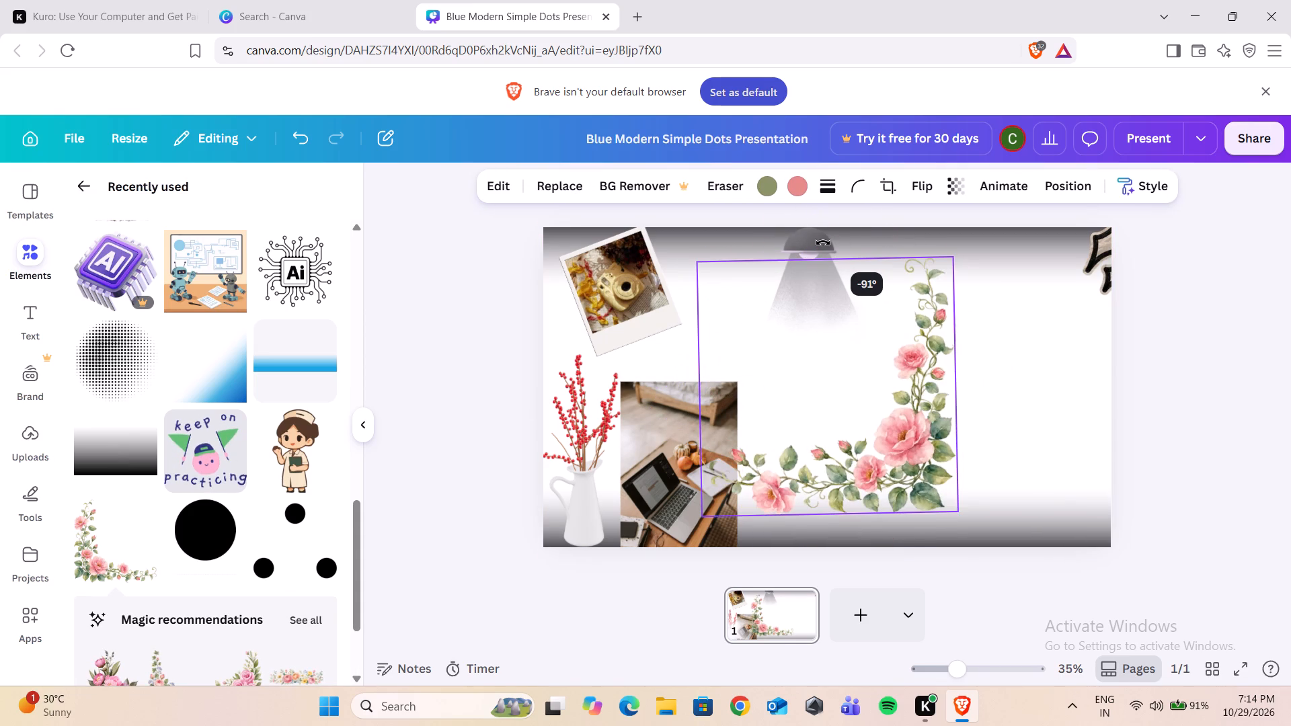
pyautogui.moveTo(823, 243); pyautogui.dragTo(827, 244)
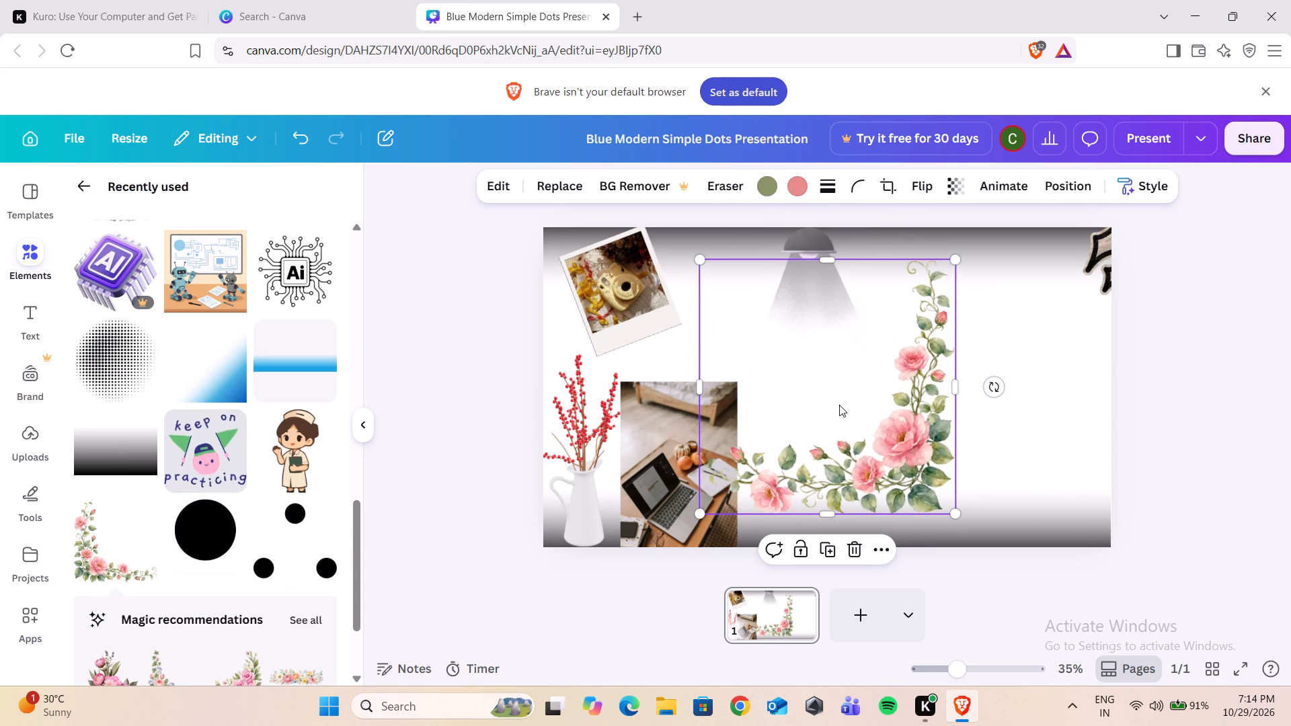
# Shrink the rose vine to about half its size and fit it into the page's bottom-right corner.
pyautogui.moveTo(698, 510); pyautogui.dragTo(832, 382)
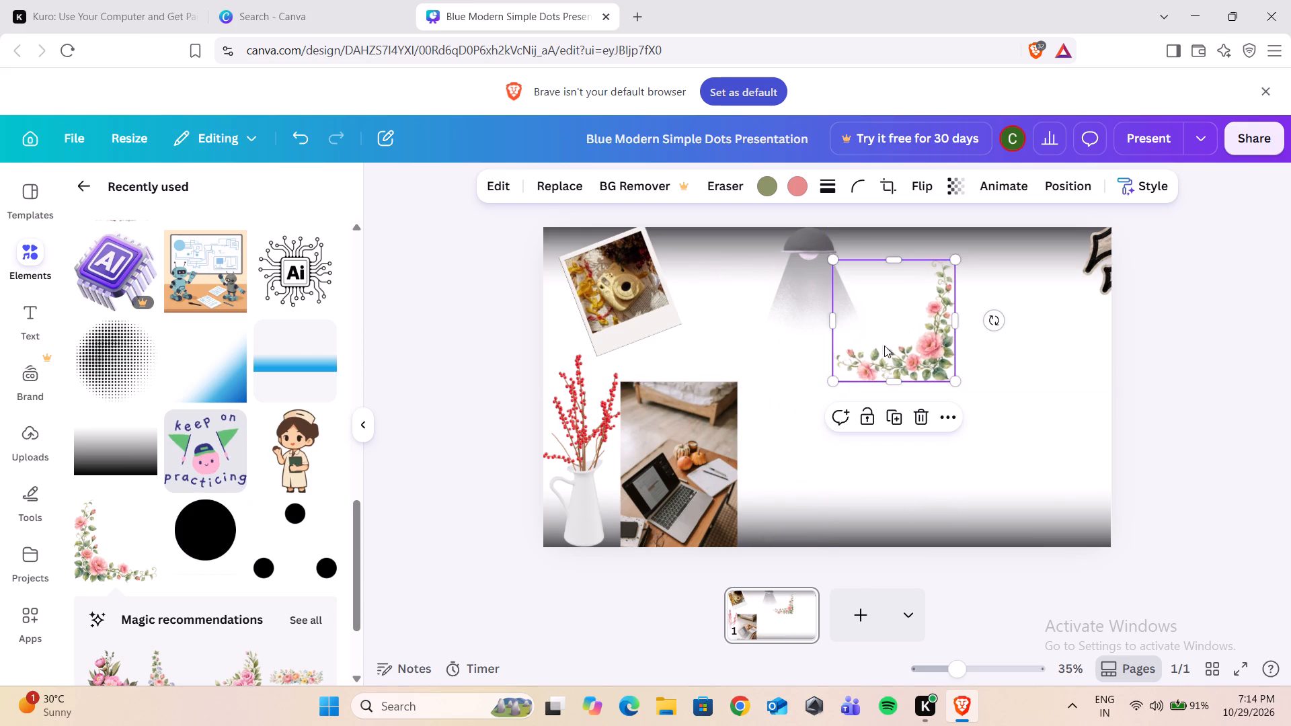
pyautogui.moveTo(890, 339); pyautogui.dragTo(1021, 471)
pyautogui.moveTo(1026, 477); pyautogui.dragTo(1054, 518)
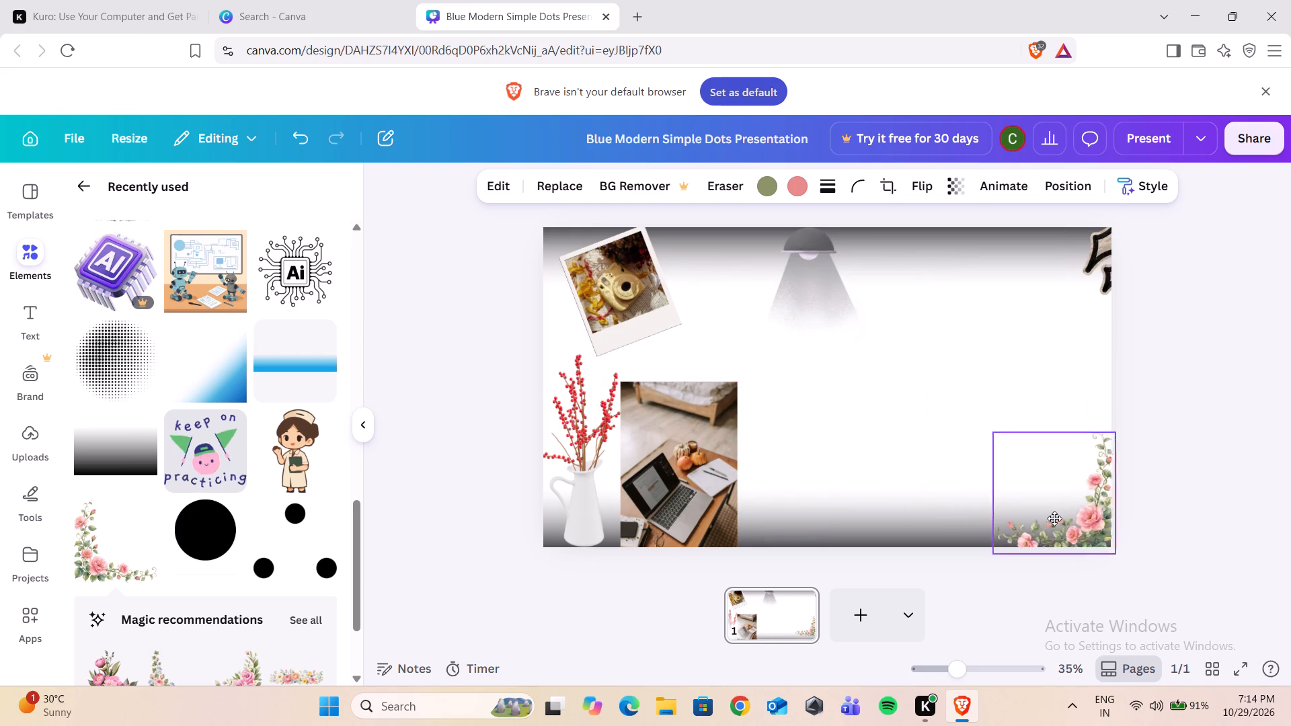
pyautogui.moveTo(1054, 518); pyautogui.dragTo(1050, 515)
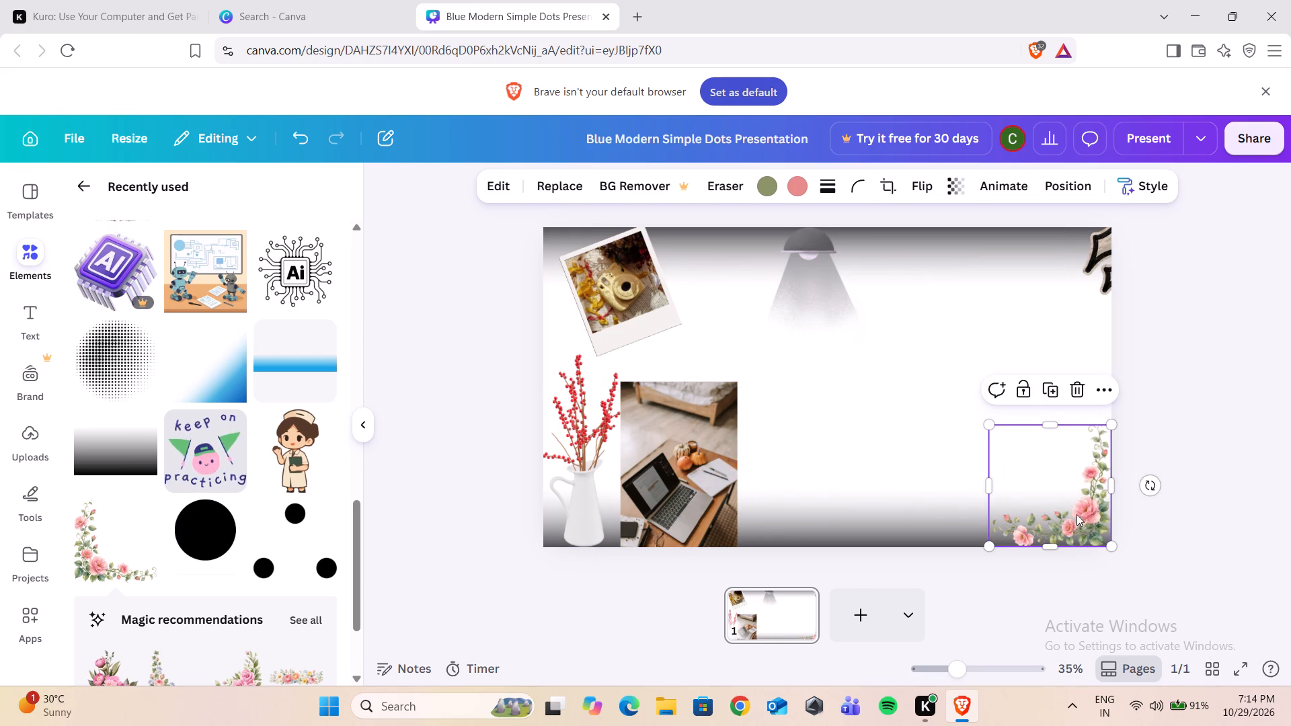
pyautogui.click(1194, 503)
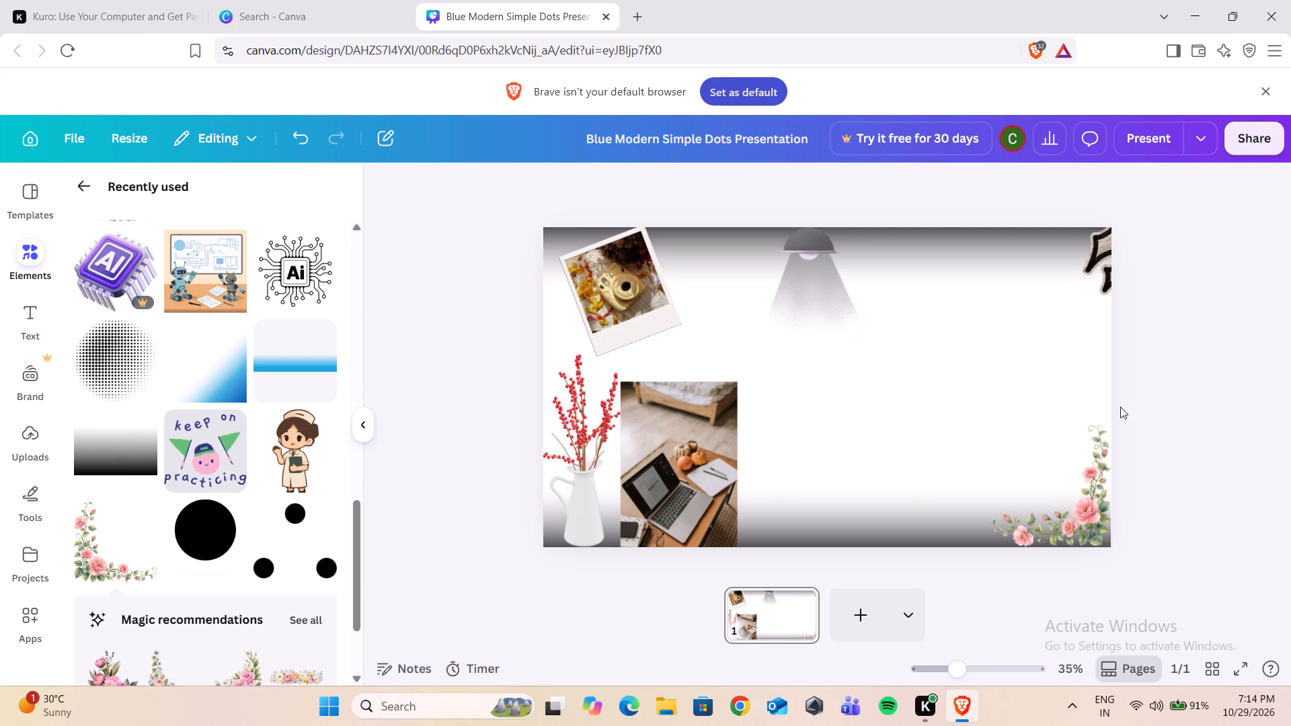
# Duplicate the corner rose vine, move the copy onto the open page area and rotate it half a turn.
pyautogui.click(1056, 513)
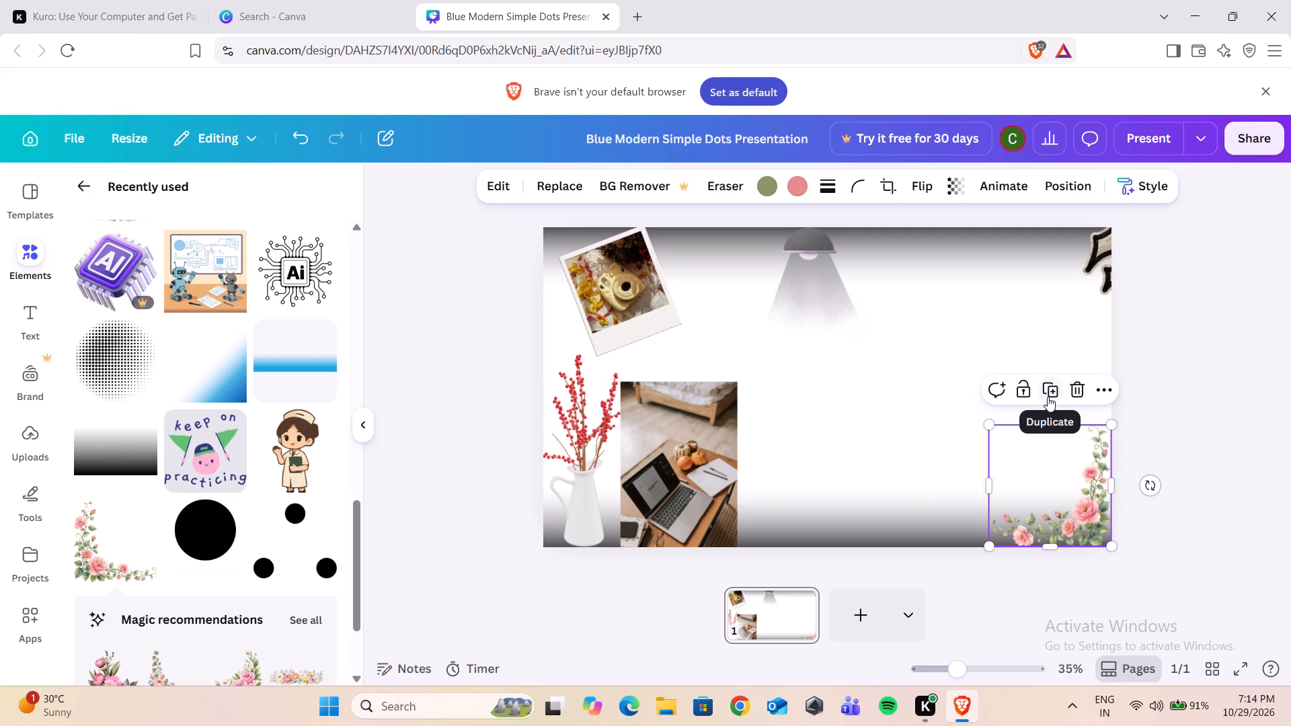
pyautogui.click(1048, 396)
pyautogui.moveTo(1079, 512); pyautogui.dragTo(1023, 475)
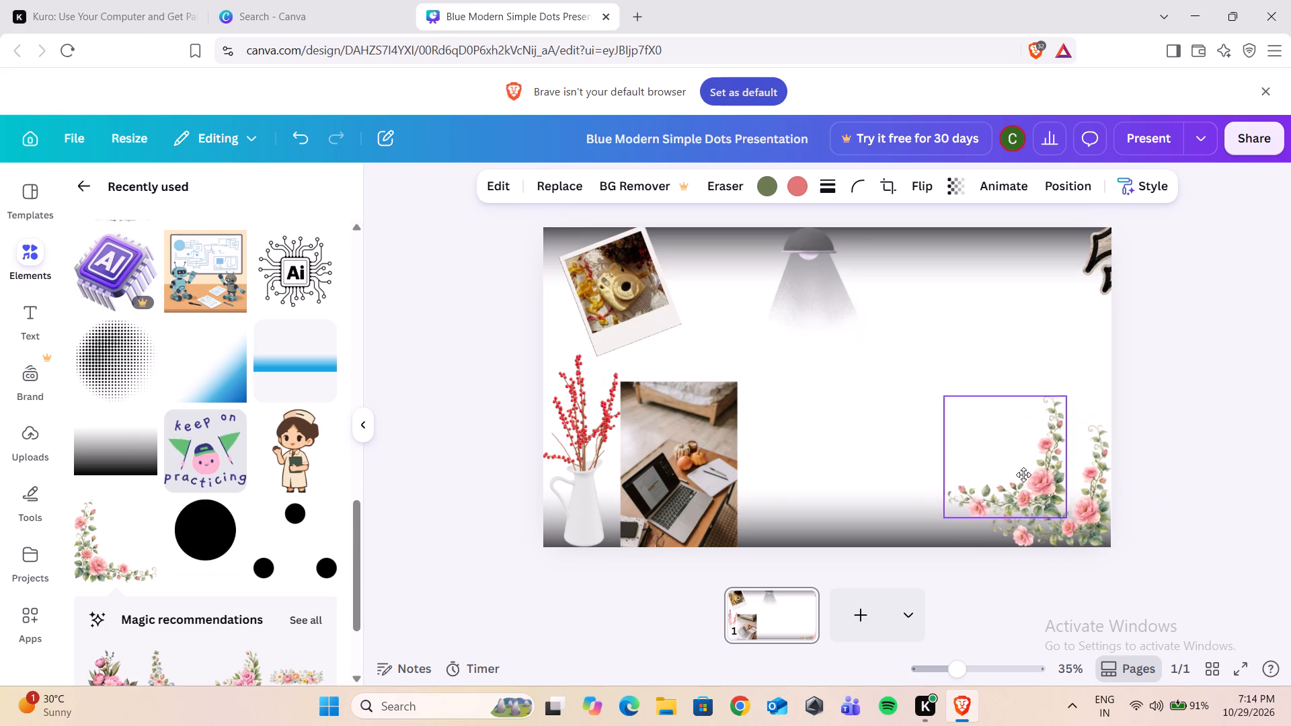
pyautogui.moveTo(1023, 475); pyautogui.dragTo(989, 428)
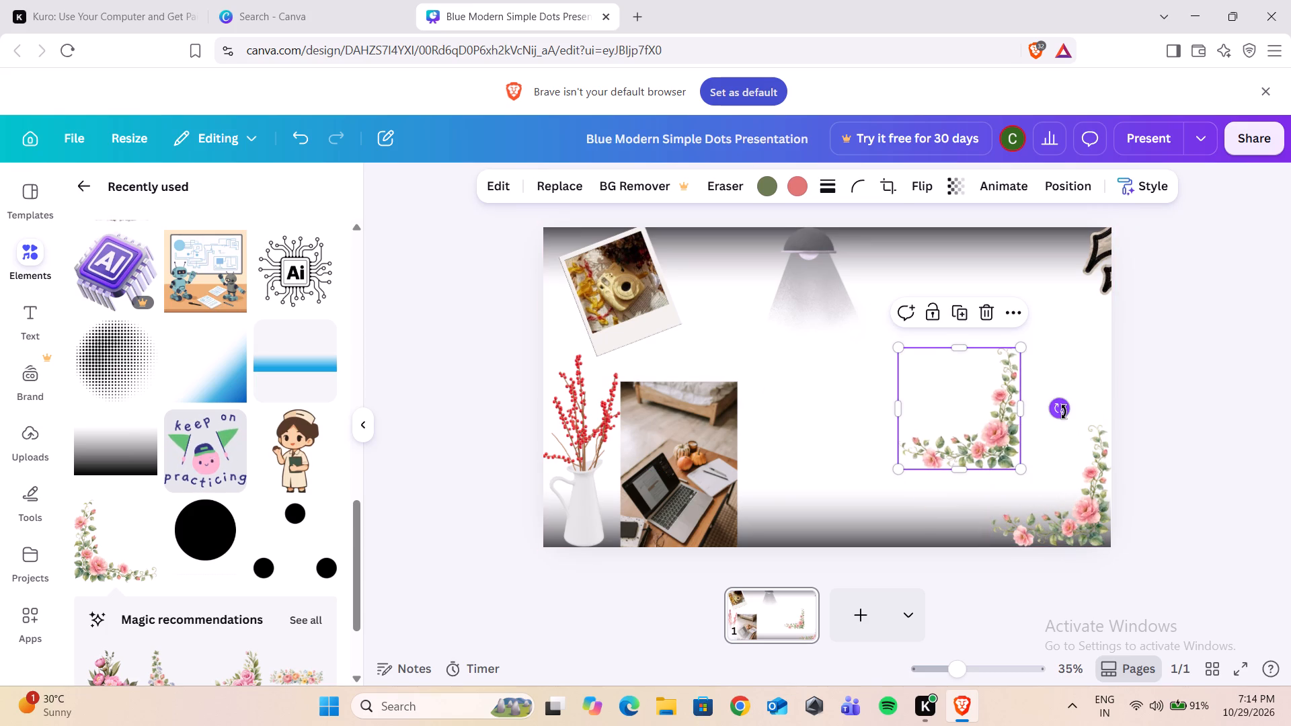
pyautogui.moveTo(1064, 412); pyautogui.dragTo(838, 382)
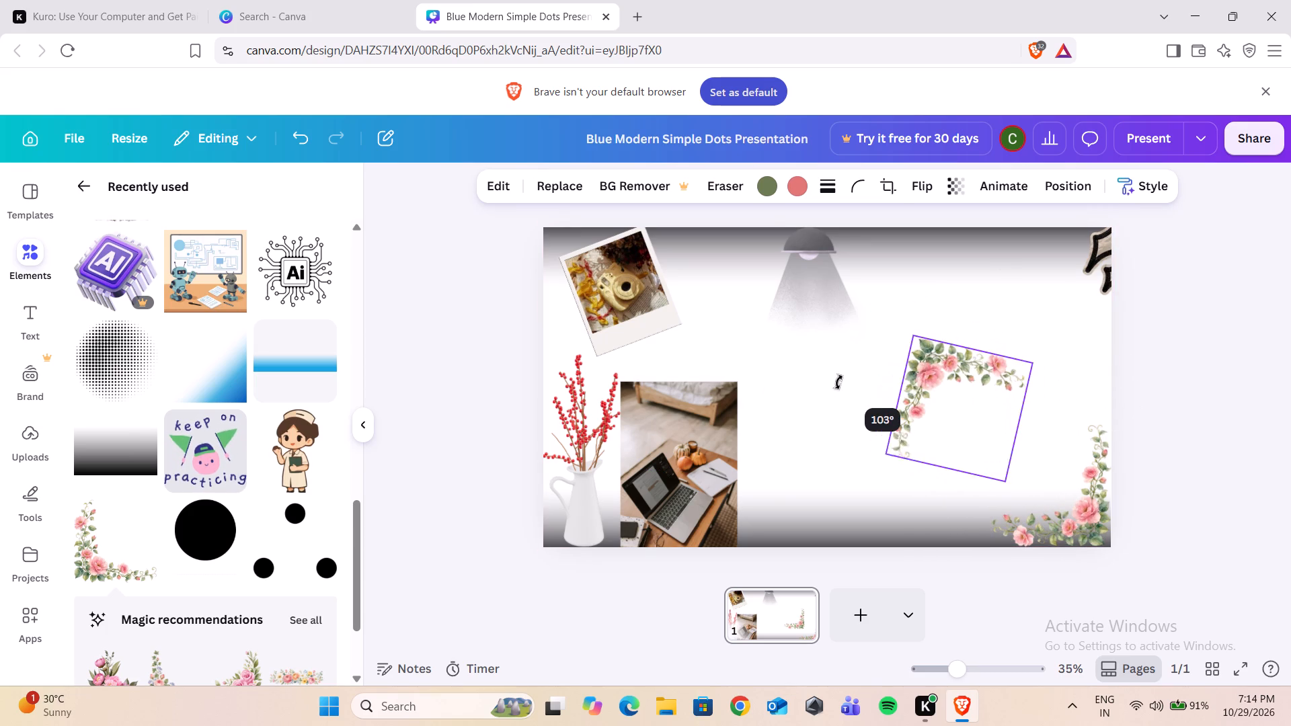
pyautogui.moveTo(838, 382); pyautogui.dragTo(843, 403)
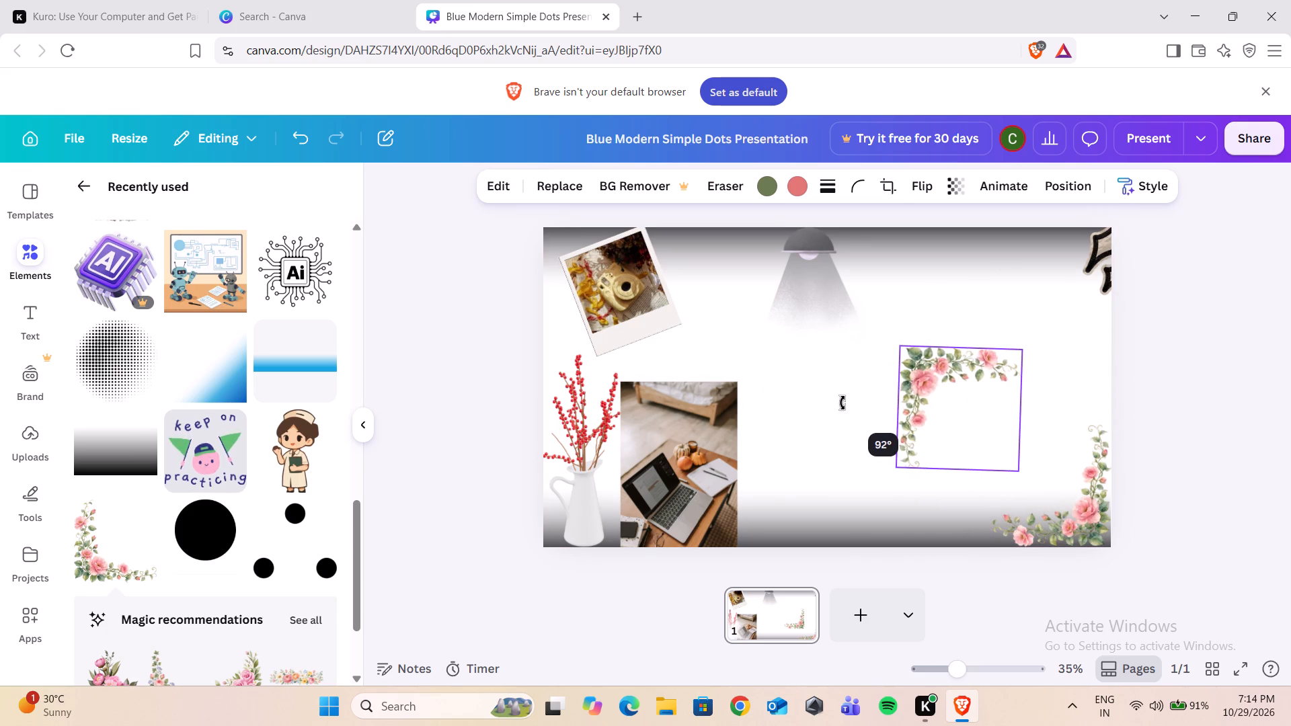
pyautogui.moveTo(843, 403); pyautogui.dragTo(843, 405)
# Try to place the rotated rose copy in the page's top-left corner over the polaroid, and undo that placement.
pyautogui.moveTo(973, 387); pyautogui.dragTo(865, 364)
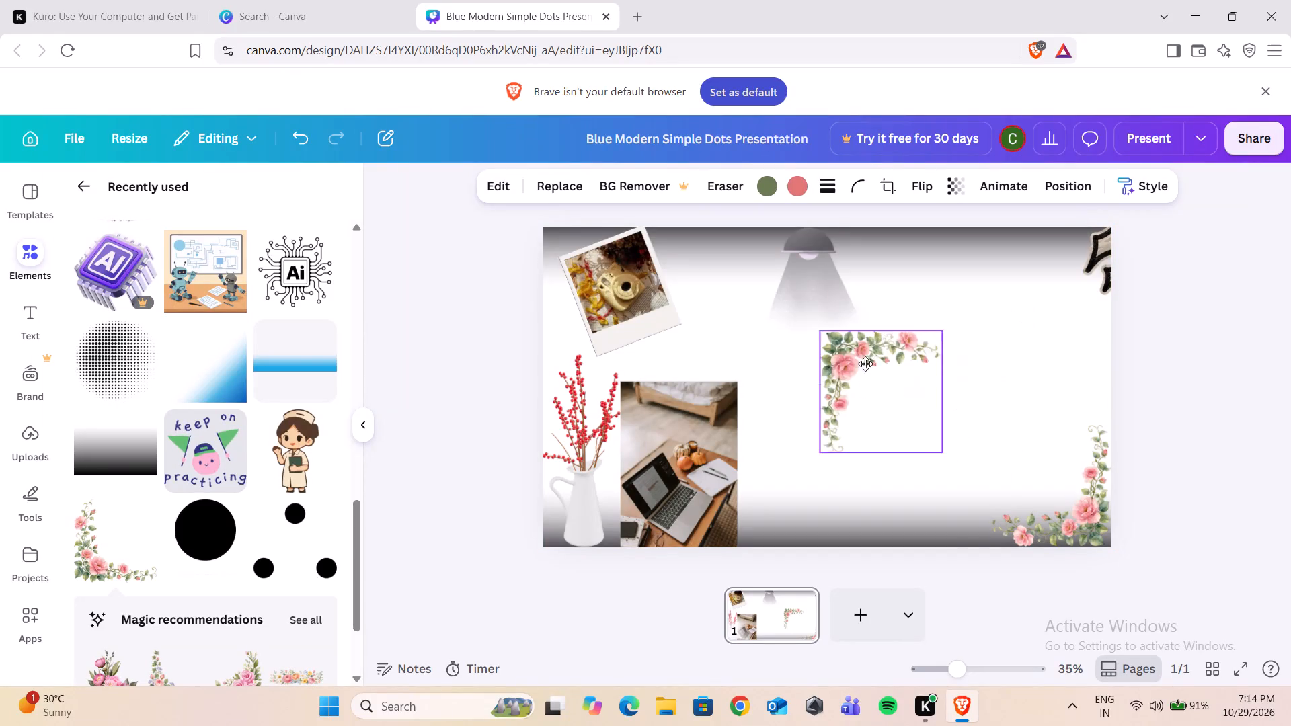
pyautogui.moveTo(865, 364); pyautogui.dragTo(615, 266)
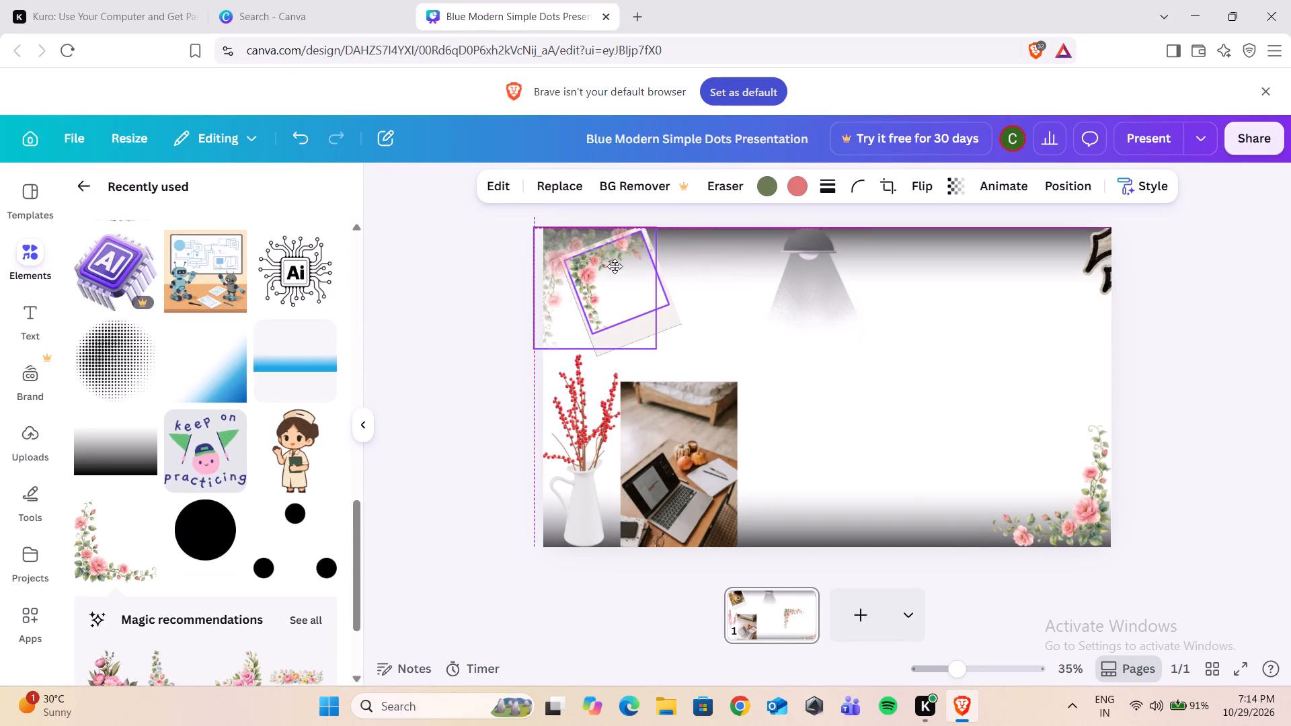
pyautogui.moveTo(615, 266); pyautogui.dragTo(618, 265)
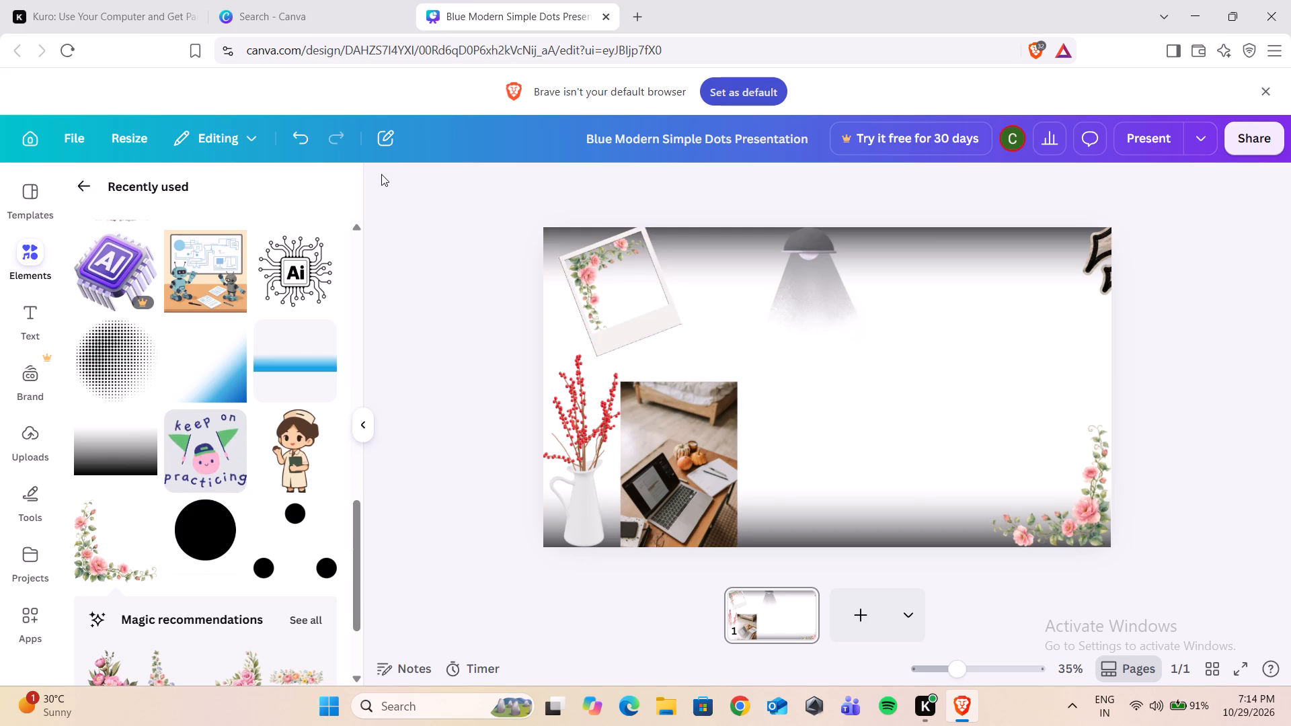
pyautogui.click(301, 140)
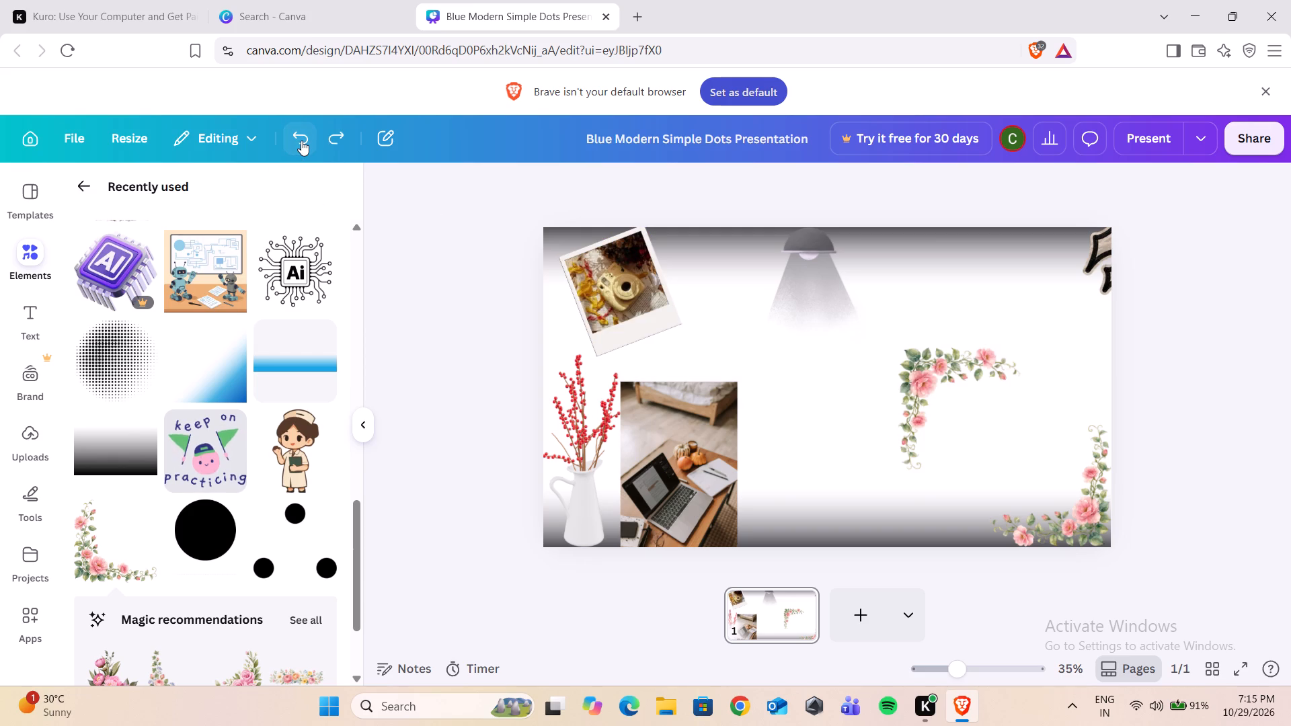
# Move the camera polaroid aside toward the lamp and place the rotated rose copy flush in the page's top-left corner.
pyautogui.moveTo(639, 328); pyautogui.dragTo(673, 323)
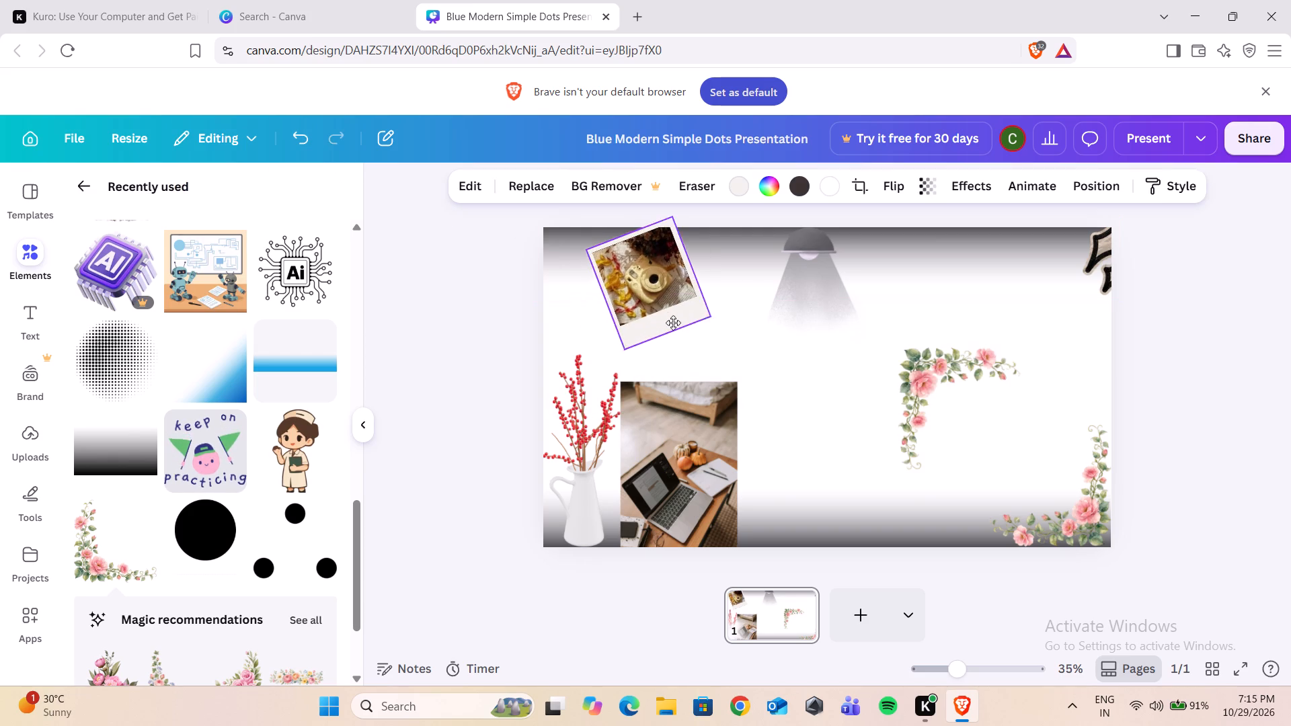
pyautogui.moveTo(673, 323); pyautogui.dragTo(714, 337)
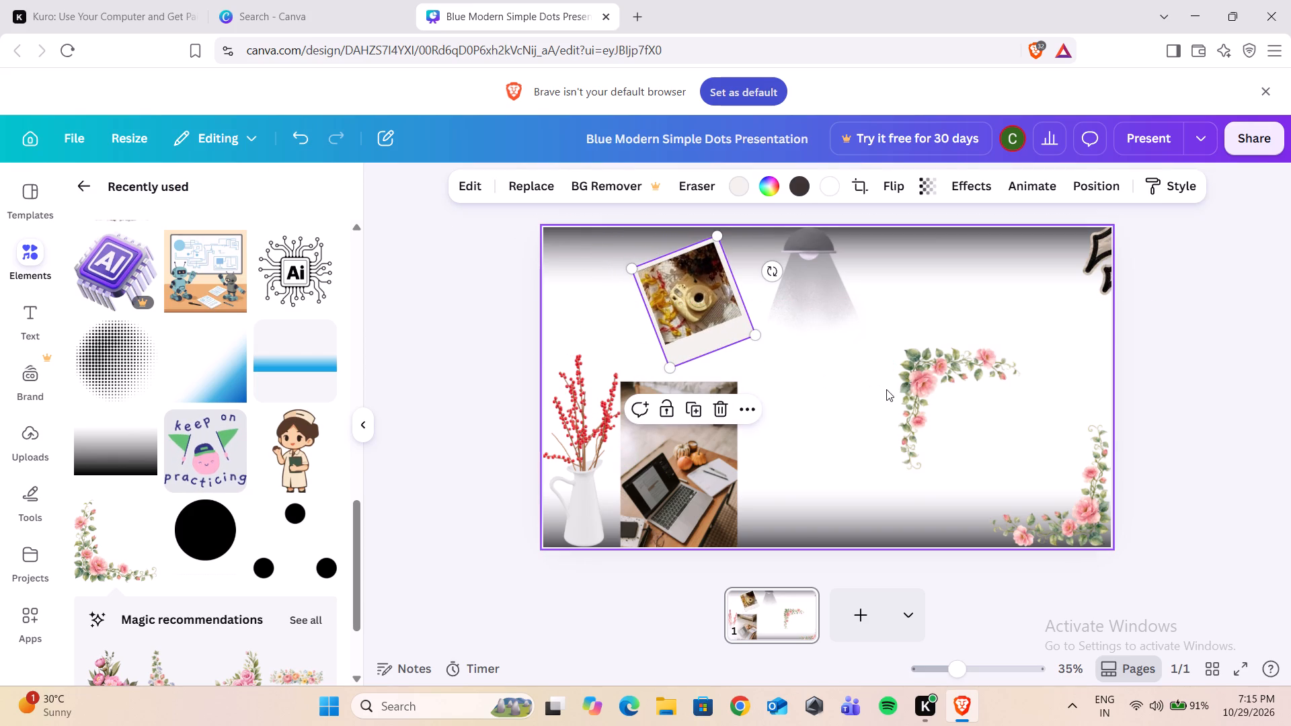
pyautogui.moveTo(912, 389); pyautogui.dragTo(554, 294)
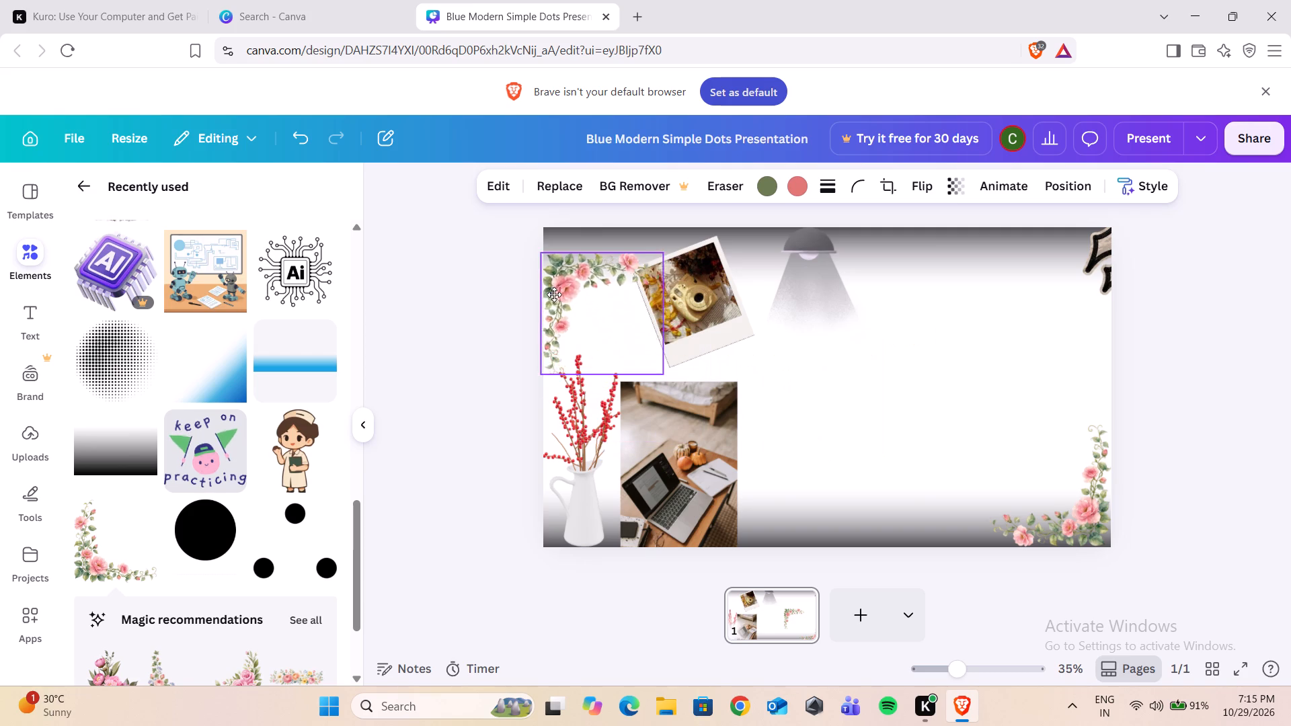
pyautogui.moveTo(554, 294); pyautogui.dragTo(555, 277)
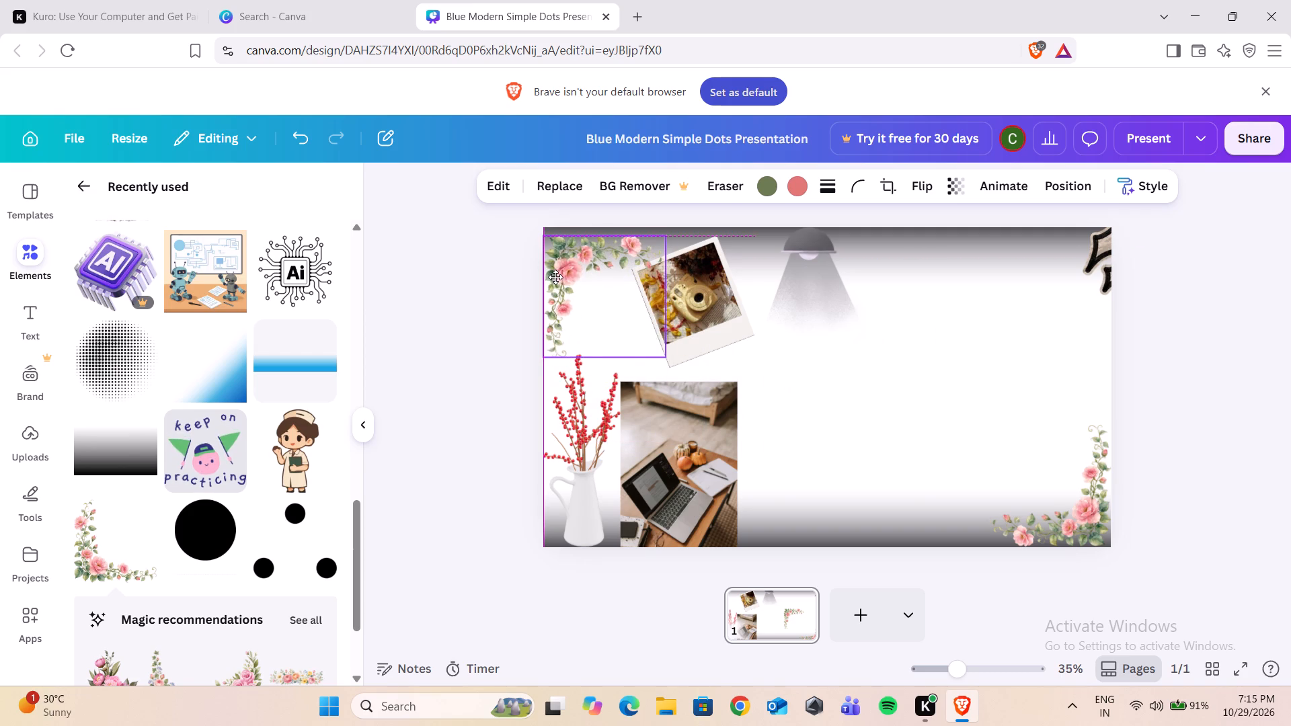
pyautogui.moveTo(555, 277); pyautogui.dragTo(559, 264)
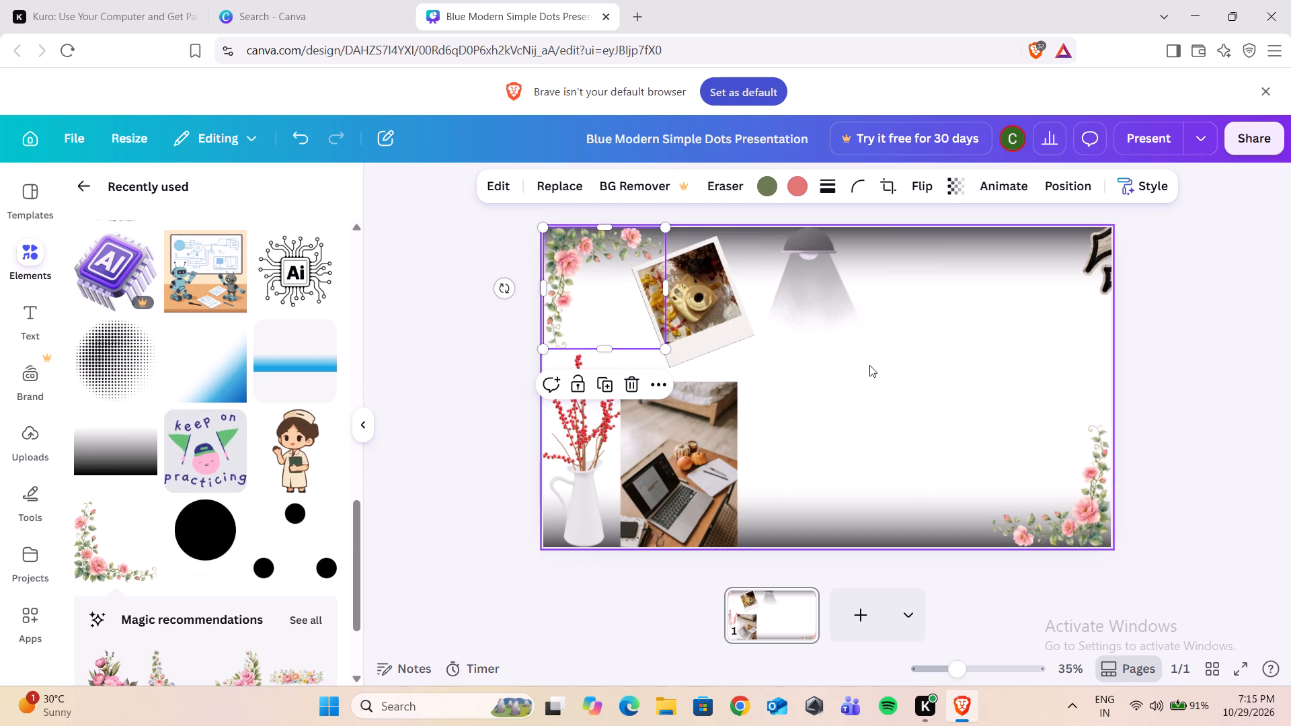
pyautogui.click(869, 365)
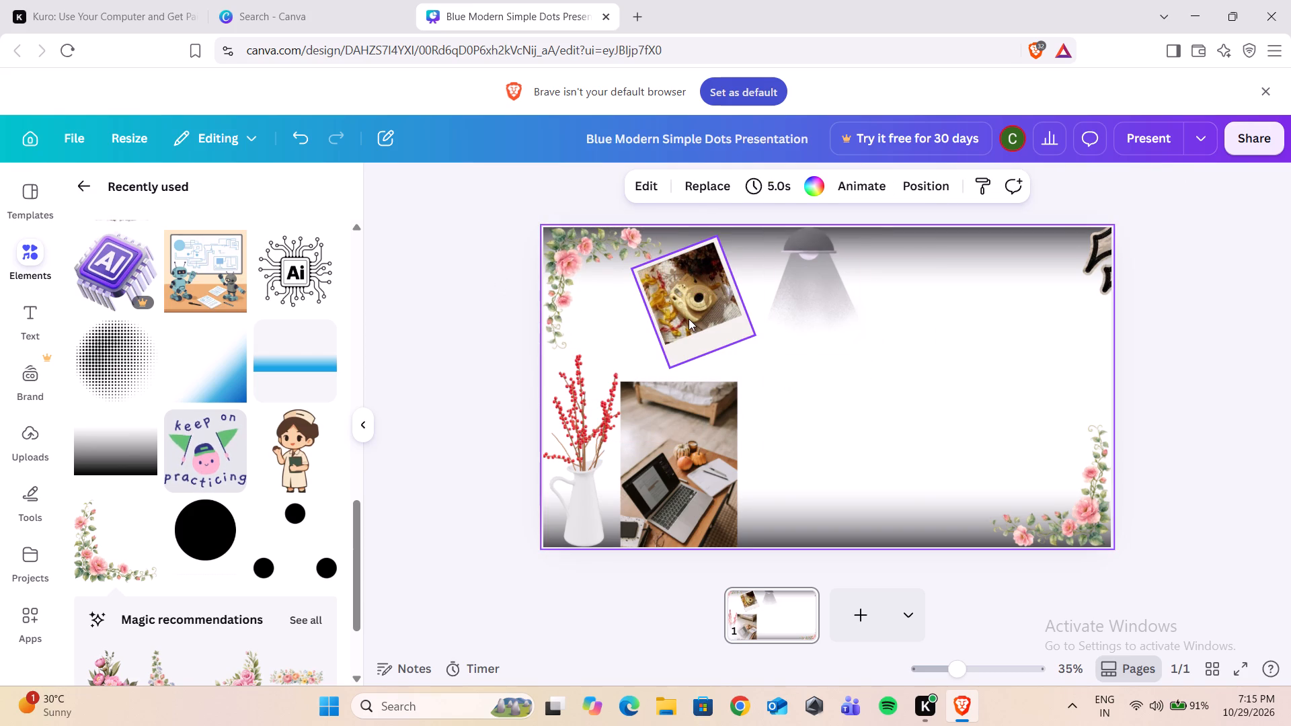
# Move the camera polaroid back toward the top-left corner so it overlaps the rose vine, just above the berry jug.
pyautogui.moveTo(689, 319); pyautogui.dragTo(647, 321)
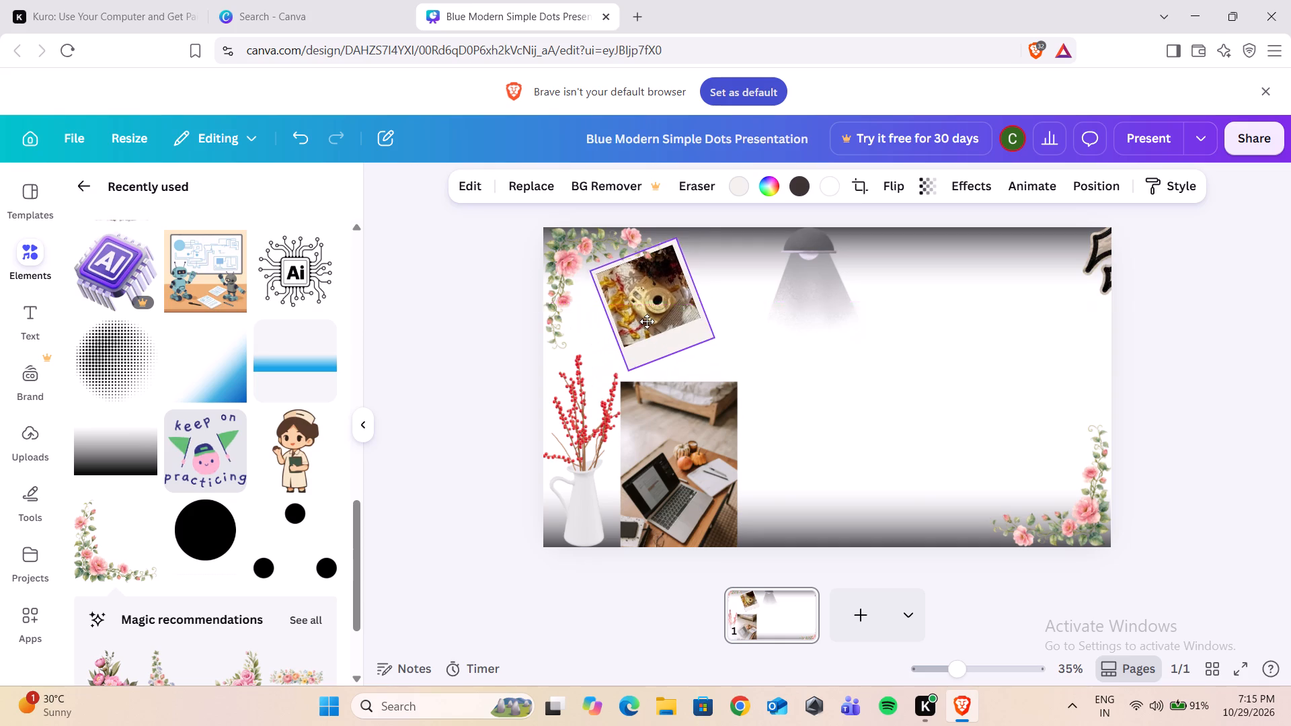
pyautogui.moveTo(647, 321); pyautogui.dragTo(584, 259)
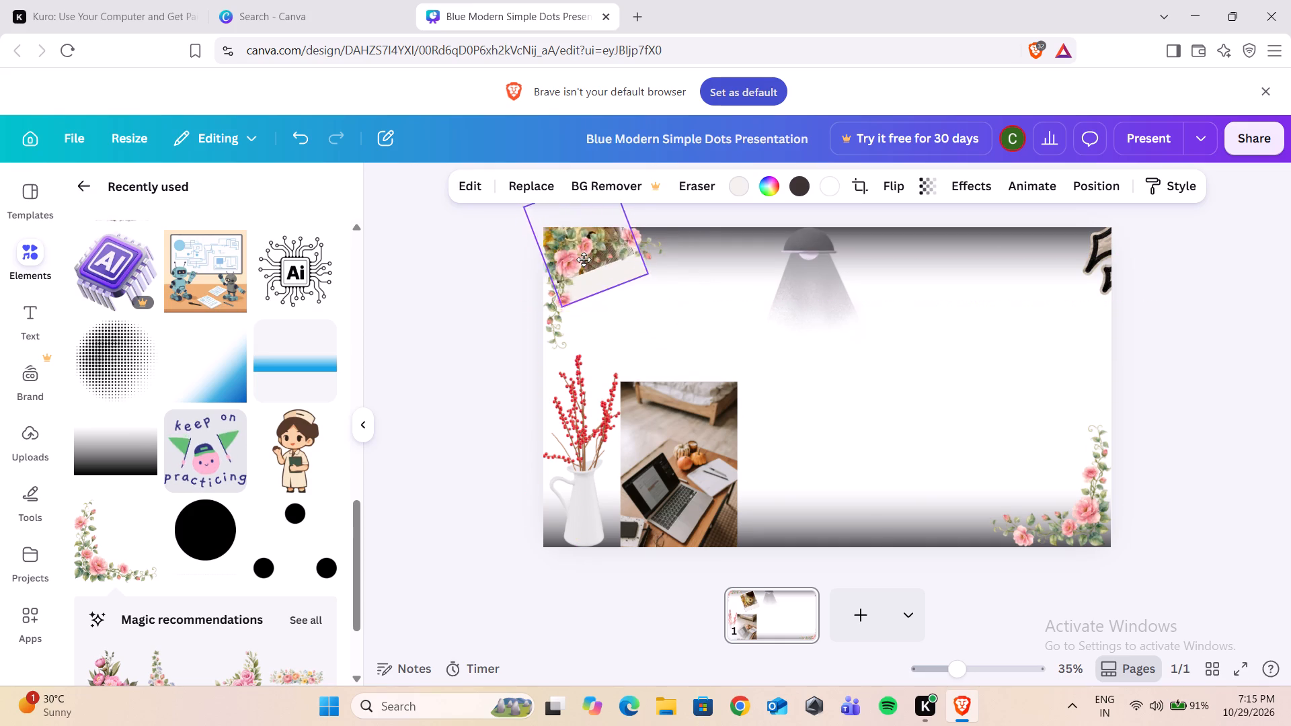
pyautogui.moveTo(584, 259); pyautogui.dragTo(619, 323)
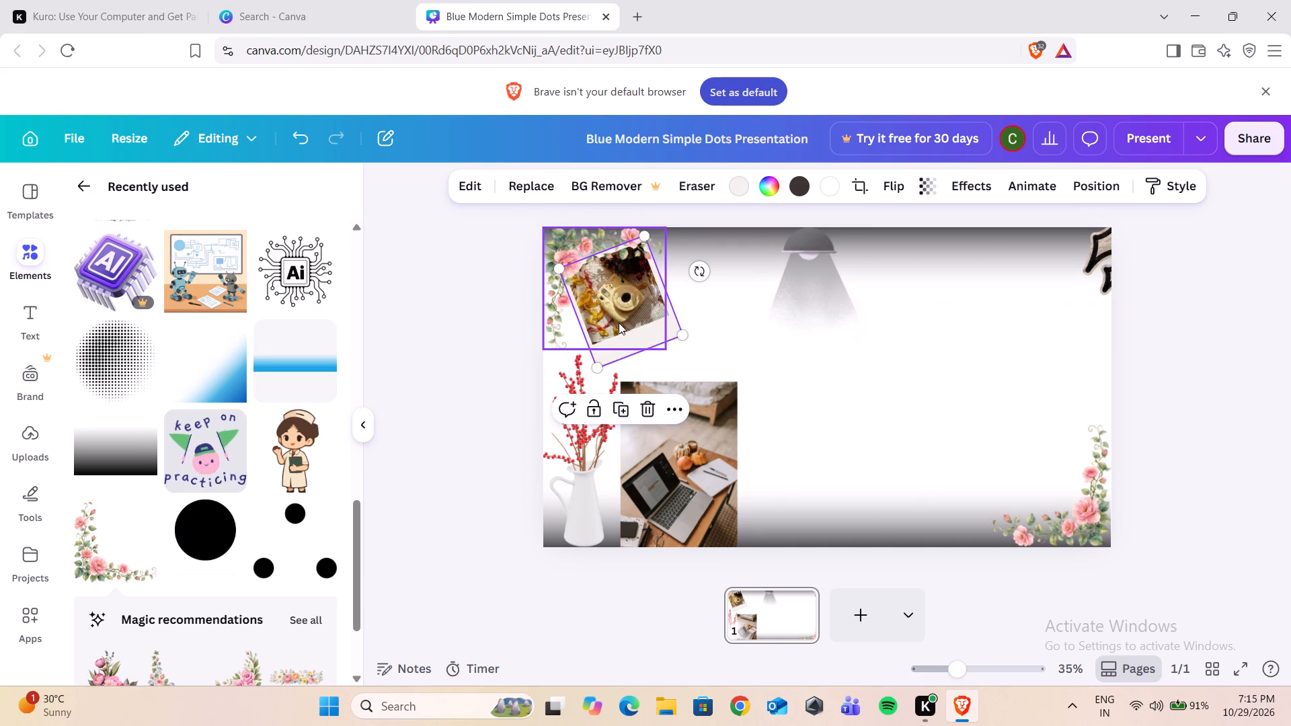
pyautogui.click(933, 365)
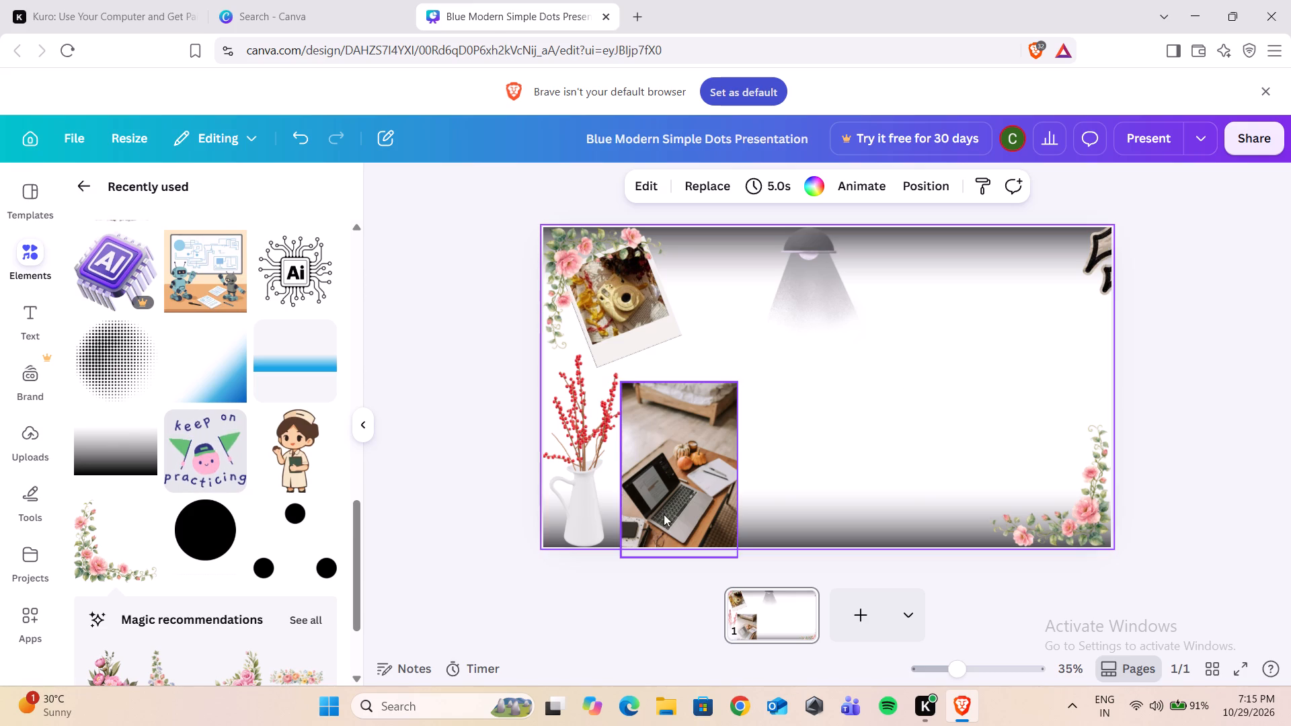
# Delete the laptop desk photo beside the berry jug.
pyautogui.rightClick(650, 459)
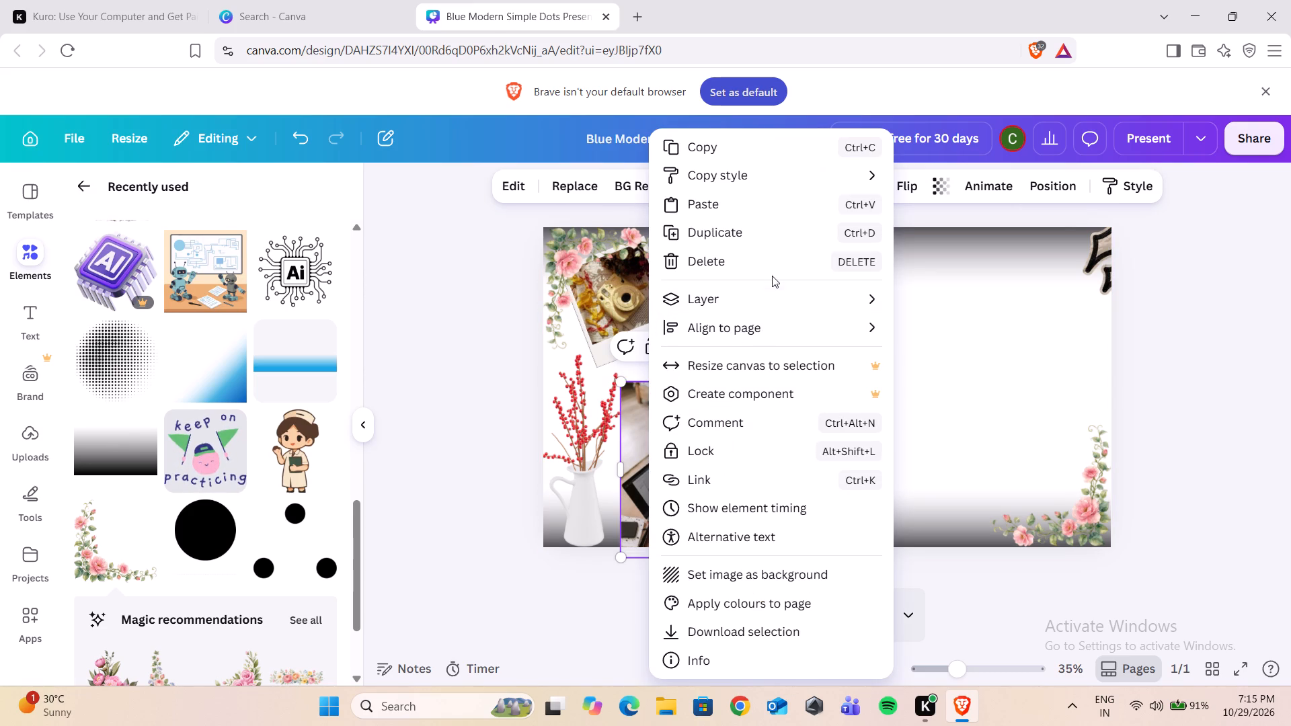
pyautogui.click(777, 273)
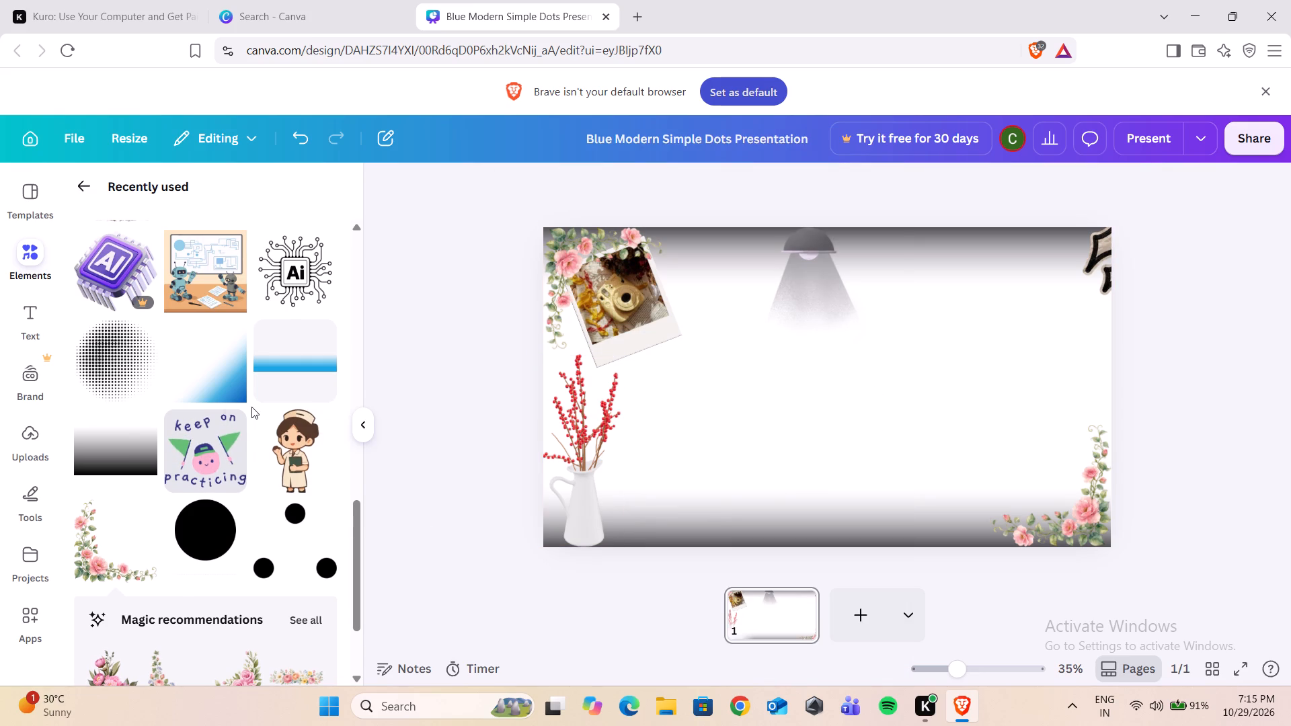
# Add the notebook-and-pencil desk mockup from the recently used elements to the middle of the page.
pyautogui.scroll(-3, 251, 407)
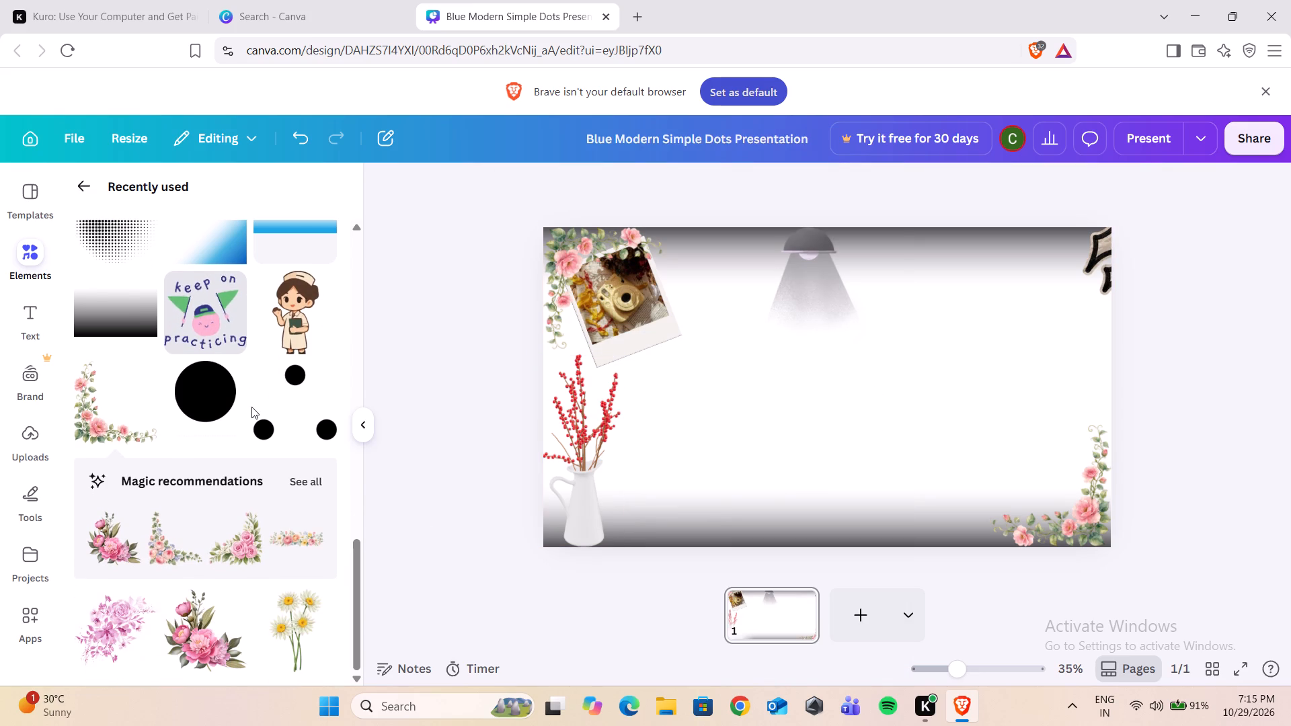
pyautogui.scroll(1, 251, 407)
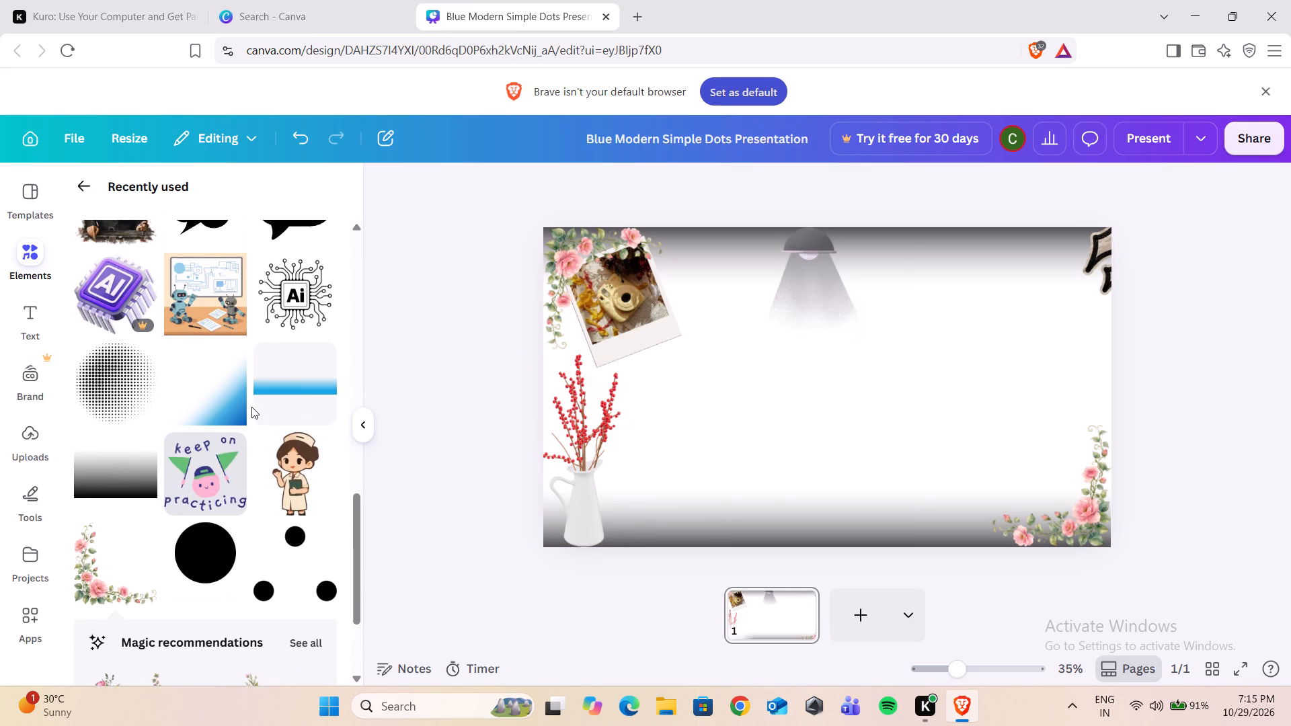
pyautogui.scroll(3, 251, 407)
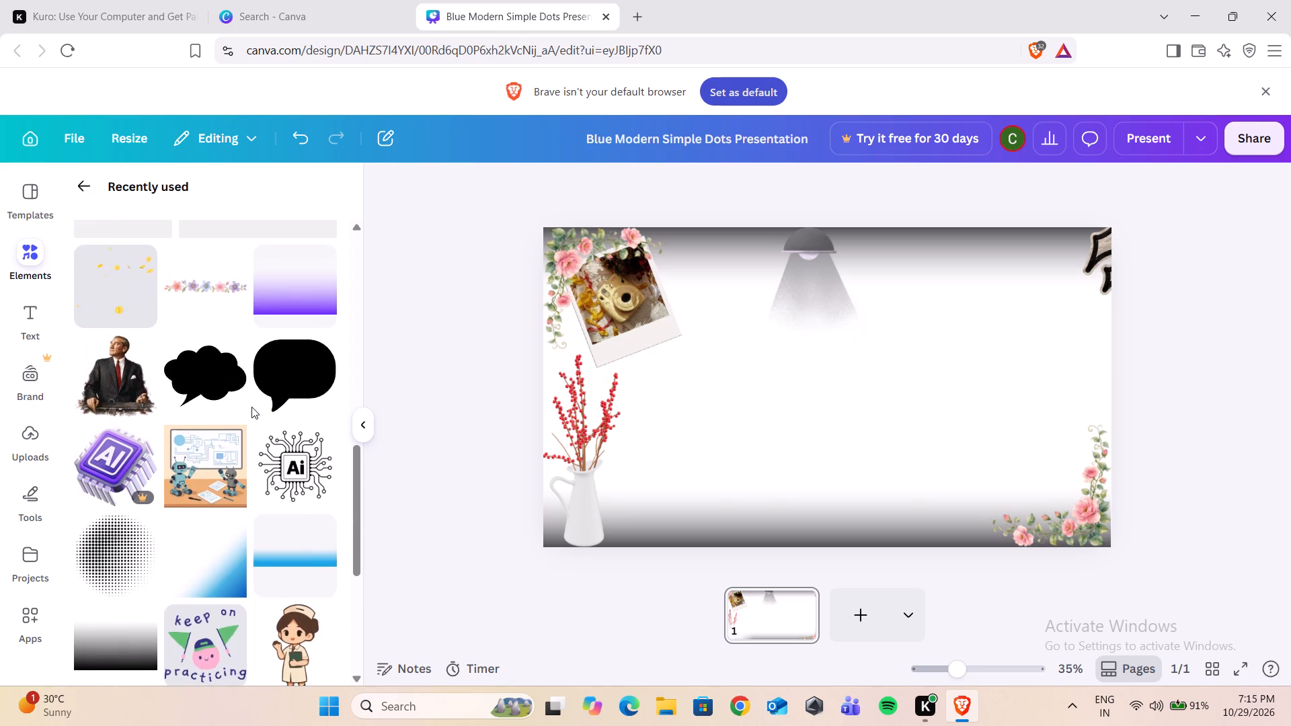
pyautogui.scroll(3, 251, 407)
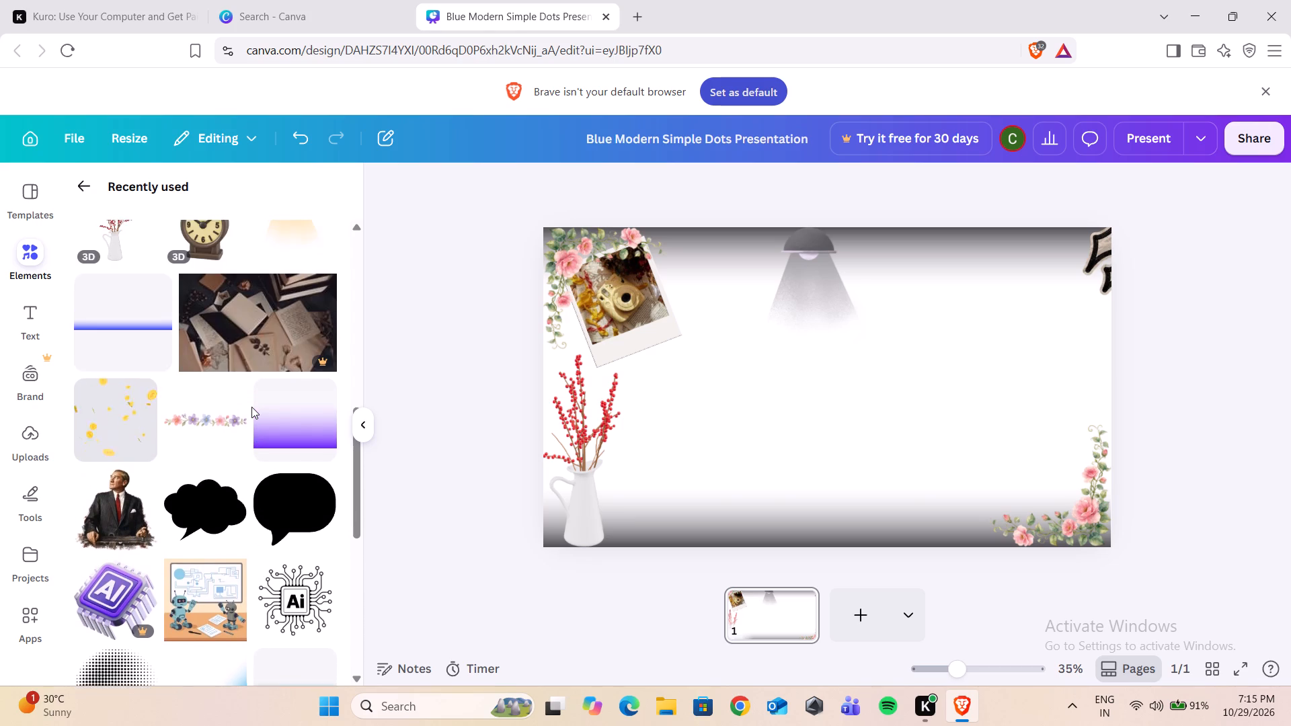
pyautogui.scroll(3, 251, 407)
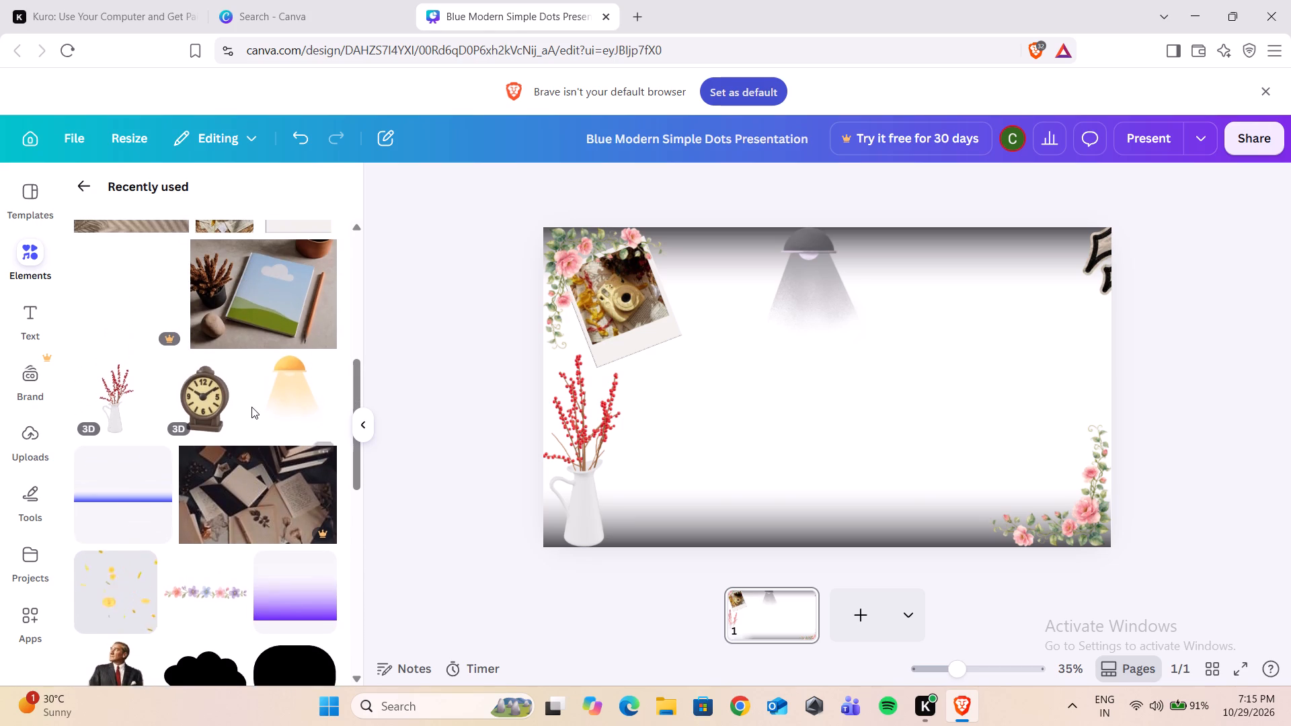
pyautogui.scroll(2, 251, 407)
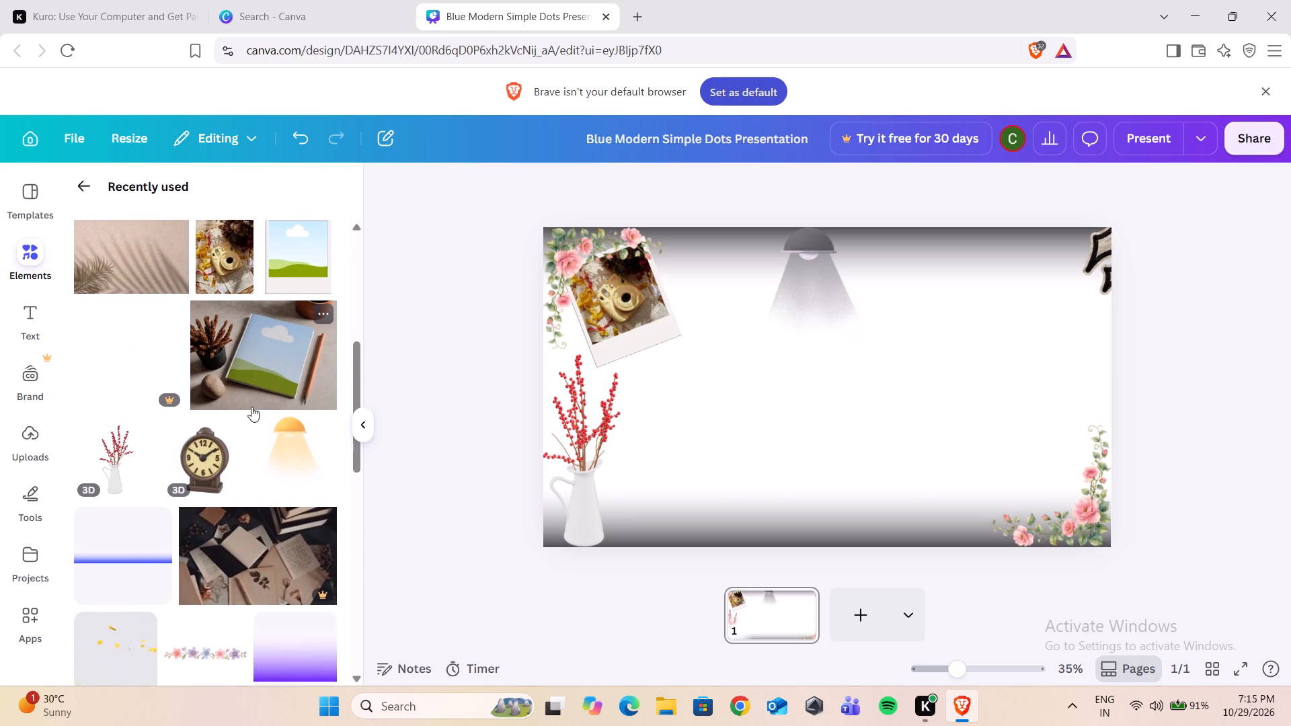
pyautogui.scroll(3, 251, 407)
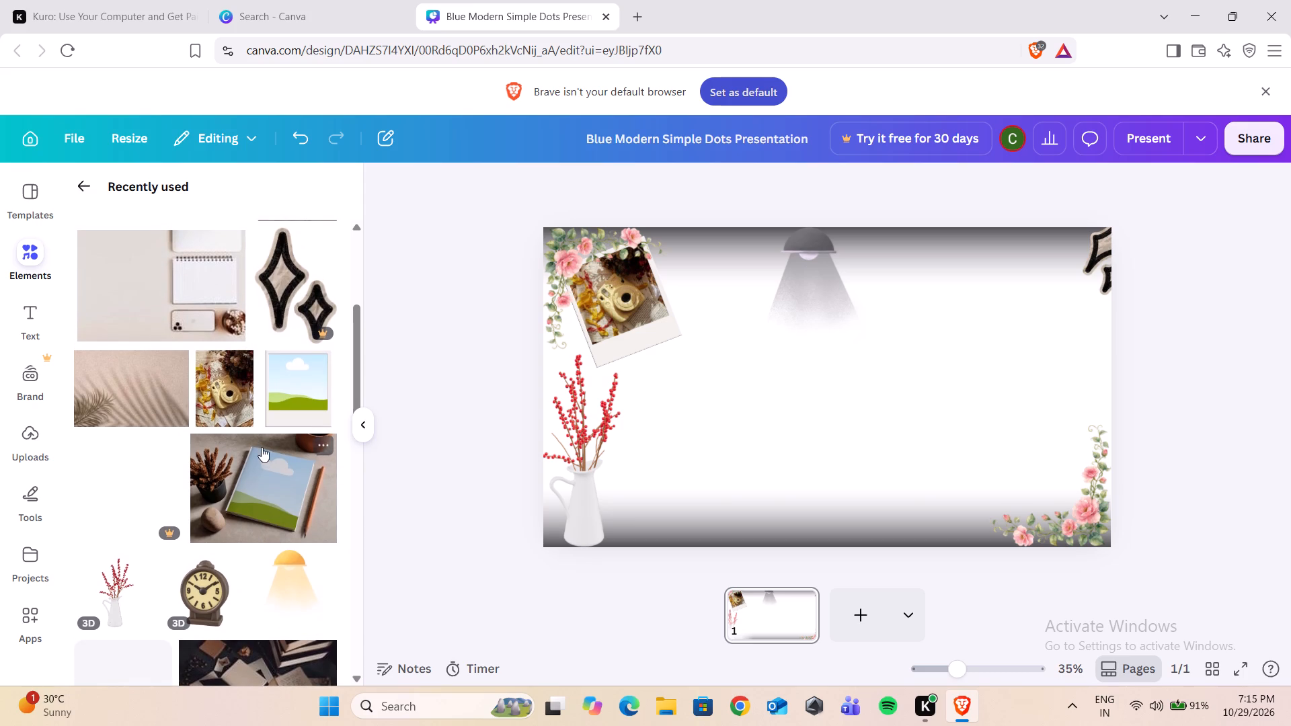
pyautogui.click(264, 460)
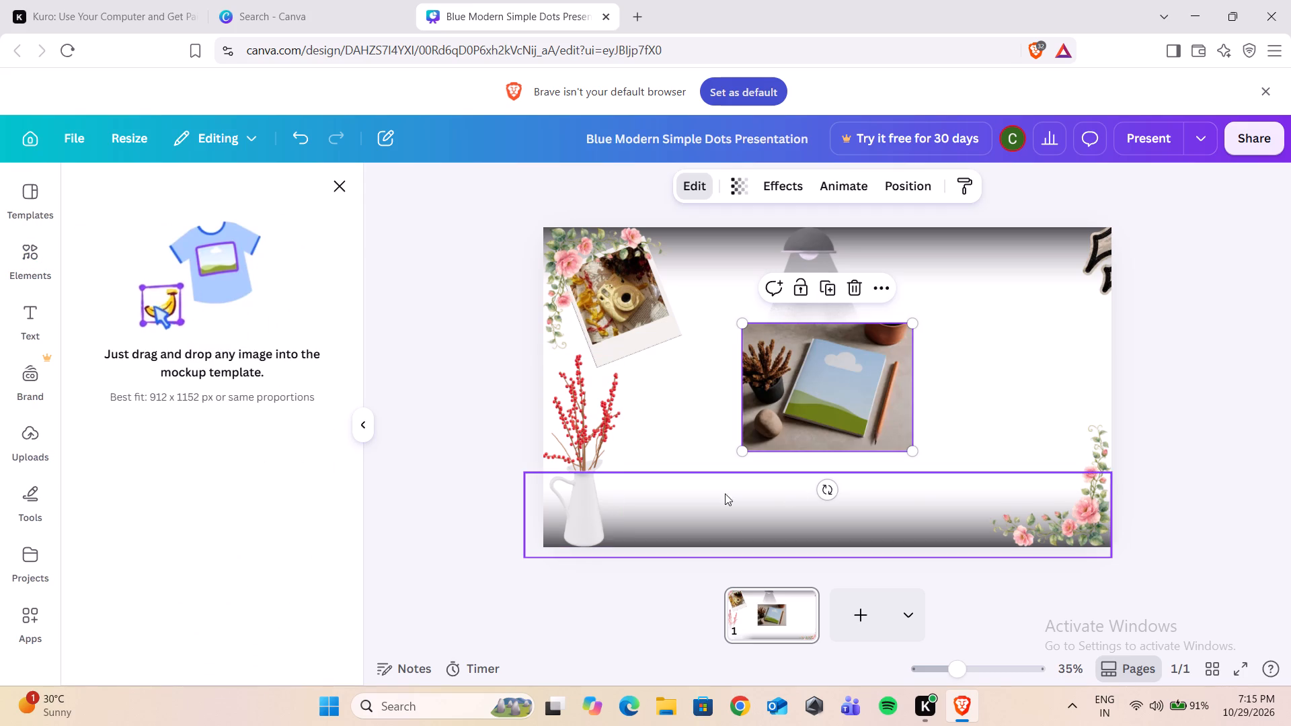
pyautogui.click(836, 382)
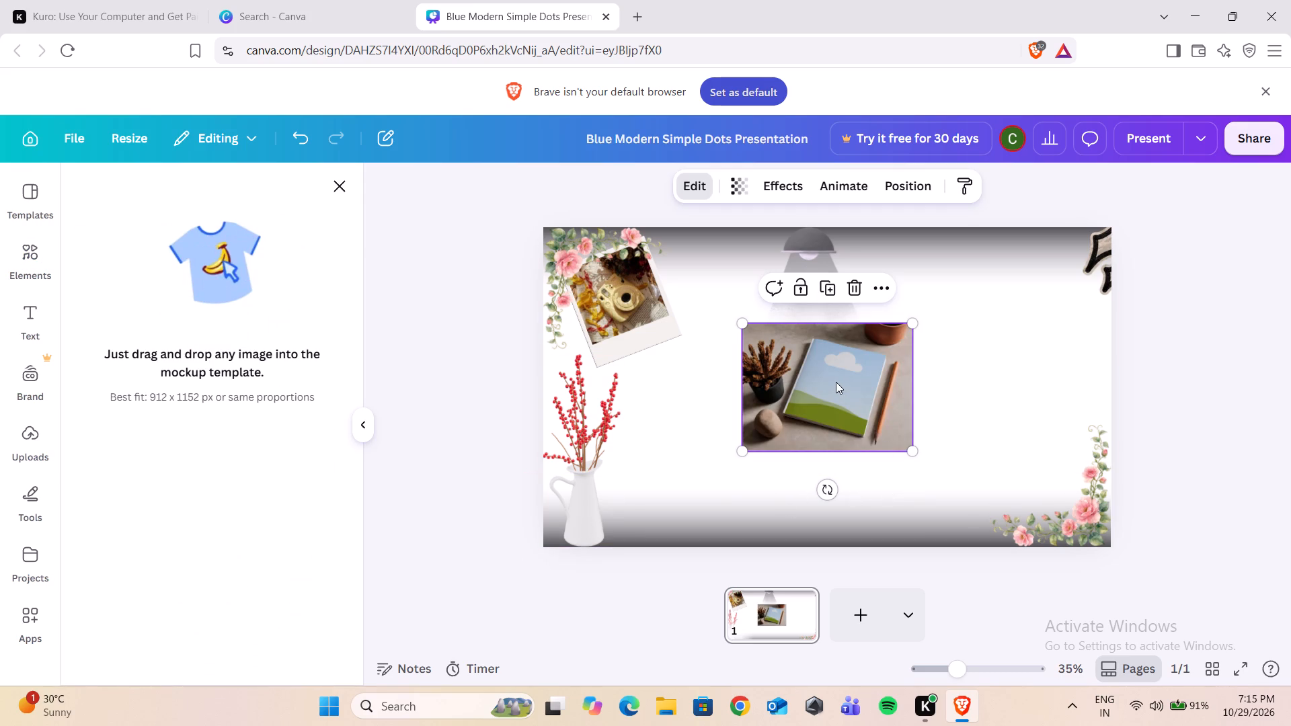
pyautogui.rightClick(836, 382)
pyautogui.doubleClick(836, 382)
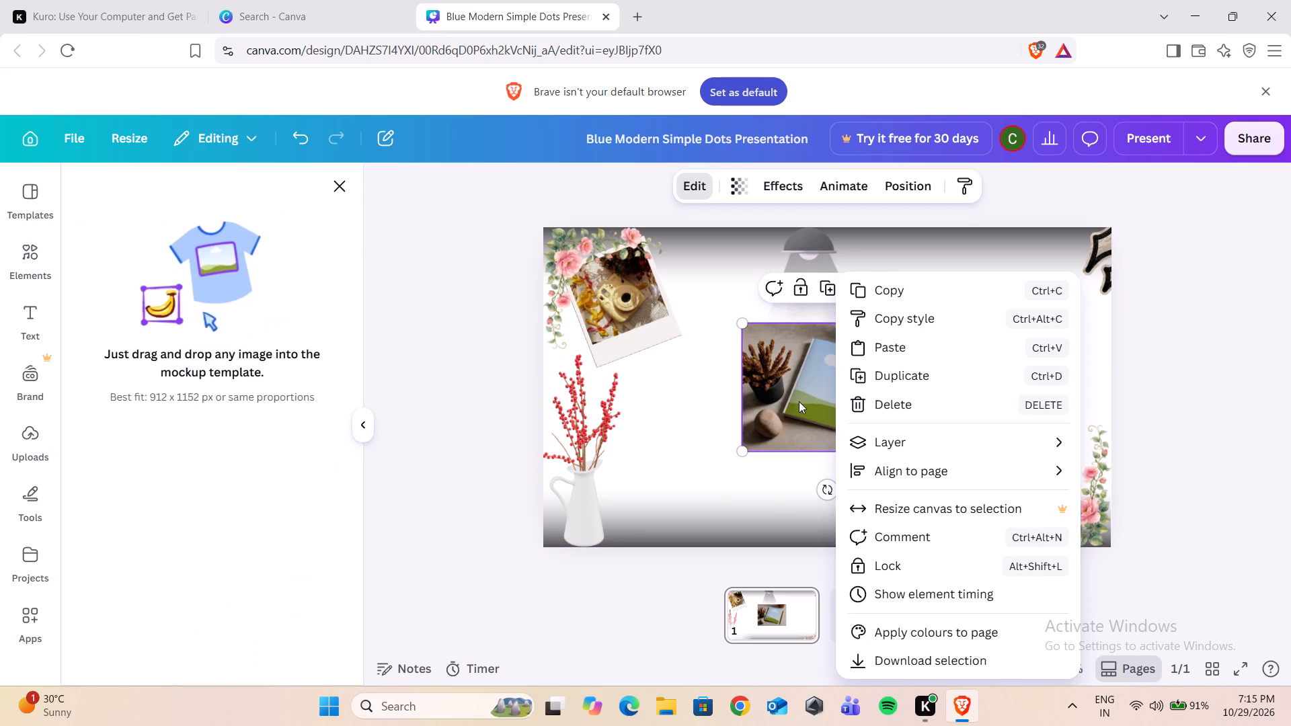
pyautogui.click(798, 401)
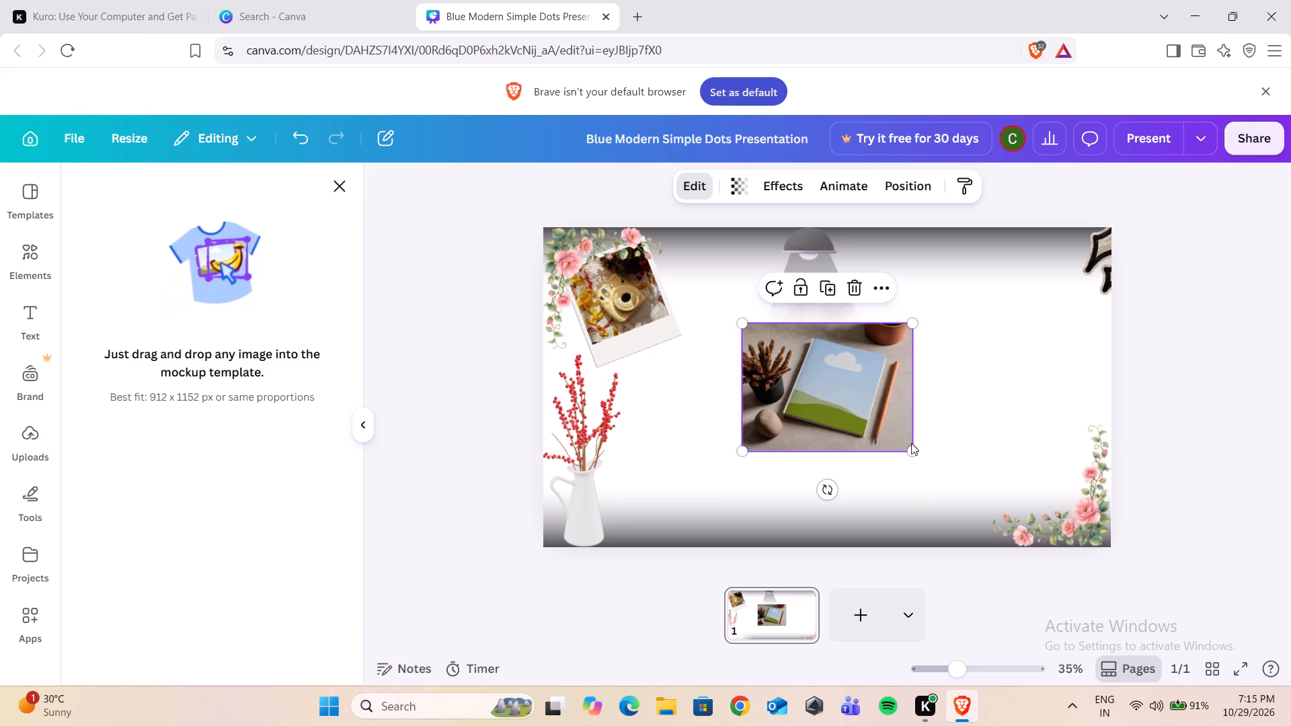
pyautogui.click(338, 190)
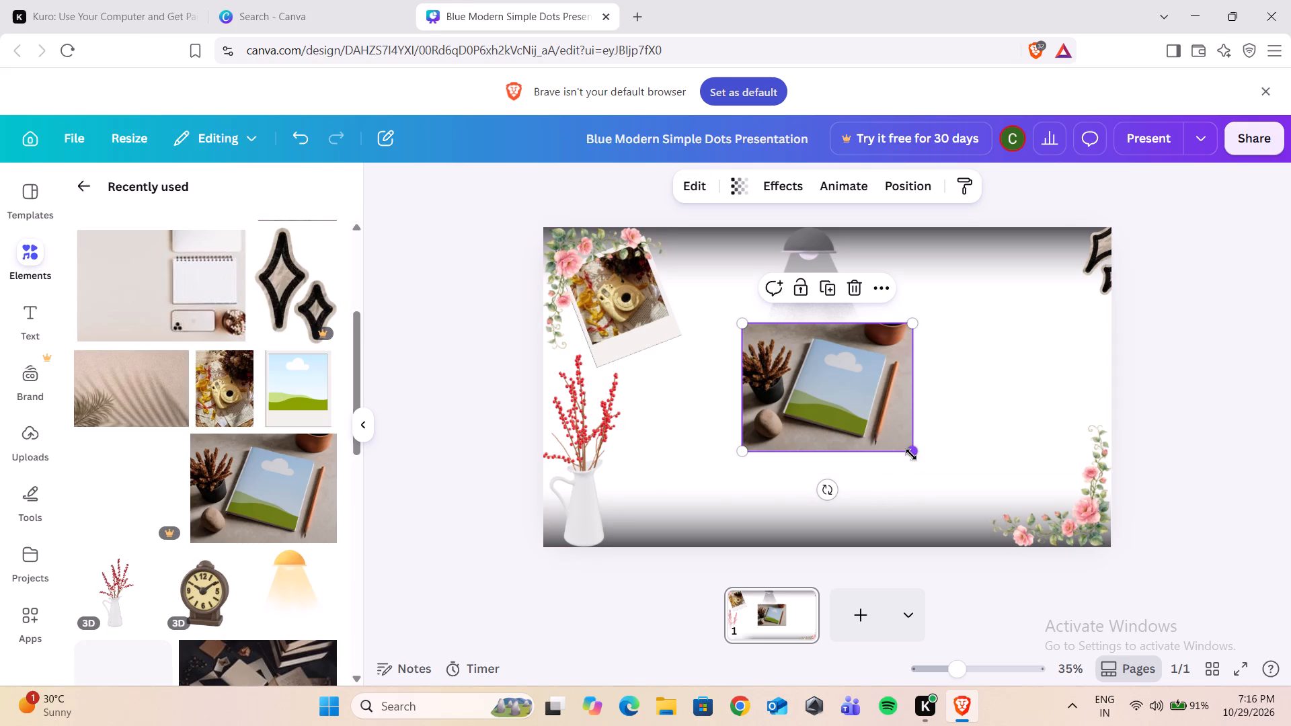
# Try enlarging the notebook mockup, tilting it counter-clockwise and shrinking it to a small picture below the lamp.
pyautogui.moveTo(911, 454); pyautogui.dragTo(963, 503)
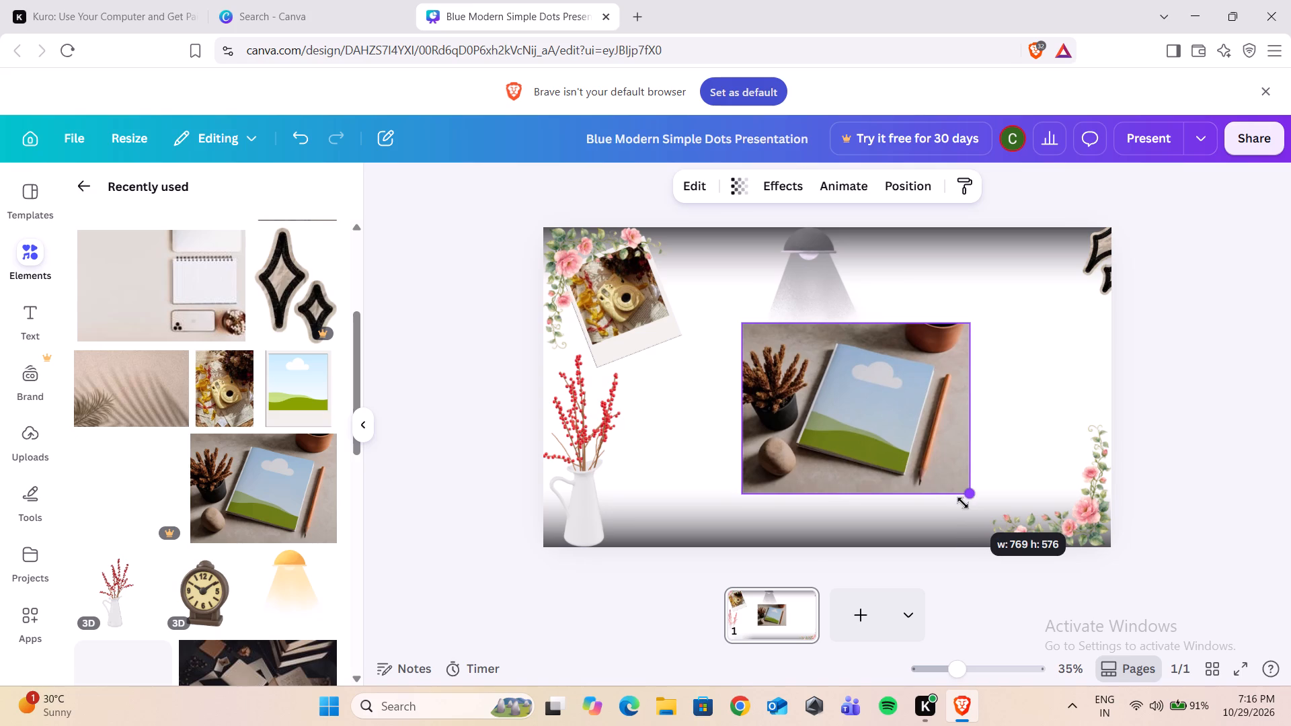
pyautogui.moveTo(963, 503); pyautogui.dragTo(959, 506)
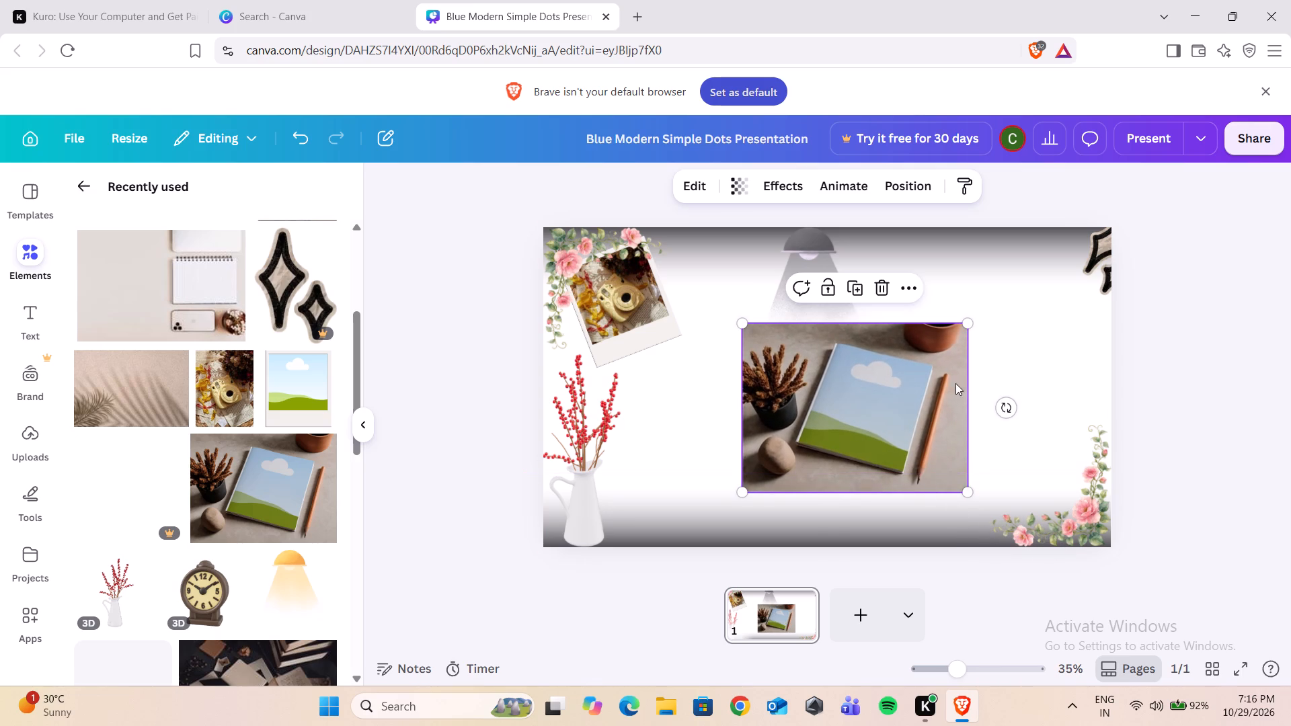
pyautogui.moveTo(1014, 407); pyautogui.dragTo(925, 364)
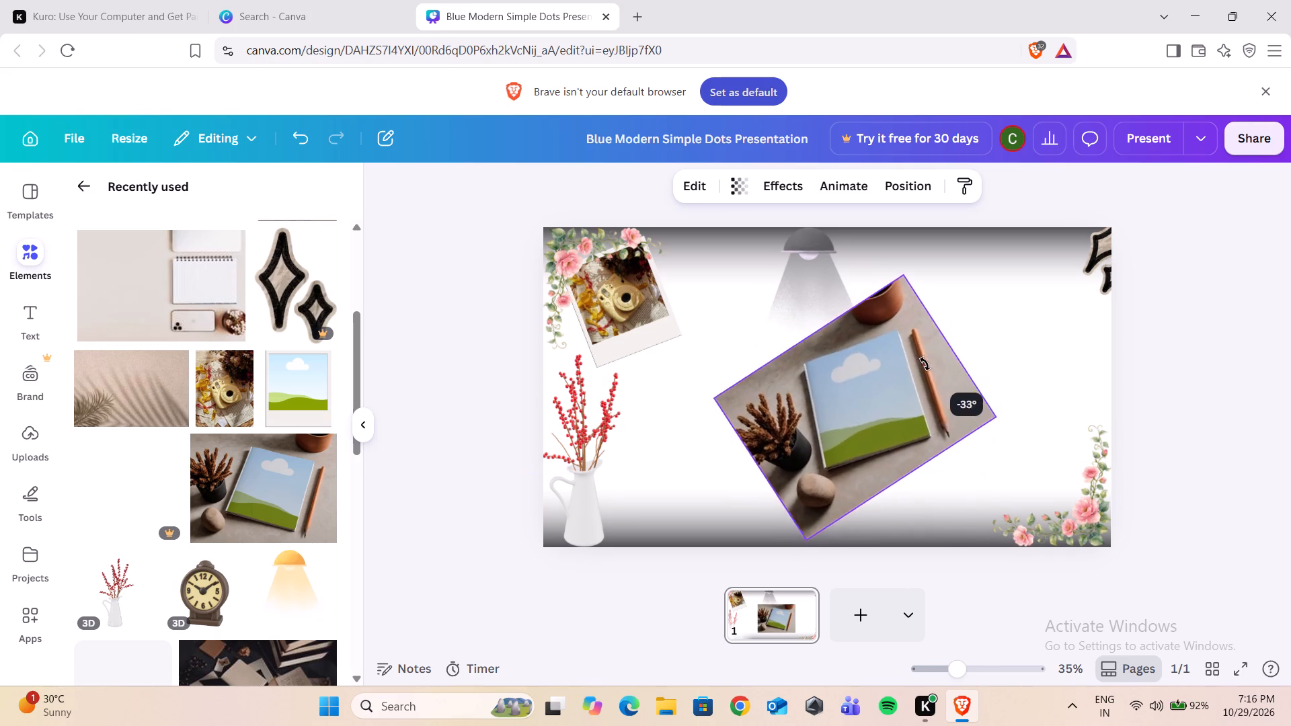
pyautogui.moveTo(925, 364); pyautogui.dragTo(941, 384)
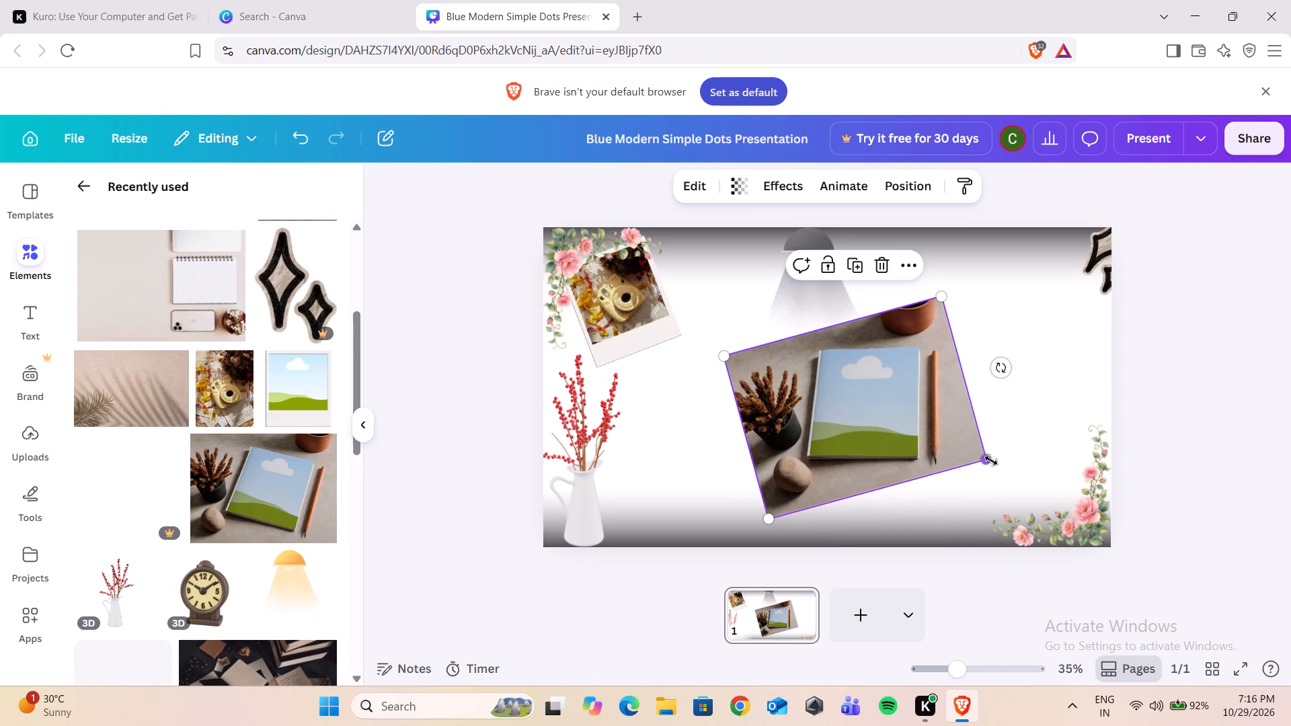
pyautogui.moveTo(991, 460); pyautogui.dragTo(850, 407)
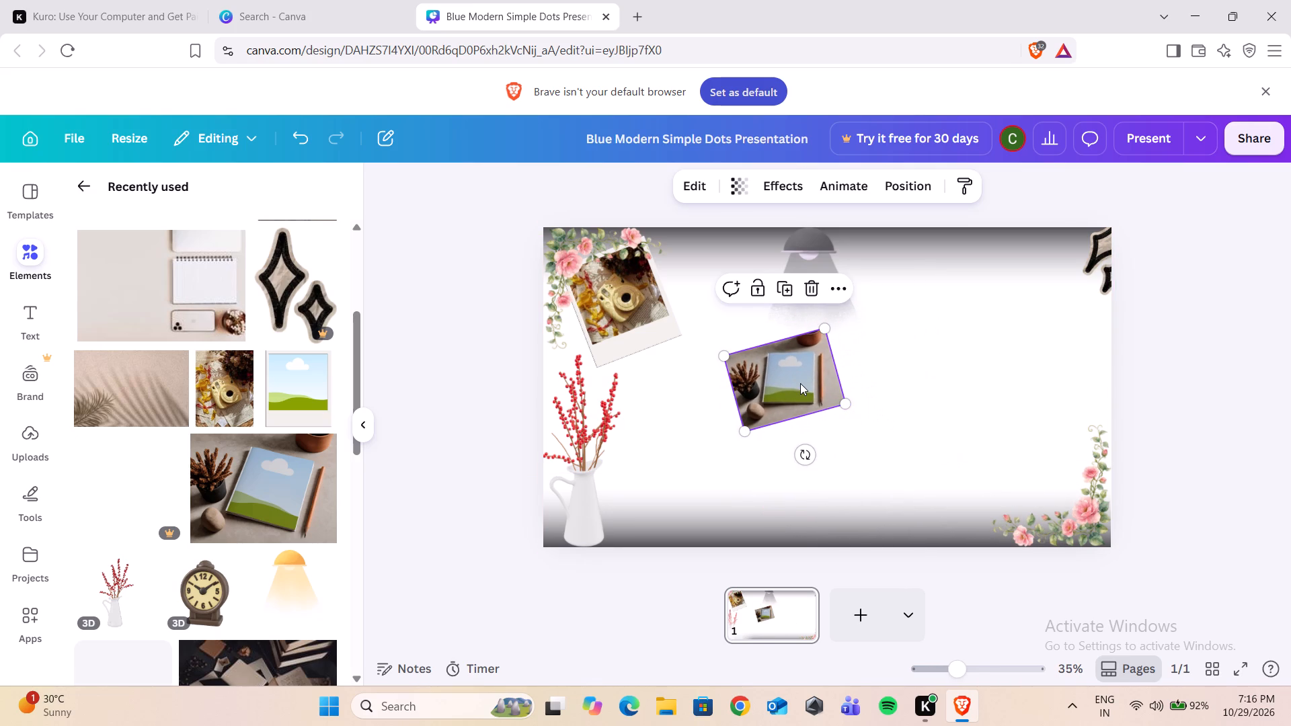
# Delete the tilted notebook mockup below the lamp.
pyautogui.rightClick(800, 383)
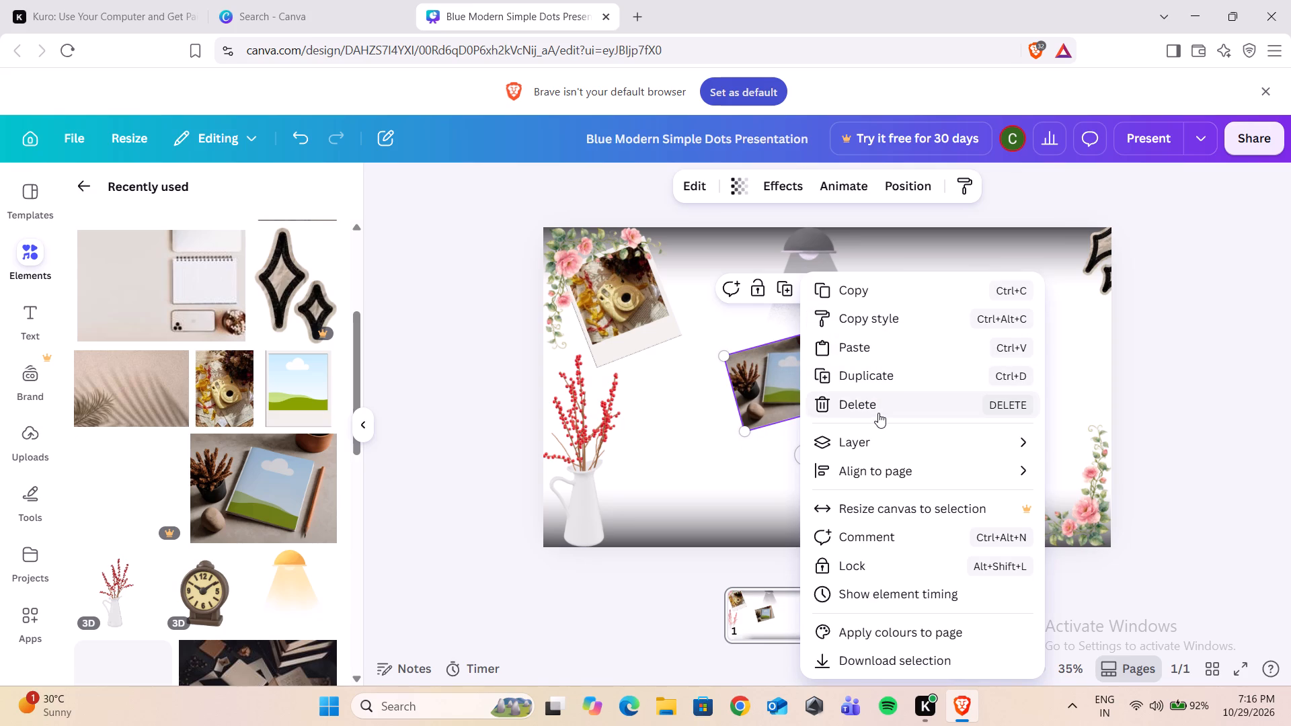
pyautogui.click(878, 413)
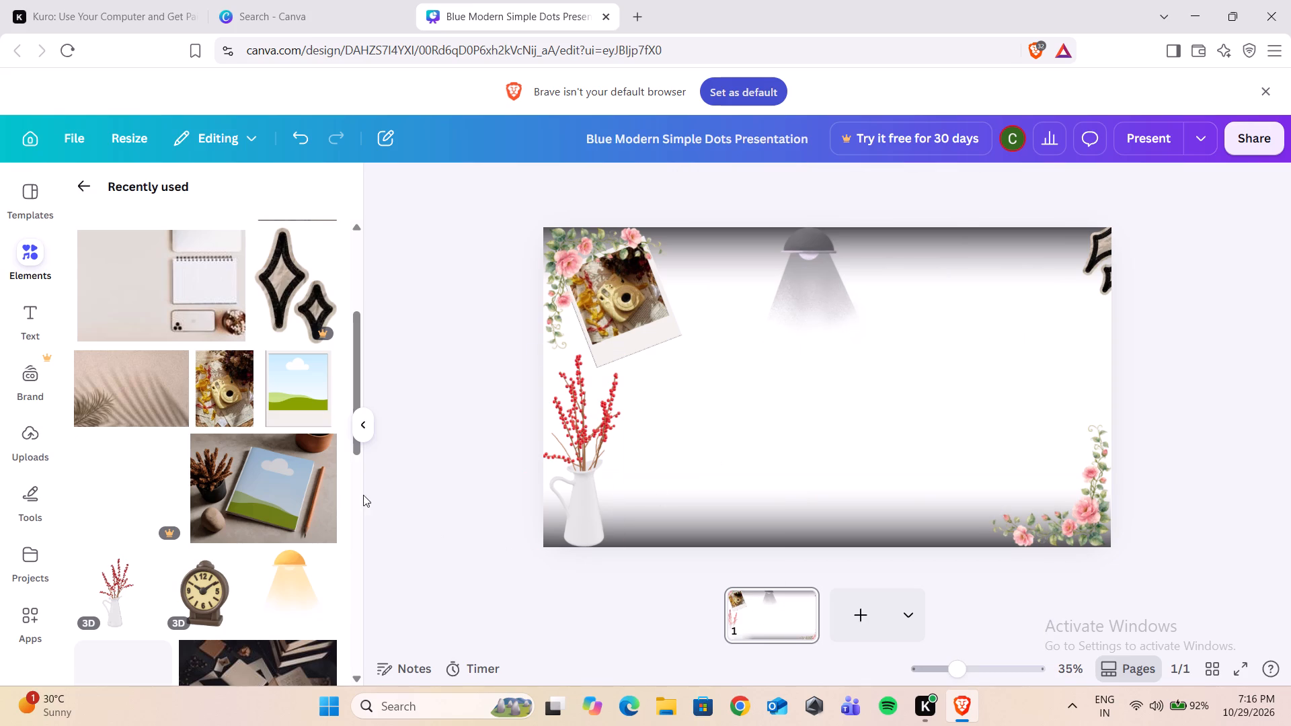
# Add an empty polaroid frame from the recently used elements and place it between the lamp and the sparkle cutout.
pyautogui.click(299, 385)
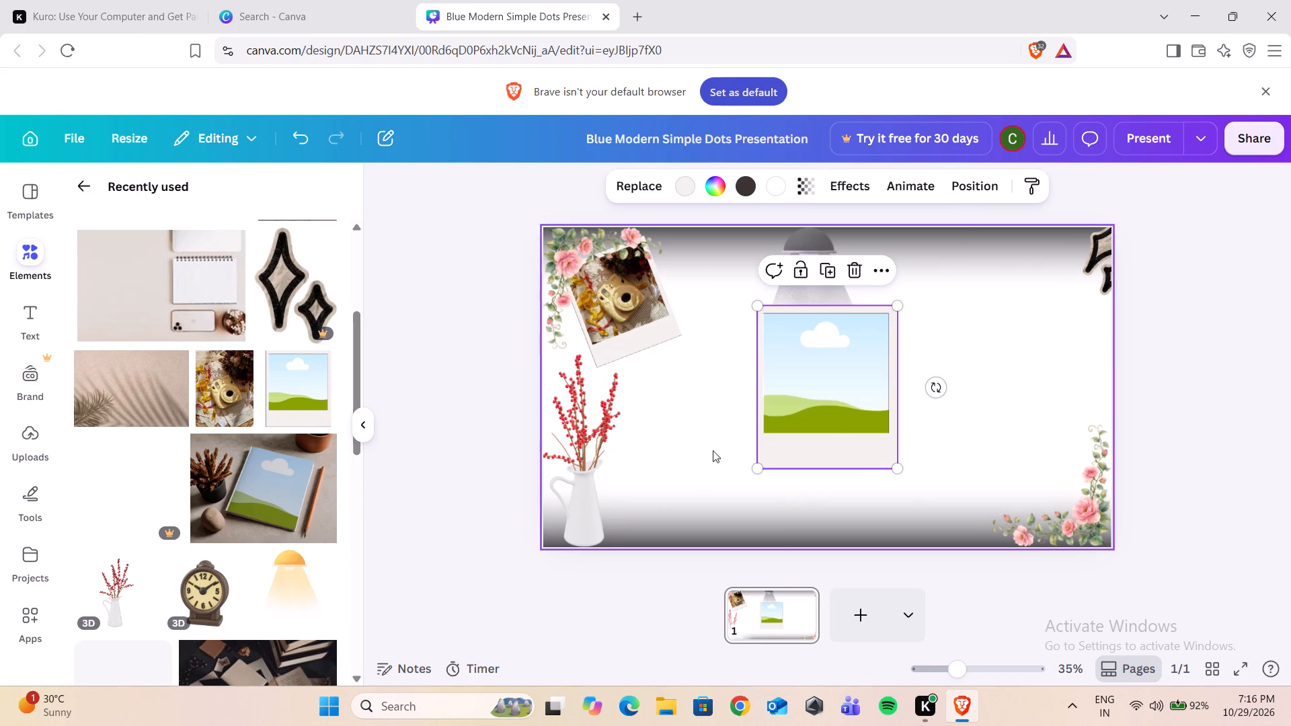
pyautogui.moveTo(810, 413); pyautogui.dragTo(902, 387)
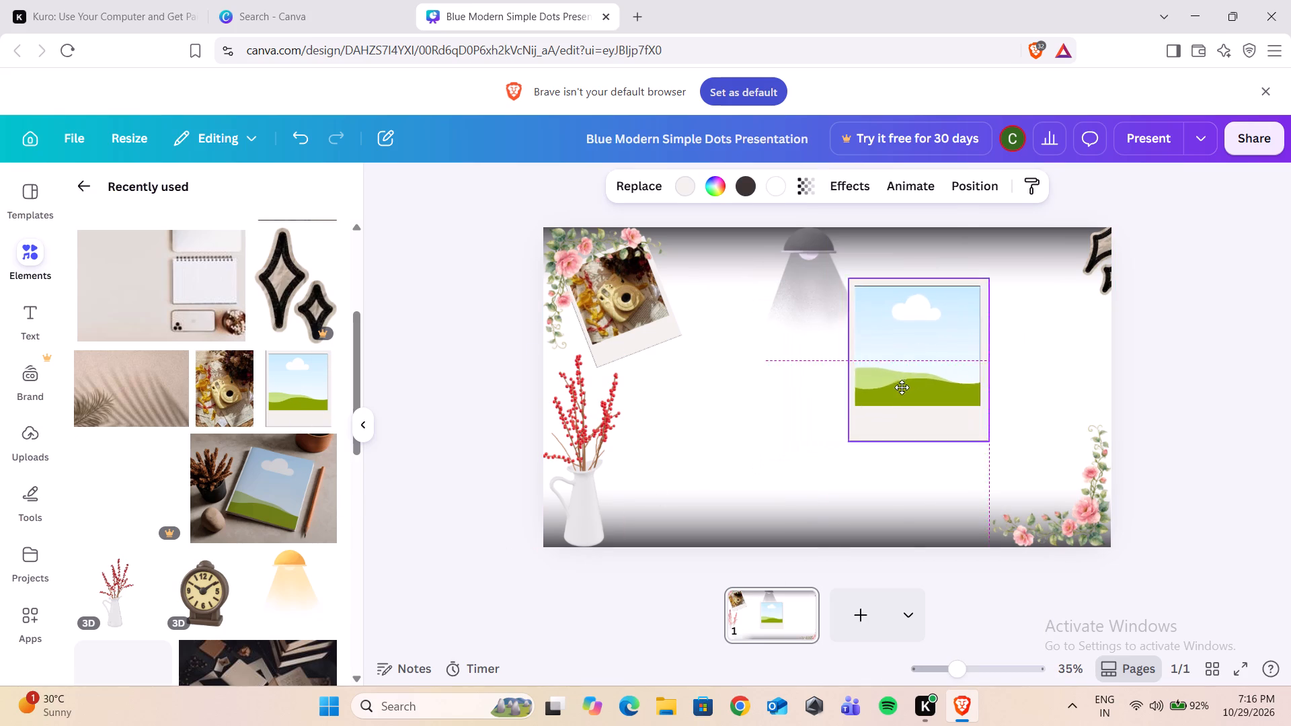
pyautogui.moveTo(902, 387); pyautogui.dragTo(955, 362)
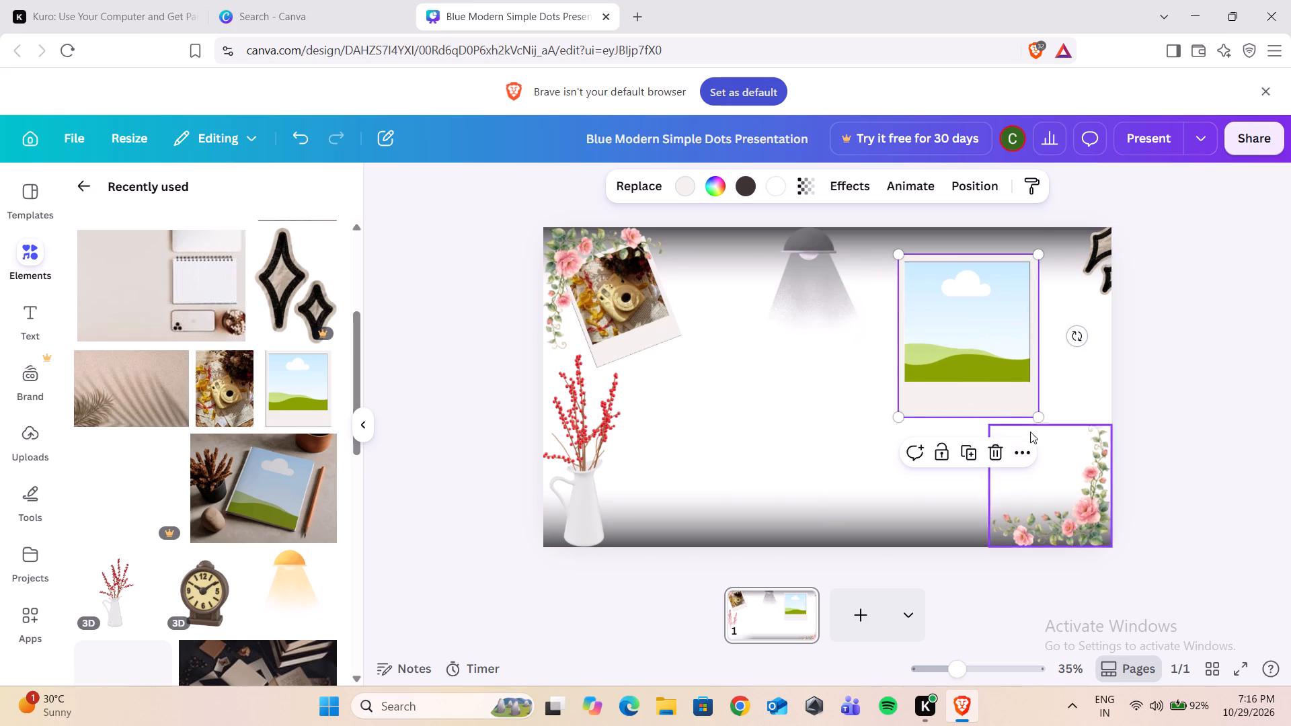
# Tilt the empty polaroid frame clockwise a little over 20° and shrink it to about 350 by 400.
pyautogui.moveTo(1033, 415); pyautogui.dragTo(1001, 413)
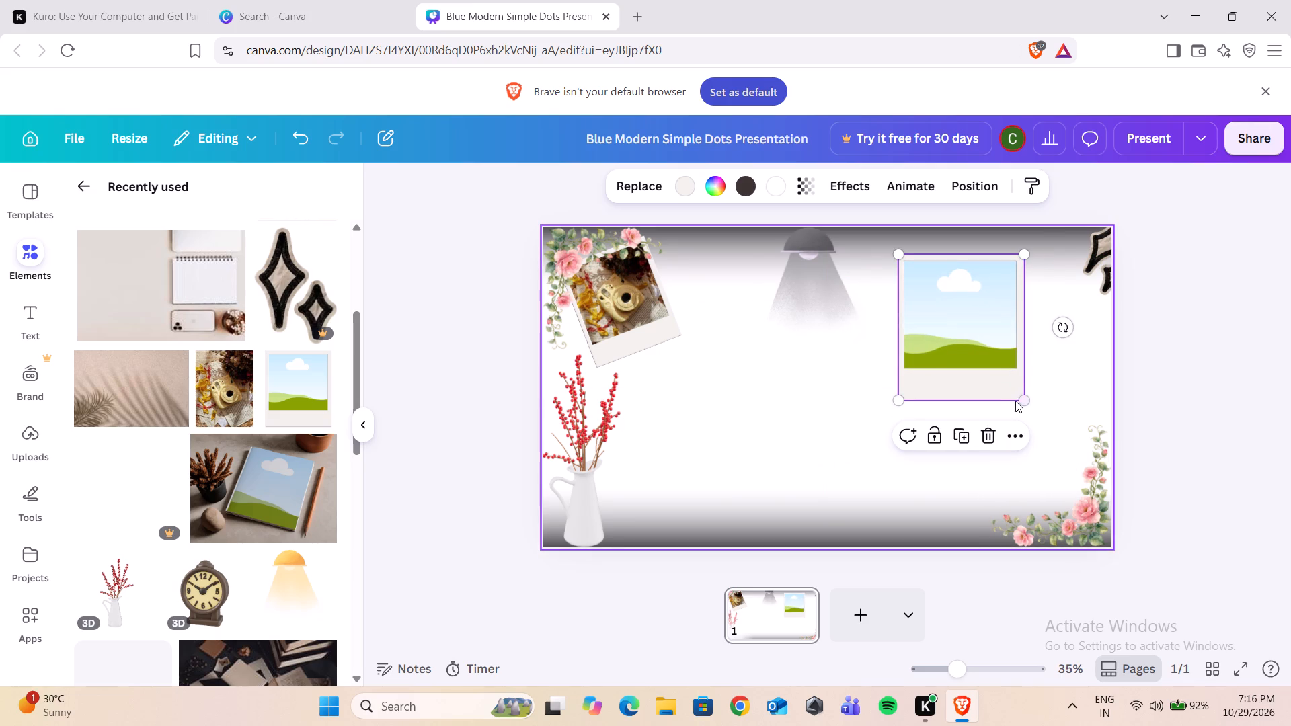
pyautogui.moveTo(1068, 332); pyautogui.dragTo(1027, 368)
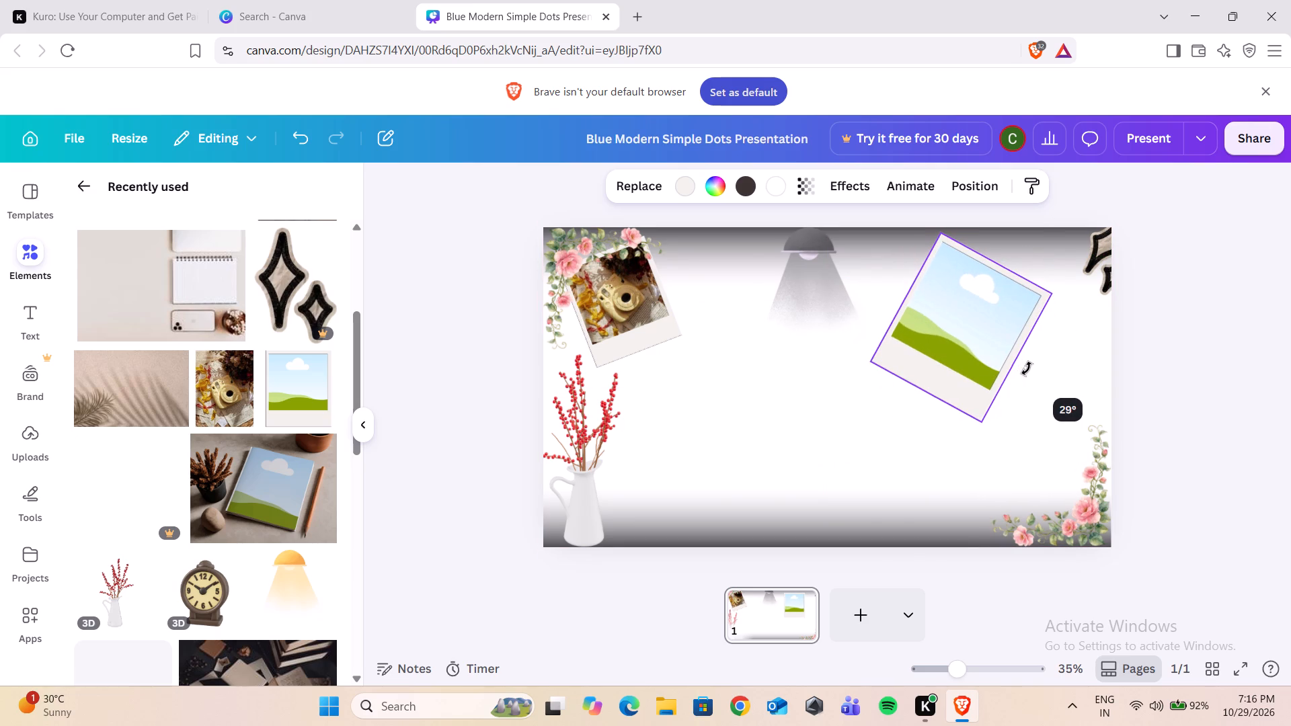
pyautogui.moveTo(1027, 368); pyautogui.dragTo(1050, 371)
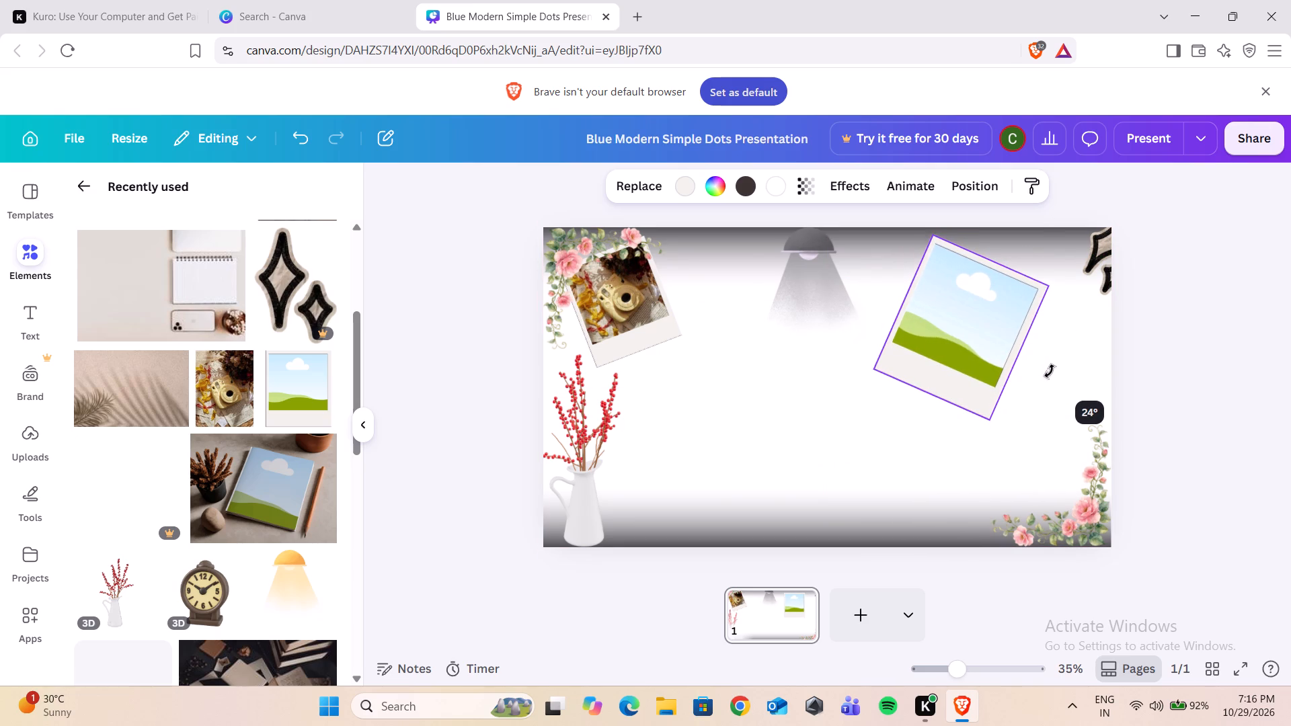
pyautogui.moveTo(1050, 371); pyautogui.dragTo(1059, 372)
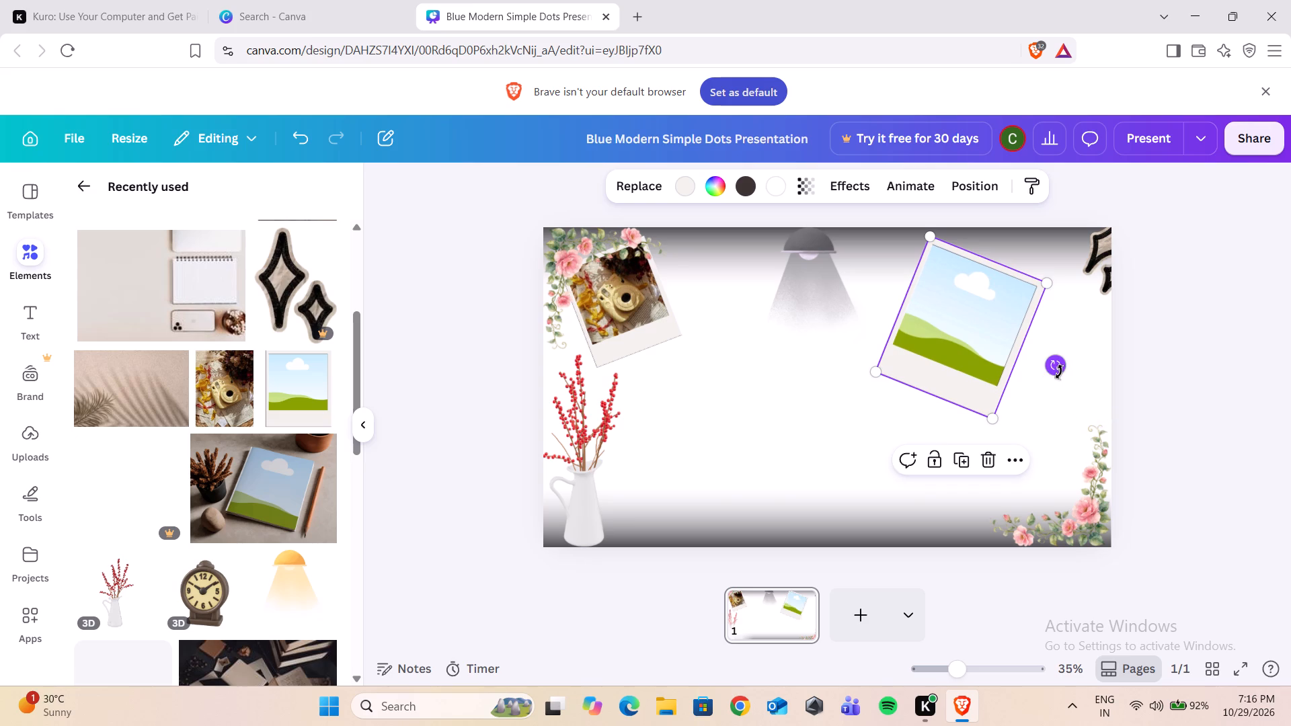
pyautogui.moveTo(992, 416); pyautogui.dragTo(993, 376)
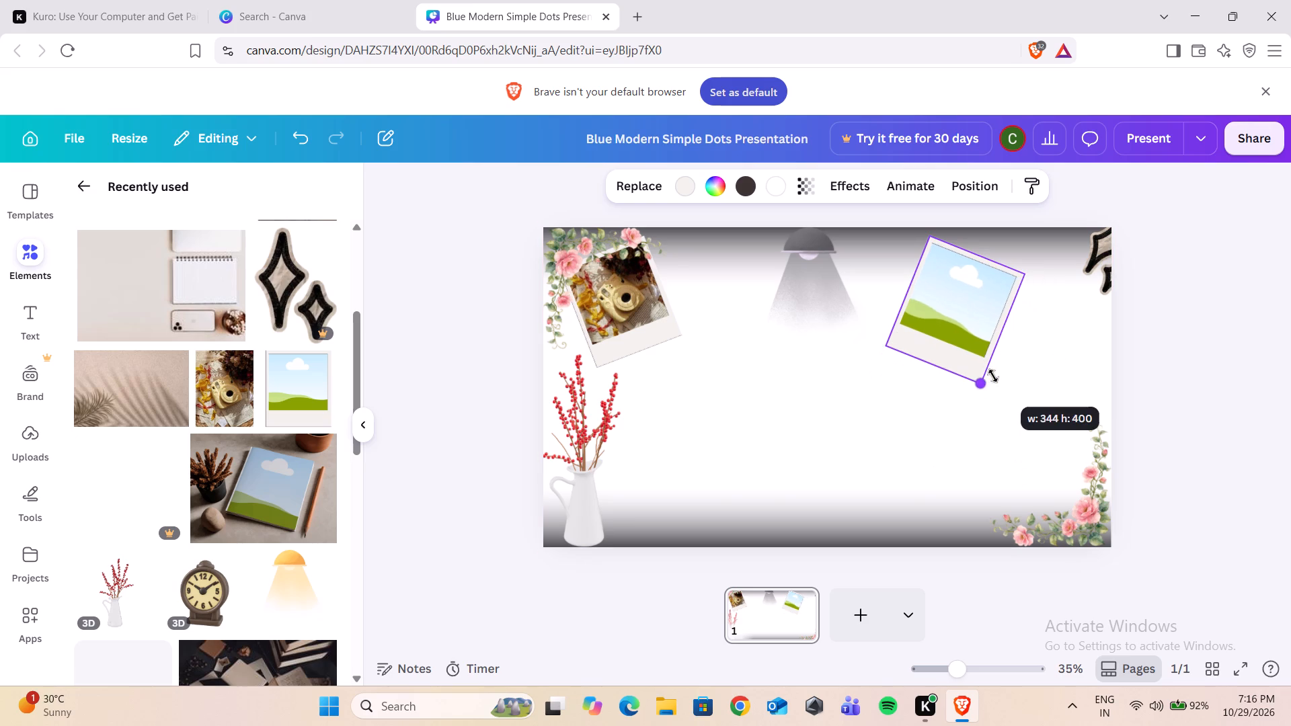
pyautogui.moveTo(993, 376); pyautogui.dragTo(992, 378)
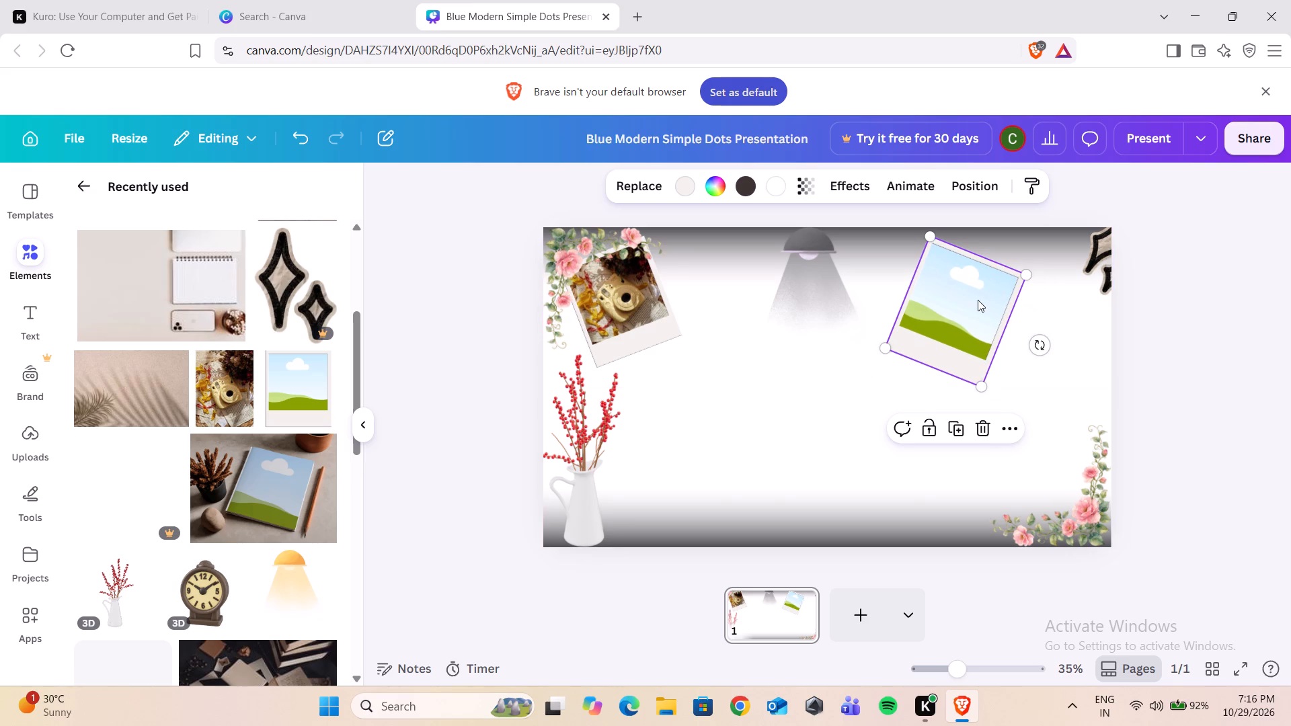
# Move the tilted empty polaroid frame to the page's bottom-right corner so it overlaps the rose vine.
pyautogui.click(1000, 355)
pyautogui.moveTo(960, 318); pyautogui.dragTo(1020, 417)
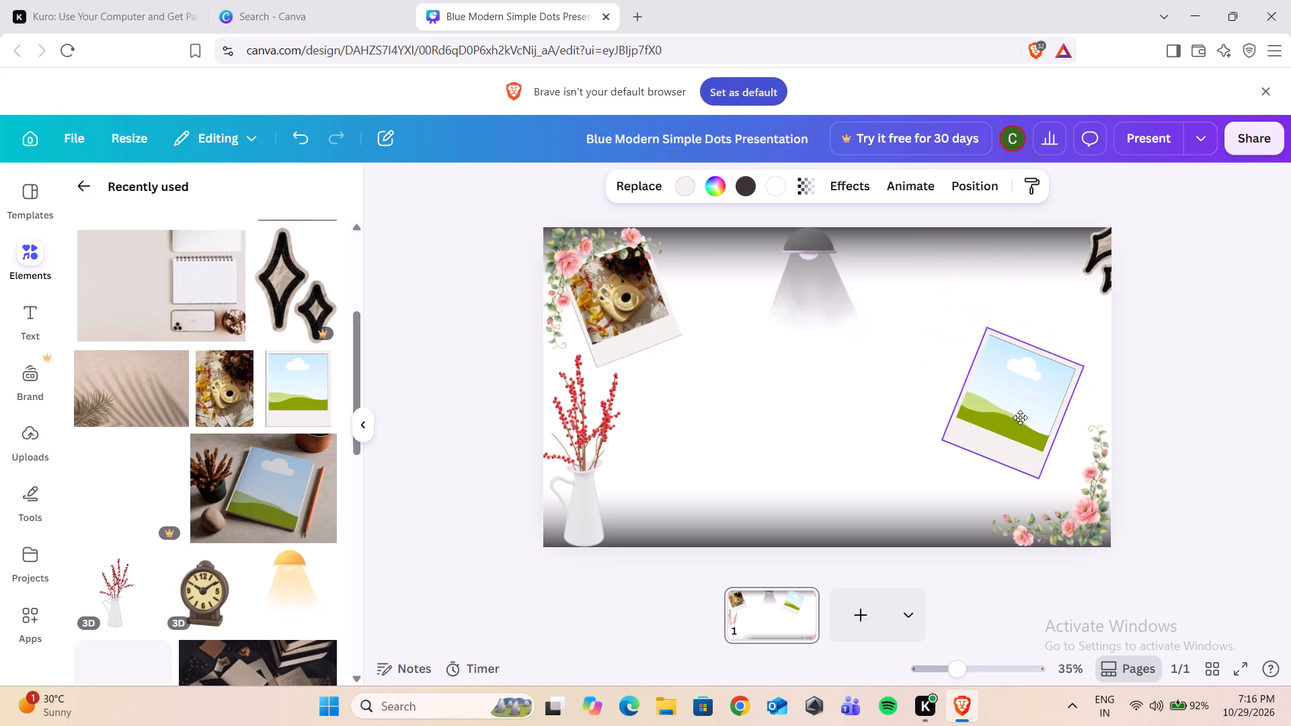
pyautogui.moveTo(1020, 417); pyautogui.dragTo(1029, 456)
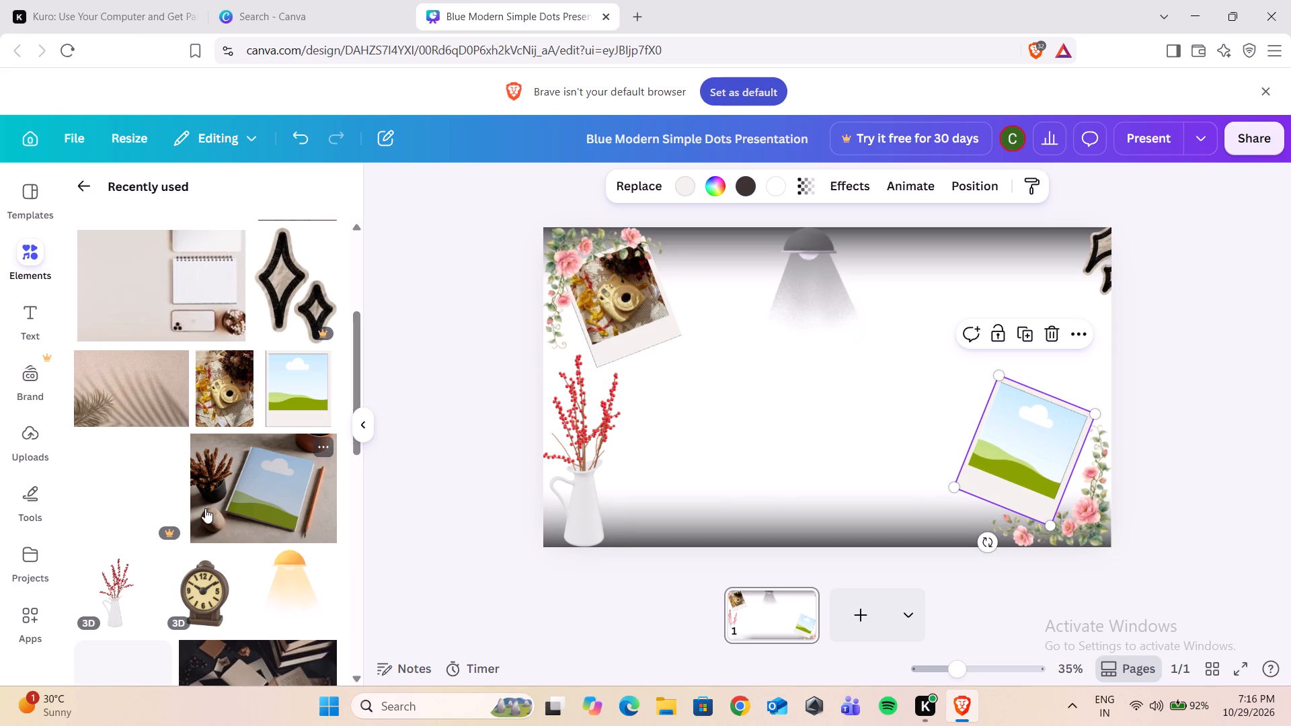
# Fill the empty polaroid frame in the page's bottom-right corner with the trending photo of orange tulips in a glass vase.
pyautogui.scroll(12, 205, 508)
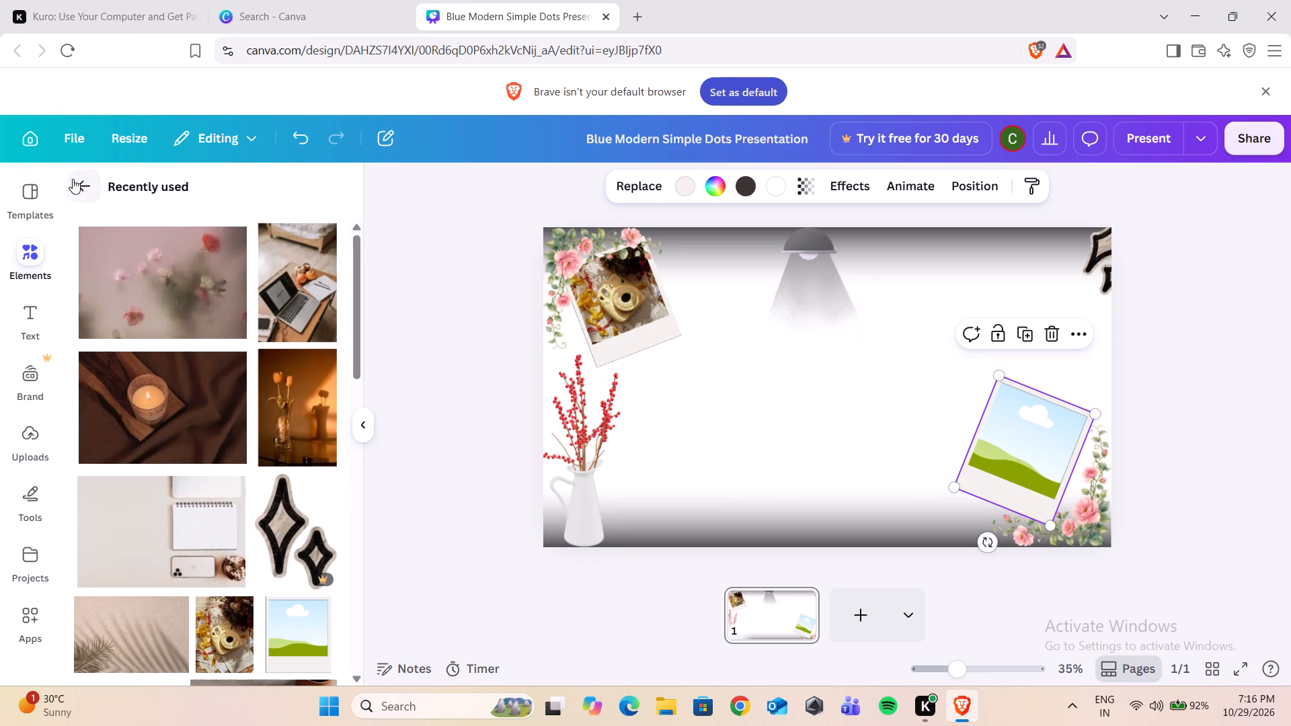
pyautogui.click(85, 179)
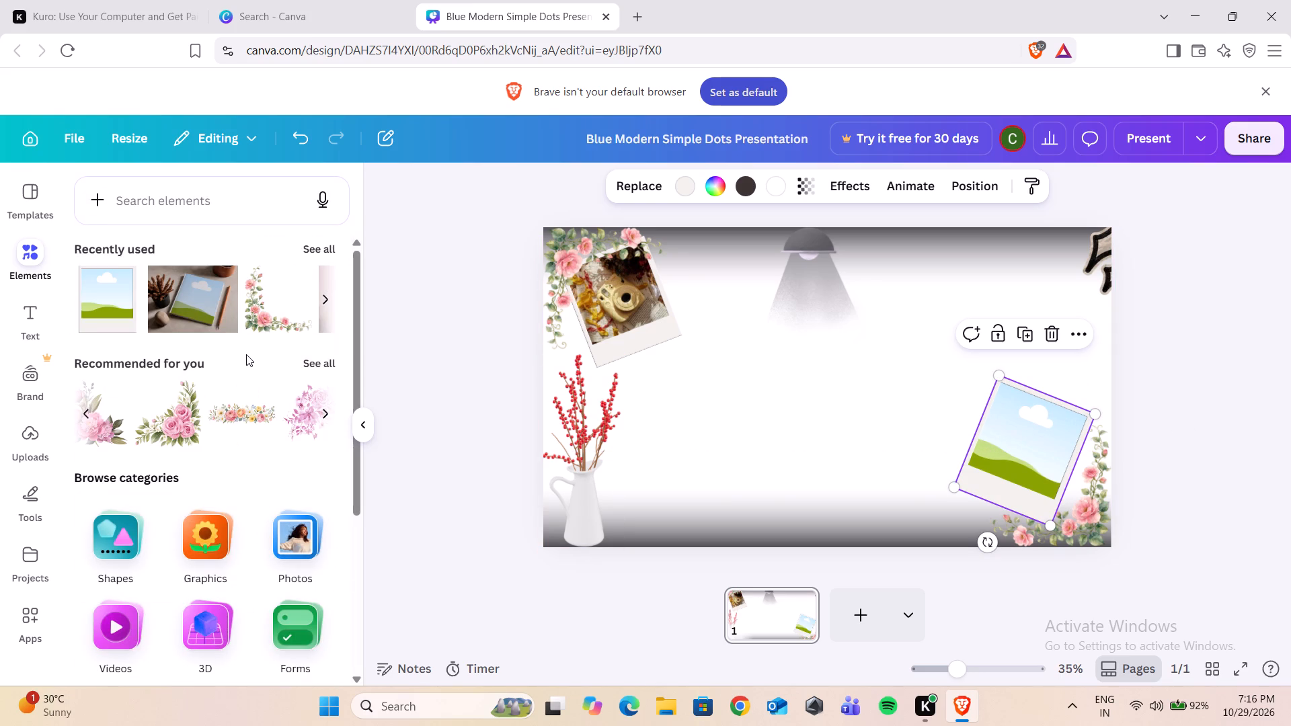
pyautogui.click(300, 519)
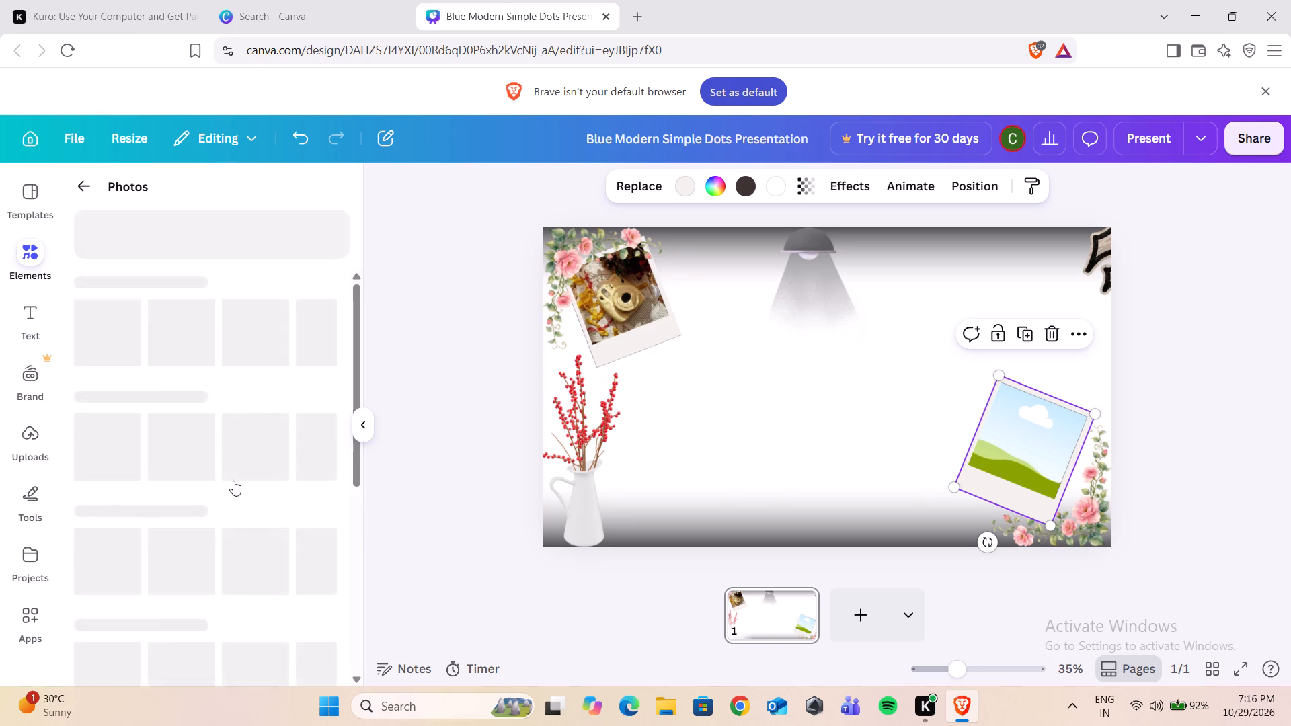
pyautogui.scroll(-2, 189, 494)
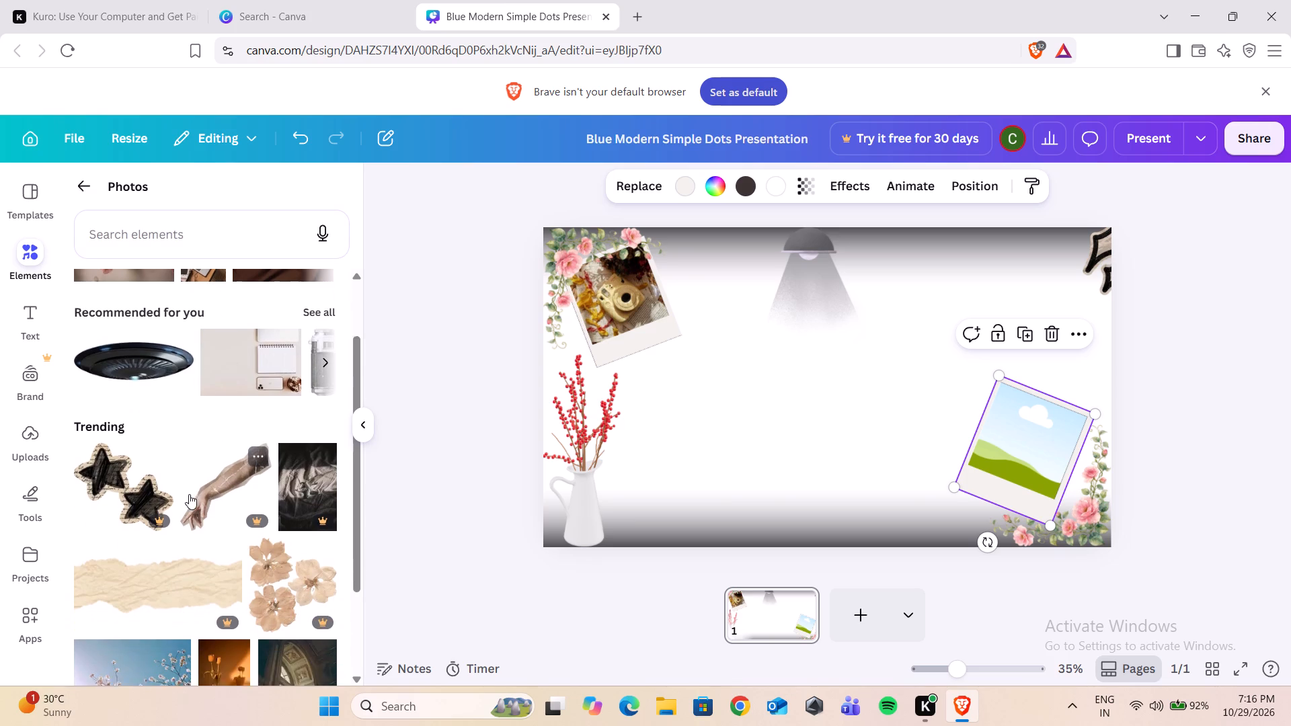
pyautogui.scroll(-2, 189, 494)
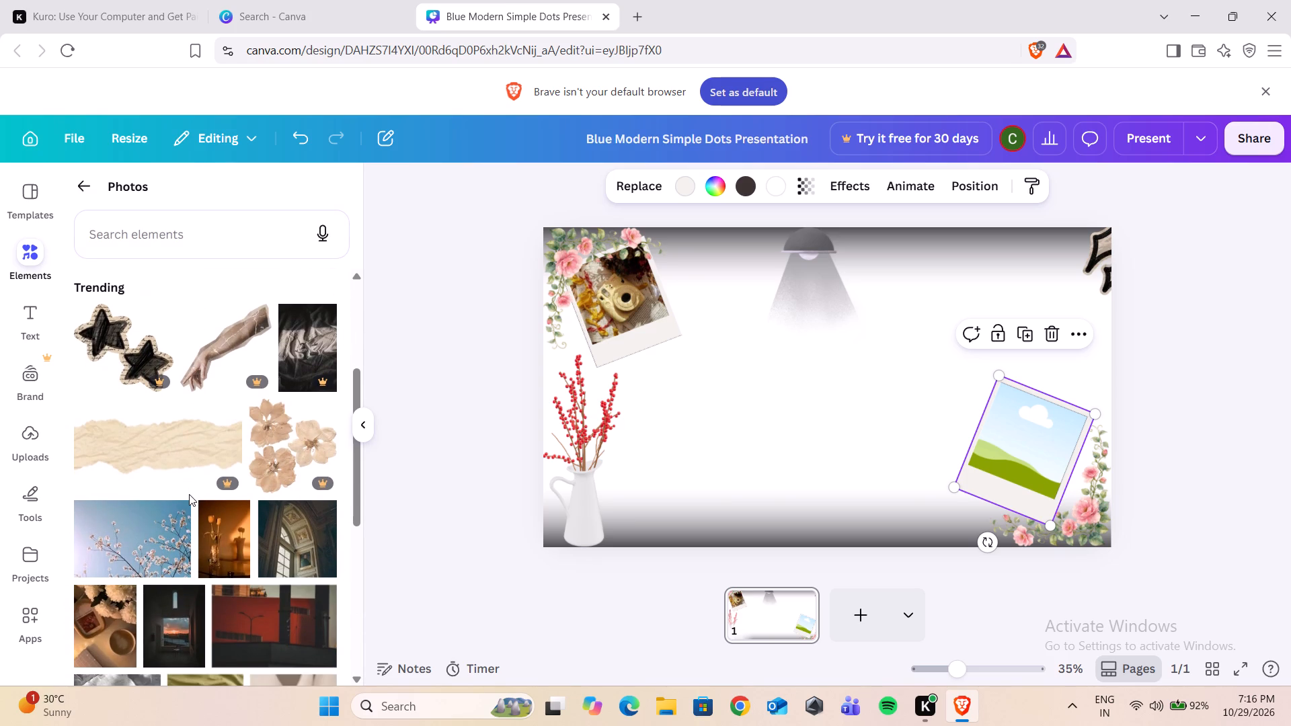
pyautogui.scroll(-2, 189, 494)
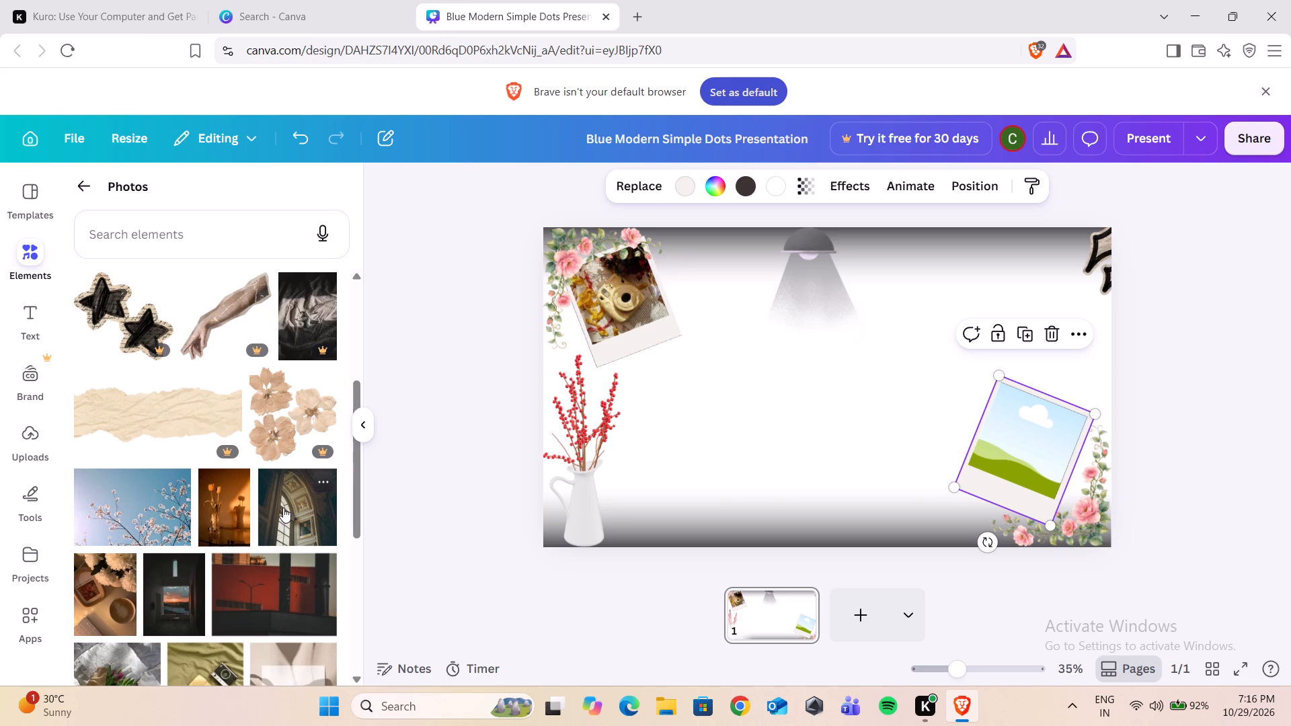
pyautogui.click(210, 505)
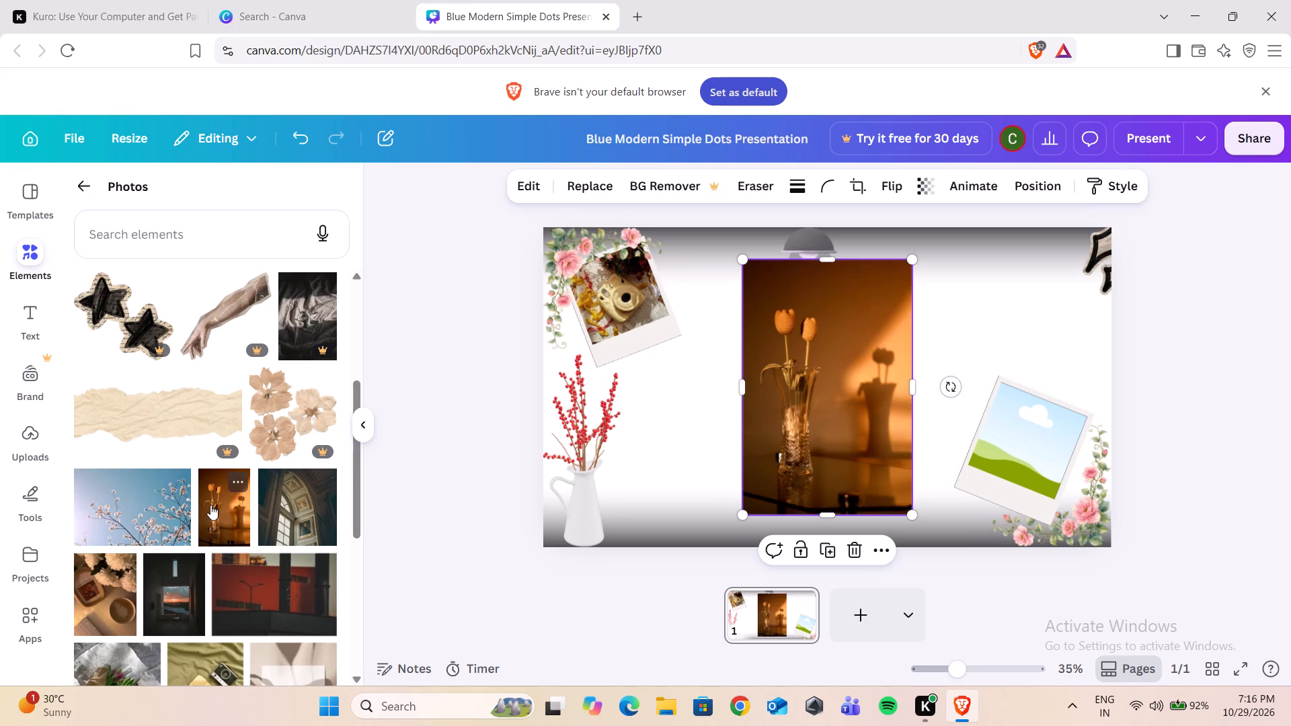
pyautogui.moveTo(832, 416); pyautogui.dragTo(905, 414)
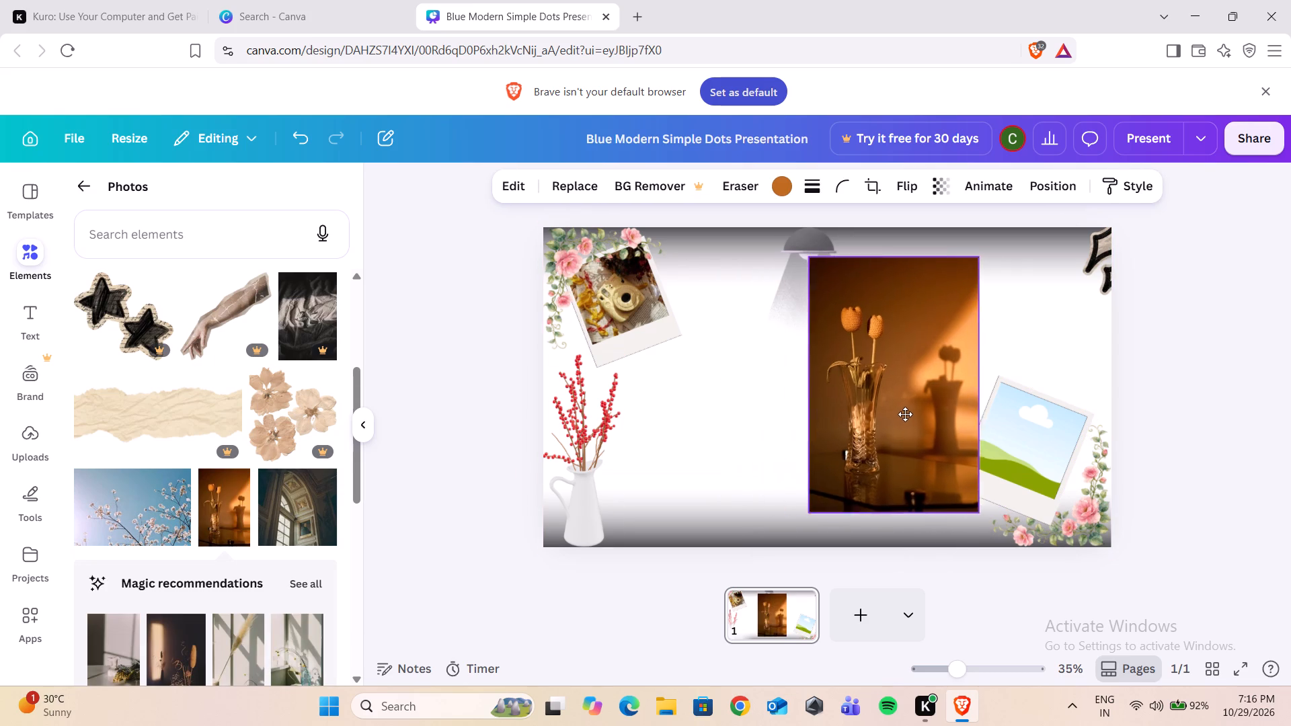
pyautogui.moveTo(905, 414); pyautogui.dragTo(1026, 446)
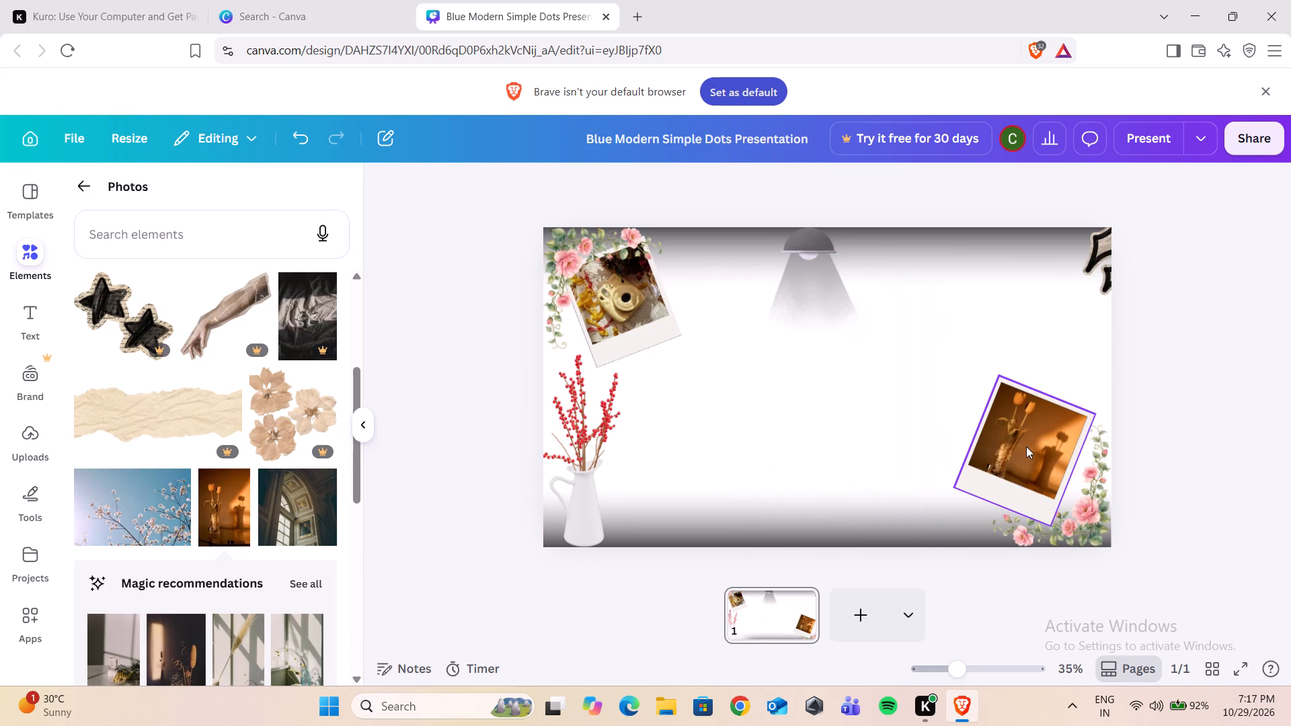
pyautogui.click(860, 439)
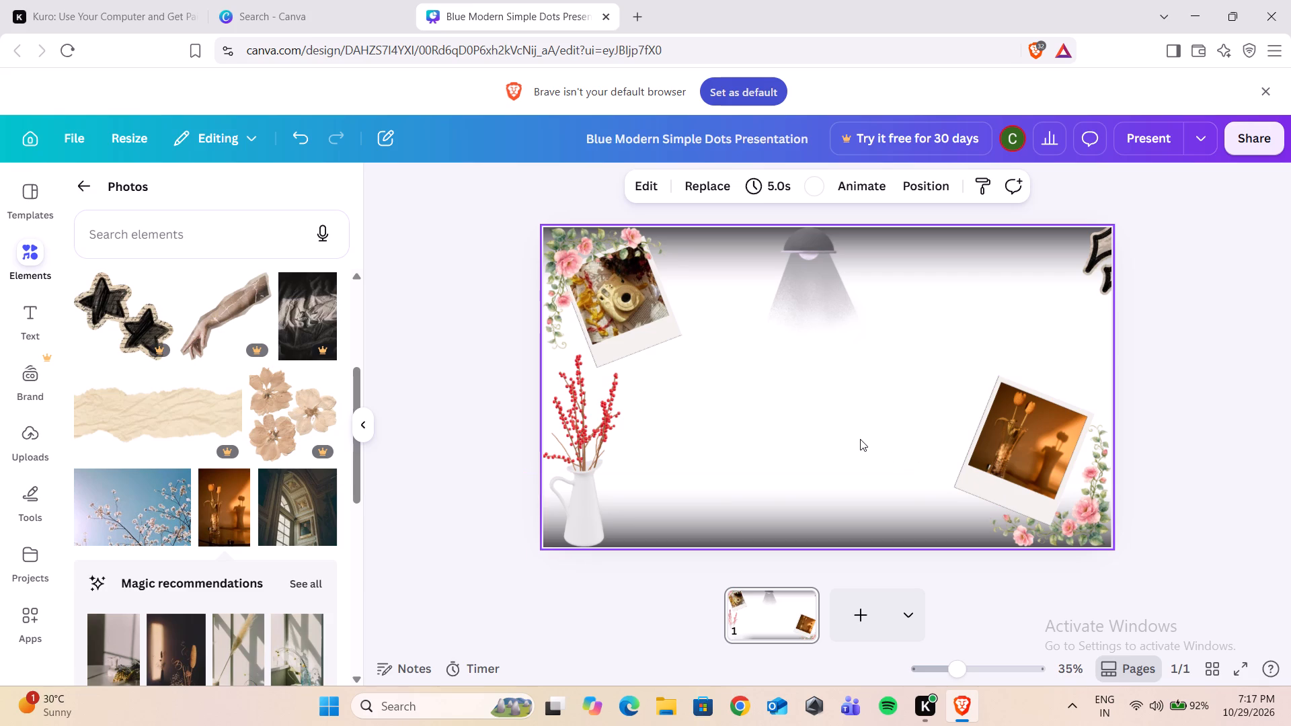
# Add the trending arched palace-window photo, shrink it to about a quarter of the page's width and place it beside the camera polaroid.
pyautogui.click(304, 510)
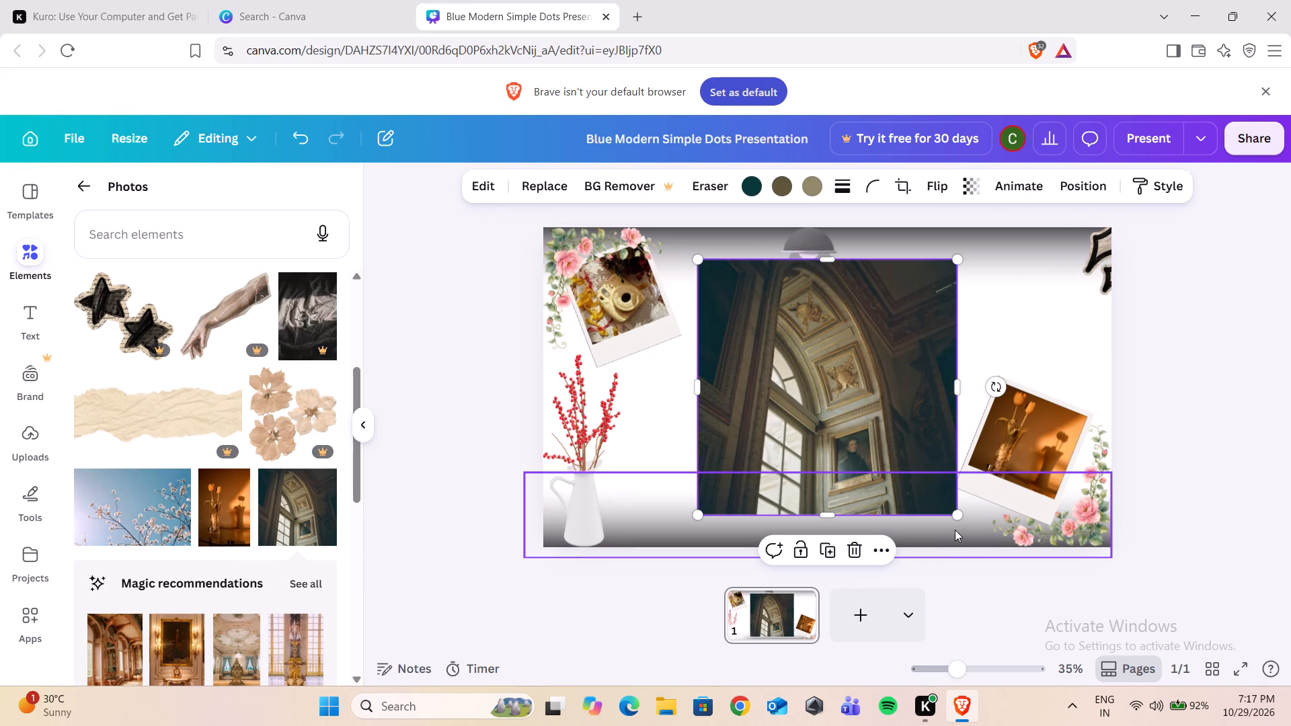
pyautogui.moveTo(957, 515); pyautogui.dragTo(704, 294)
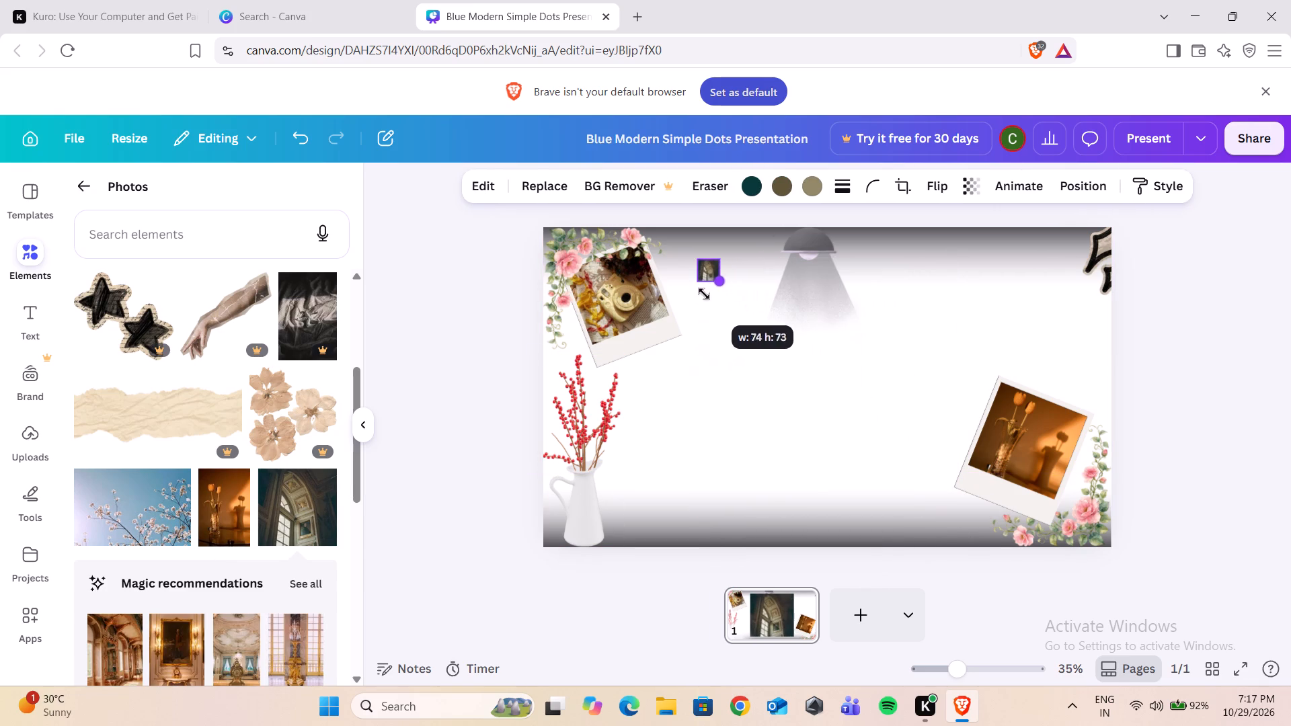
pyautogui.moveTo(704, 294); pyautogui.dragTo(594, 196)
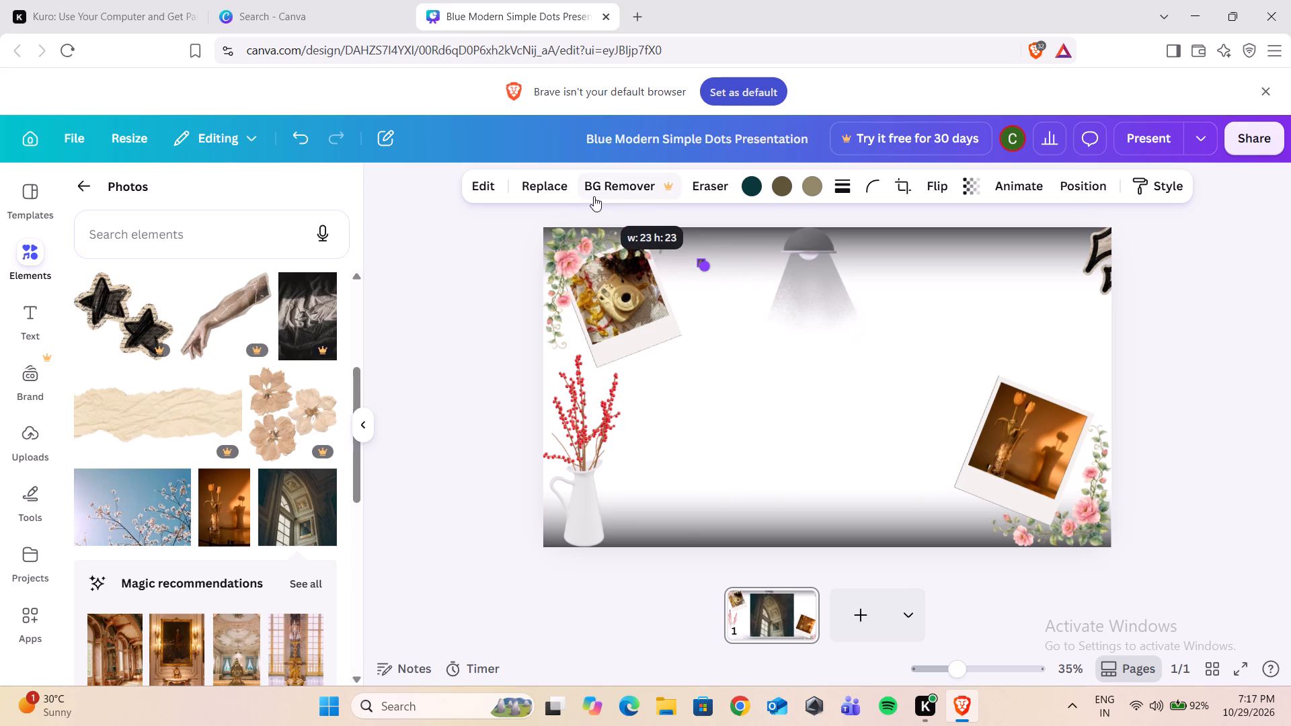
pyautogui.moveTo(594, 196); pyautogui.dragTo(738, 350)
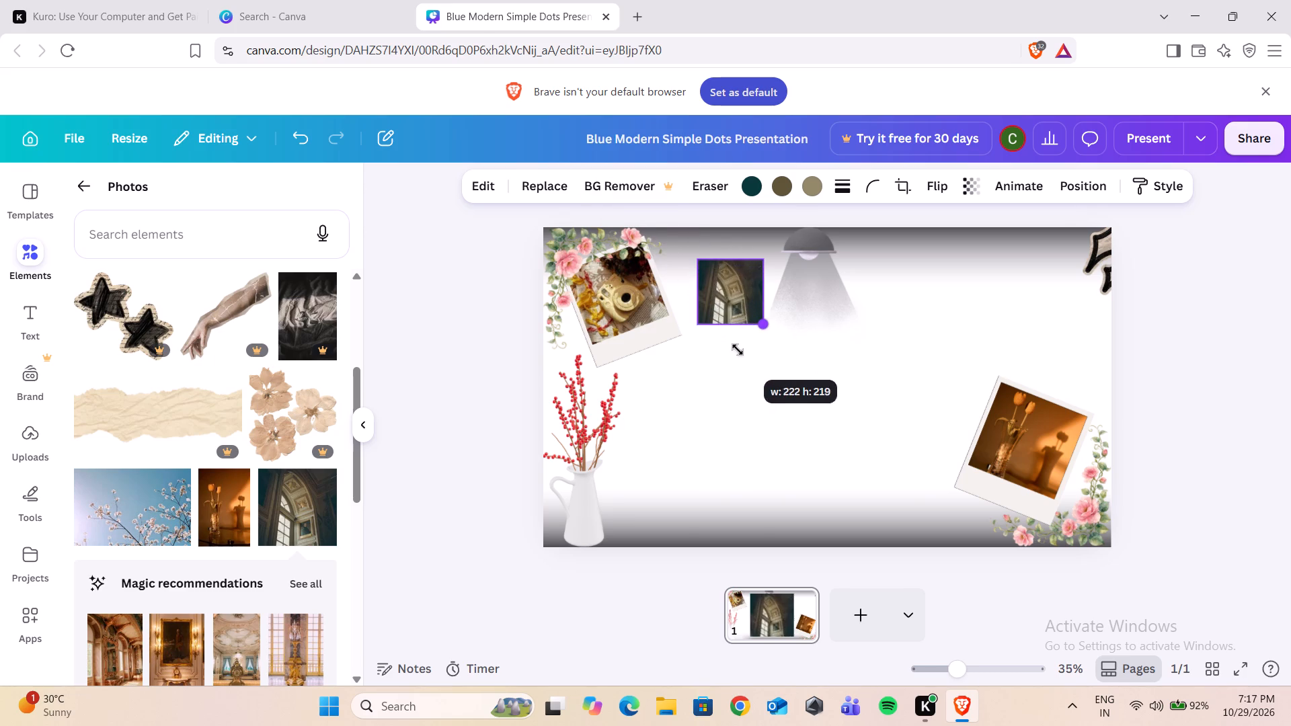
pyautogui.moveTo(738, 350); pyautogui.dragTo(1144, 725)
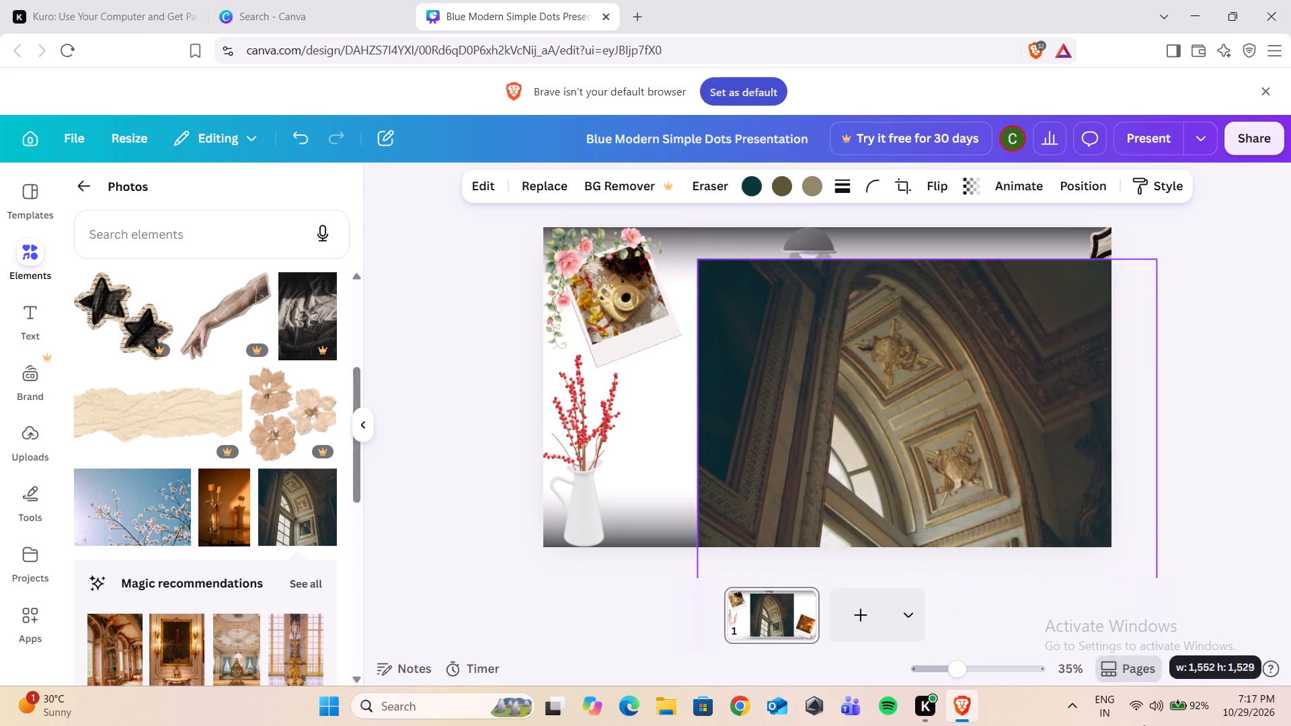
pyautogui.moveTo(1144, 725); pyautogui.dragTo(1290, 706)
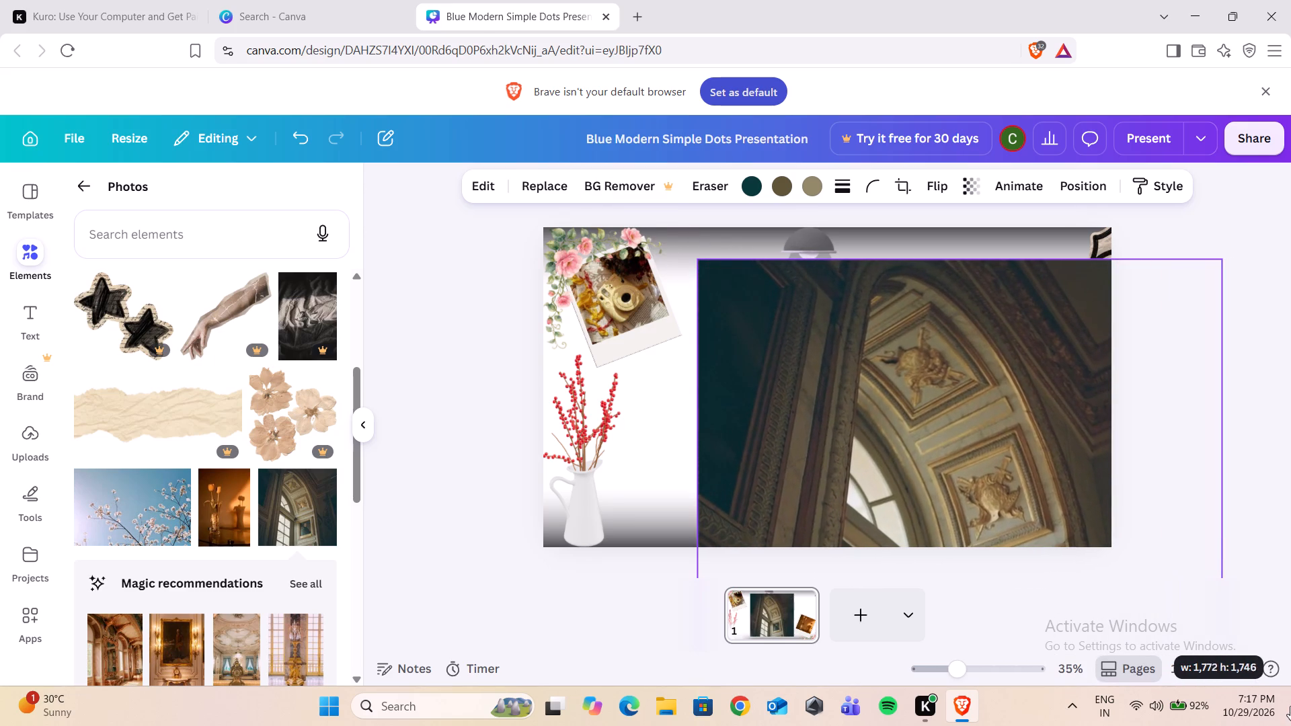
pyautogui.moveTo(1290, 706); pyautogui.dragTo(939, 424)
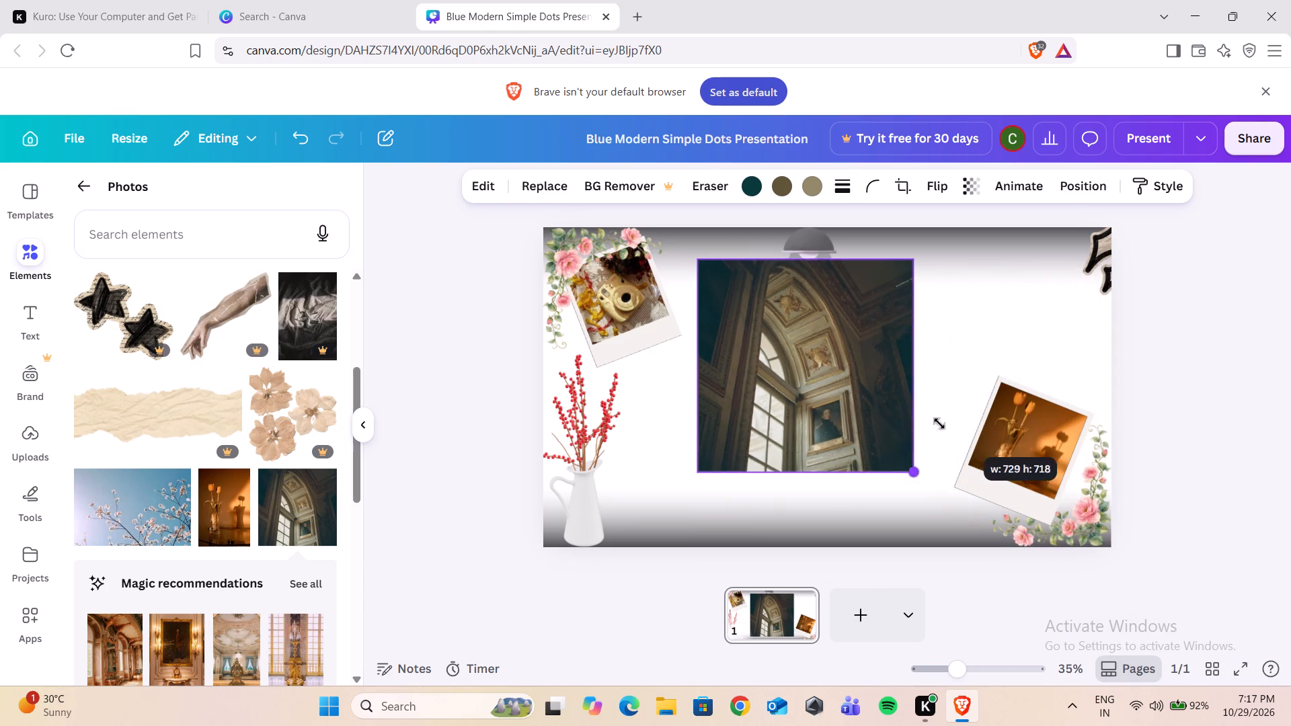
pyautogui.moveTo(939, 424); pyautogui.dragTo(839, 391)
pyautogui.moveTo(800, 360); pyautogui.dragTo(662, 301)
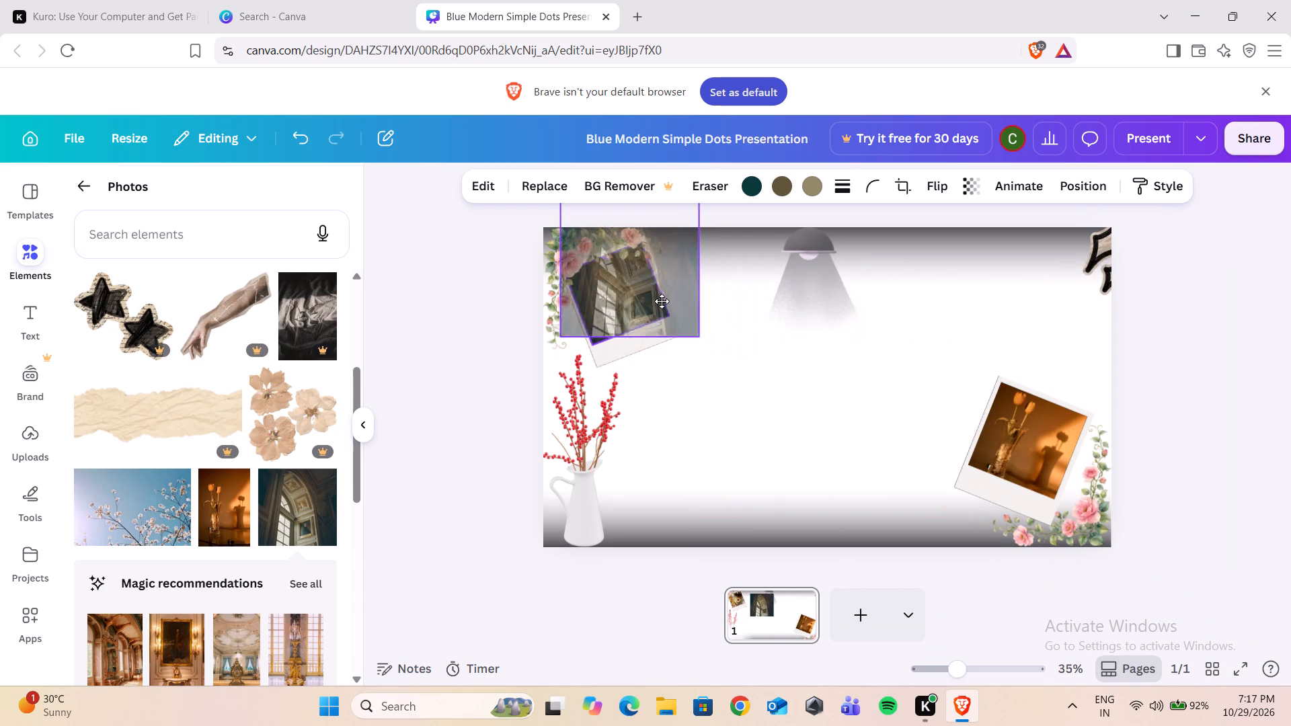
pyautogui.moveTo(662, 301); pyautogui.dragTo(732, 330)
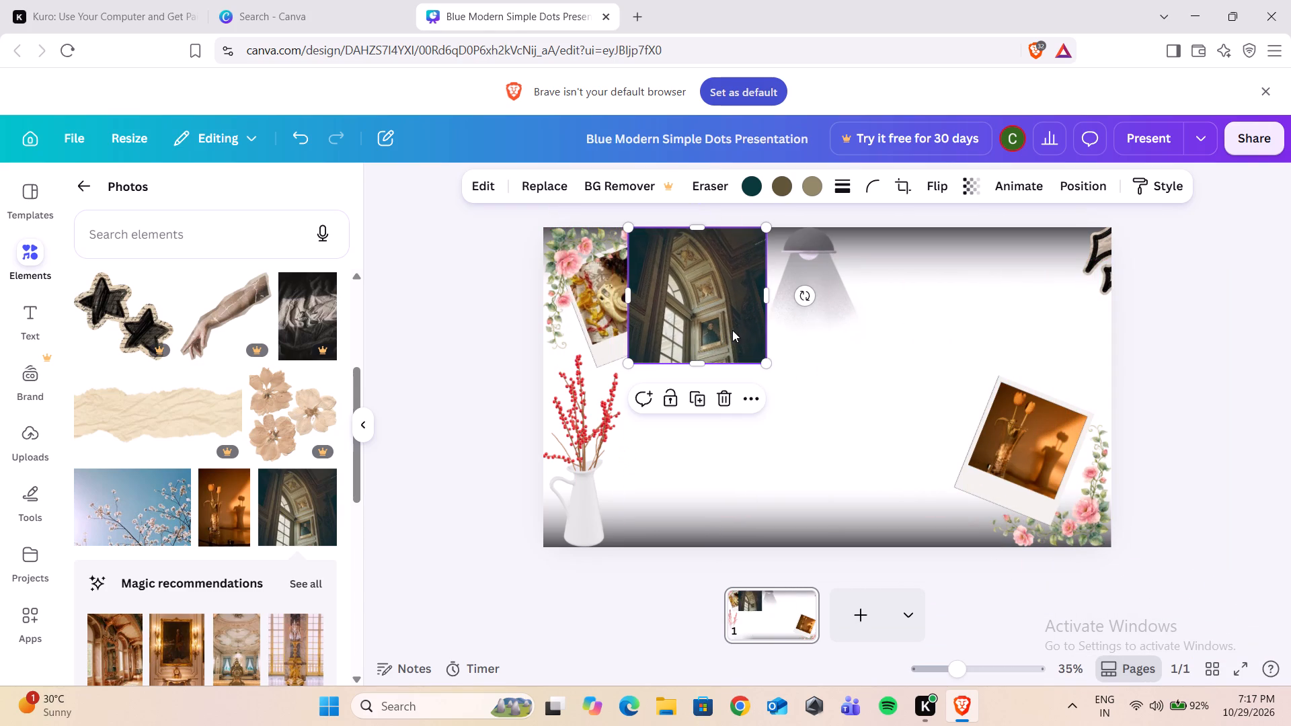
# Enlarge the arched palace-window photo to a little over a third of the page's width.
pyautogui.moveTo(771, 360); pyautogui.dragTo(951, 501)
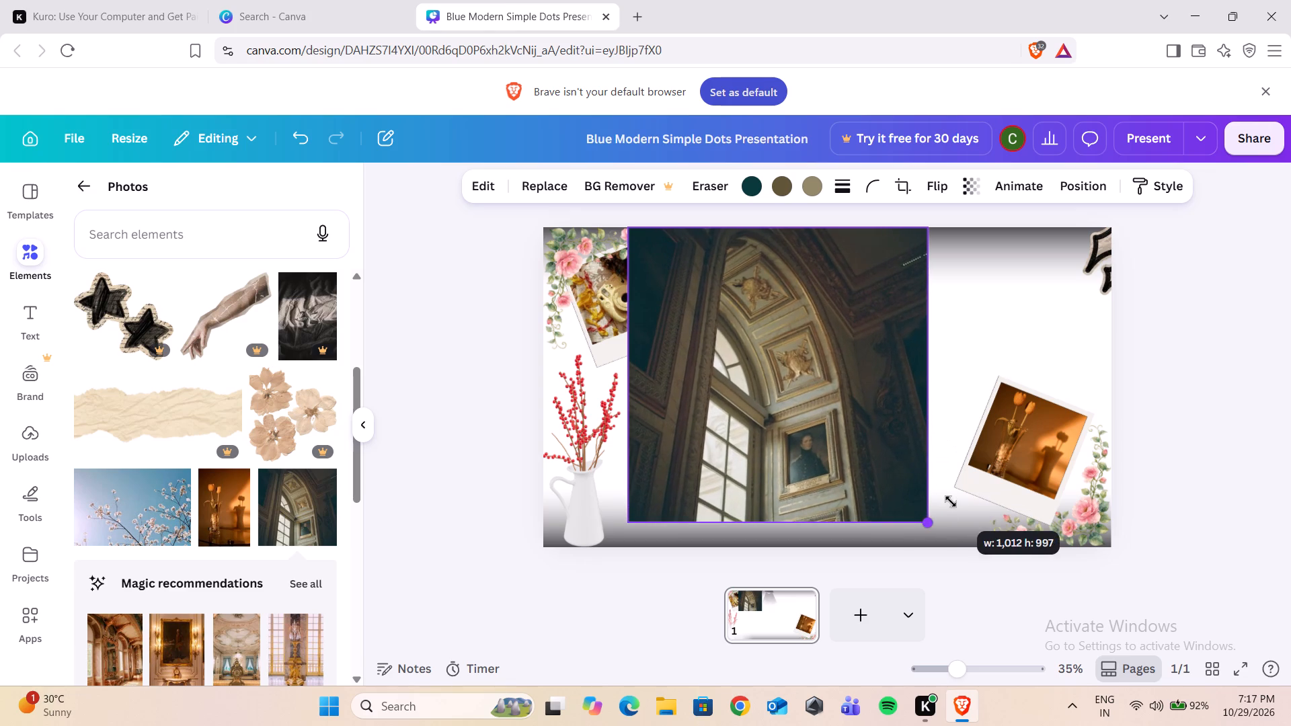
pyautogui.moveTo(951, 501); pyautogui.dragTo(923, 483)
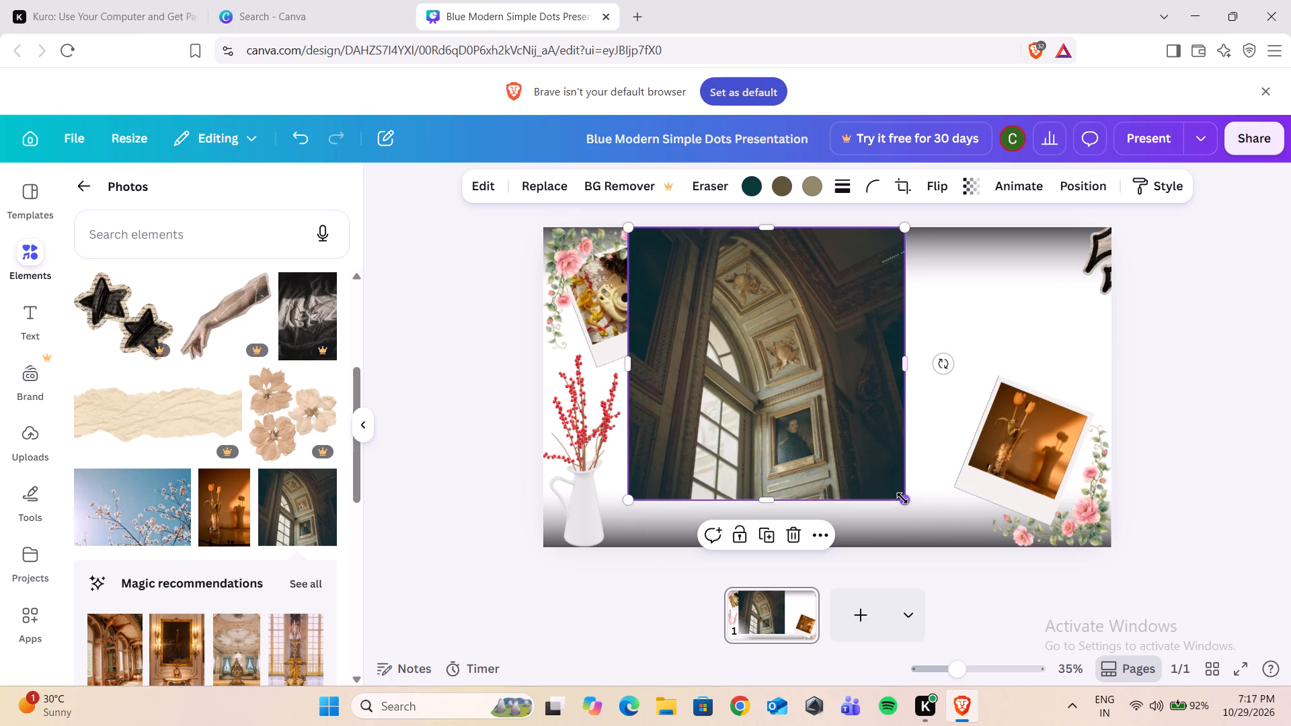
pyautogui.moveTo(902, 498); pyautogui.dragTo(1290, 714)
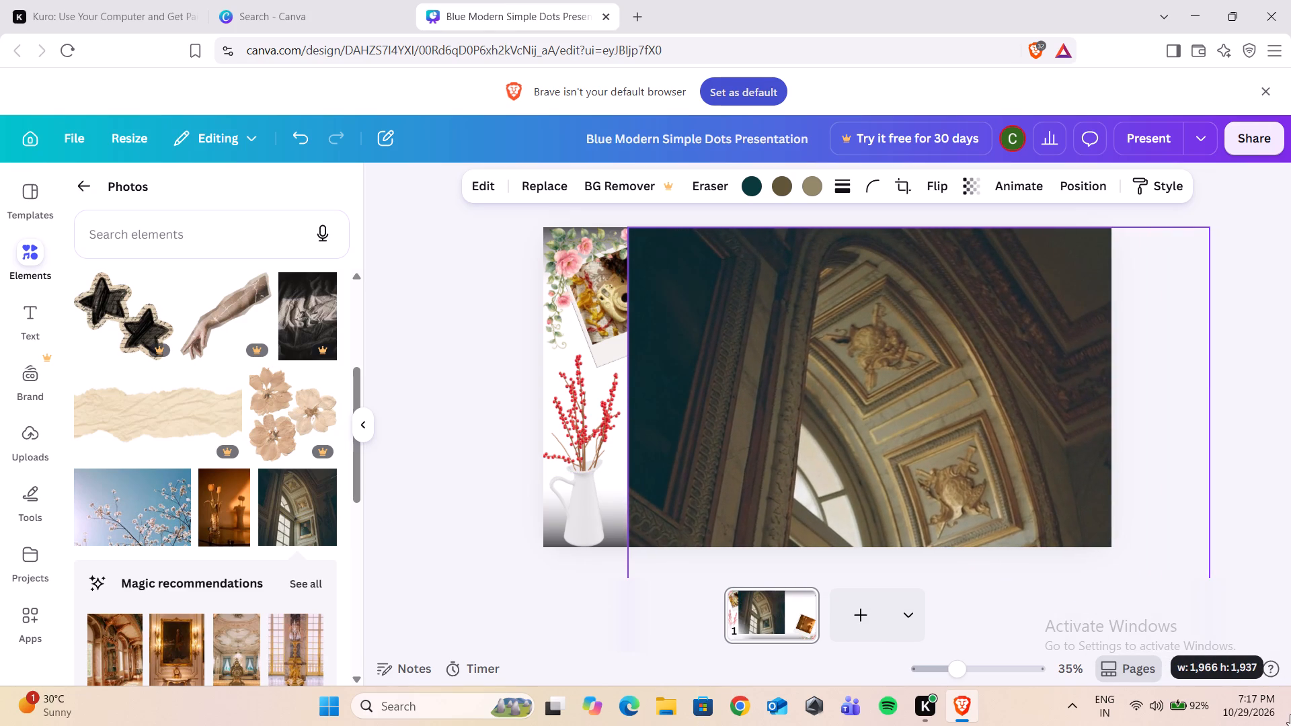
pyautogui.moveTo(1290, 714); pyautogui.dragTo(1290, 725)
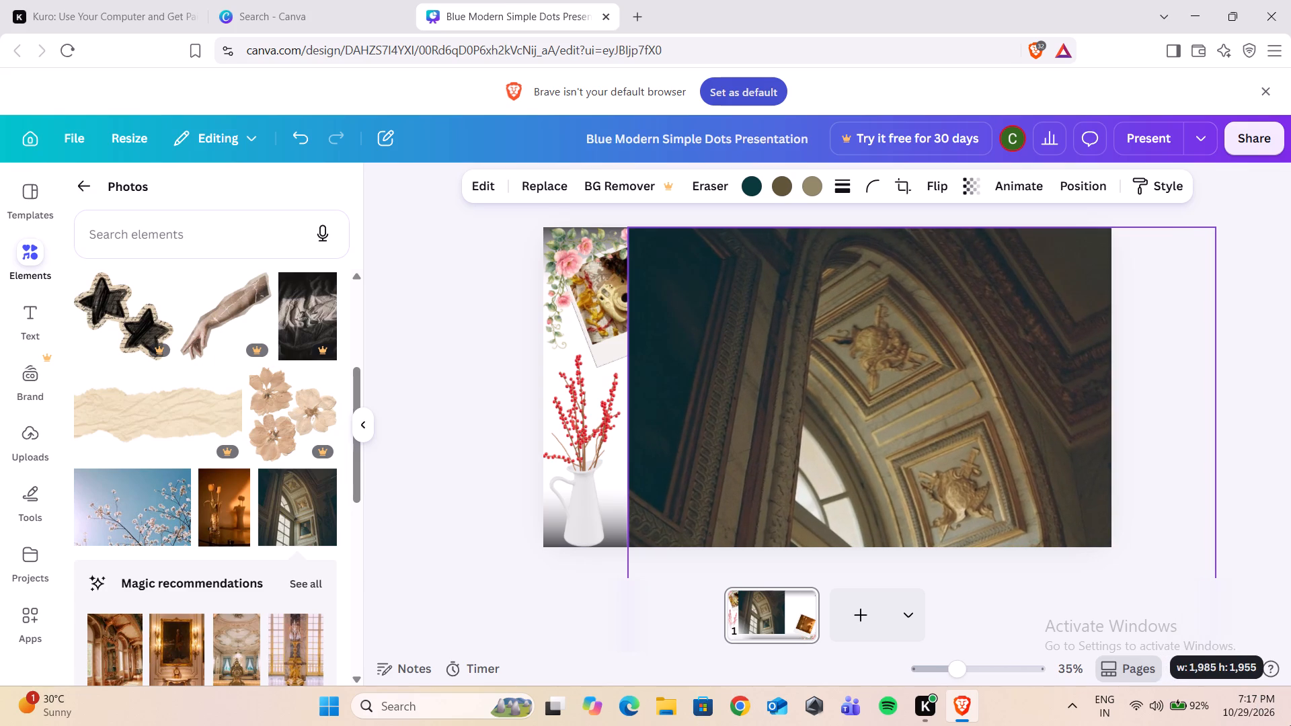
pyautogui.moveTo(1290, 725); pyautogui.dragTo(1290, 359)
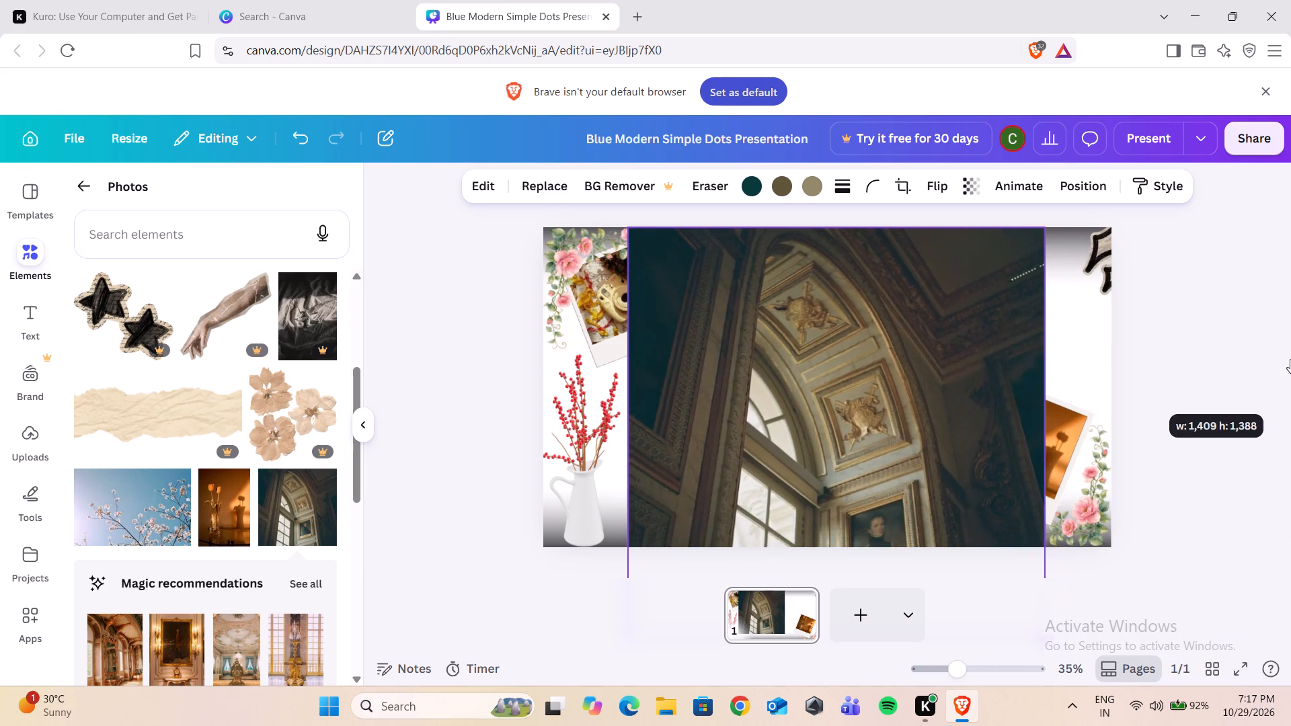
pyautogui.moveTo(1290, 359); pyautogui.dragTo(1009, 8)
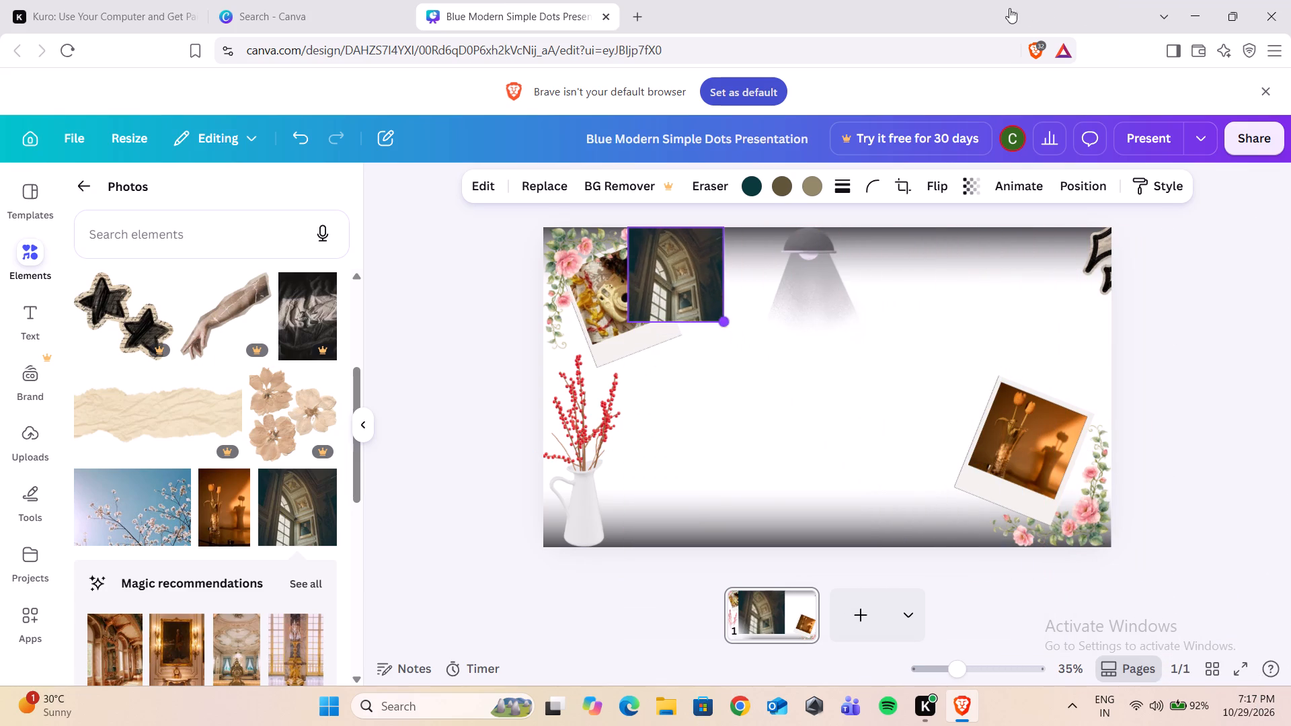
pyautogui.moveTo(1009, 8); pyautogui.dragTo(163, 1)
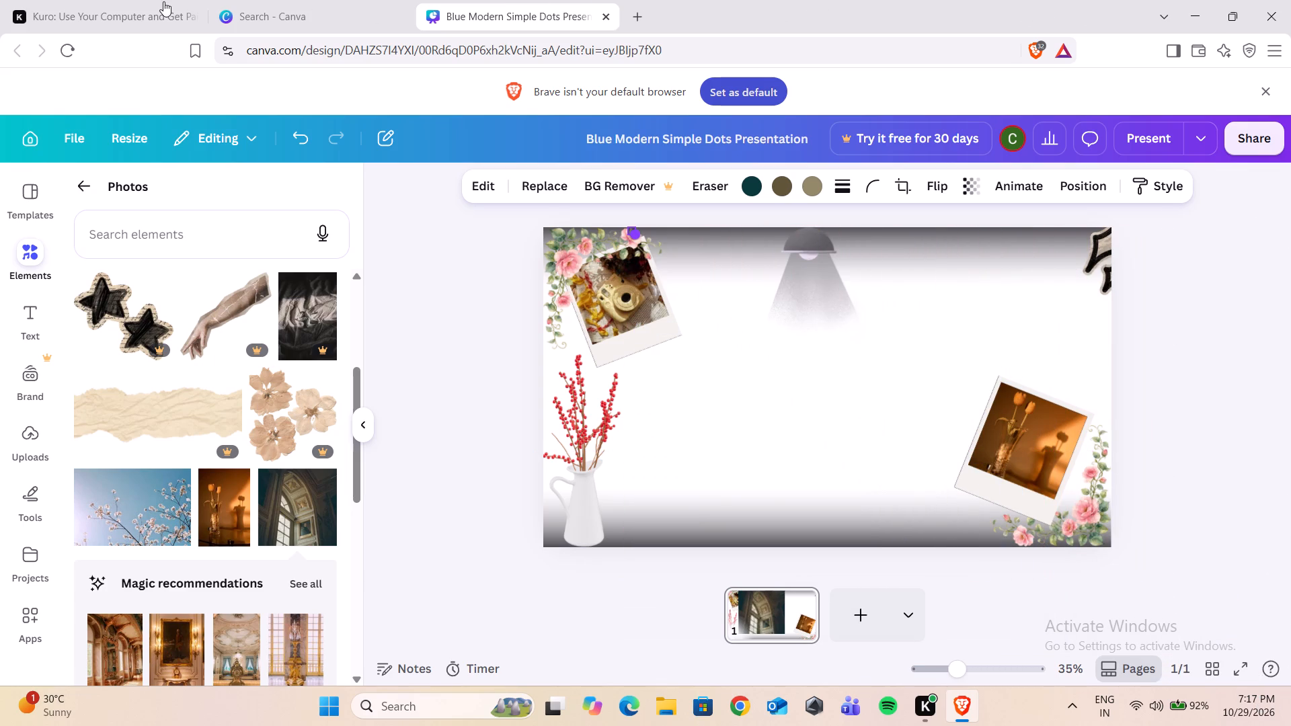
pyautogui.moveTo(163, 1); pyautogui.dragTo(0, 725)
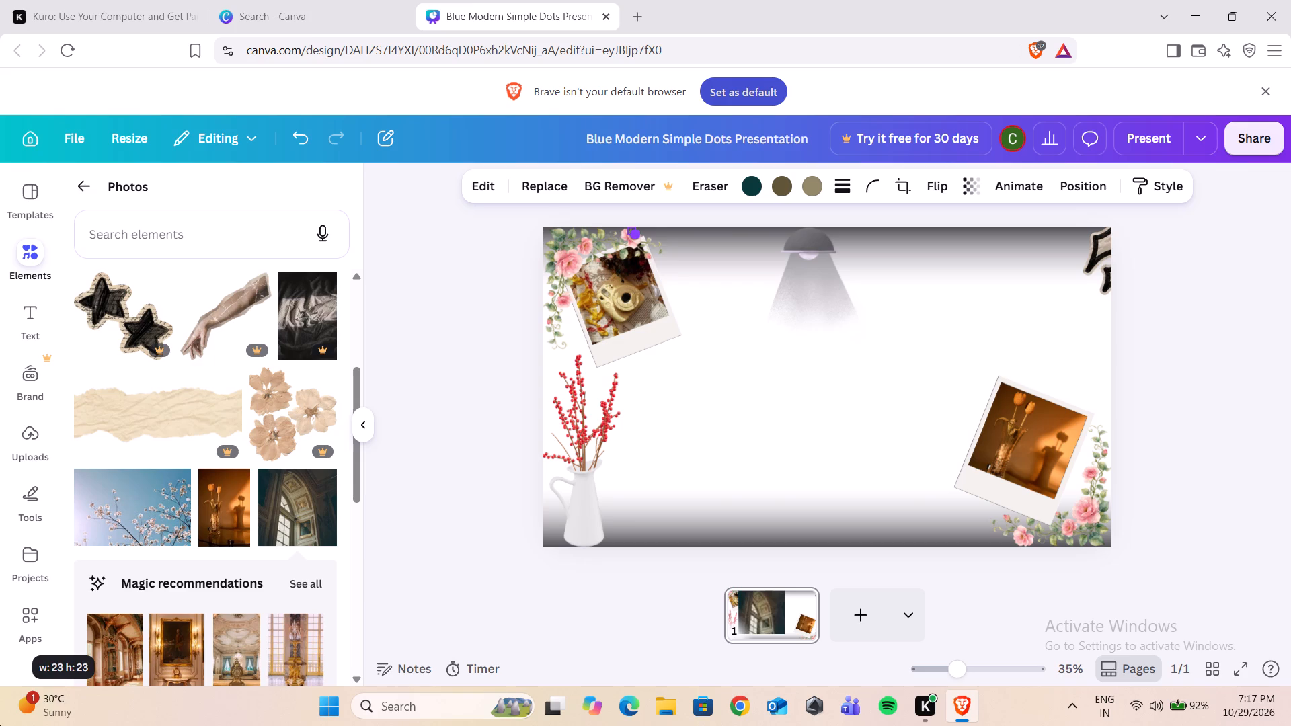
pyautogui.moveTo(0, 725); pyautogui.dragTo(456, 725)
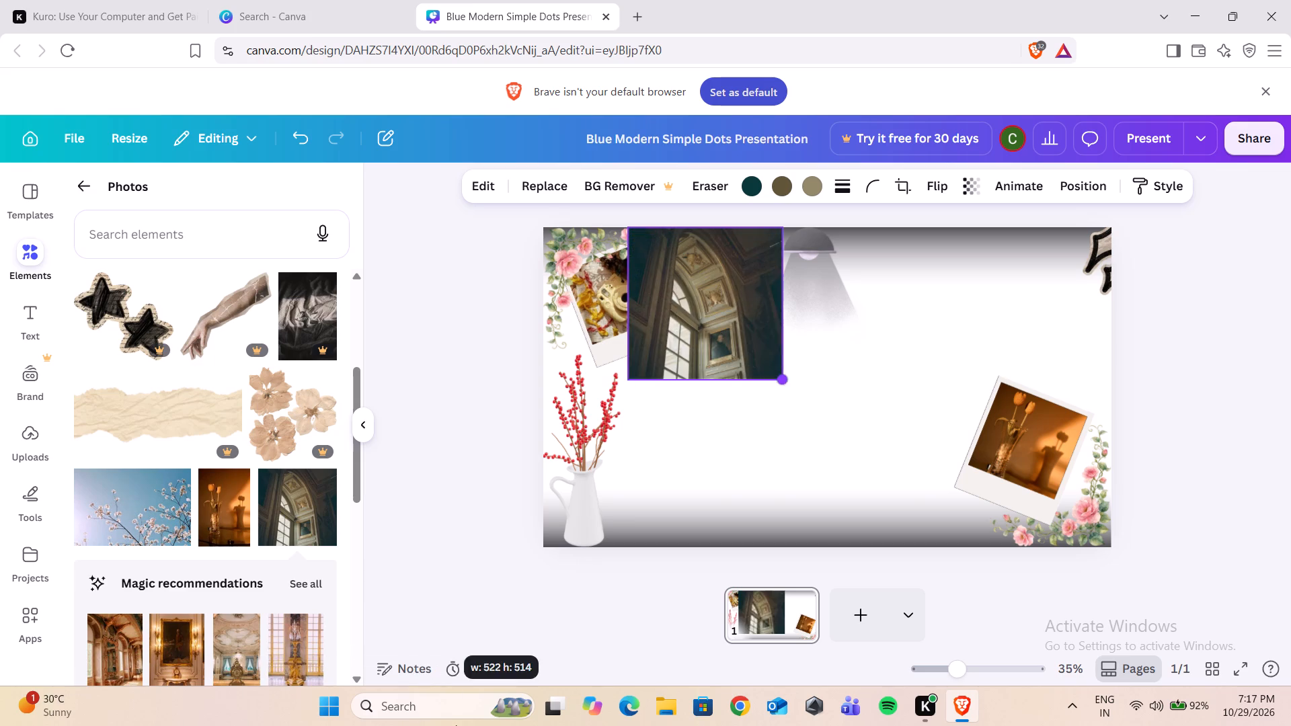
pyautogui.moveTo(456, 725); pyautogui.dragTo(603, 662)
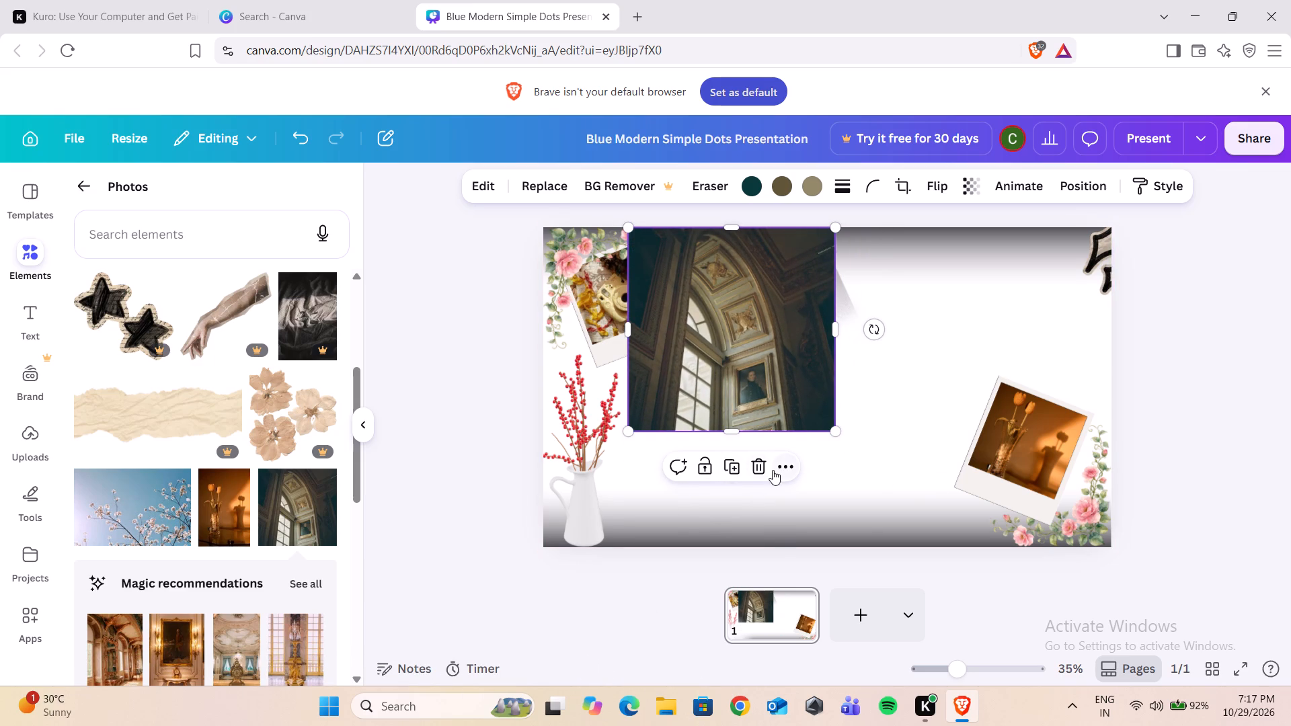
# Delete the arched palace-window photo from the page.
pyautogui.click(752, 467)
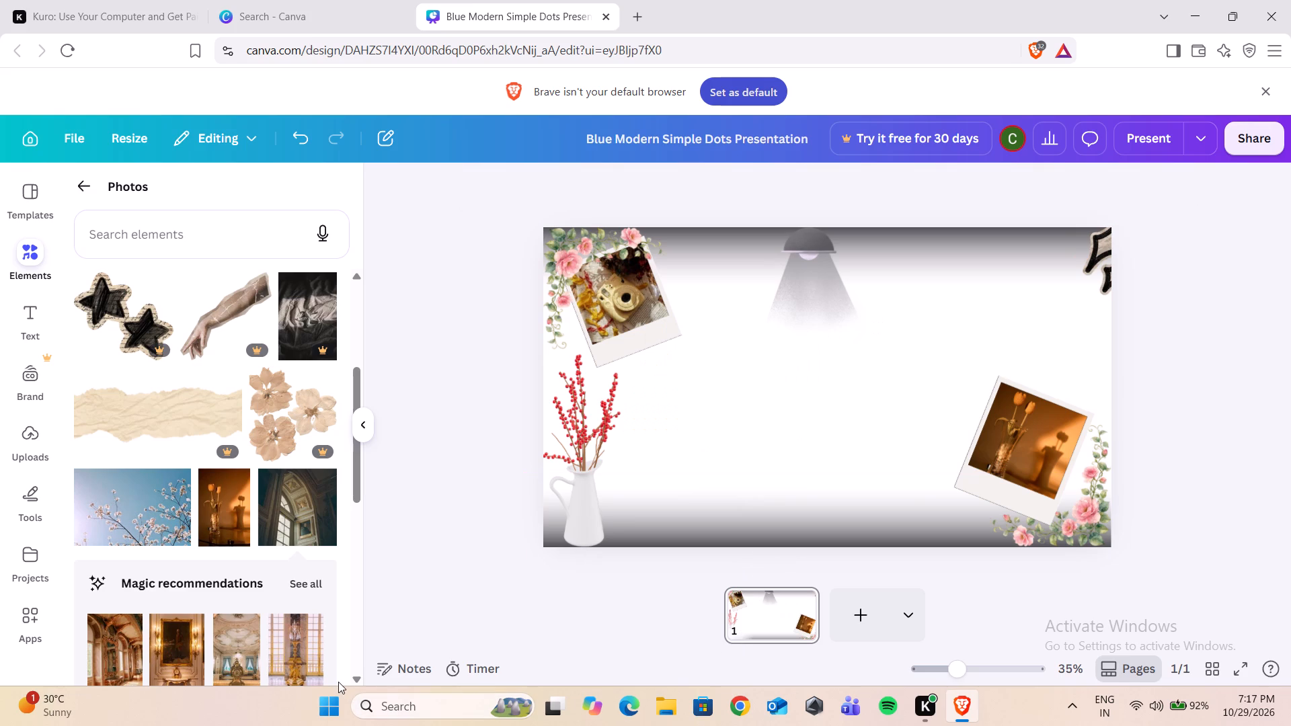
# Add the gold candelabra photo from the magic recommendations, shrink it to about half size and position it just below the lamp.
pyautogui.hscroll(-1, 245, 652)
pyautogui.scroll(-2, 245, 652)
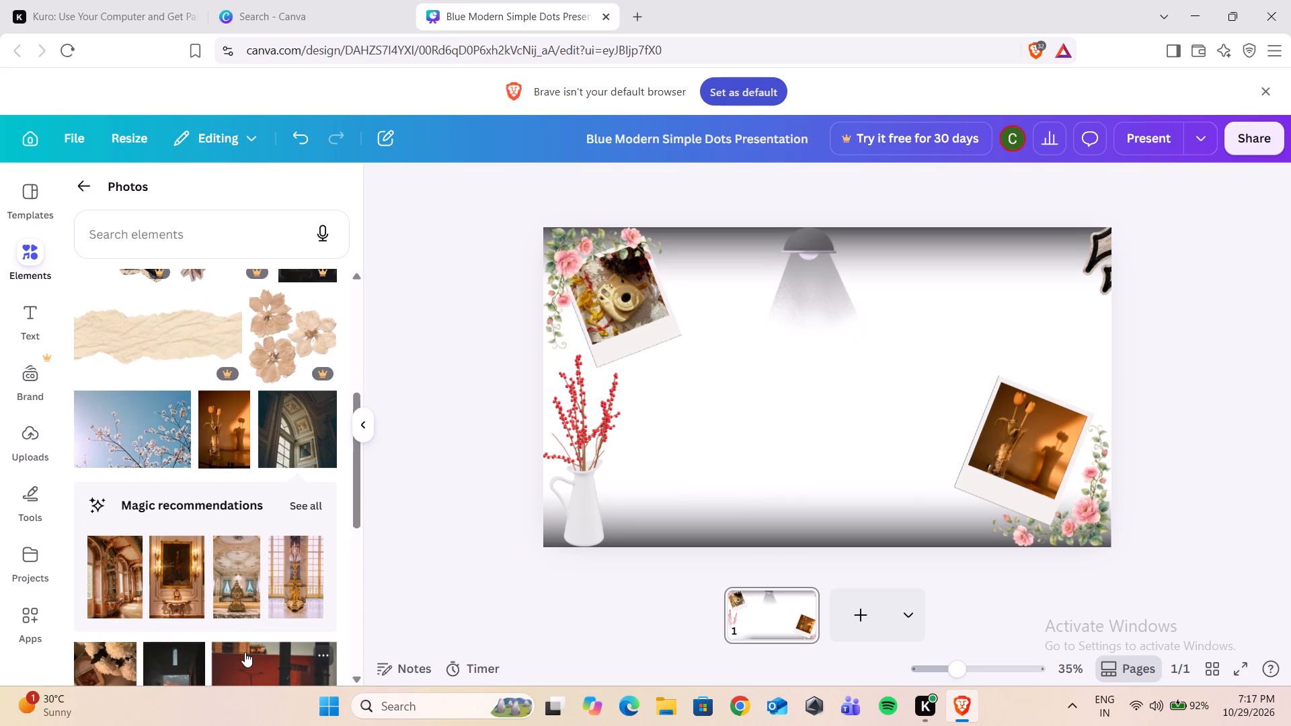
pyautogui.scroll(-1, 245, 652)
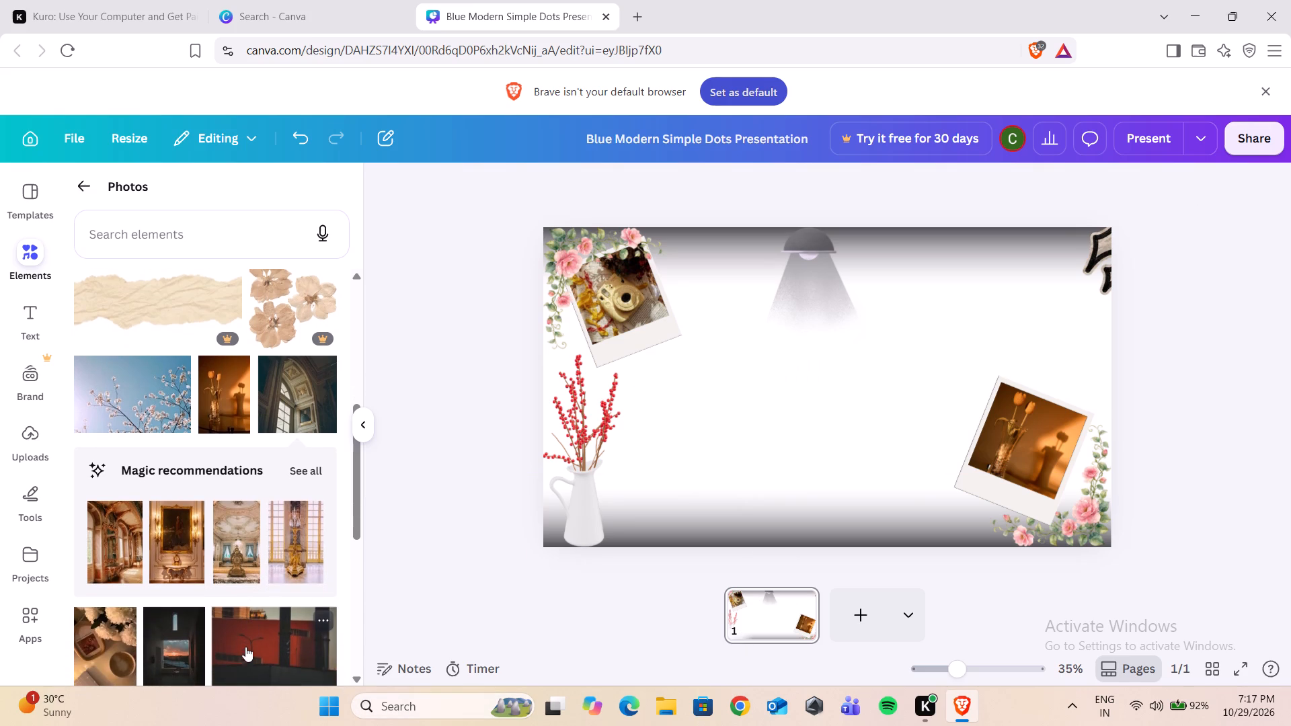
pyautogui.click(290, 542)
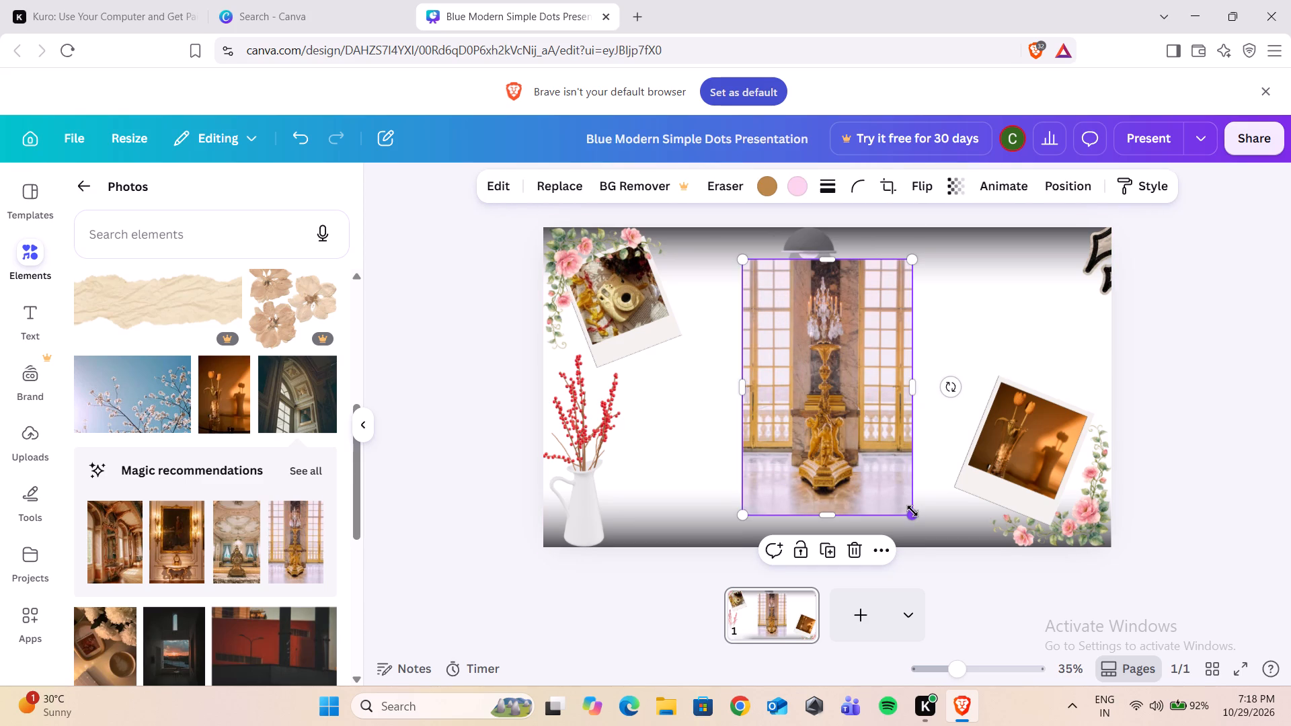
pyautogui.moveTo(913, 512); pyautogui.dragTo(829, 389)
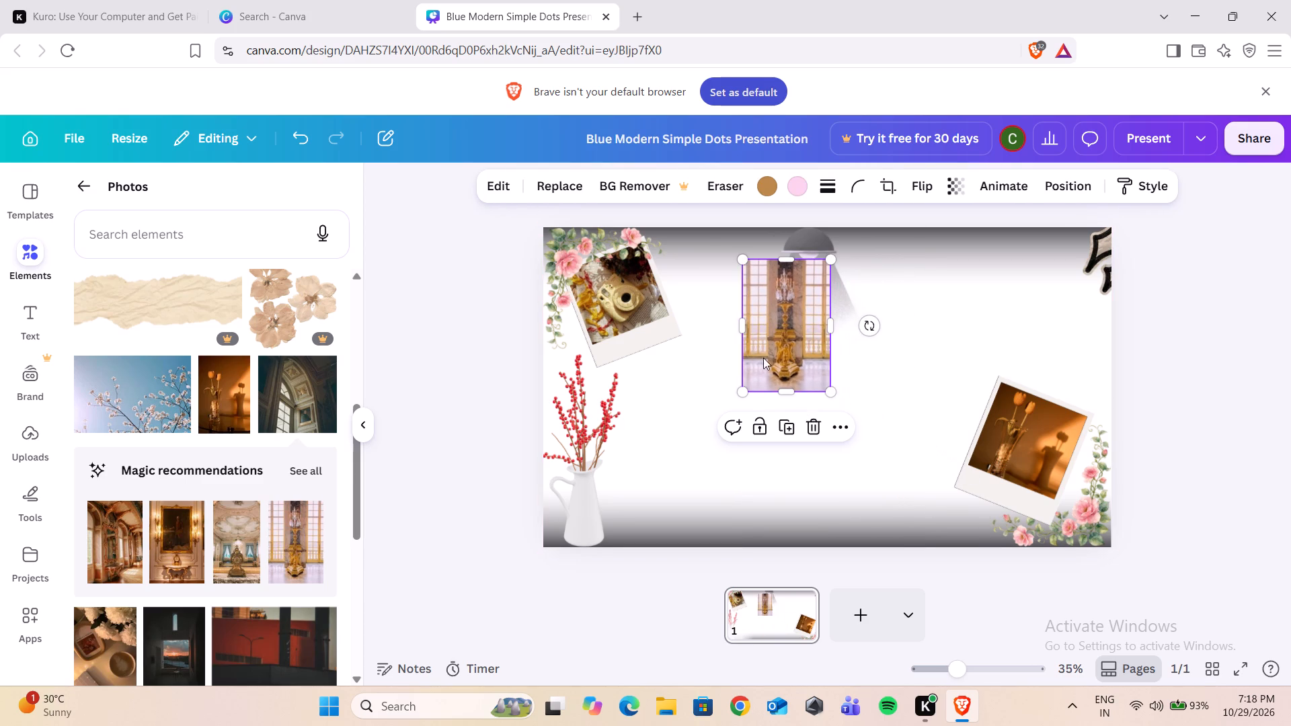
pyautogui.moveTo(758, 352); pyautogui.dragTo(784, 385)
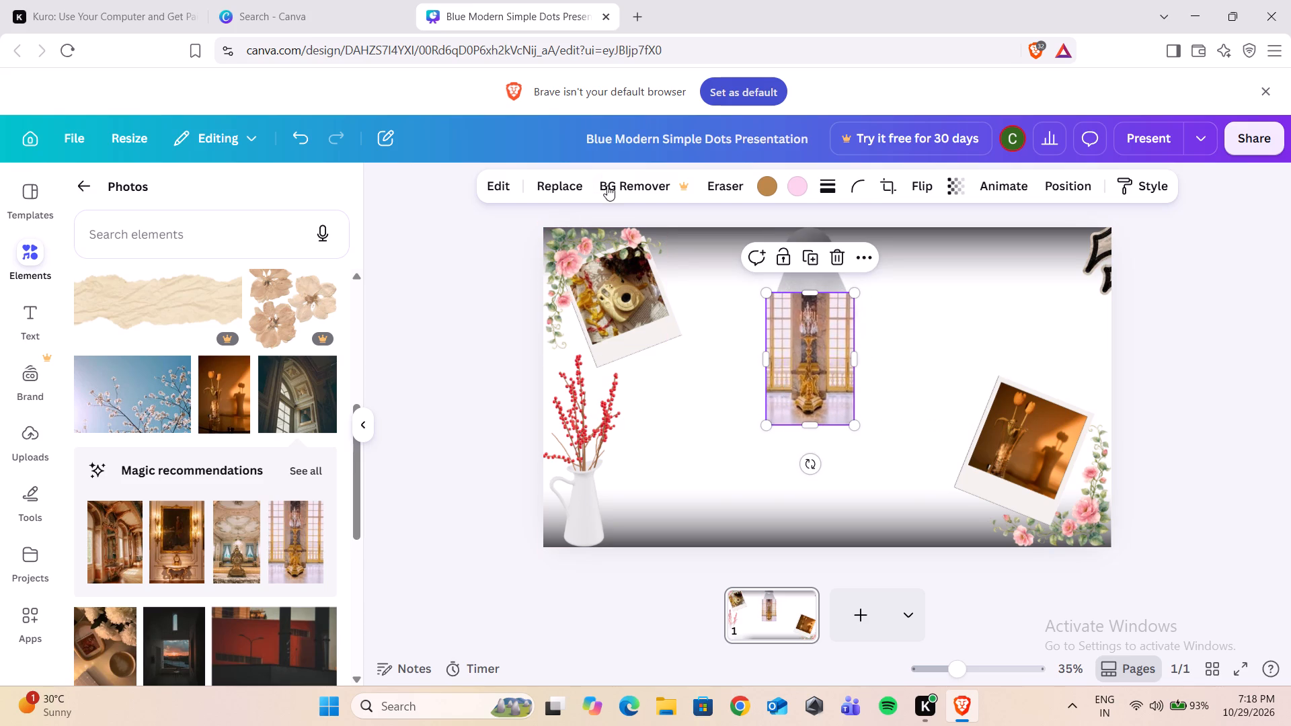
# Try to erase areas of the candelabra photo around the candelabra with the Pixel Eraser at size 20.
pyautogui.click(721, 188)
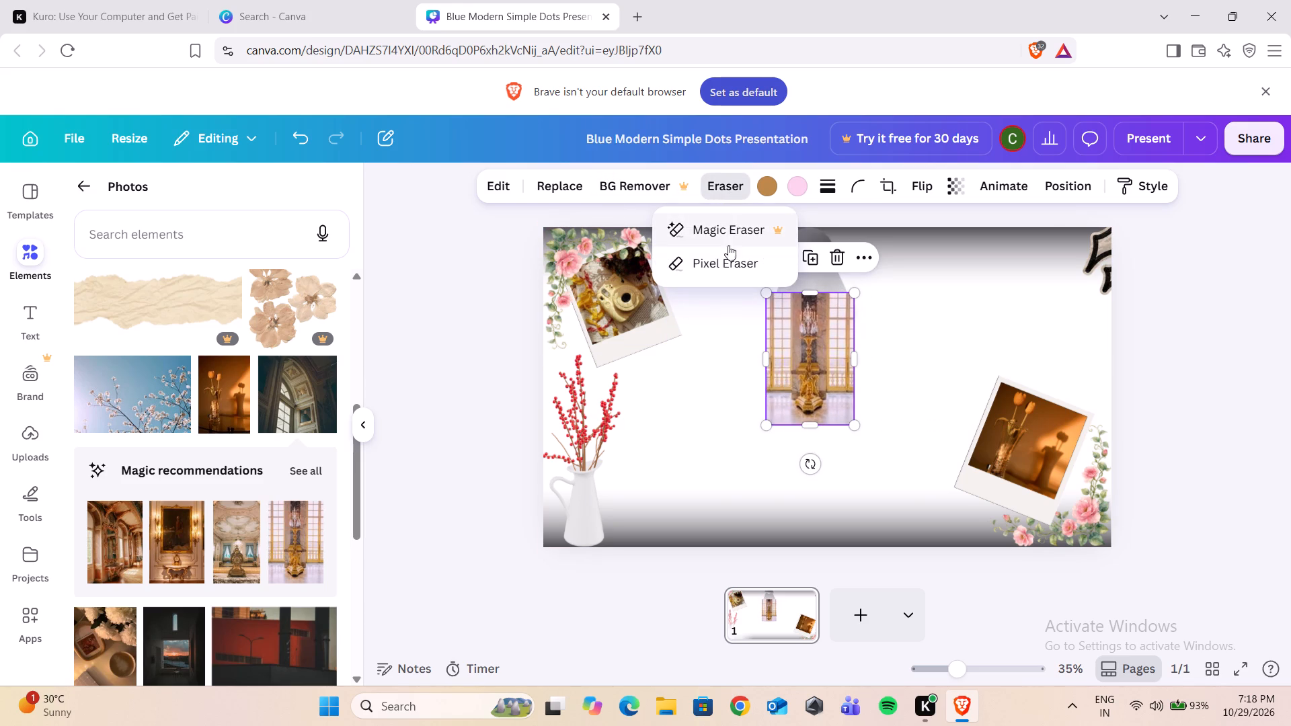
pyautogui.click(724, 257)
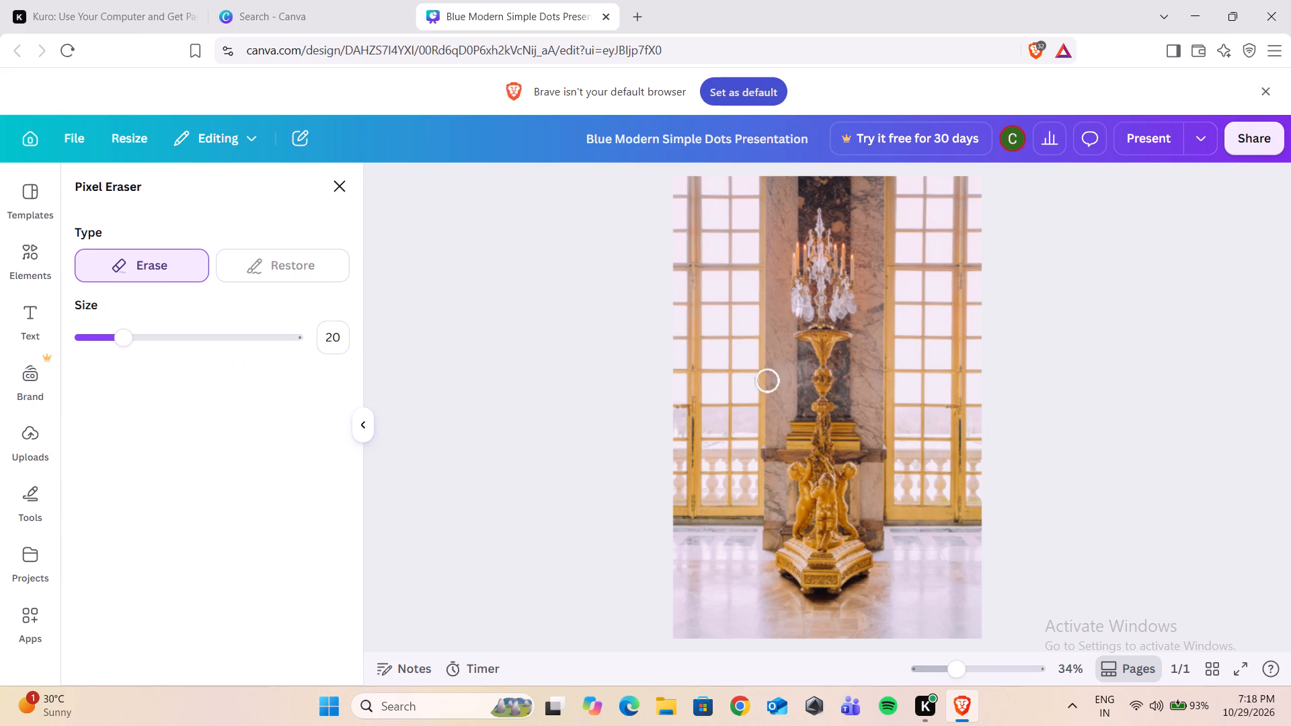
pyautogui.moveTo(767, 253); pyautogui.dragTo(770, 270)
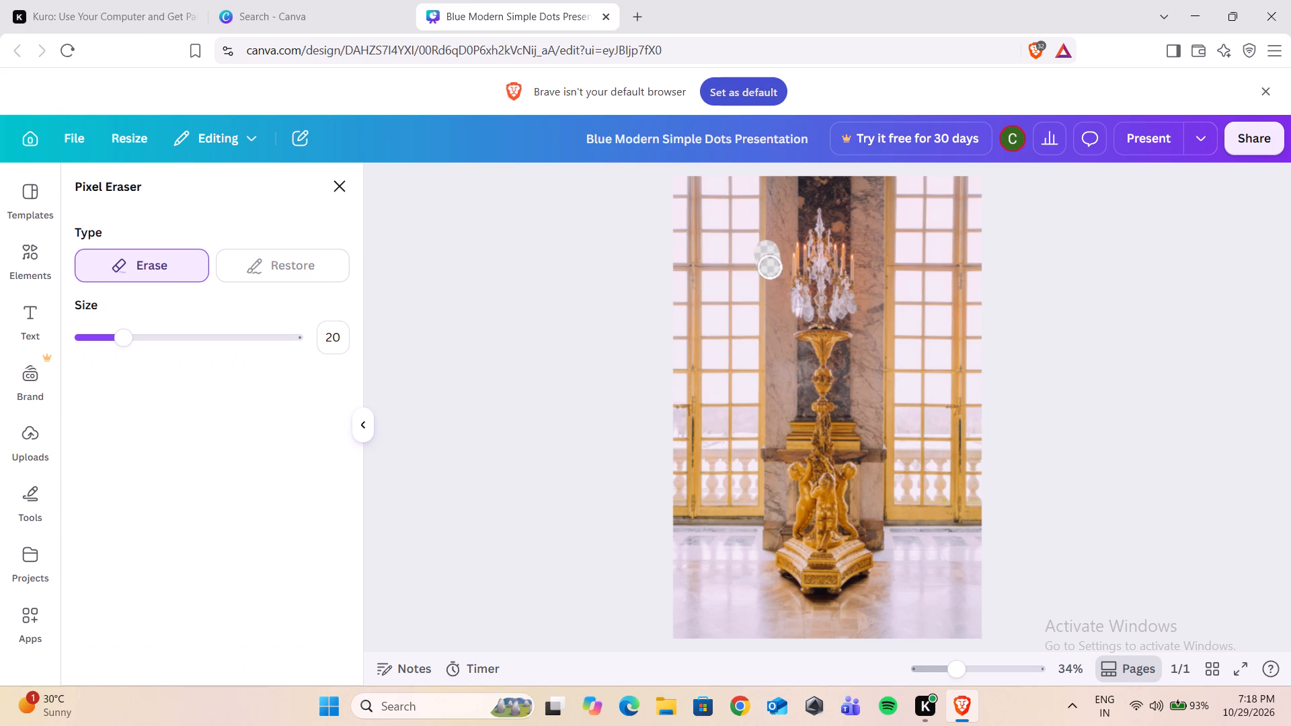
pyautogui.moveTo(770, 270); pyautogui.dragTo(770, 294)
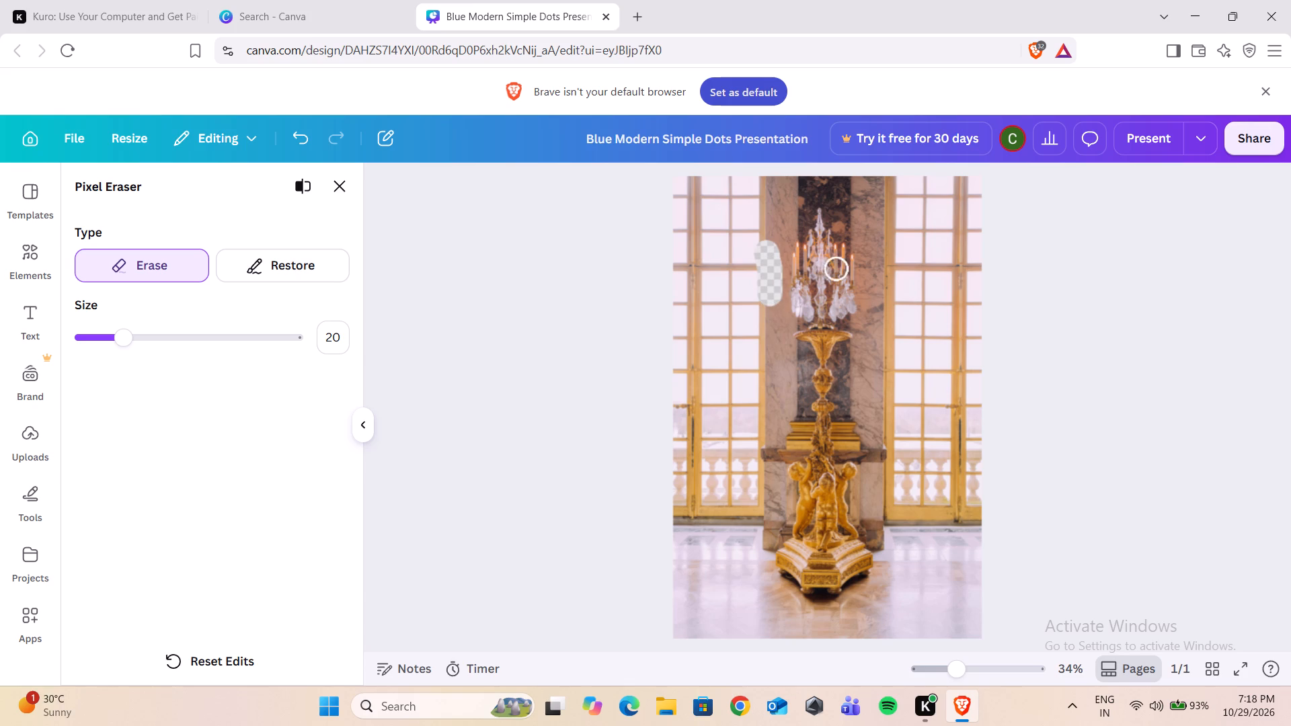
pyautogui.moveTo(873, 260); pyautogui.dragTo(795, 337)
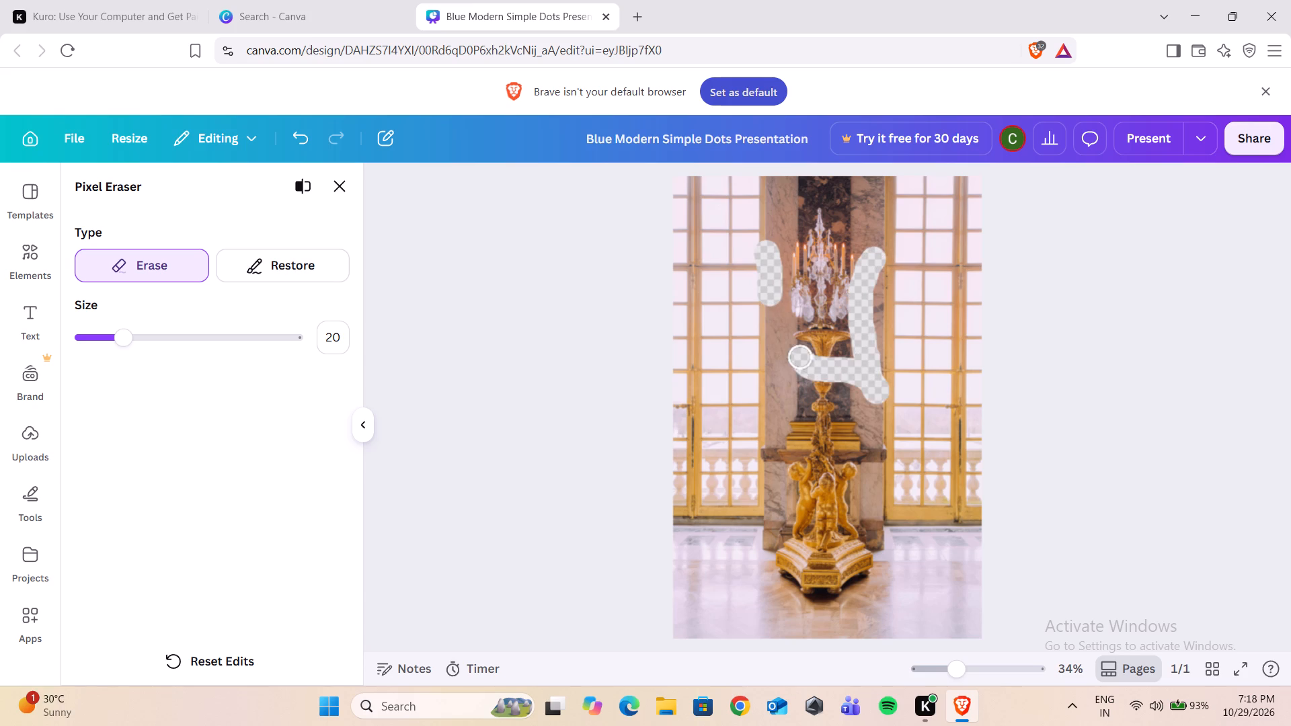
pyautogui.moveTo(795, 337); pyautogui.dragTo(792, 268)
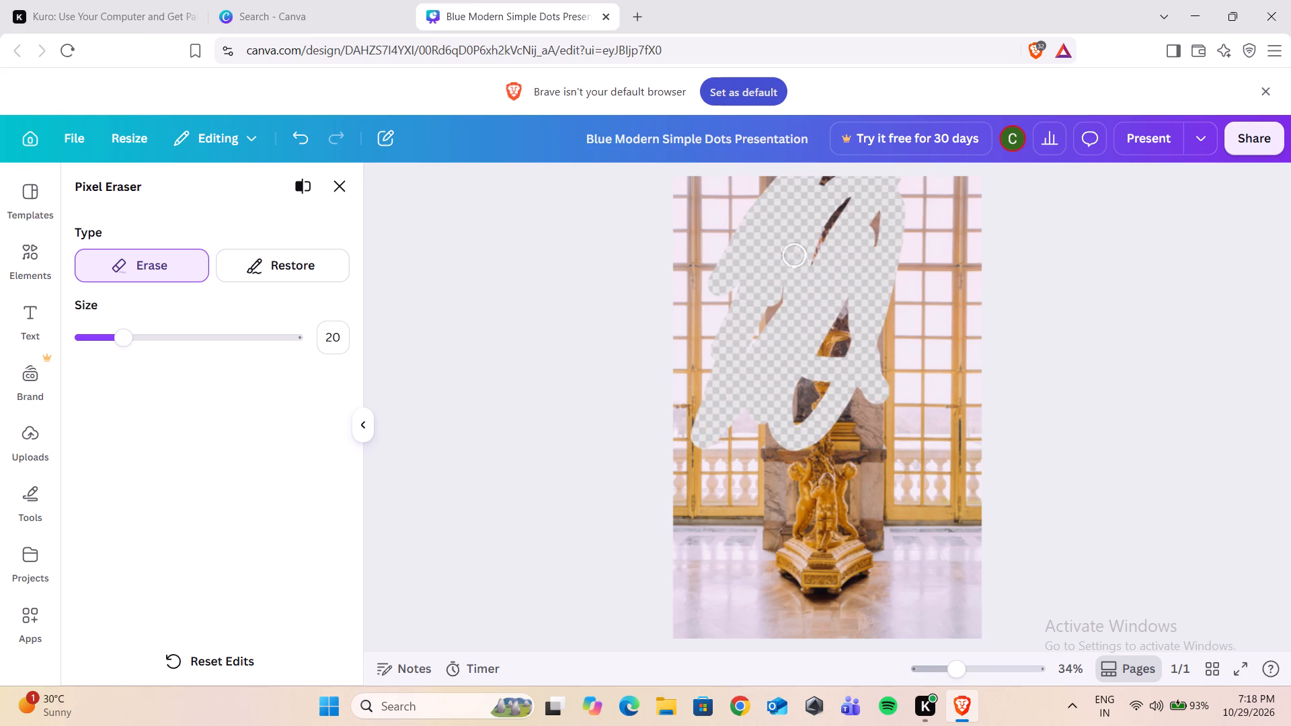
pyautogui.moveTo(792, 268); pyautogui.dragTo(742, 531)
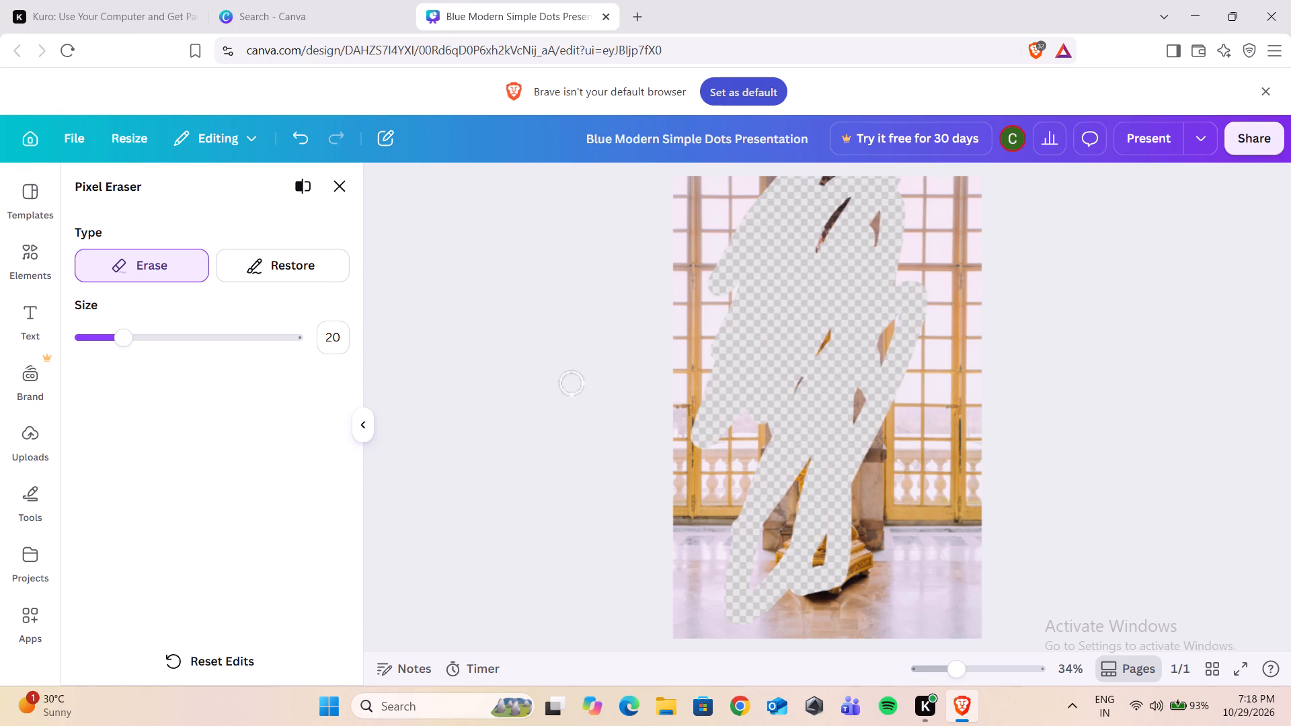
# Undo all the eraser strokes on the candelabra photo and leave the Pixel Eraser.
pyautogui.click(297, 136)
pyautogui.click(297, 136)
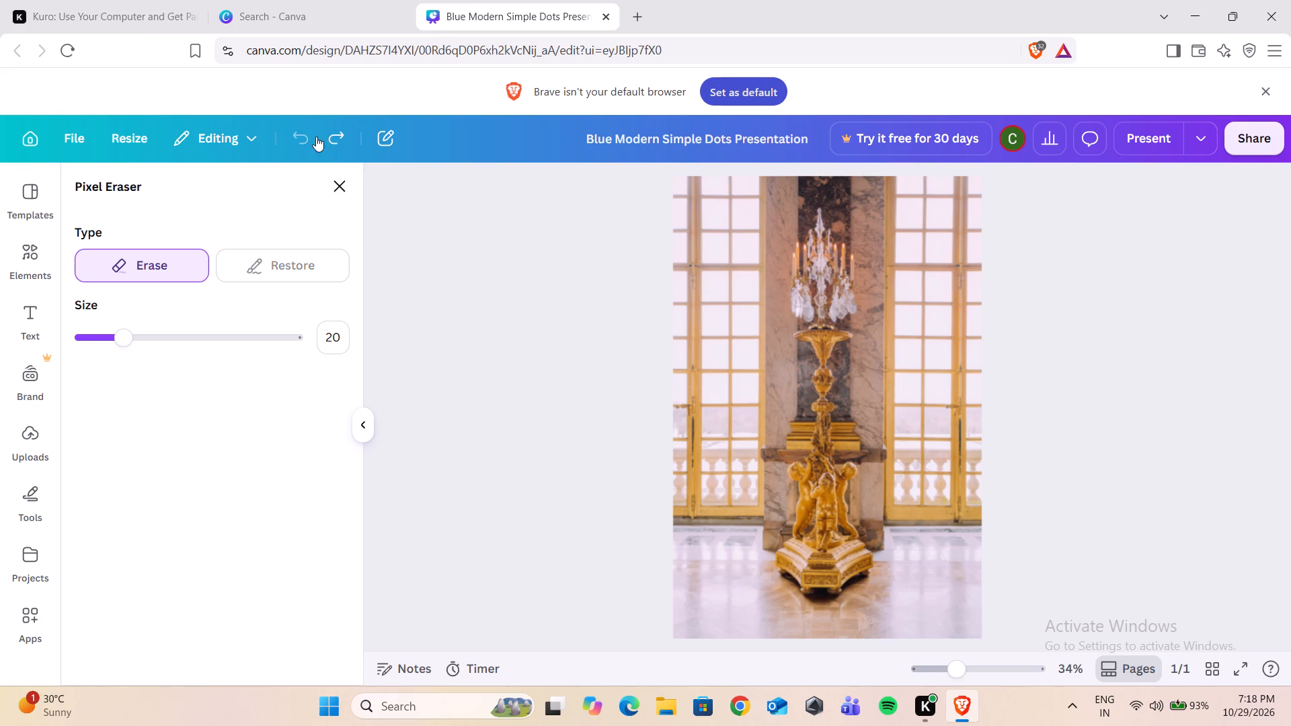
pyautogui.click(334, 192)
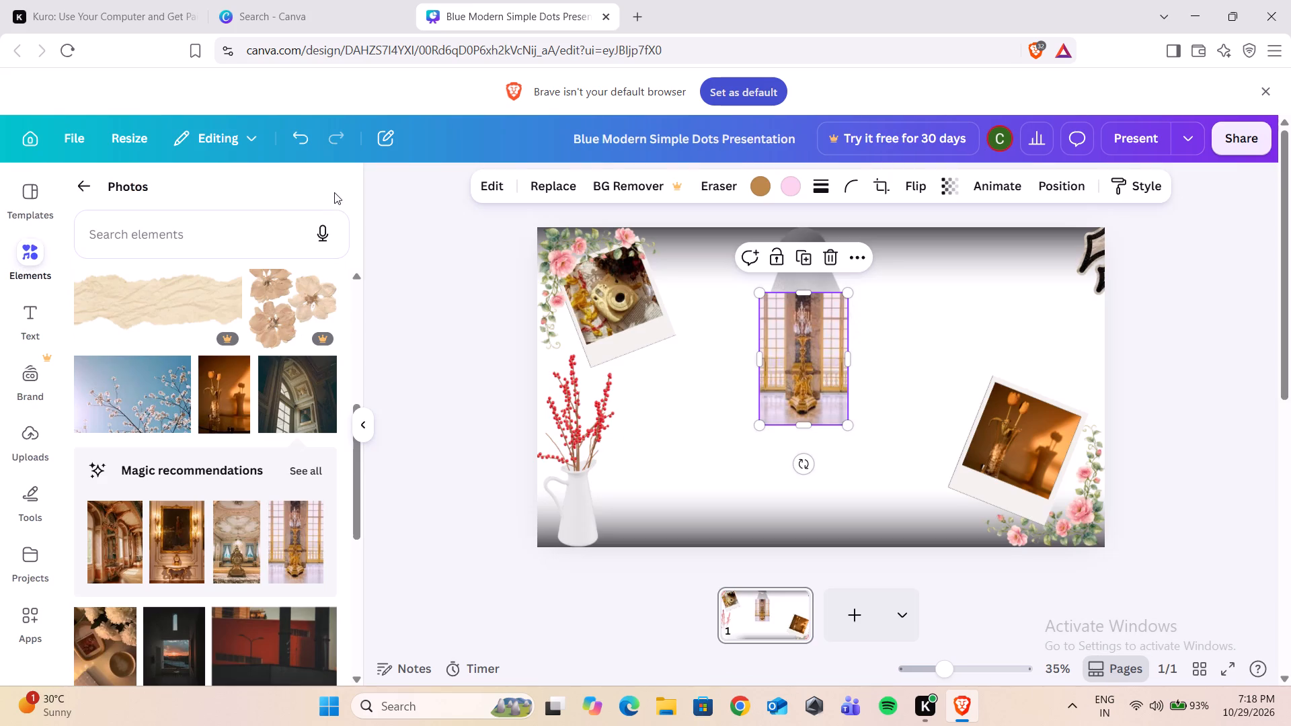
# Delete the candelabra photo below the lamp from the page.
pyautogui.click(736, 398)
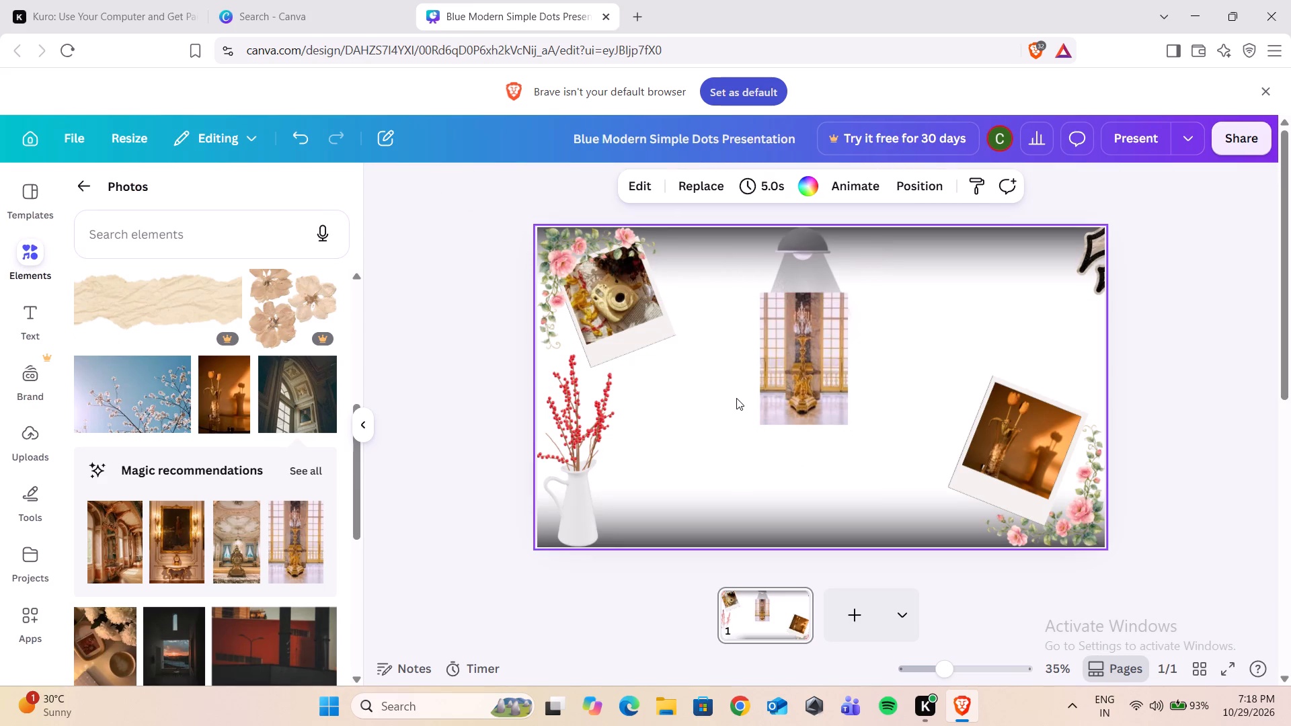
pyautogui.click(803, 376)
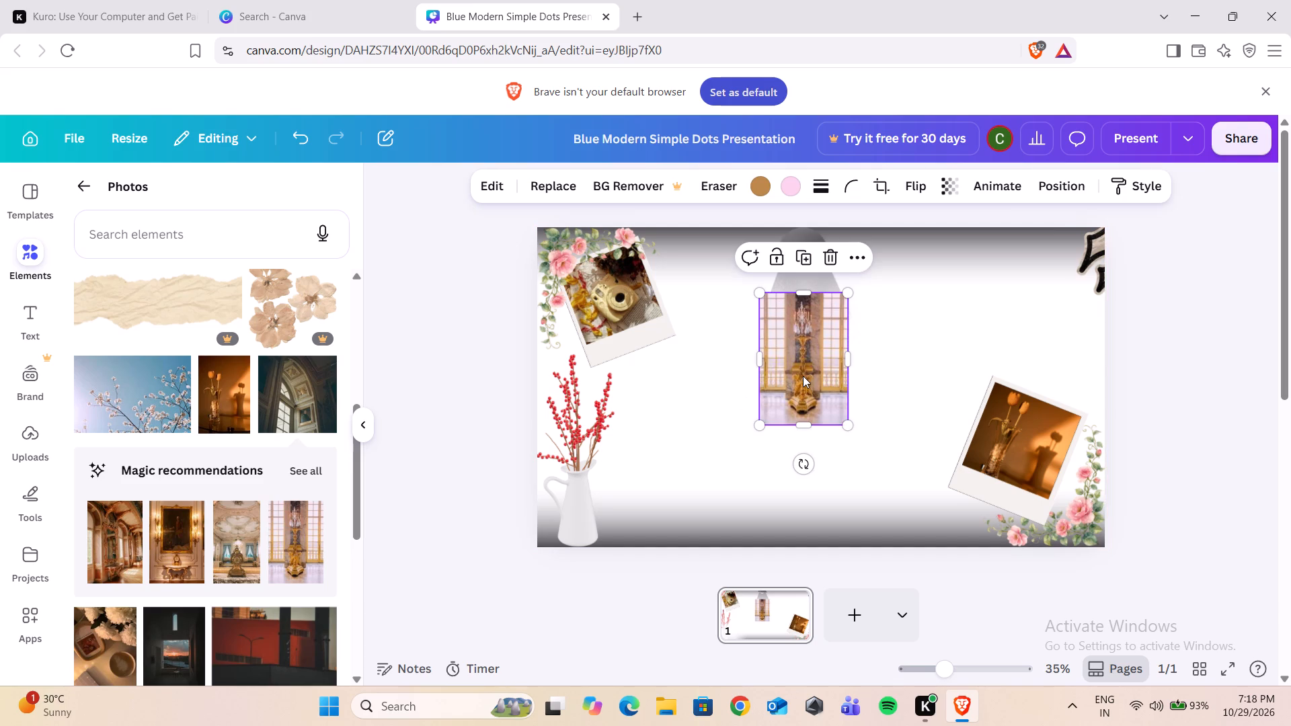
pyautogui.click(832, 257)
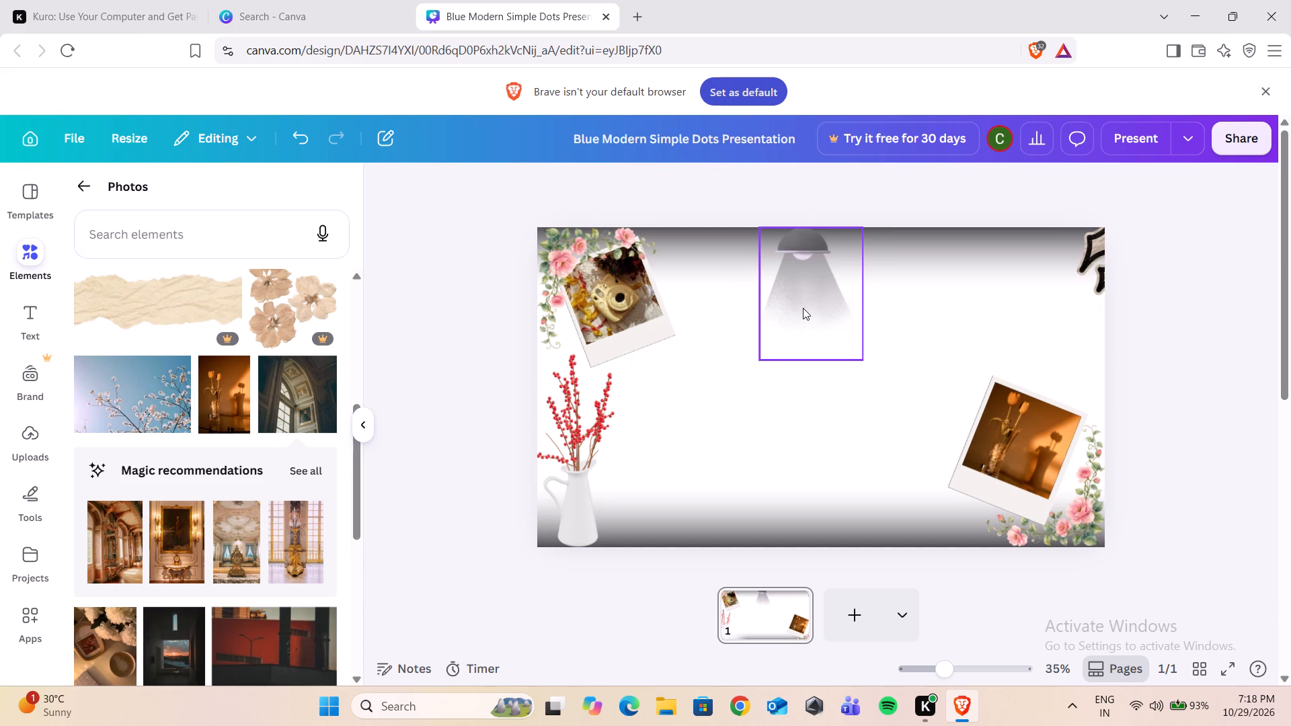
# Recolour the lamp, trying orange, brown, red and pink shades before settling on coral red from the default solid colours.
pyautogui.click(791, 269)
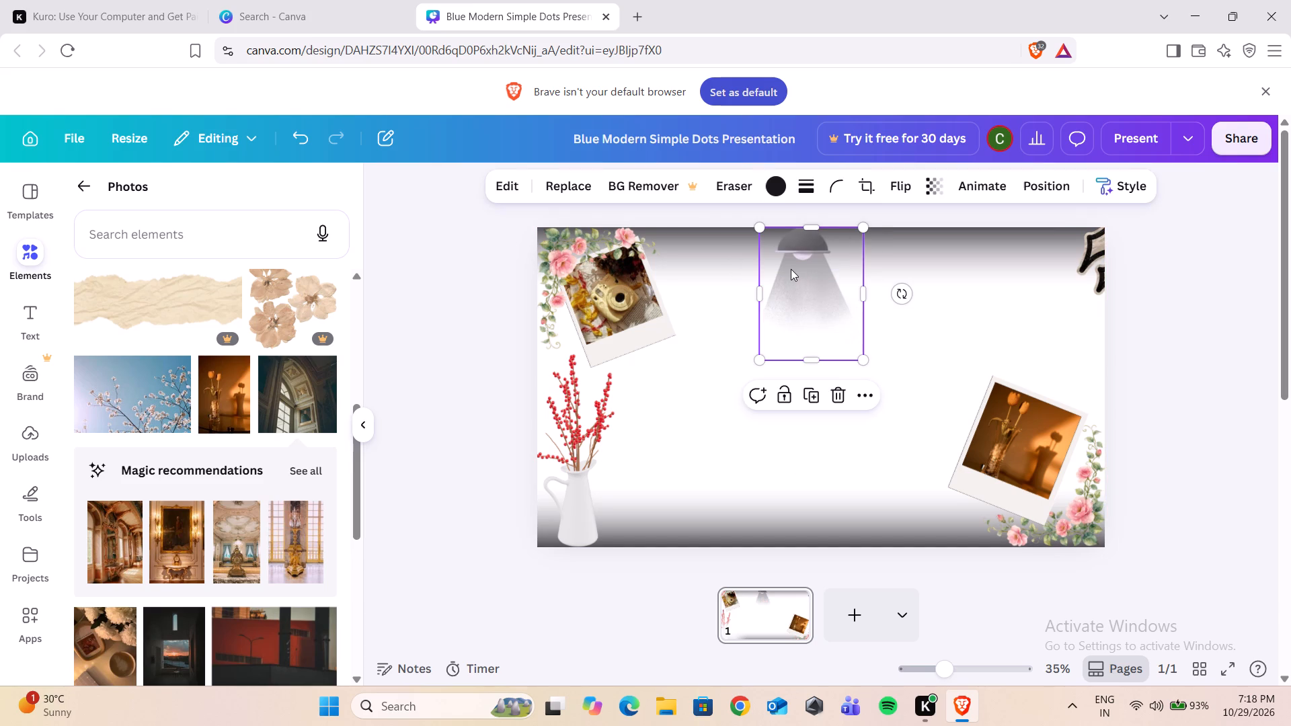
pyautogui.click(773, 184)
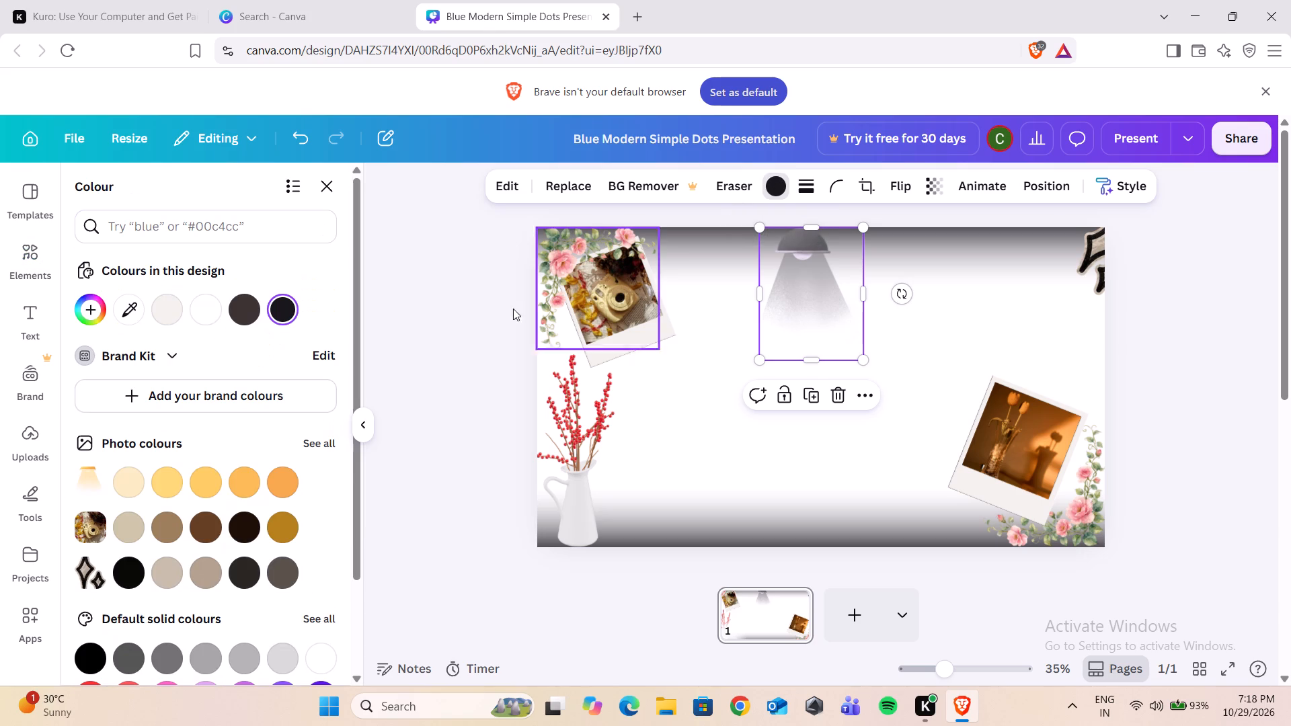
pyautogui.click(277, 491)
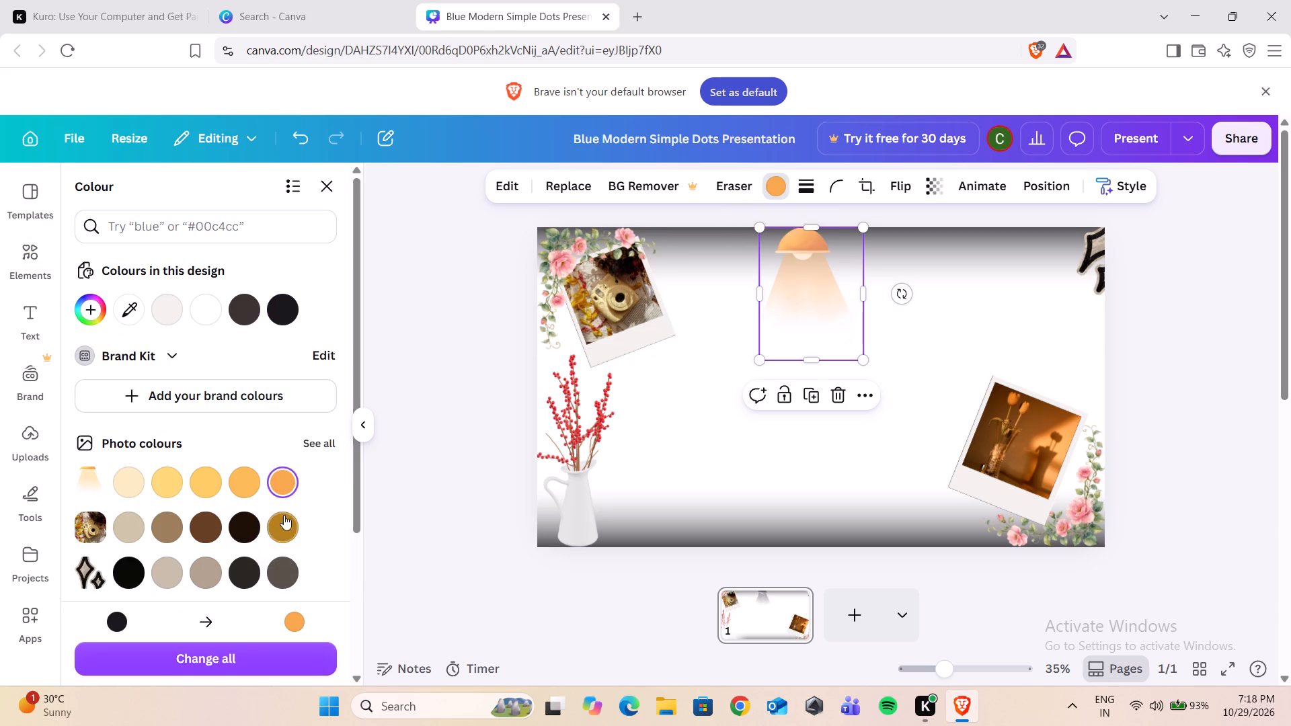
pyautogui.click(290, 524)
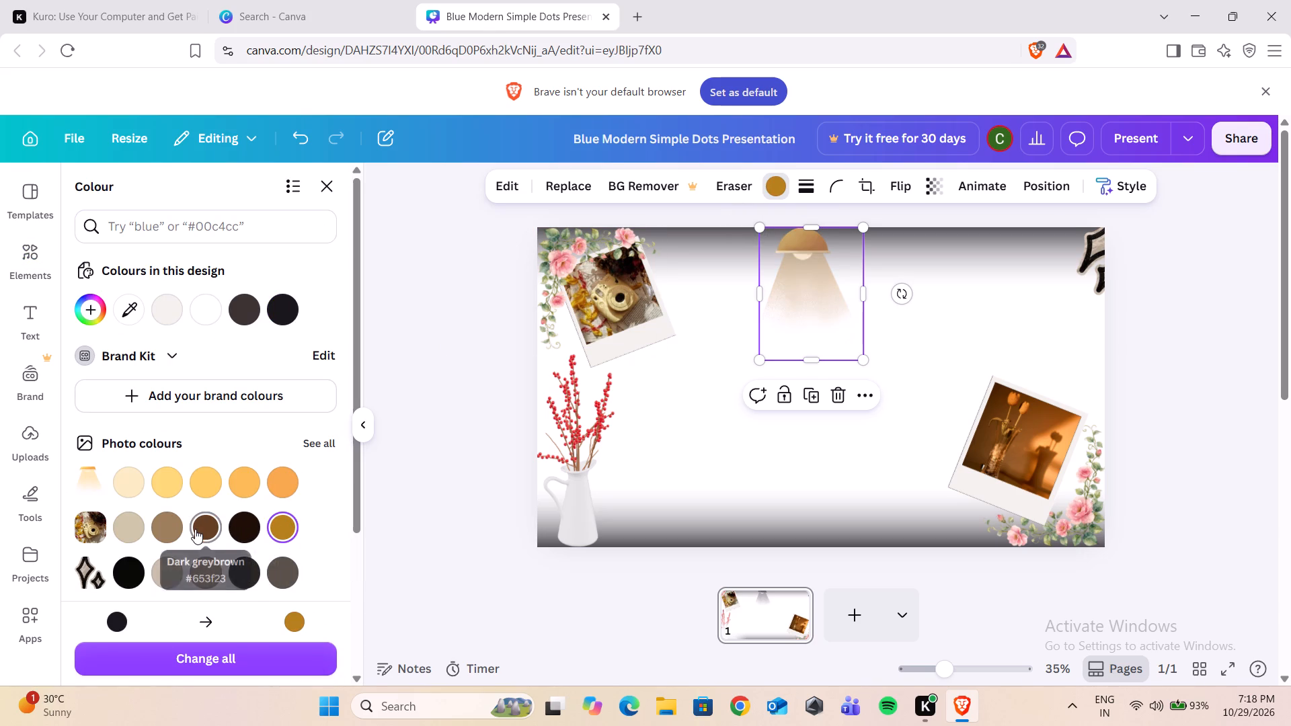
pyautogui.click(195, 529)
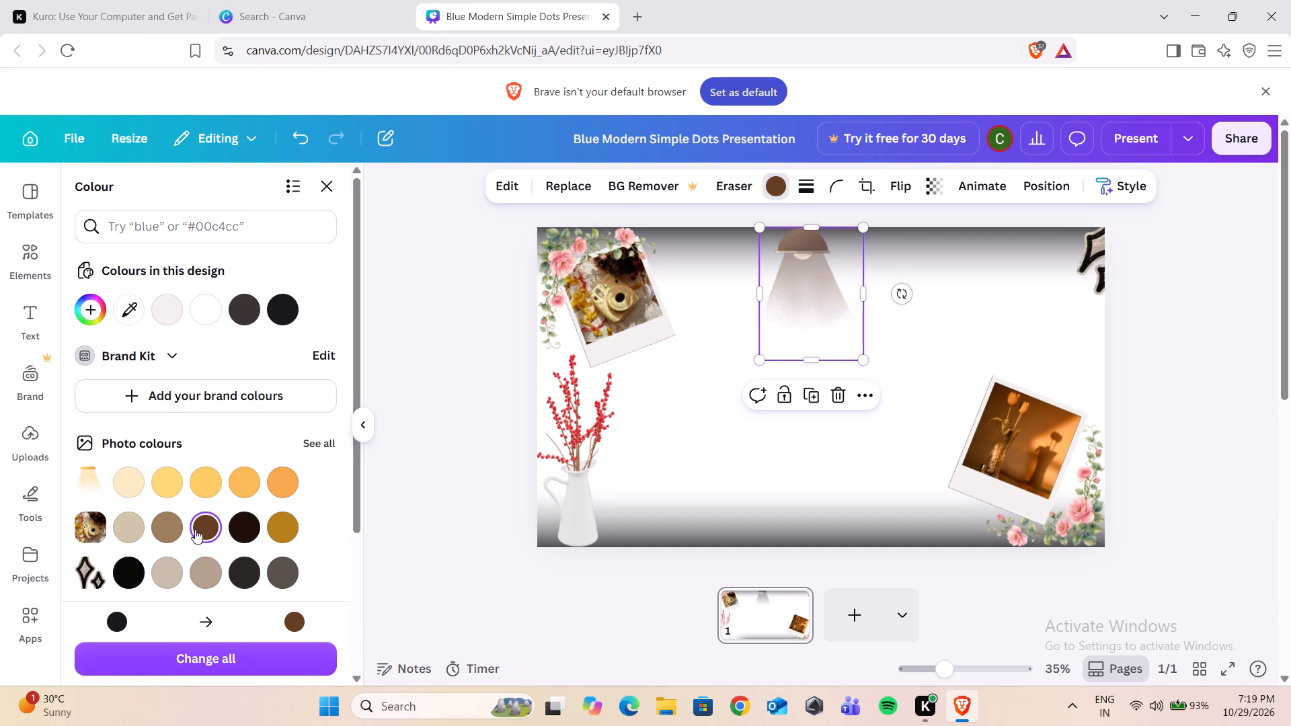
pyautogui.scroll(-2, 195, 529)
pyautogui.click(104, 505)
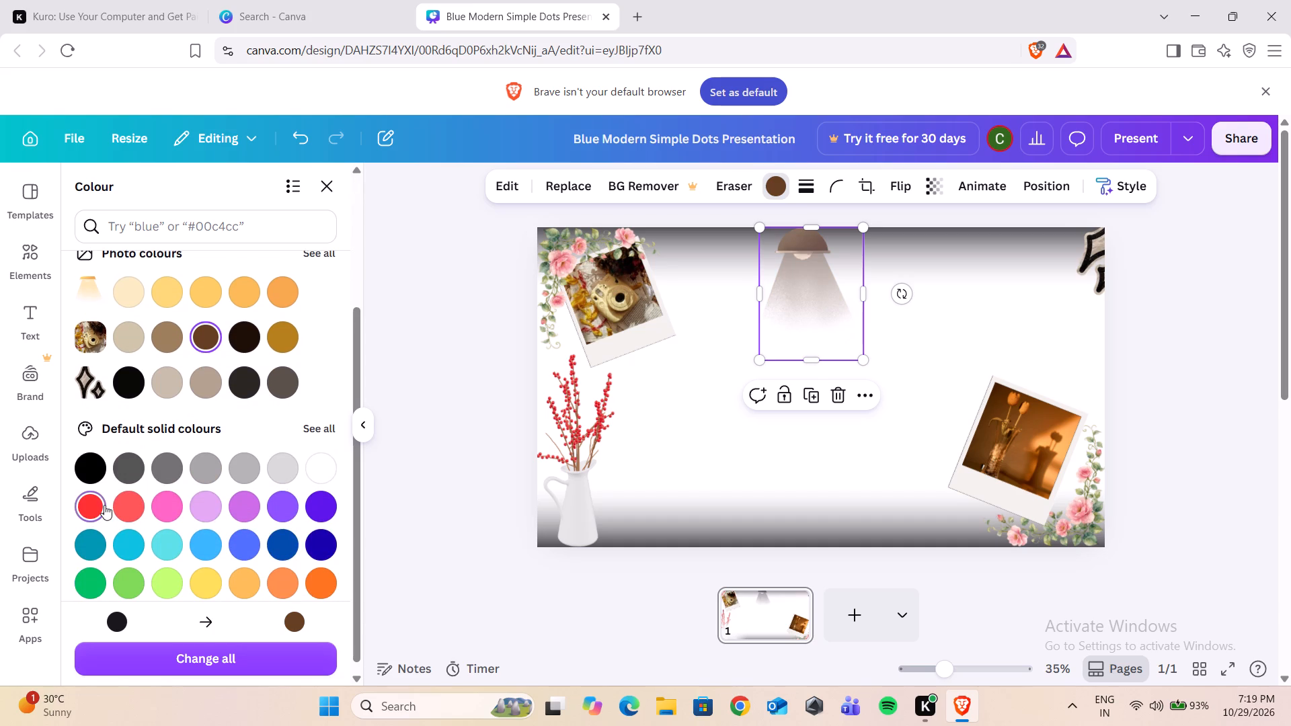
pyautogui.click(121, 505)
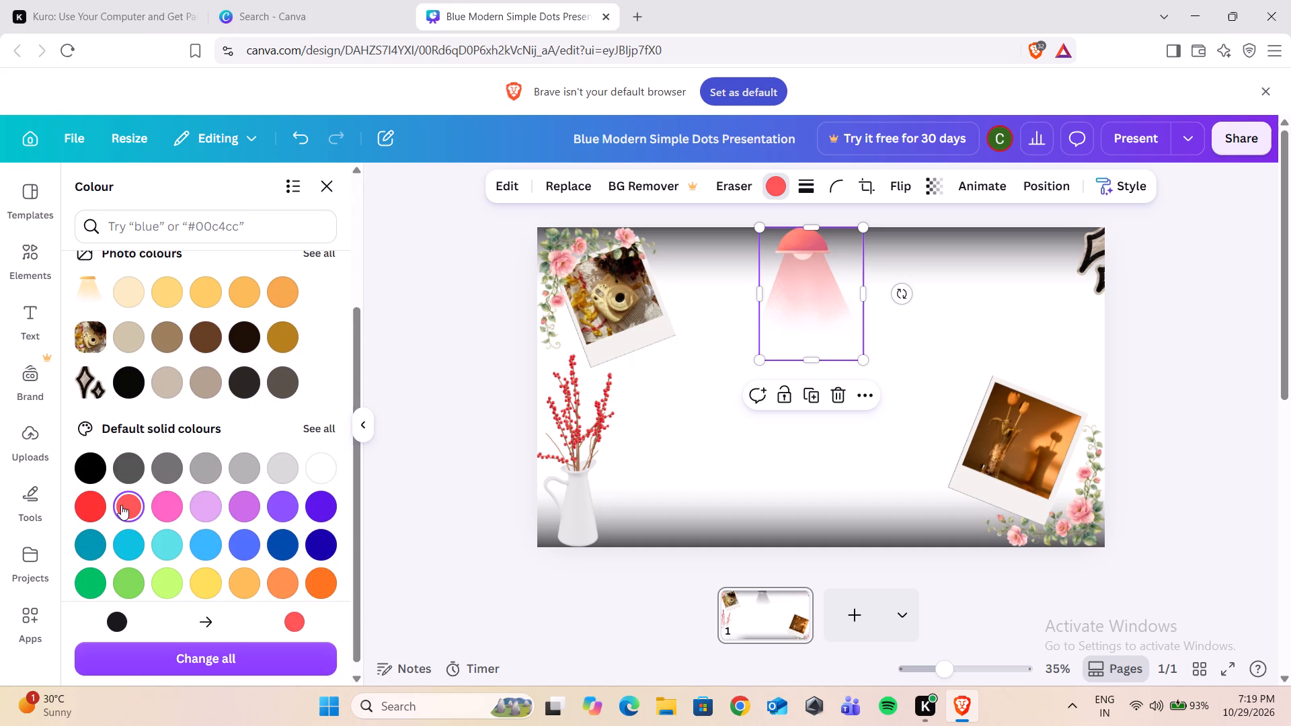
pyautogui.click(173, 504)
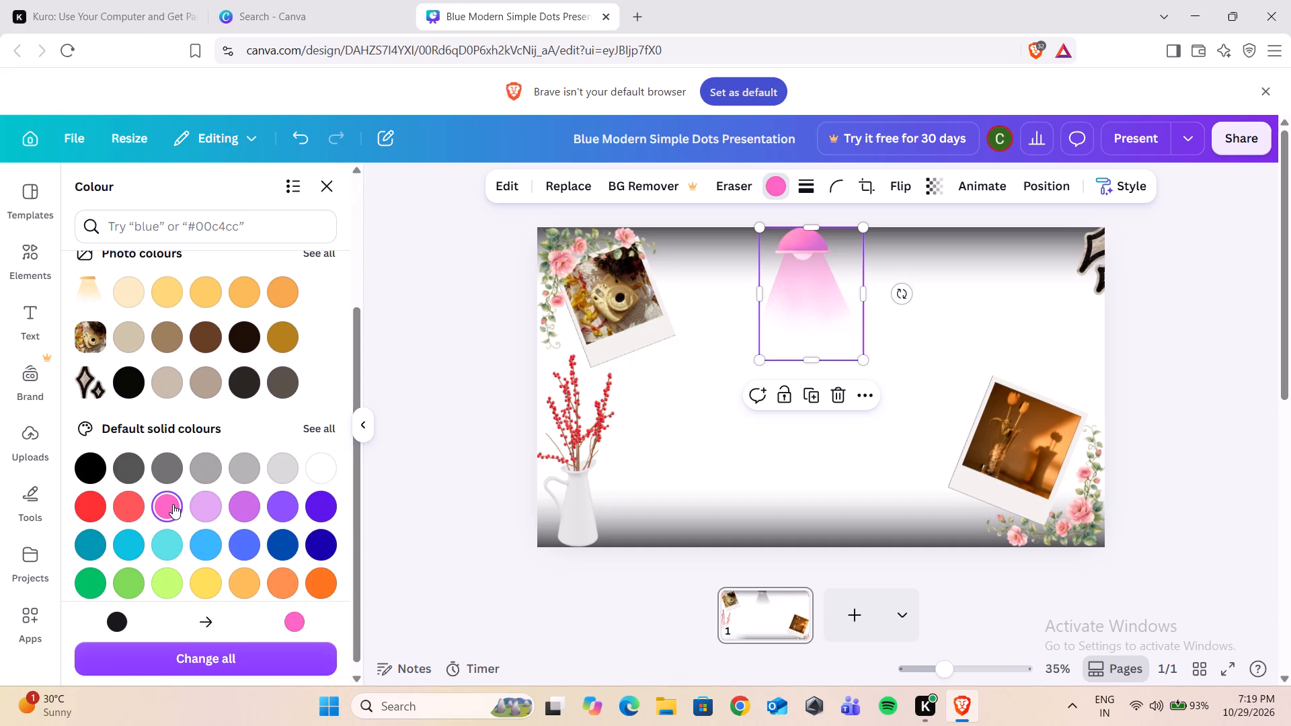
pyautogui.click(90, 514)
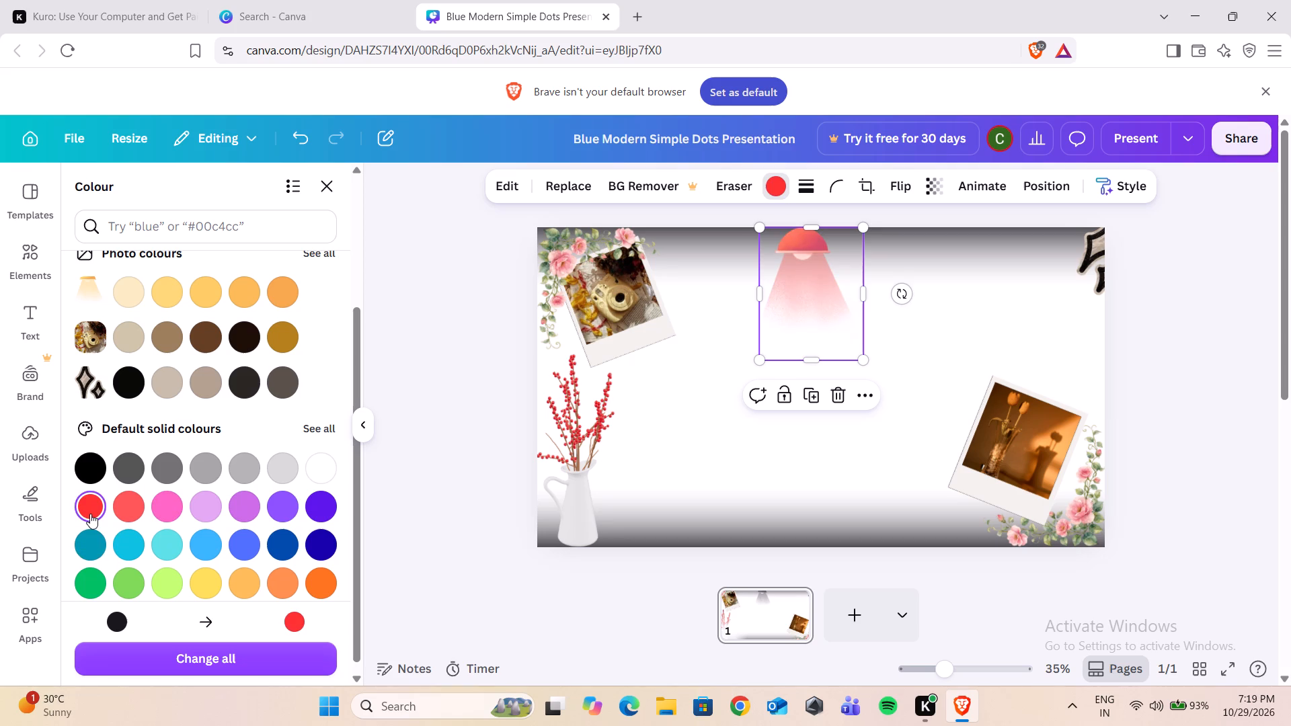
pyautogui.click(131, 511)
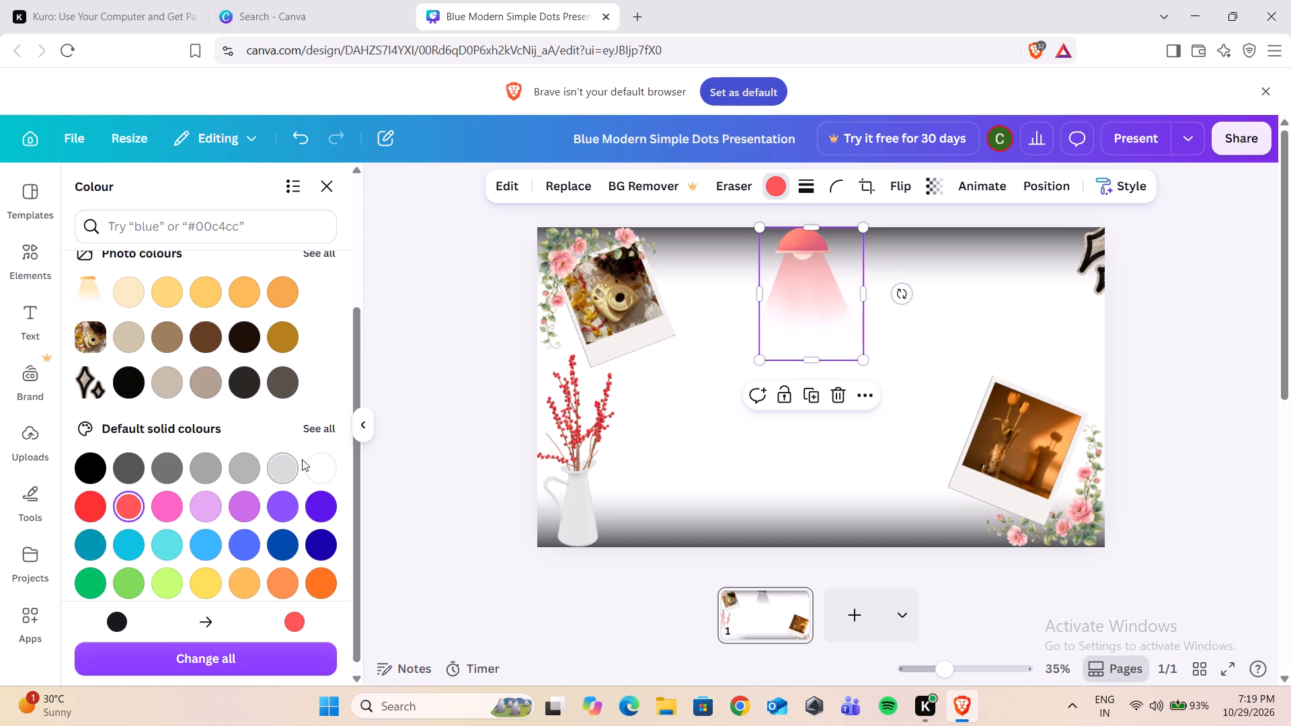
pyautogui.click(441, 441)
pyautogui.click(672, 426)
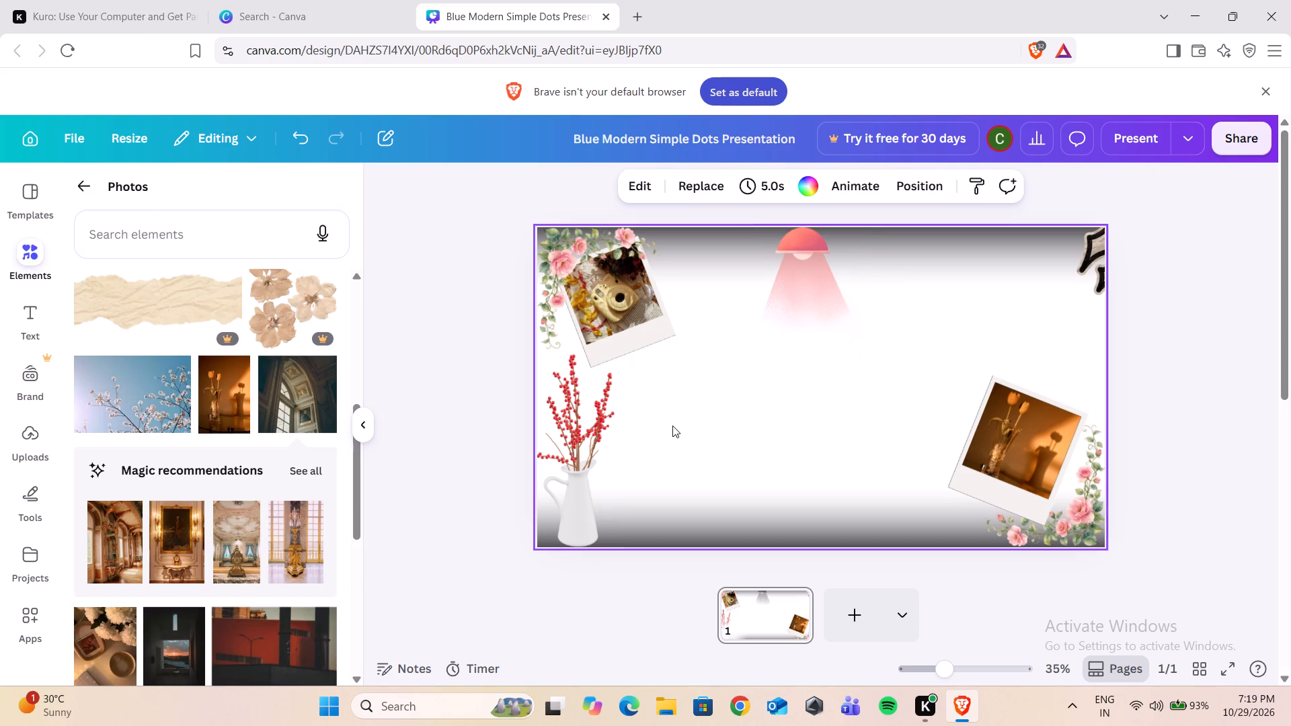
pyautogui.click(430, 415)
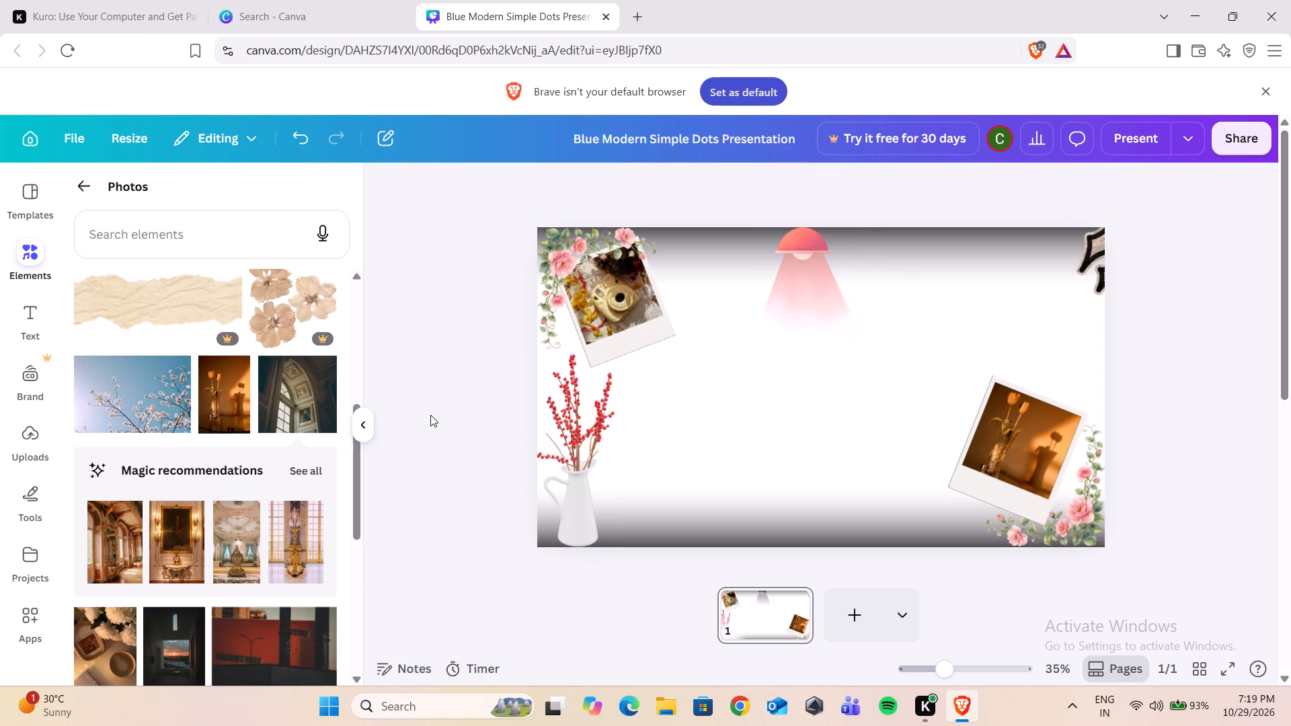
# Add the trending beige leaf-shadow photo with the blank white square, shrink it to about half size and place it just below the lamp.
pyautogui.scroll(-2, 262, 533)
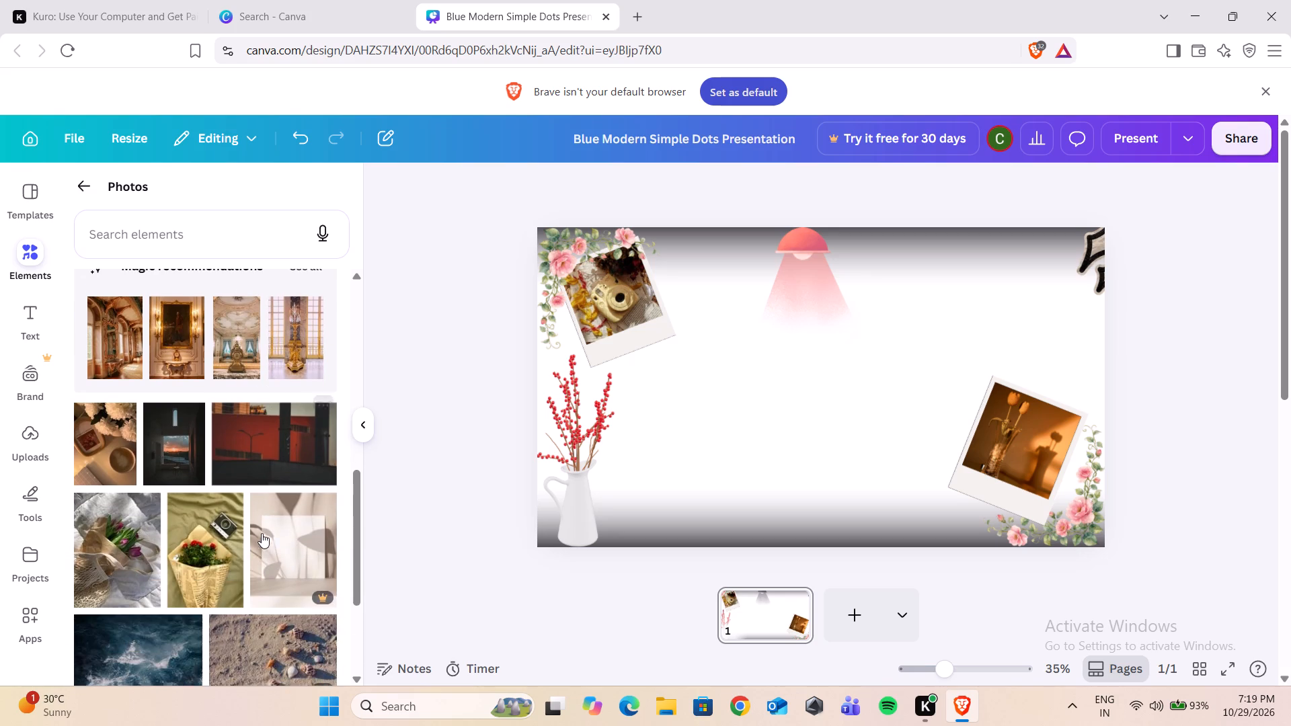
pyautogui.scroll(-1, 262, 533)
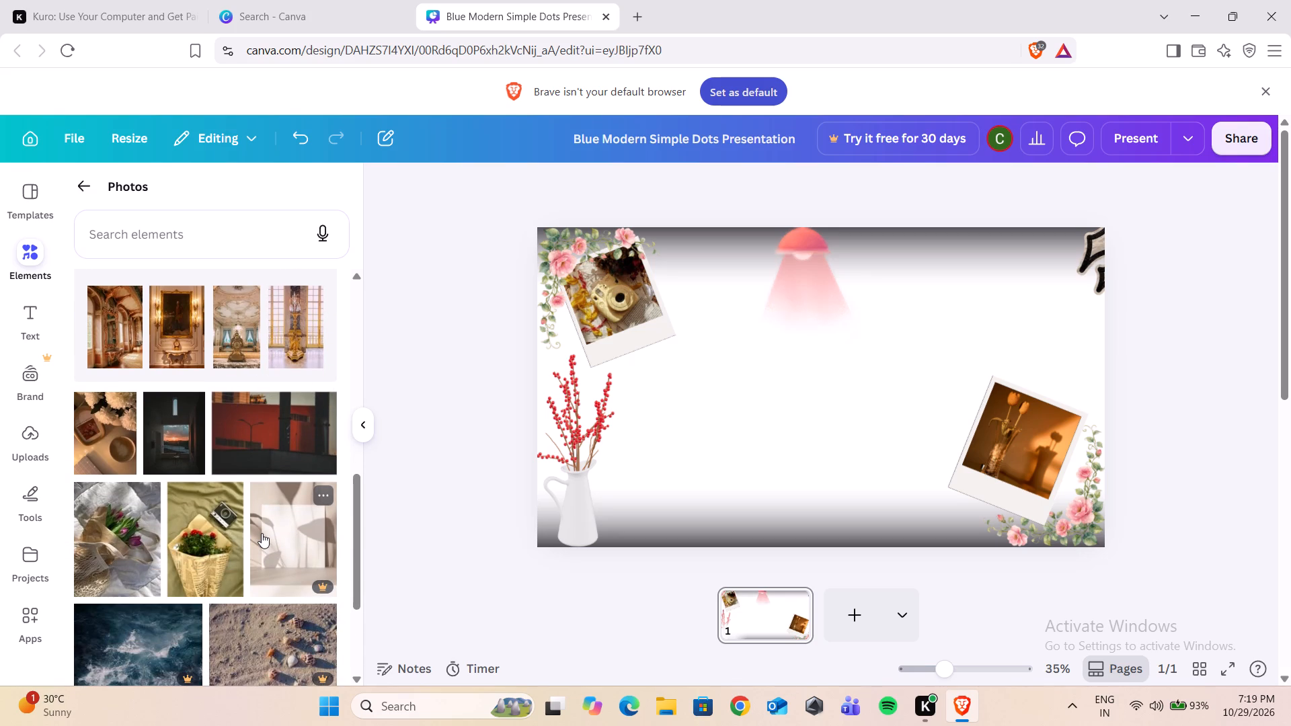
pyautogui.scroll(-1, 262, 533)
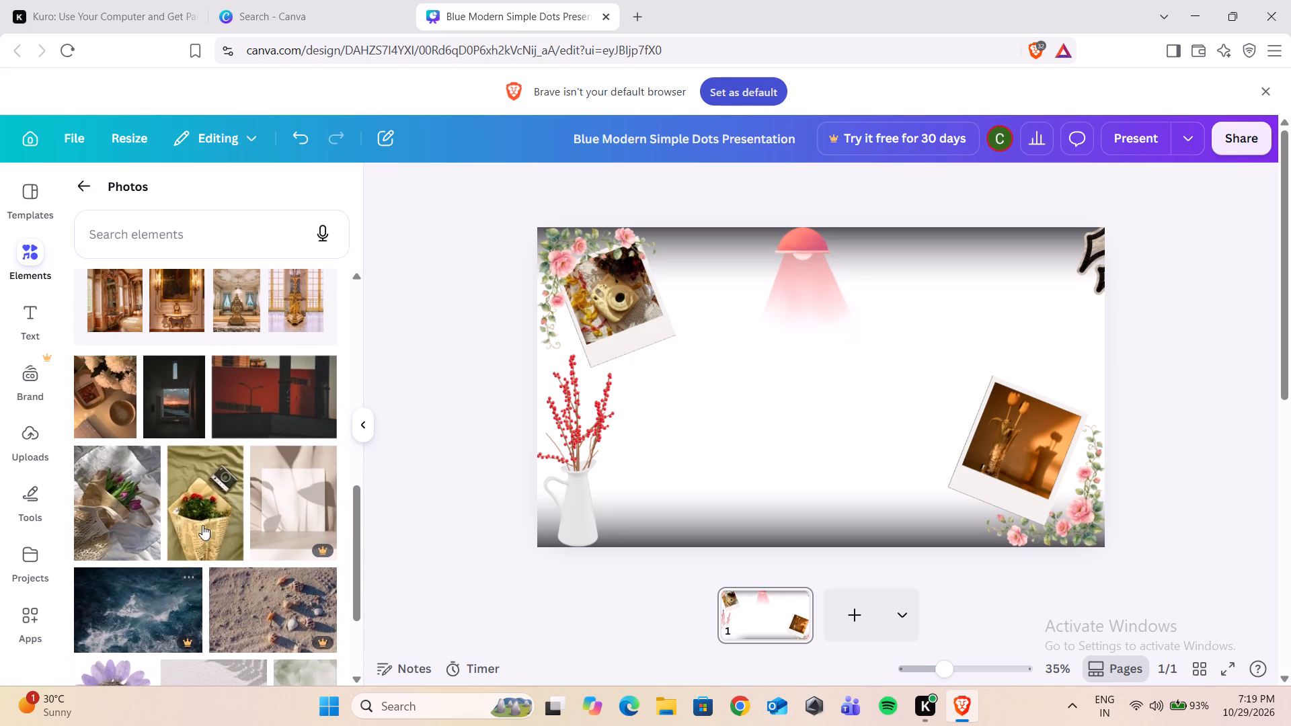
pyautogui.click(301, 494)
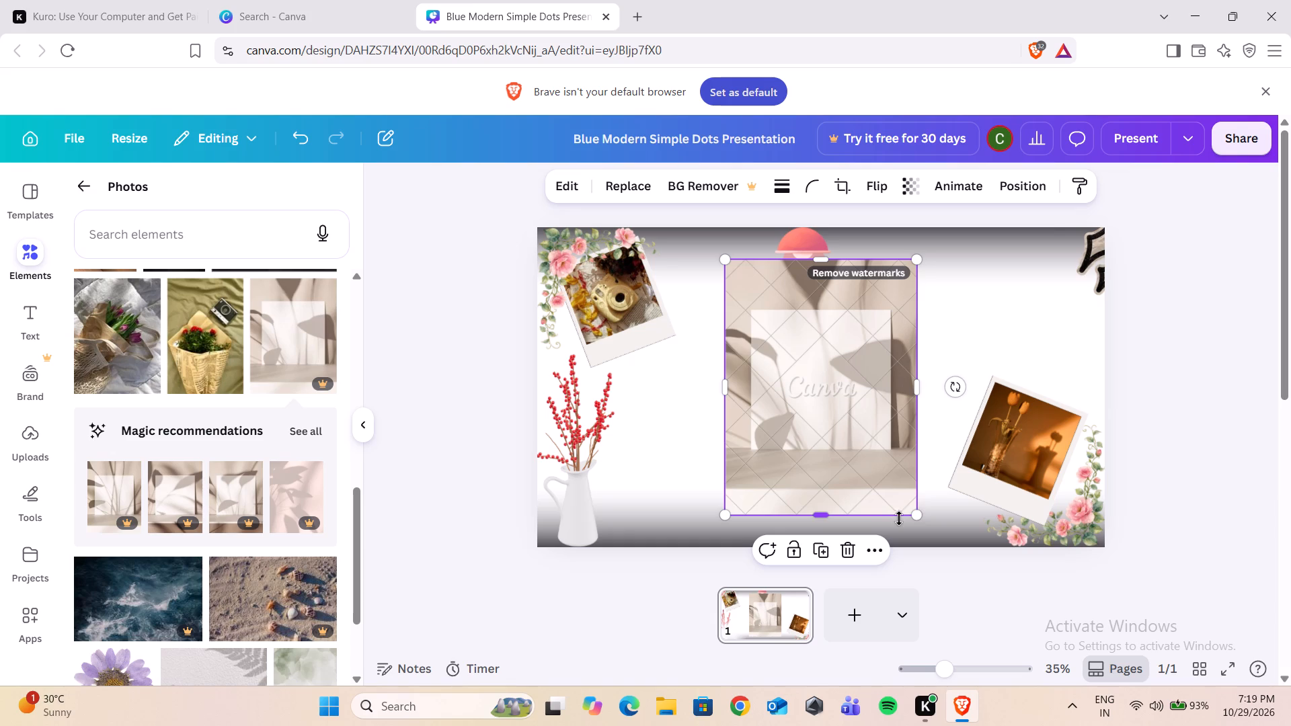
pyautogui.moveTo(916, 517); pyautogui.dragTo(799, 401)
pyautogui.moveTo(773, 333); pyautogui.dragTo(771, 376)
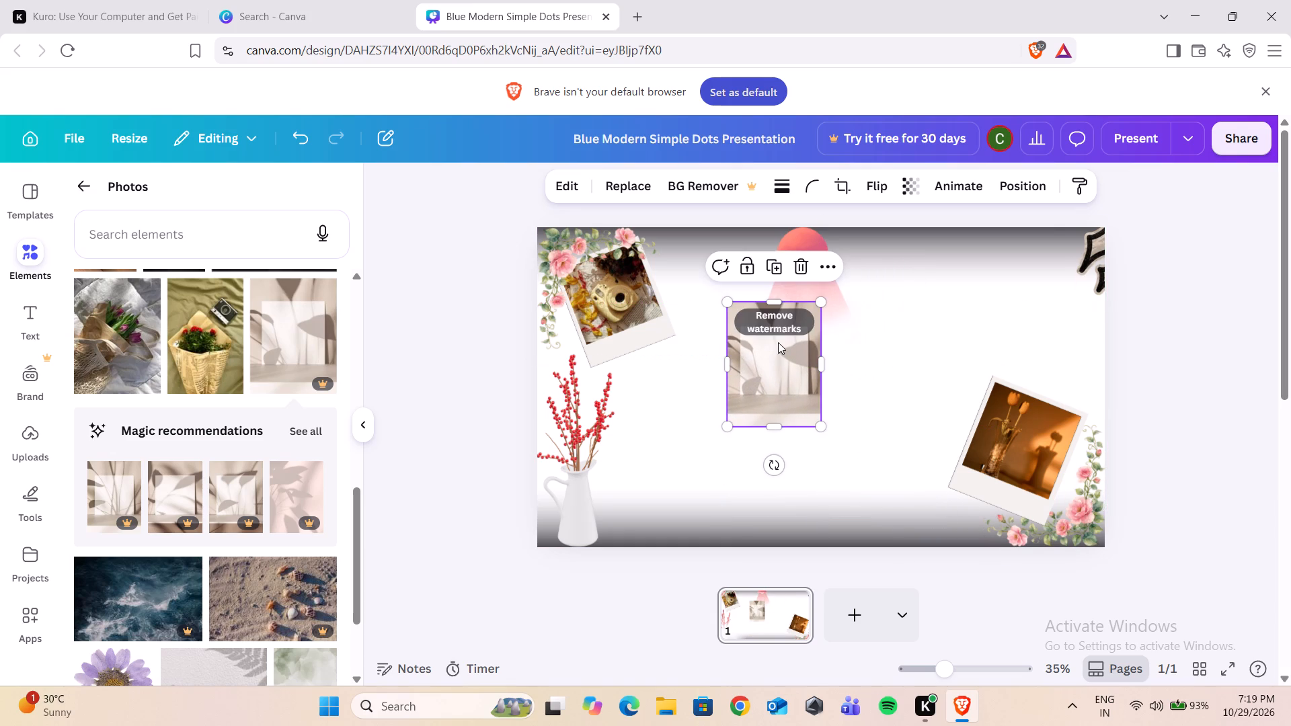
pyautogui.click(777, 327)
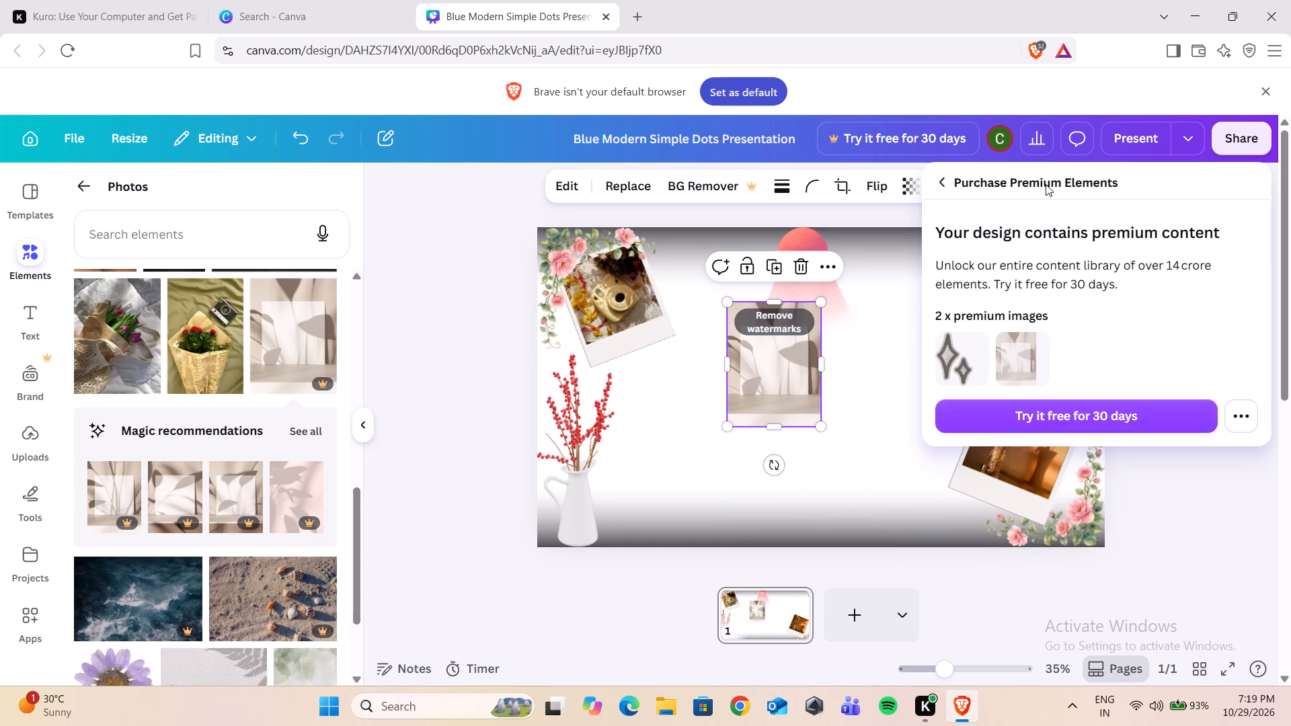
pyautogui.click(908, 329)
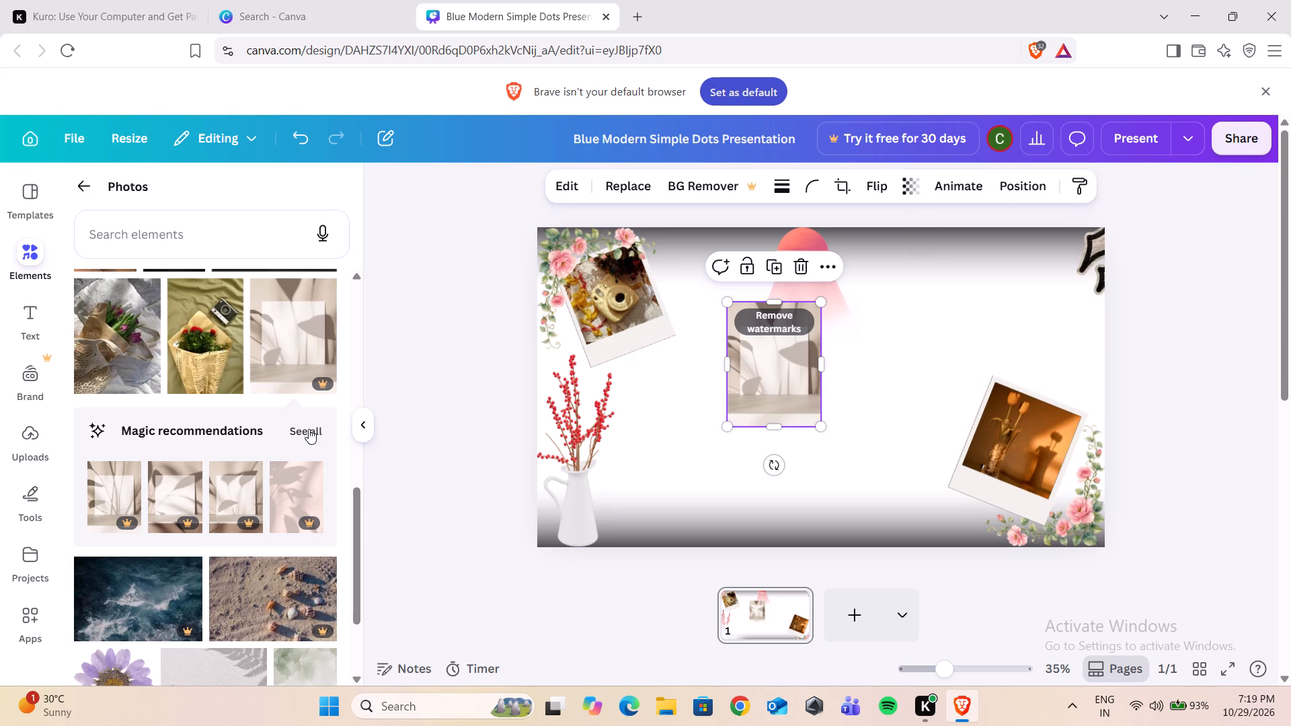
# Go back to the element categories and open the Frames collection.
pyautogui.scroll(10, 245, 459)
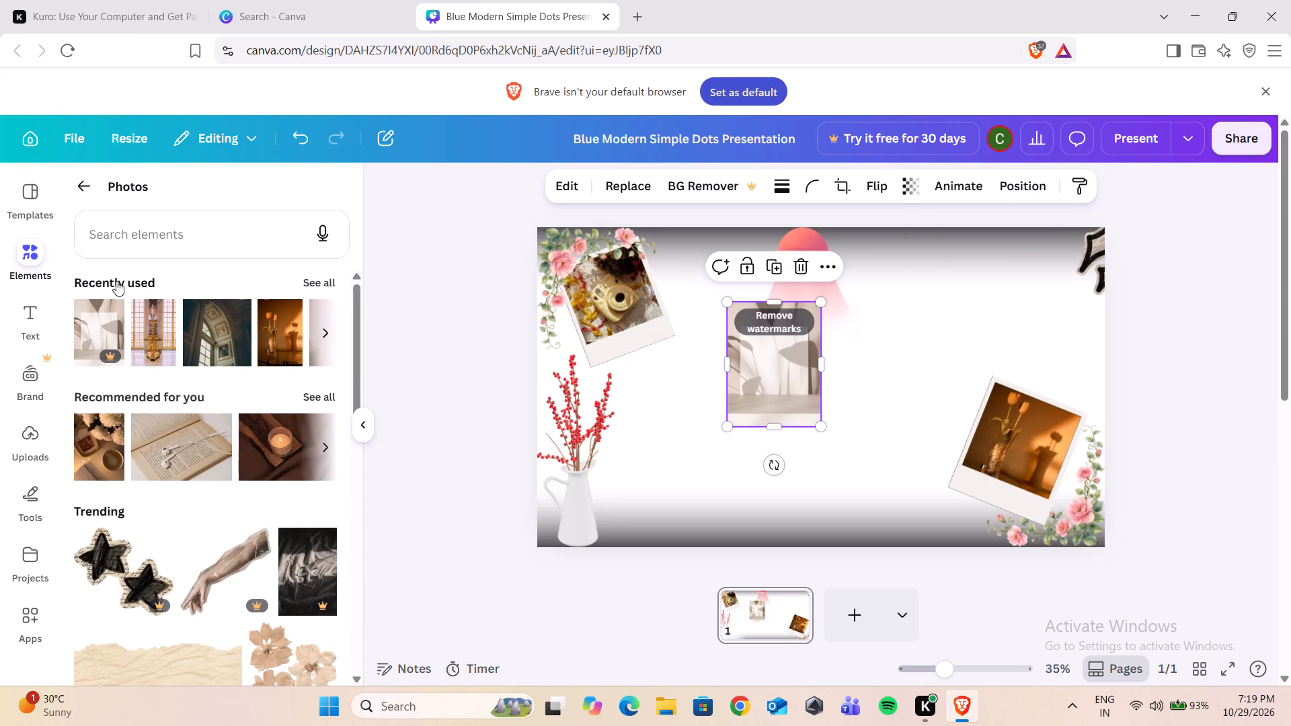
pyautogui.click(84, 193)
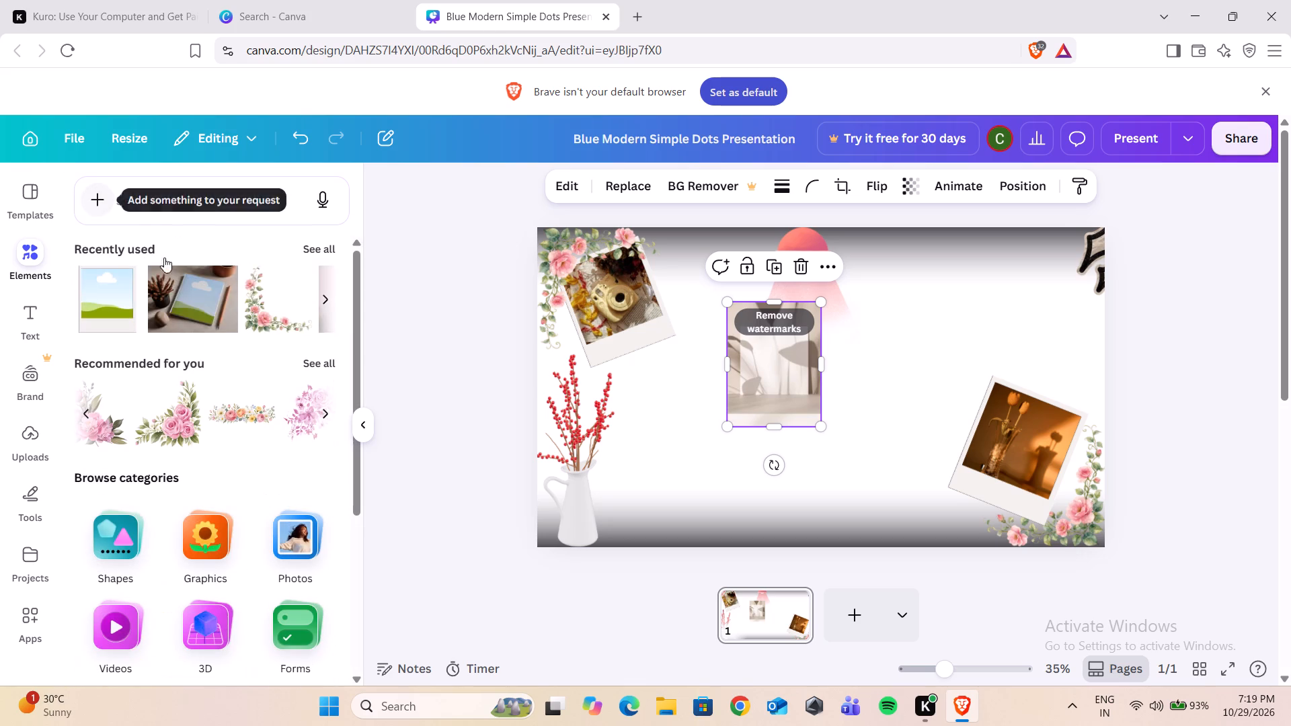
pyautogui.scroll(-1, 285, 561)
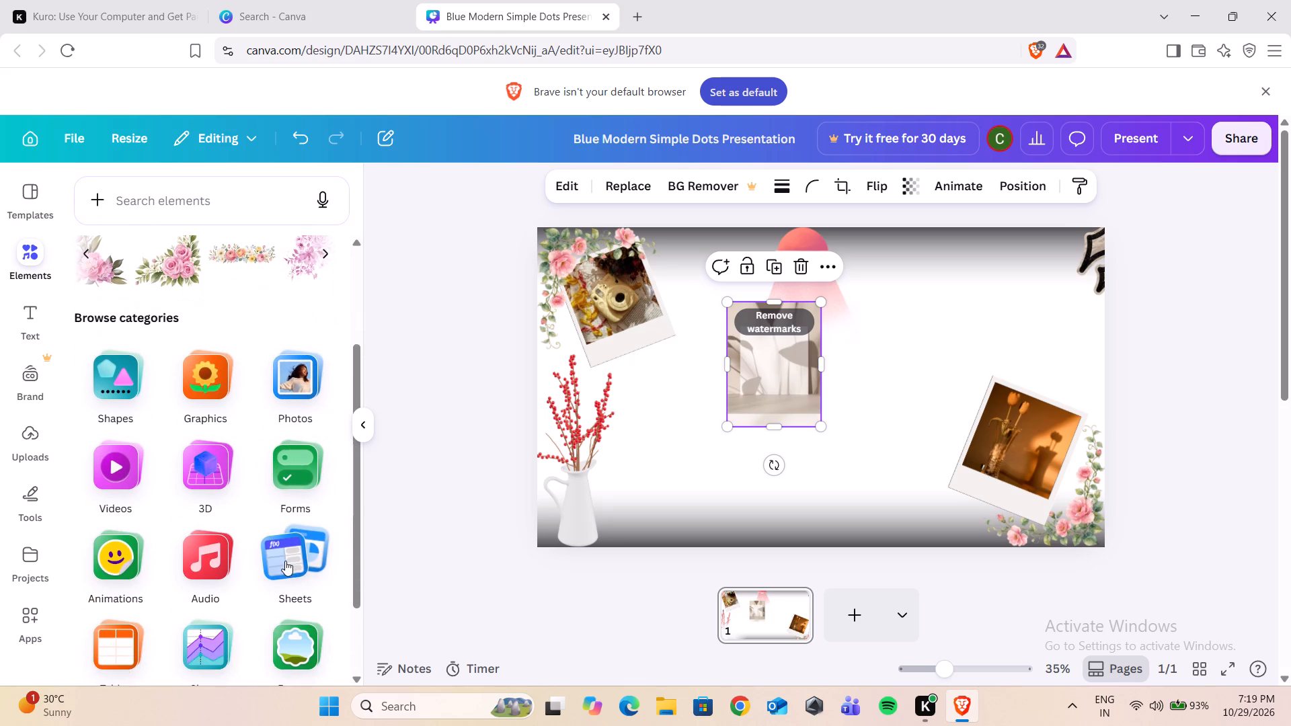
pyautogui.scroll(-1, 285, 561)
pyautogui.click(309, 572)
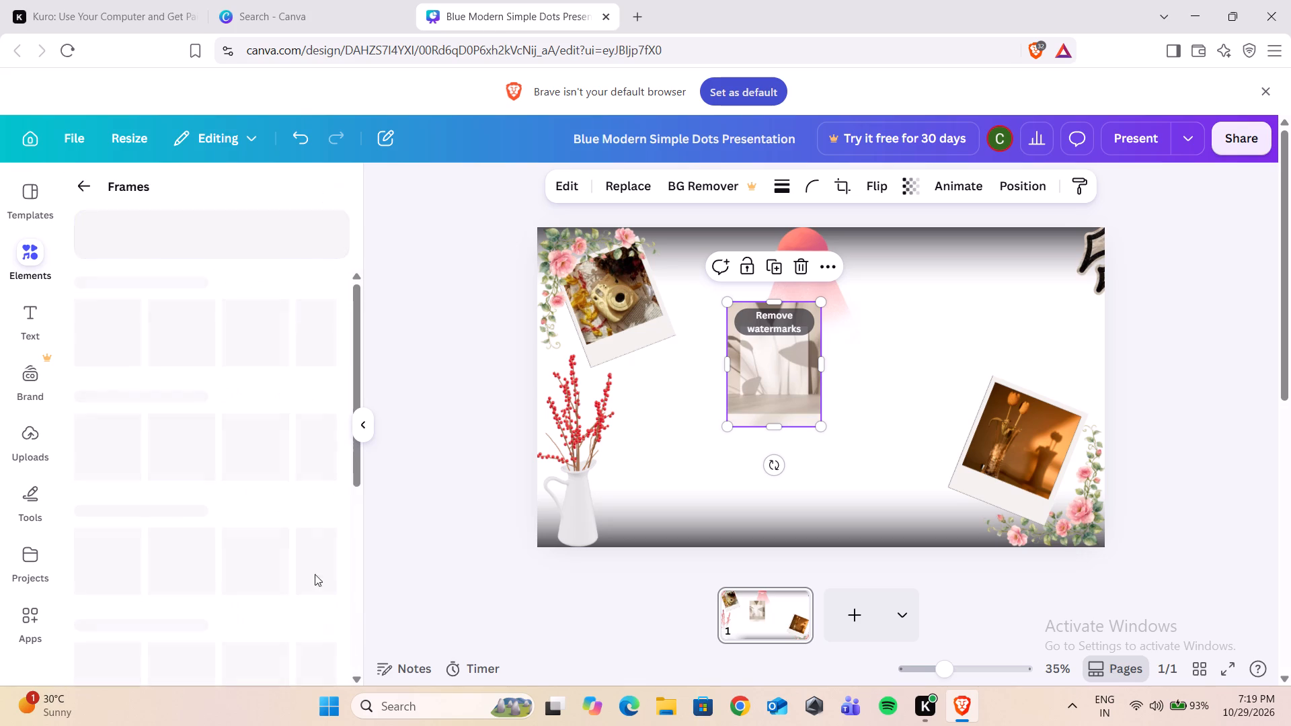
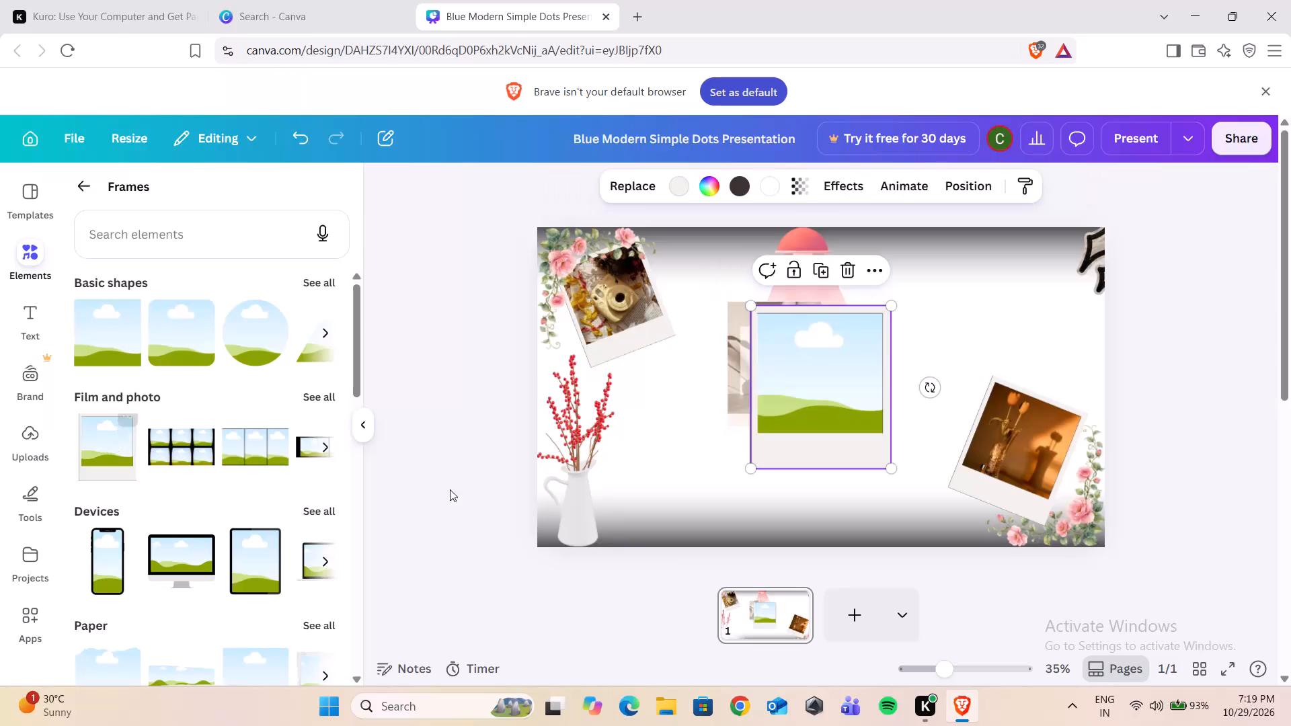
# Place the empty polaroid frame just above the tulip polaroid, tilt it counterclockwise and shrink it slightly.
pyautogui.moveTo(785, 431); pyautogui.dragTo(773, 414)
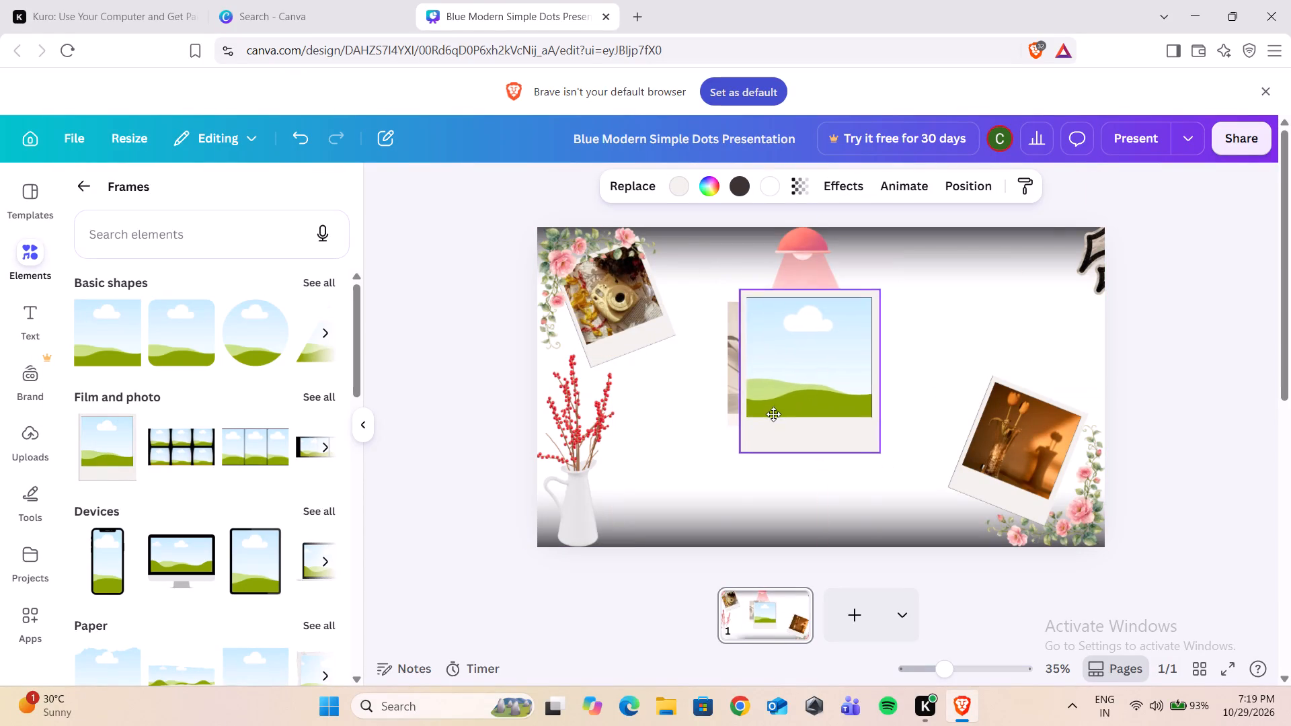
pyautogui.moveTo(773, 414); pyautogui.dragTo(925, 373)
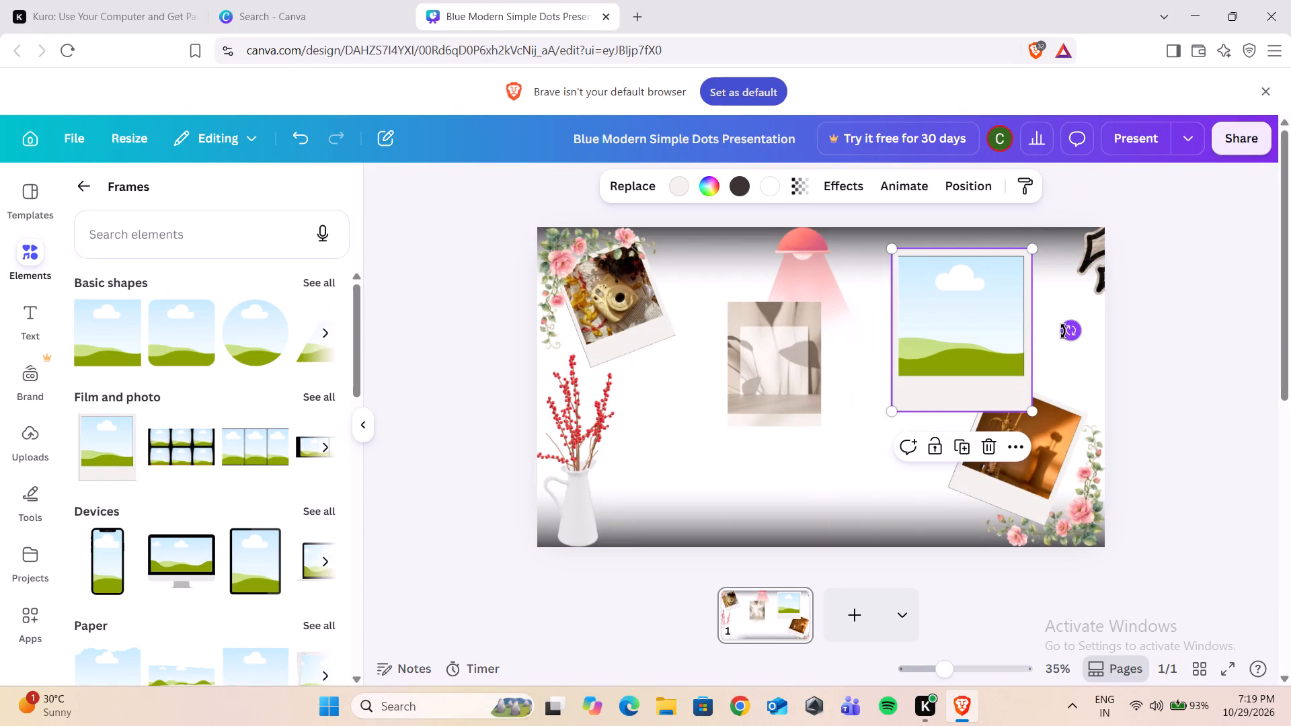
pyautogui.moveTo(1063, 331); pyautogui.dragTo(990, 346)
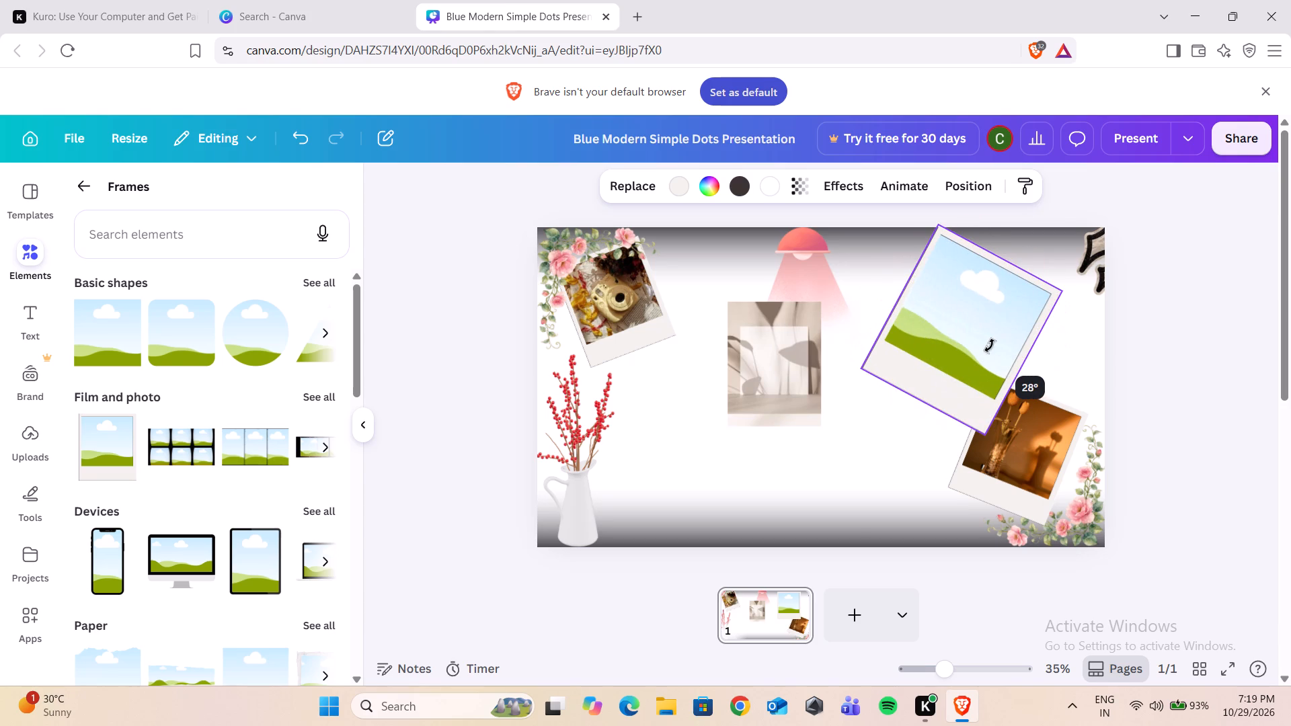
pyautogui.moveTo(990, 346); pyautogui.dragTo(1029, 332)
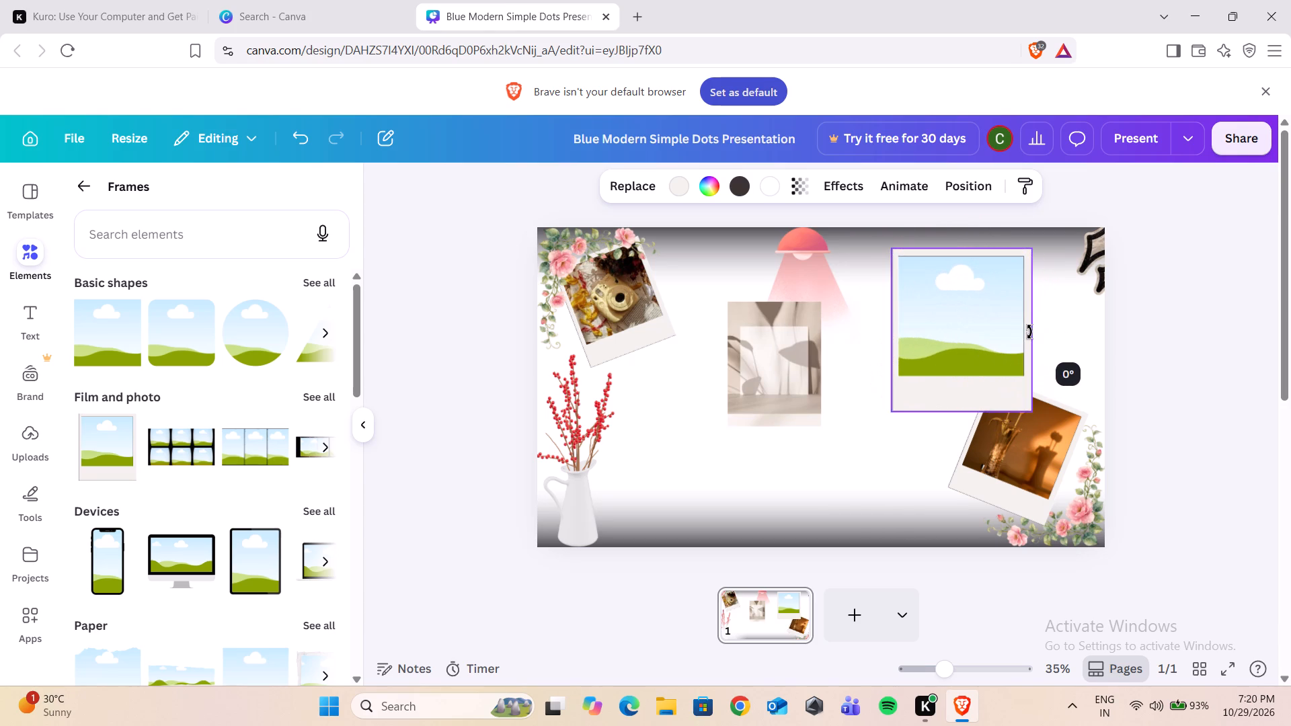
pyautogui.moveTo(1029, 332); pyautogui.dragTo(1063, 300)
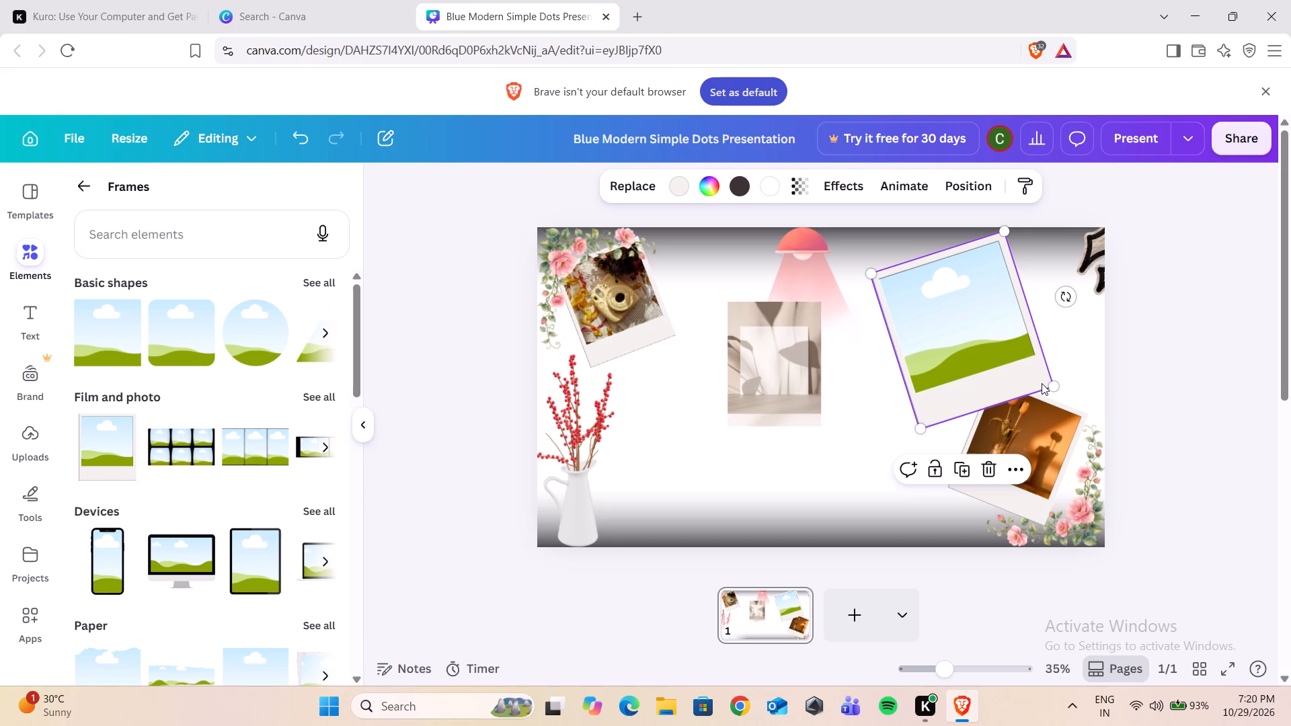
pyautogui.moveTo(1056, 385); pyautogui.dragTo(1034, 378)
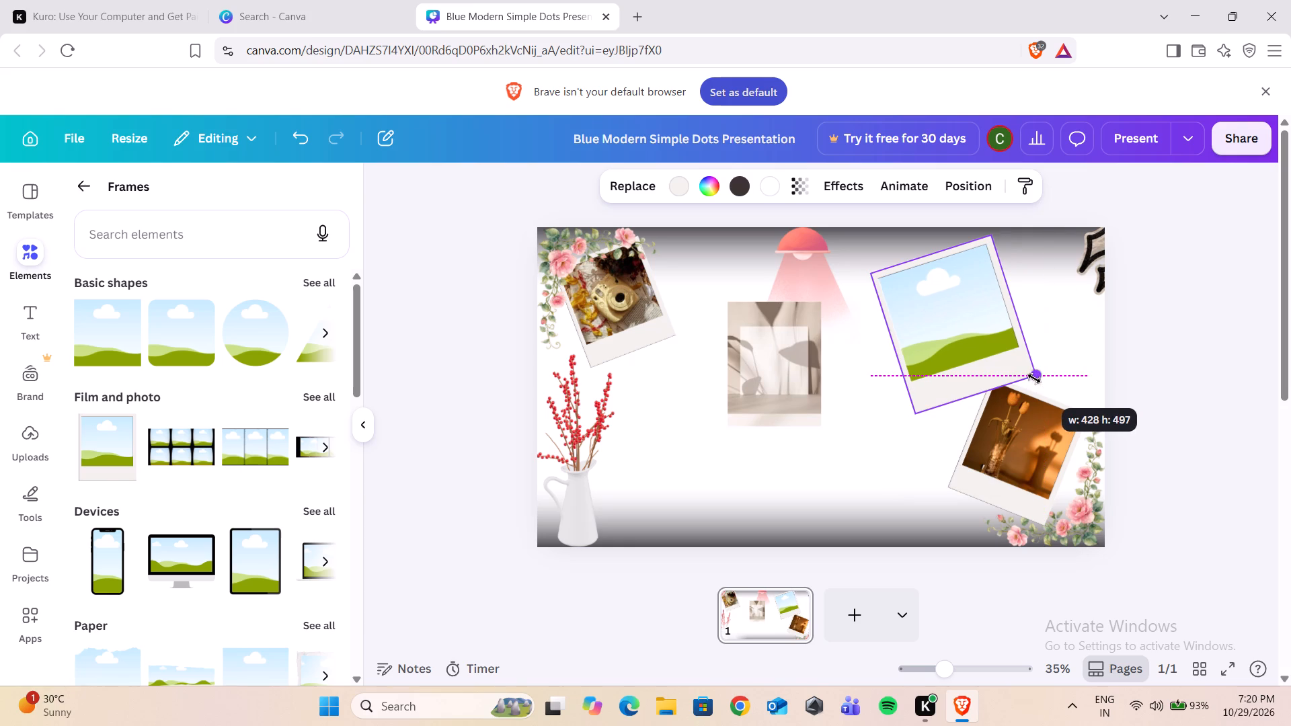
pyautogui.moveTo(1034, 378); pyautogui.dragTo(1027, 375)
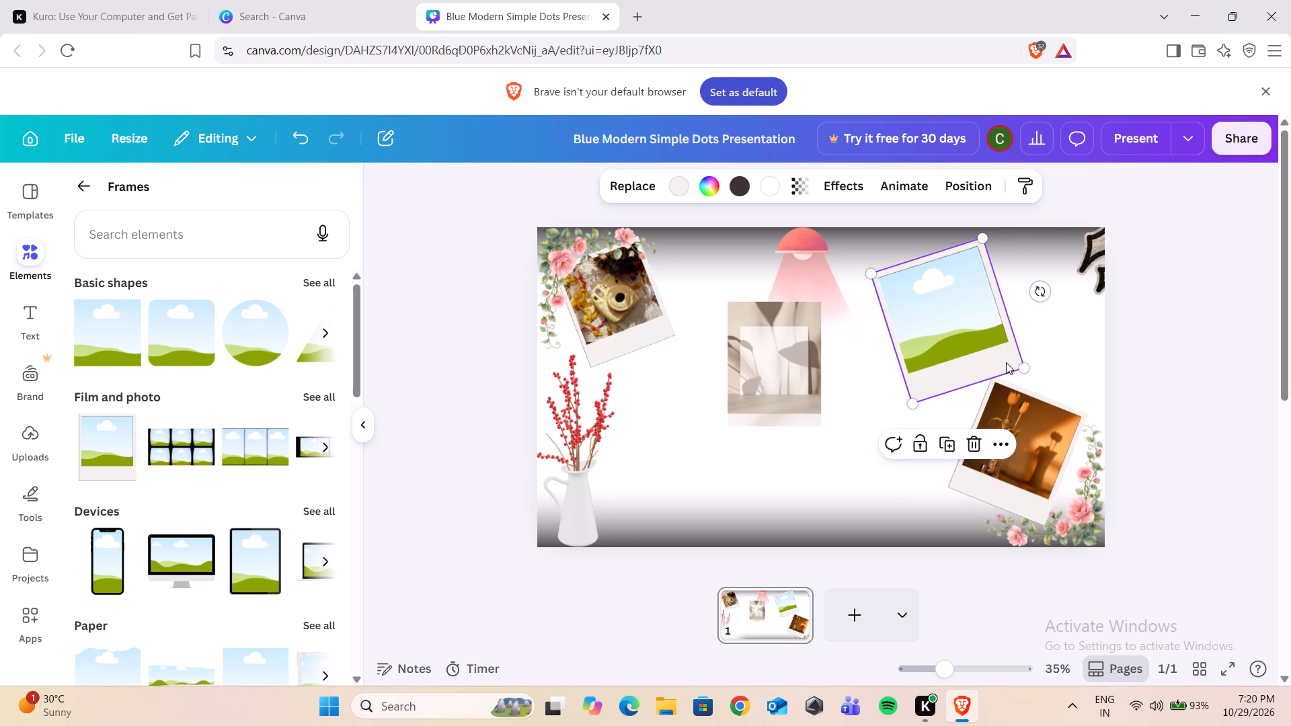
pyautogui.moveTo(1006, 362); pyautogui.dragTo(1019, 373)
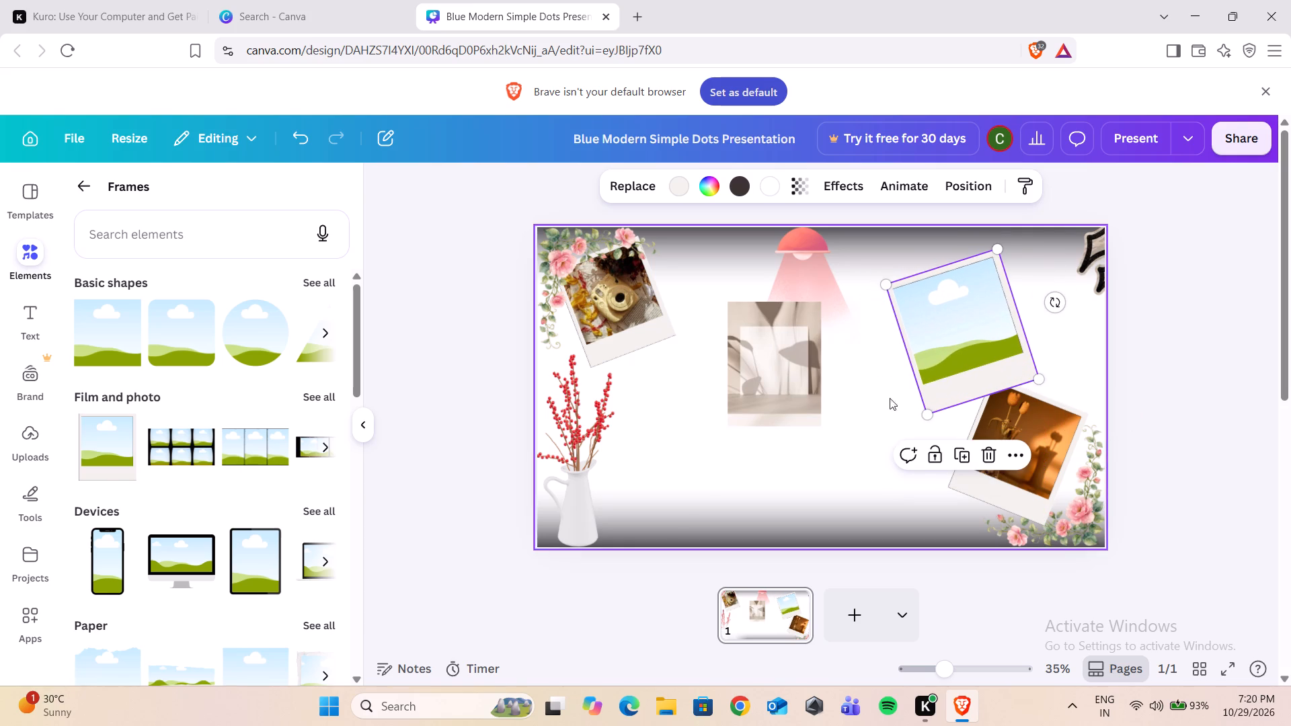
# Fill the empty tilted polaroid frame with the beige leaf-shadow photo from below the lamp.
pyautogui.moveTo(782, 362); pyautogui.dragTo(968, 346)
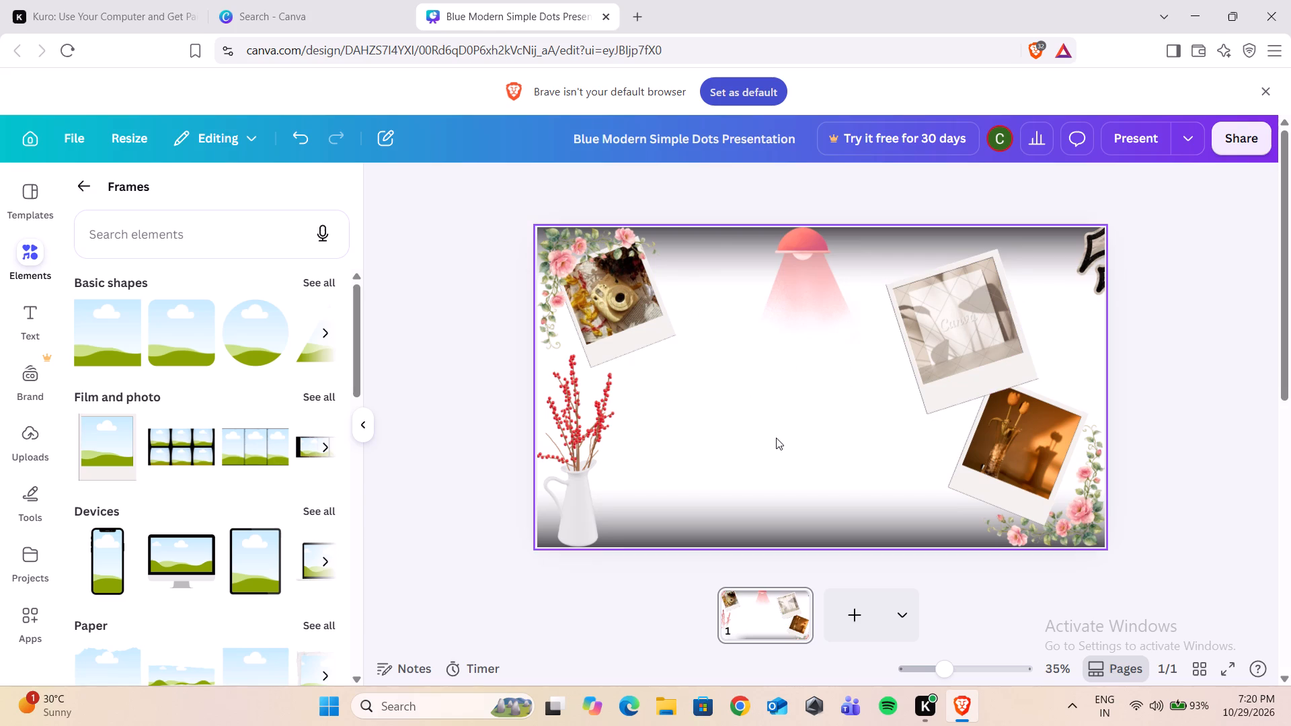
pyautogui.click(776, 438)
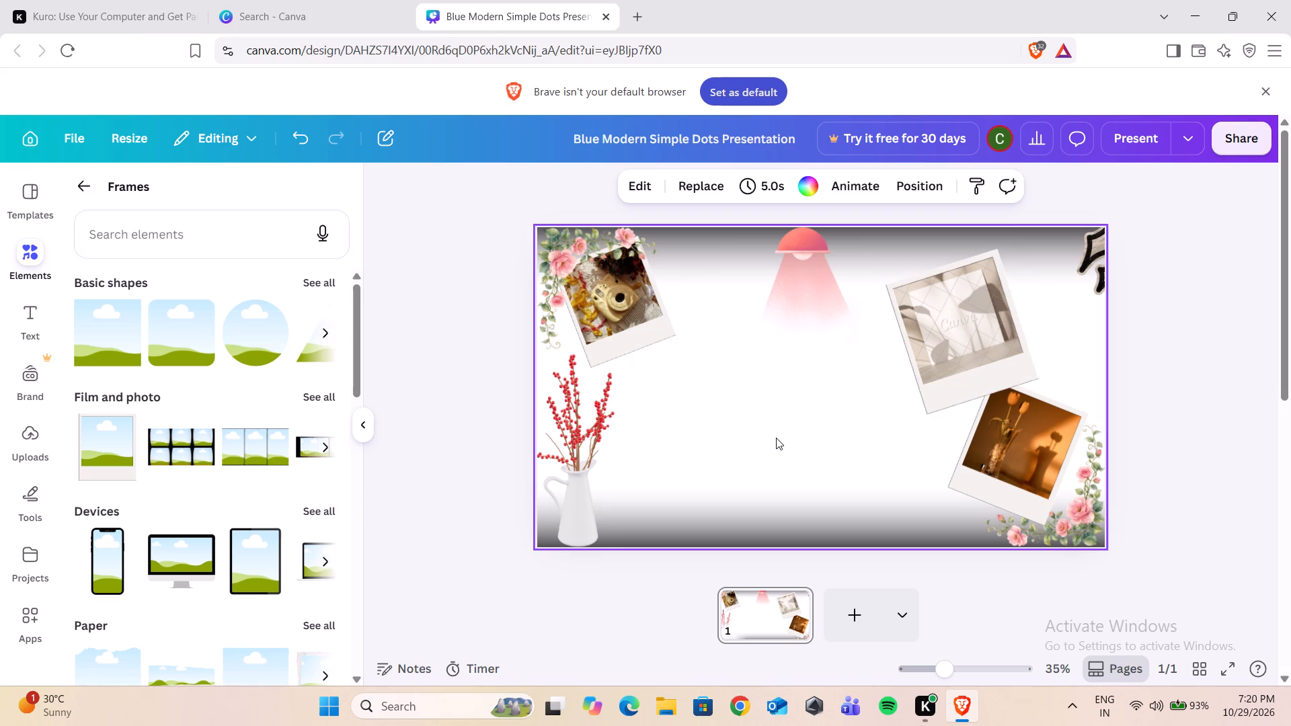
# Move the leaf-shadow polaroid to the slide's bottom edge, just left of the tulip polaroid.
pyautogui.moveTo(964, 316); pyautogui.dragTo(1016, 320)
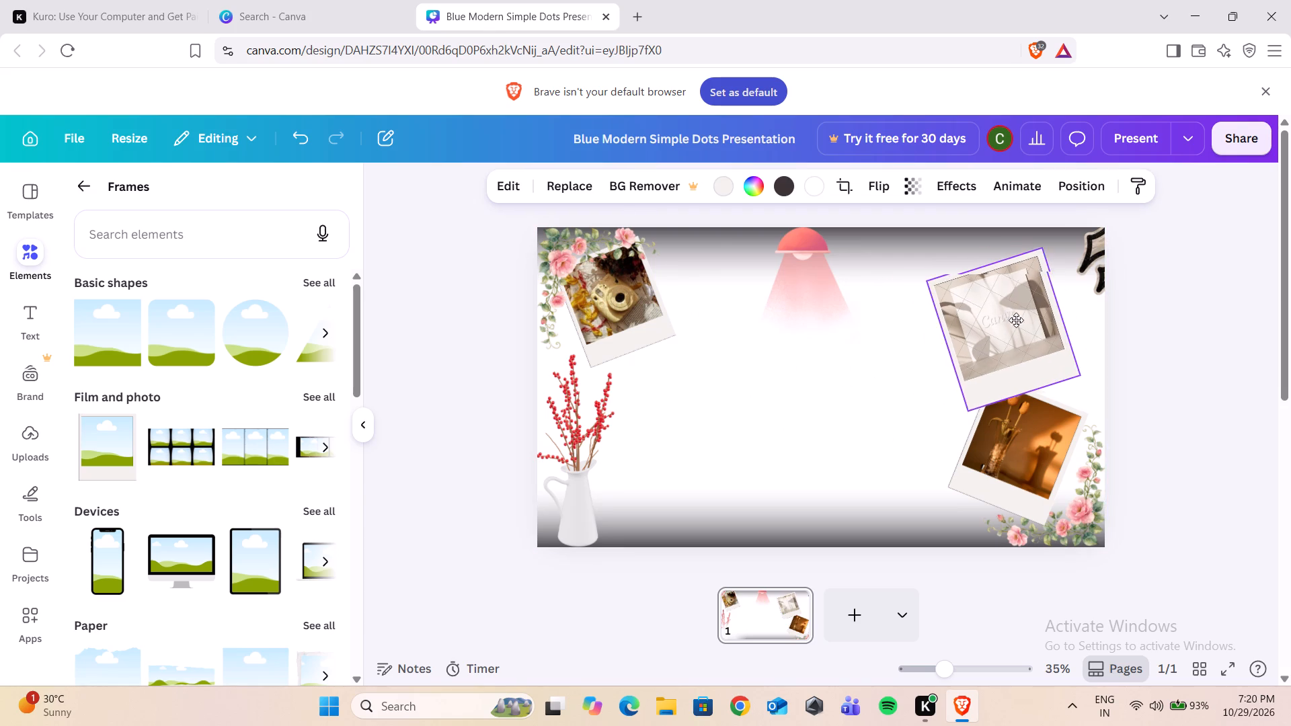
pyautogui.moveTo(1016, 320); pyautogui.dragTo(1007, 289)
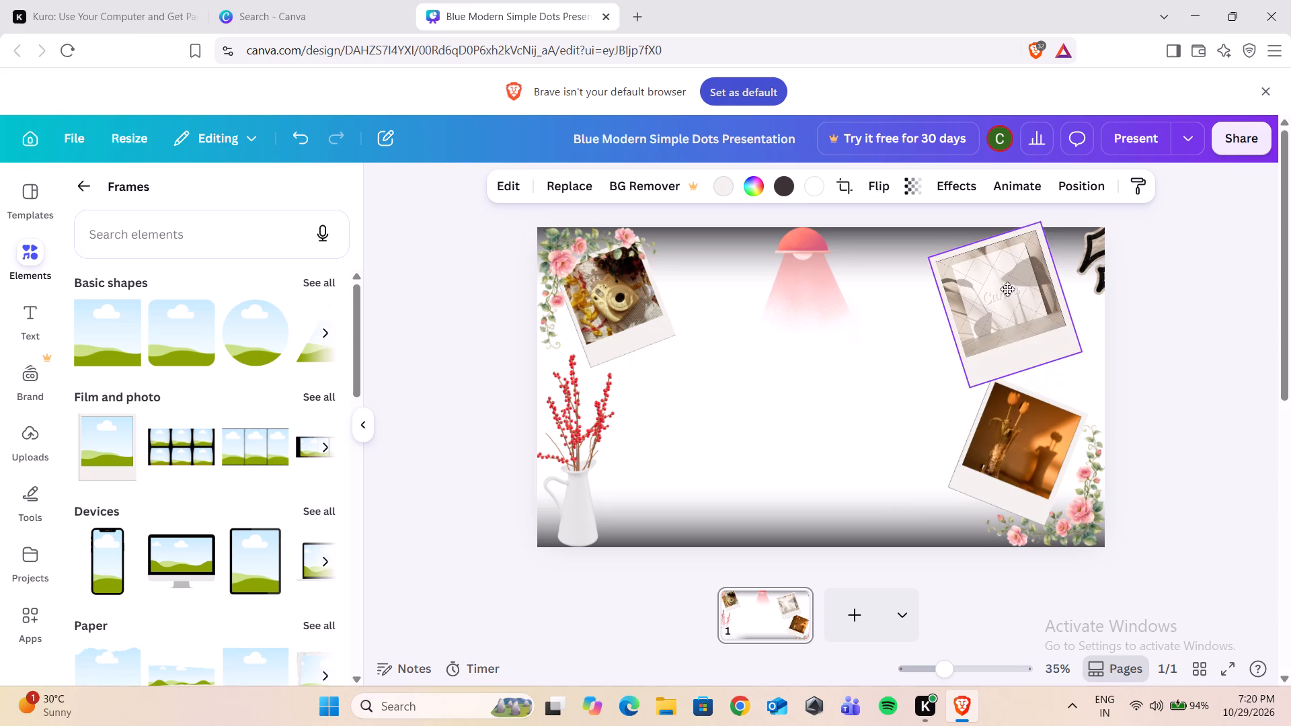
pyautogui.moveTo(1007, 289); pyautogui.dragTo(908, 469)
pyautogui.click(760, 487)
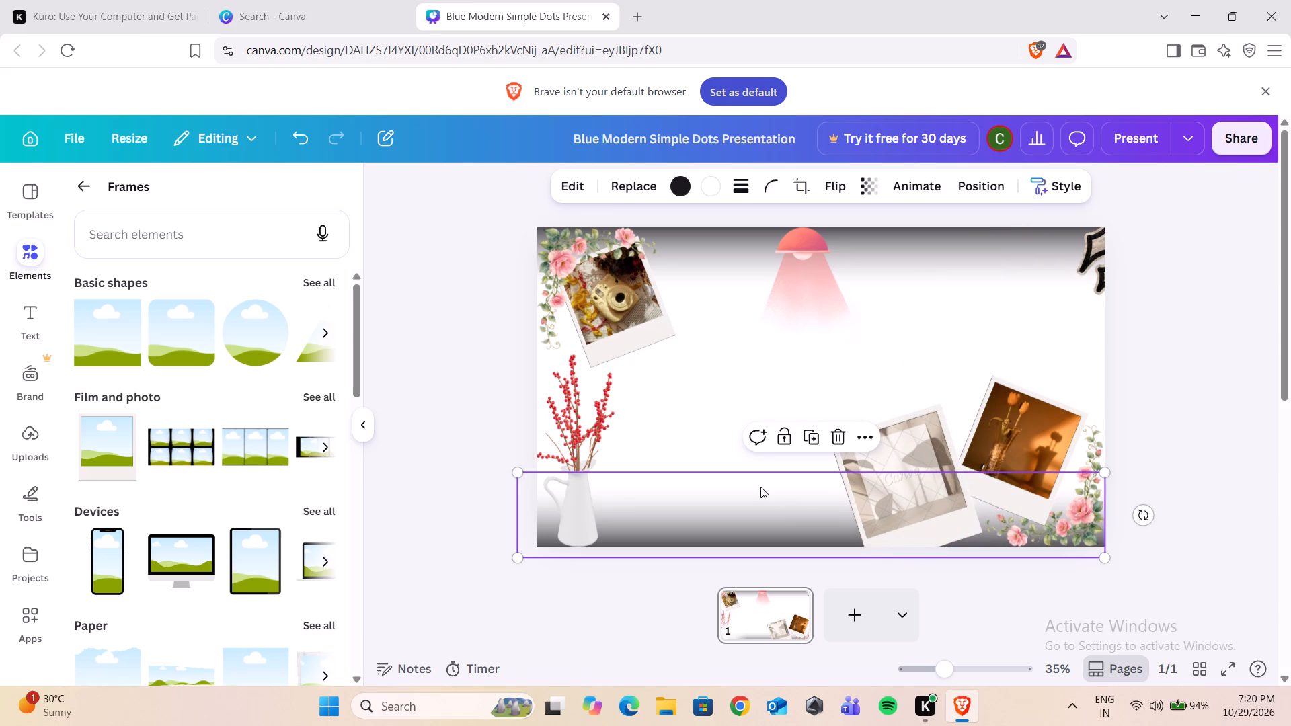
pyautogui.click(761, 373)
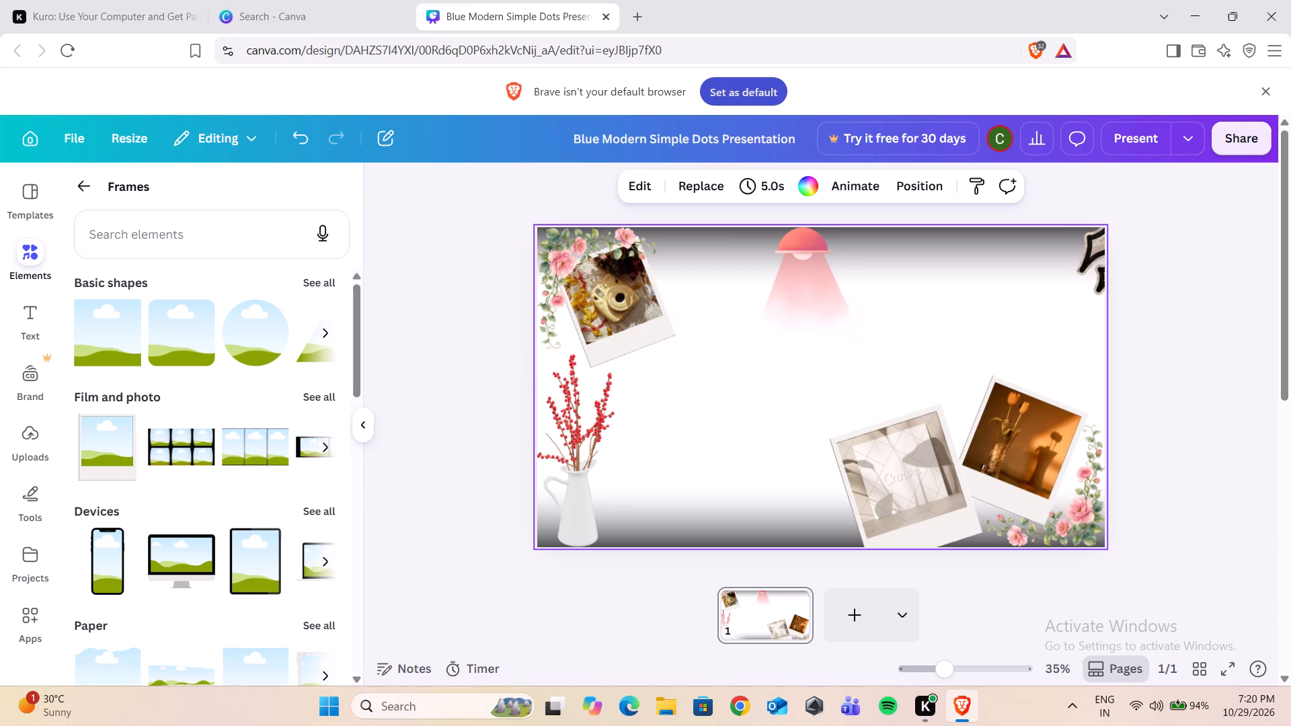
# Go back to the element categories, open the 3D collection and browse its groups, including more Shapes & decorative items.
pyautogui.click(78, 184)
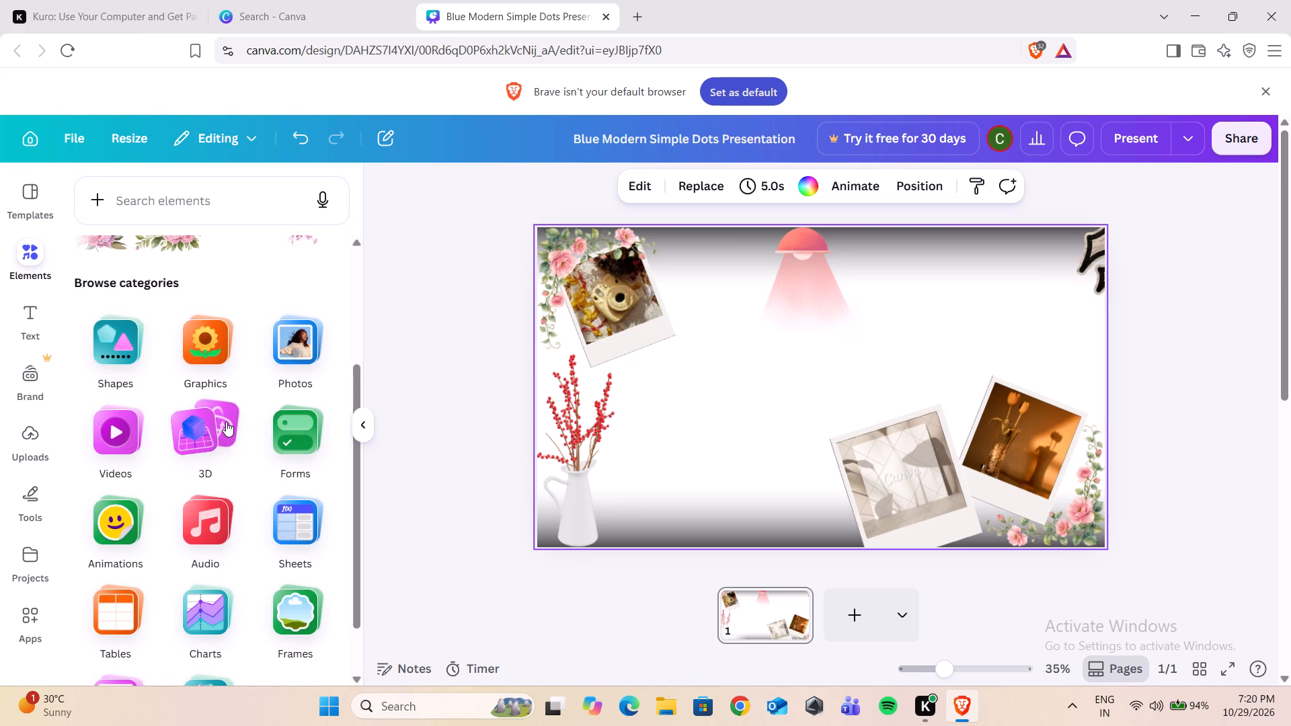
pyautogui.click(226, 421)
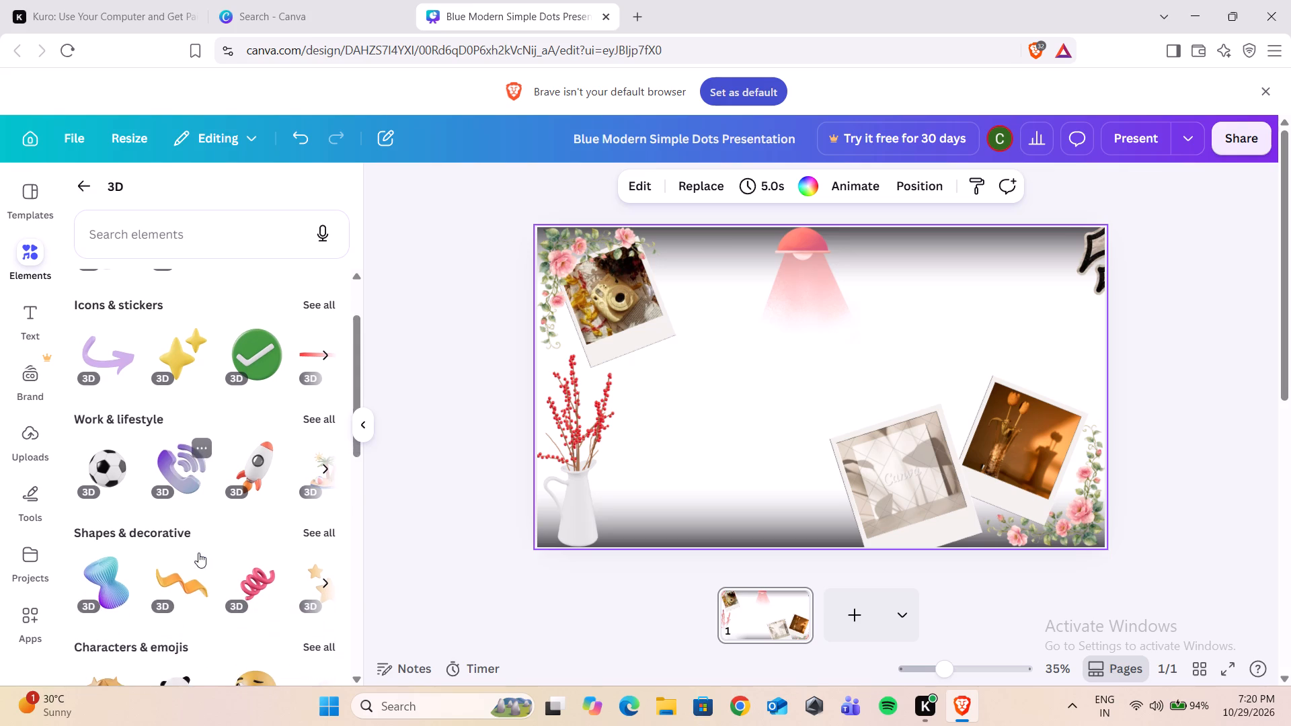
pyautogui.scroll(-3, 198, 553)
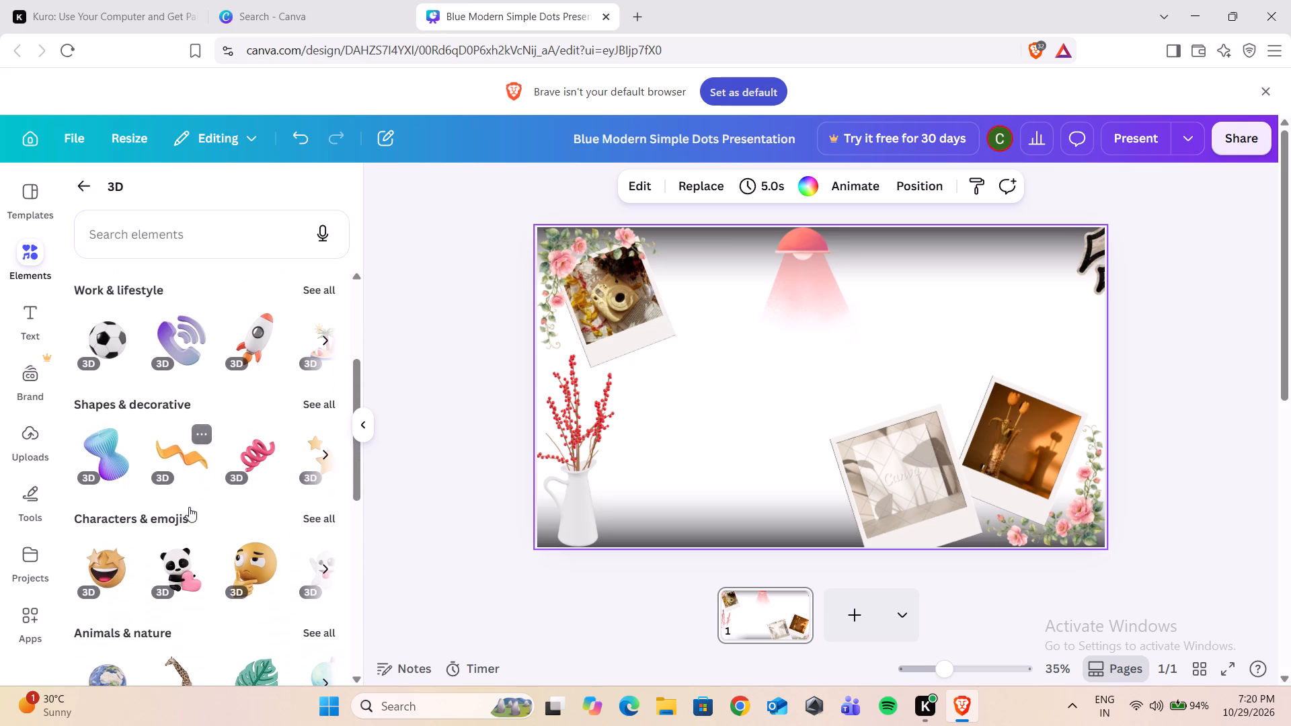
pyautogui.scroll(-1, 189, 507)
pyautogui.click(332, 447)
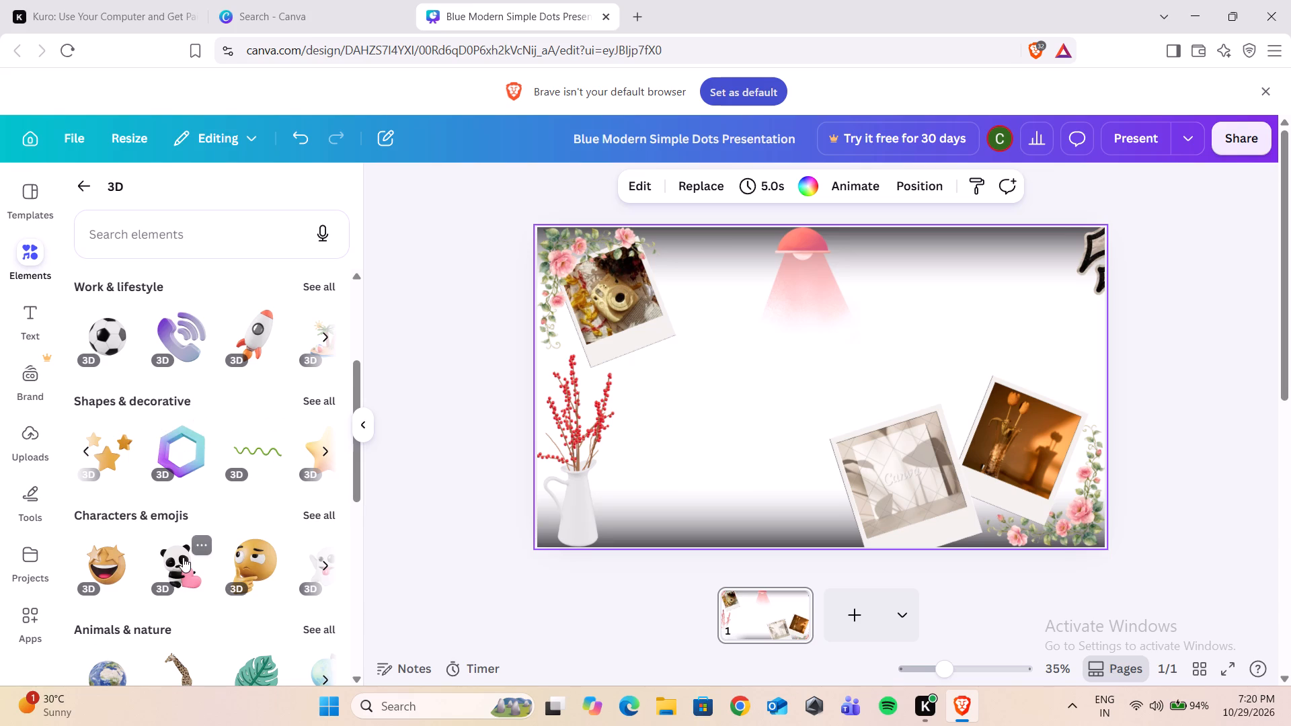
pyautogui.scroll(-2, 183, 557)
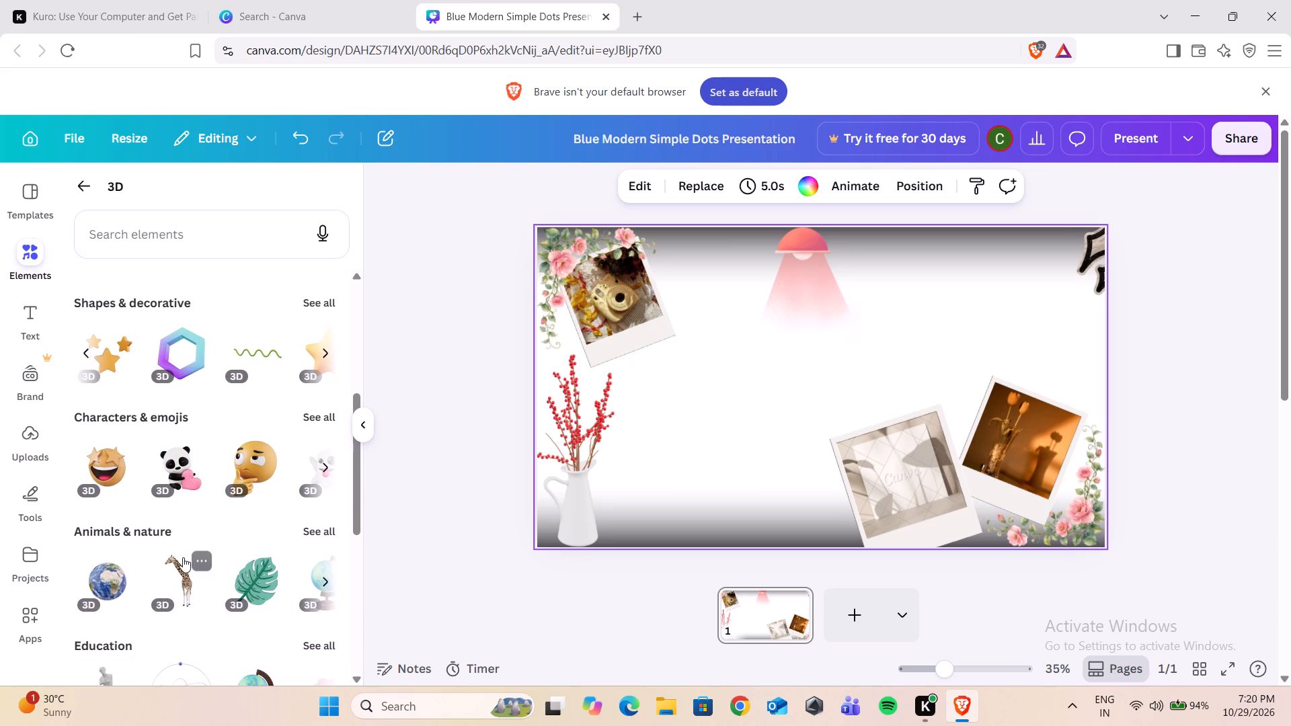
pyautogui.scroll(-3, 183, 557)
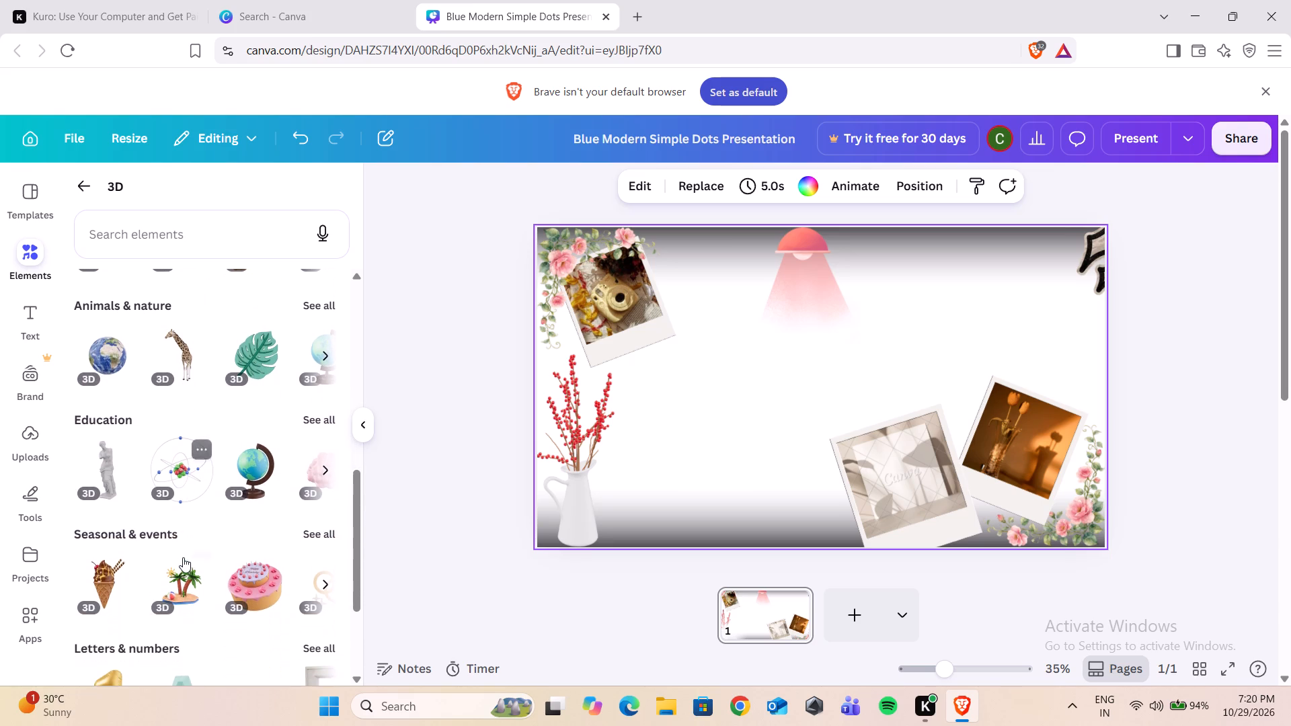
pyautogui.scroll(-3, 183, 557)
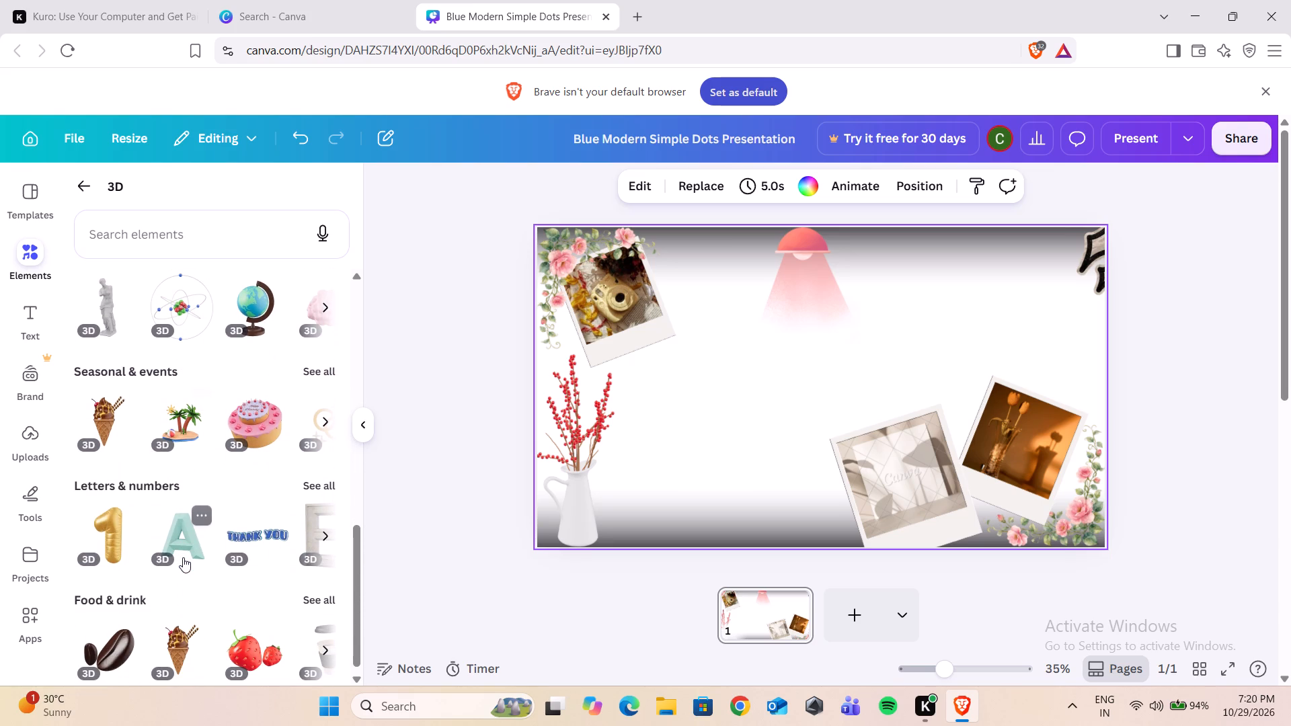
pyautogui.scroll(-3, 183, 557)
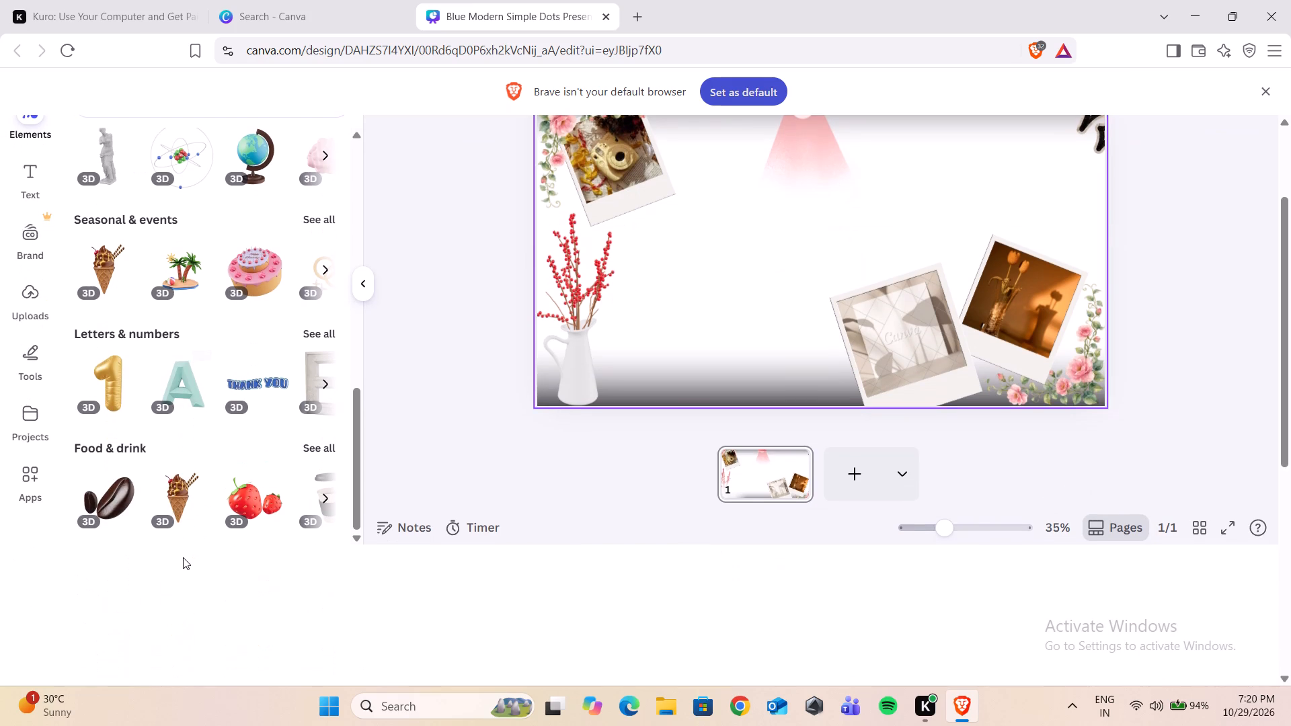
pyautogui.scroll(-1, 183, 557)
pyautogui.scroll(3, 188, 573)
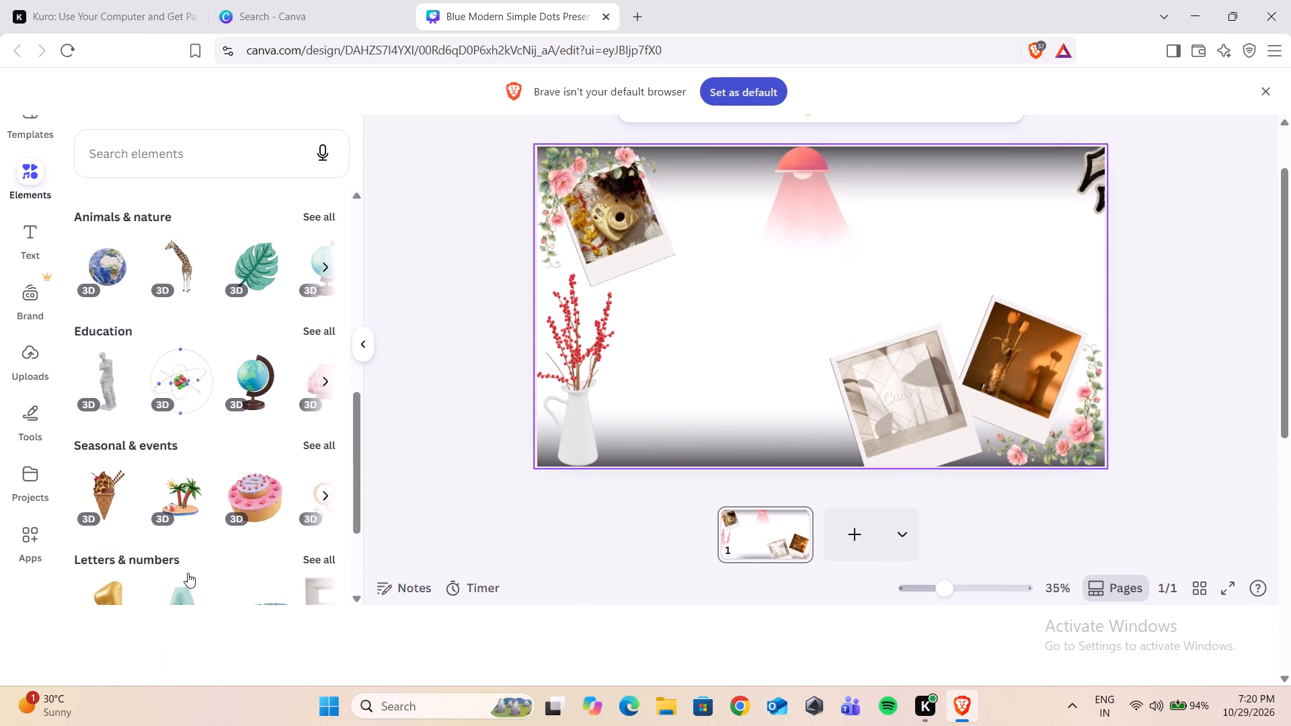
pyautogui.scroll(1, 188, 573)
pyautogui.scroll(1, 213, 627)
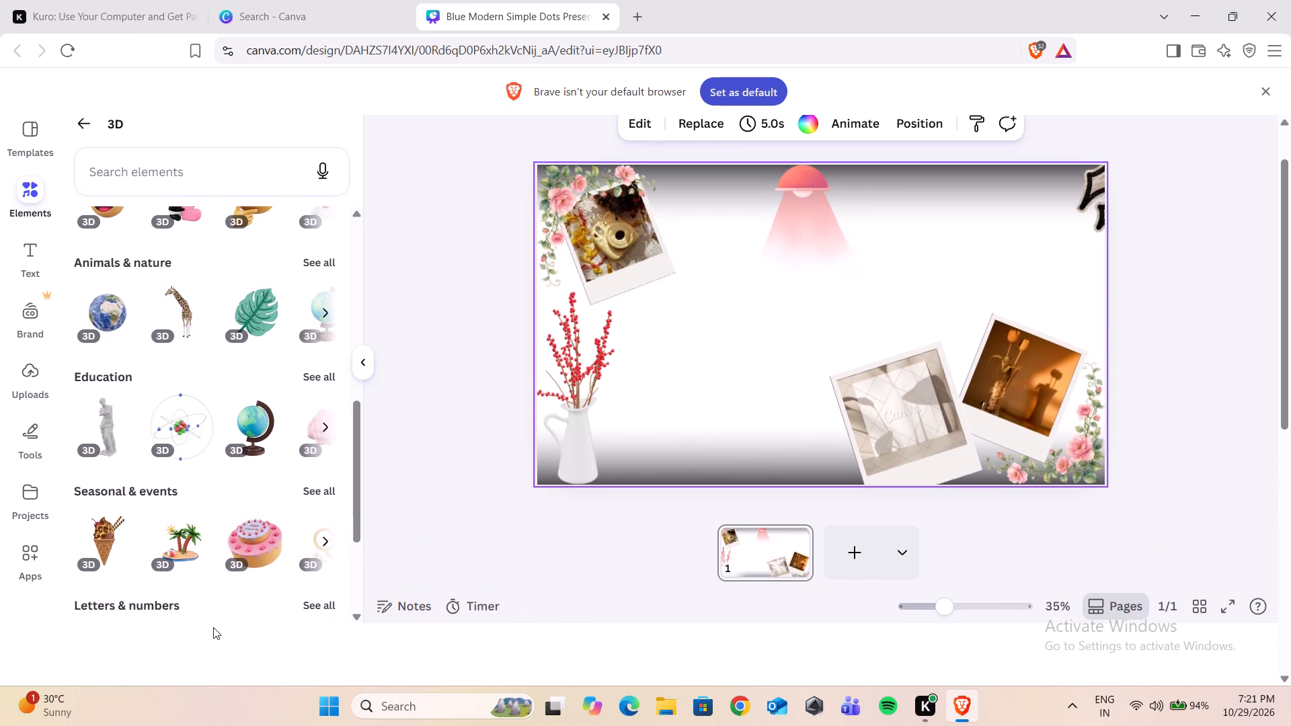
pyautogui.scroll(2, 213, 627)
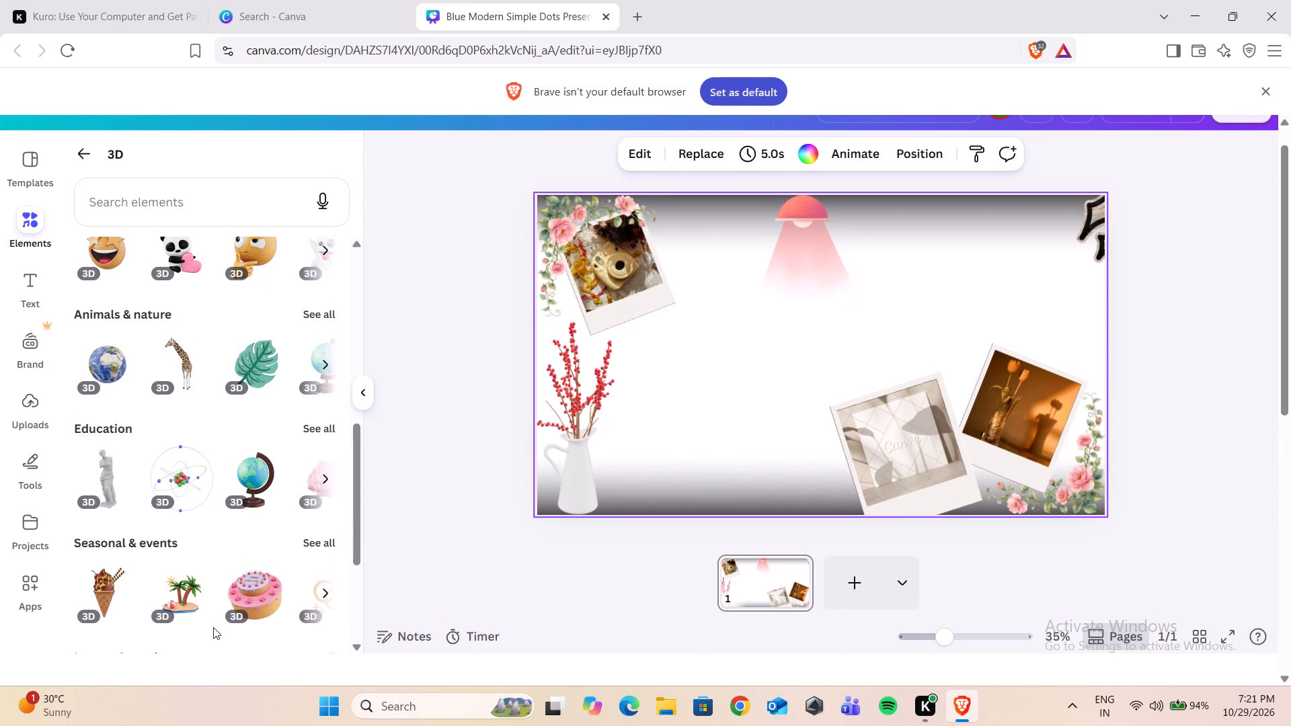
pyautogui.scroll(1, 388, 672)
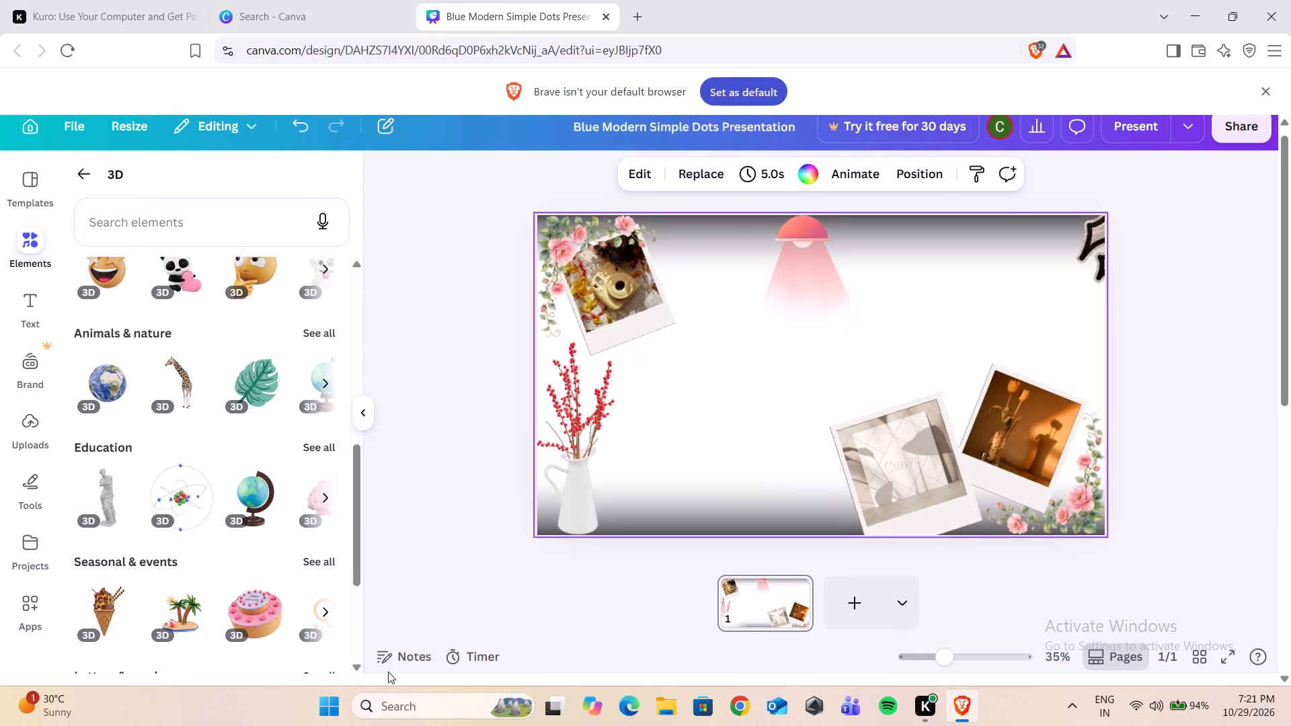
pyautogui.scroll(1, 388, 672)
pyautogui.scroll(1, 426, 561)
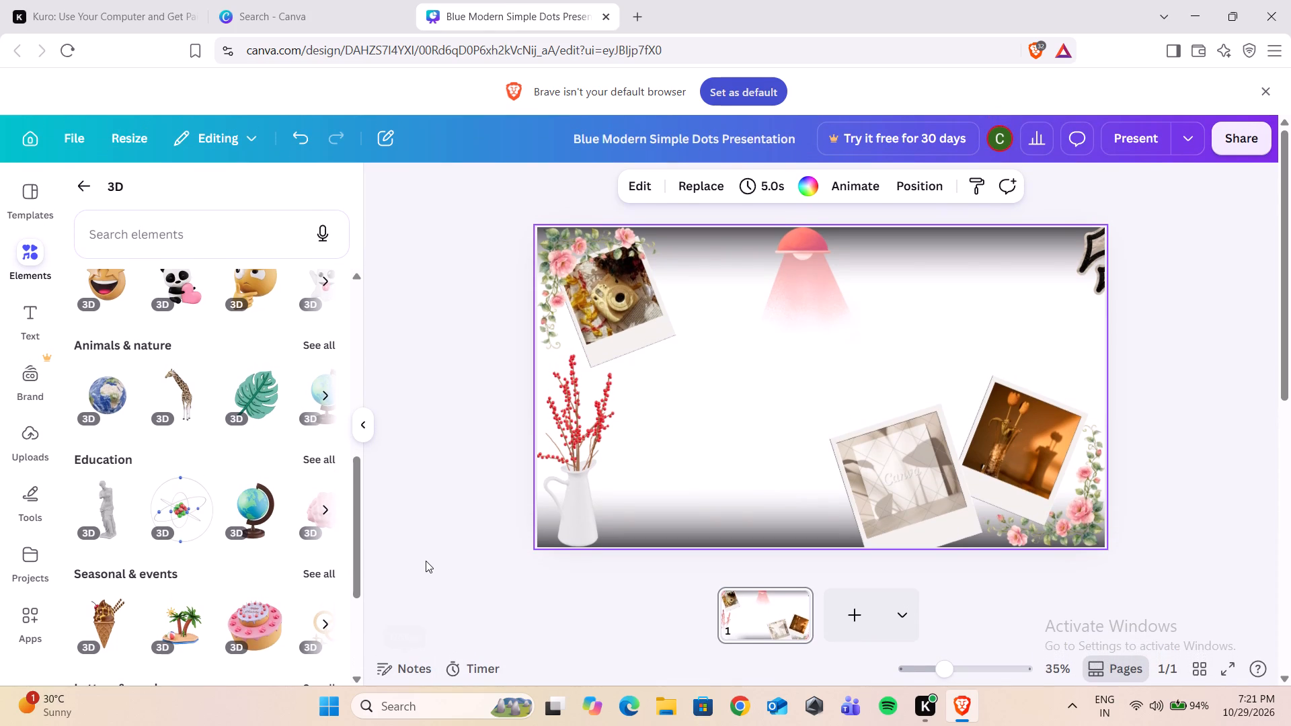
pyautogui.scroll(3, 426, 561)
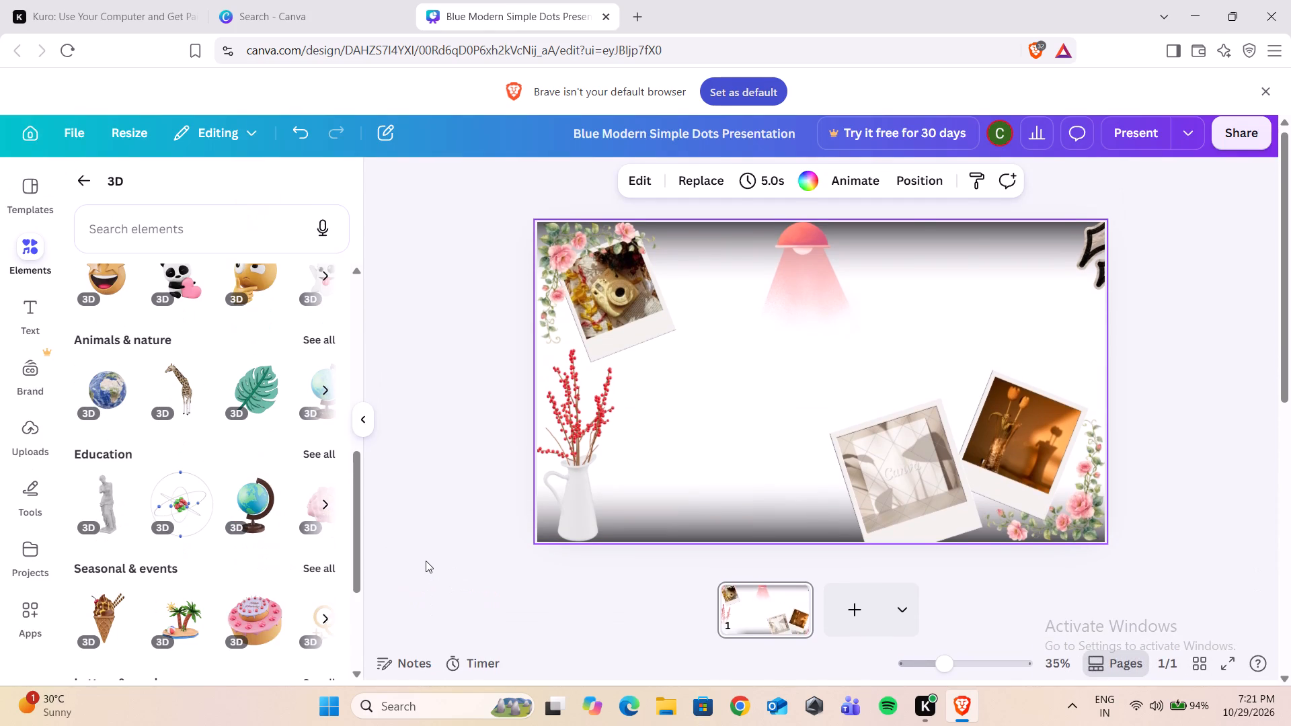
# Browse the 3D collection's Letters & numbers, Food & drink, Seasonal & events and Education groups for a suitable decoration.
pyautogui.scroll(-1, 232, 562)
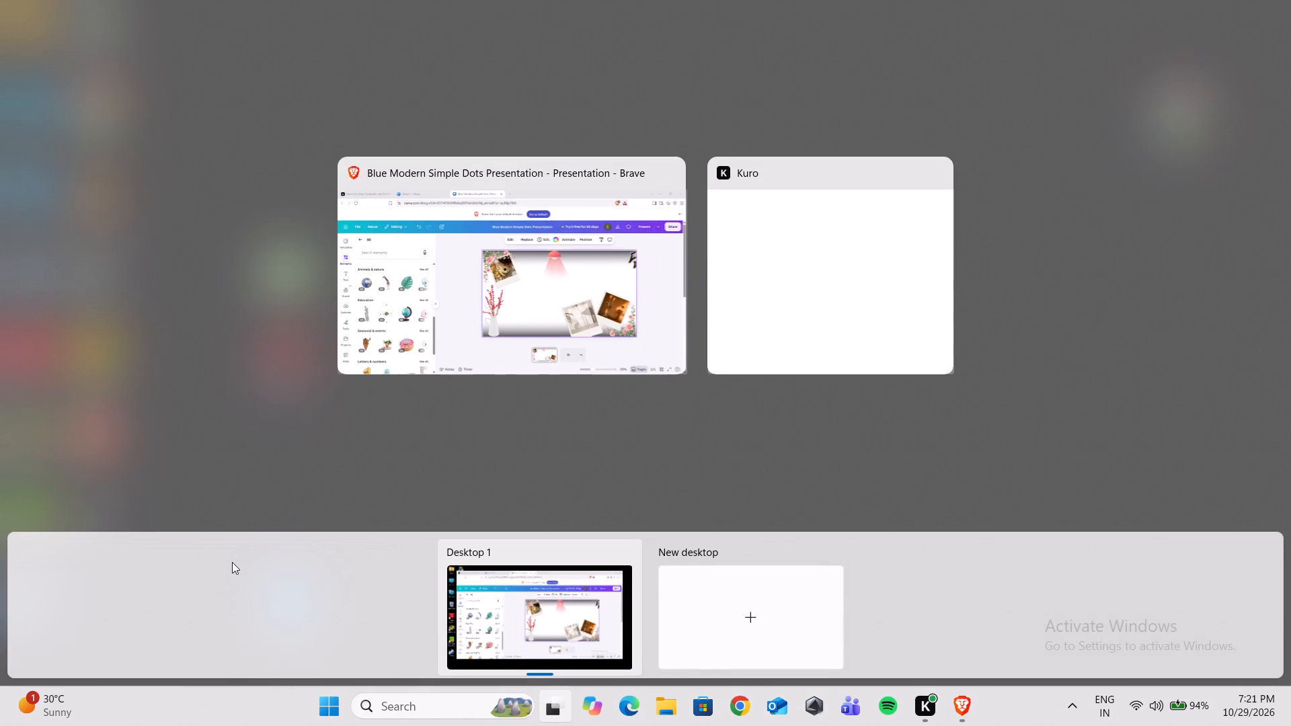
pyautogui.click(510, 266)
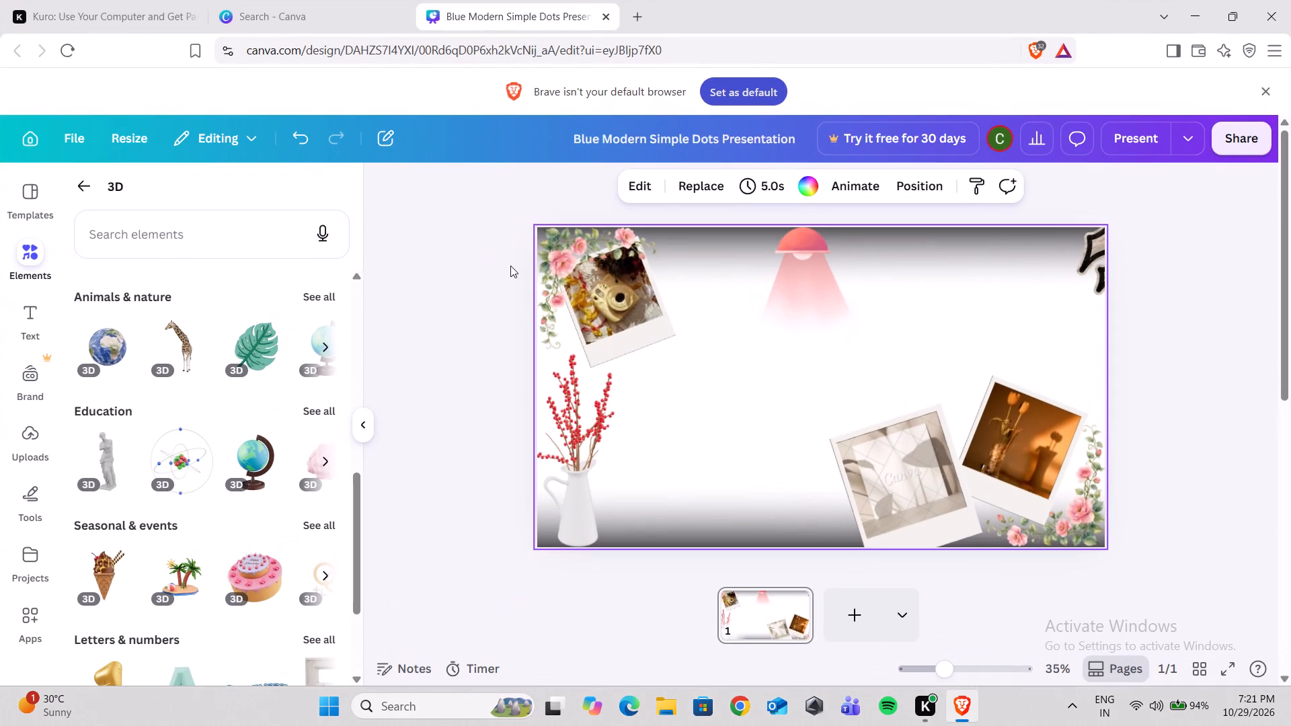
pyautogui.scroll(-2, 225, 575)
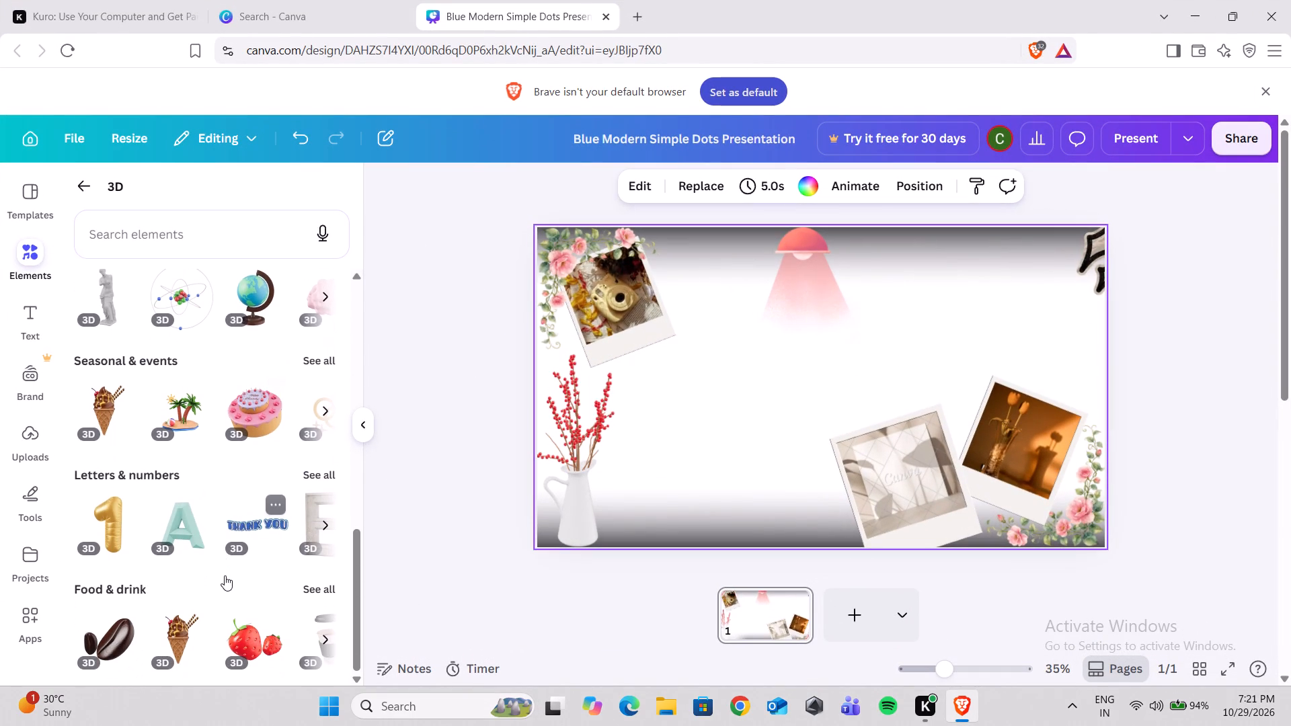
pyautogui.click(323, 532)
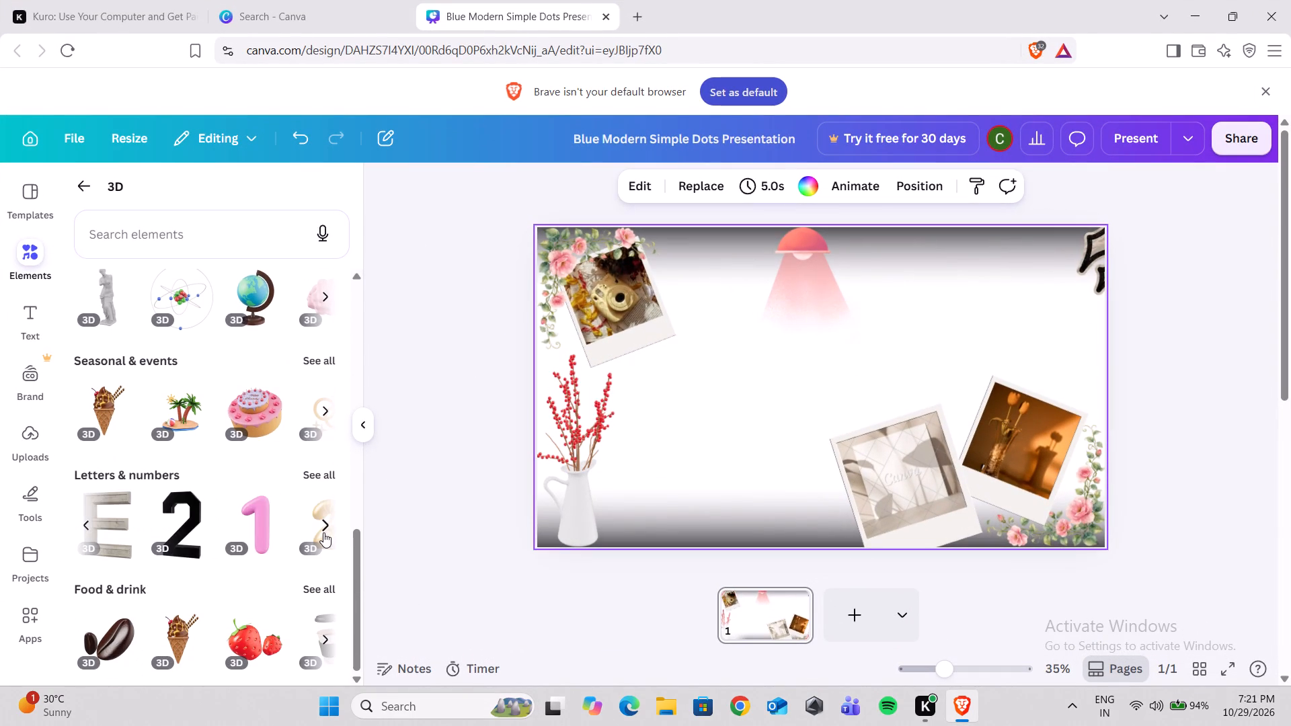
pyautogui.click(323, 532)
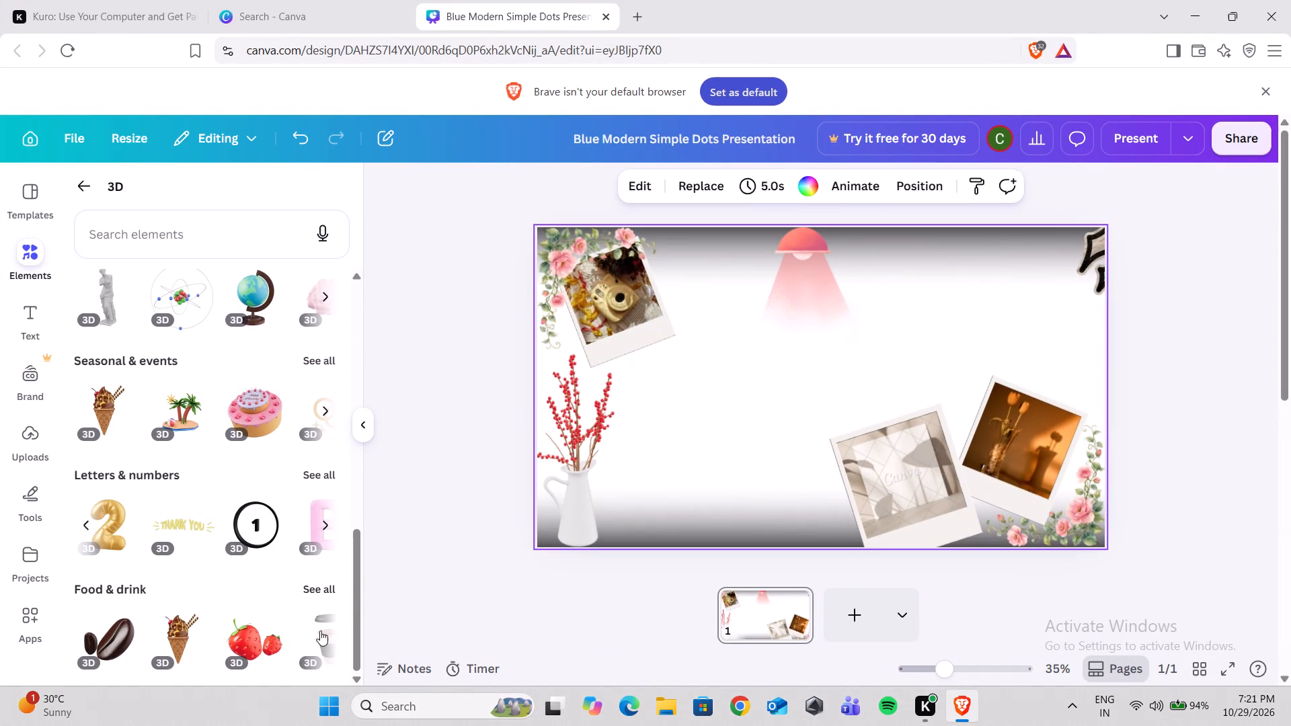
pyautogui.click(319, 641)
pyautogui.click(319, 641)
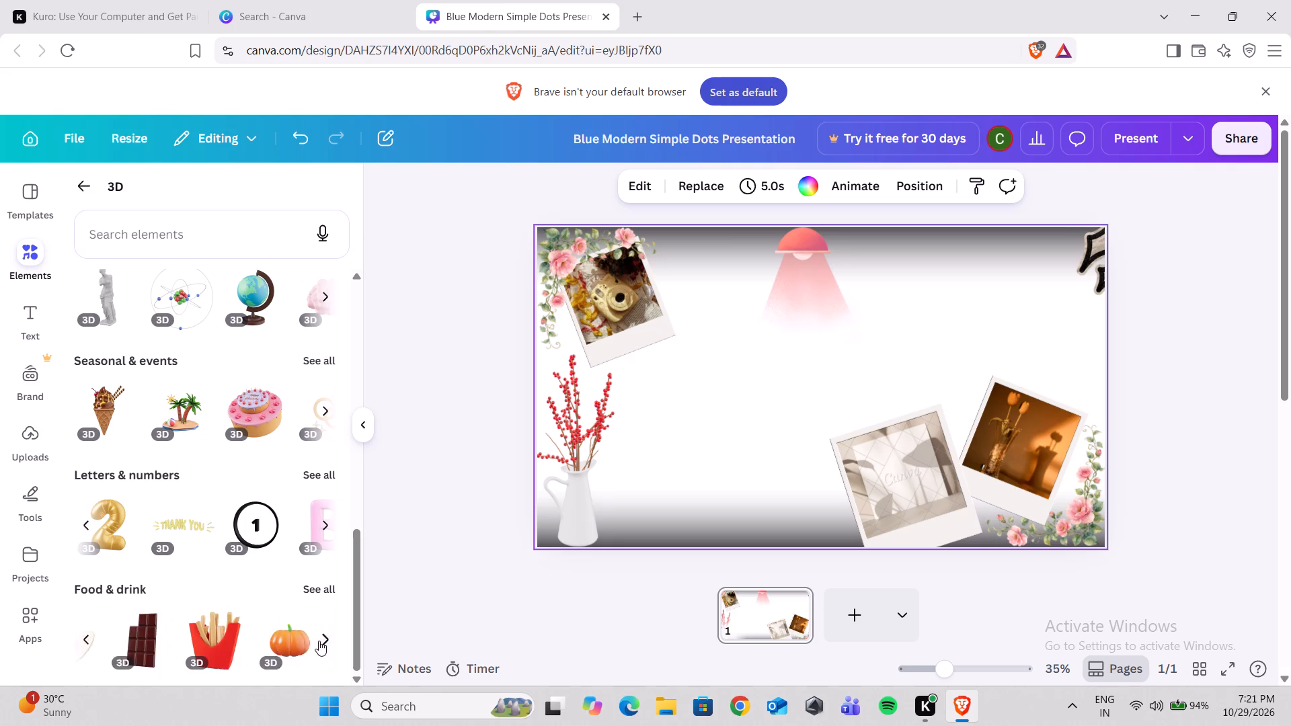
pyautogui.click(319, 641)
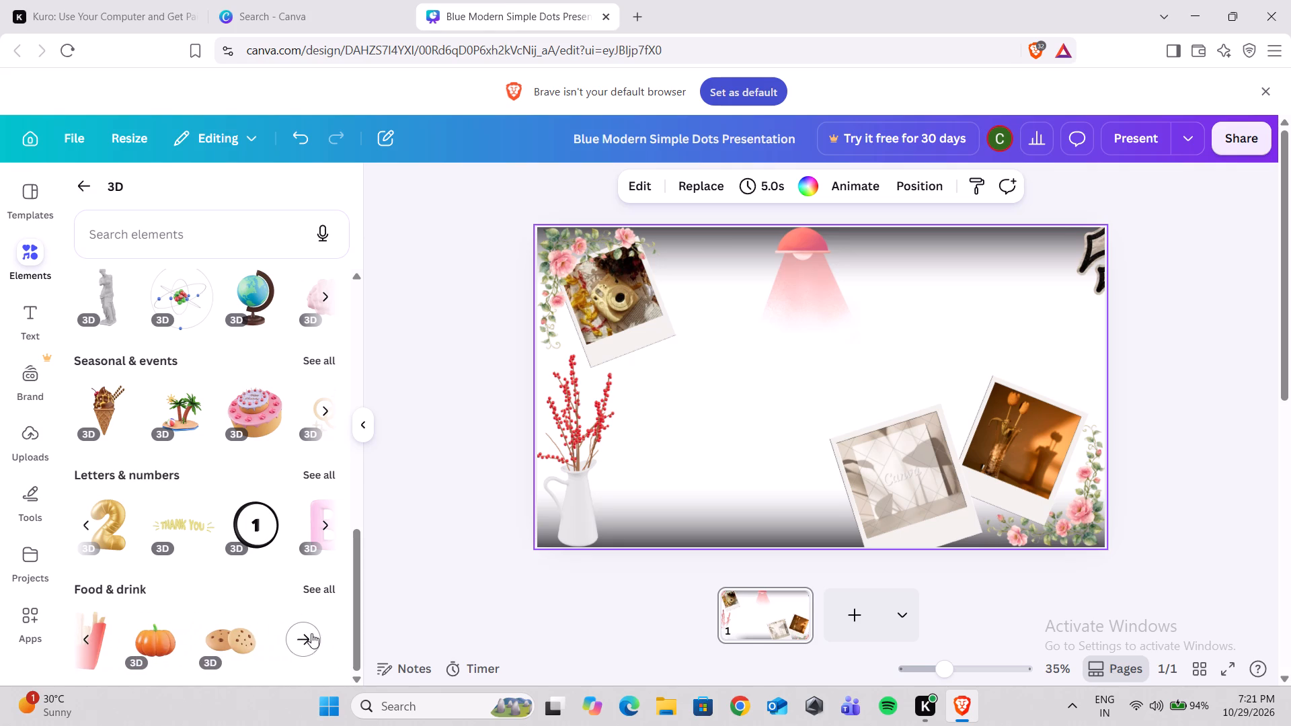
pyautogui.click(333, 404)
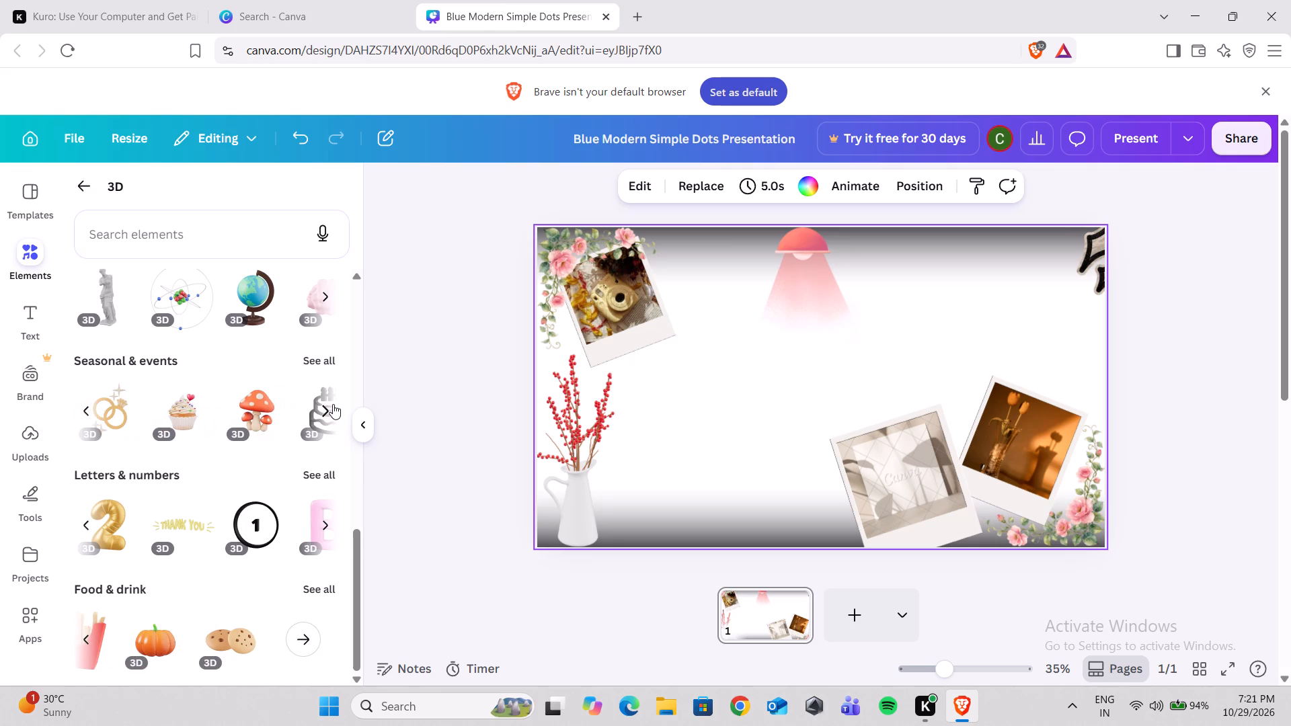
pyautogui.click(333, 404)
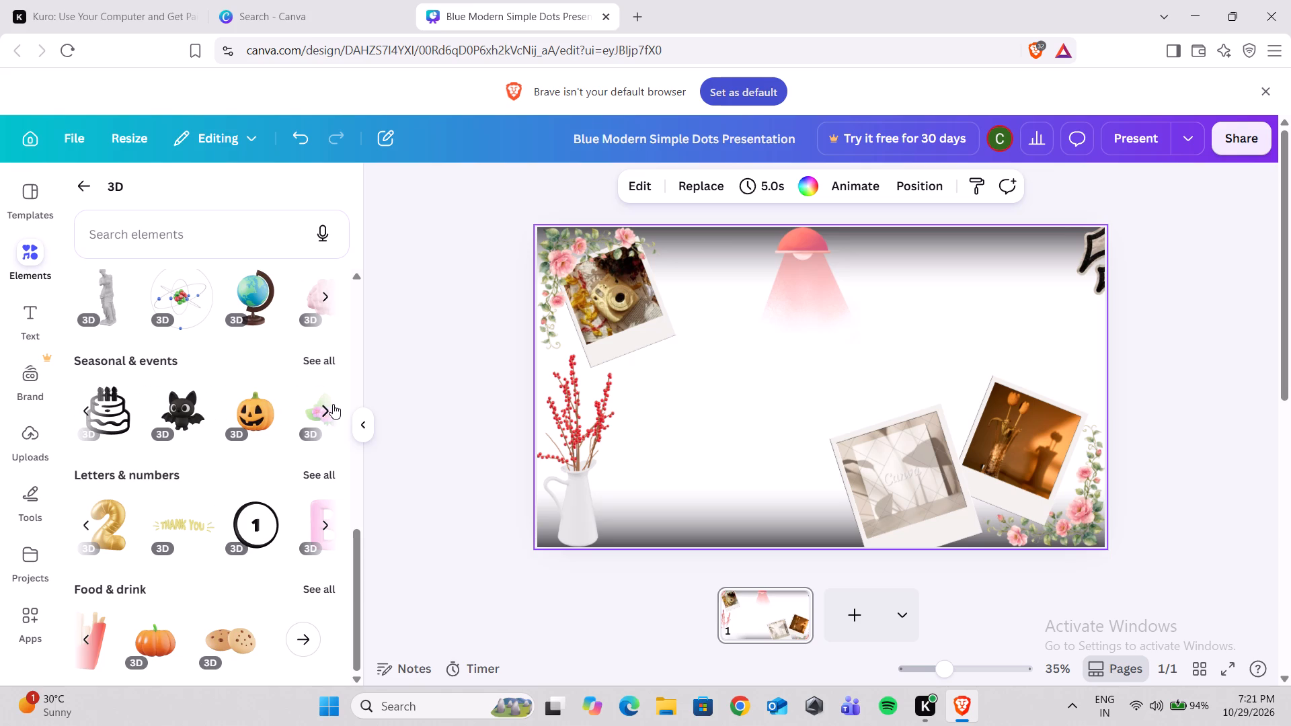
pyautogui.click(333, 404)
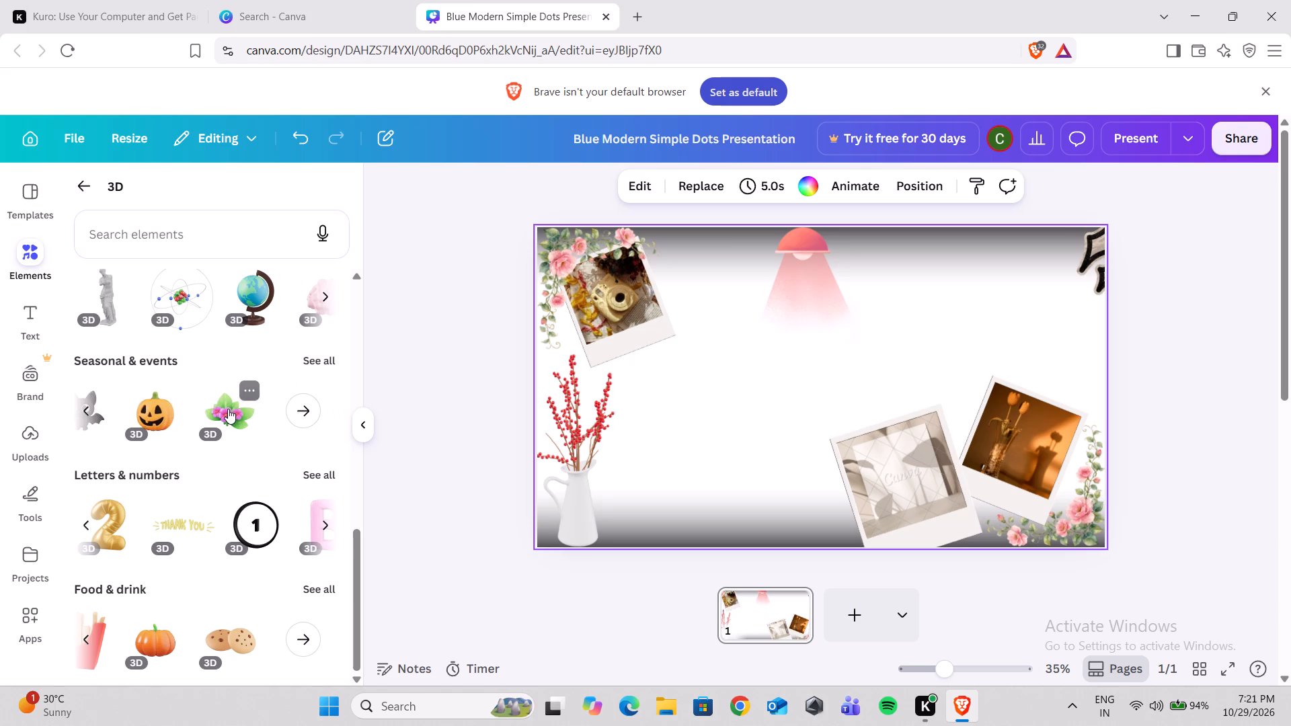
pyautogui.click(325, 305)
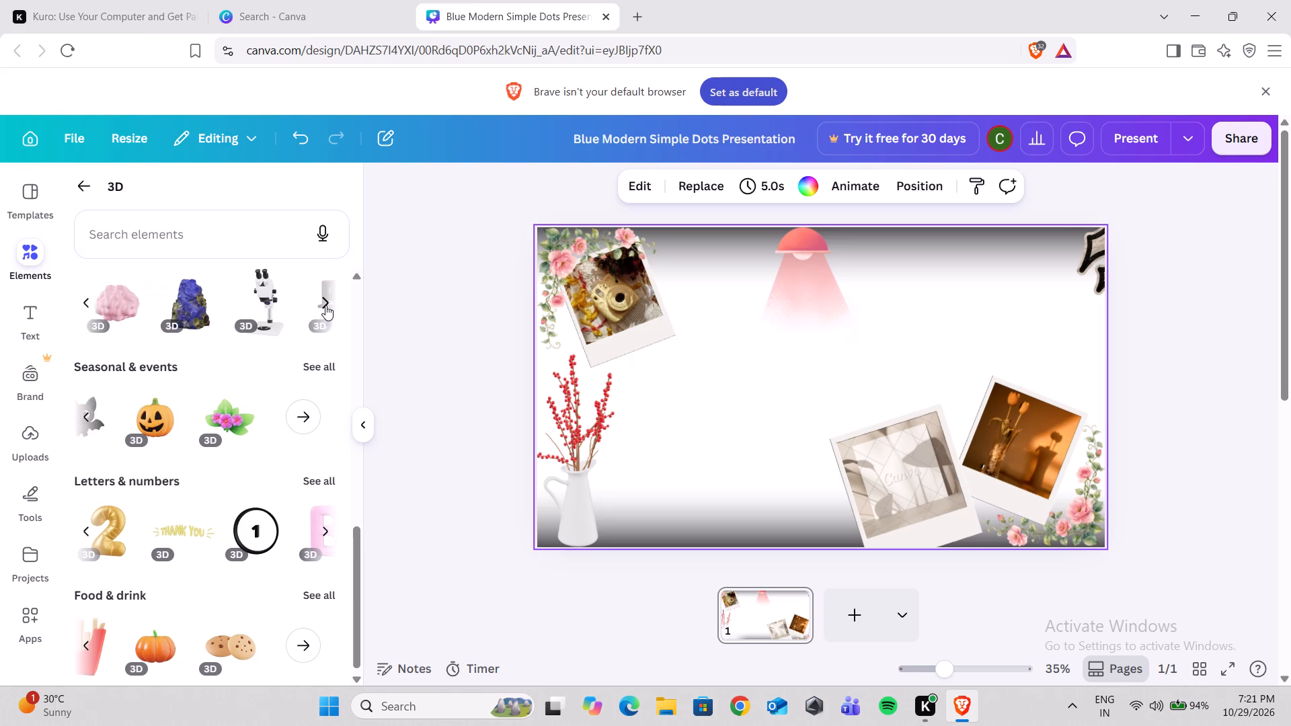
pyautogui.click(325, 305)
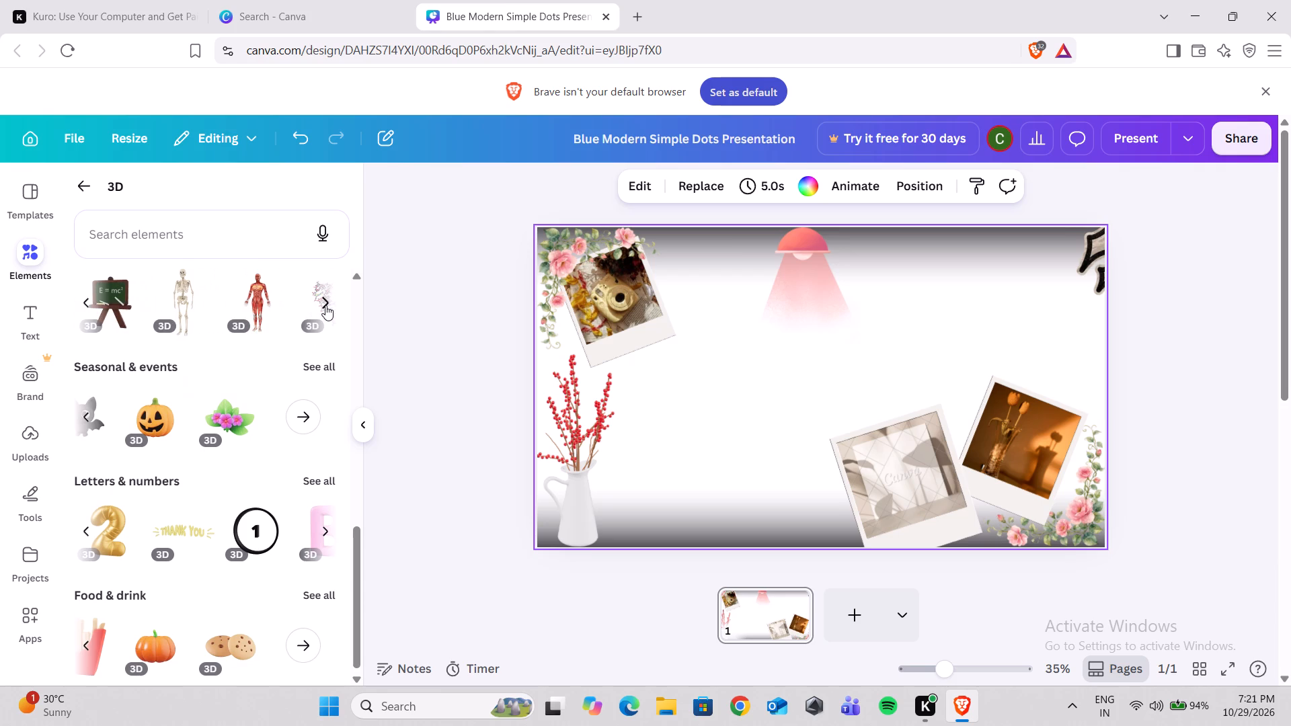
pyautogui.click(325, 305)
pyautogui.click(325, 305)
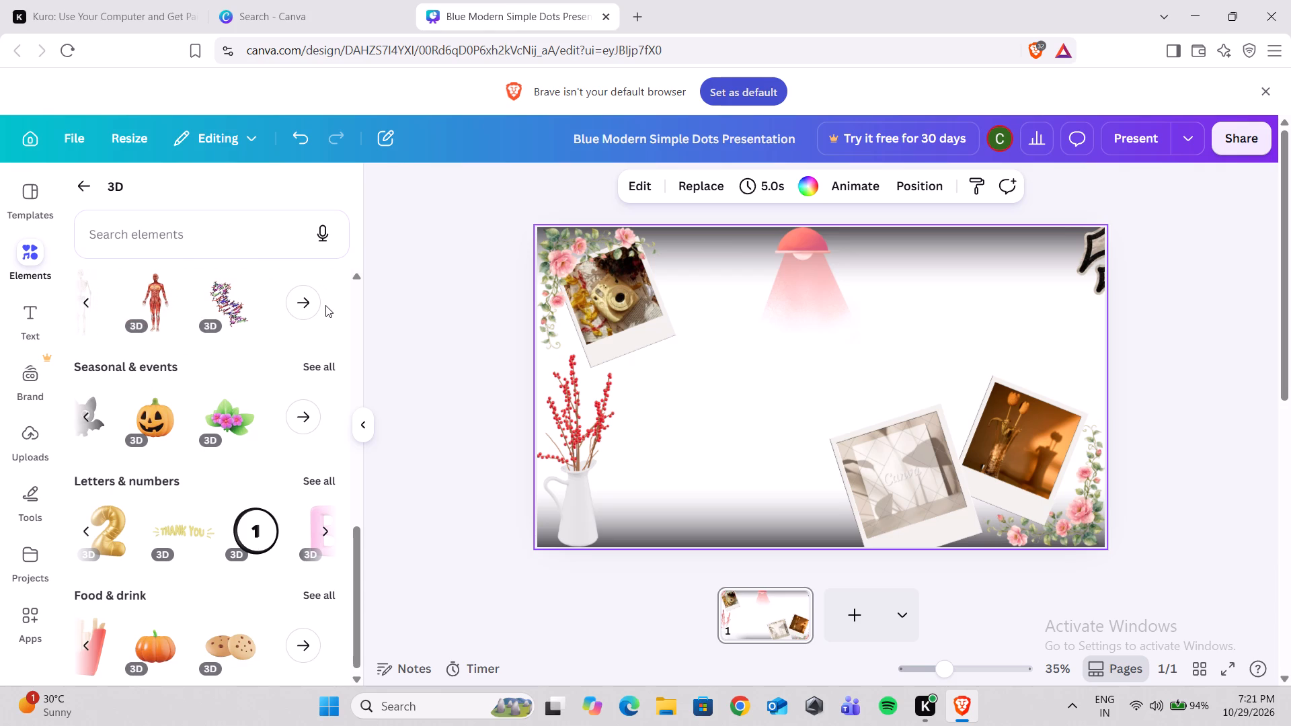
# Add the 3D panda hugging a pink heart from the Characters & emojis group and shrink it below the lamp.
pyautogui.scroll(3, 278, 304)
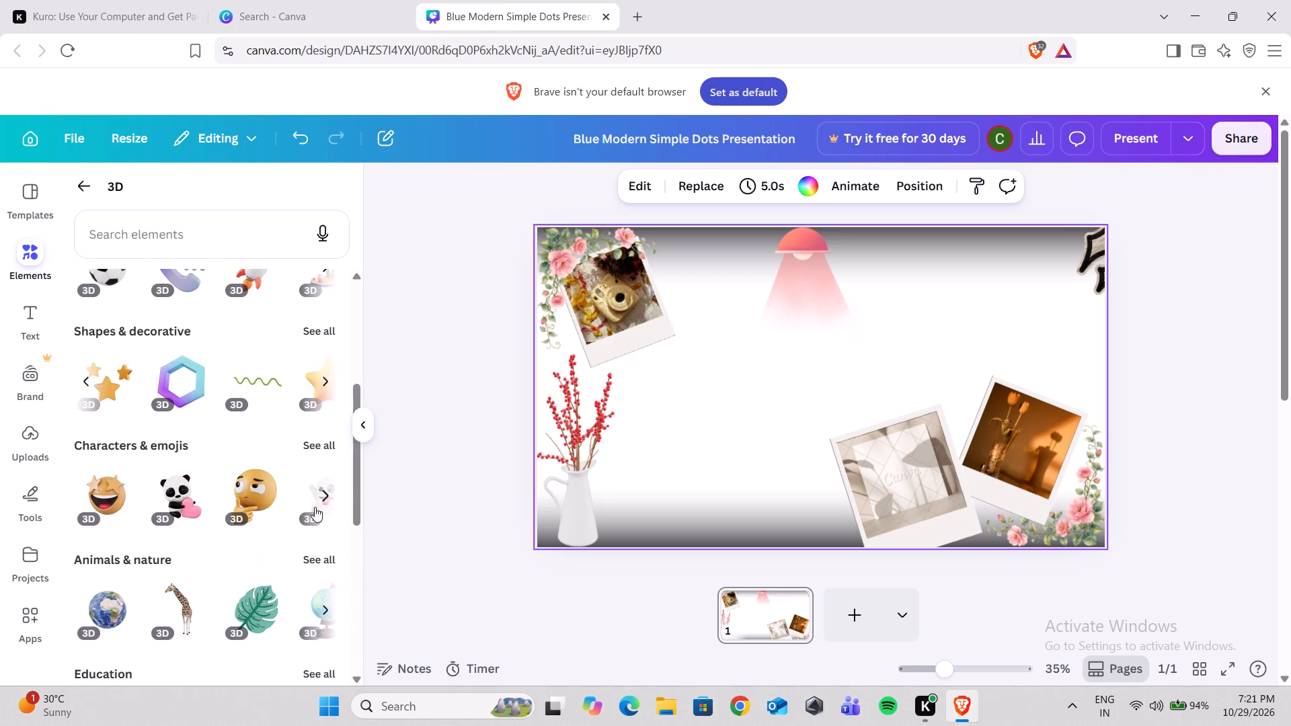
pyautogui.click(329, 495)
pyautogui.click(329, 495)
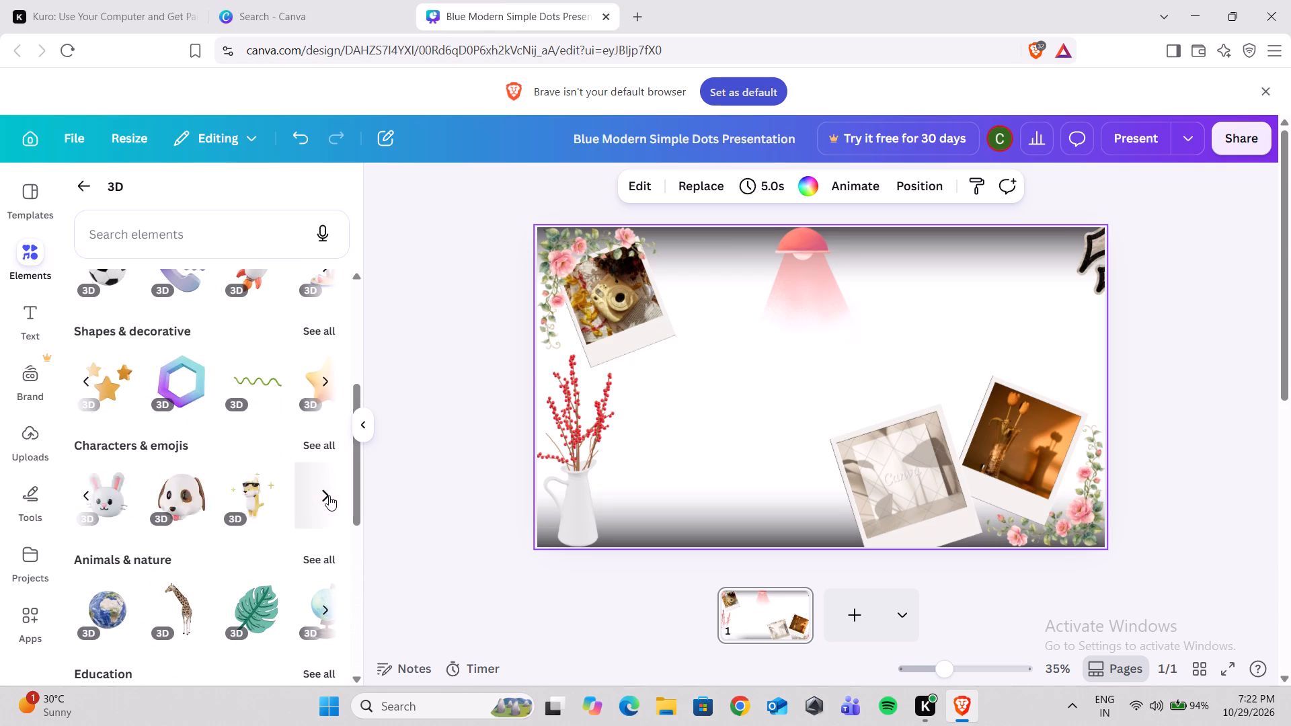
pyautogui.click(329, 495)
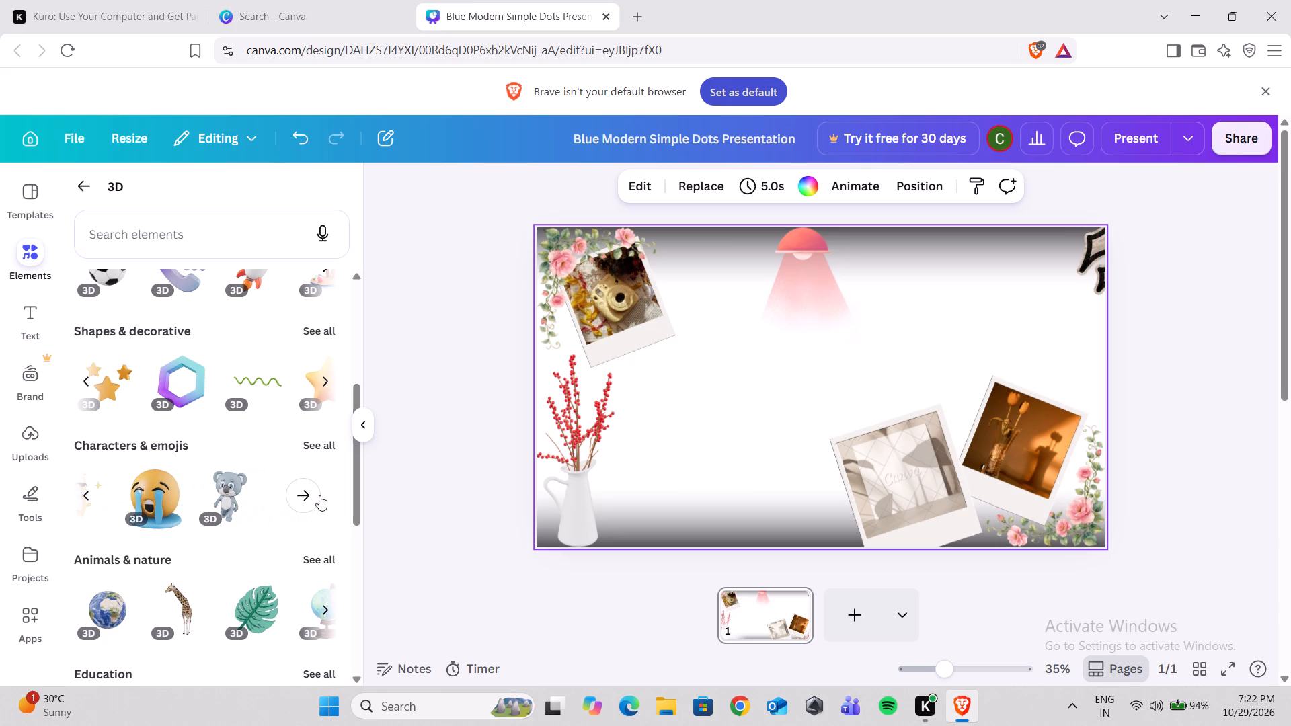
pyautogui.hscroll(4, 242, 485)
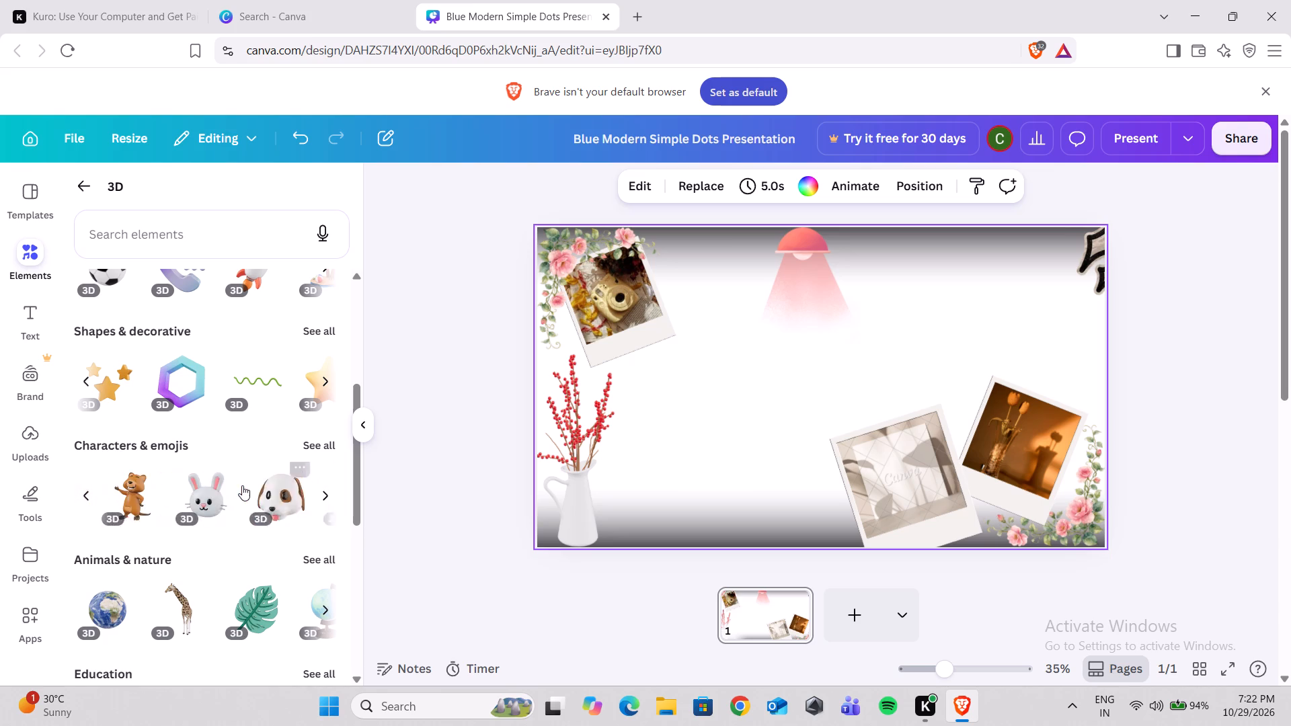
pyautogui.hscroll(3, 242, 485)
pyautogui.click(195, 510)
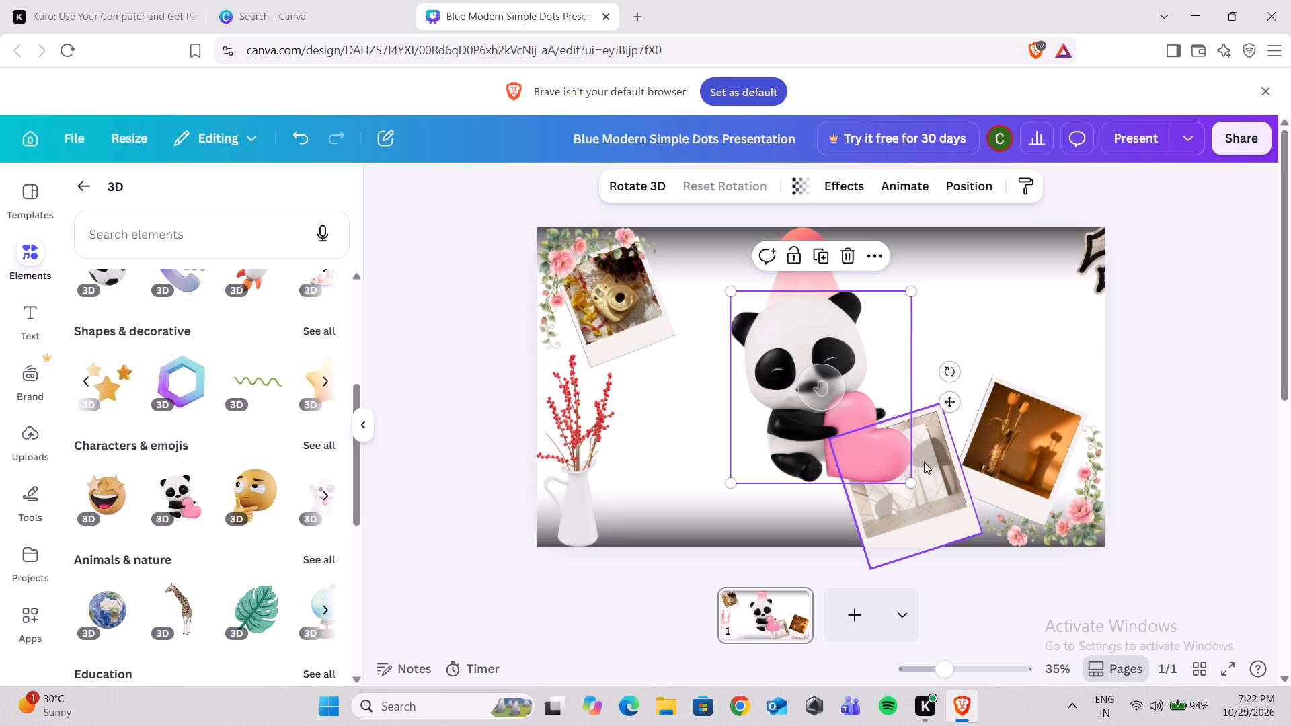
pyautogui.moveTo(910, 483); pyautogui.dragTo(859, 437)
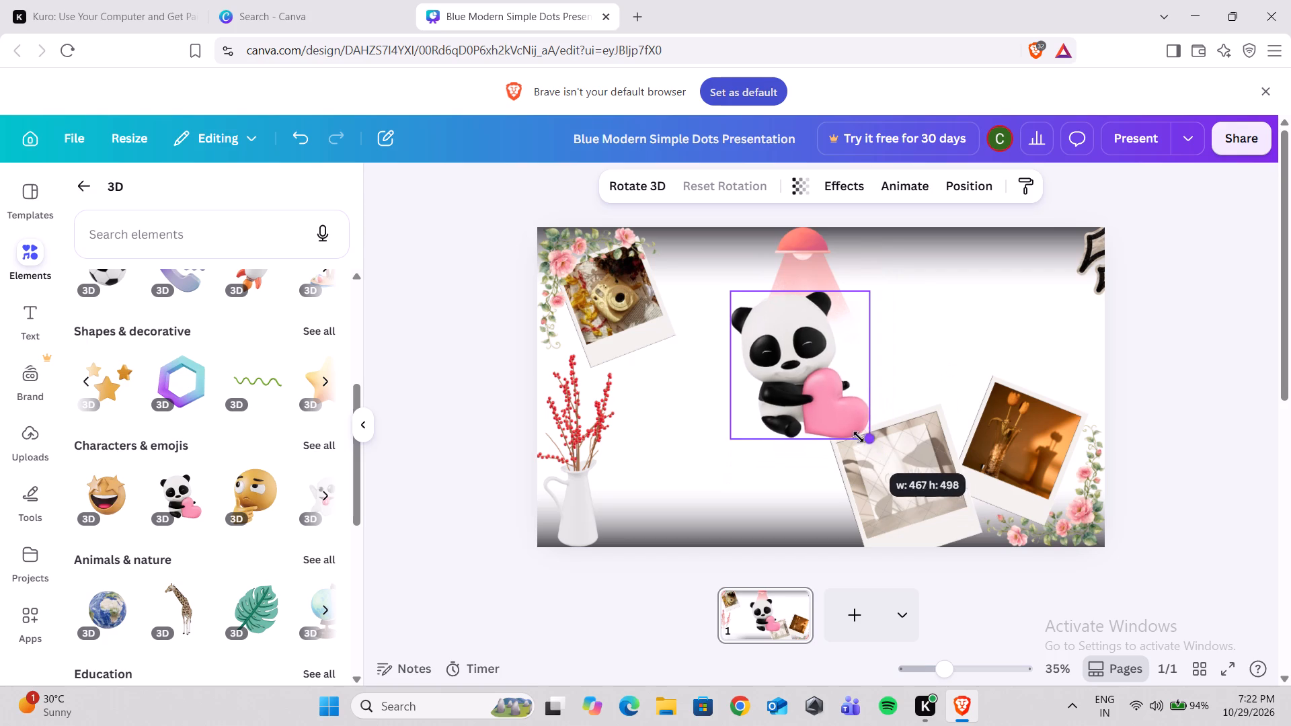
pyautogui.moveTo(859, 437); pyautogui.dragTo(849, 424)
# Turn the panda slightly in 3D and move it near the slide's bottom edge, just right of the berry jug.
pyautogui.moveTo(800, 382); pyautogui.dragTo(777, 415)
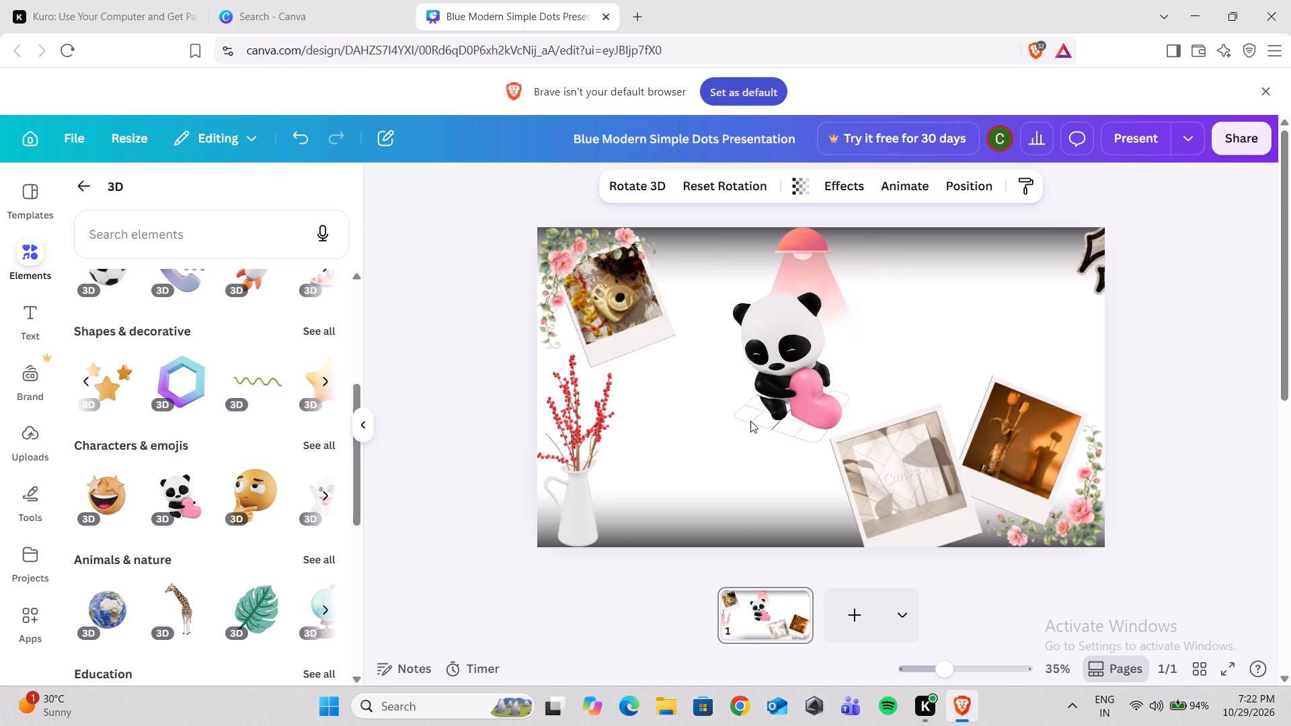
pyautogui.moveTo(713, 417); pyautogui.dragTo(699, 402)
pyautogui.moveTo(699, 402); pyautogui.dragTo(759, 356)
pyautogui.moveTo(749, 389); pyautogui.dragTo(736, 393)
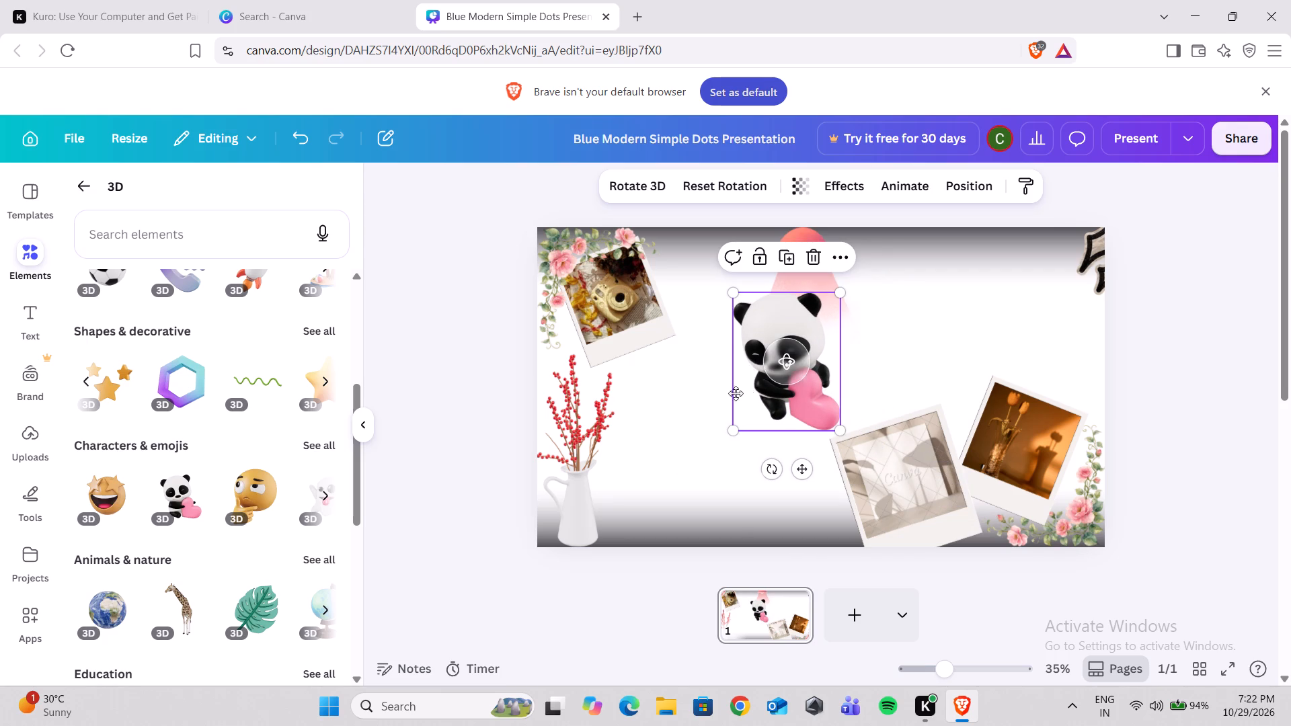
pyautogui.moveTo(736, 393); pyautogui.dragTo(637, 496)
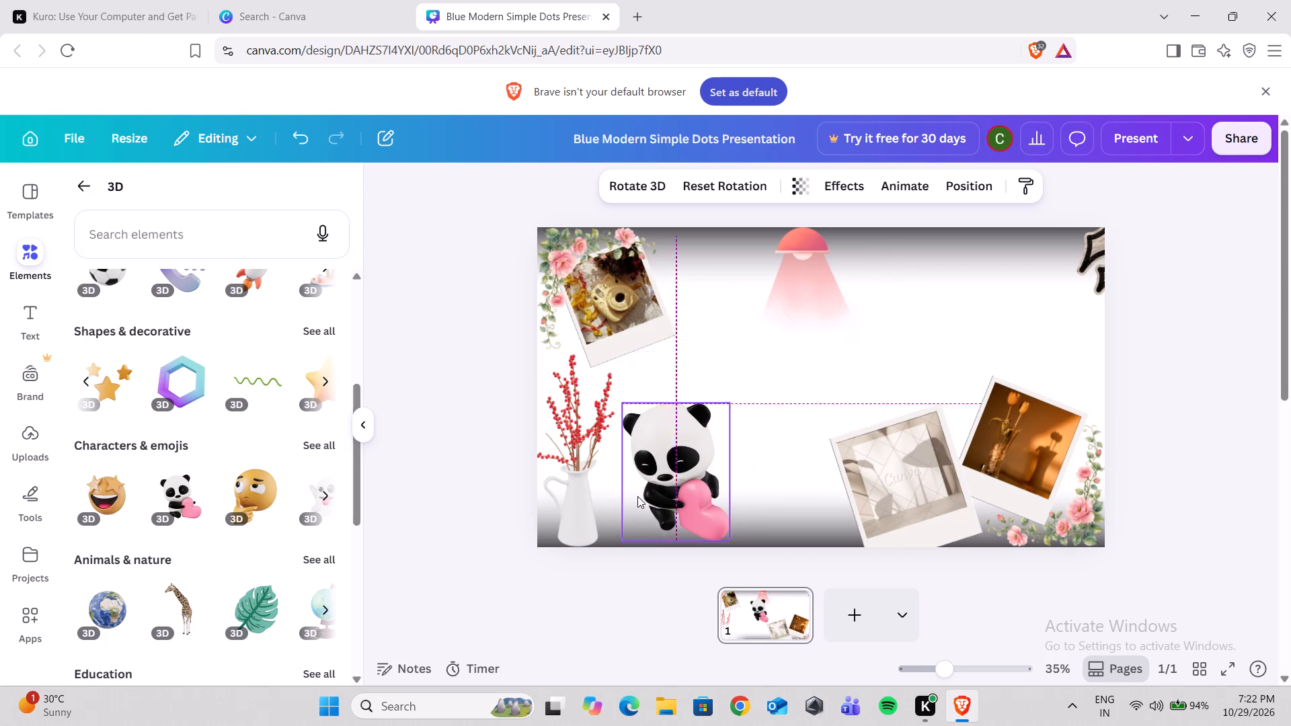
# Rotate the panda in 3D beside the jug, trying several angles, and leave it sitting upright with the heart towards the polaroids.
pyautogui.moveTo(660, 480); pyautogui.dragTo(699, 435)
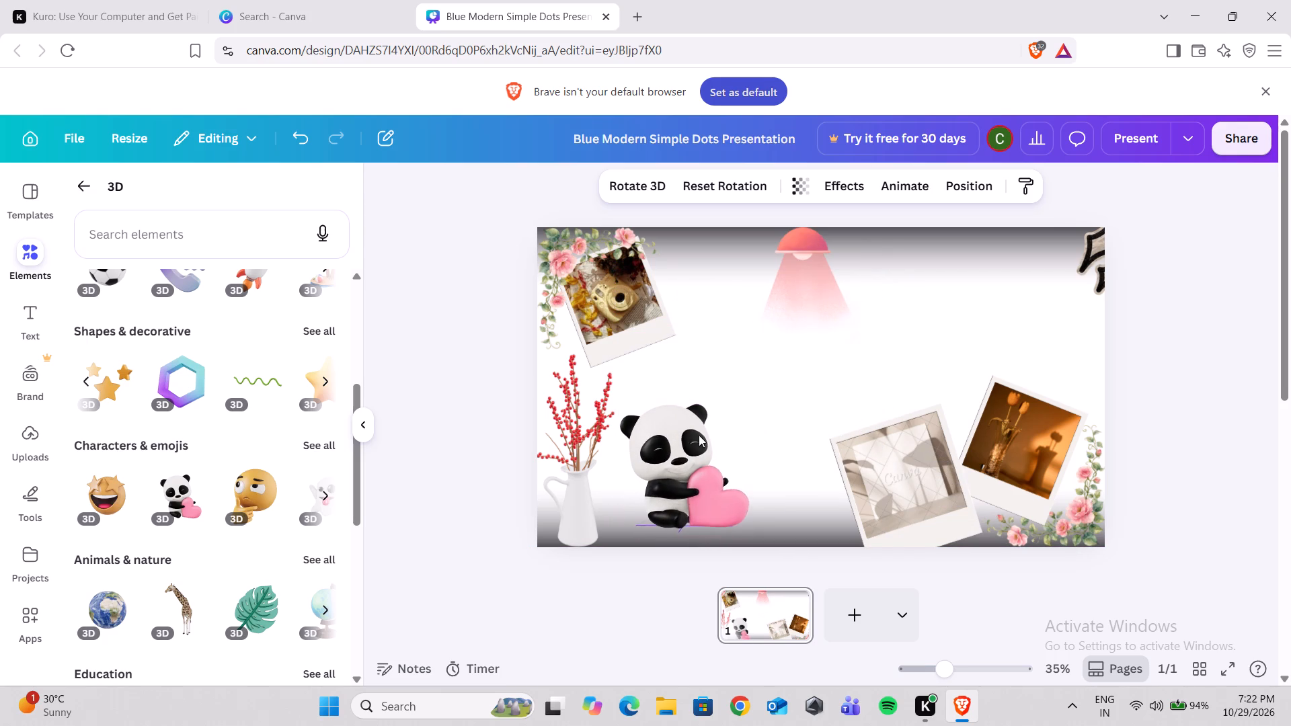
pyautogui.moveTo(699, 435); pyautogui.dragTo(809, 218)
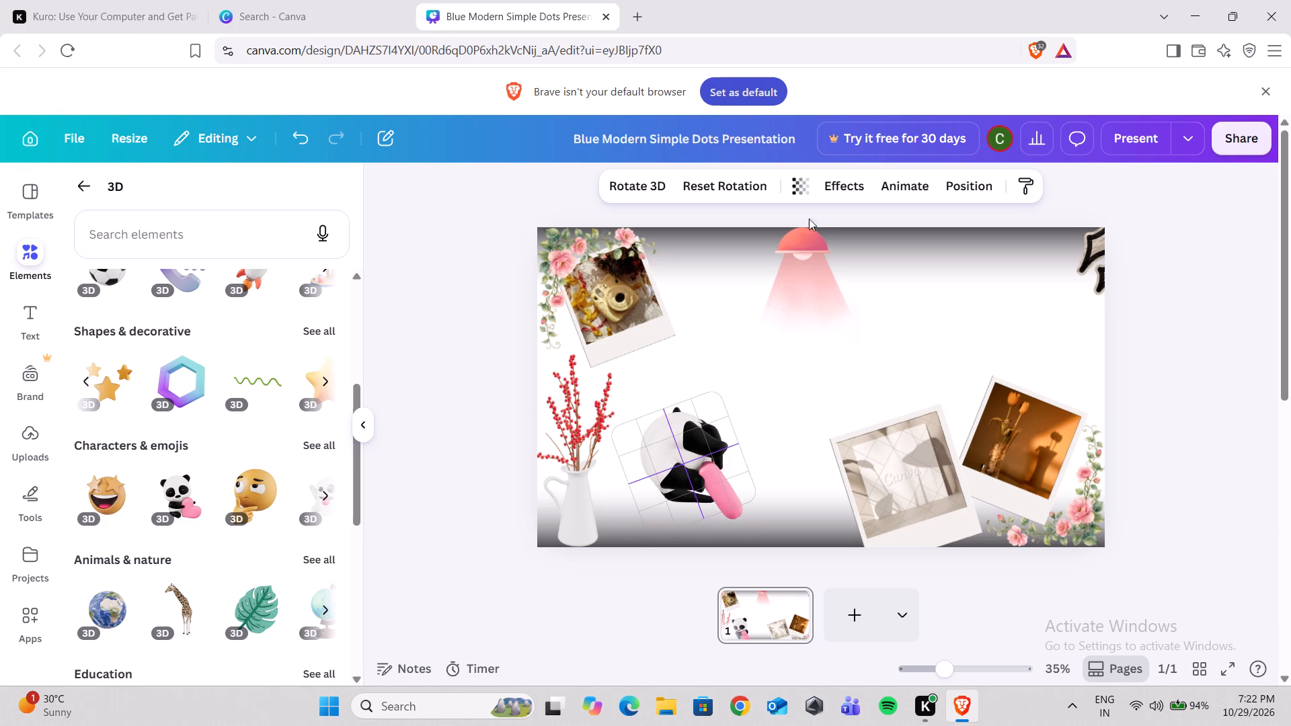
pyautogui.moveTo(809, 218); pyautogui.dragTo(681, 448)
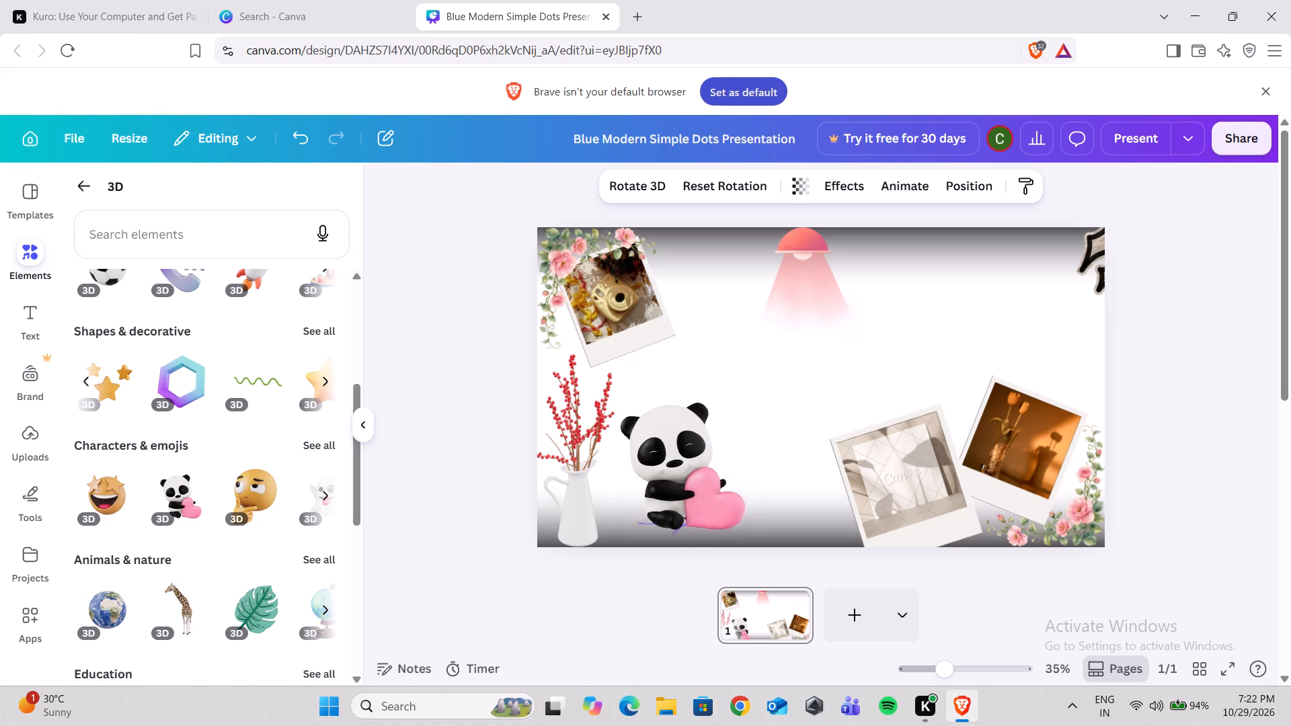
pyautogui.moveTo(681, 448); pyautogui.dragTo(703, 434)
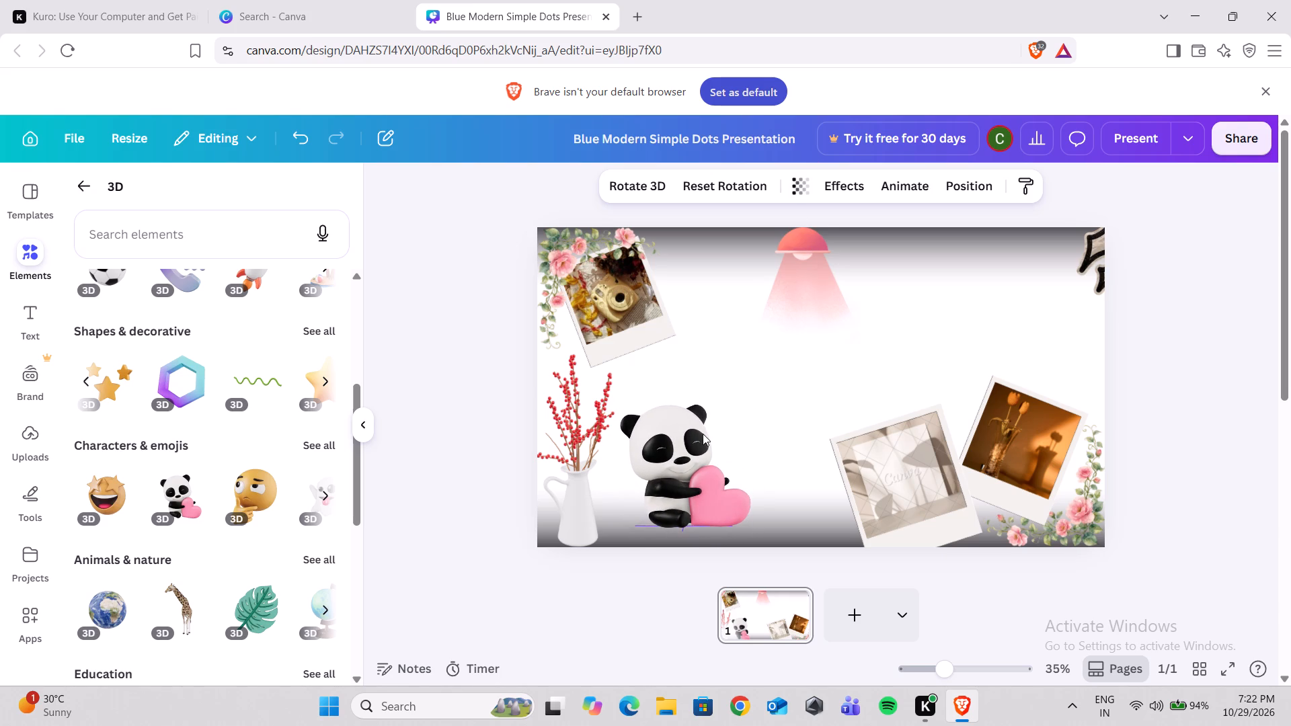
pyautogui.moveTo(703, 434); pyautogui.dragTo(711, 426)
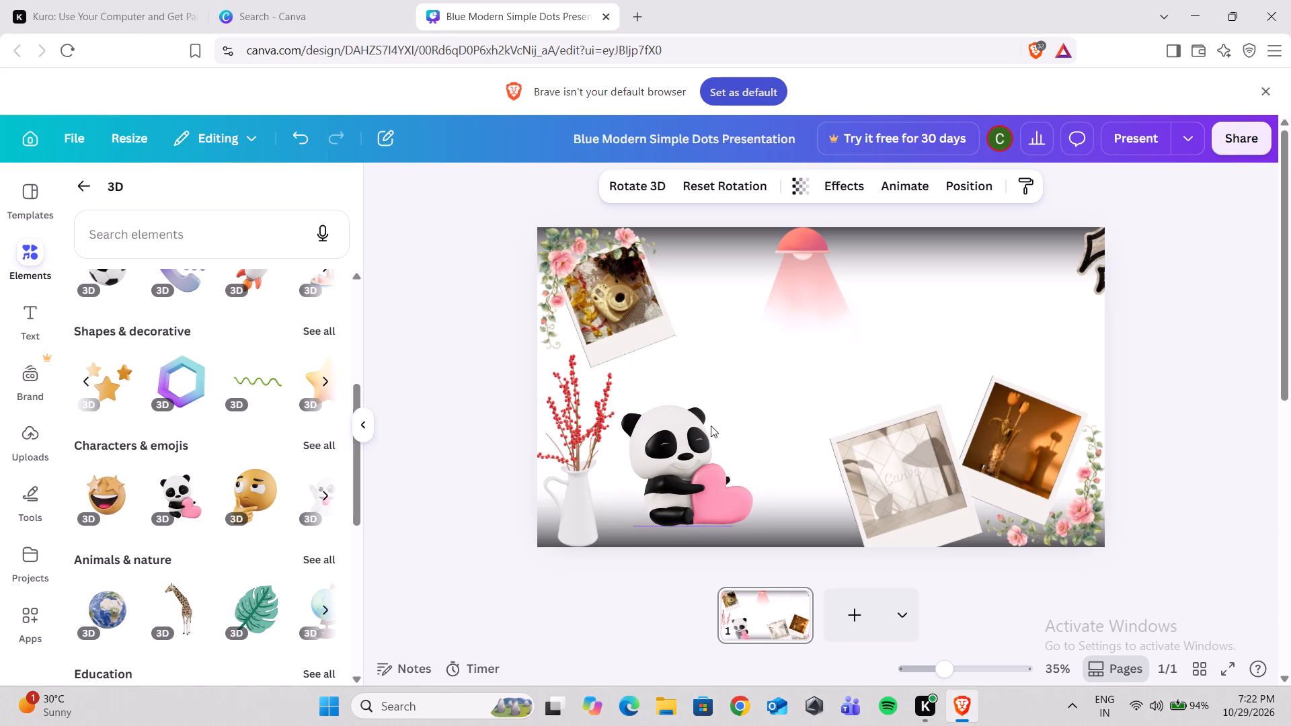
pyautogui.moveTo(711, 426); pyautogui.dragTo(713, 438)
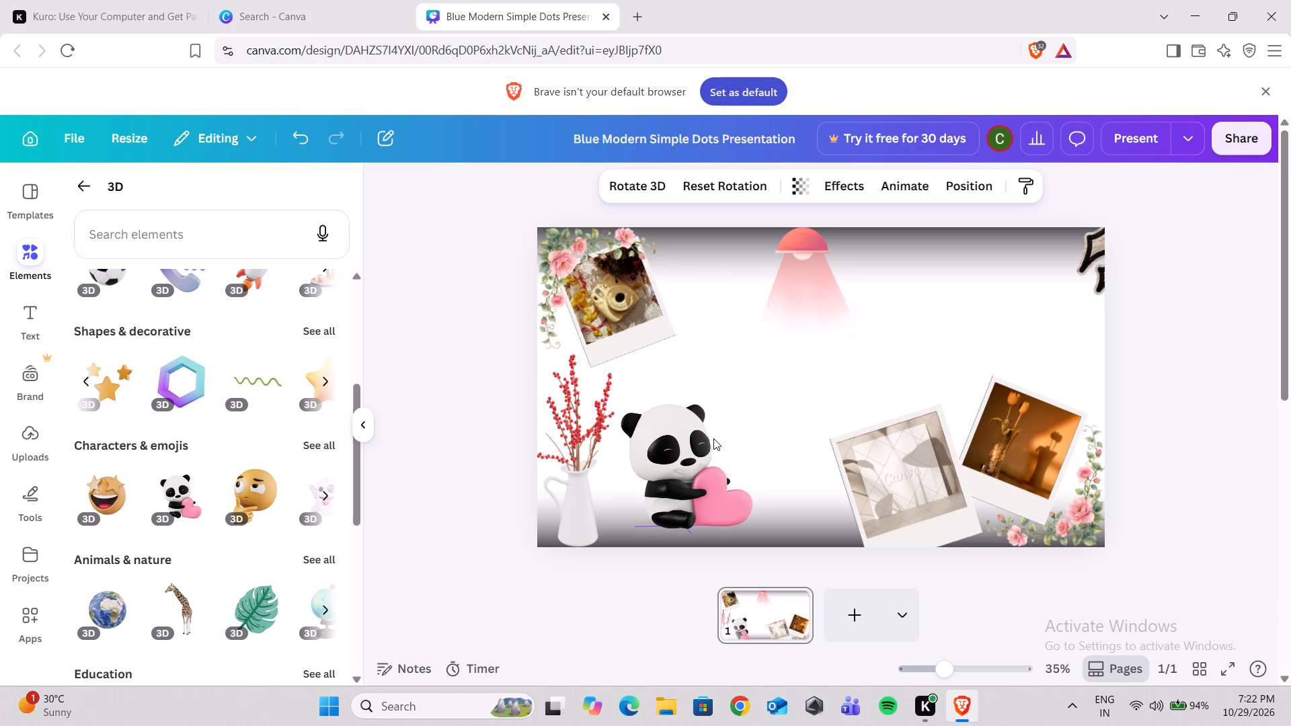
pyautogui.moveTo(713, 438); pyautogui.dragTo(614, 440)
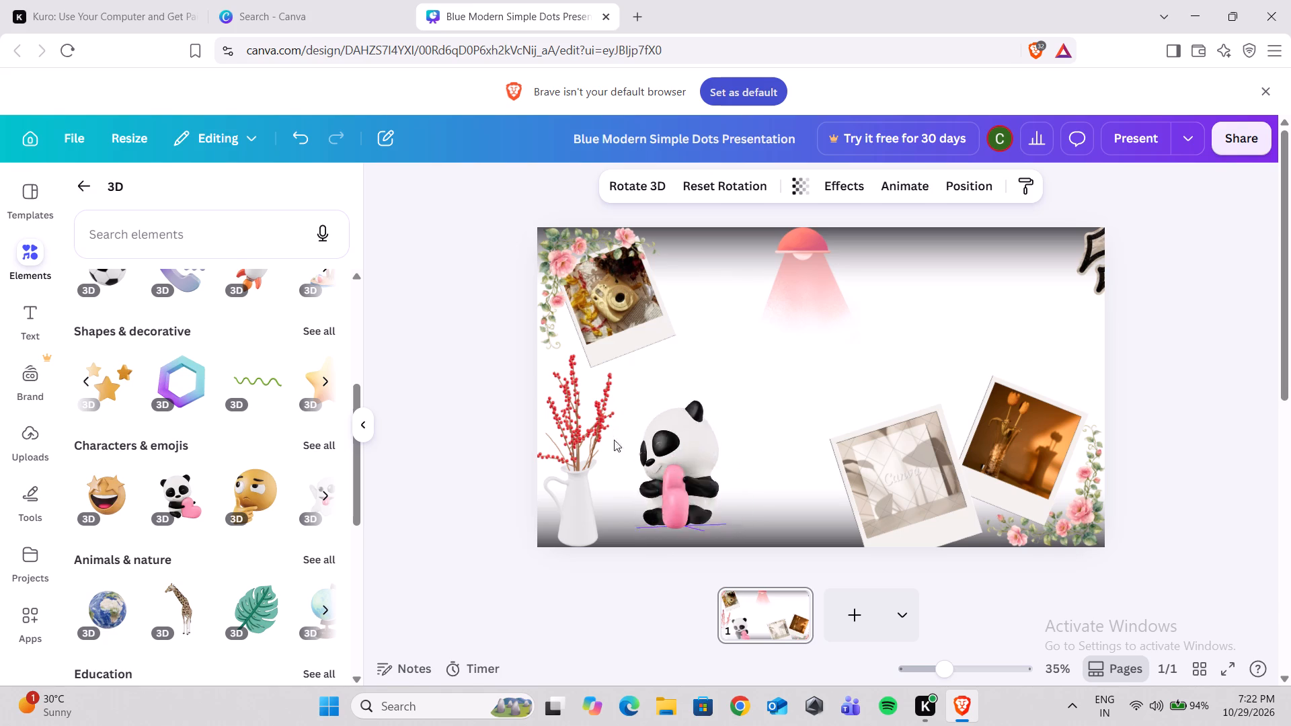
pyautogui.moveTo(614, 440); pyautogui.dragTo(720, 464)
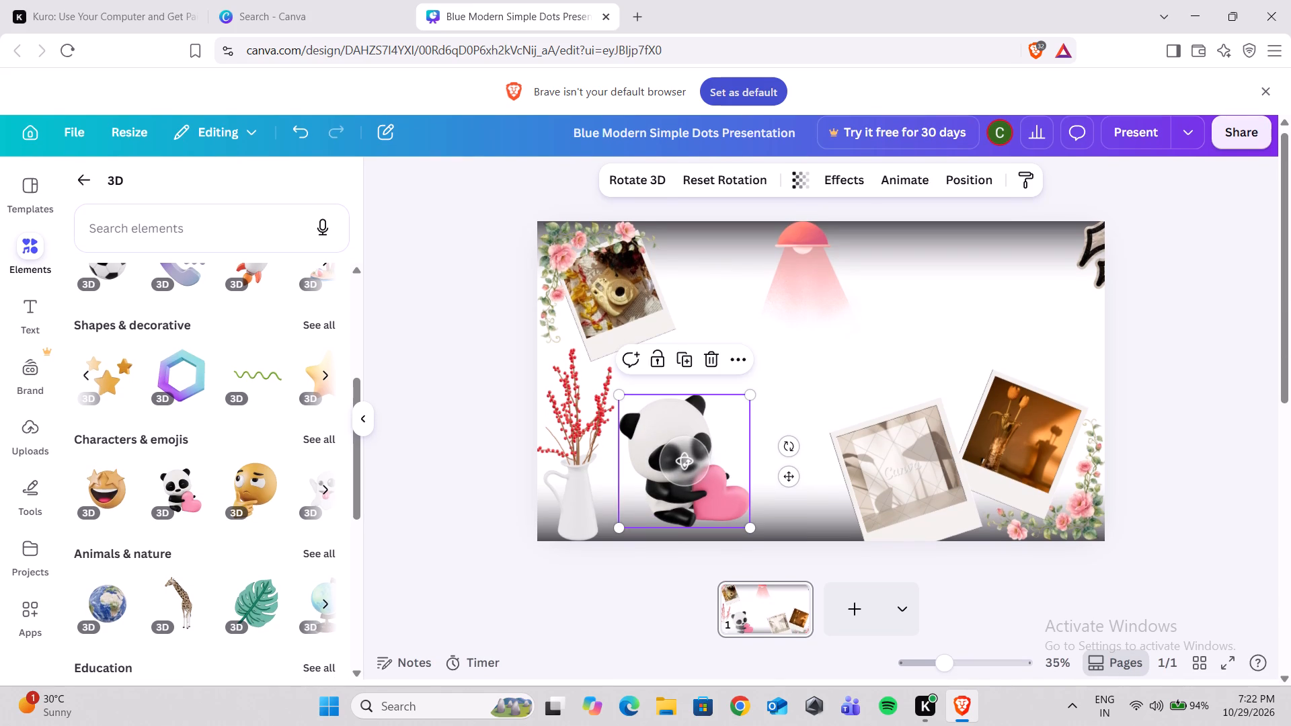
# Move the panda straight up until its top lines up with the top of the tulip polaroid.
pyautogui.moveTo(680, 477); pyautogui.dragTo(694, 464)
pyautogui.click(694, 461)
pyautogui.click(686, 461)
pyautogui.moveTo(684, 461); pyautogui.dragTo(685, 436)
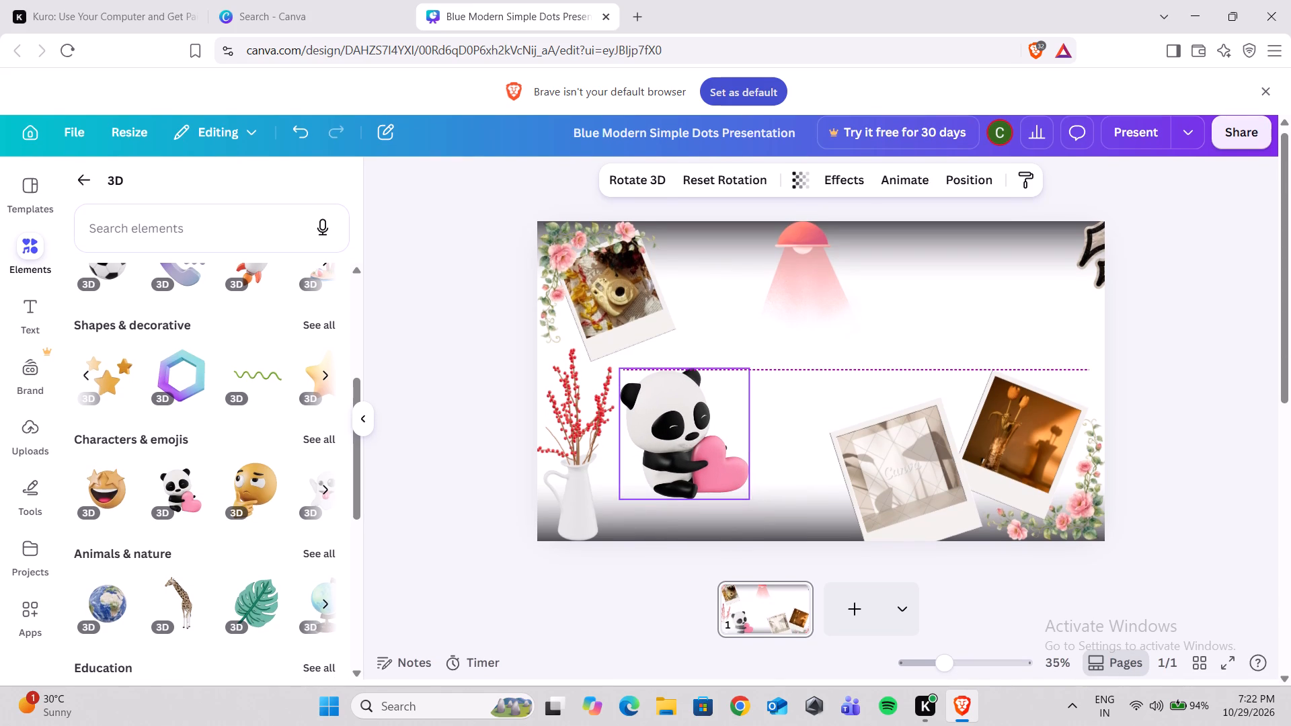
pyautogui.moveTo(685, 436); pyautogui.dragTo(684, 436)
# Rotate the panda in 3D through several angles, adjusting its flat tilt until it is level with its face towards the front.
pyautogui.moveTo(684, 436); pyautogui.dragTo(693, 407)
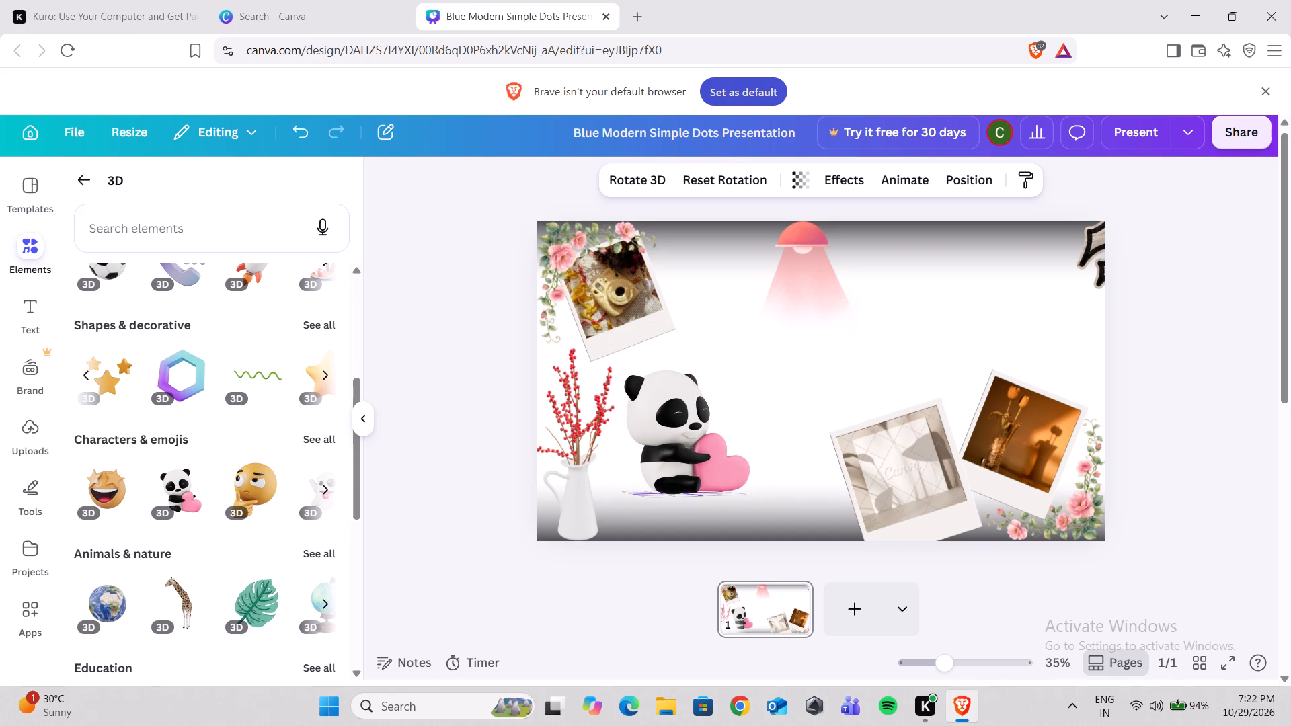
pyautogui.moveTo(693, 407); pyautogui.dragTo(680, 405)
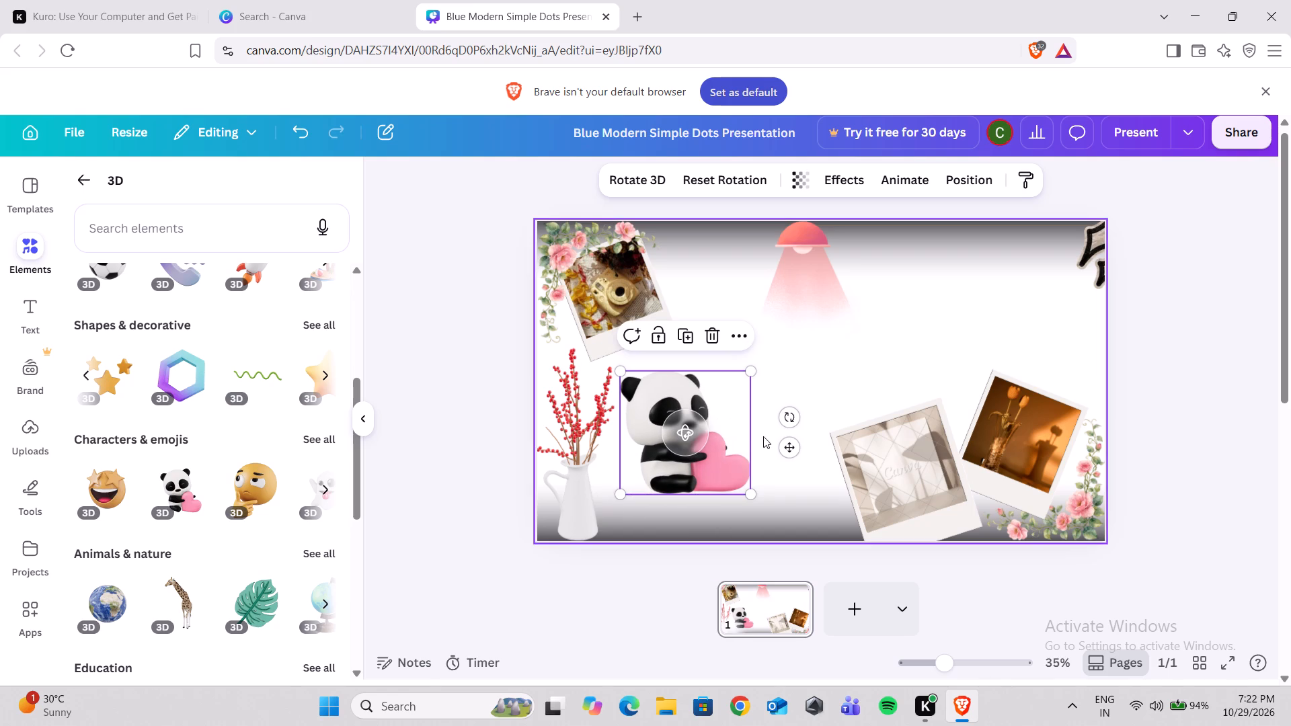
pyautogui.moveTo(787, 421); pyautogui.dragTo(785, 428)
pyautogui.moveTo(680, 435); pyautogui.dragTo(706, 443)
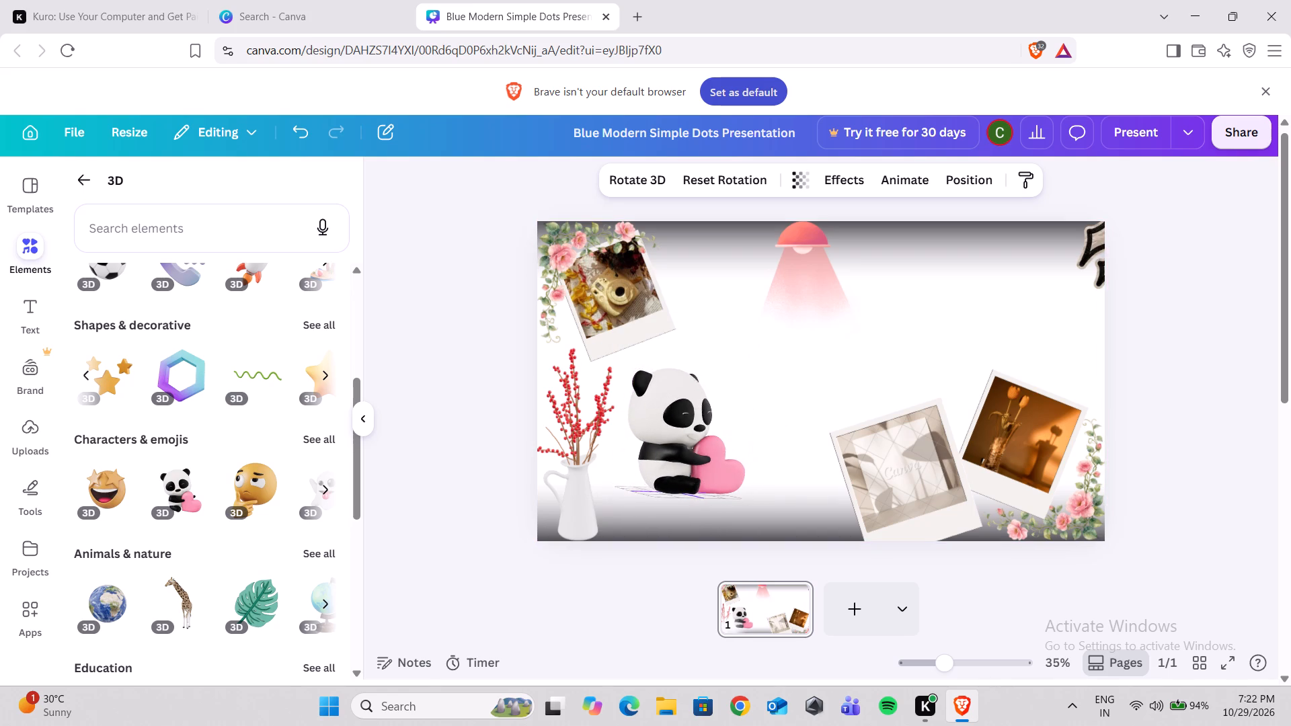
pyautogui.moveTo(706, 443); pyautogui.dragTo(660, 409)
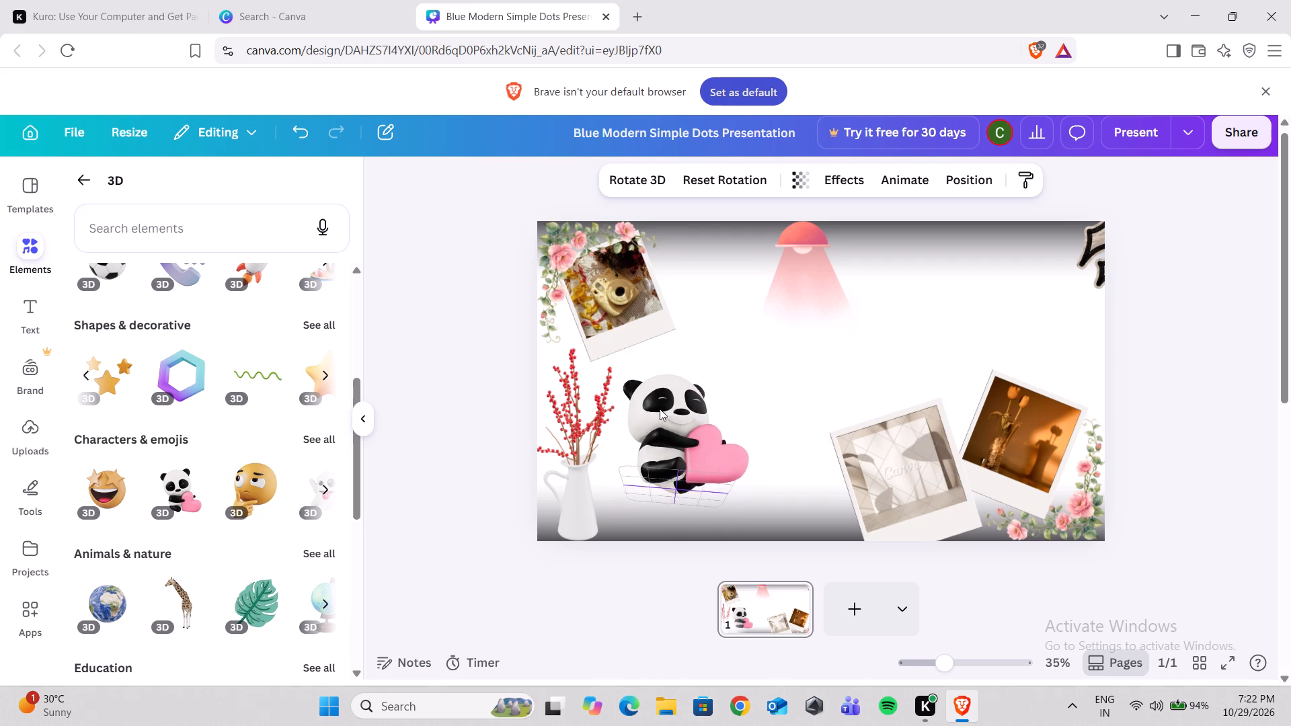
pyautogui.moveTo(660, 409); pyautogui.dragTo(697, 456)
pyautogui.moveTo(700, 456); pyautogui.dragTo(725, 434)
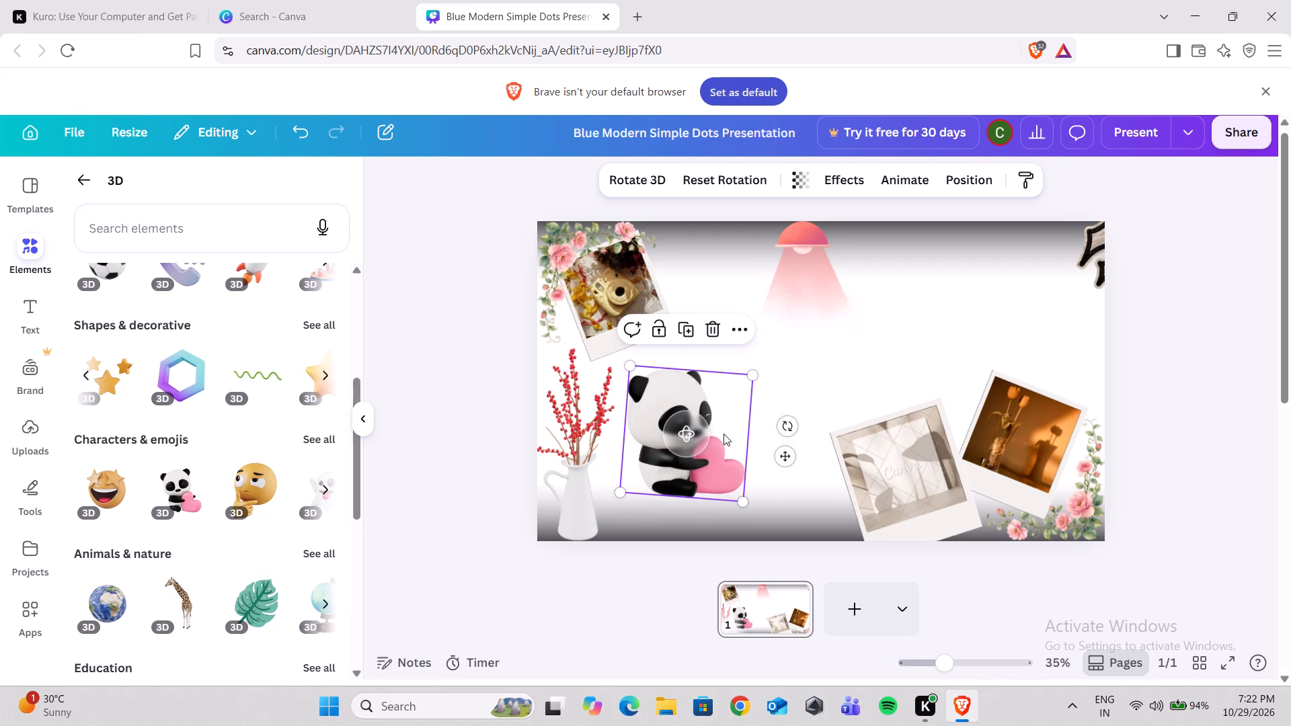
pyautogui.moveTo(695, 430); pyautogui.dragTo(695, 409)
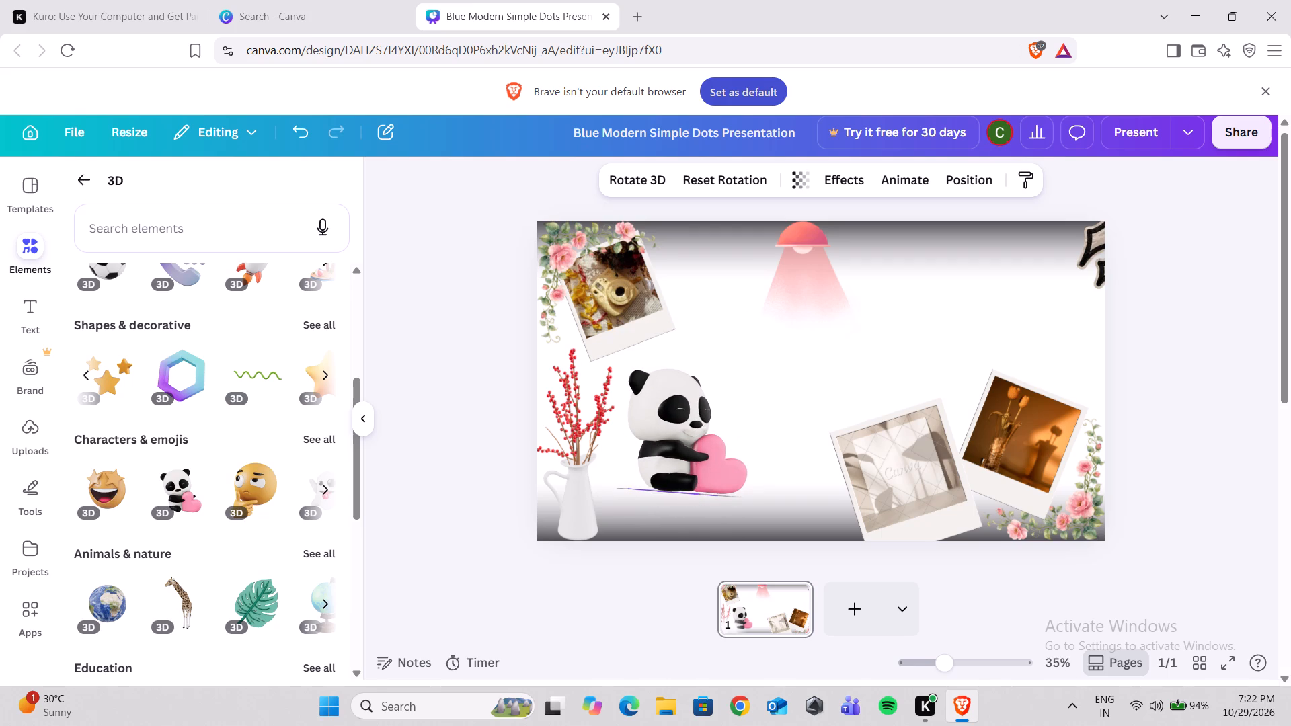
pyautogui.moveTo(695, 409); pyautogui.dragTo(687, 417)
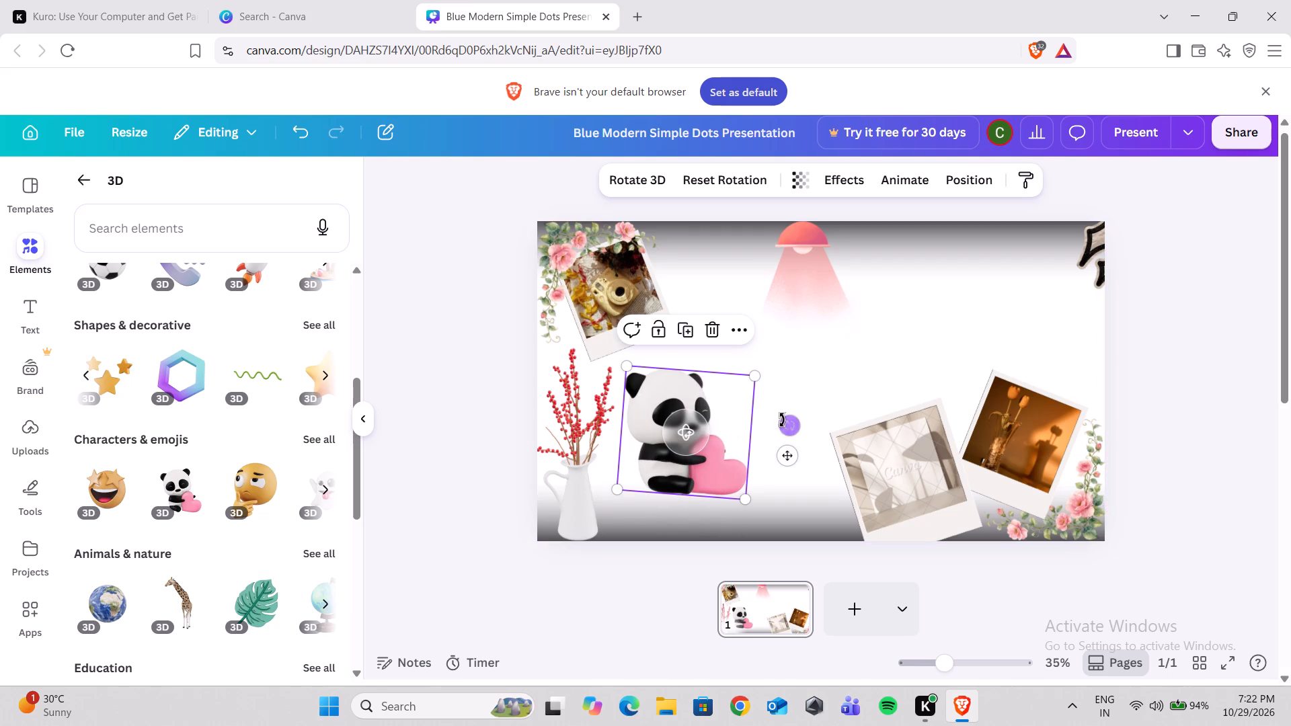
pyautogui.moveTo(783, 421); pyautogui.dragTo(782, 412)
pyautogui.moveTo(664, 427); pyautogui.dragTo(645, 474)
pyautogui.moveTo(652, 464); pyautogui.dragTo(654, 453)
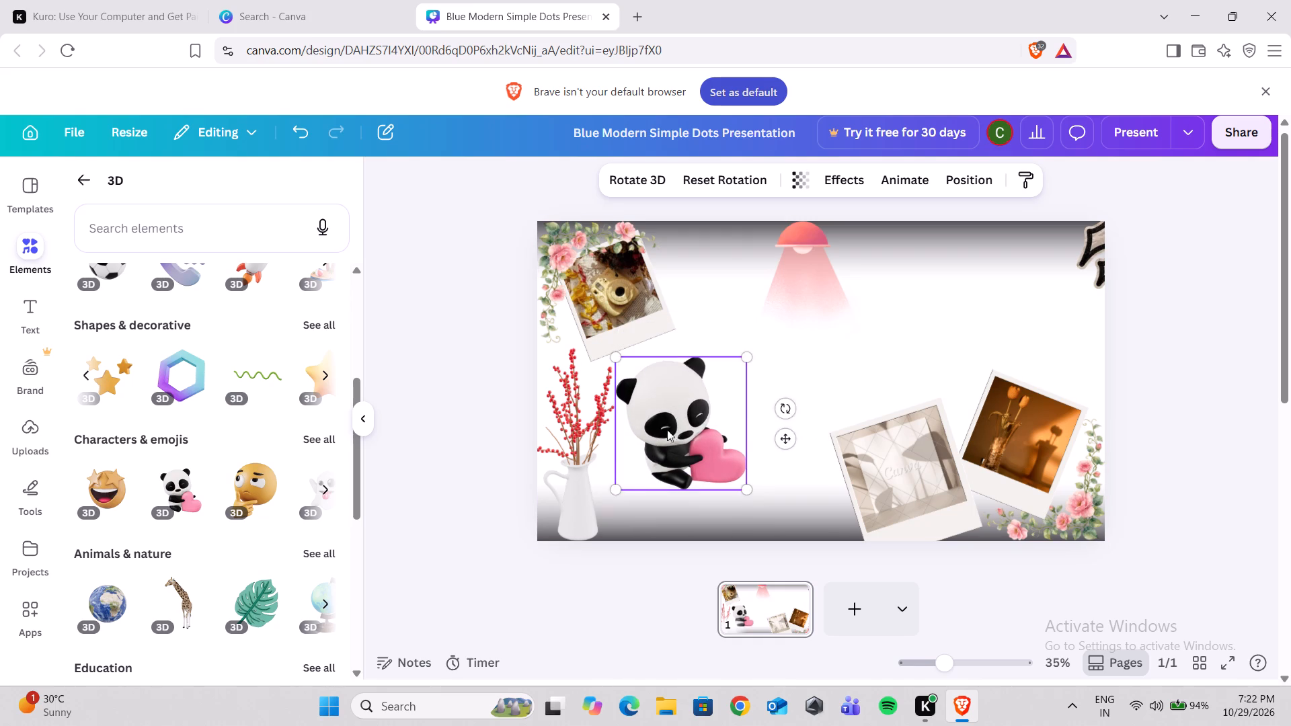
pyautogui.moveTo(670, 426); pyautogui.dragTo(670, 413)
# Move the panda down to the slide's bottom edge, directly beside the berry jug.
pyautogui.moveTo(660, 439); pyautogui.dragTo(629, 503)
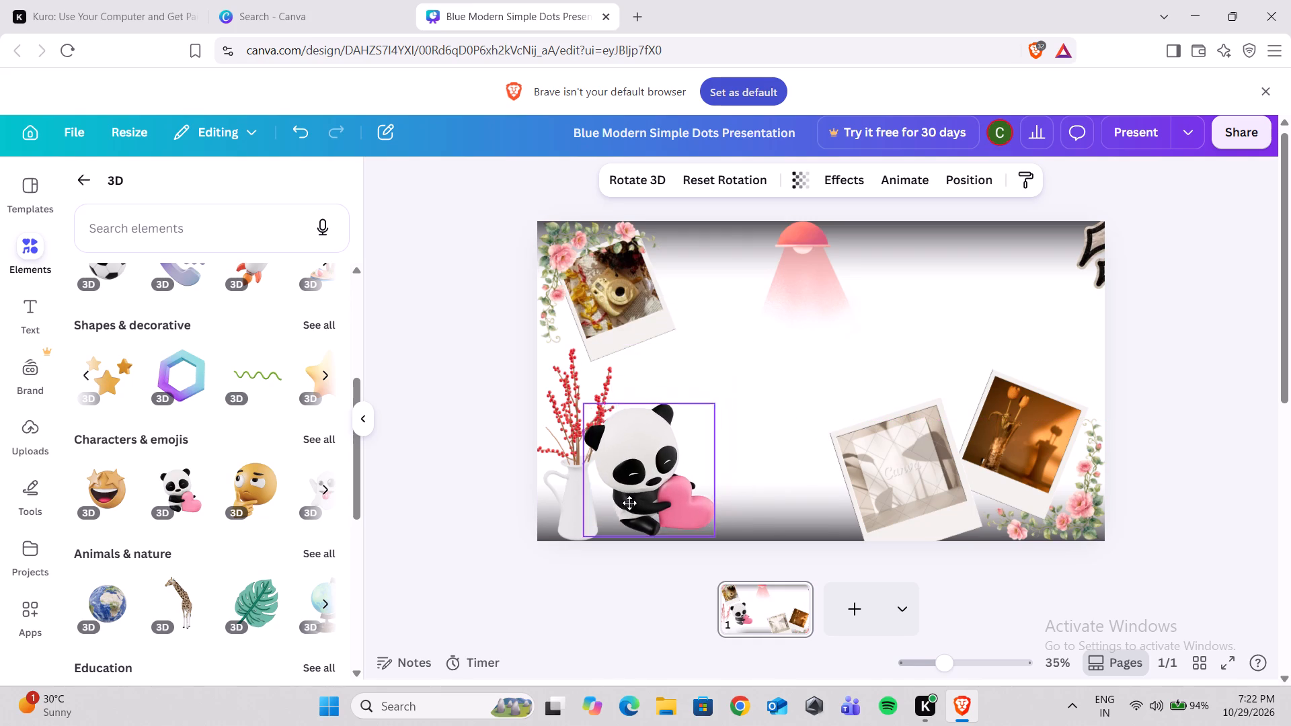
pyautogui.moveTo(629, 503); pyautogui.dragTo(651, 499)
pyautogui.click(647, 499)
pyautogui.moveTo(642, 499); pyautogui.dragTo(635, 509)
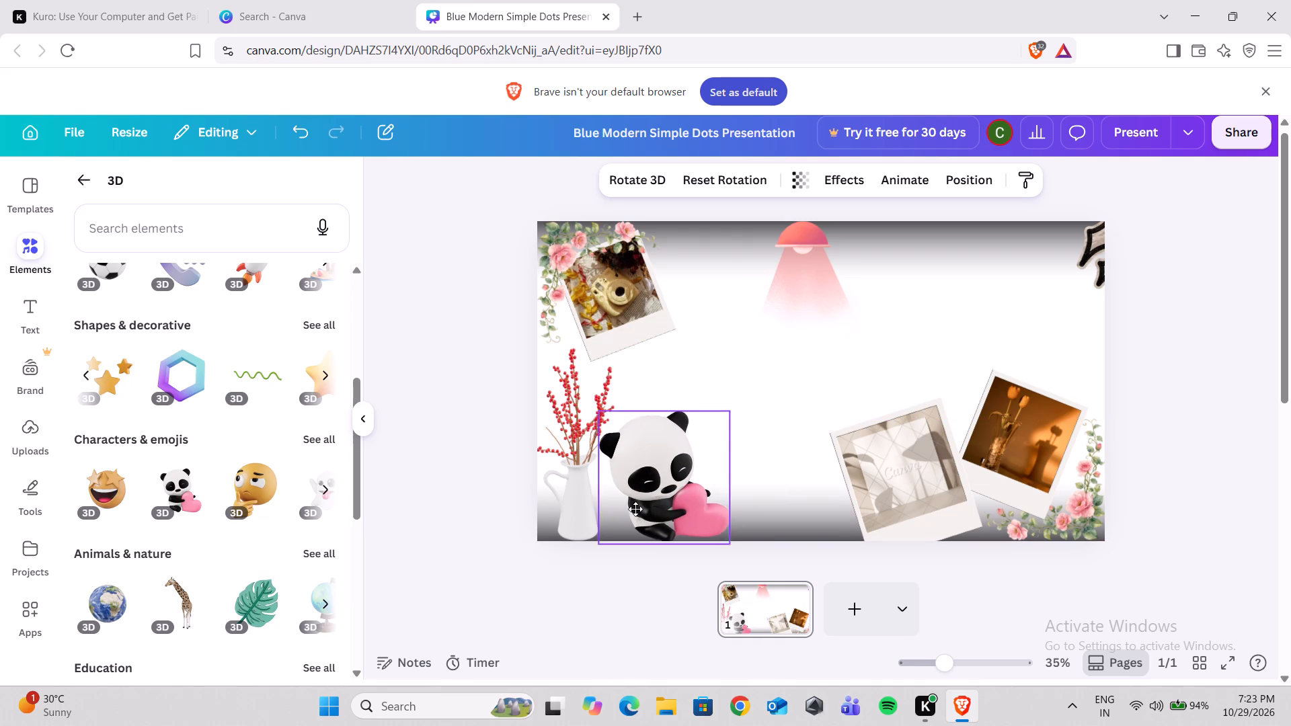
pyautogui.moveTo(635, 509); pyautogui.dragTo(635, 510)
# Fine-tune the panda's 3D rotation so it sits upright, facing slightly towards the polaroids, and deselect it.
pyautogui.moveTo(658, 483); pyautogui.dragTo(668, 455)
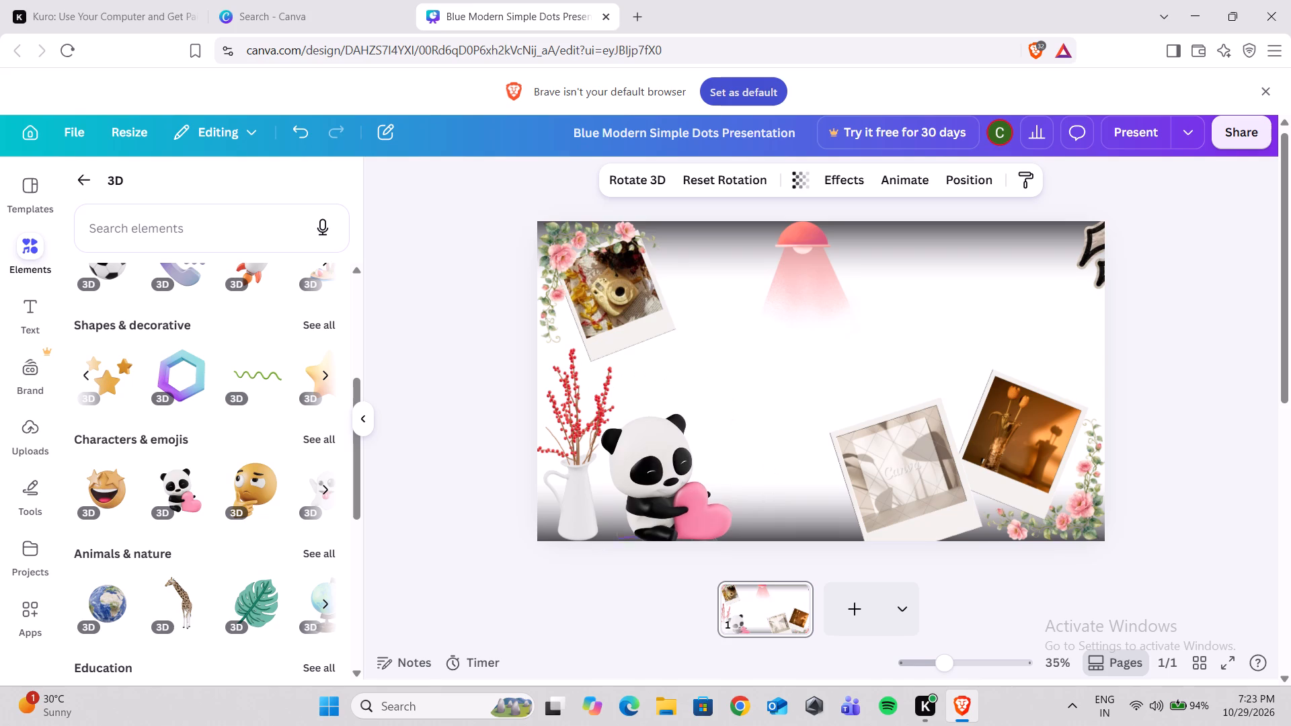
pyautogui.moveTo(668, 455); pyautogui.dragTo(695, 434)
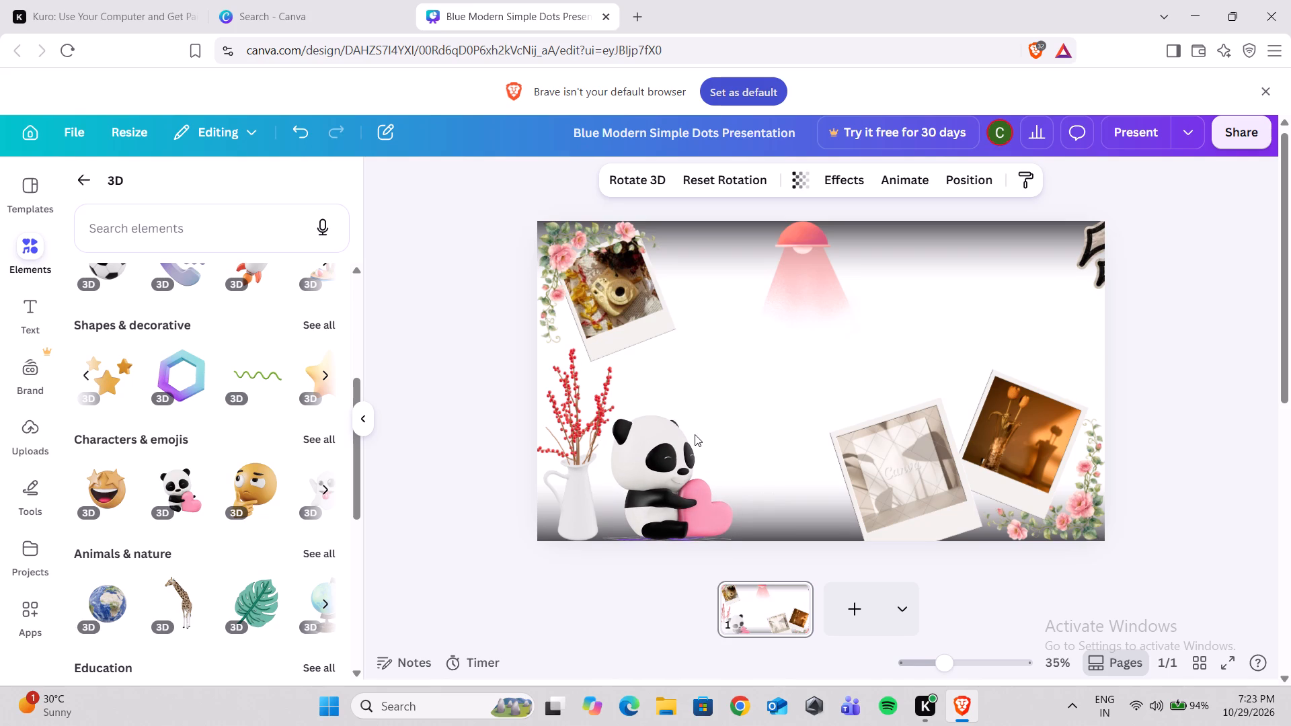
pyautogui.moveTo(695, 434); pyautogui.dragTo(662, 445)
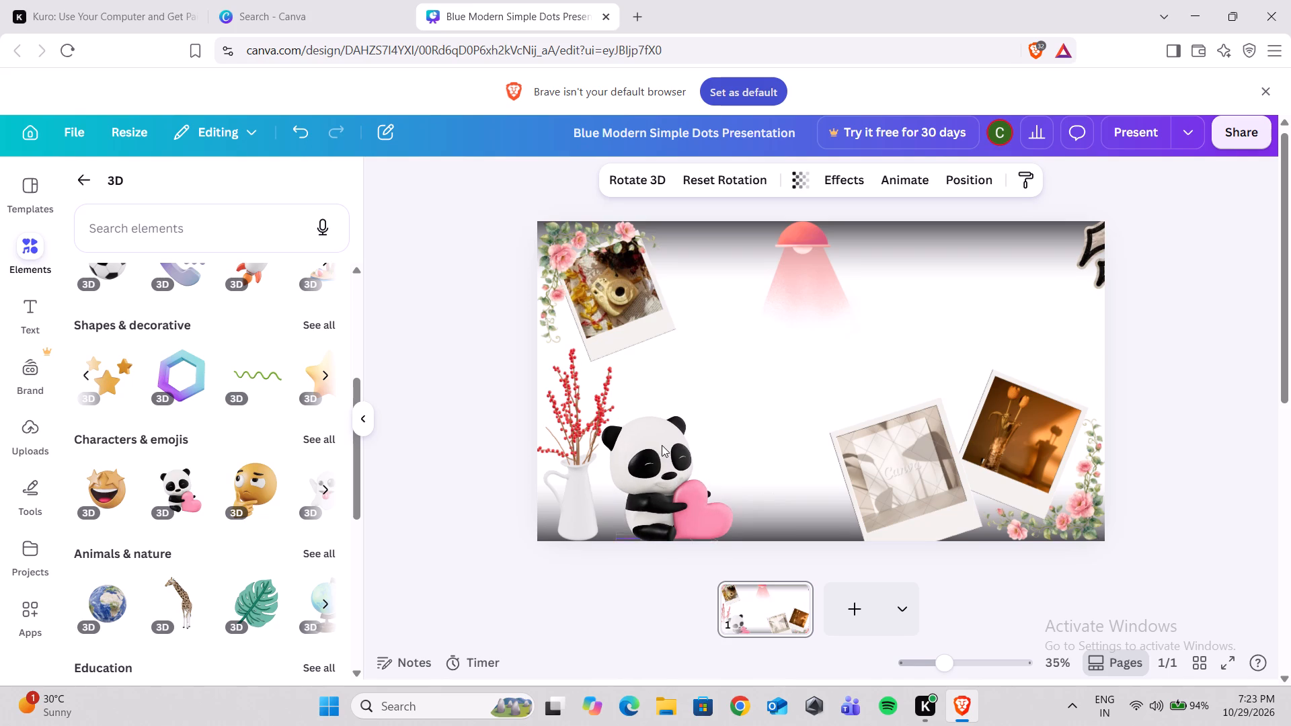
pyautogui.moveTo(662, 445); pyautogui.dragTo(661, 438)
pyautogui.click(848, 329)
pyautogui.click(957, 299)
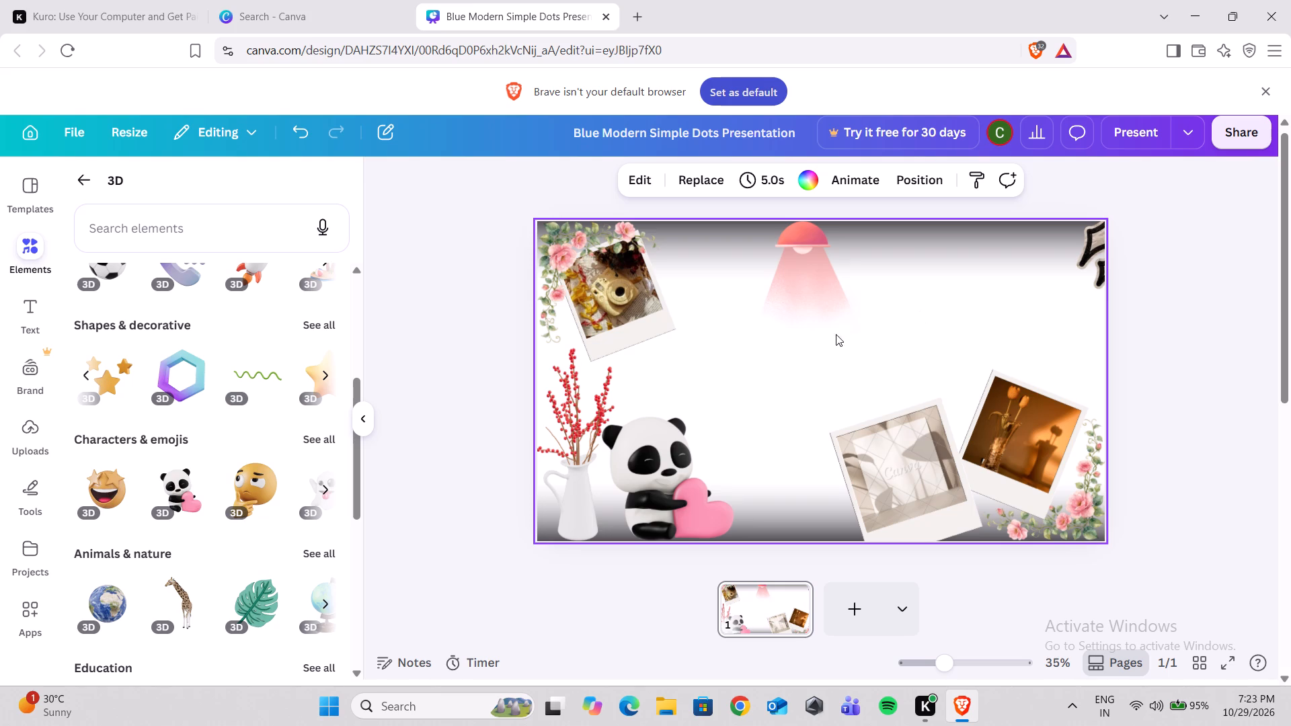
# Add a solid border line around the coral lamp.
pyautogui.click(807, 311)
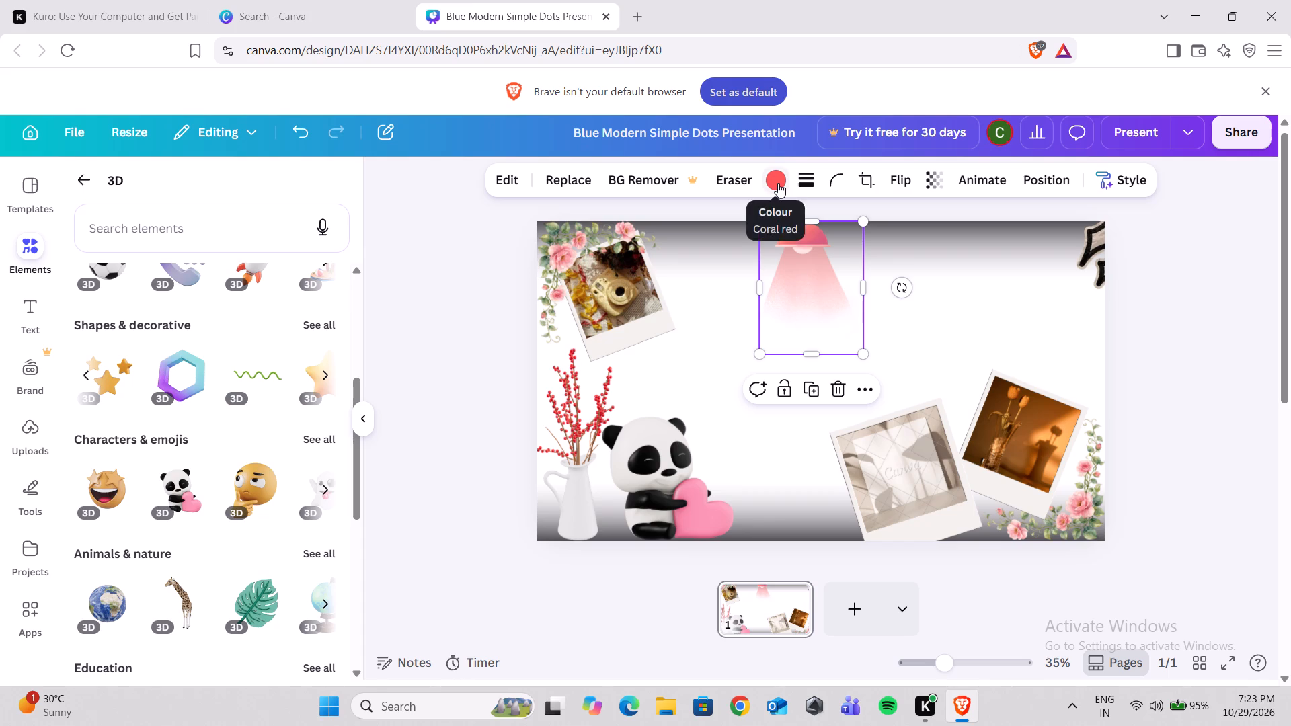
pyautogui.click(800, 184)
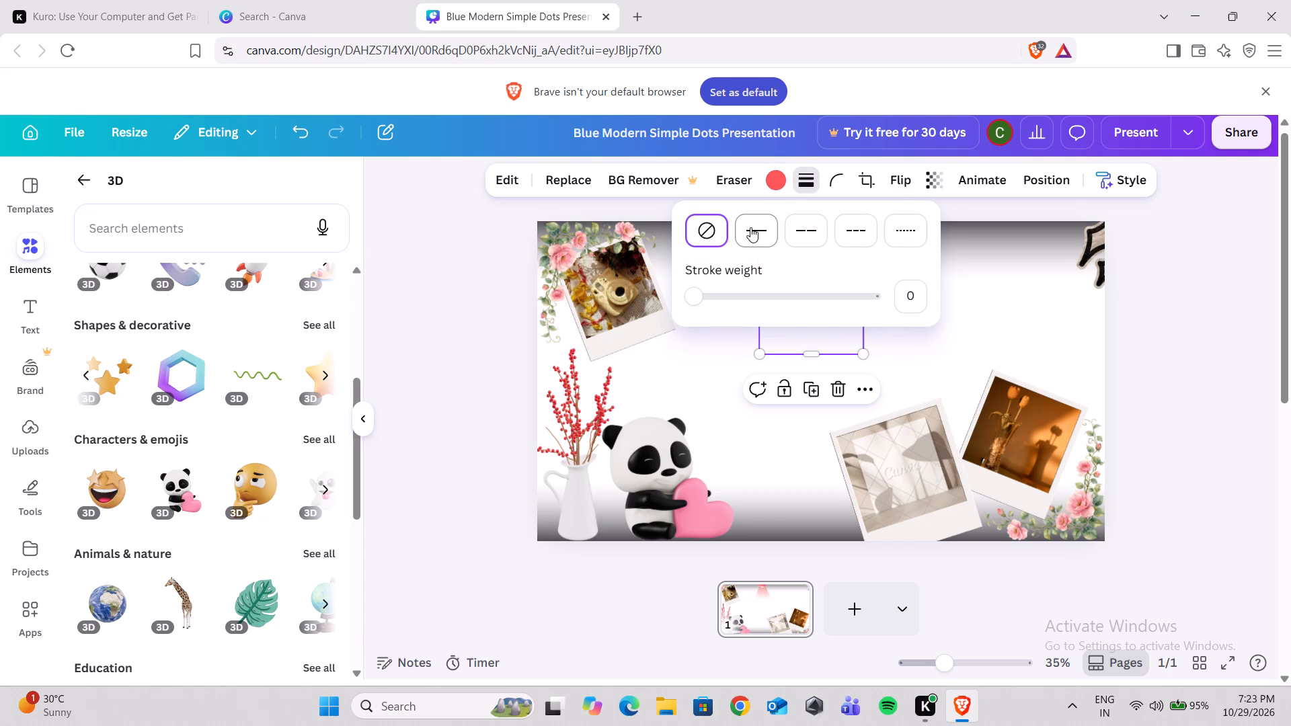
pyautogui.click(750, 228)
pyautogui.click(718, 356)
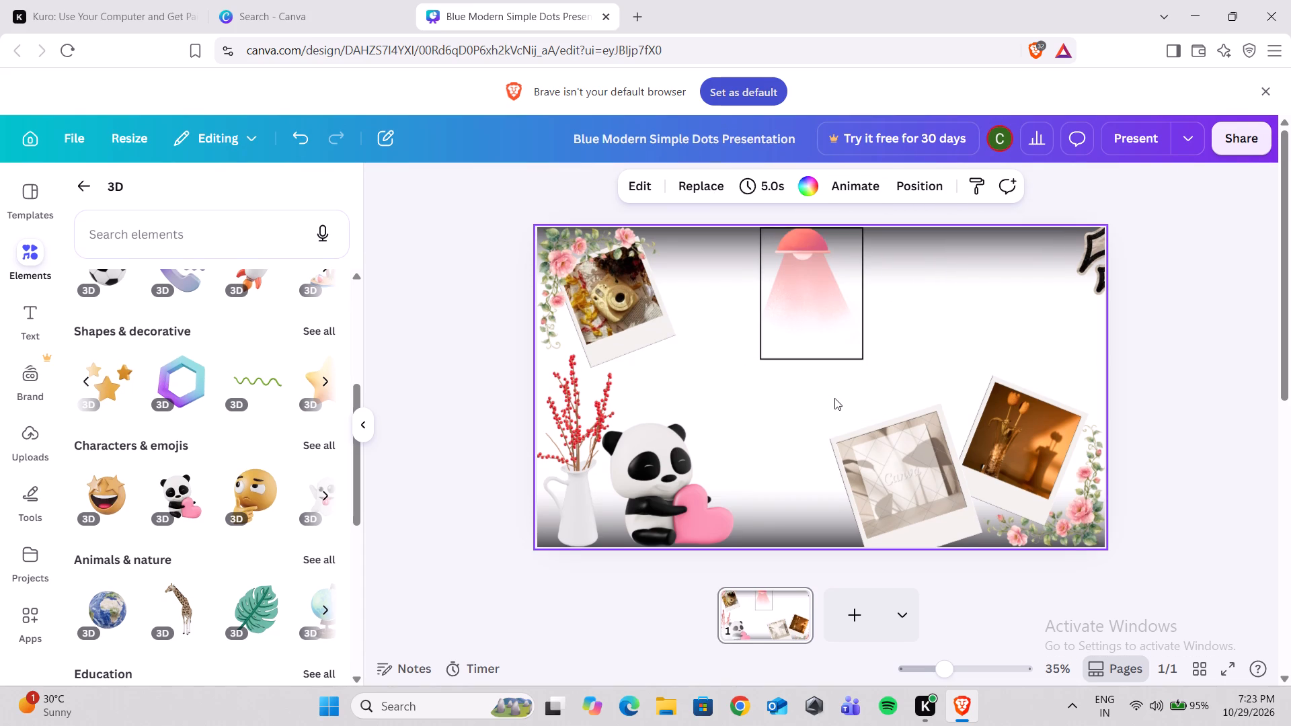
# Delete the coral lamp from the slide.
pyautogui.click(834, 345)
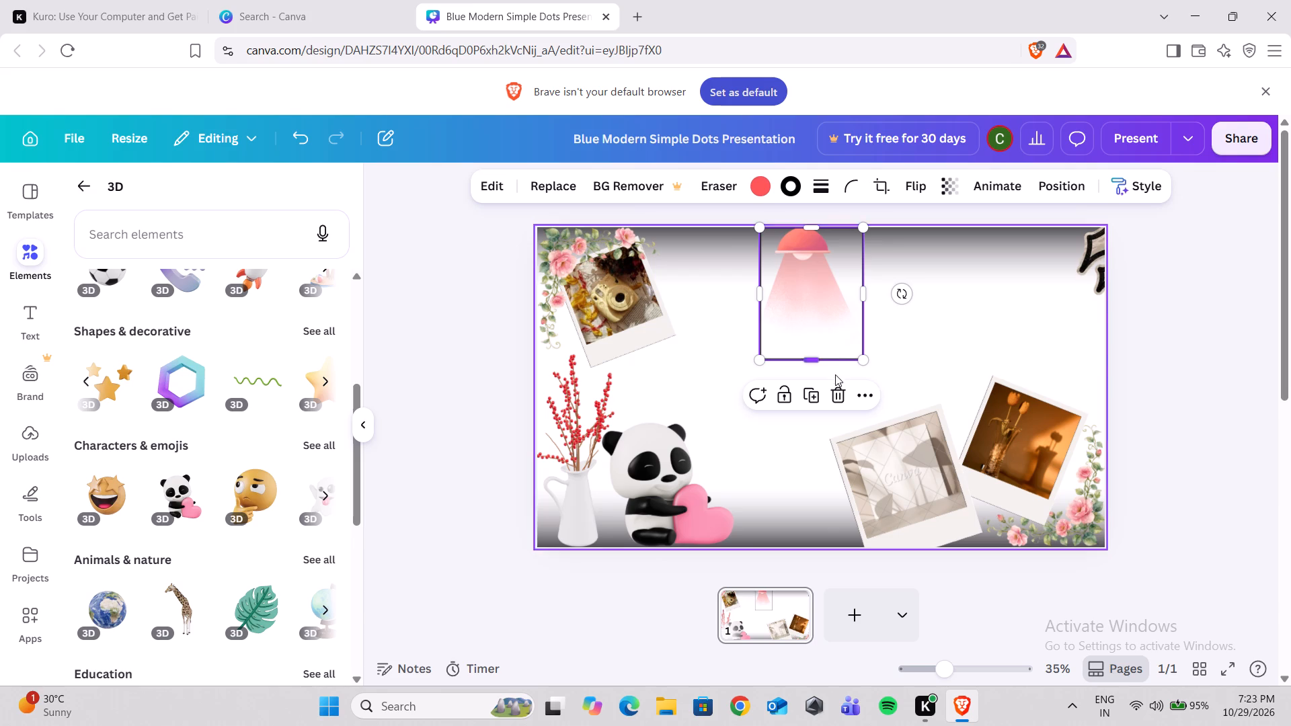
pyautogui.click(838, 390)
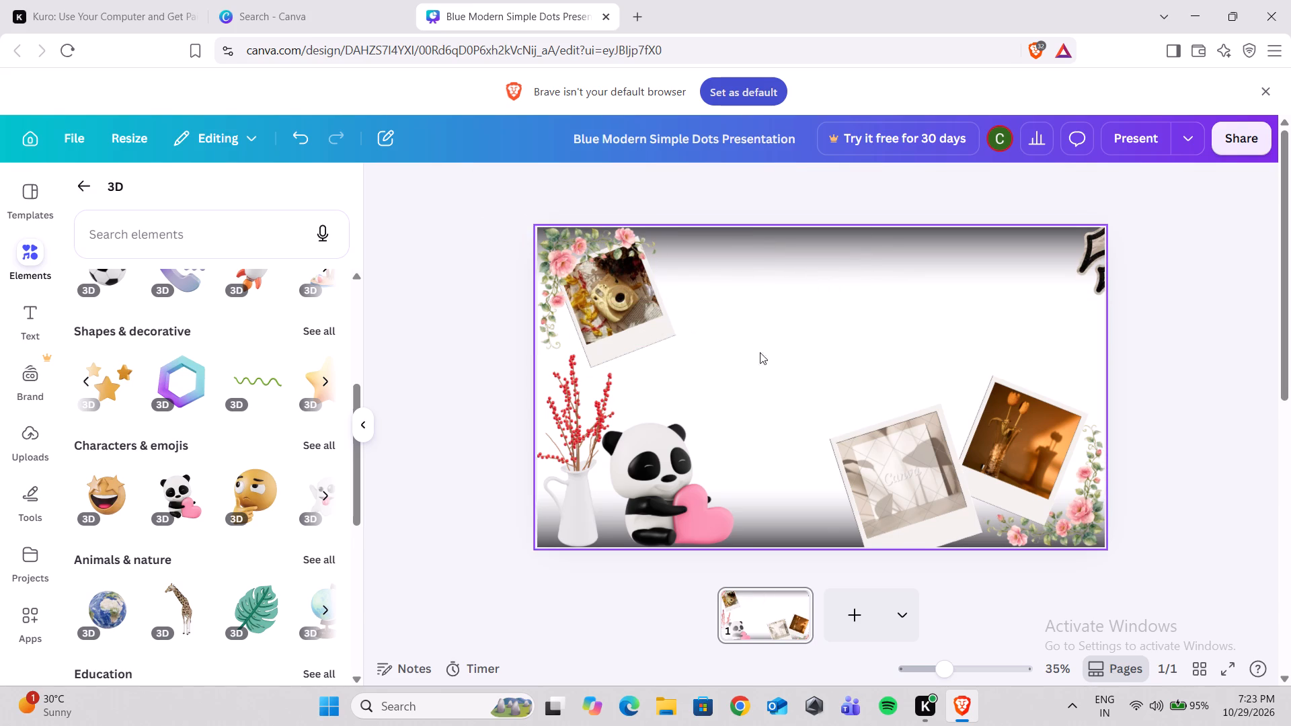
# Add the yellow ceiling lamp with the light beam from the full set of recently used elements.
pyautogui.scroll(6, 206, 483)
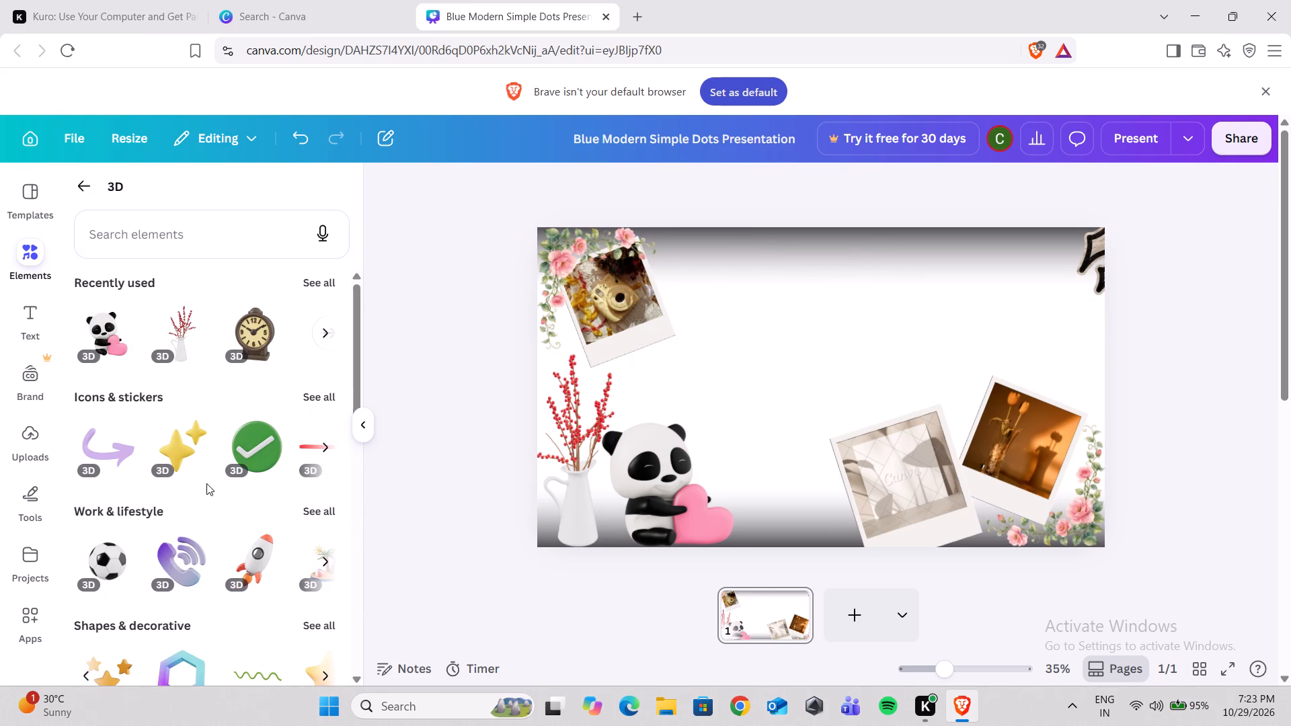
pyautogui.click(77, 175)
pyautogui.scroll(-1, 184, 409)
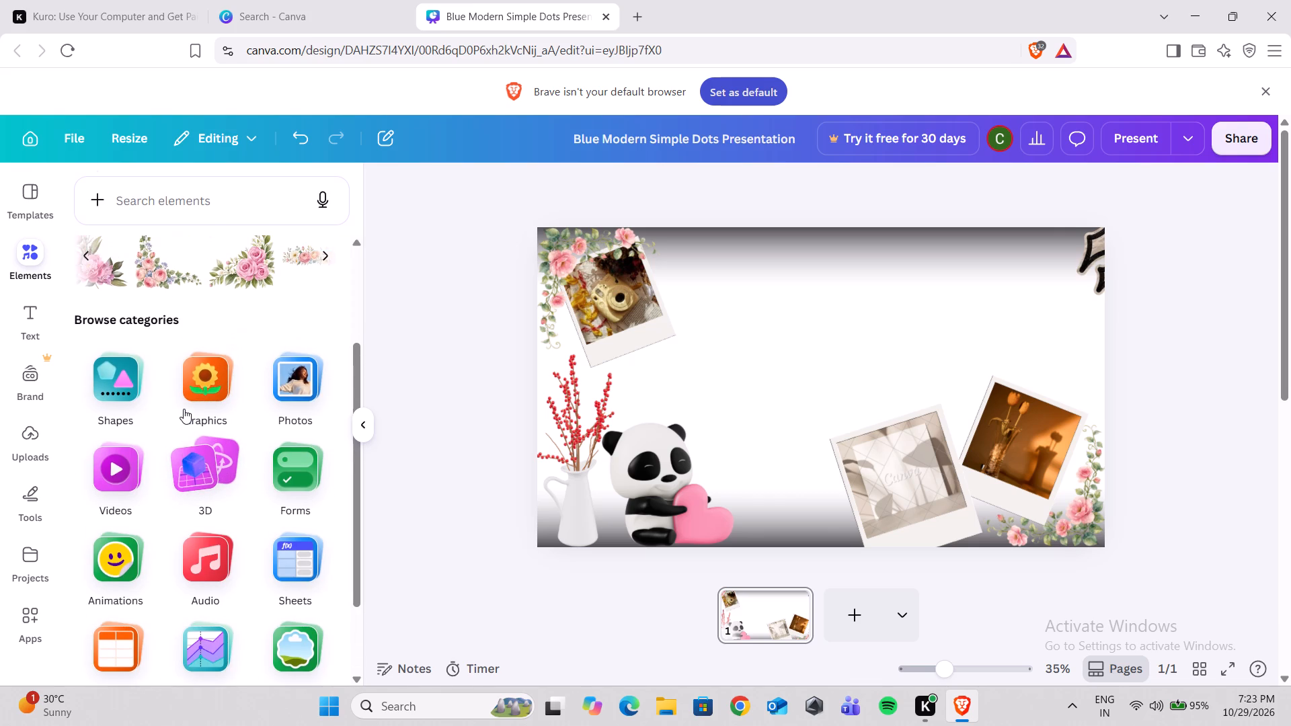
pyautogui.scroll(-1, 184, 409)
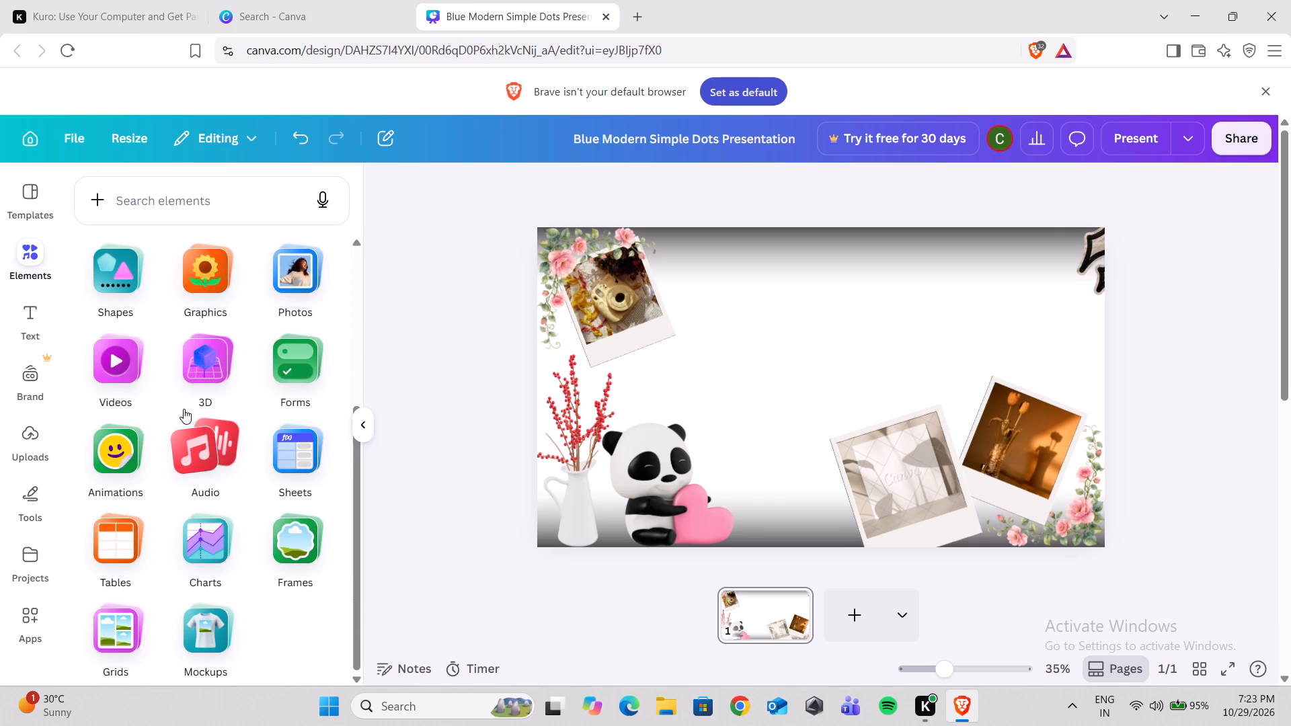
pyautogui.scroll(1, 184, 409)
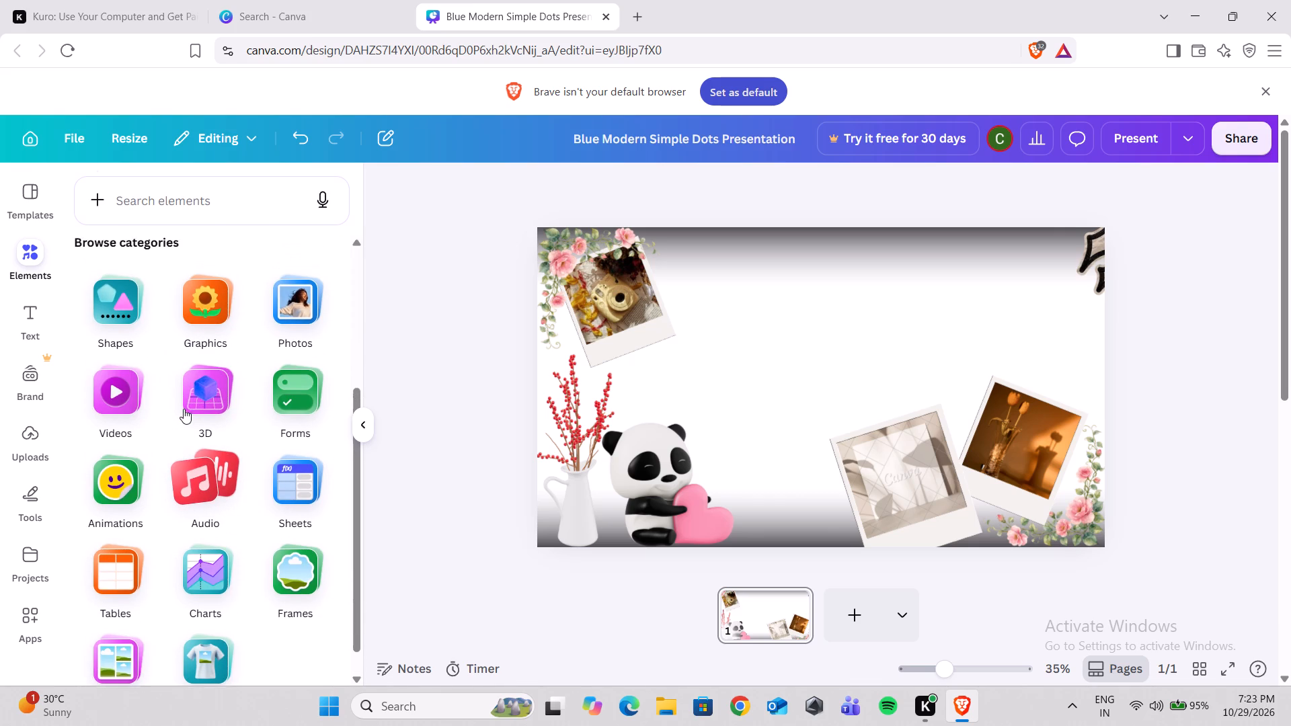
pyautogui.scroll(7, 184, 409)
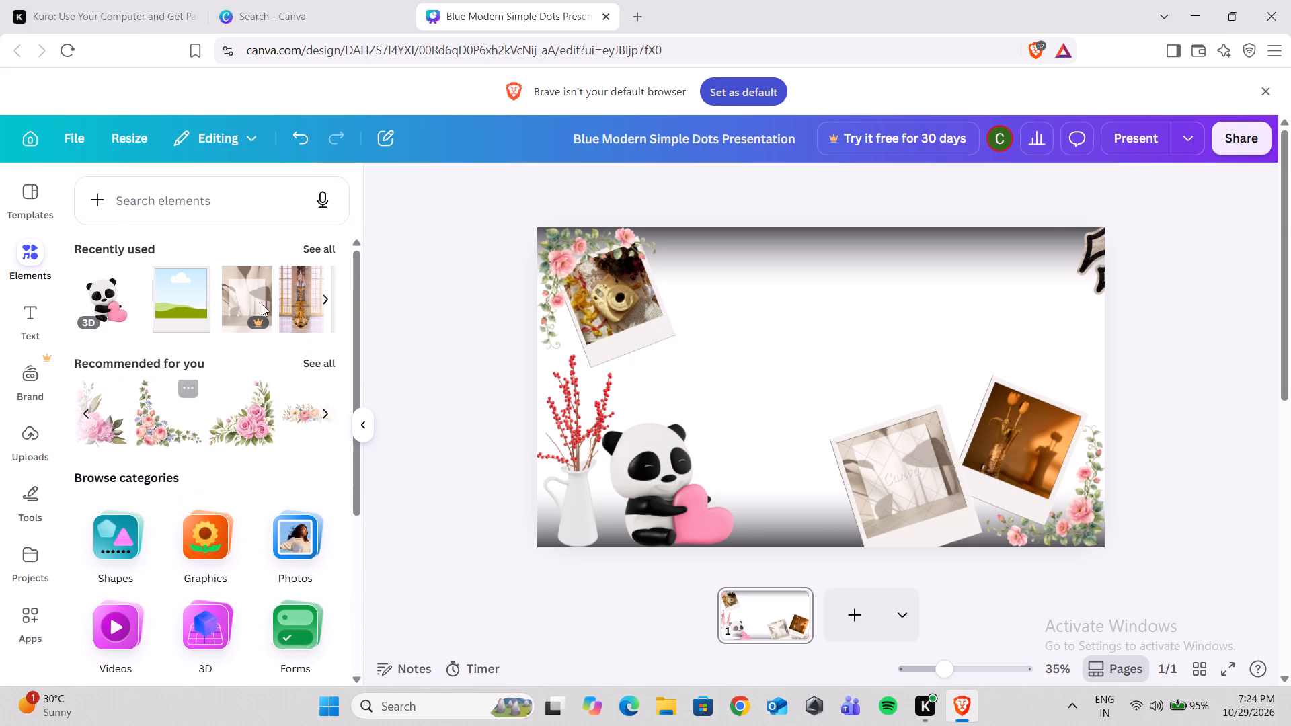
pyautogui.click(344, 298)
pyautogui.click(331, 300)
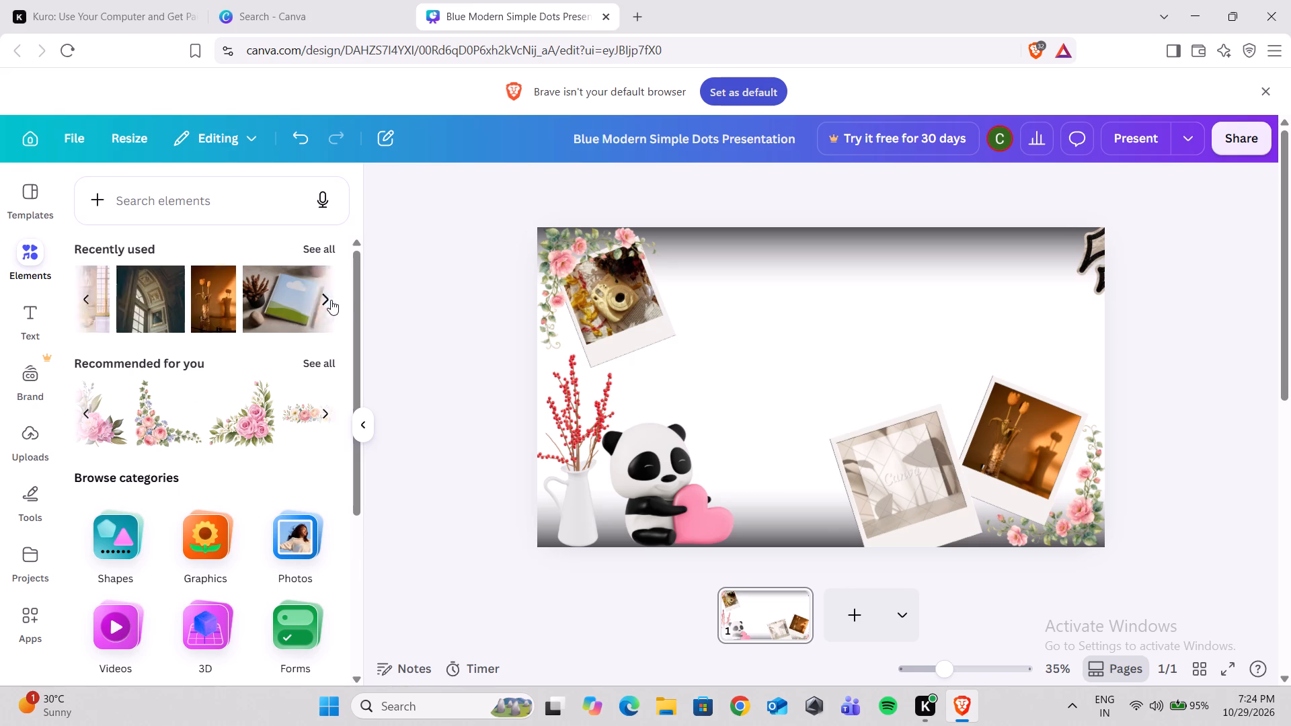
pyautogui.click(331, 300)
pyautogui.click(331, 300)
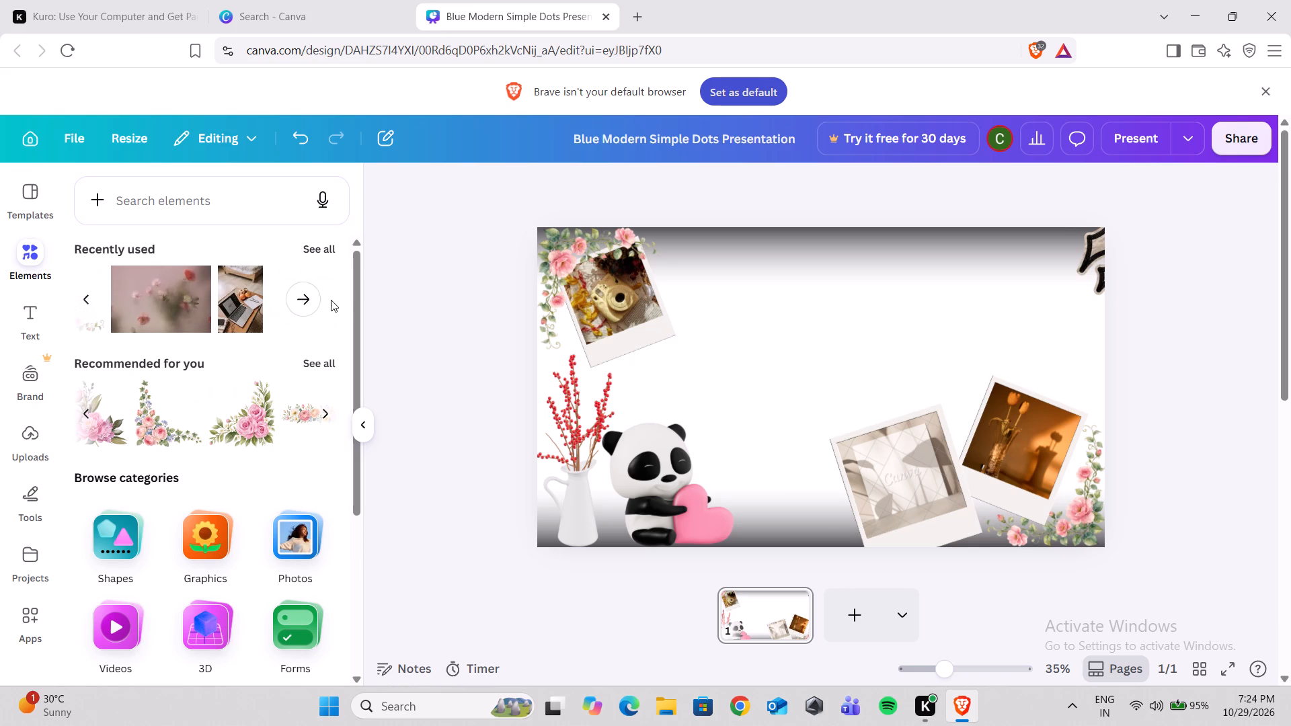
pyautogui.click(329, 253)
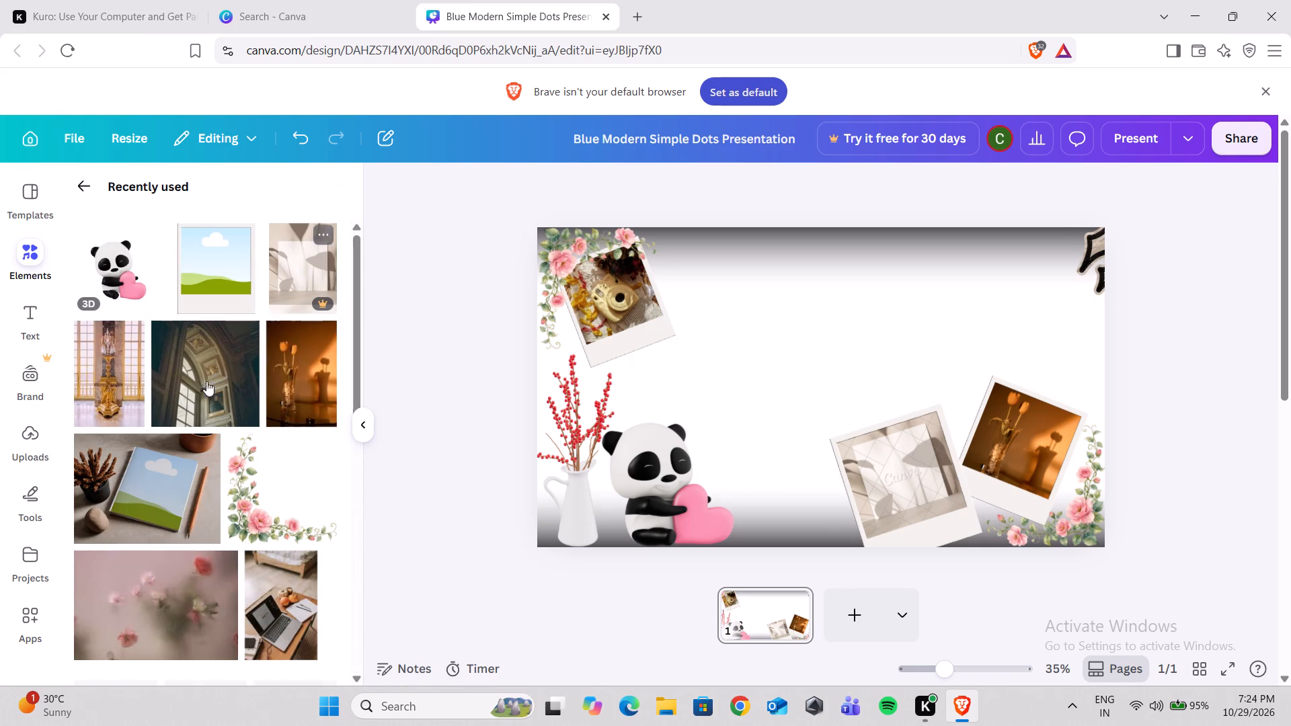
pyautogui.scroll(-3, 184, 513)
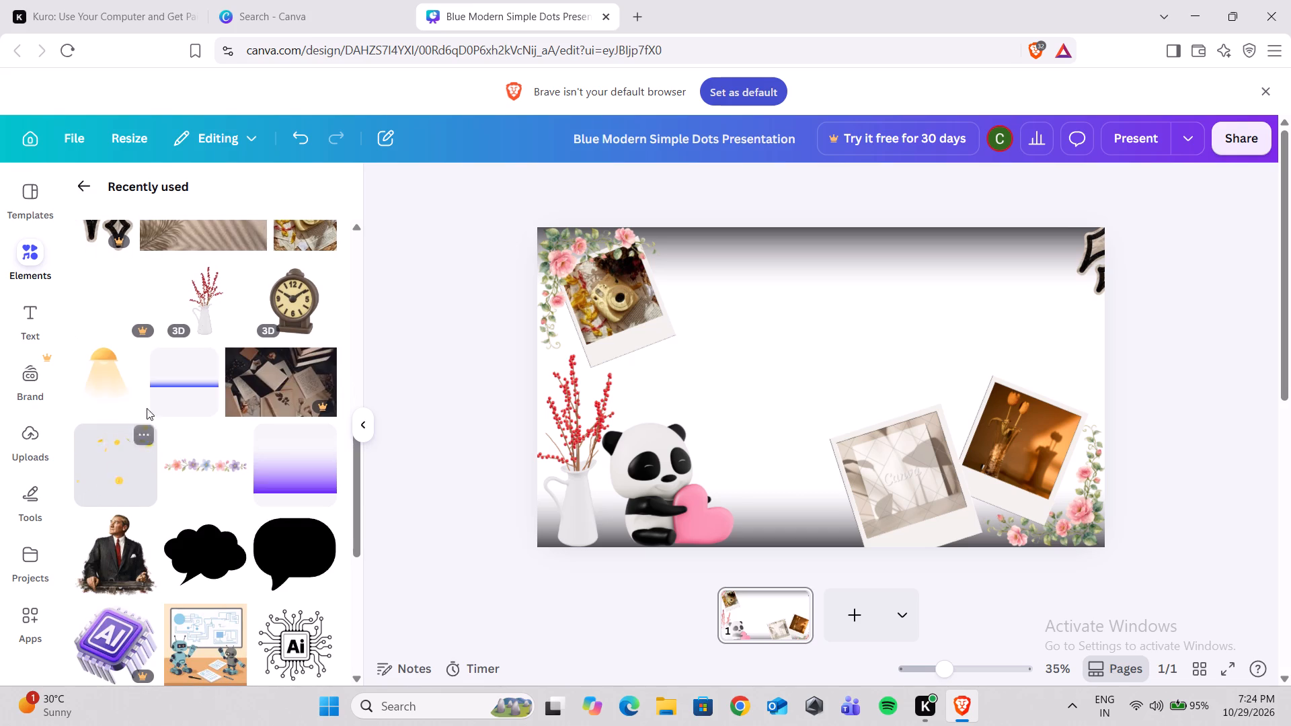
pyautogui.click(122, 376)
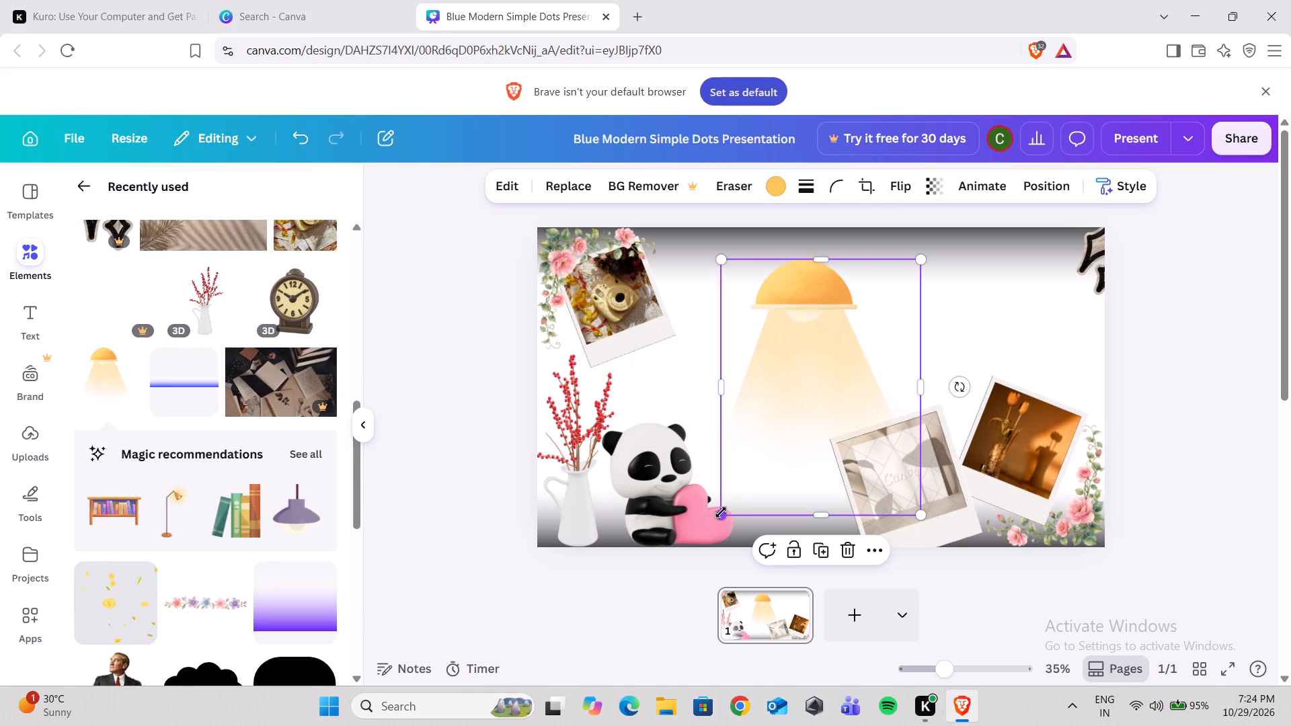
# Shrink the yellow lamp and place it flush with the slide's top edge, just right of centre.
pyautogui.moveTo(721, 512); pyautogui.dragTo(753, 430)
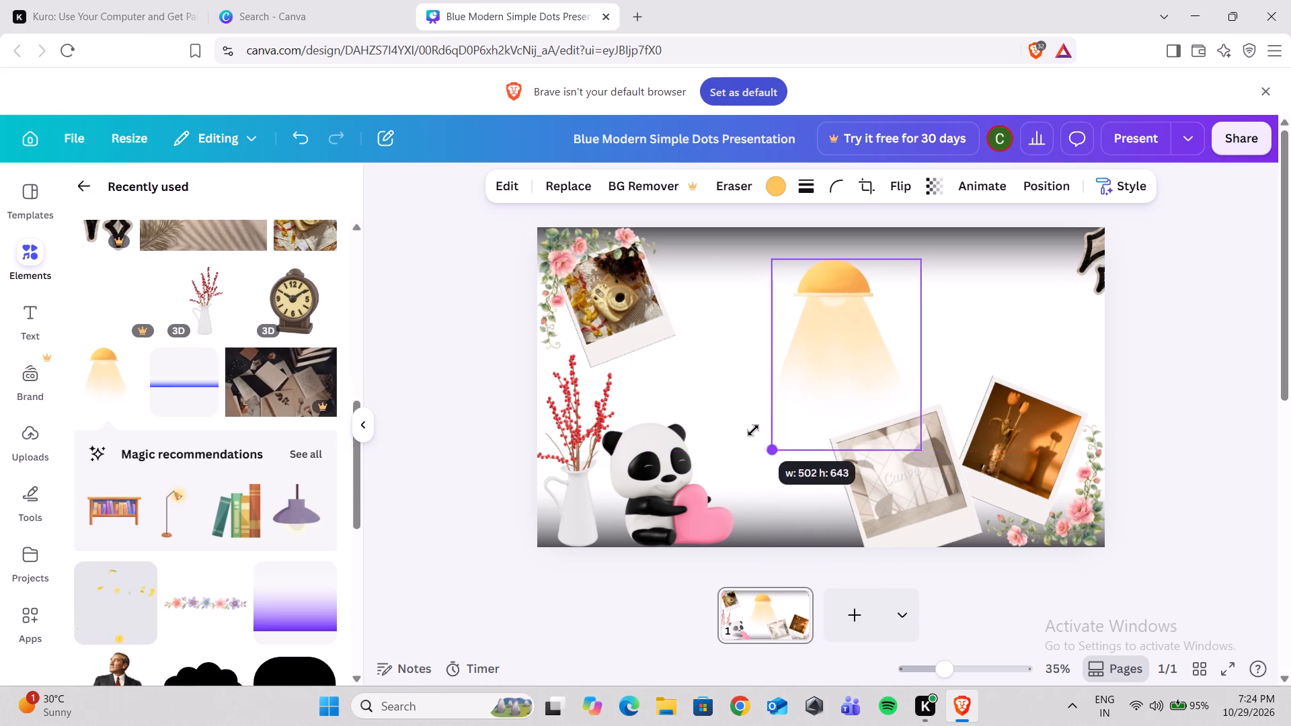
pyautogui.moveTo(753, 430); pyautogui.dragTo(756, 425)
pyautogui.moveTo(842, 370); pyautogui.dragTo(816, 345)
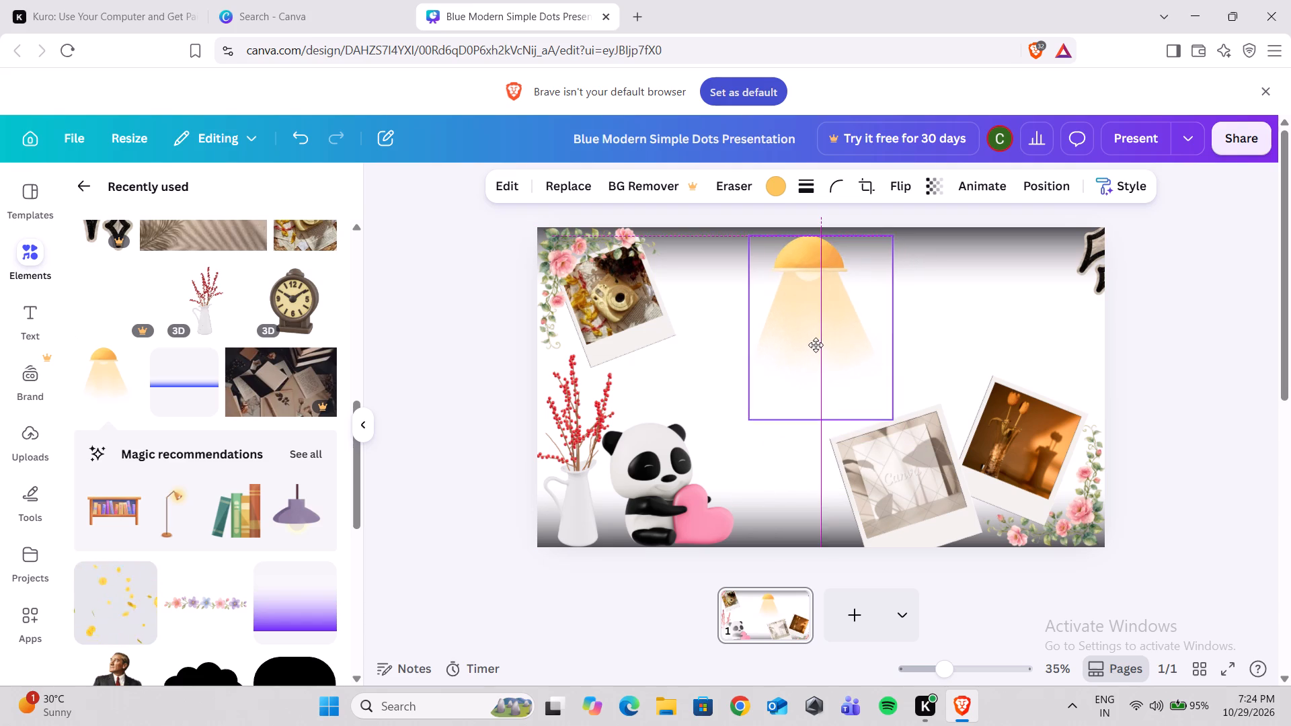
pyautogui.moveTo(816, 345); pyautogui.dragTo(821, 337)
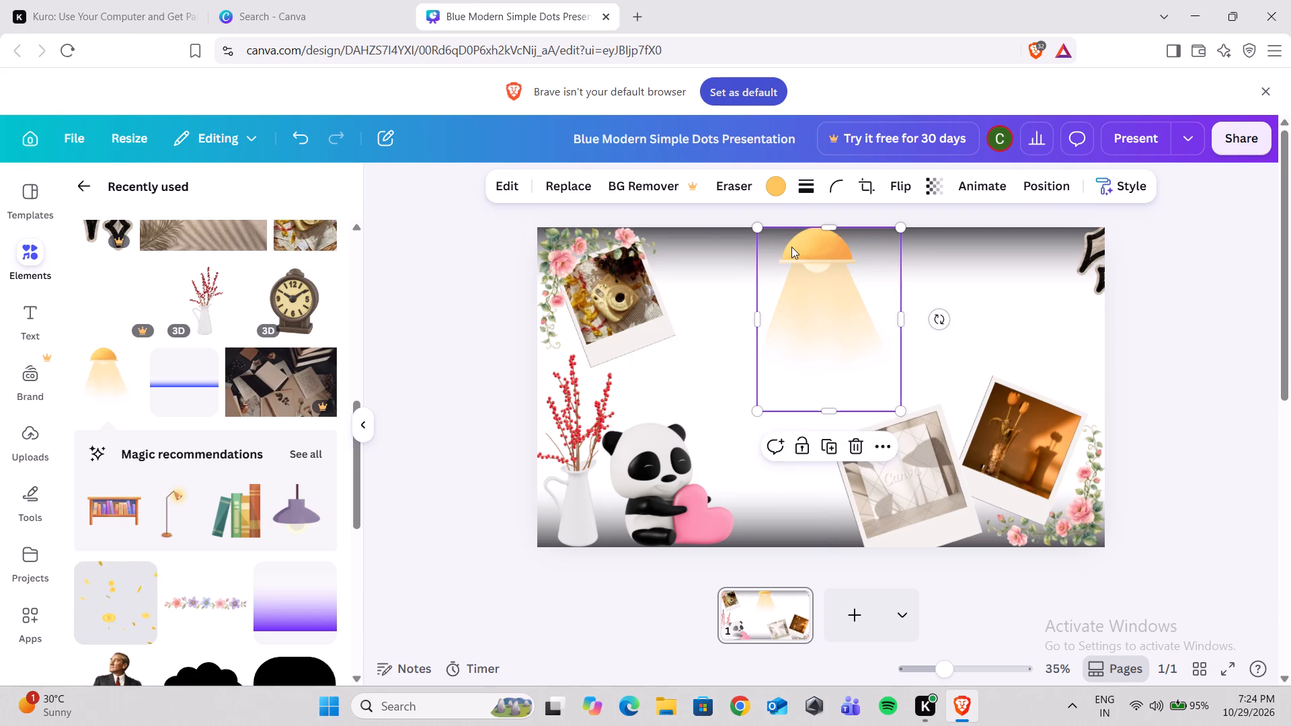
# Recolour the lamp with the design colour Dark greypurple #1a181c.
pyautogui.click(781, 179)
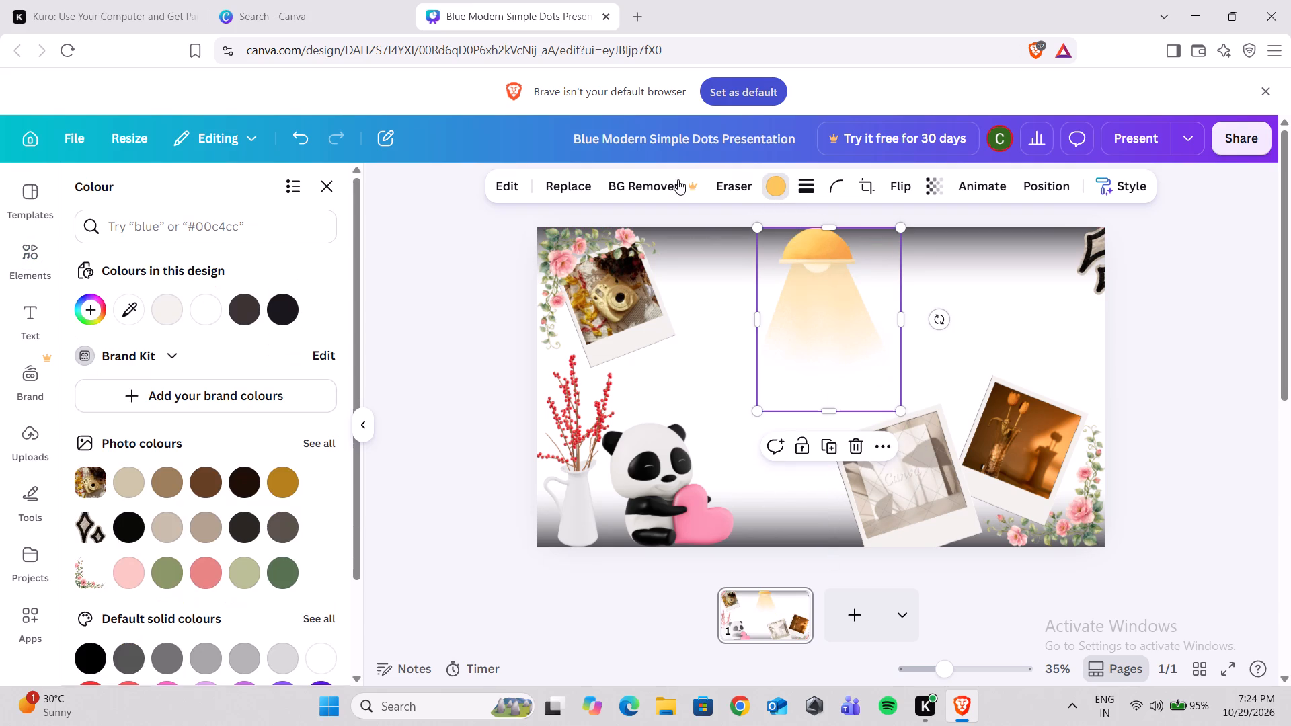
pyautogui.click(278, 298)
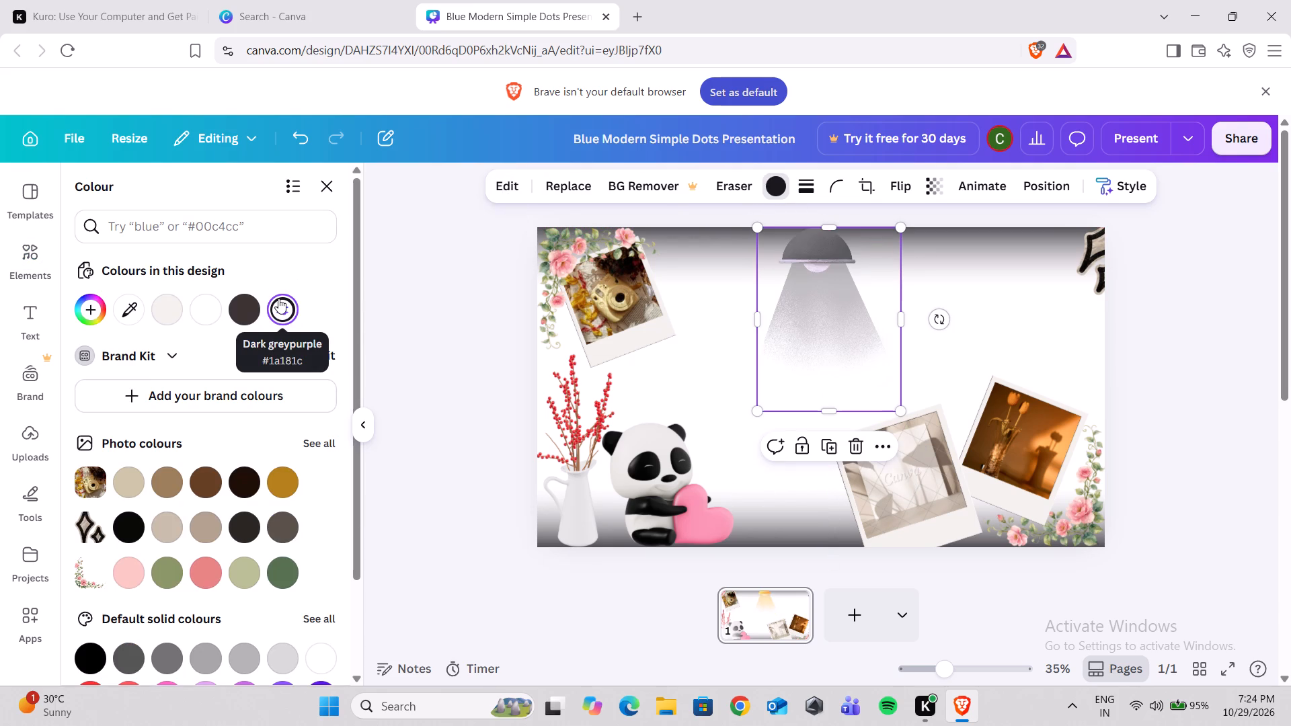
# Recolour the ceiling lamp with the design colour White #ffffff.
pyautogui.click(234, 312)
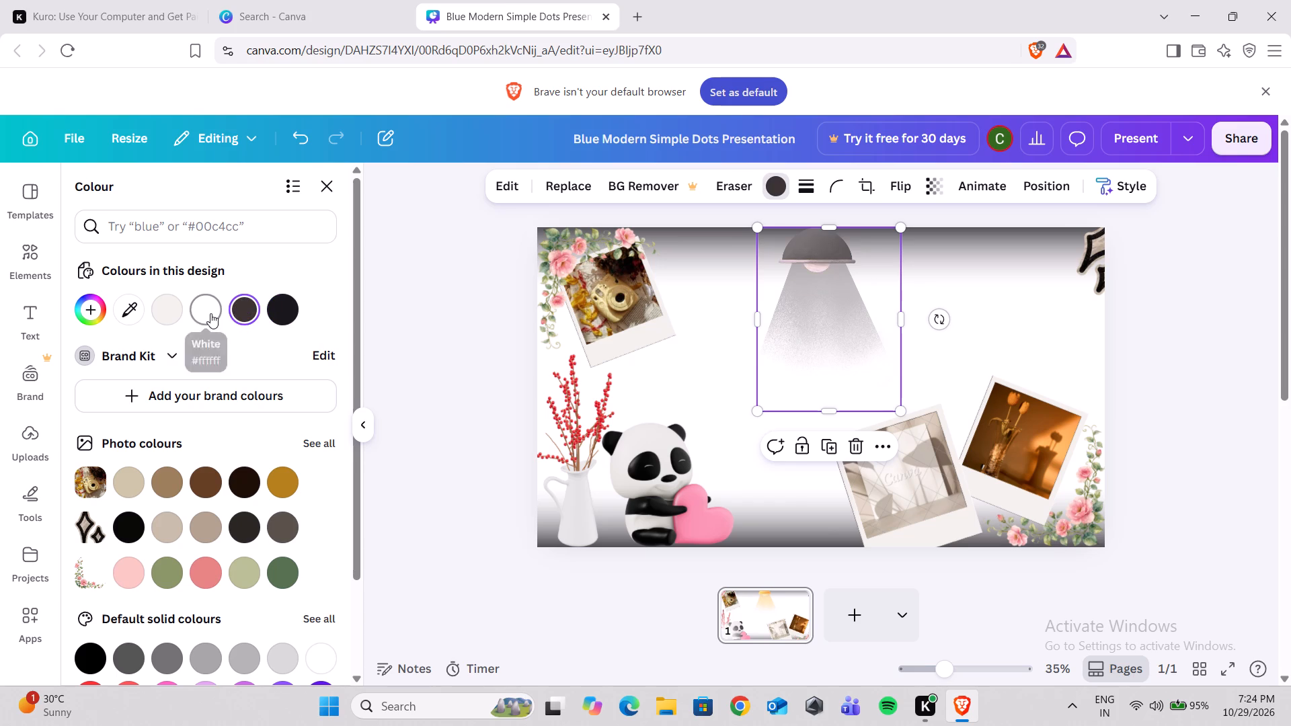
pyautogui.click(210, 313)
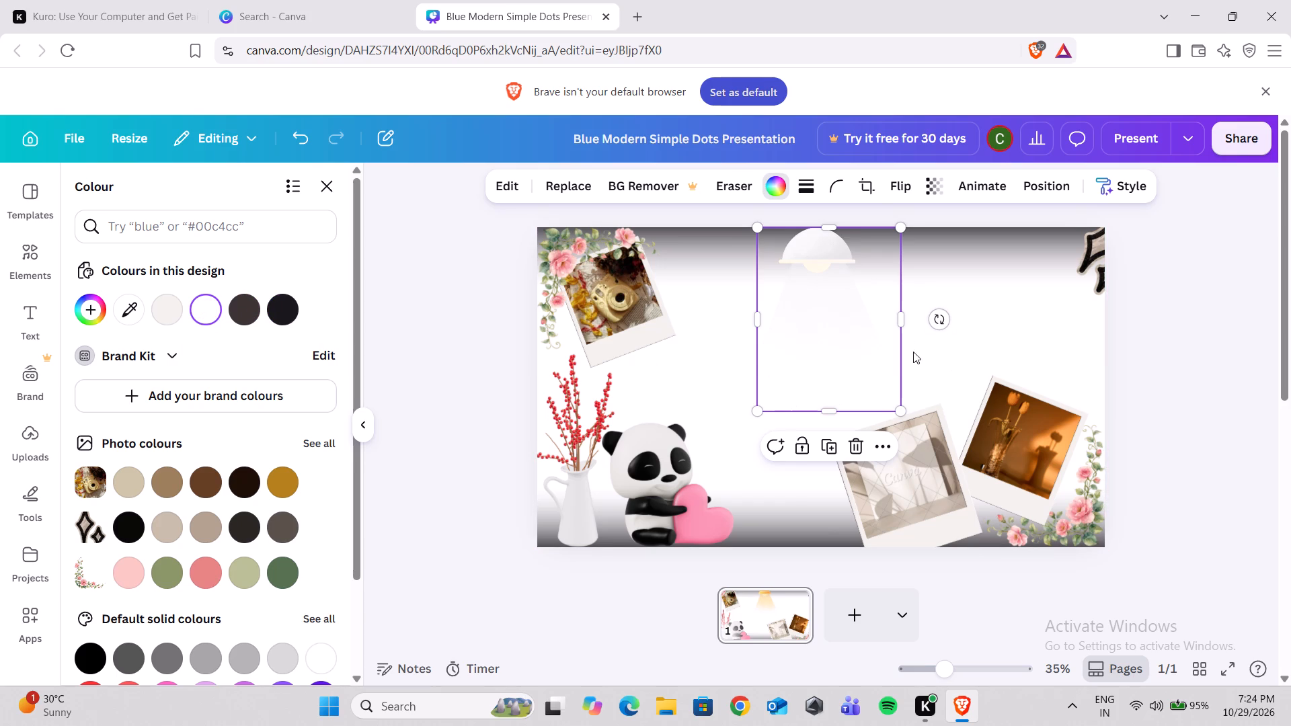
pyautogui.click(1005, 313)
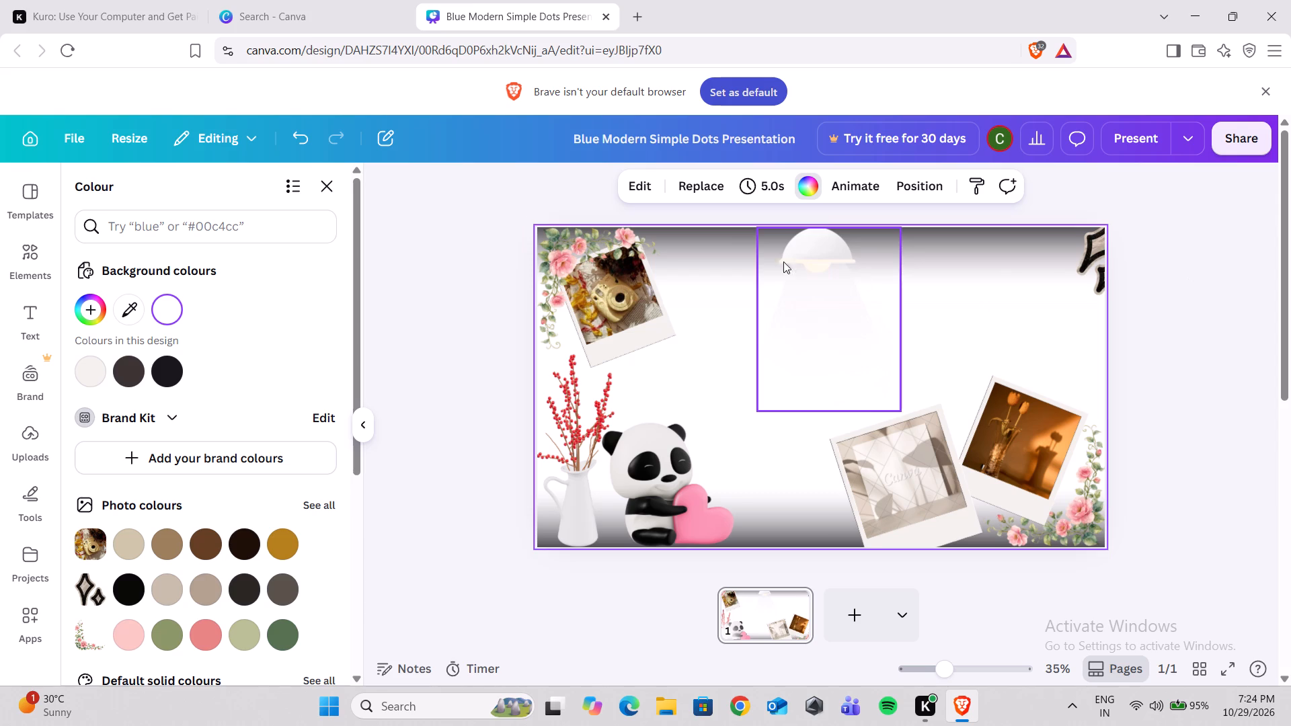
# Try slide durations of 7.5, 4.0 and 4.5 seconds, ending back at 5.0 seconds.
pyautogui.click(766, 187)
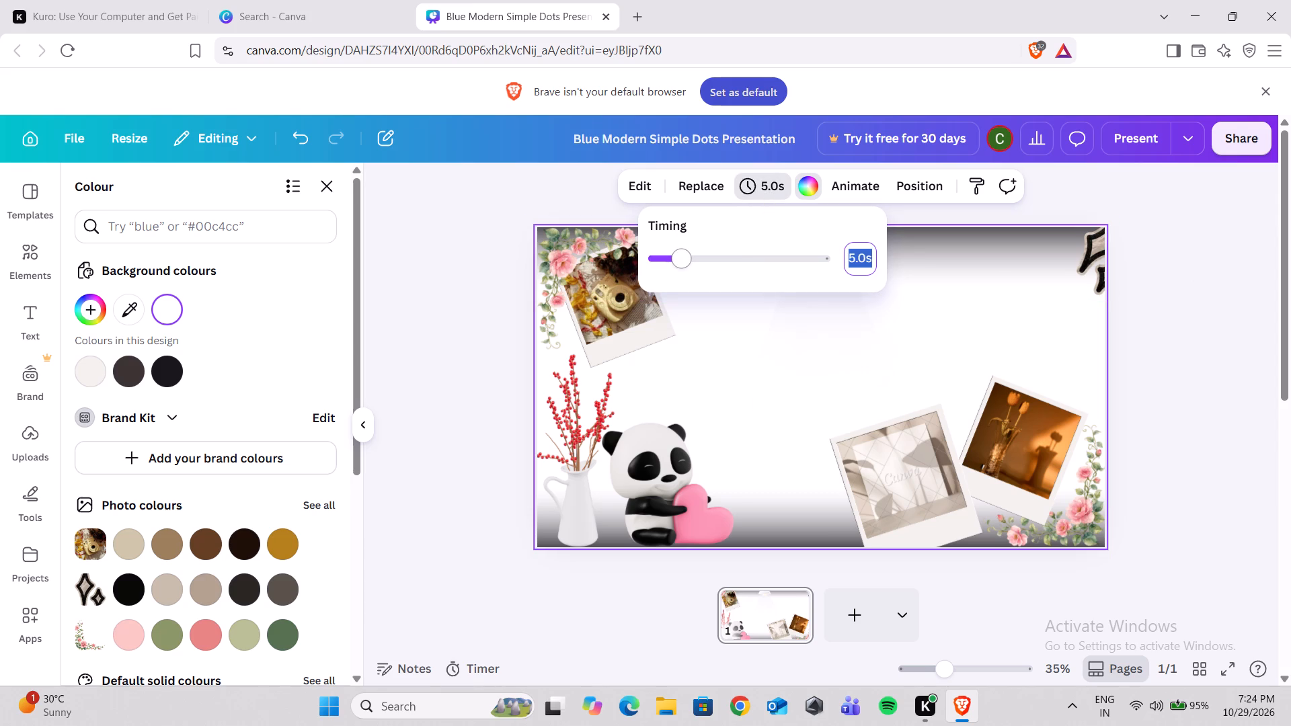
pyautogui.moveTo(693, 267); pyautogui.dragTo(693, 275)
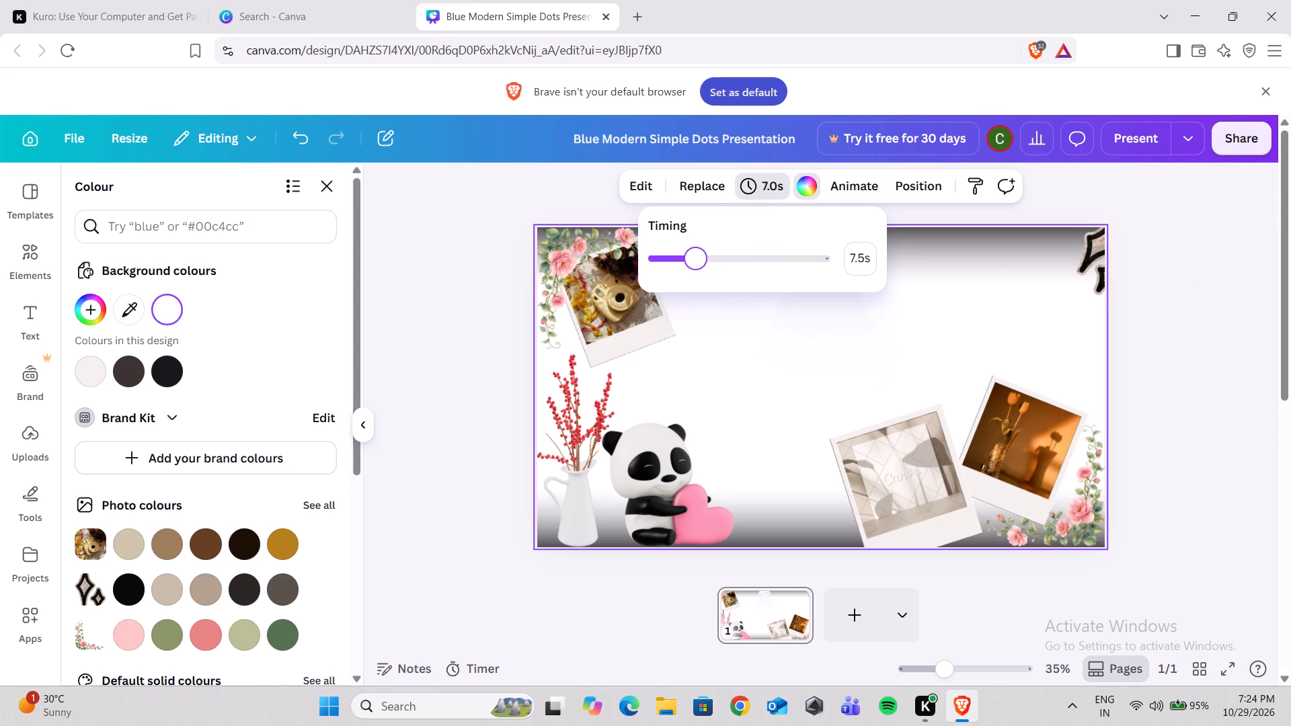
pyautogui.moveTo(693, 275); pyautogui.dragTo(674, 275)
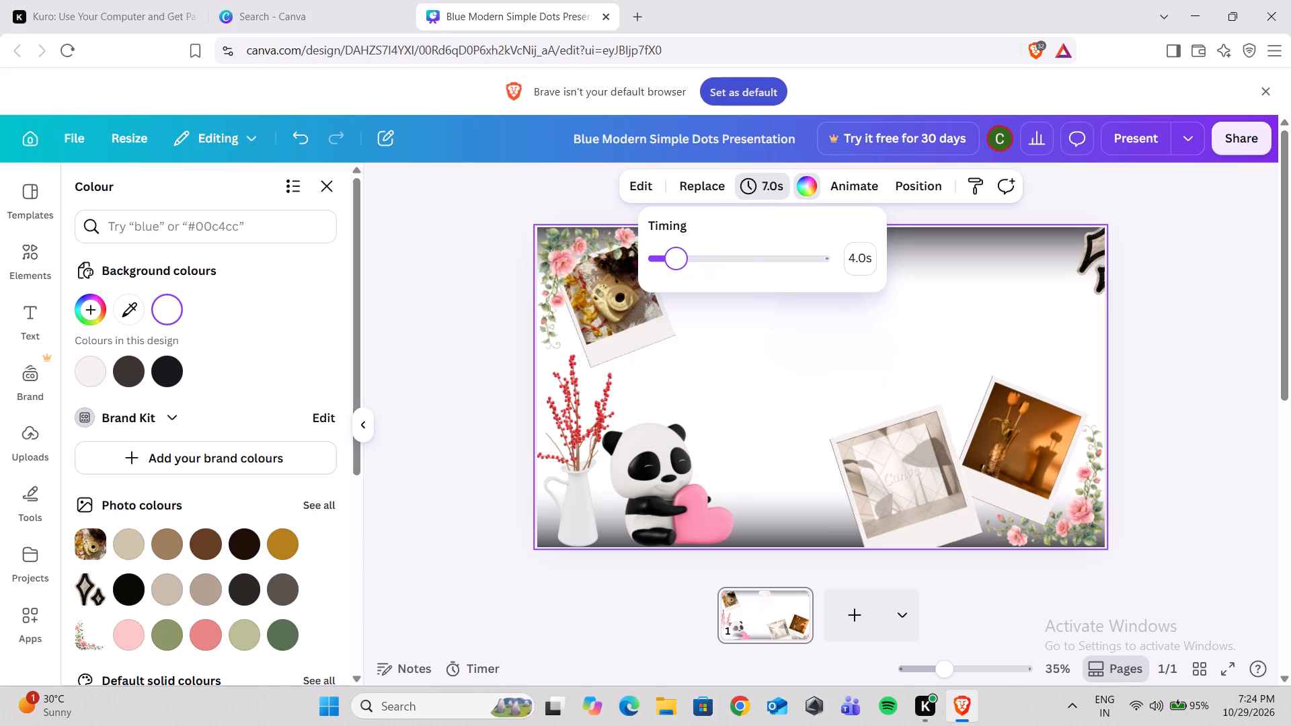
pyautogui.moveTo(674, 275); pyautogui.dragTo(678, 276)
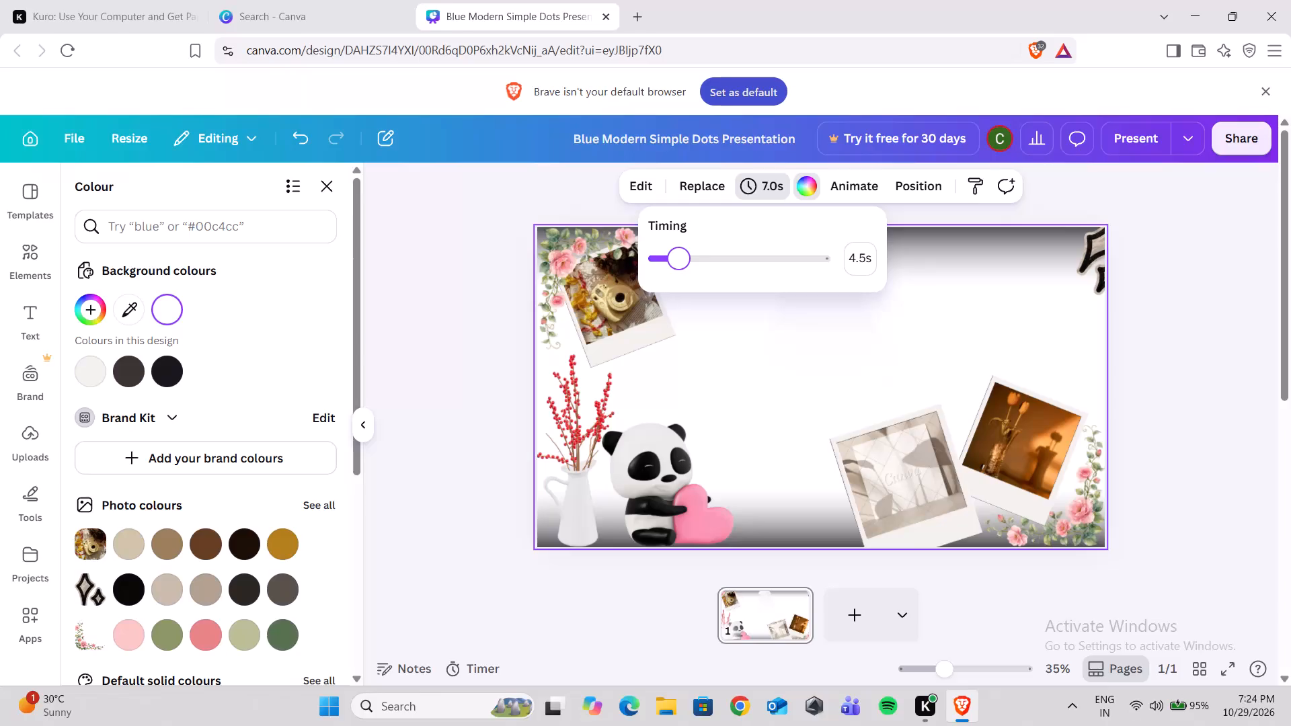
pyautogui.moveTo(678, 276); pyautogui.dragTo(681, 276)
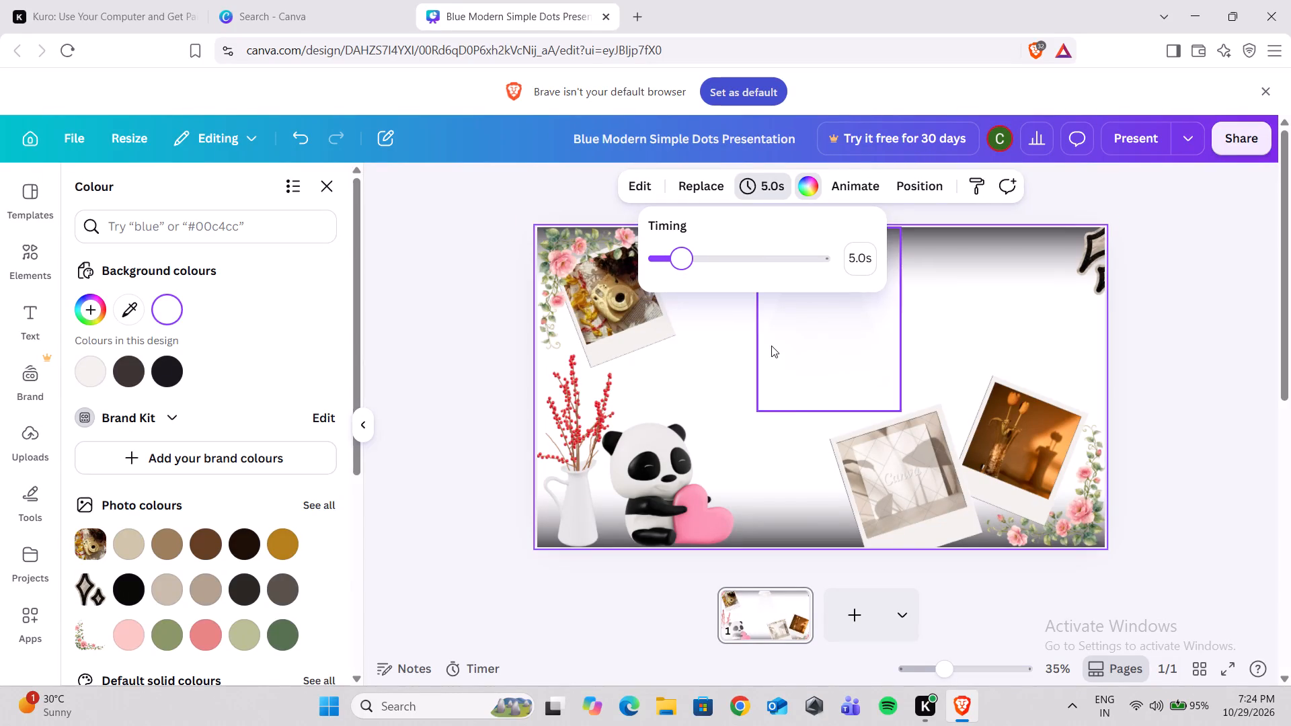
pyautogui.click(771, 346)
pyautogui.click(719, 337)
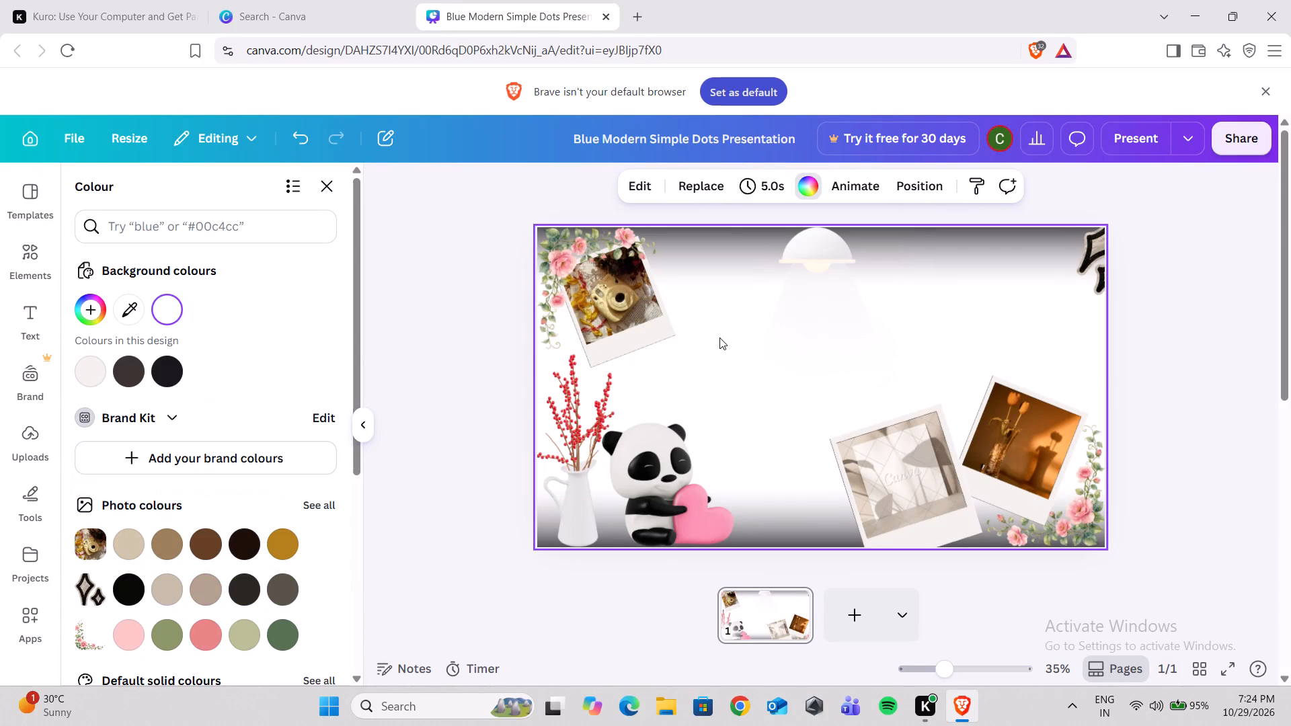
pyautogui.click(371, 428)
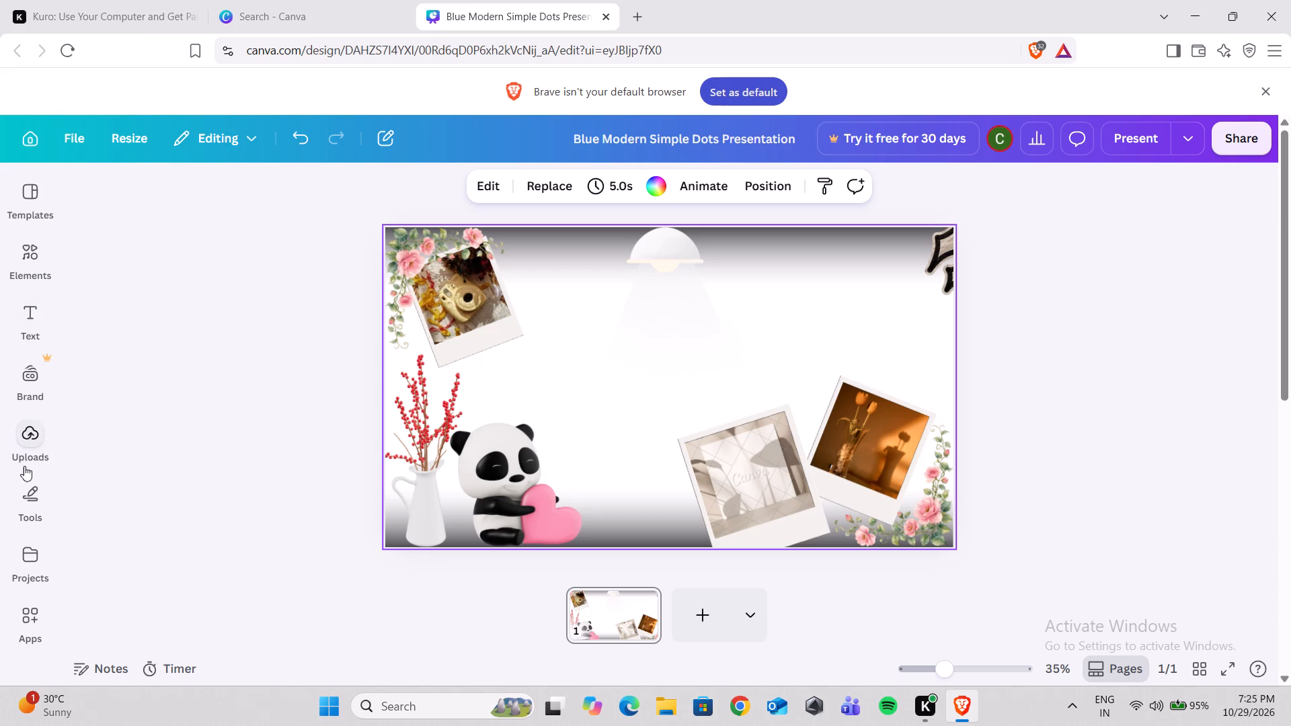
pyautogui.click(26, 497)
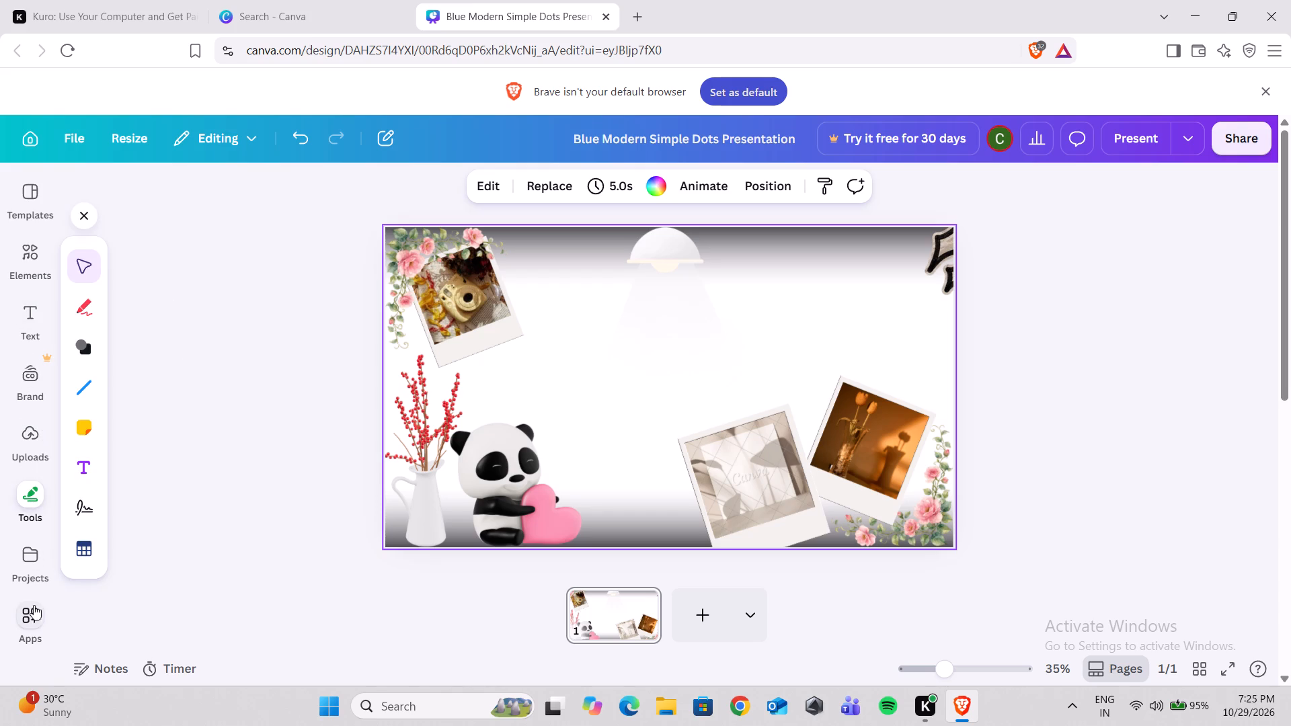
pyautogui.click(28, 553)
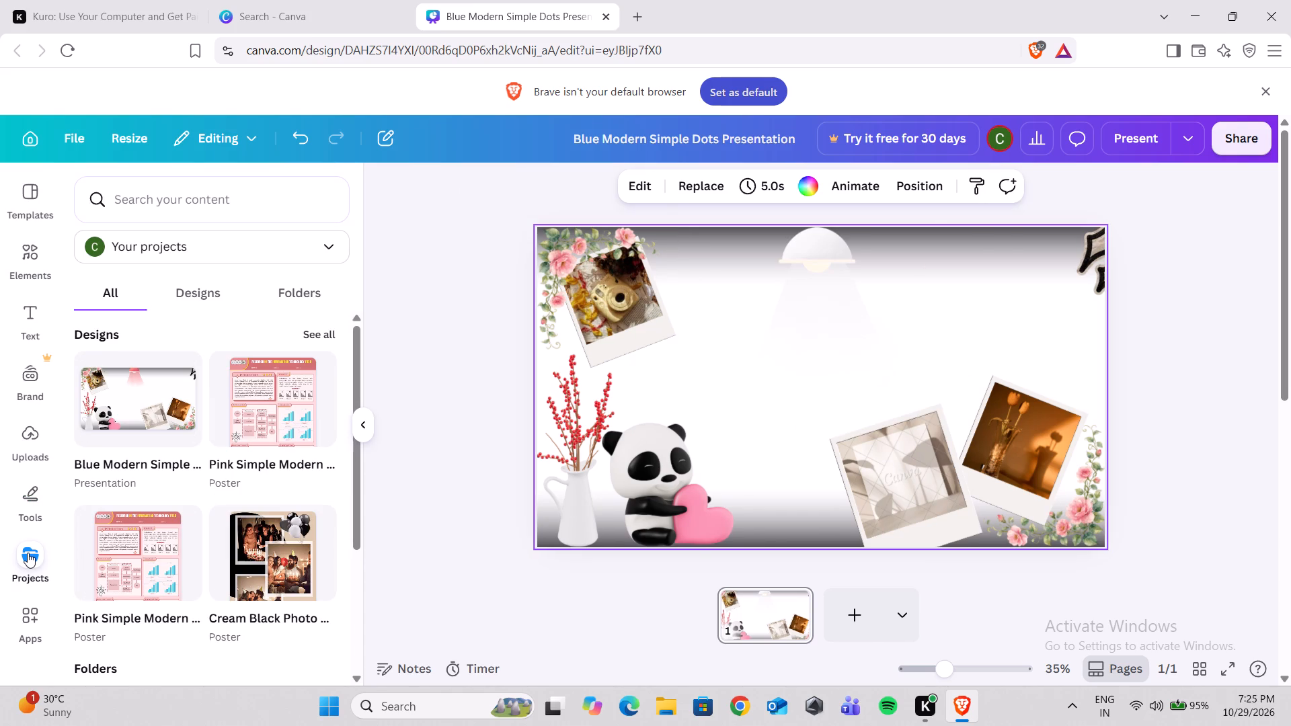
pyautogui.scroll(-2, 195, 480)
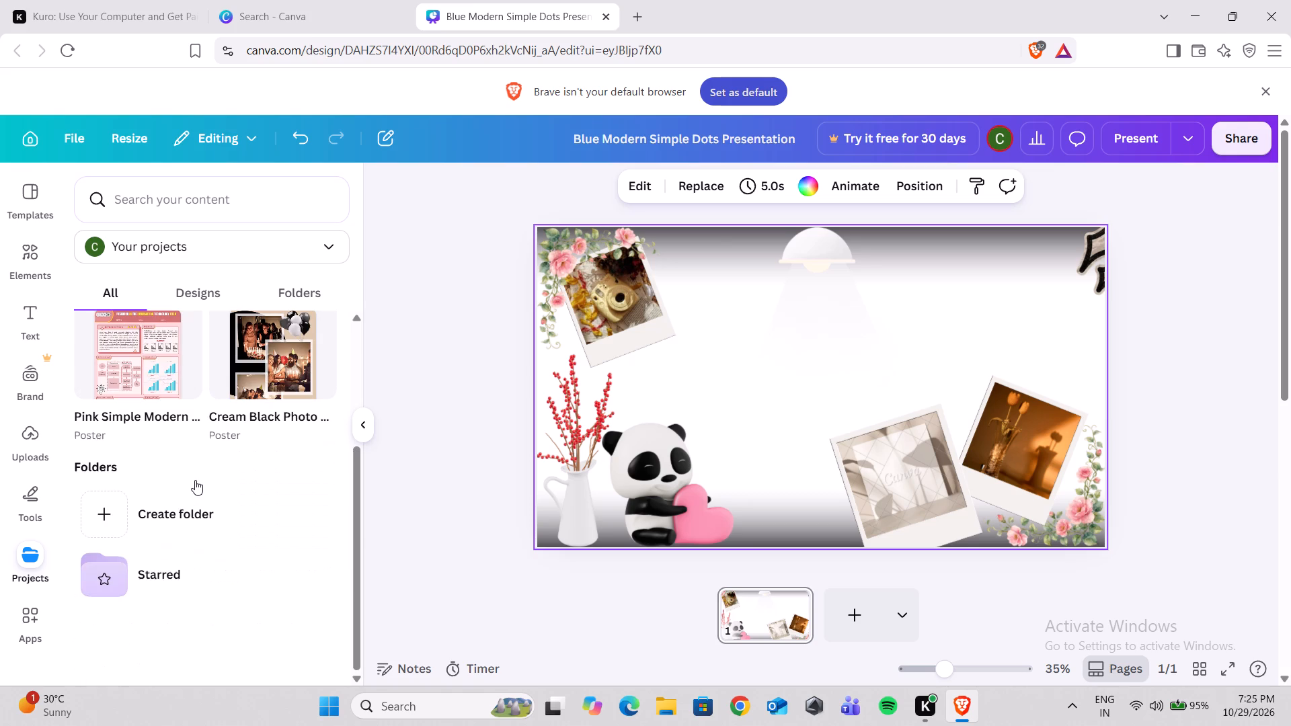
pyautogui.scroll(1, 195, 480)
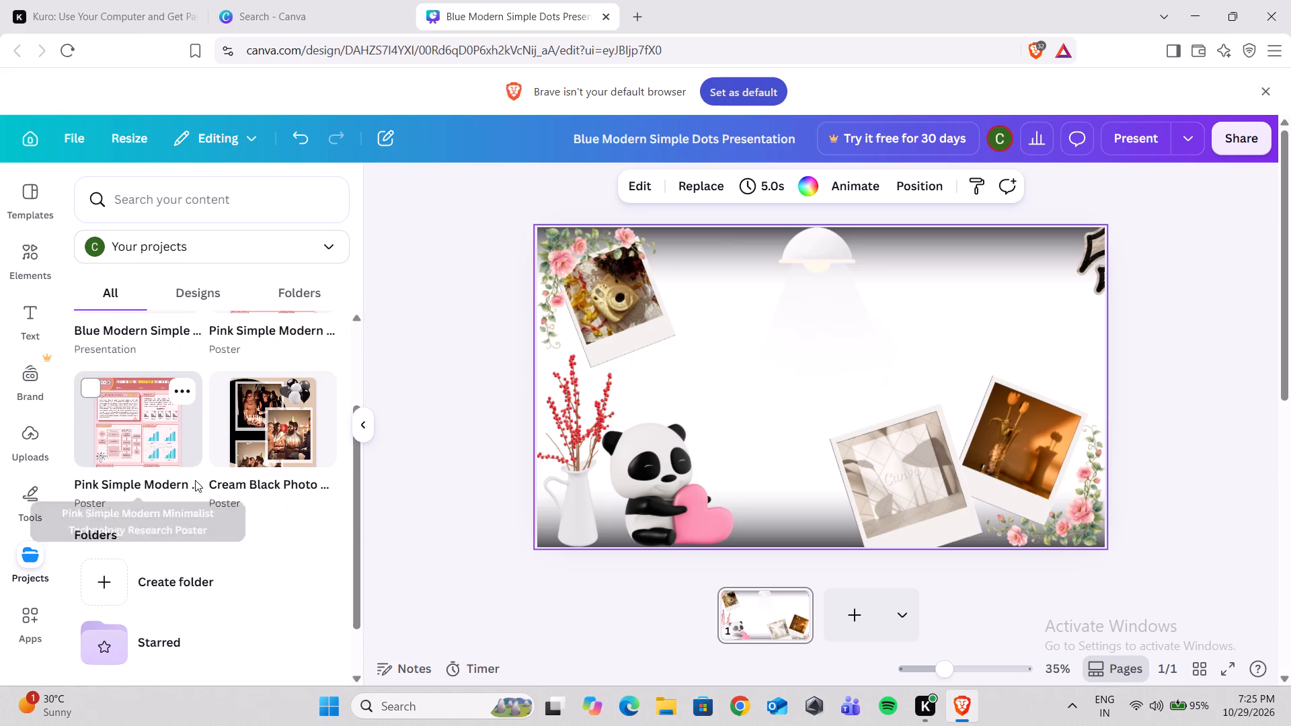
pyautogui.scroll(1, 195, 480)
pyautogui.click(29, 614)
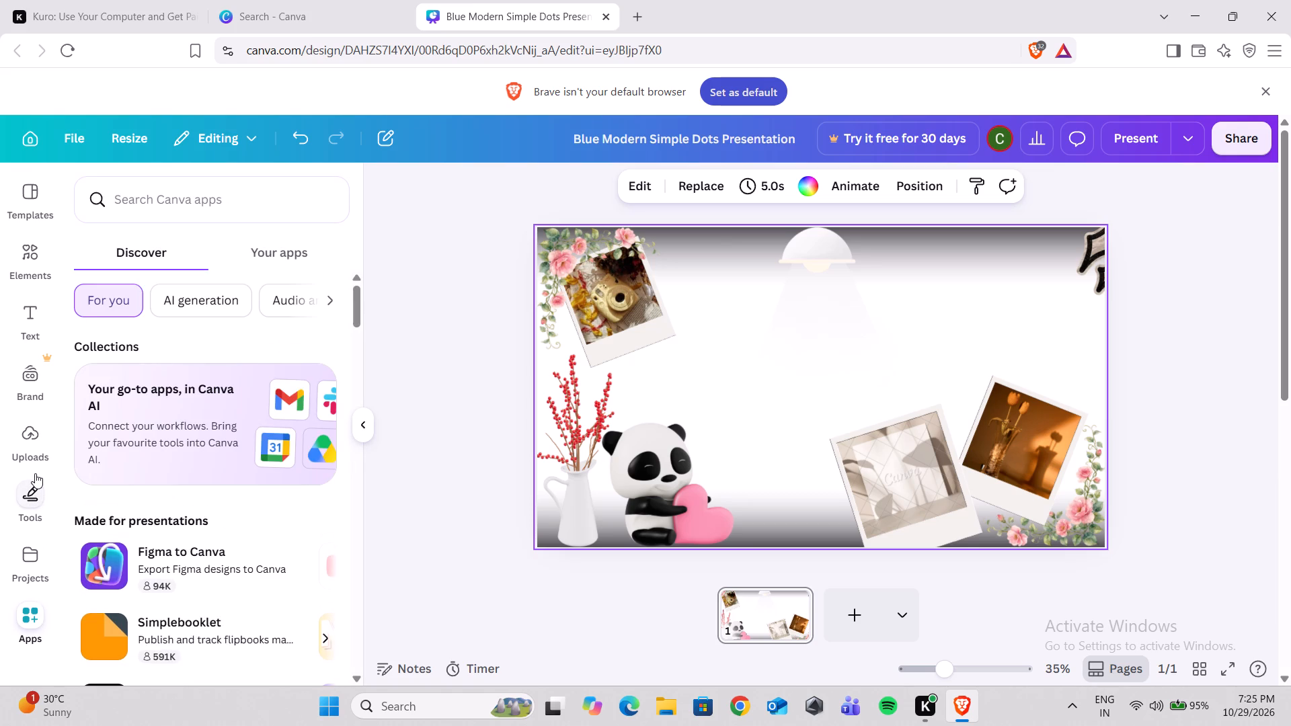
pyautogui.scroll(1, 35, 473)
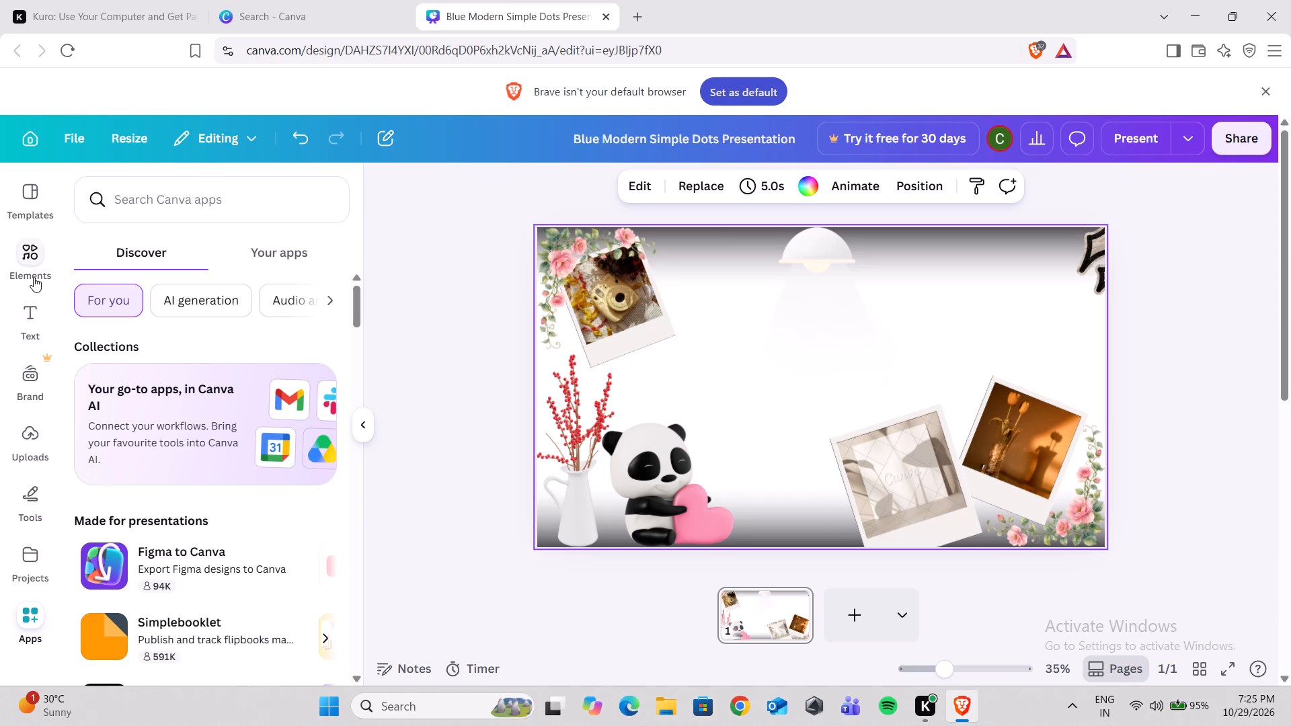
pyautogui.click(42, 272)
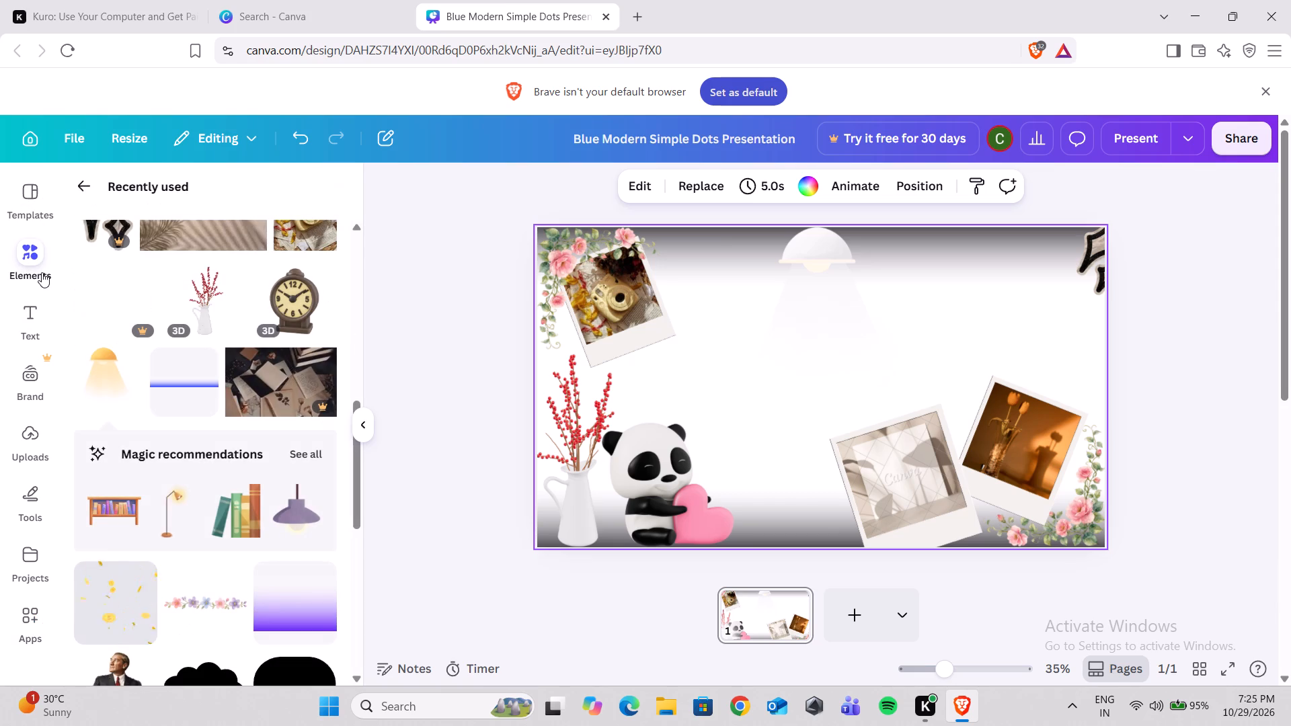
# Browse the templates listed with the Purple and Red Illustrated Communication presentation, checking the details of the Everyday Communication Skills one.
pyautogui.click(30, 210)
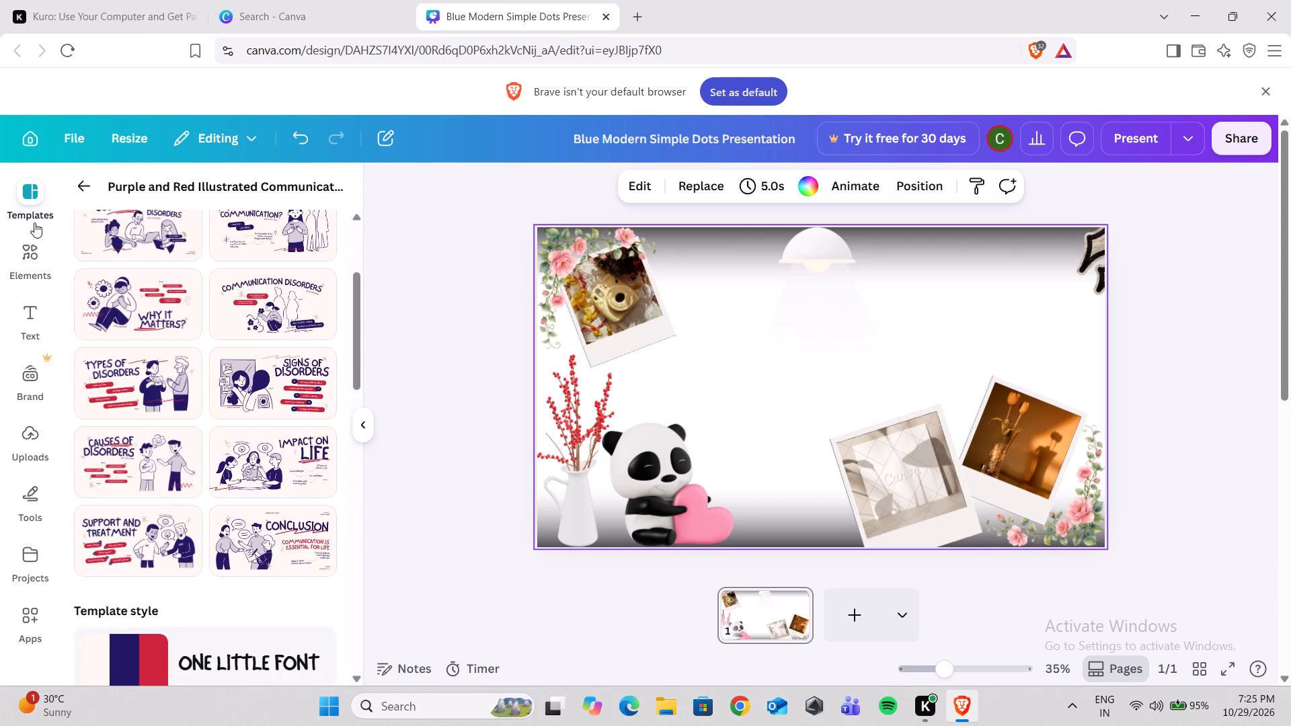
pyautogui.scroll(7, 153, 337)
pyautogui.scroll(-8, 153, 337)
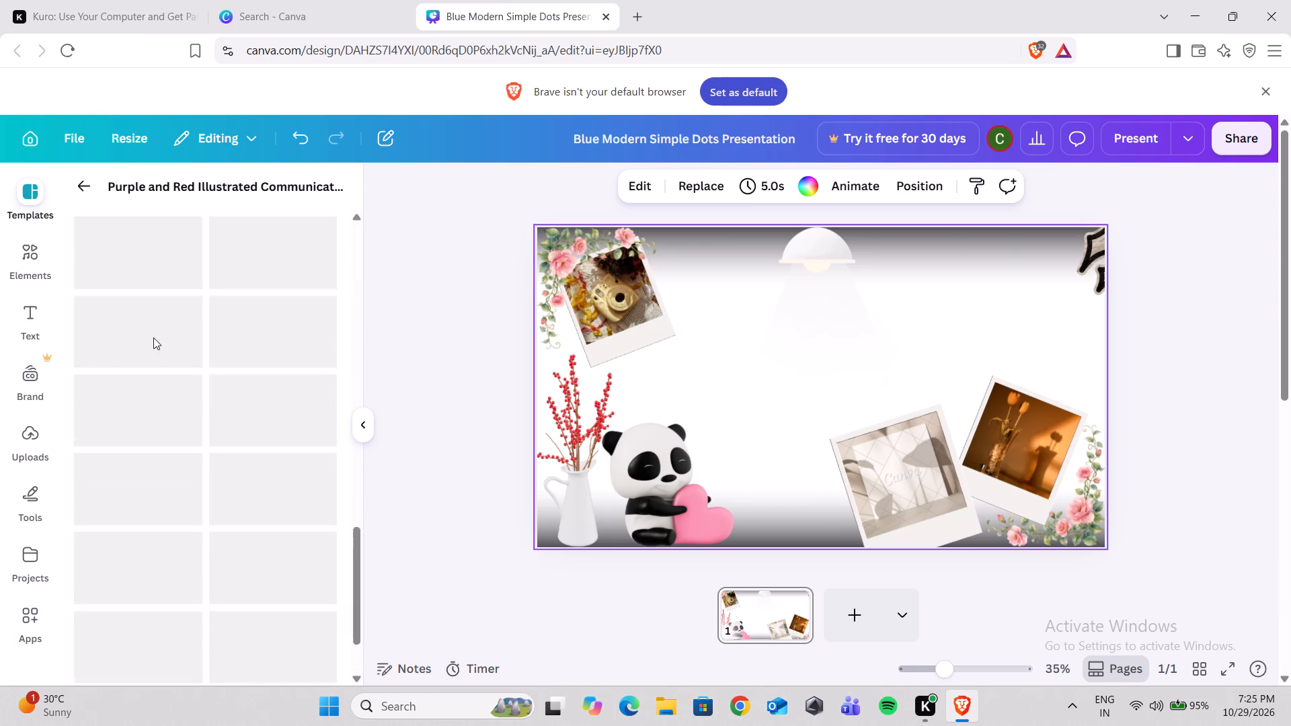
pyautogui.scroll(1, 153, 337)
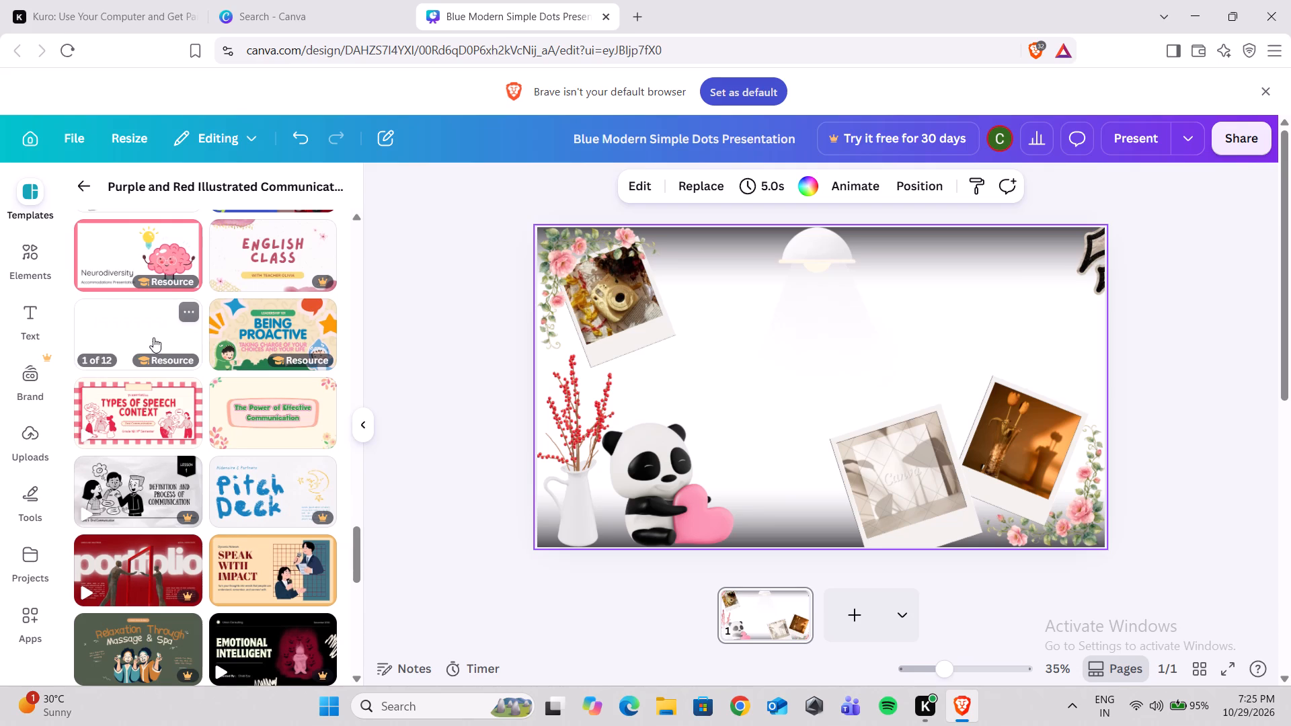
pyautogui.scroll(4, 153, 337)
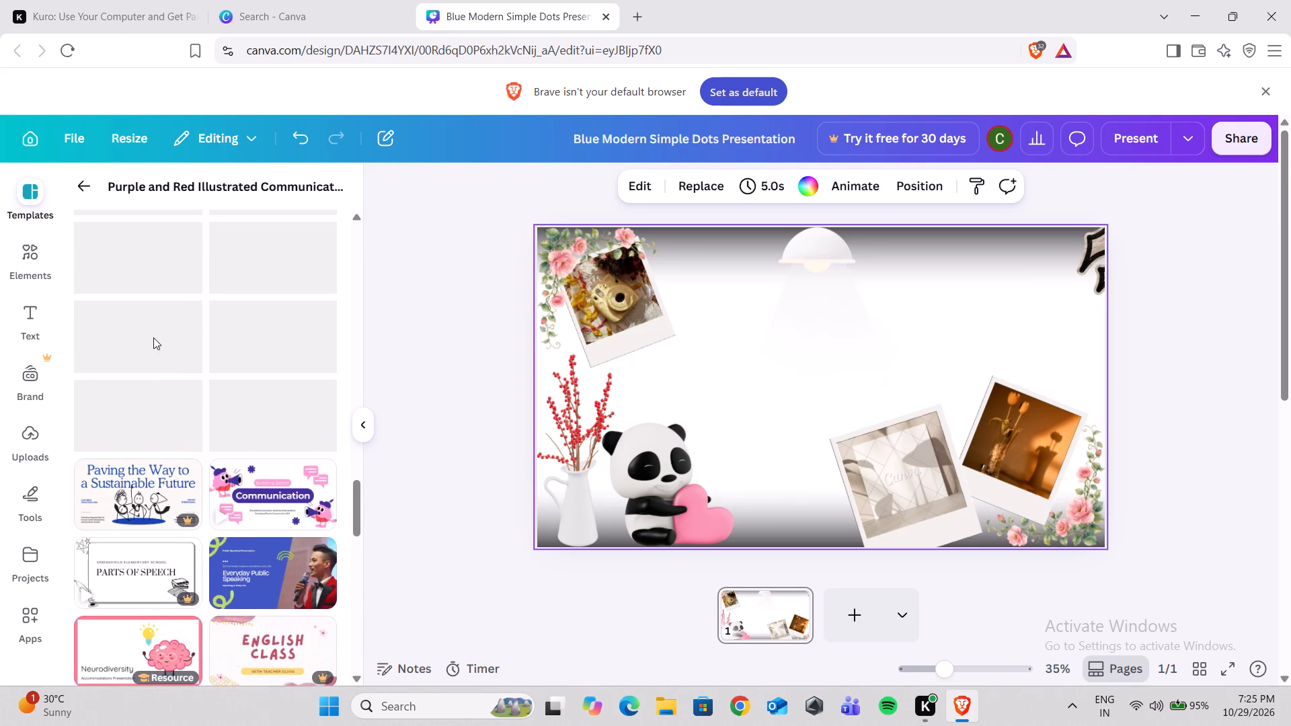
pyautogui.scroll(3, 153, 337)
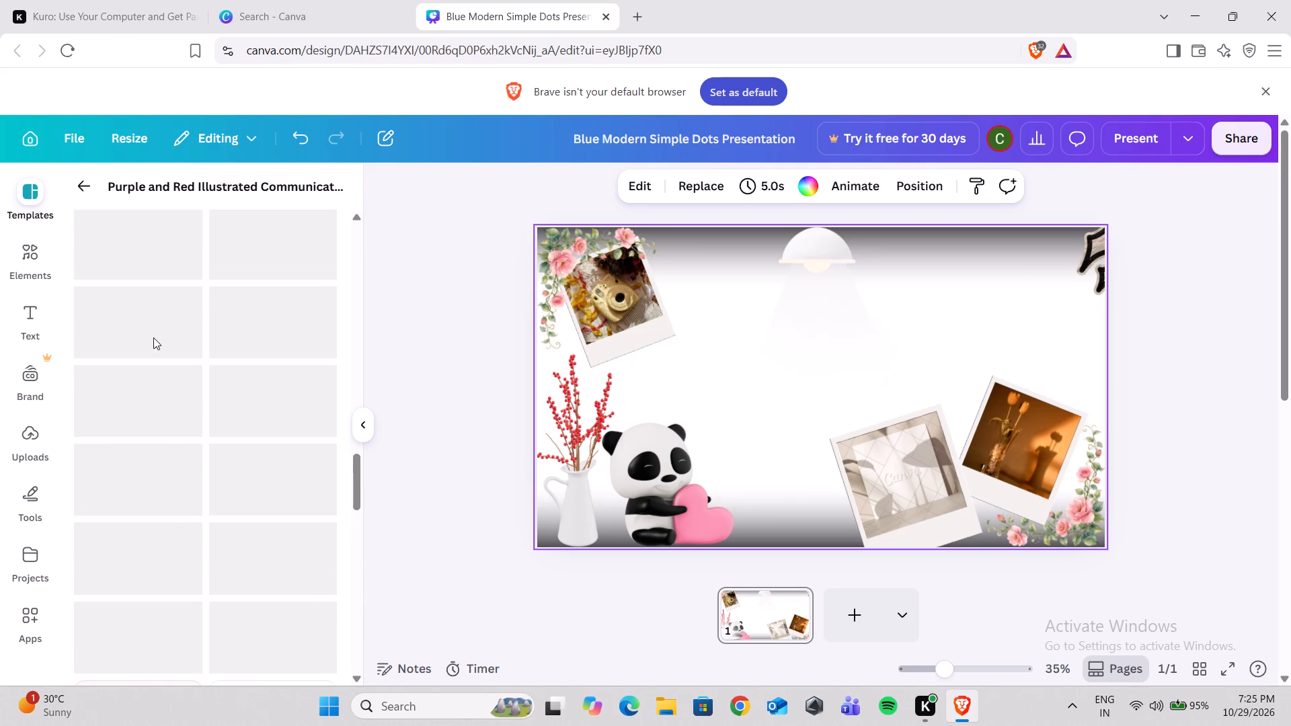
pyautogui.scroll(1, 153, 337)
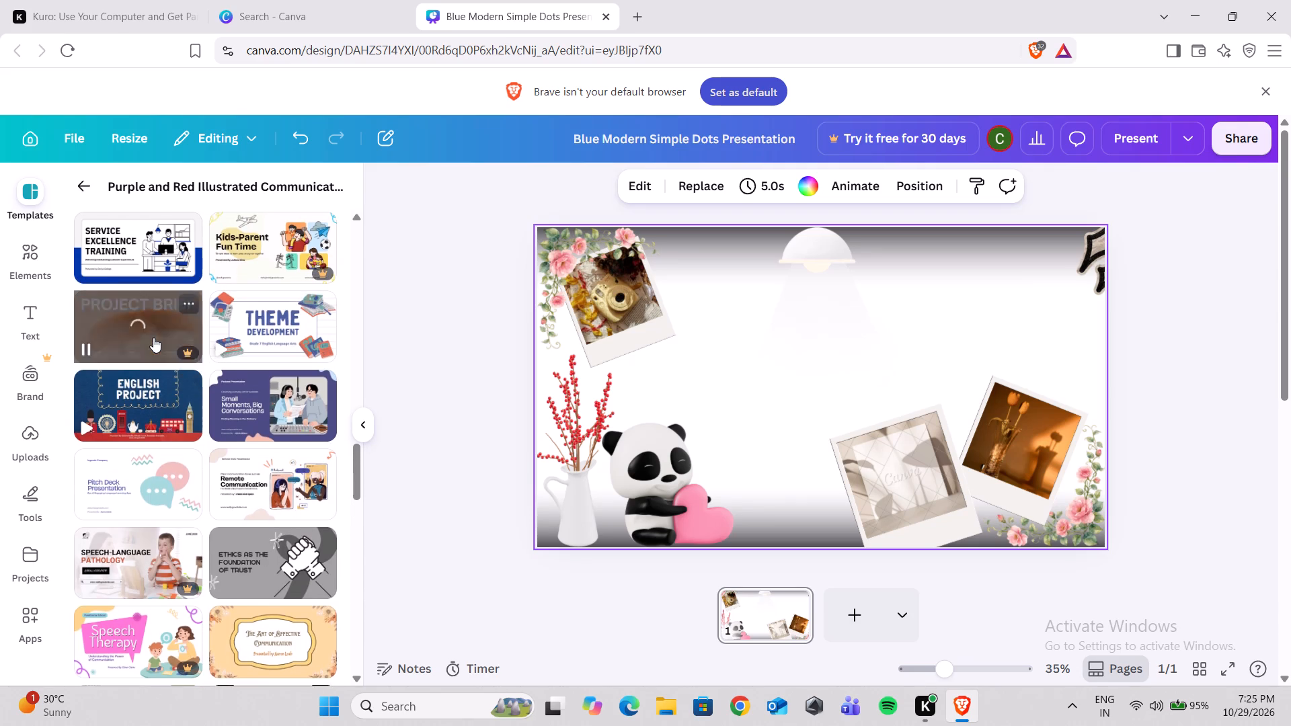
pyautogui.scroll(2, 153, 337)
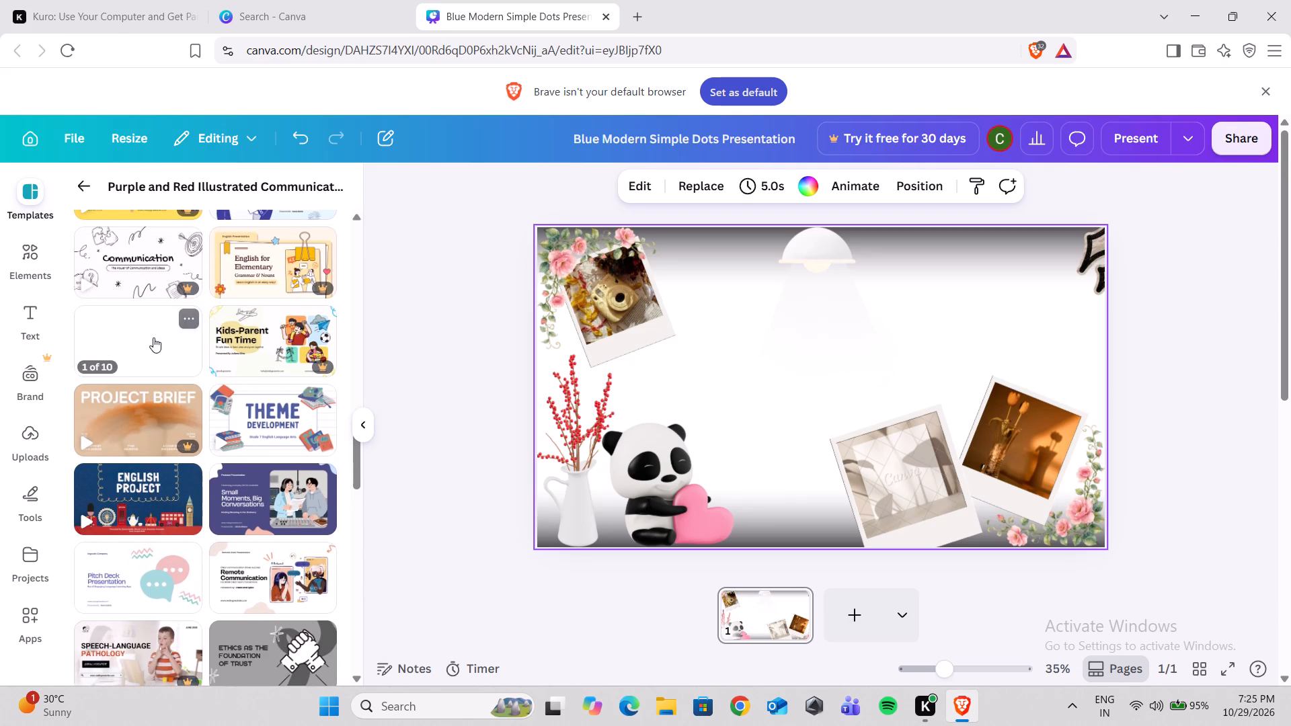
pyautogui.scroll(3, 153, 337)
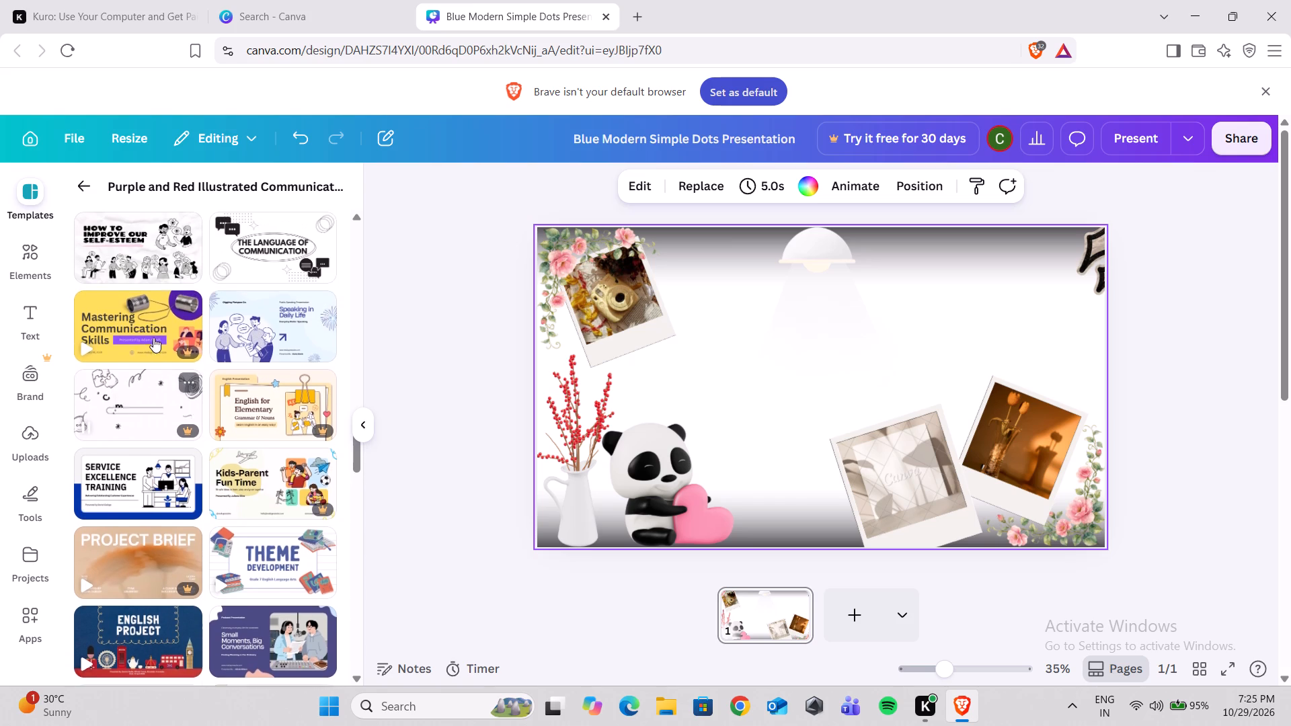
pyautogui.scroll(6, 153, 337)
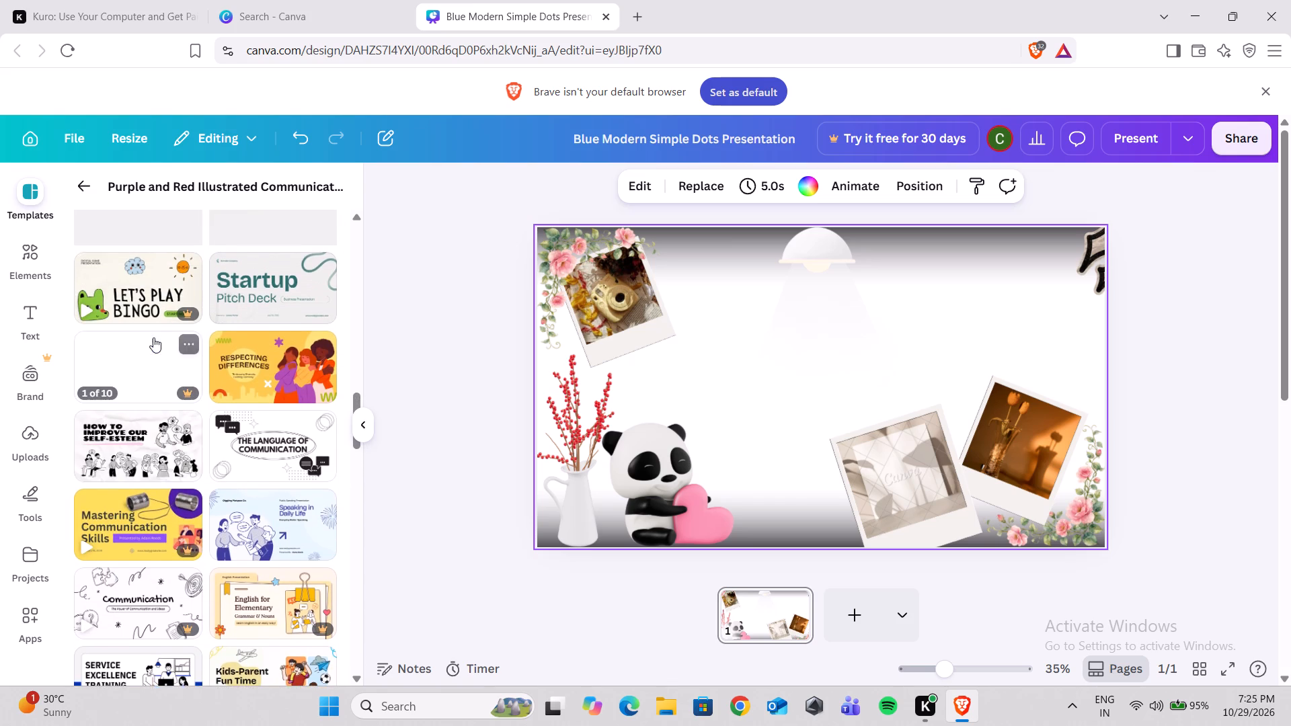
pyautogui.scroll(1, 153, 337)
pyautogui.scroll(1, 146, 403)
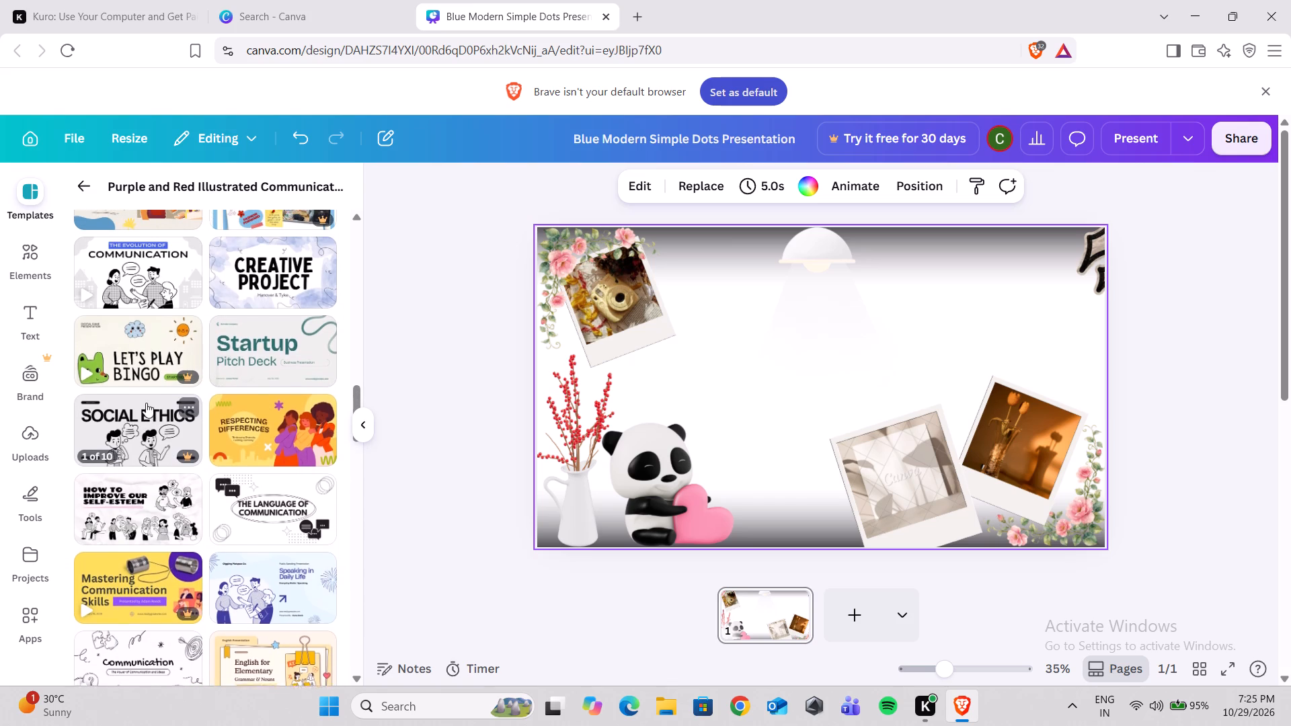
pyautogui.scroll(3, 146, 403)
pyautogui.hscroll(-1, 146, 403)
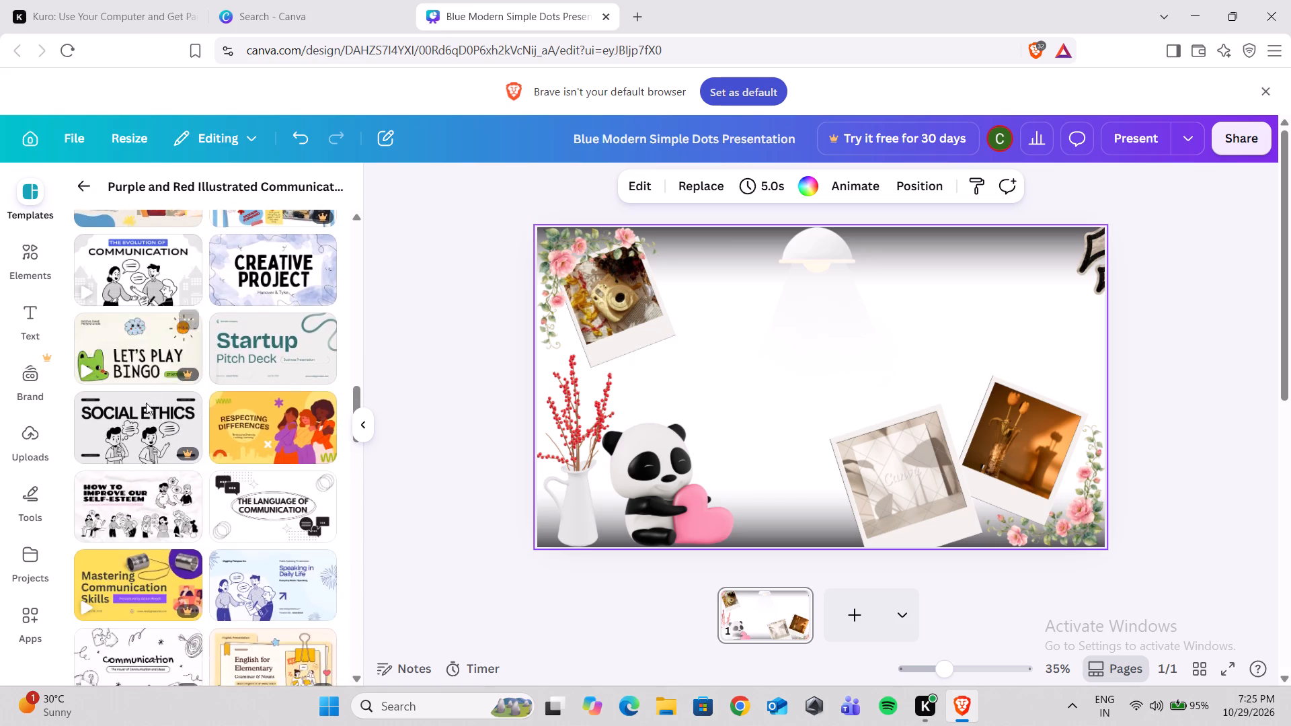
pyautogui.scroll(-3, 146, 403)
pyautogui.scroll(-2, 219, 277)
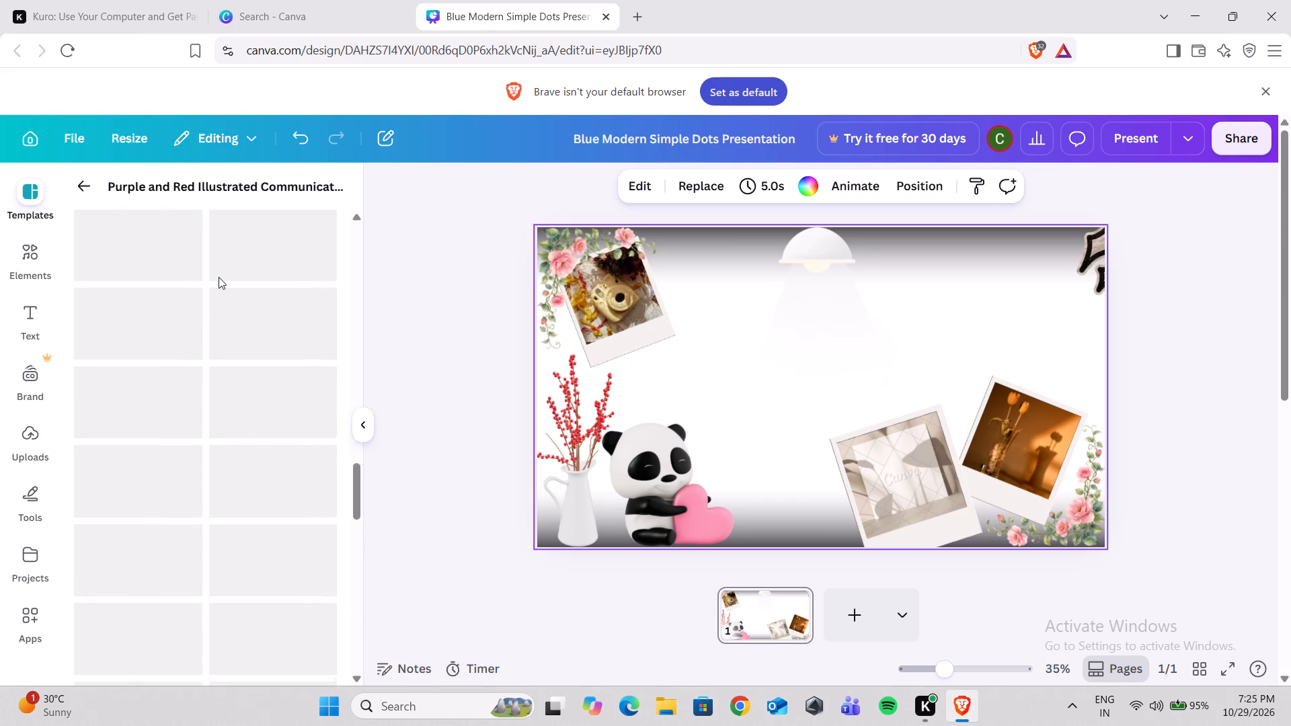
pyautogui.scroll(-3, 219, 277)
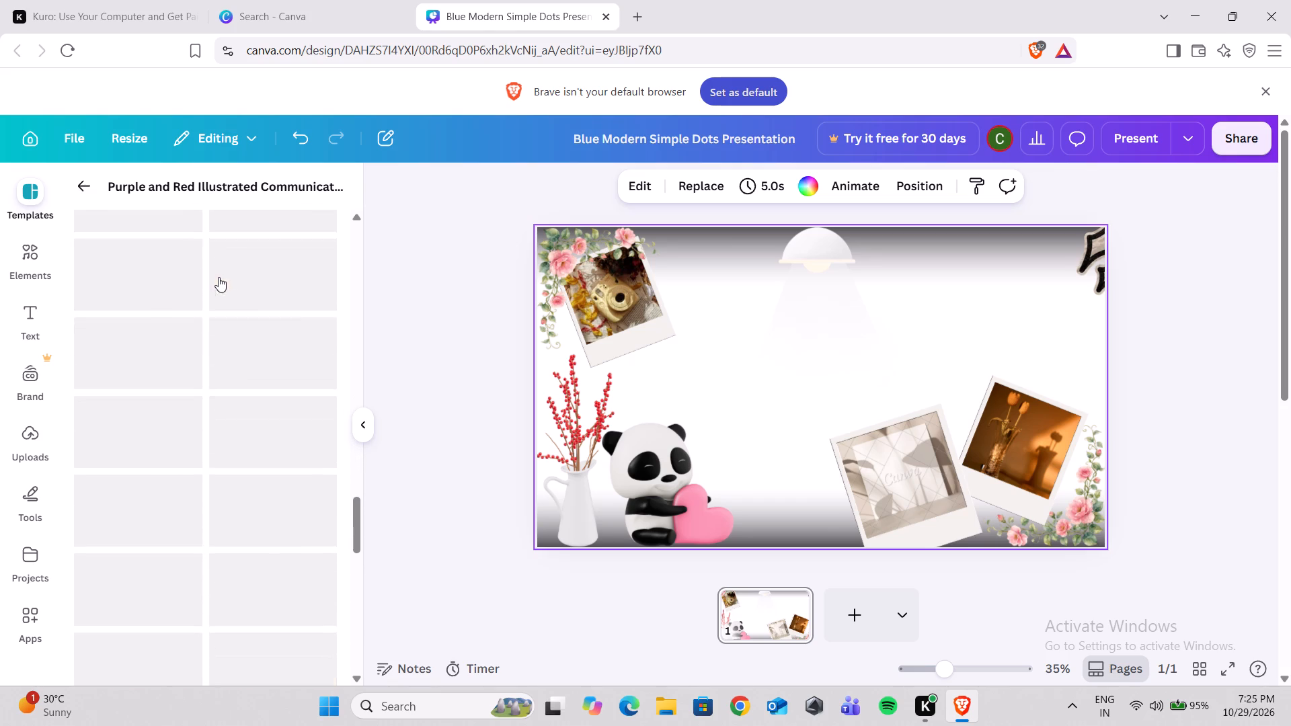
pyautogui.scroll(-3, 223, 266)
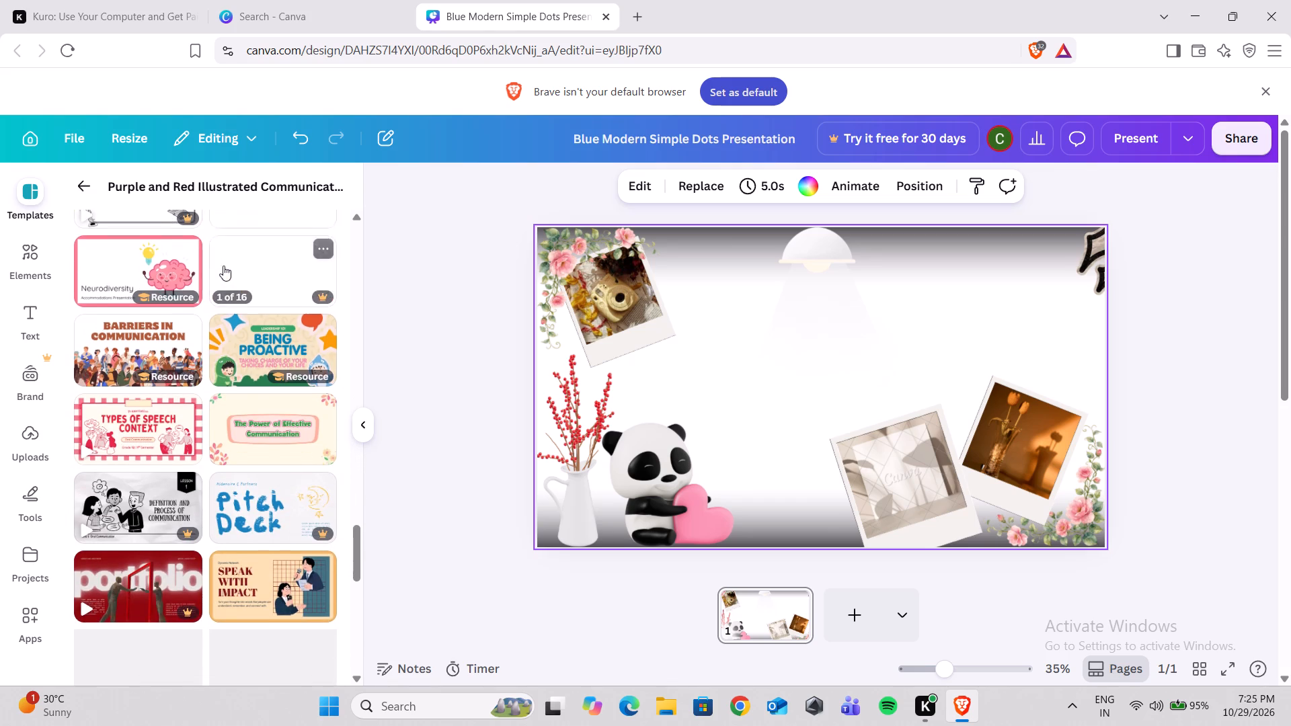
pyautogui.scroll(-2, 223, 266)
pyautogui.scroll(-2, 241, 391)
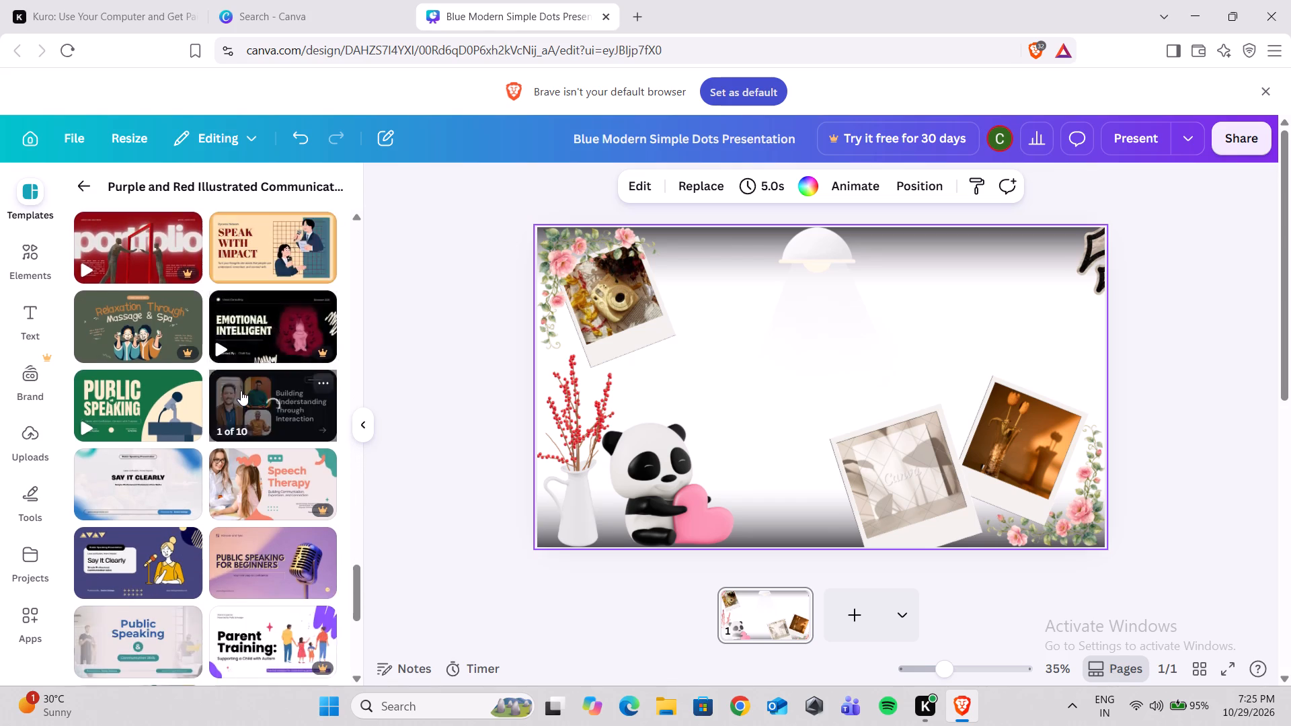
pyautogui.scroll(-1, 241, 391)
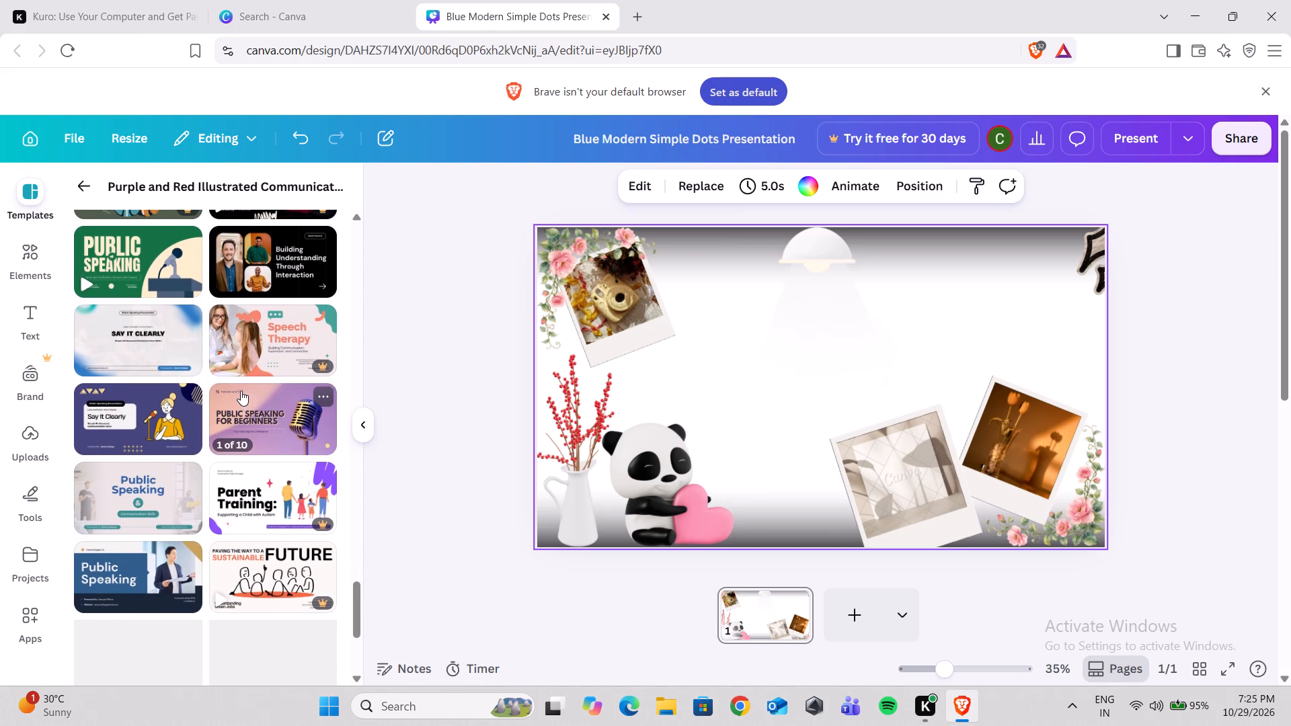
pyautogui.click(230, 391)
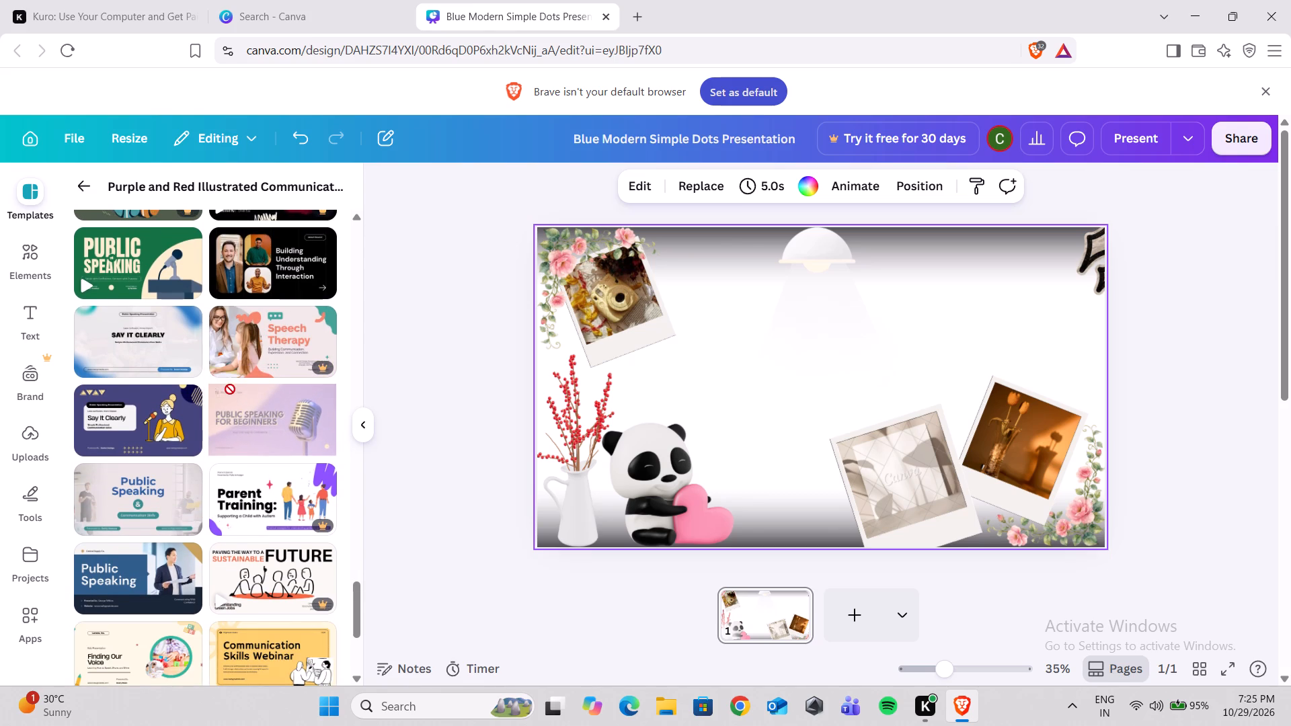
pyautogui.scroll(-1, 180, 448)
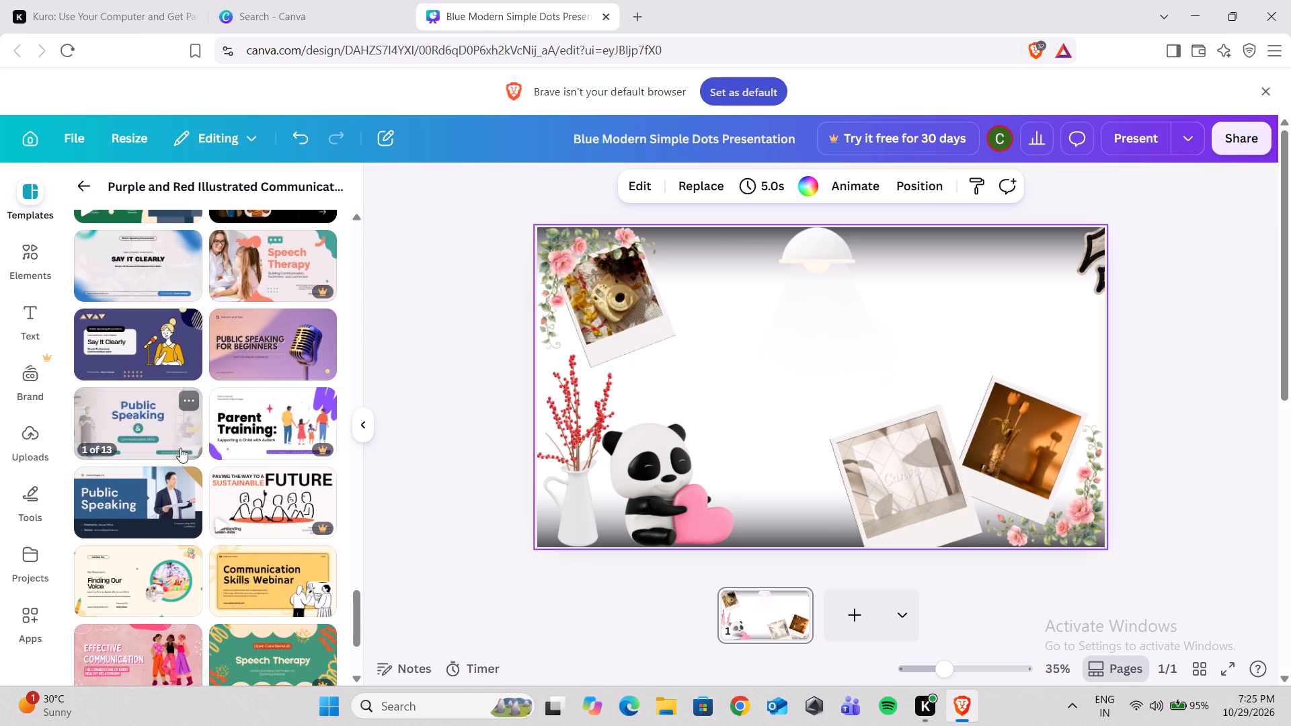
pyautogui.scroll(-3, 180, 448)
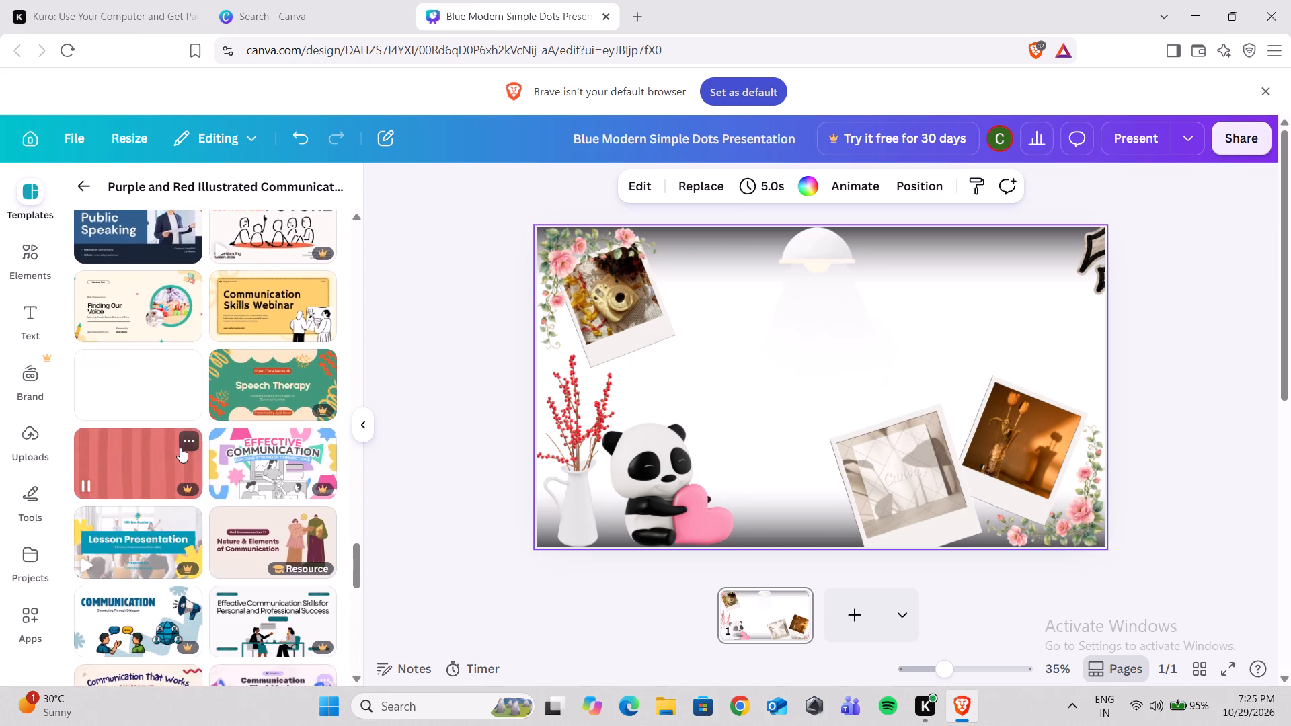
pyautogui.click(180, 448)
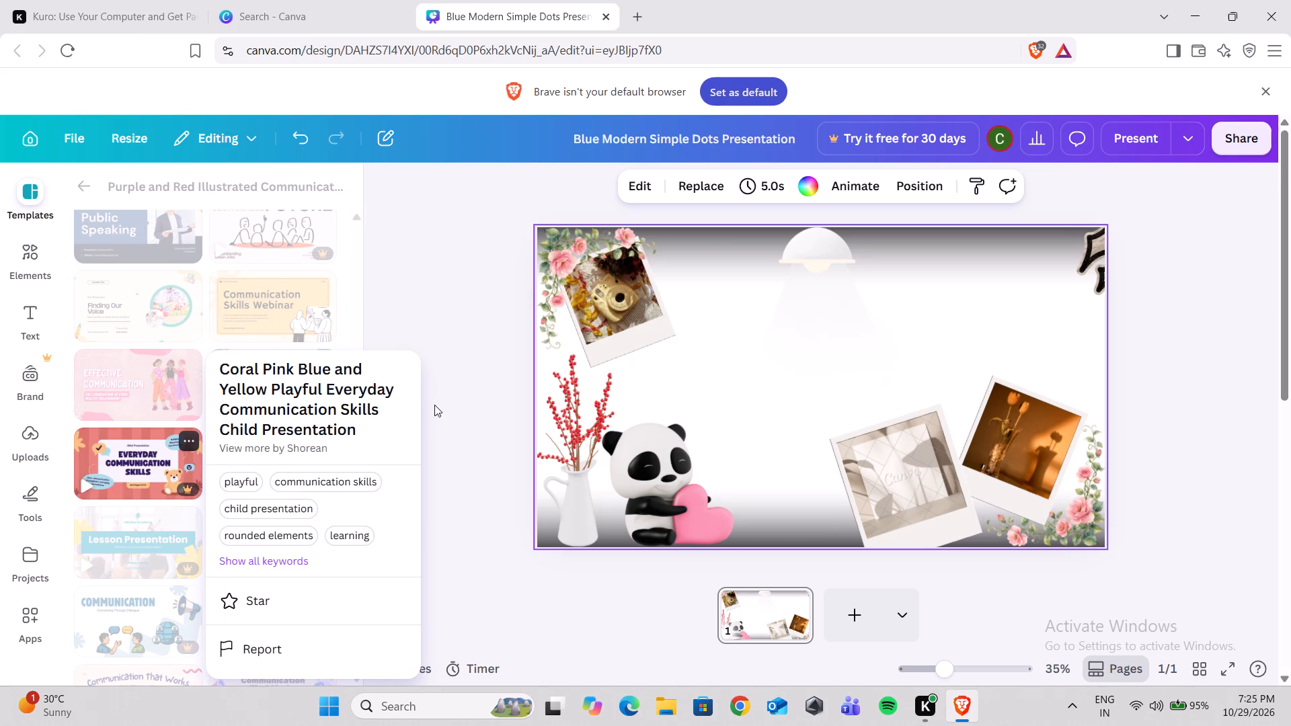
pyautogui.click(467, 408)
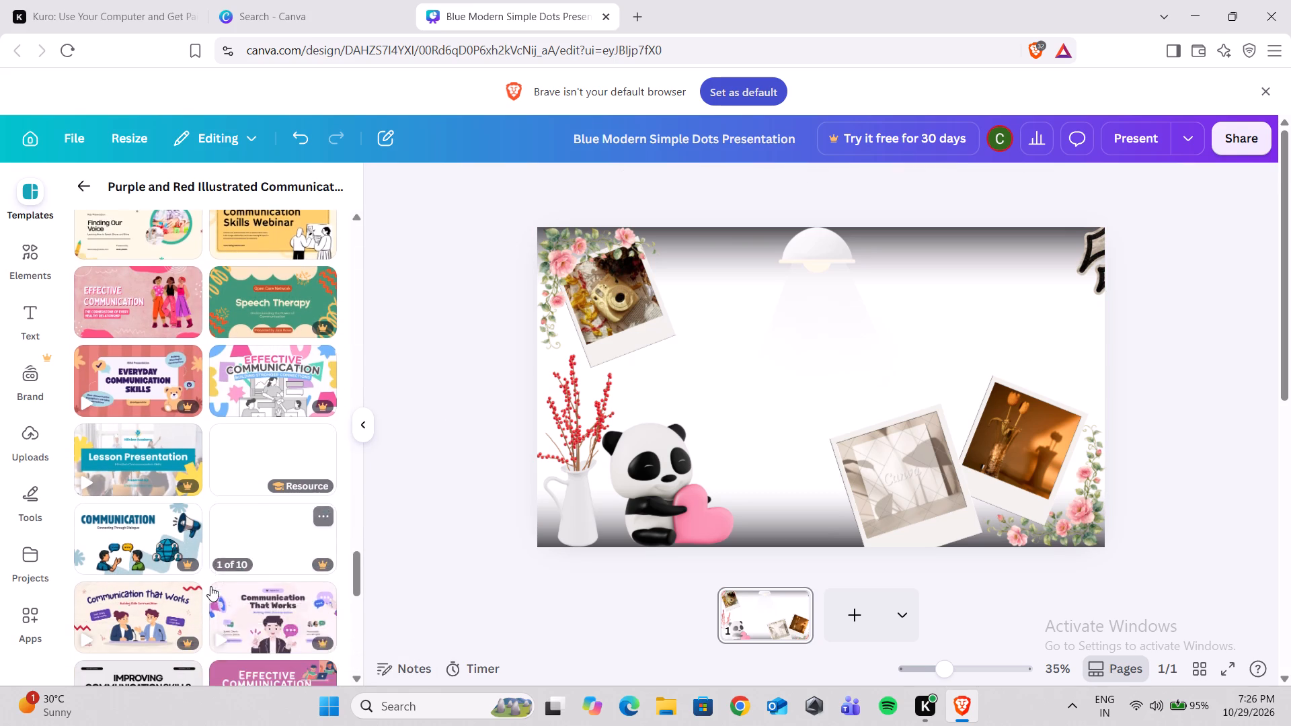
pyautogui.scroll(-3, 210, 586)
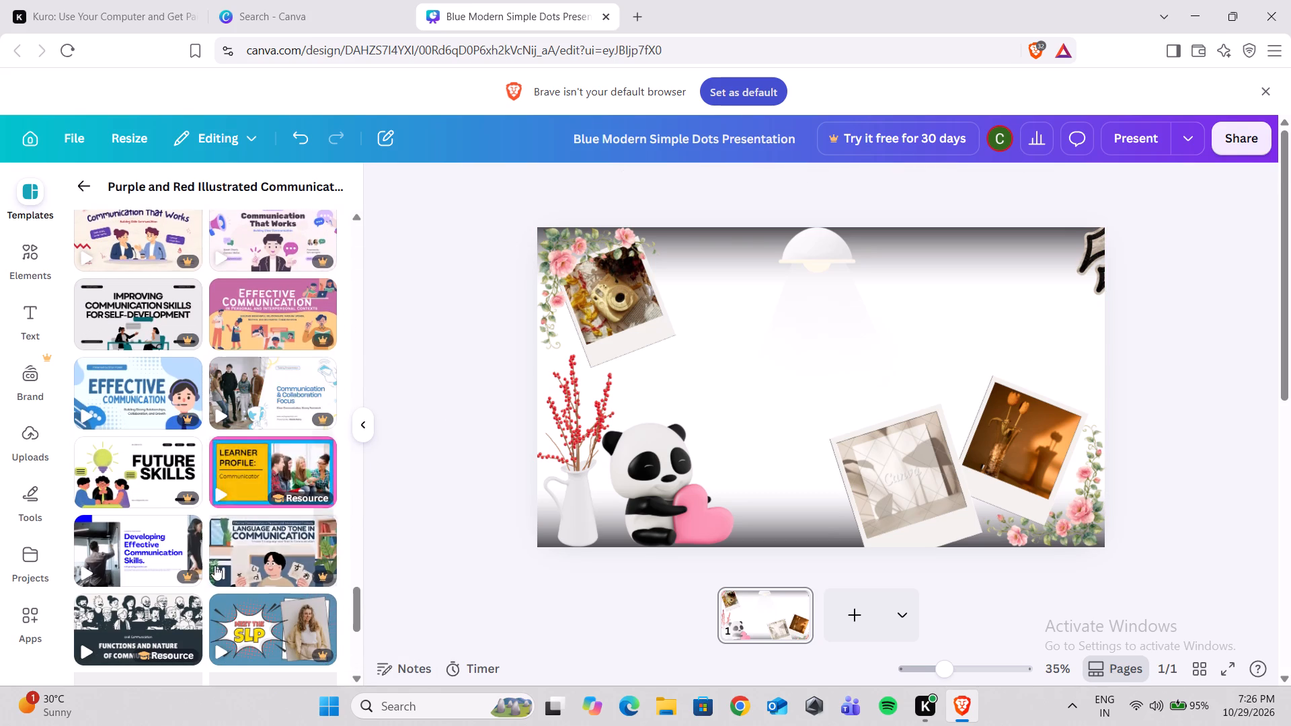
pyautogui.scroll(-2, 214, 565)
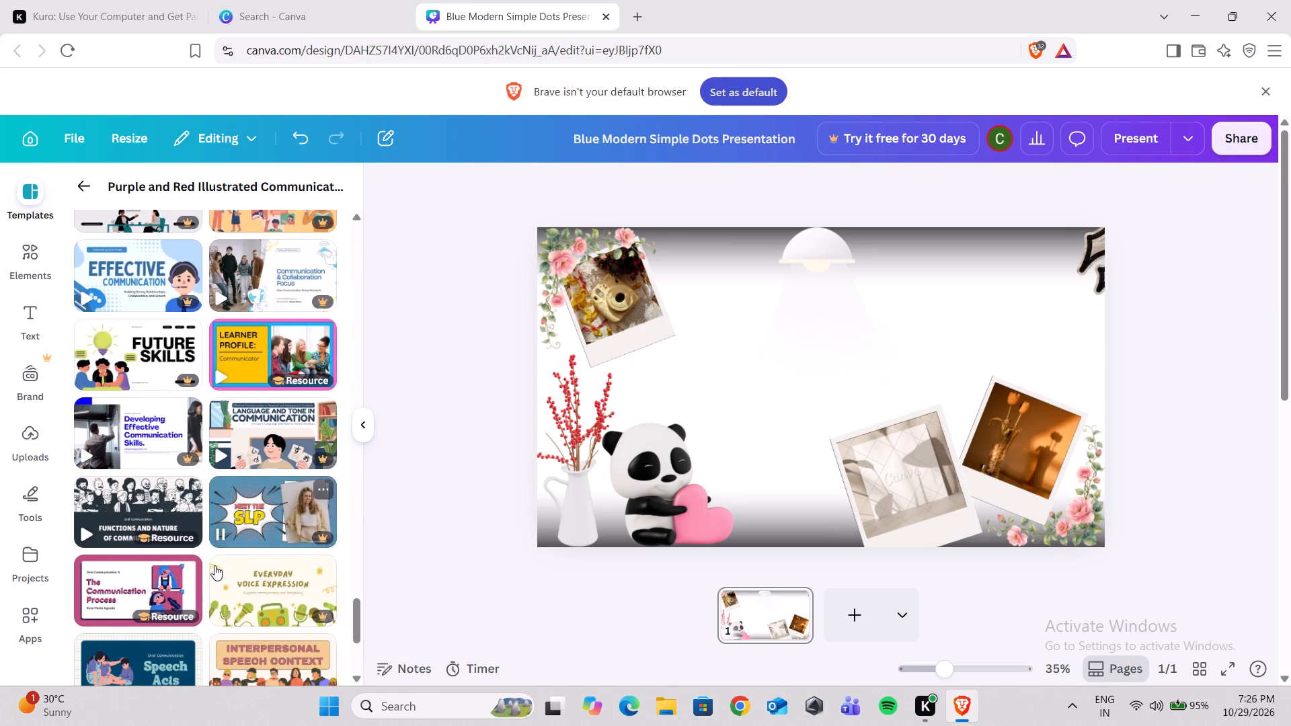
pyautogui.scroll(-2, 214, 565)
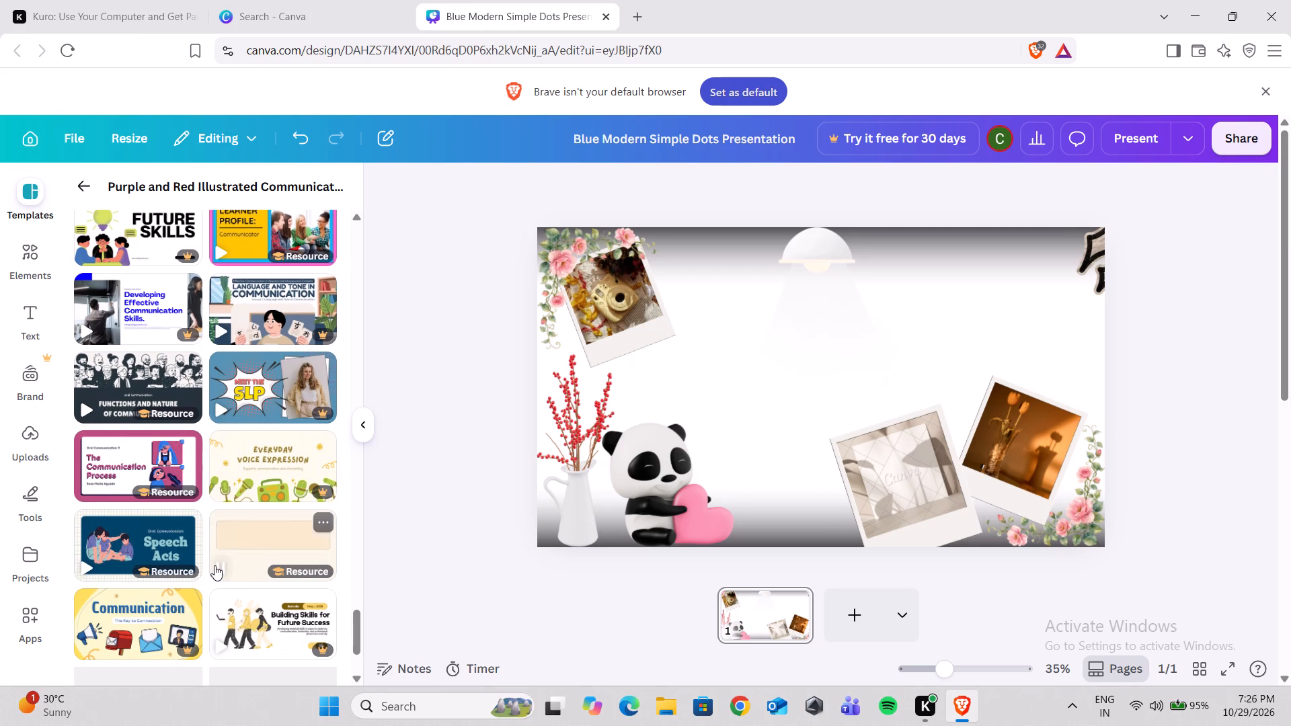
pyautogui.scroll(-2, 213, 565)
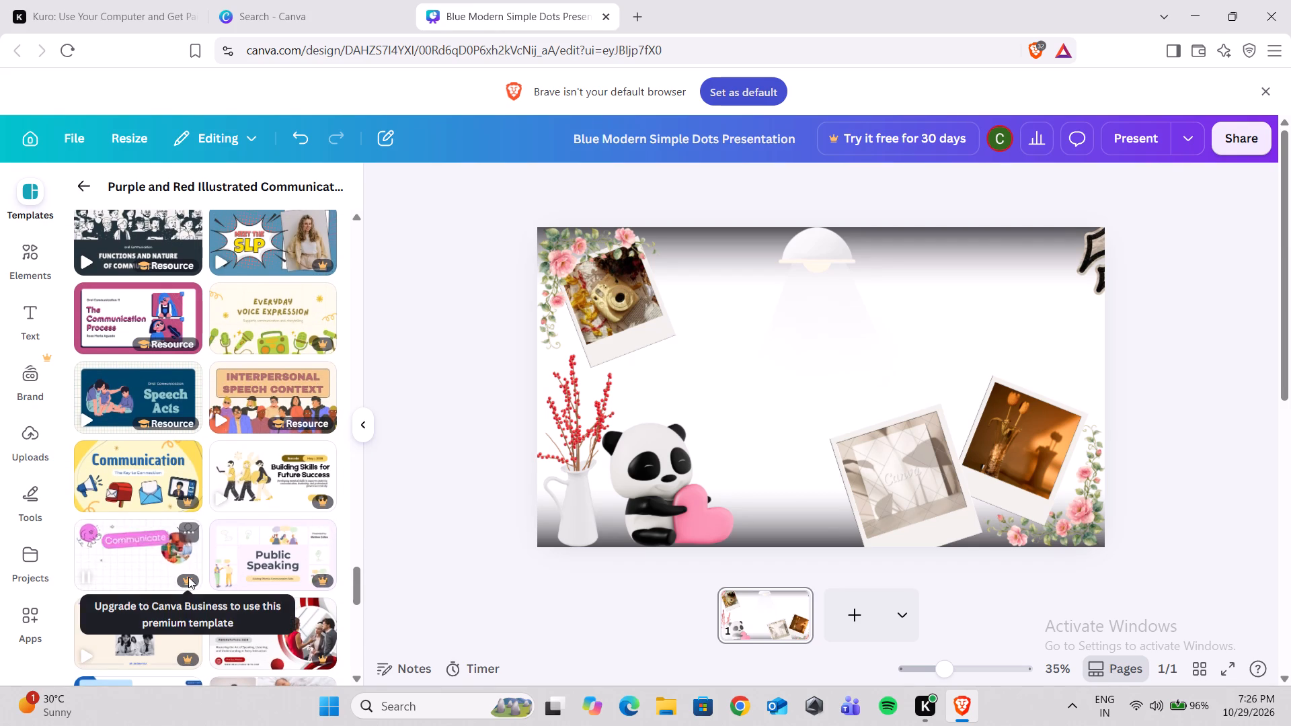
pyautogui.scroll(-2, 158, 629)
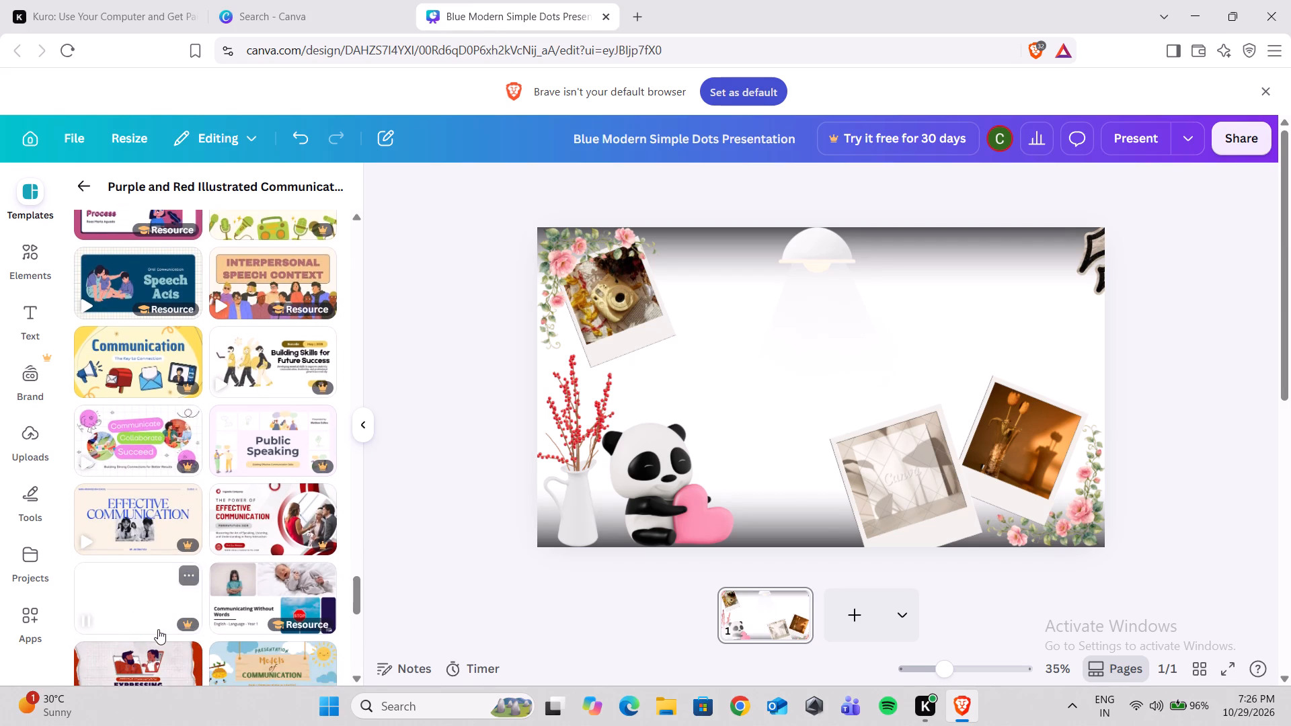
pyautogui.scroll(-3, 158, 629)
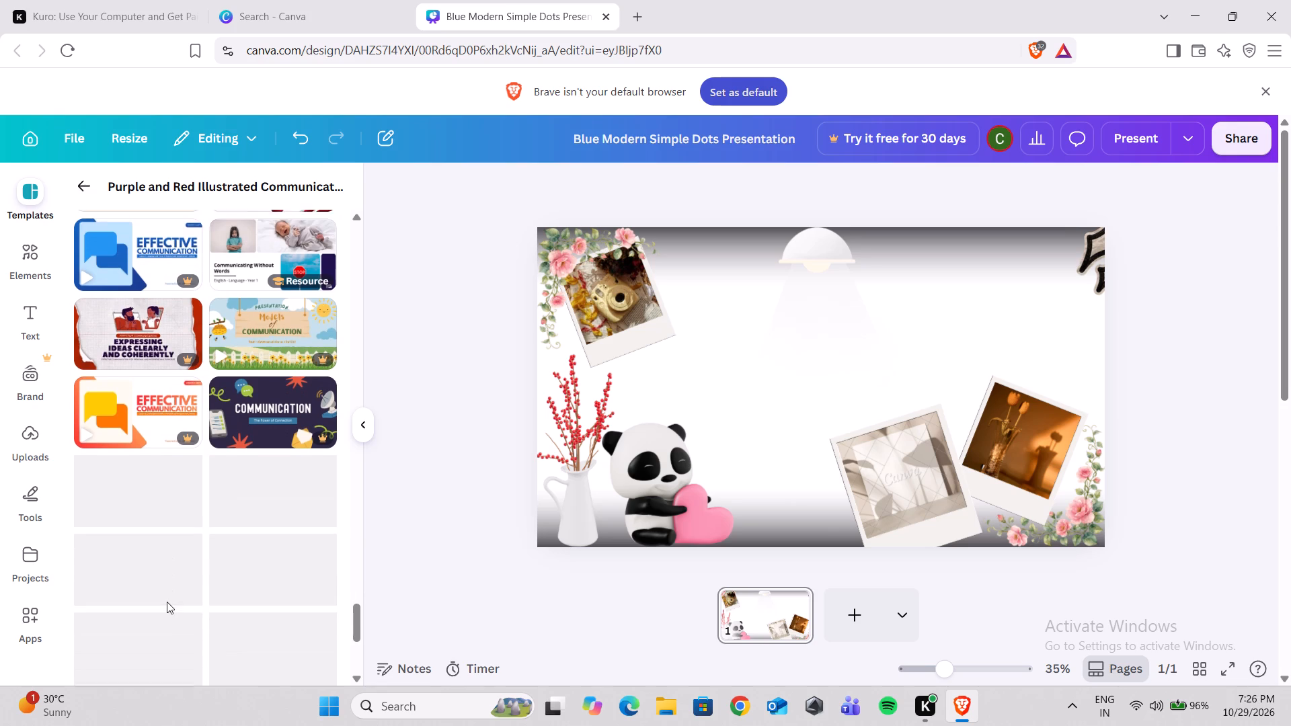
pyautogui.scroll(-1, 167, 602)
pyautogui.scroll(-1, 107, 452)
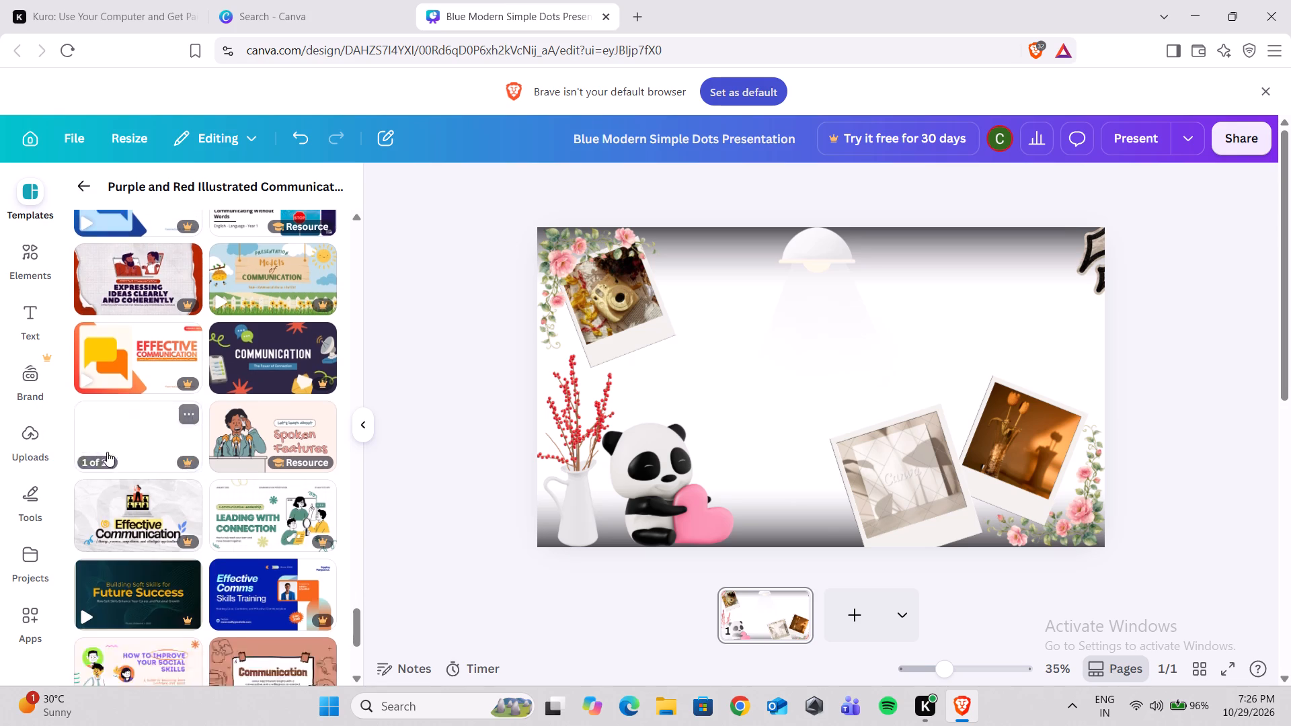
pyautogui.scroll(-4, 107, 452)
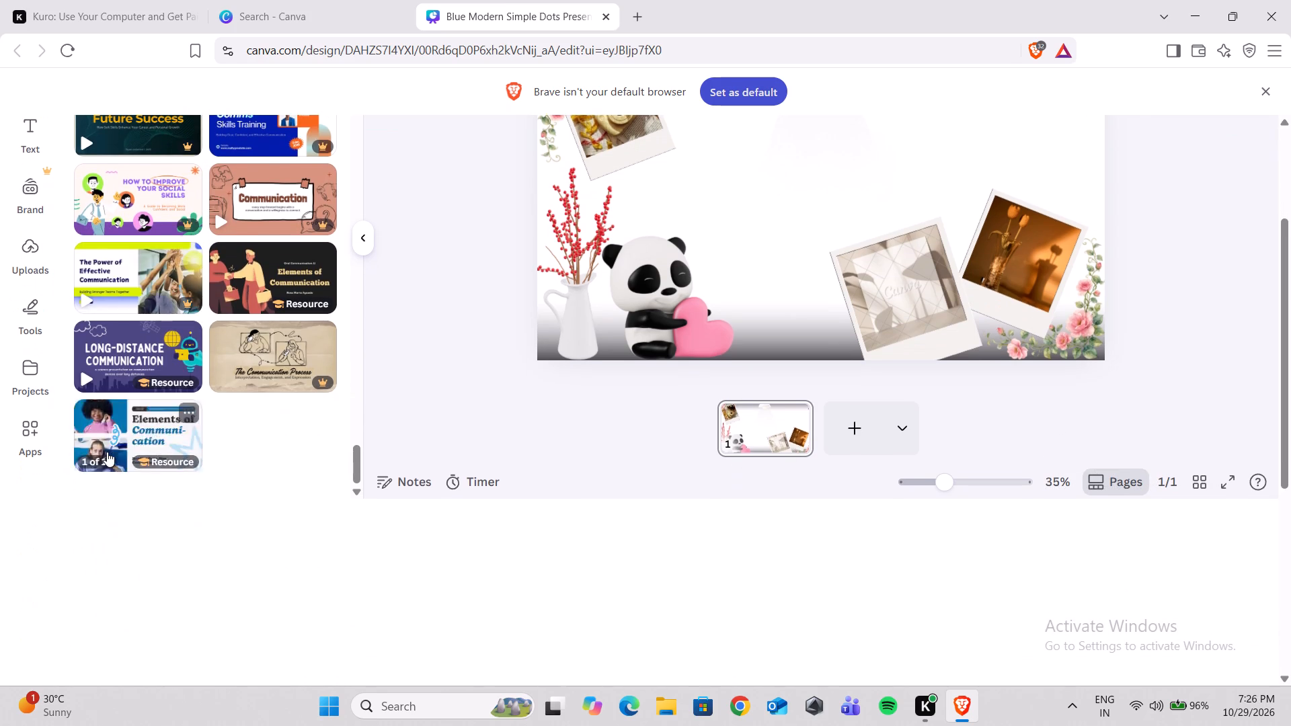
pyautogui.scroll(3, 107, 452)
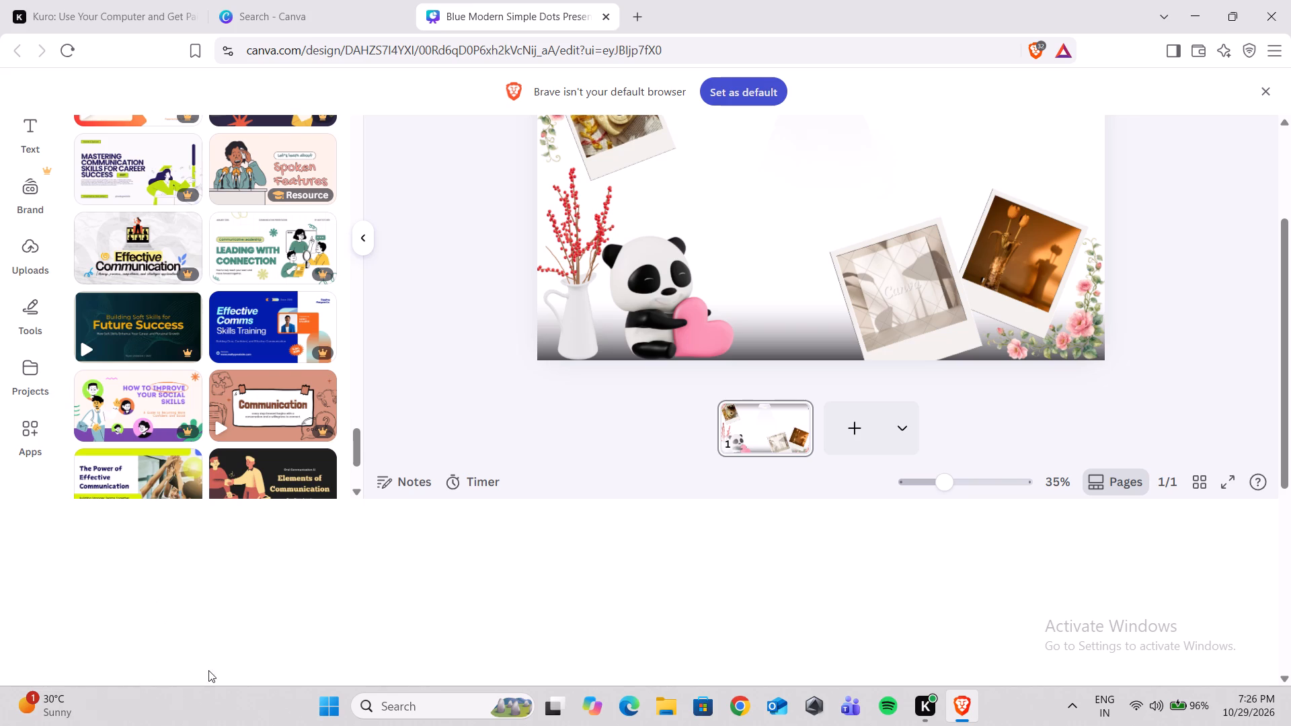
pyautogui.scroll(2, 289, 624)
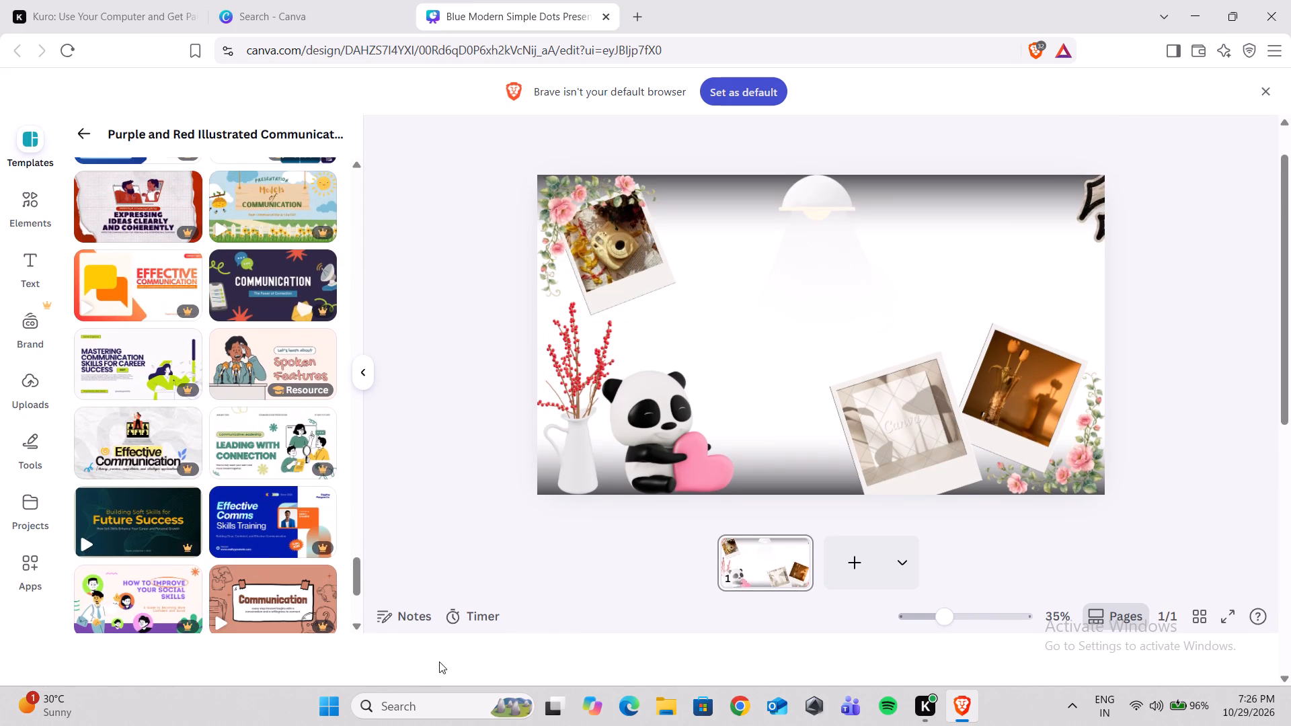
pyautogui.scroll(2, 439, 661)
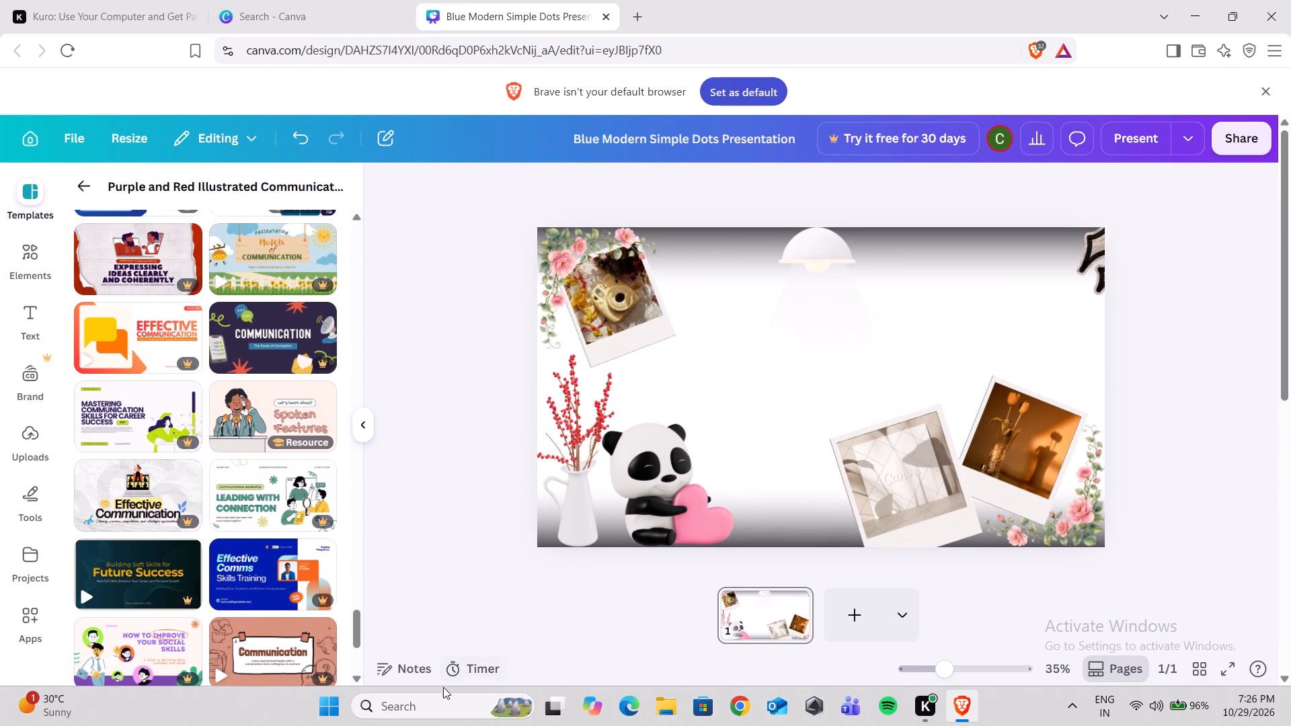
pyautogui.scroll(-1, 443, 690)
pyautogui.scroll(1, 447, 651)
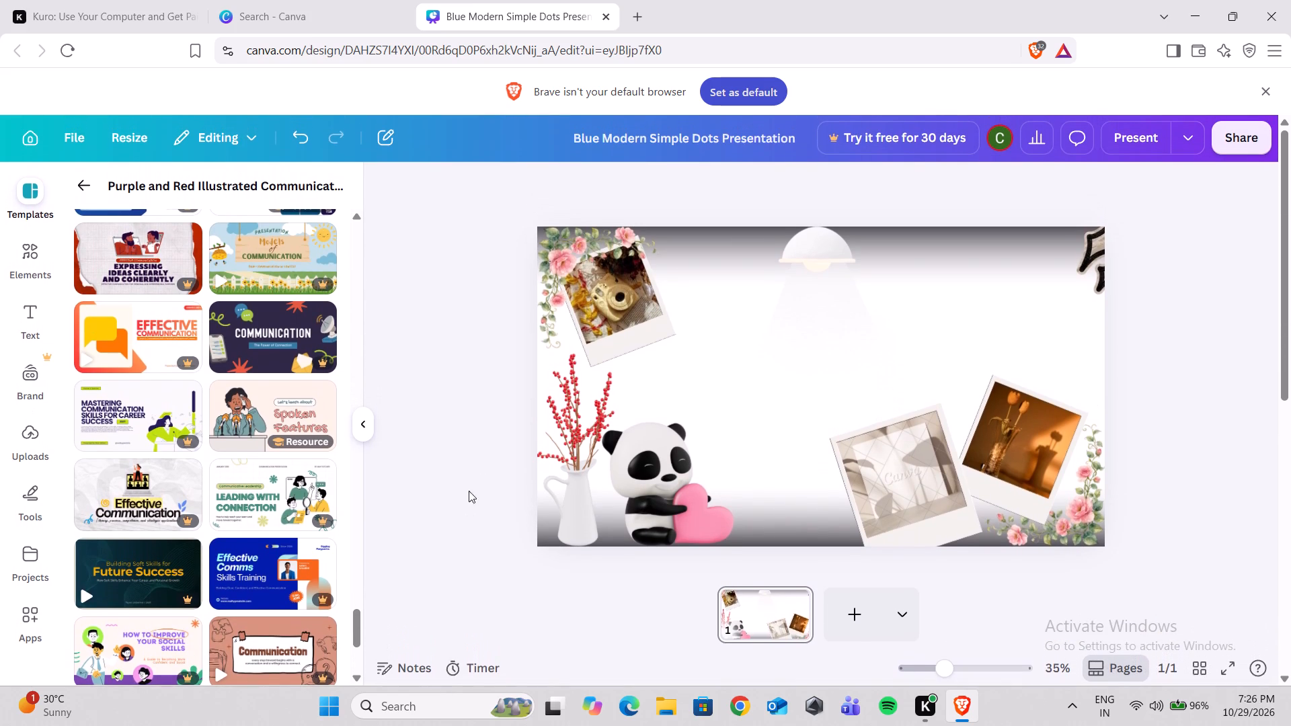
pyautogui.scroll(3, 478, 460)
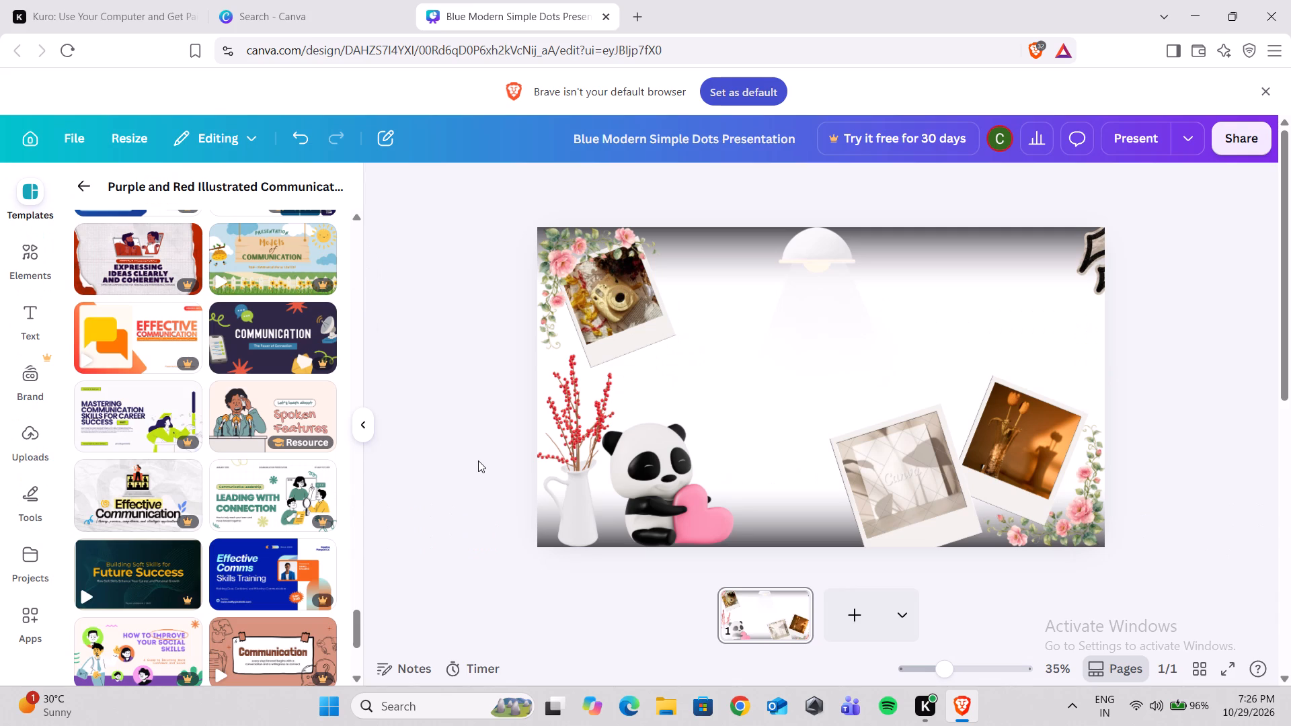
# Browse the remaining templates listed with the Purple and Red Illustrated Communication presentation for ideas.
pyautogui.scroll(-5, 147, 629)
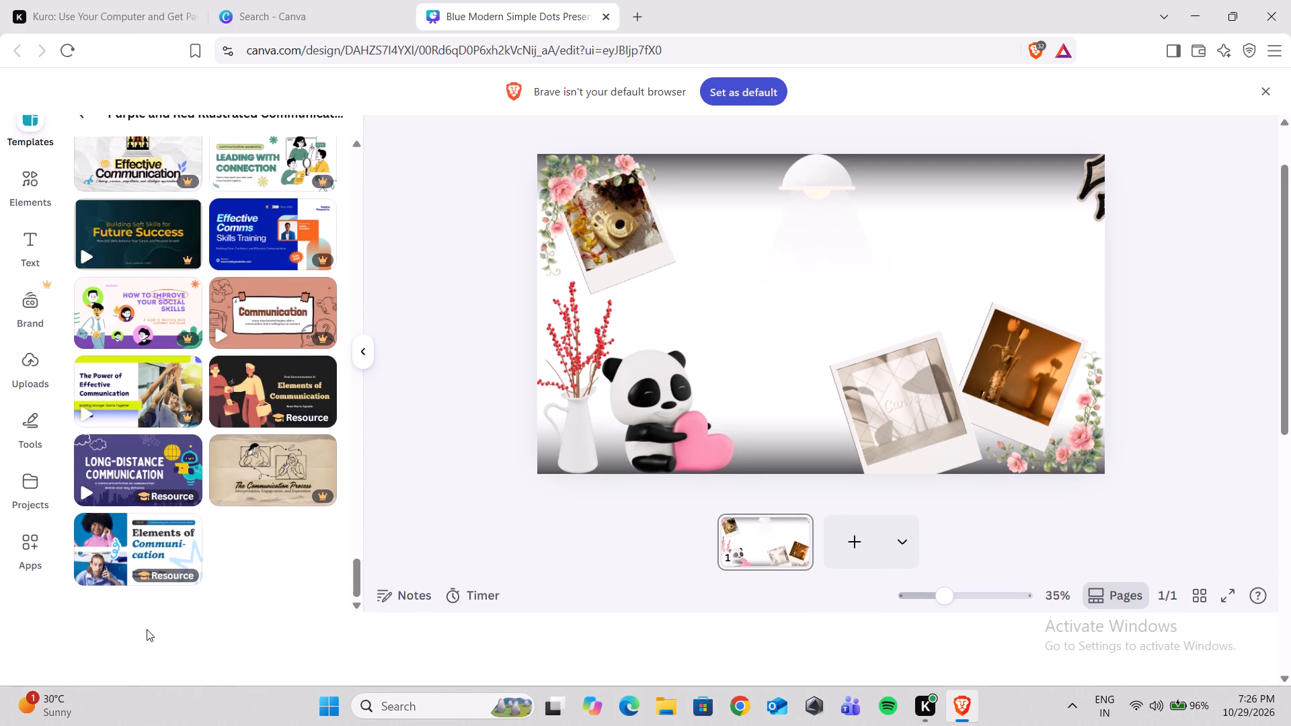
pyautogui.scroll(-1, 147, 629)
pyautogui.scroll(4, 147, 629)
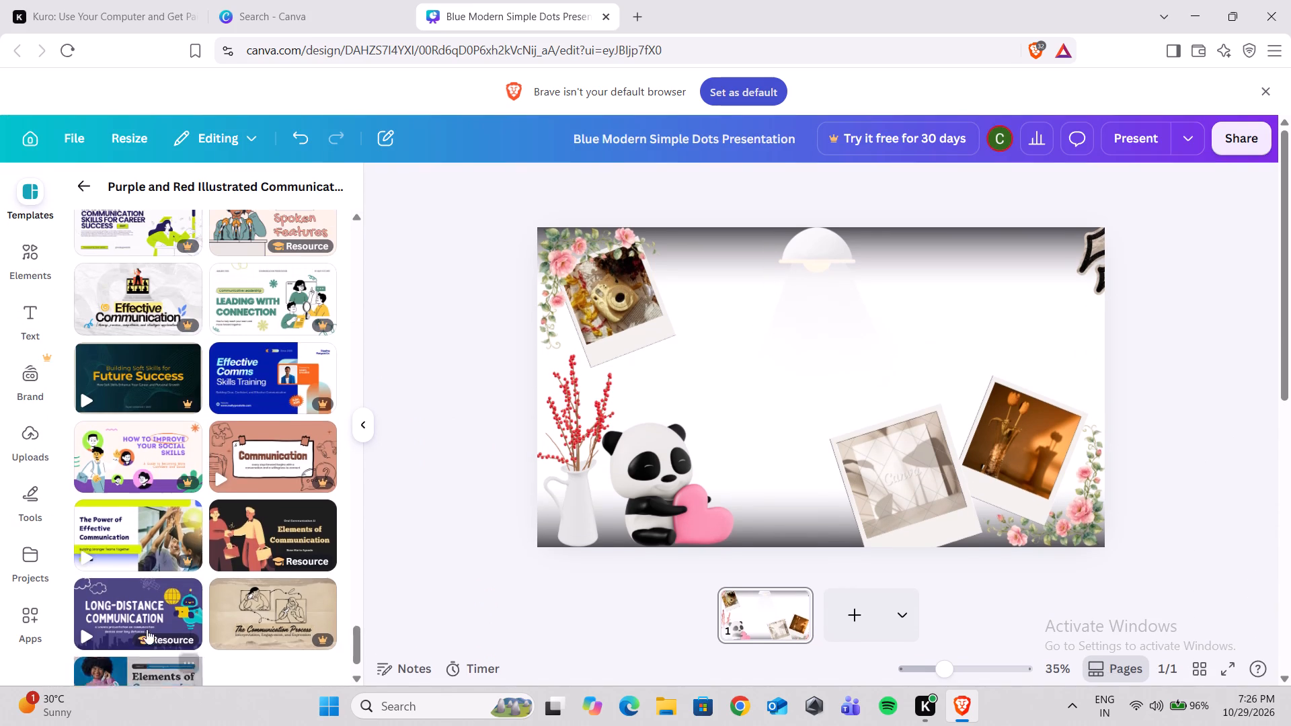
pyautogui.scroll(1, 421, 517)
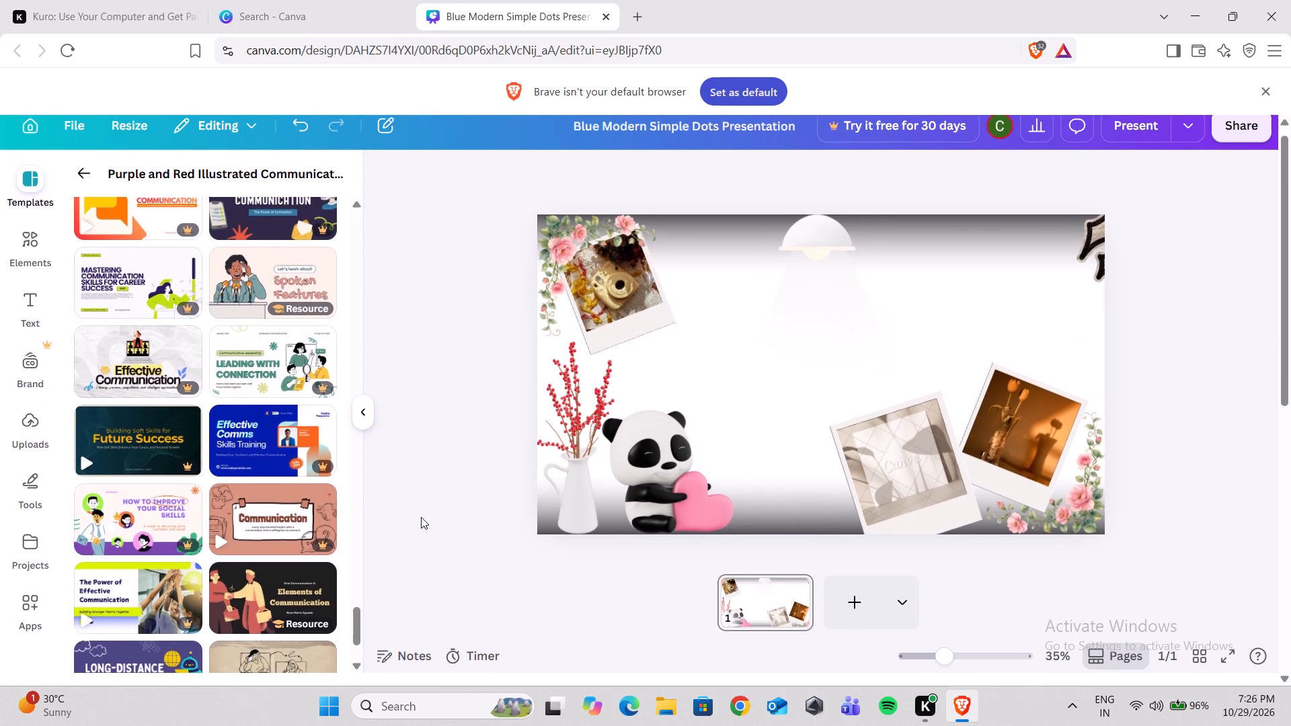
pyautogui.scroll(1, 421, 517)
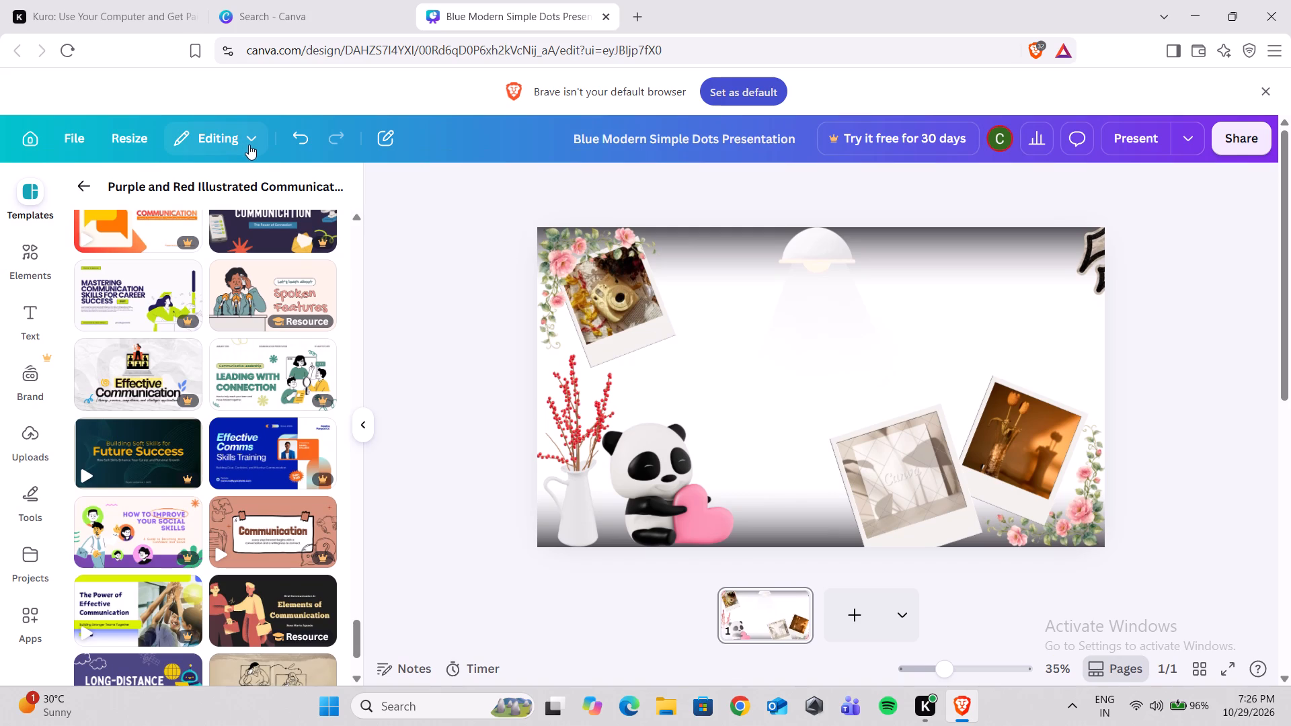
# Examine the slide in read-only Viewing mode at different zoom levels and return to Editing mode.
pyautogui.click(249, 145)
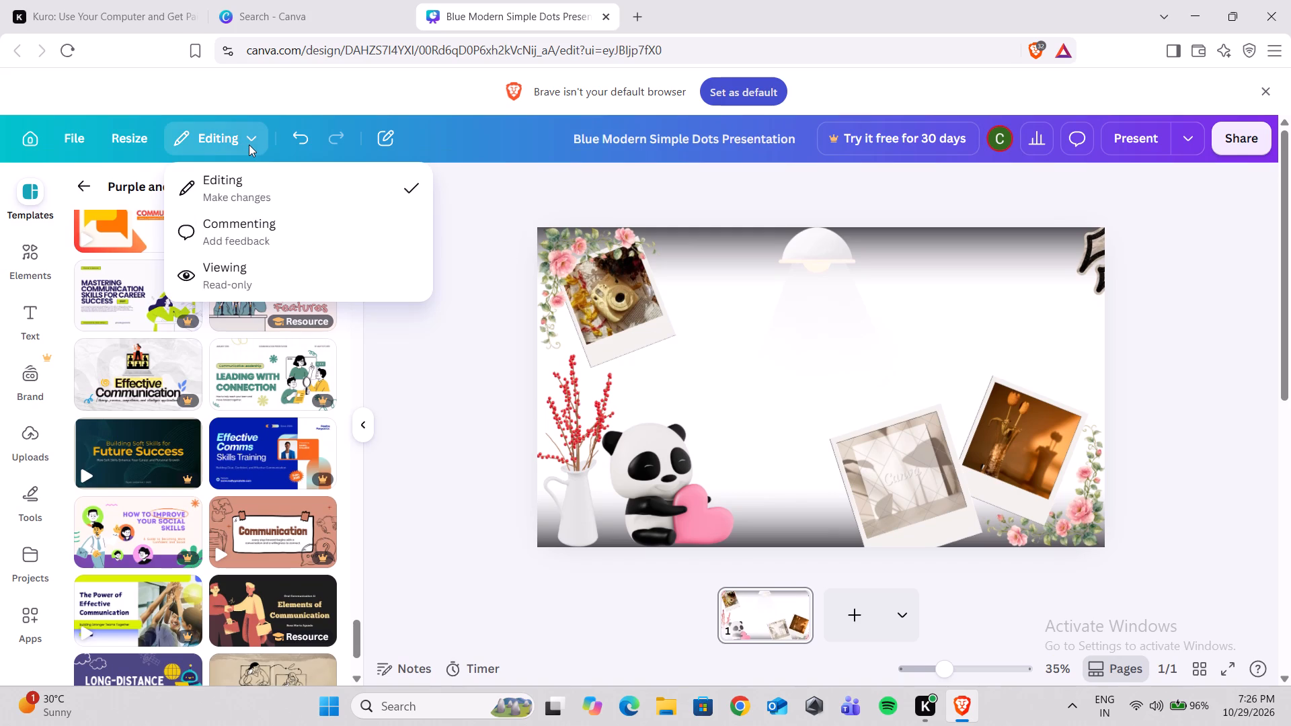
pyautogui.click(358, 283)
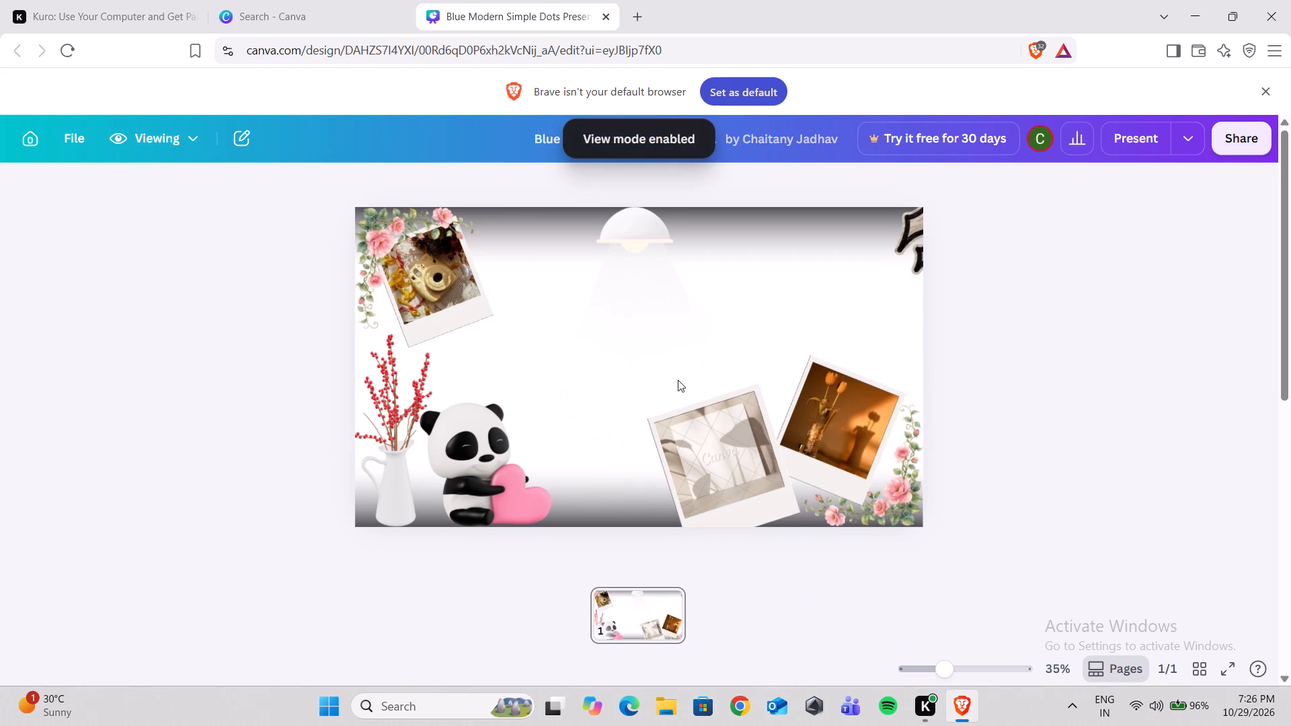
pyautogui.hscroll(1, 596, 338)
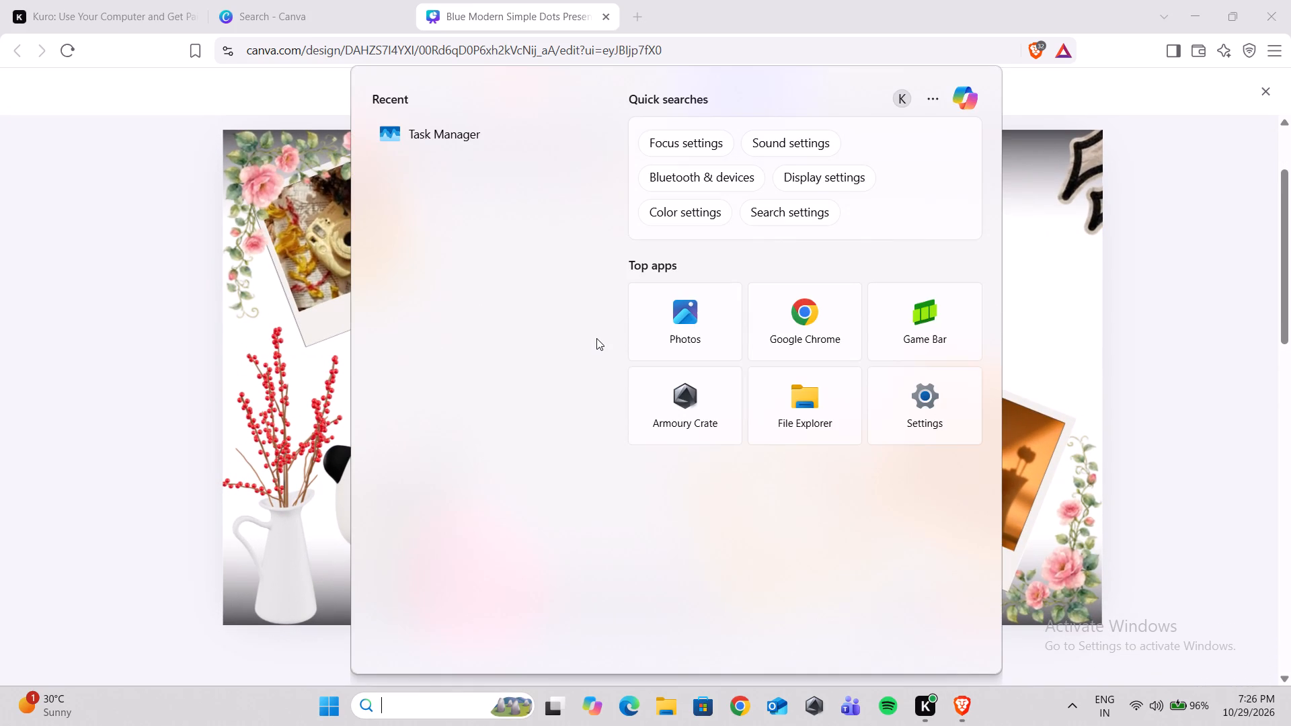
pyautogui.click(1171, 379)
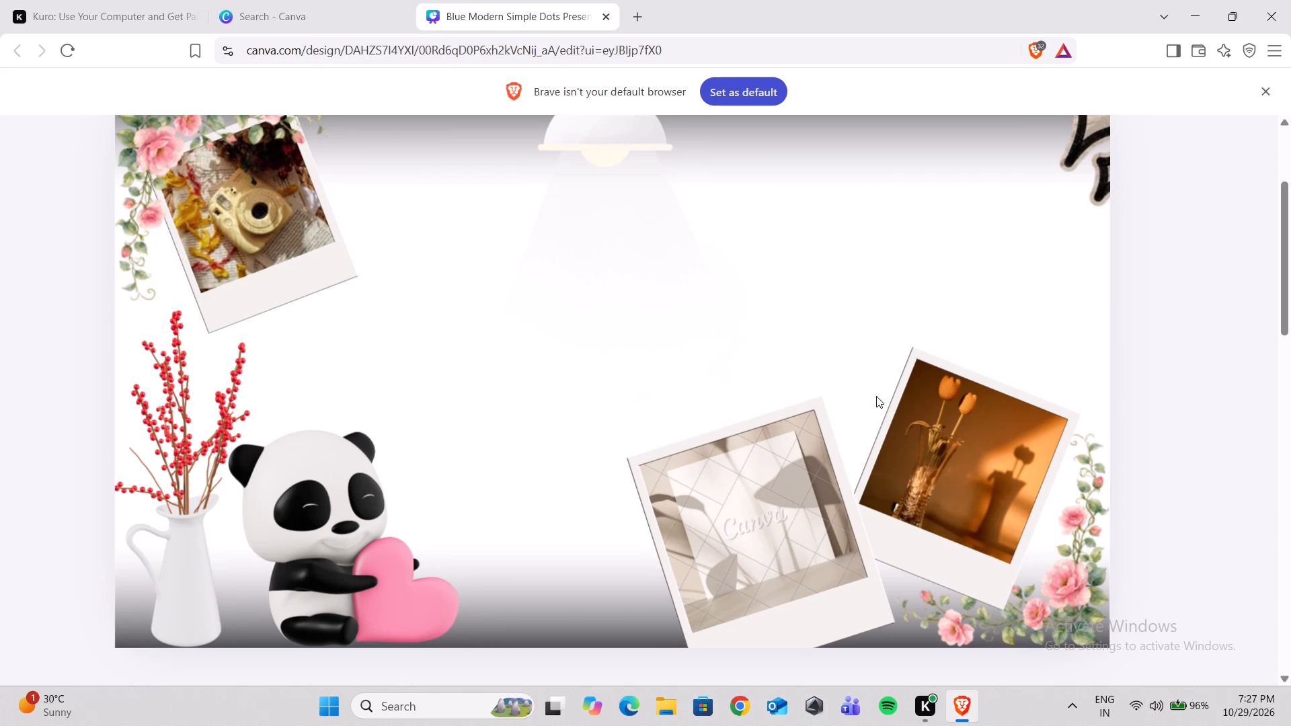
pyautogui.hscroll(1, 879, 395)
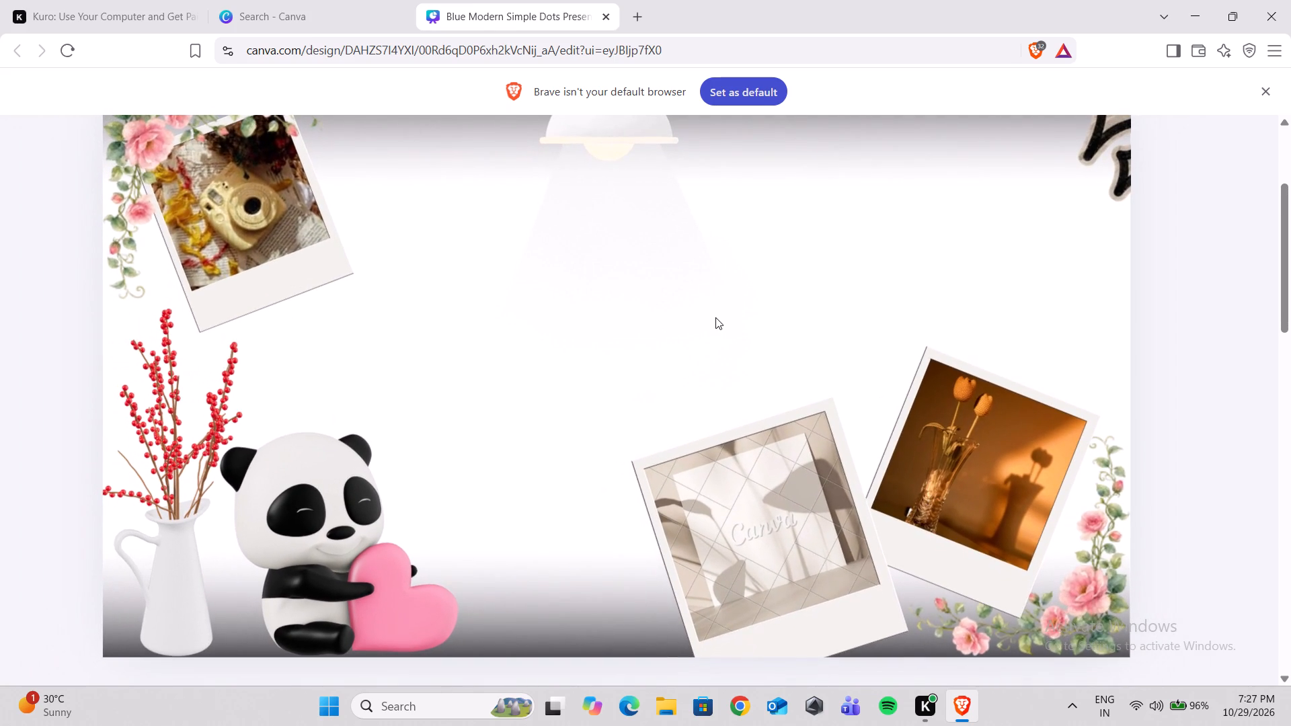
pyautogui.hscroll(1, 715, 318)
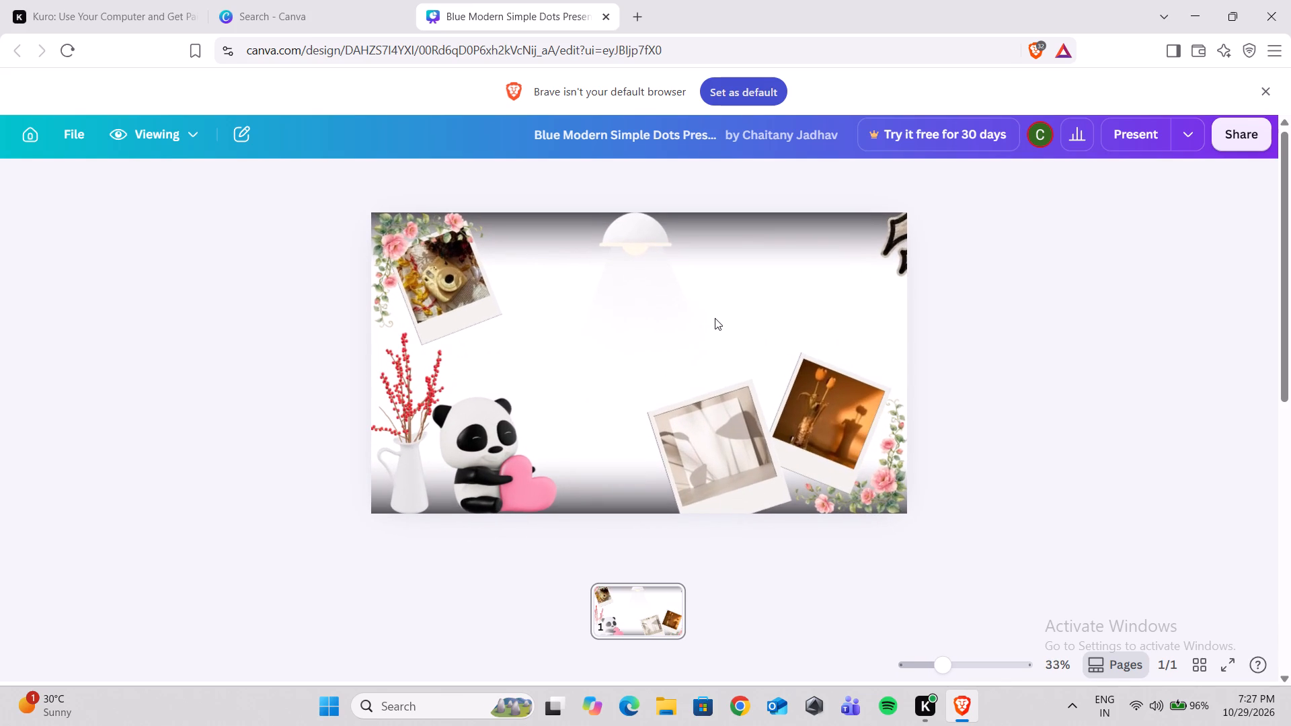
pyautogui.hscroll(-1, 715, 318)
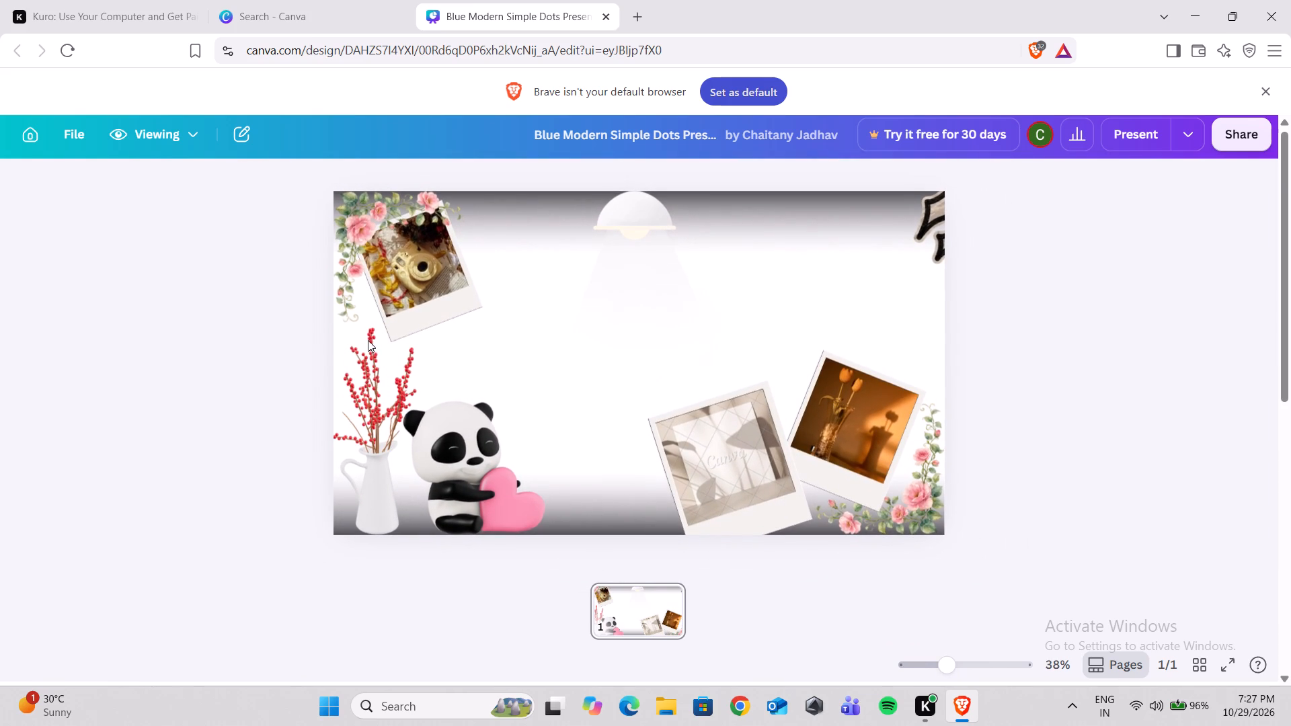
pyautogui.click(173, 143)
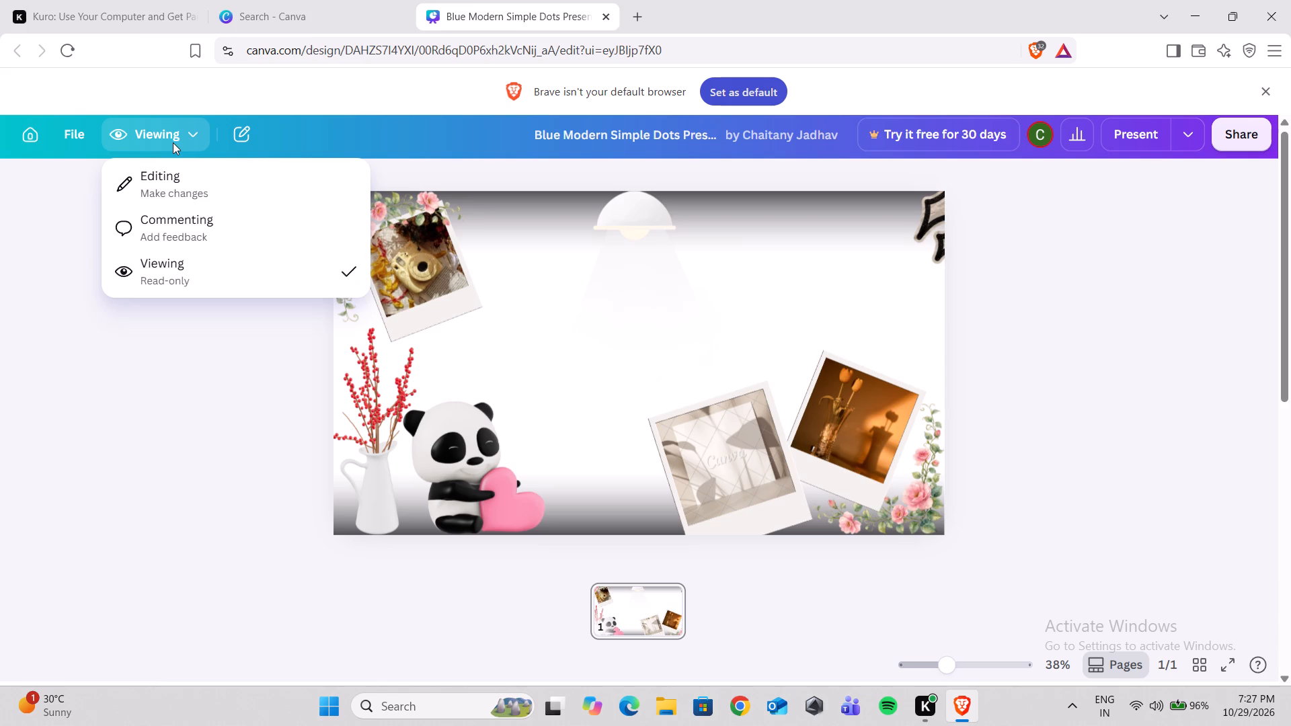
pyautogui.click(192, 266)
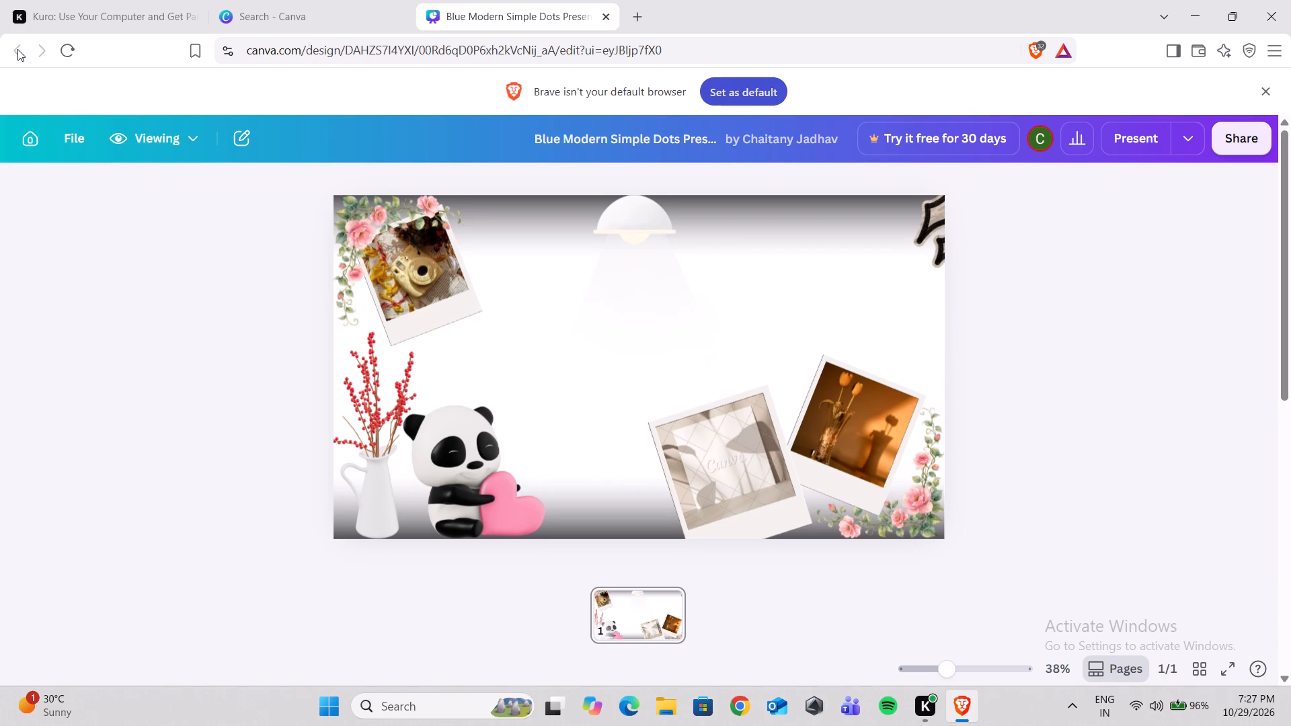
pyautogui.click(180, 138)
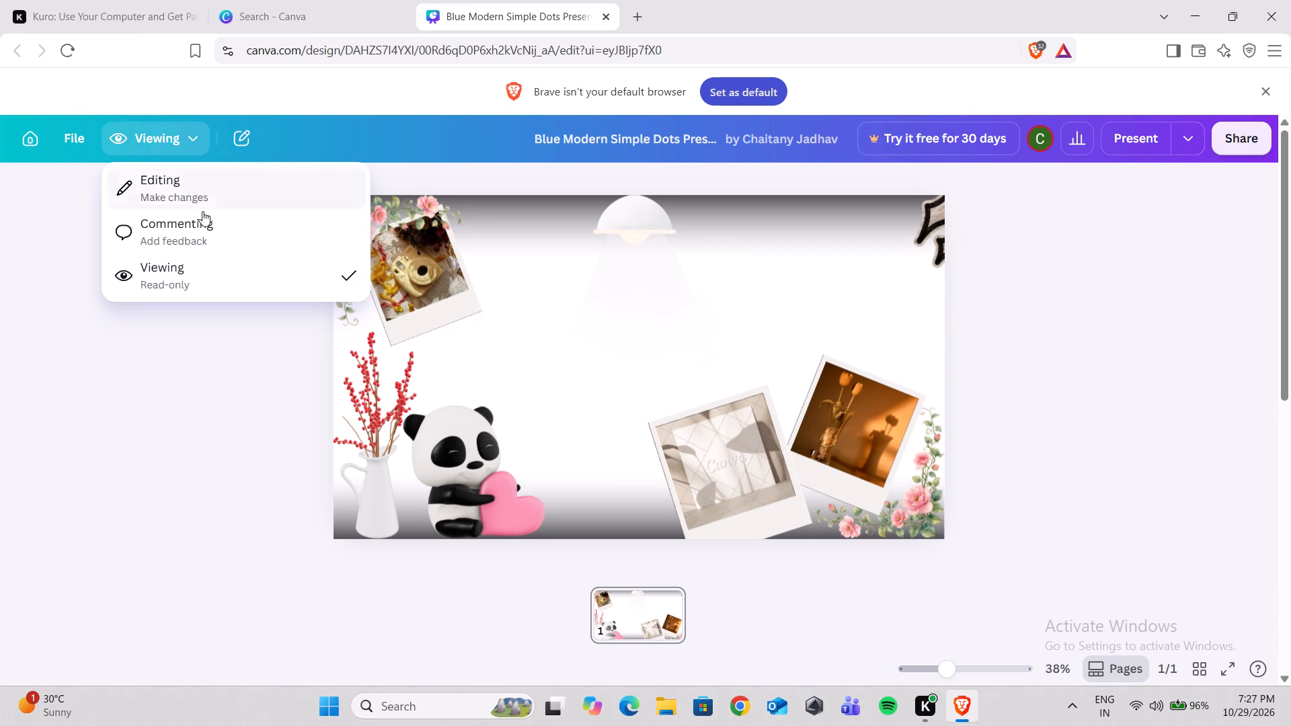
pyautogui.click(346, 271)
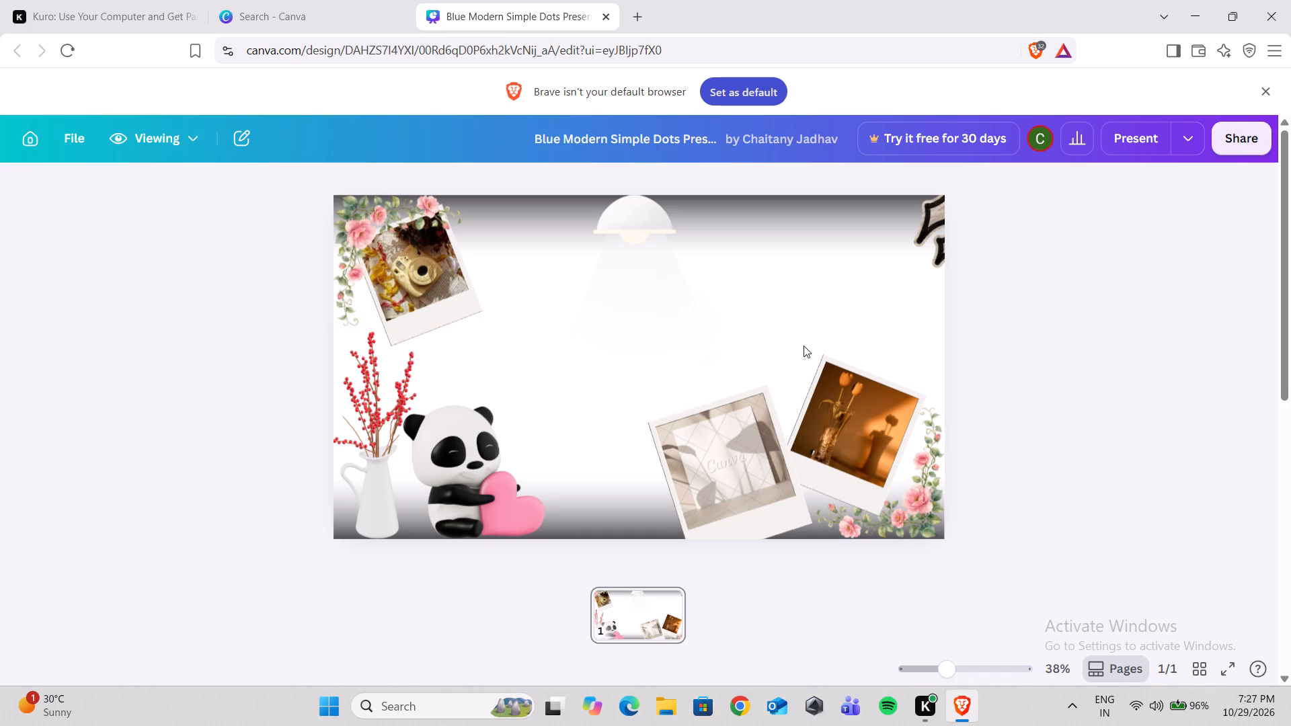
pyautogui.press('Escape')
pyautogui.press('Escape')
pyautogui.click(112, 145)
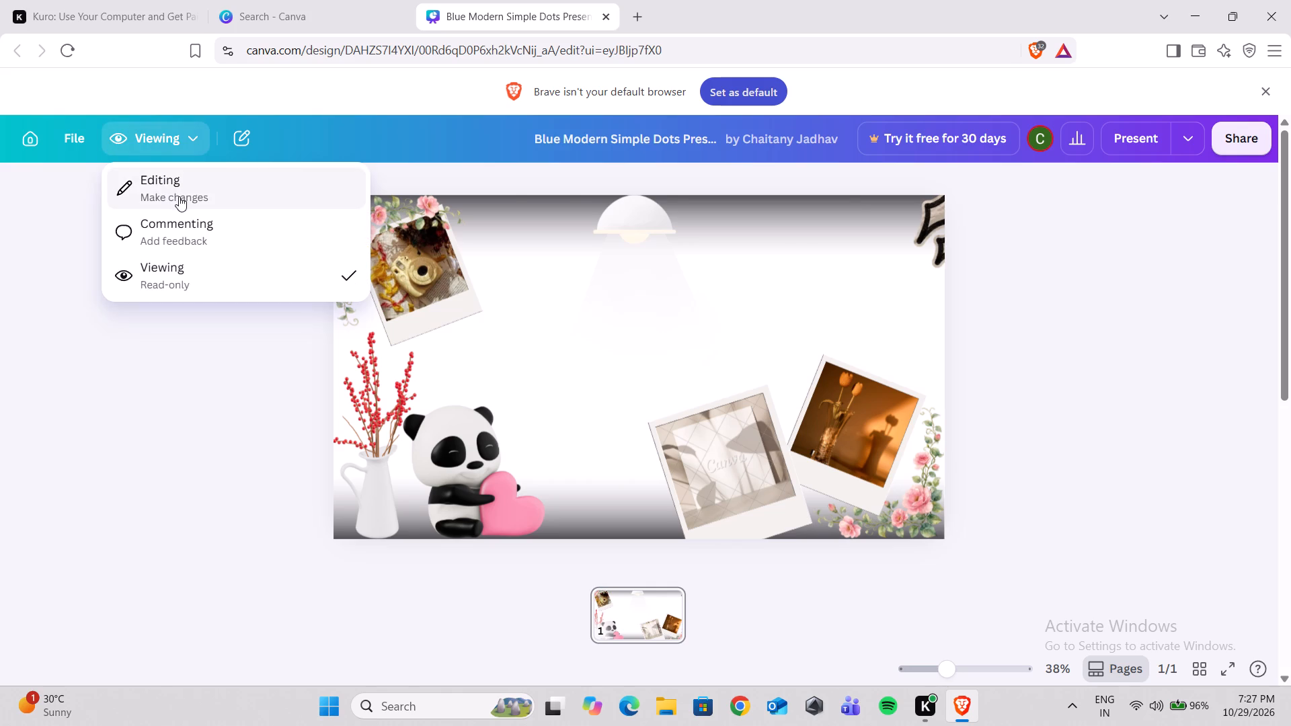
pyautogui.click(179, 196)
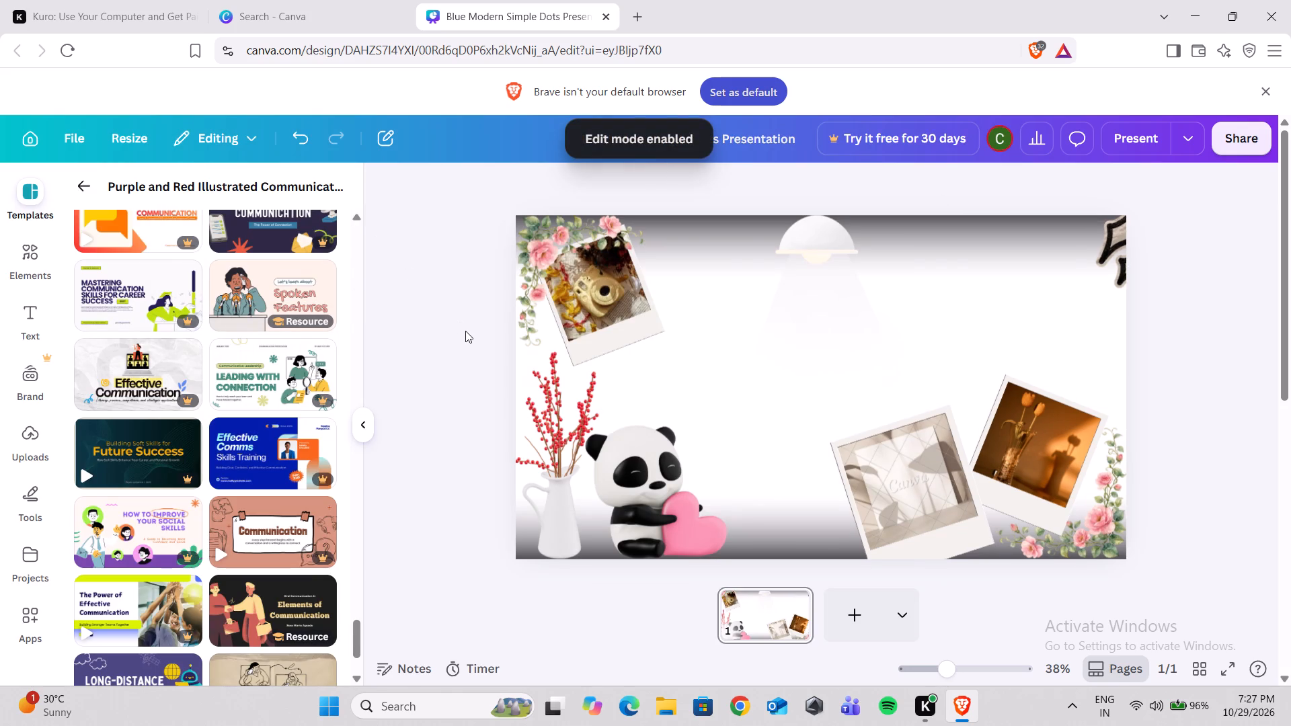
pyautogui.click(465, 331)
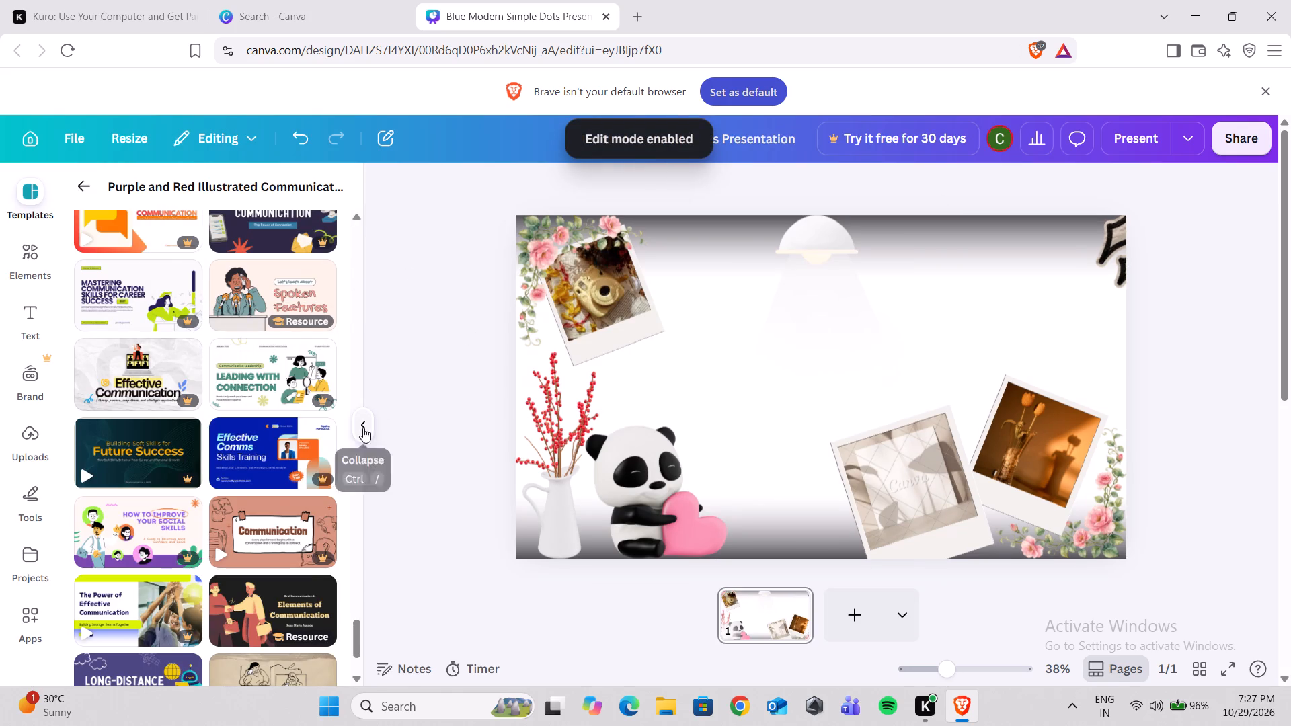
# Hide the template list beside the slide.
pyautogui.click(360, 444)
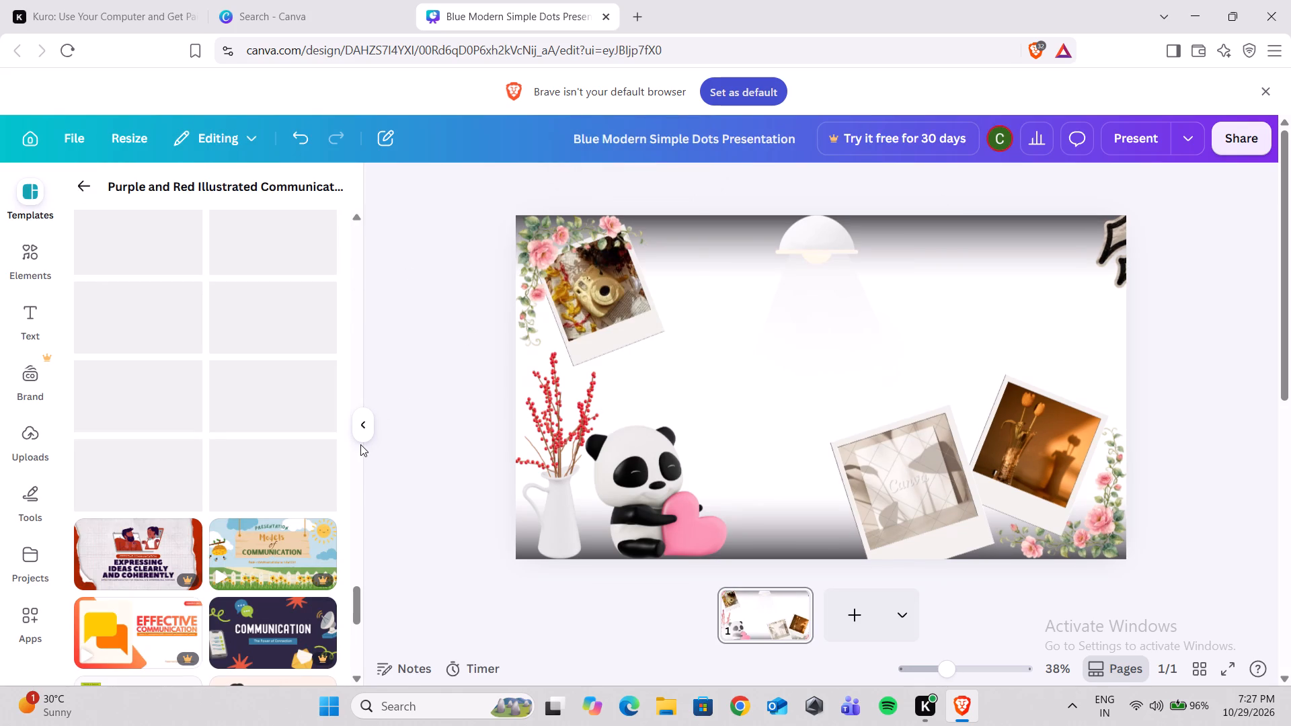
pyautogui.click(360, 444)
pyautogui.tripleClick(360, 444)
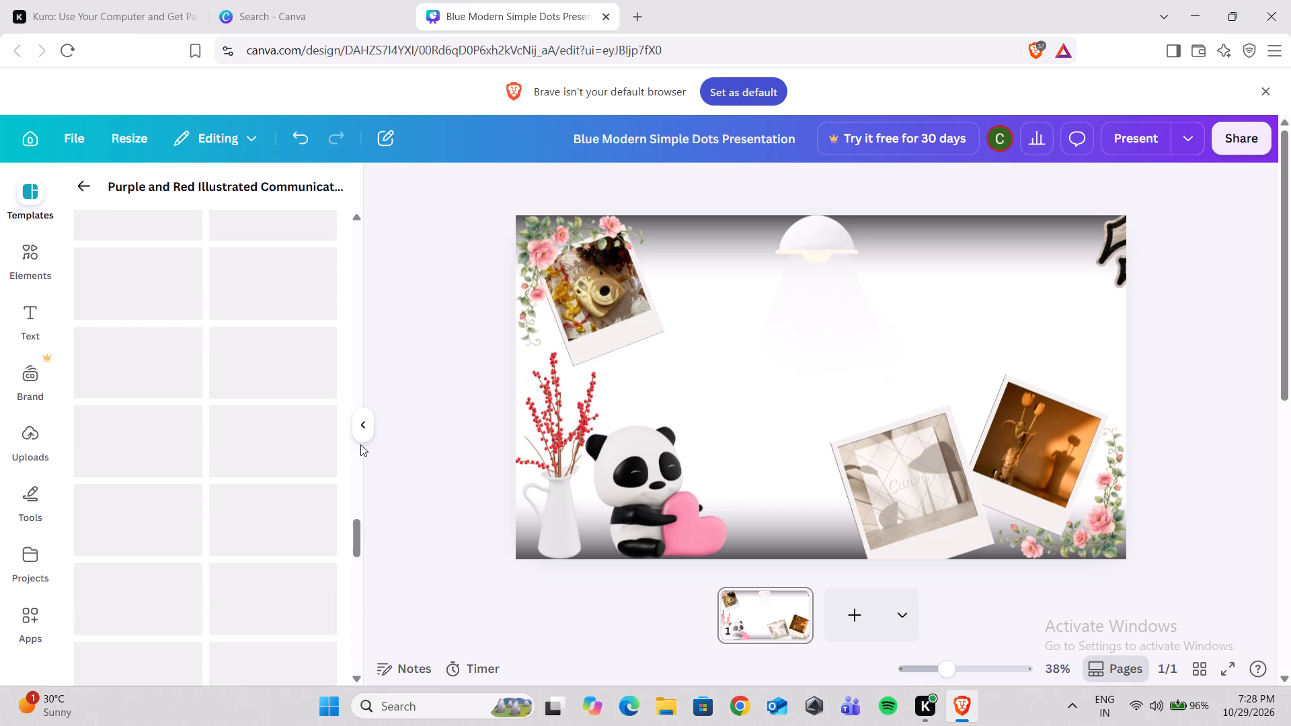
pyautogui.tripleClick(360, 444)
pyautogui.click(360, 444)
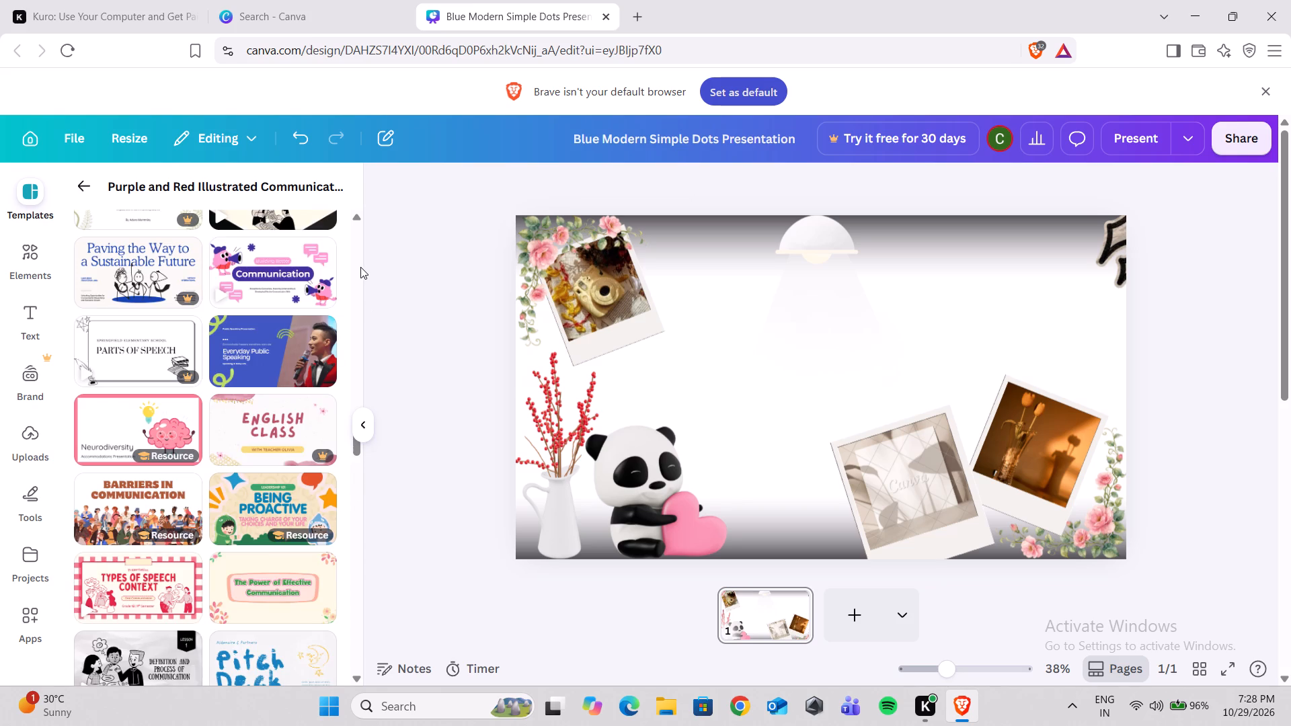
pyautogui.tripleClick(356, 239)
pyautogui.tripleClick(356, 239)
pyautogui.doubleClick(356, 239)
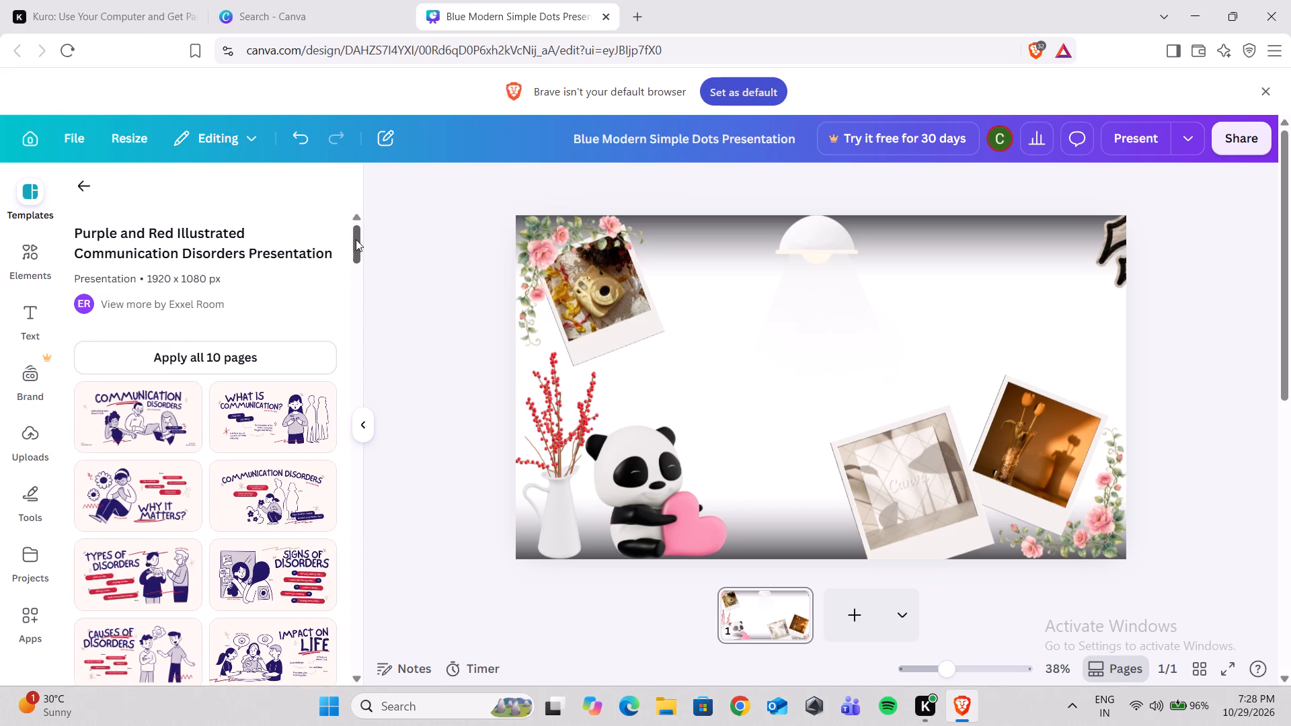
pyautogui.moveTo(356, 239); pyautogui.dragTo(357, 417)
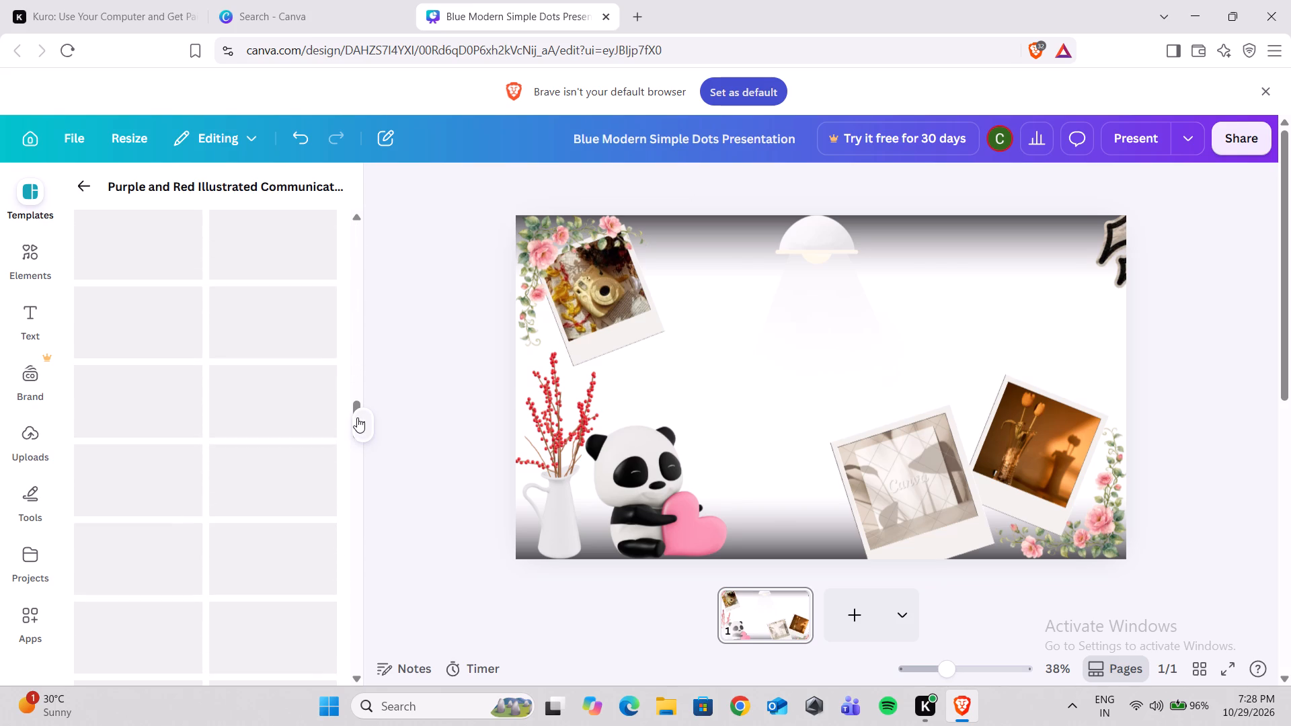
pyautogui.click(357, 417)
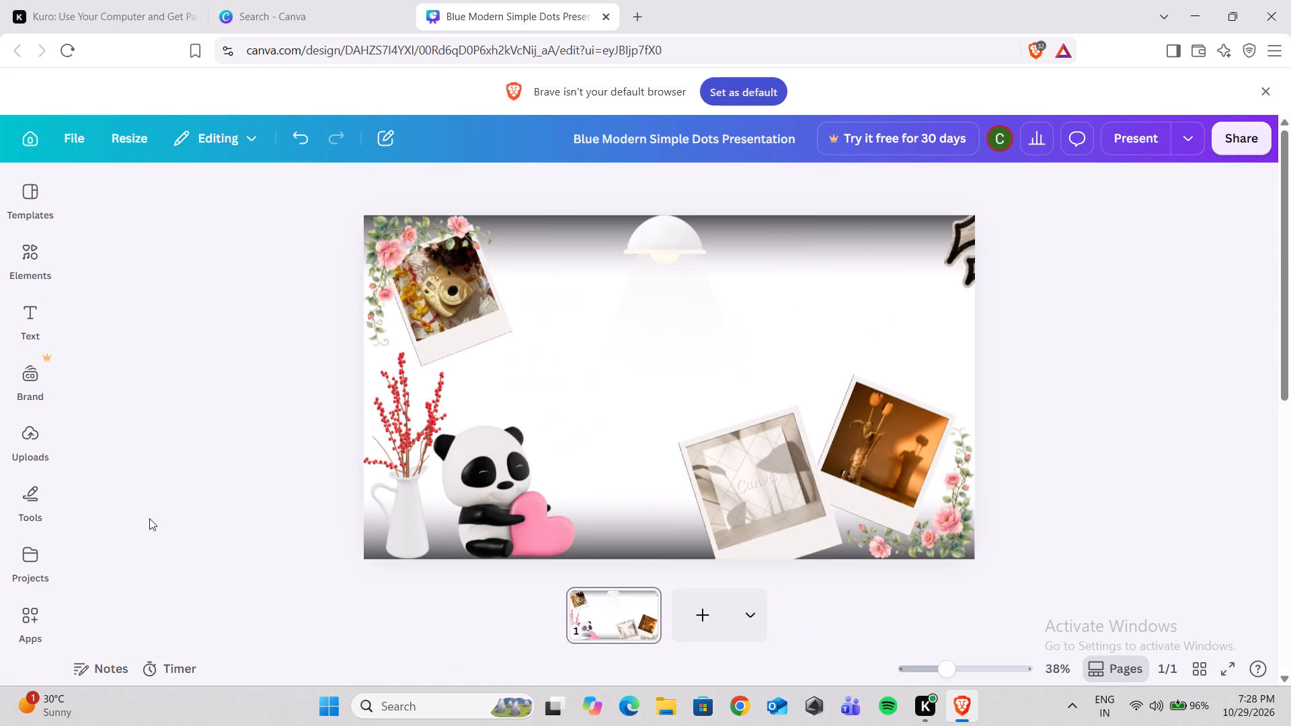
# Add the purple pendant lamp from the Magic recommendations among recently used elements and shrink it to a small ceiling lamp.
pyautogui.click(38, 242)
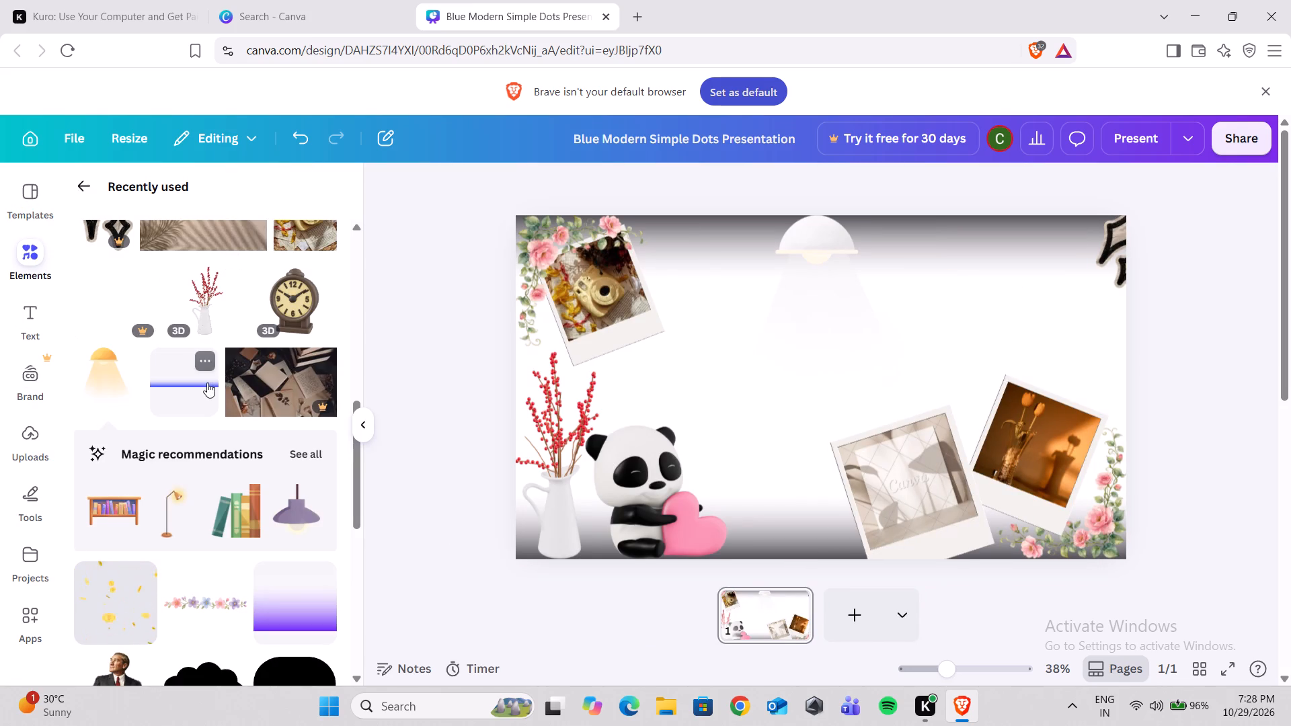
pyautogui.click(296, 509)
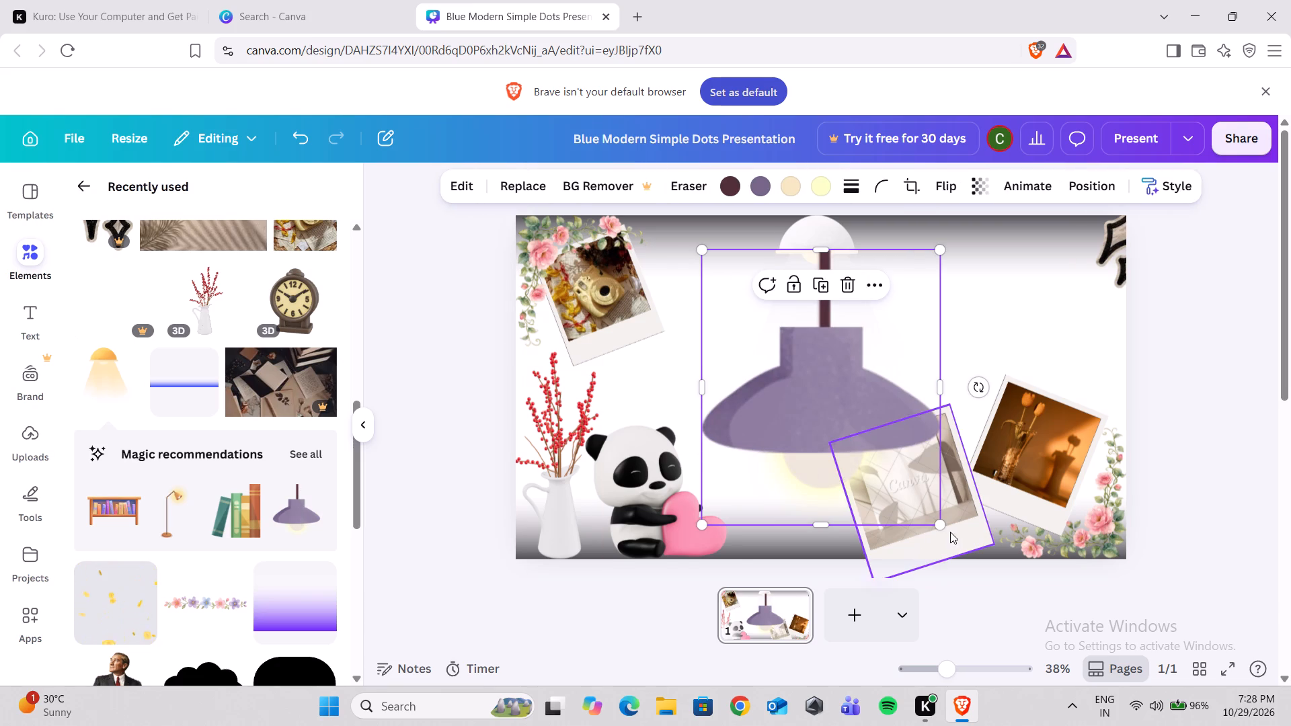
pyautogui.moveTo(943, 525); pyautogui.dragTo(871, 460)
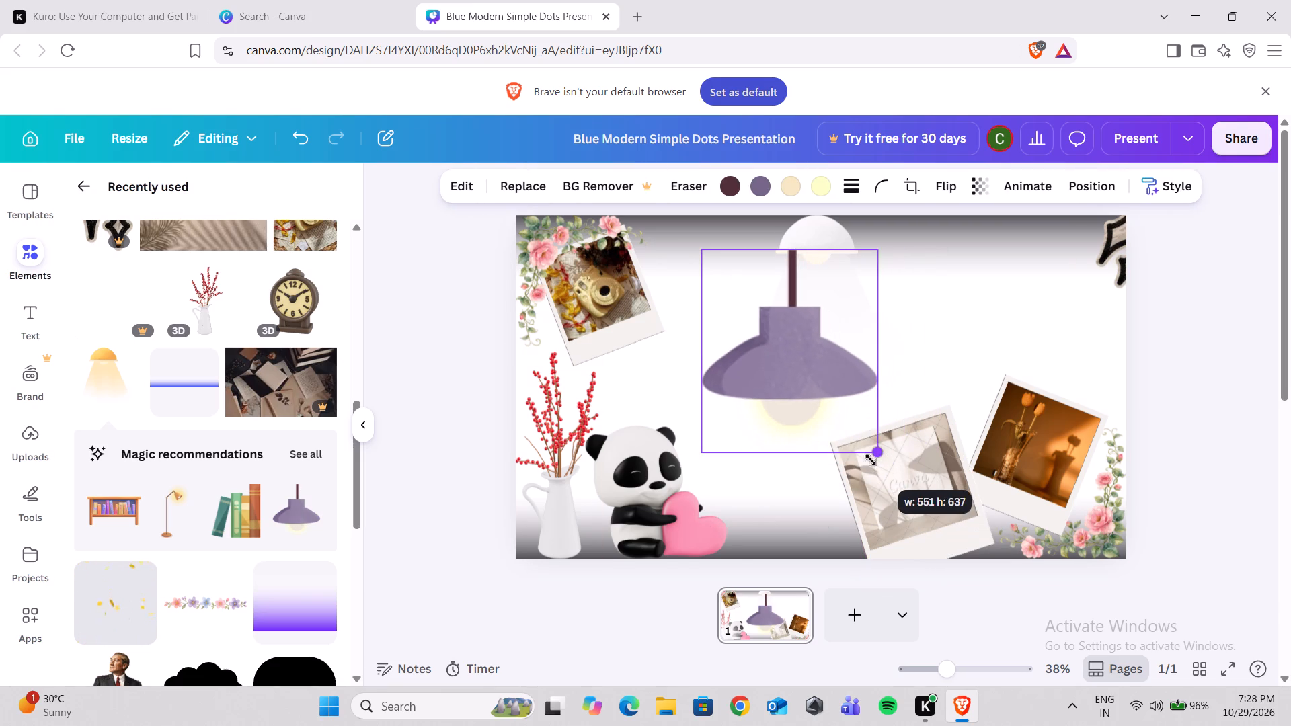
pyautogui.moveTo(871, 460); pyautogui.dragTo(771, 357)
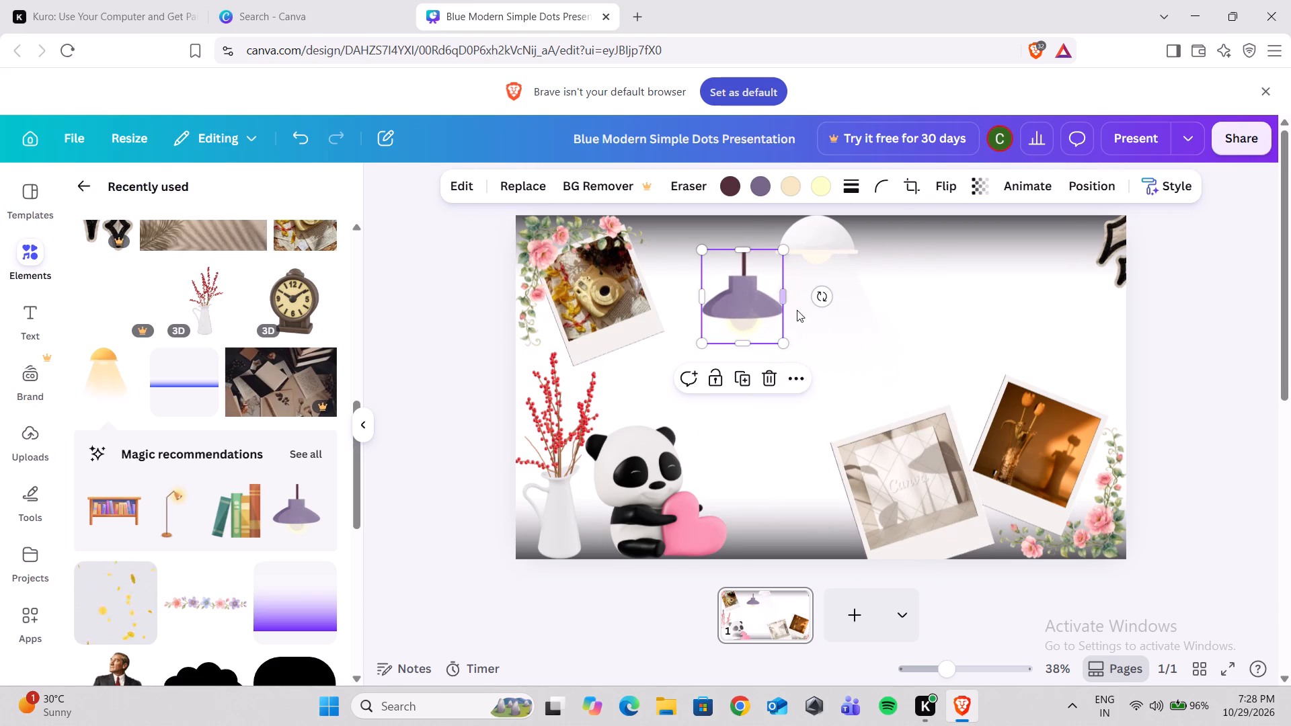
# Delete the white ceiling lamp from the slide.
pyautogui.rightClick(835, 225)
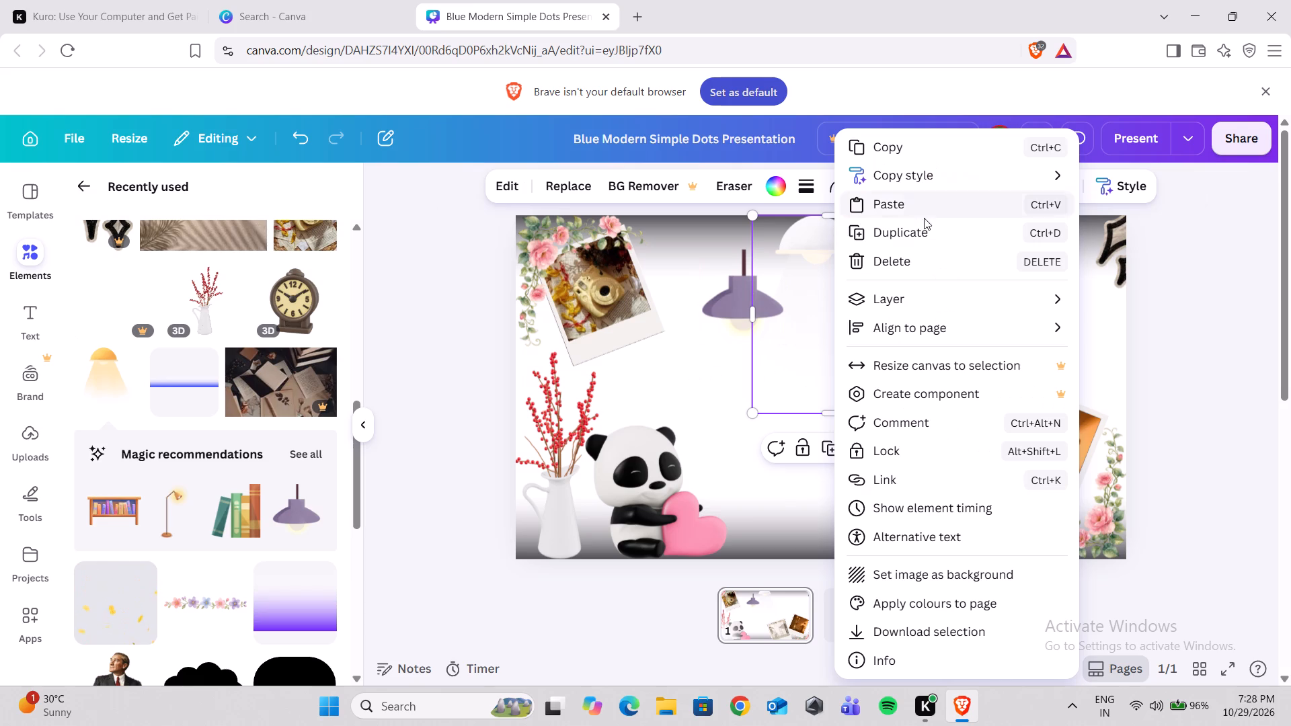
pyautogui.click(924, 263)
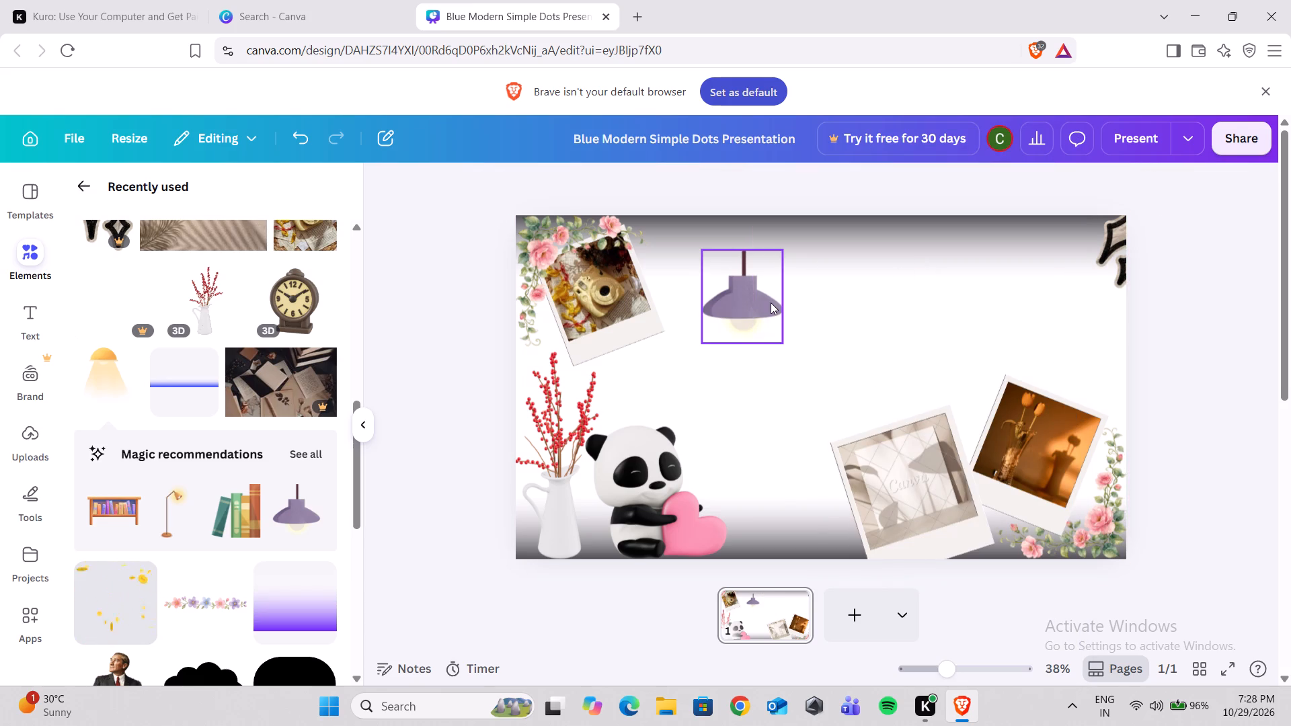
# Move the purple pendant lamp to the slide's top edge, near the centre, so it hangs from the ceiling.
pyautogui.moveTo(771, 302); pyautogui.dragTo(830, 255)
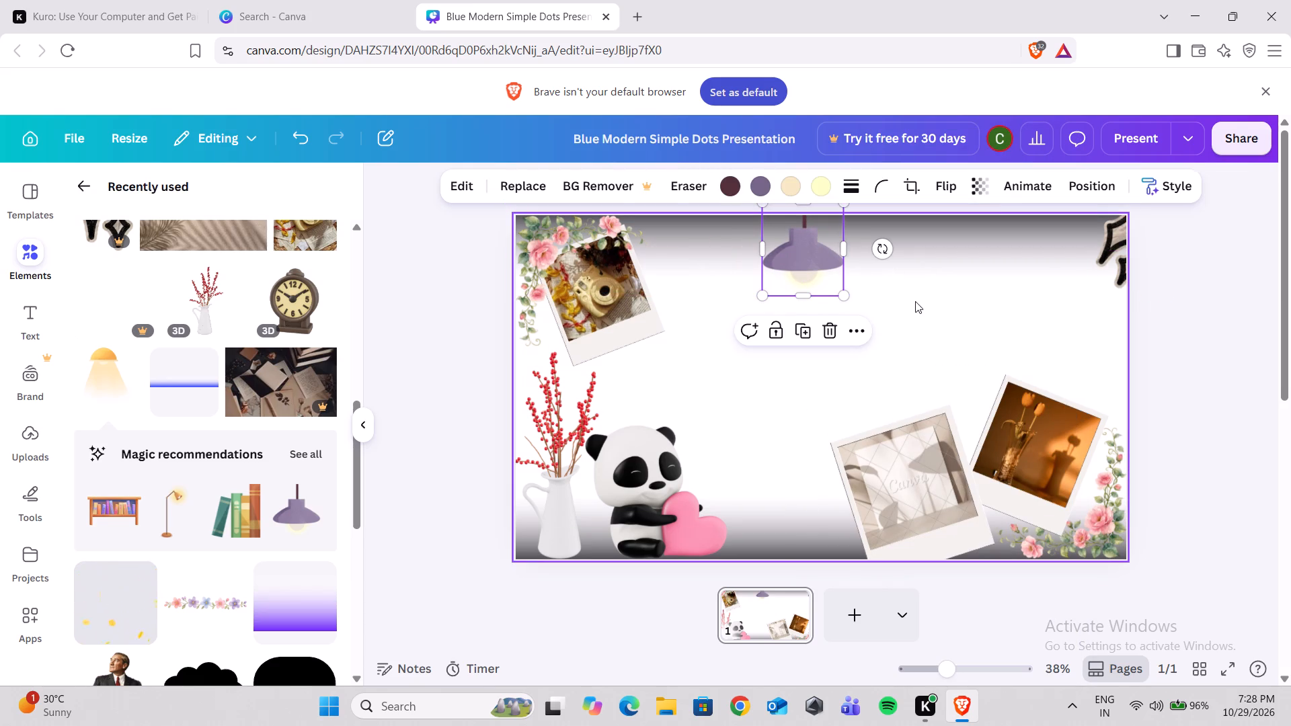
pyautogui.click(915, 301)
# Recolour the purple pendant lamp's dark brown cord to a medium grey from the default solid colours.
pyautogui.click(830, 278)
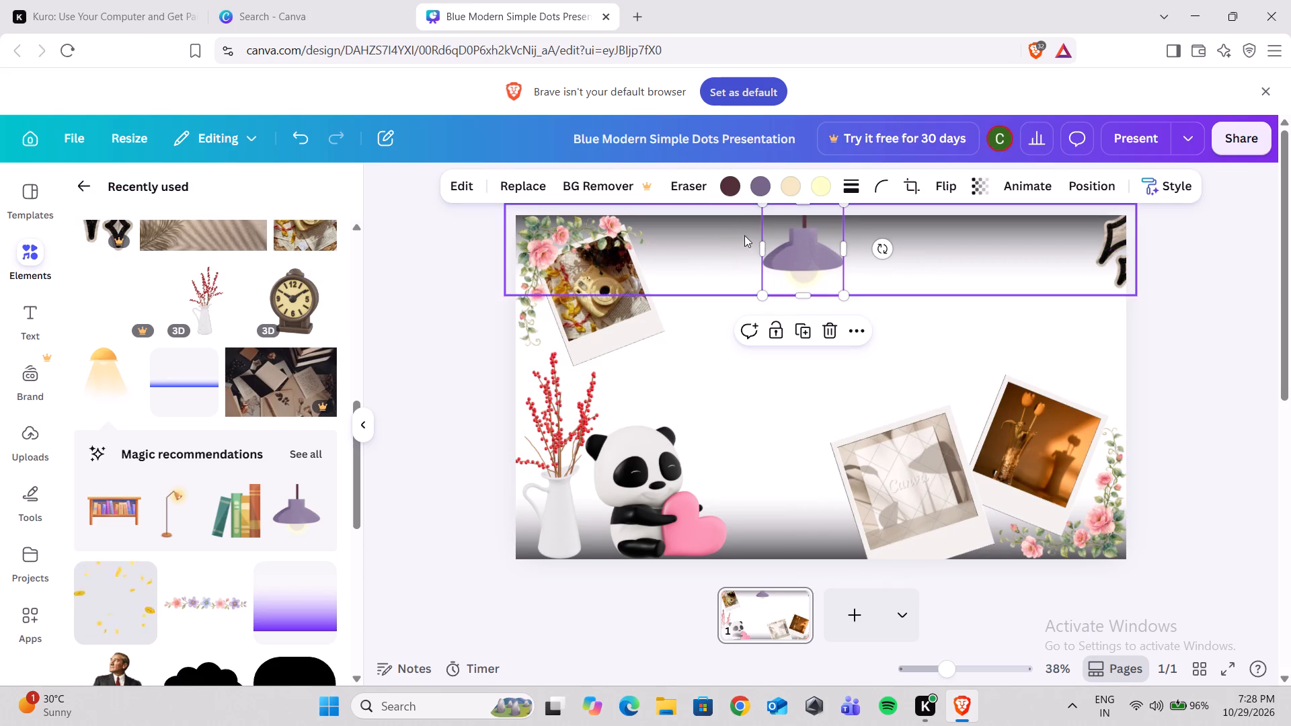
pyautogui.click(732, 186)
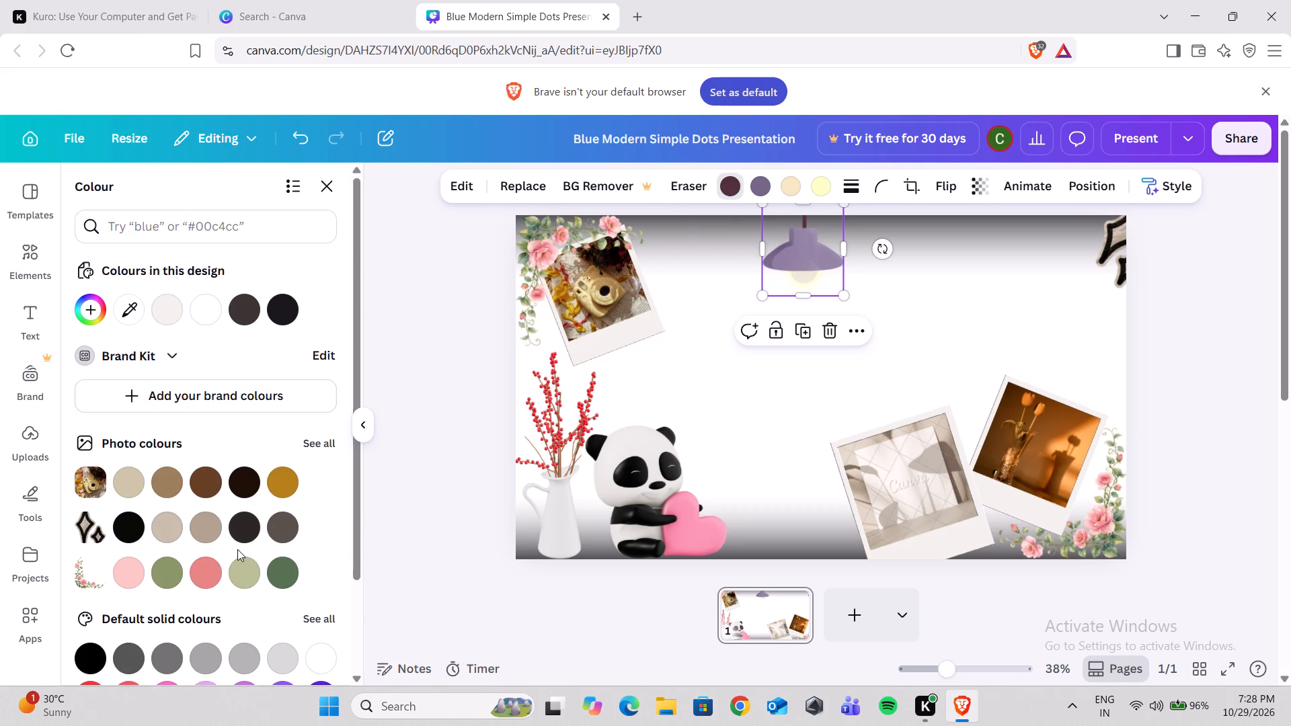
pyautogui.scroll(-3, 230, 557)
pyautogui.click(116, 593)
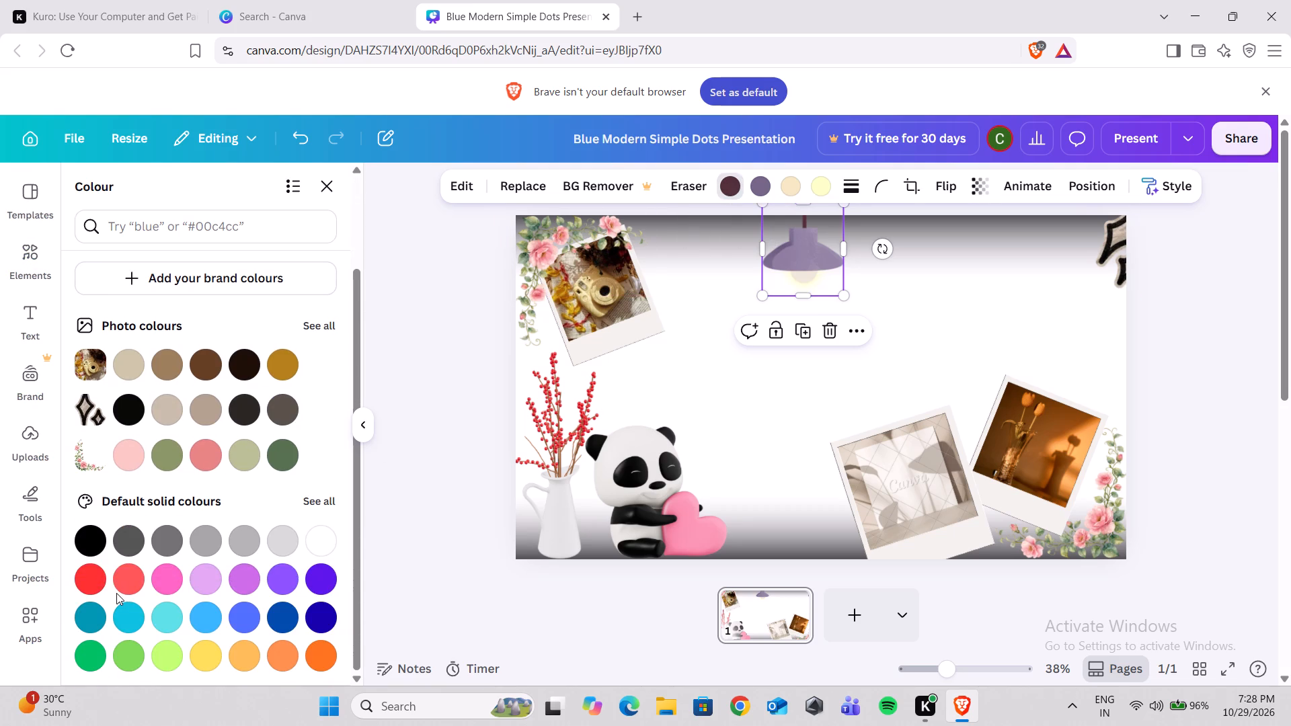
pyautogui.click(120, 583)
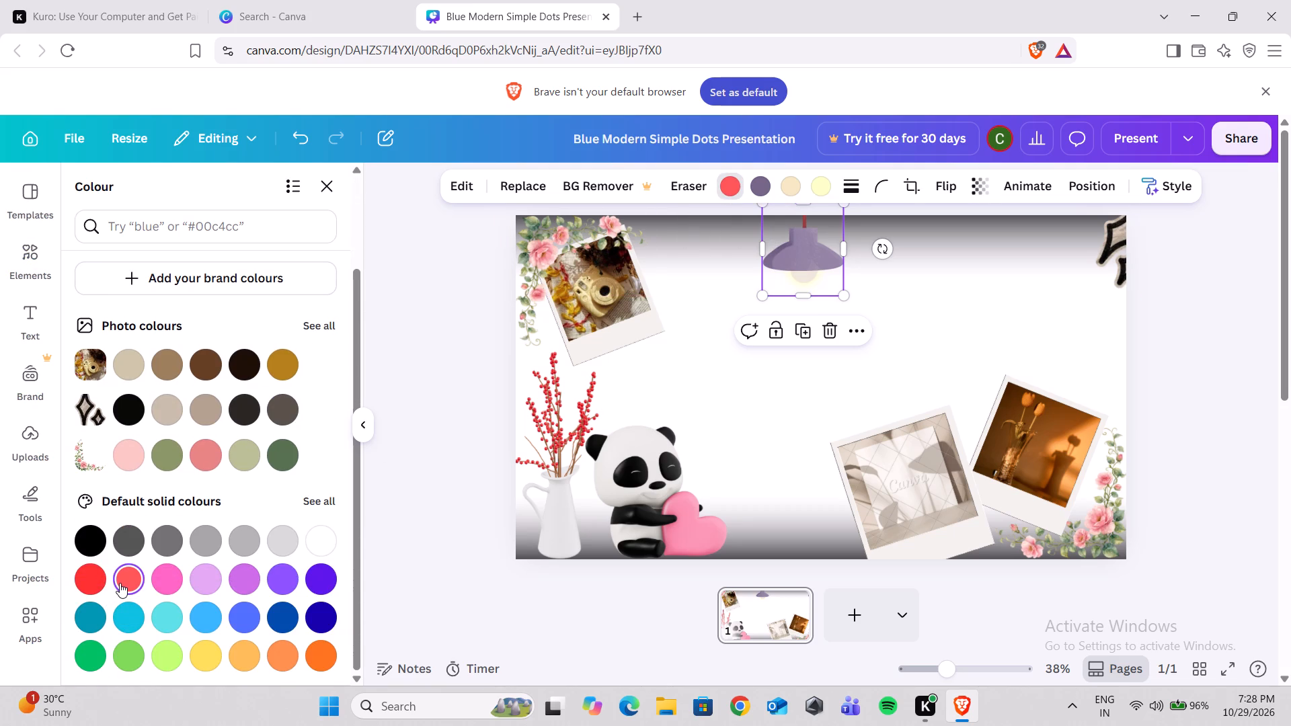
pyautogui.click(94, 579)
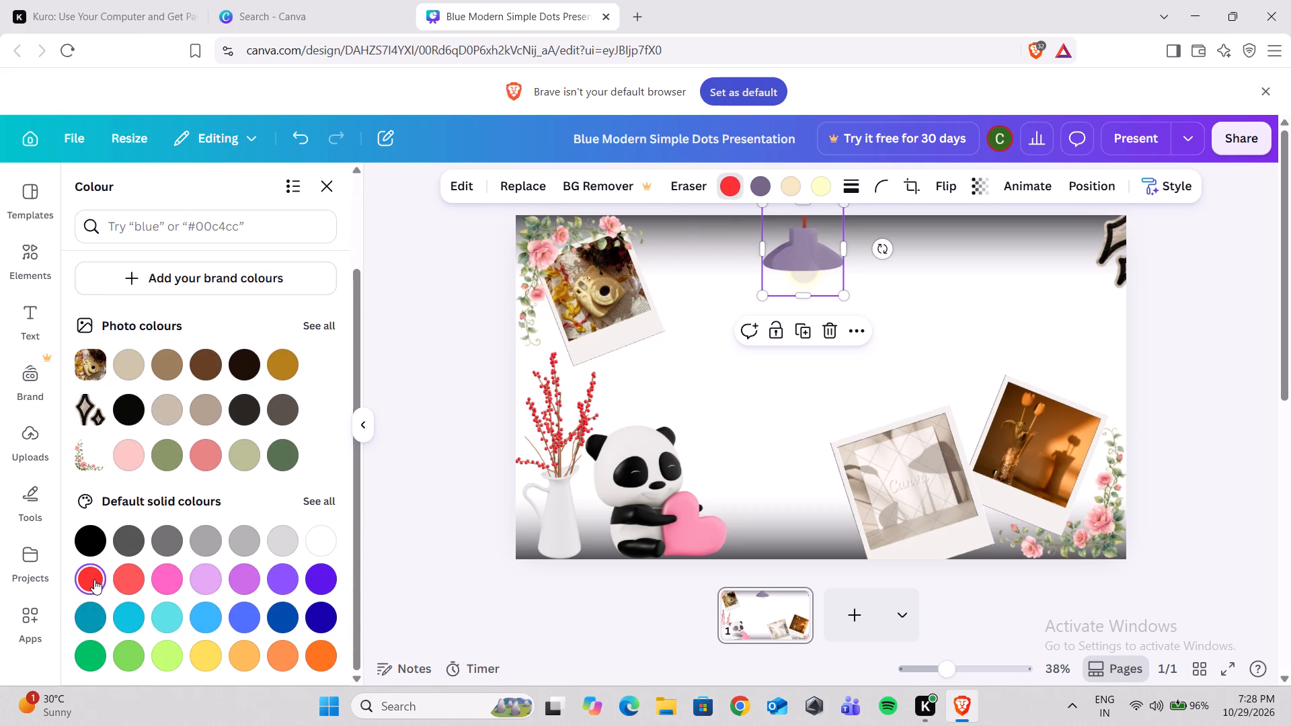
pyautogui.click(323, 581)
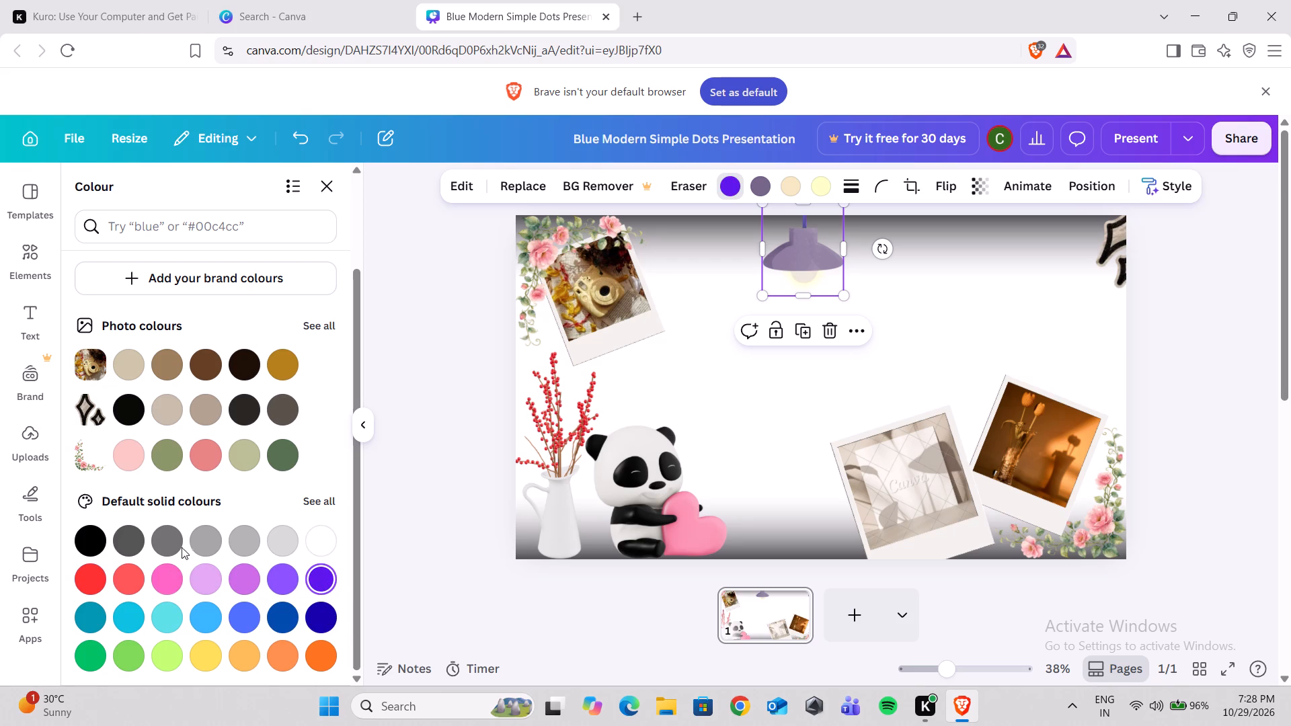
pyautogui.click(212, 544)
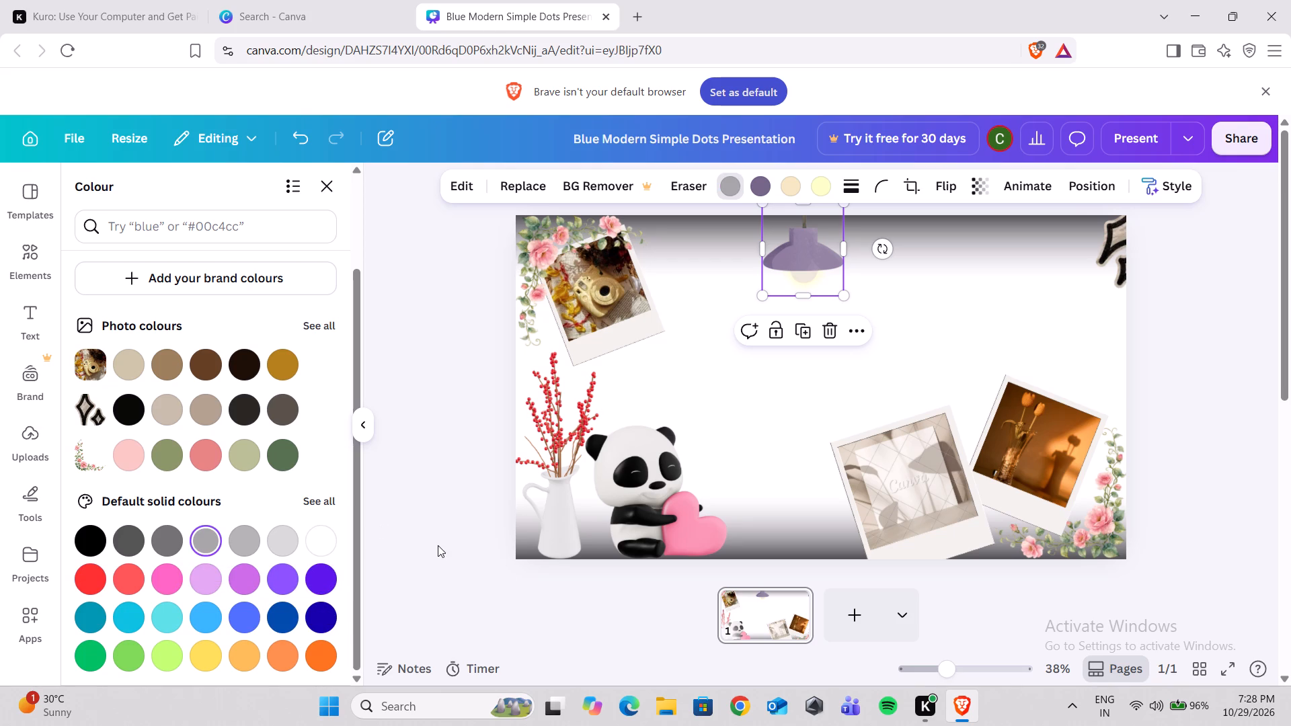
pyautogui.click(752, 446)
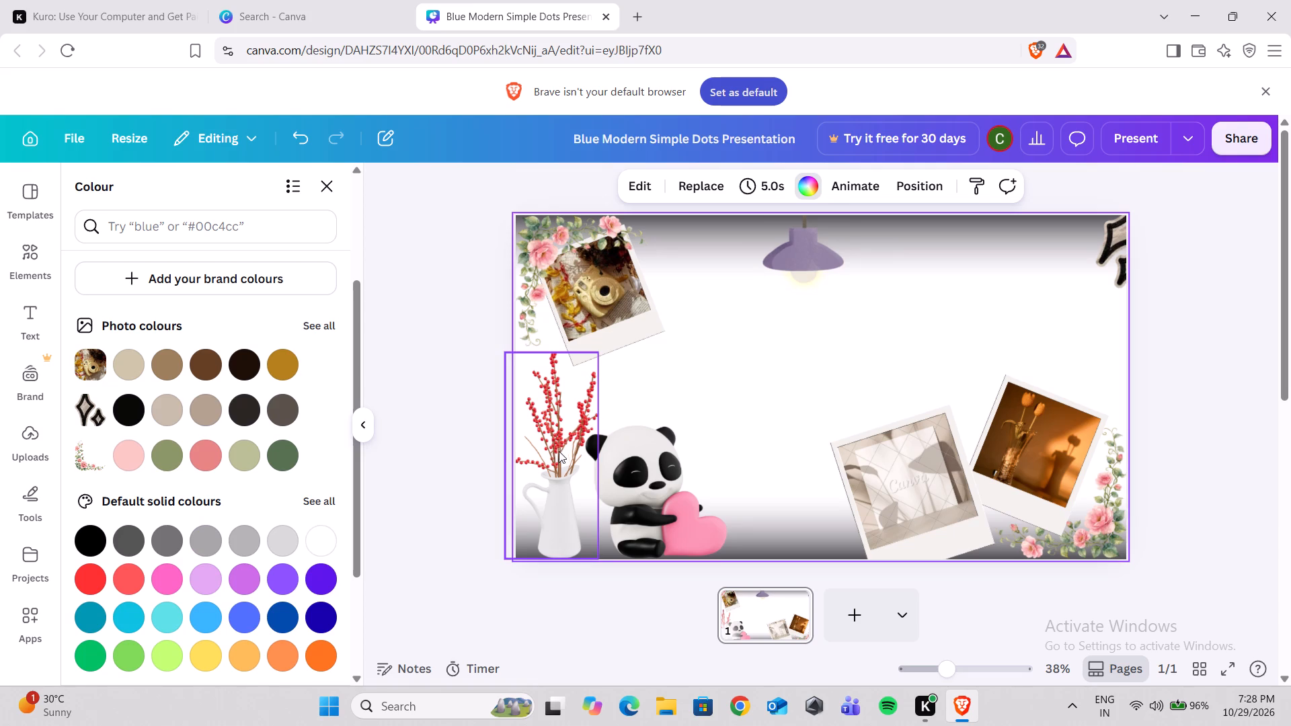
# Rotate the 3D berry jug so it stands upright with its handle facing the panda.
pyautogui.click(557, 495)
pyautogui.moveTo(548, 456); pyautogui.dragTo(692, 390)
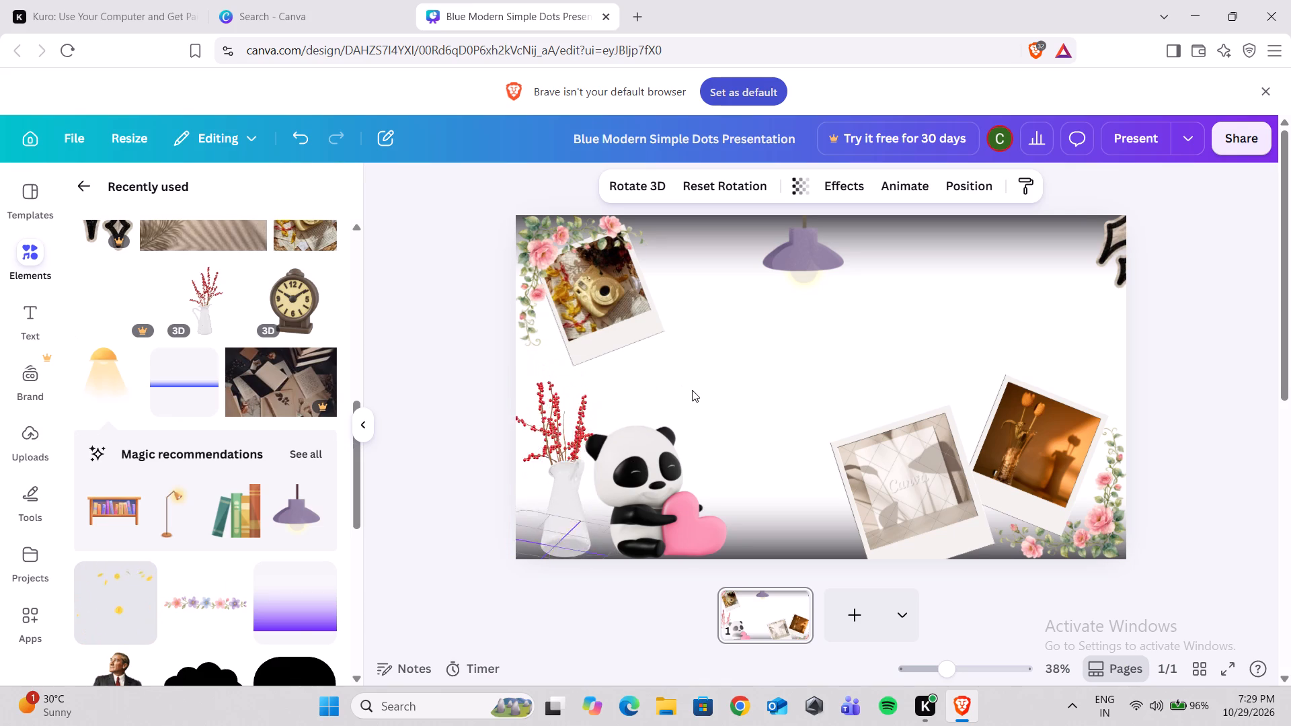
pyautogui.moveTo(692, 390); pyautogui.dragTo(578, 448)
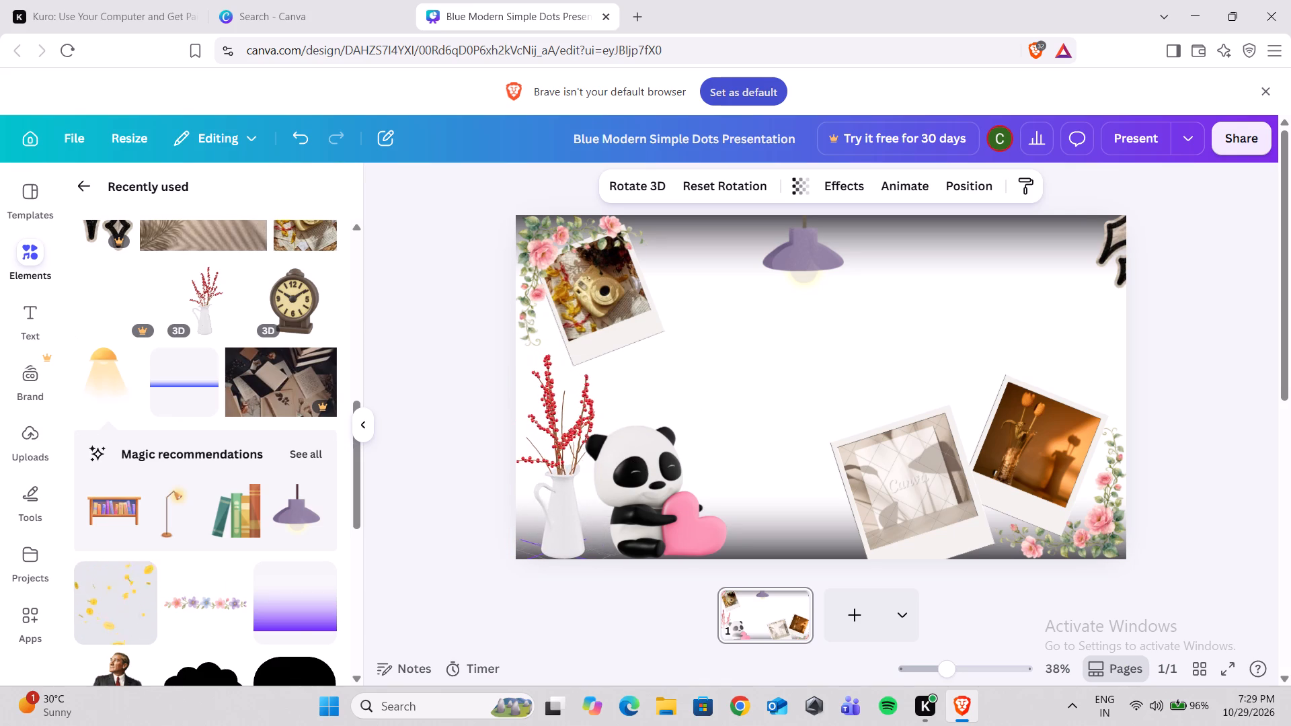
pyautogui.moveTo(578, 448); pyautogui.dragTo(425, 453)
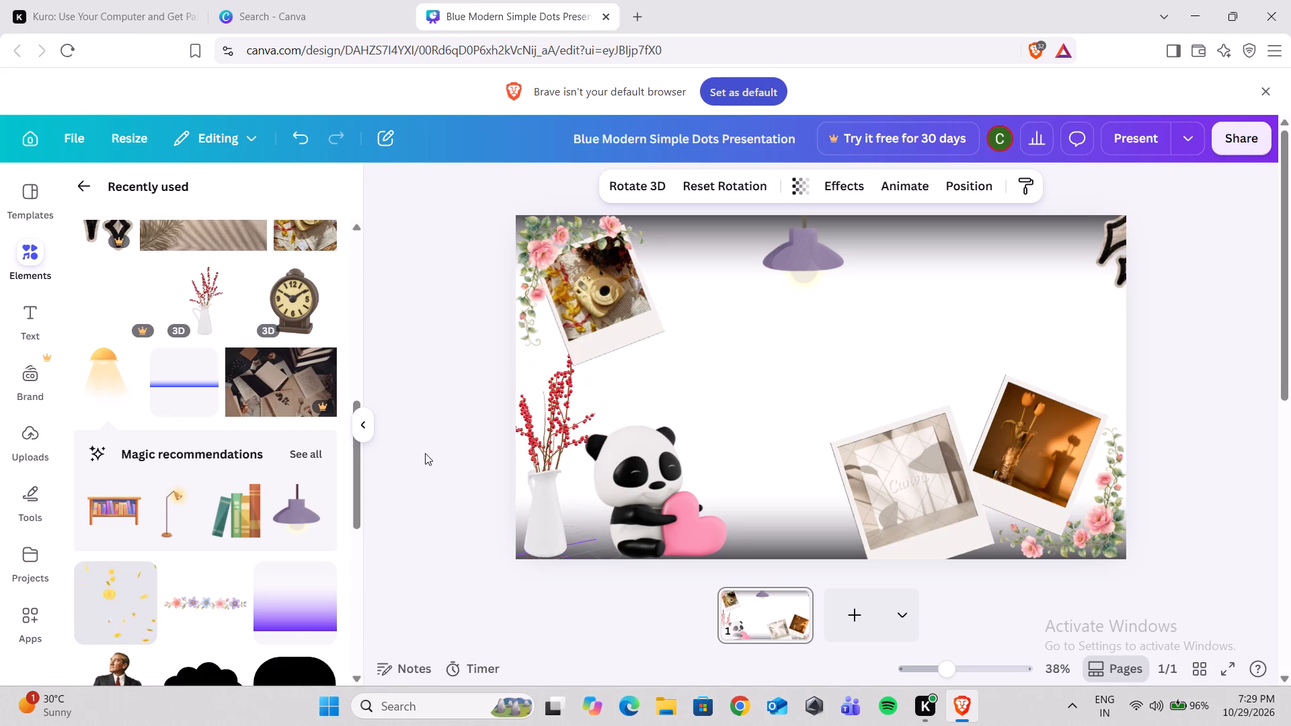
pyautogui.moveTo(425, 453); pyautogui.dragTo(274, 450)
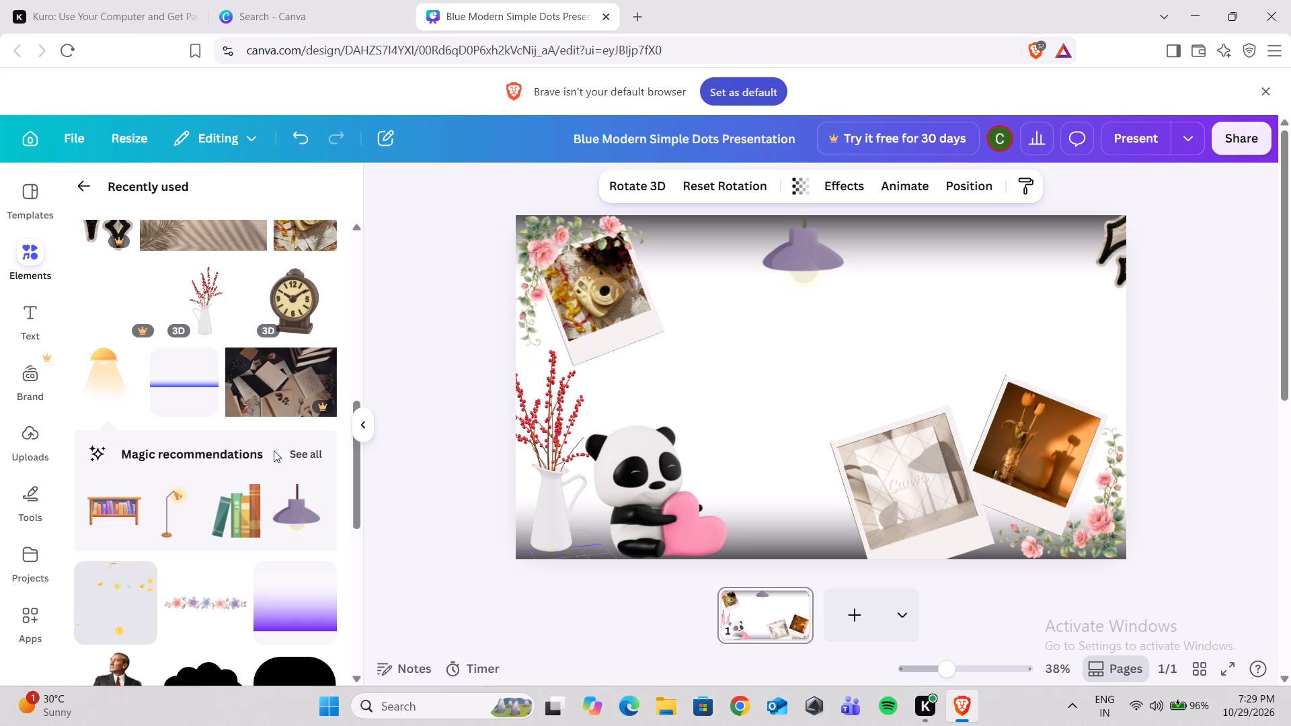
pyautogui.moveTo(274, 450); pyautogui.dragTo(239, 440)
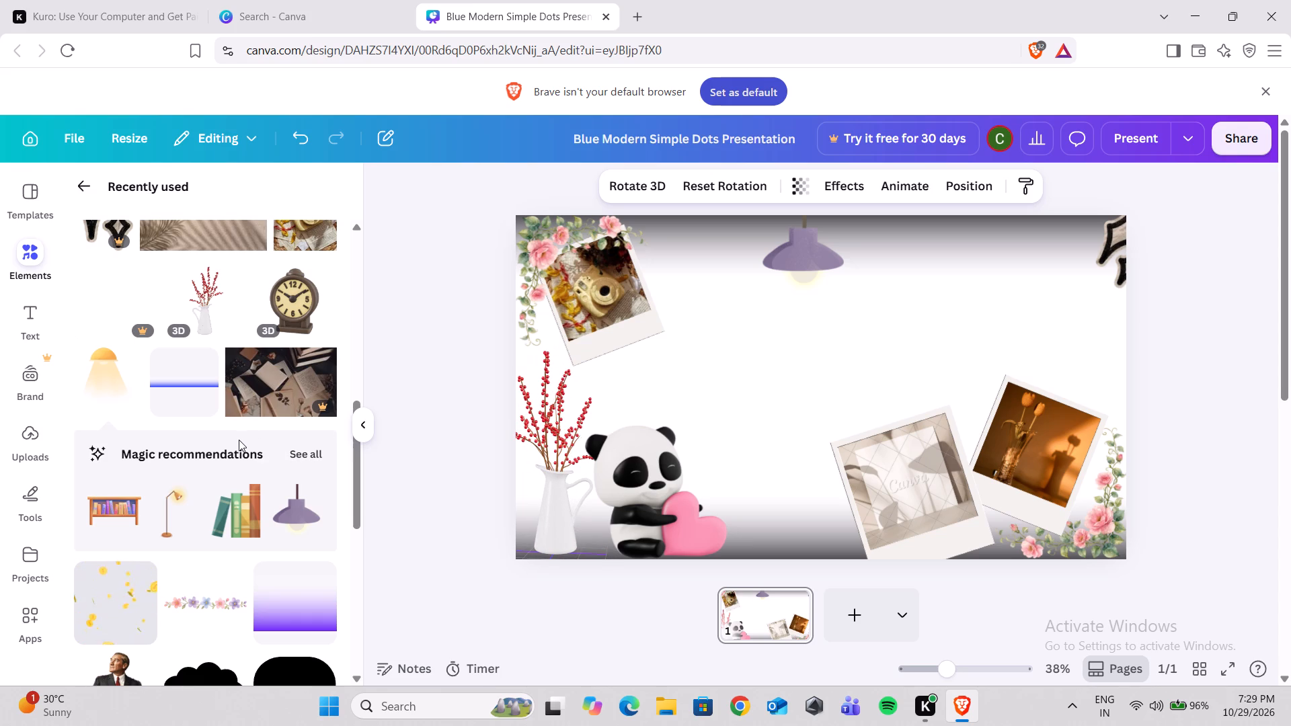
pyautogui.click(734, 388)
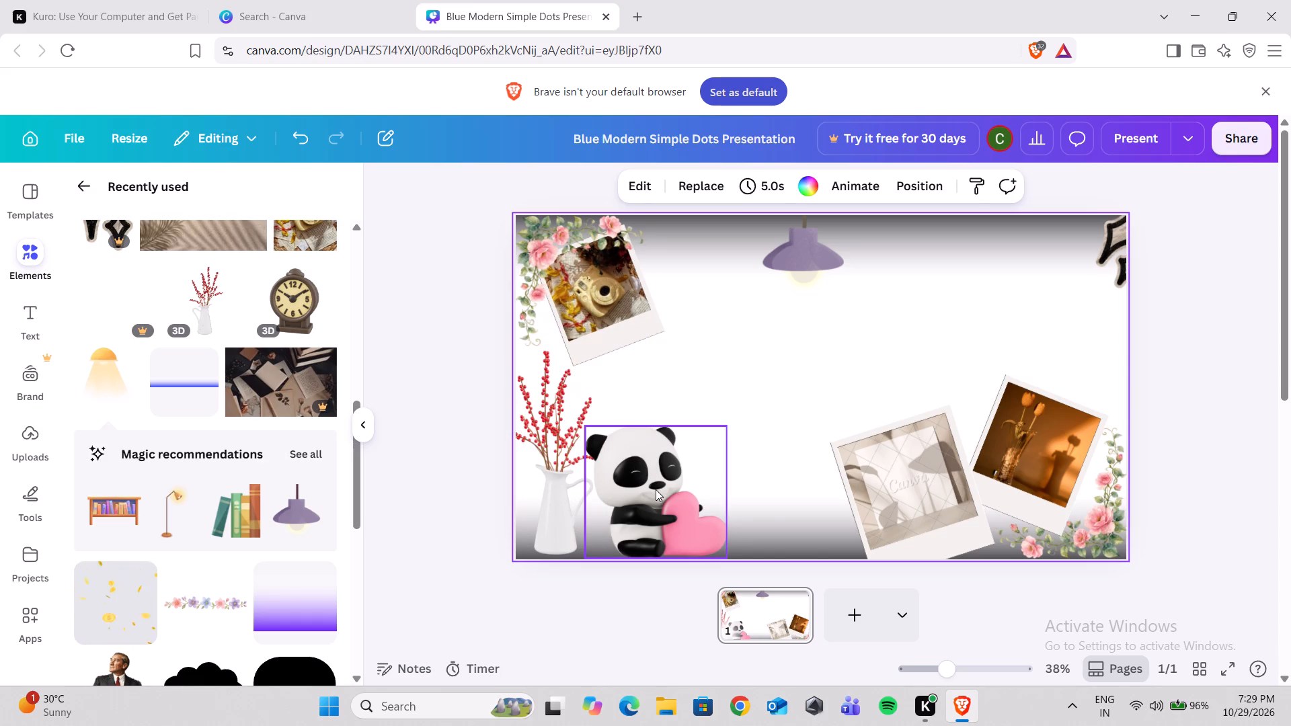
# Shift the 3D panda slightly right, away from the berry jug, along the slide's bottom edge.
pyautogui.moveTo(654, 489); pyautogui.dragTo(669, 488)
pyautogui.click(669, 489)
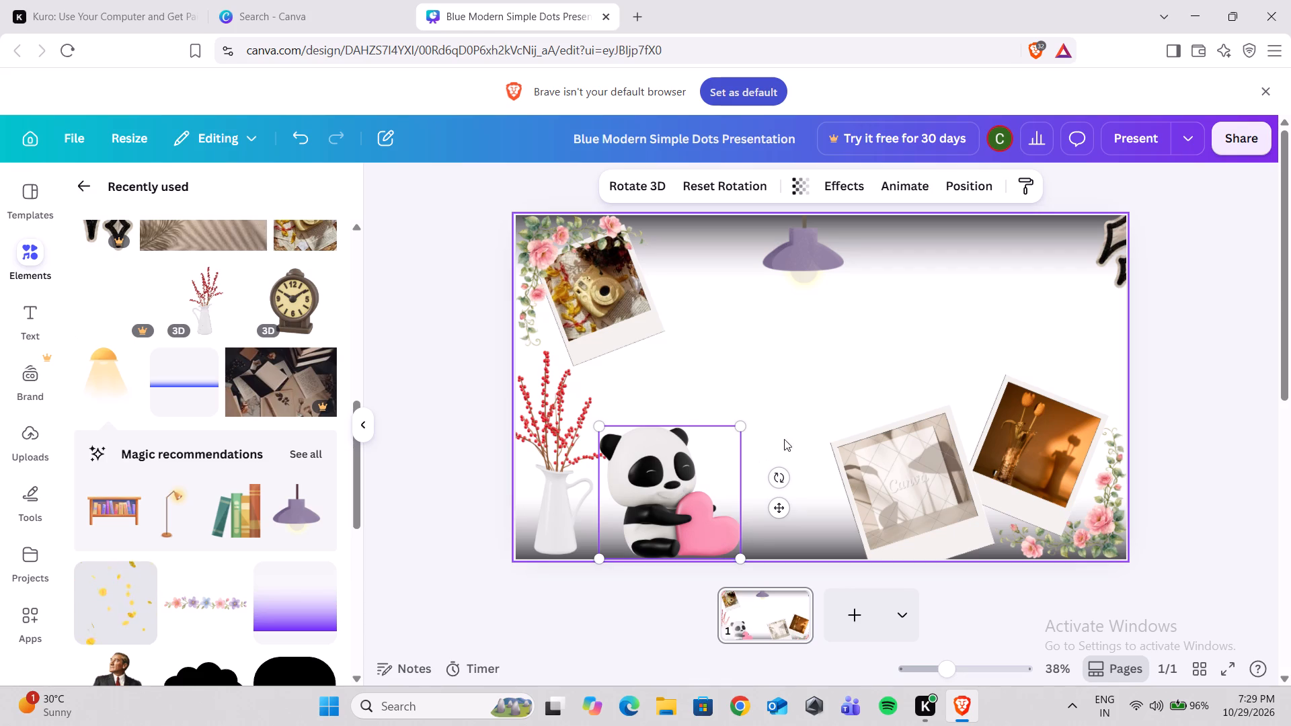
pyautogui.click(809, 389)
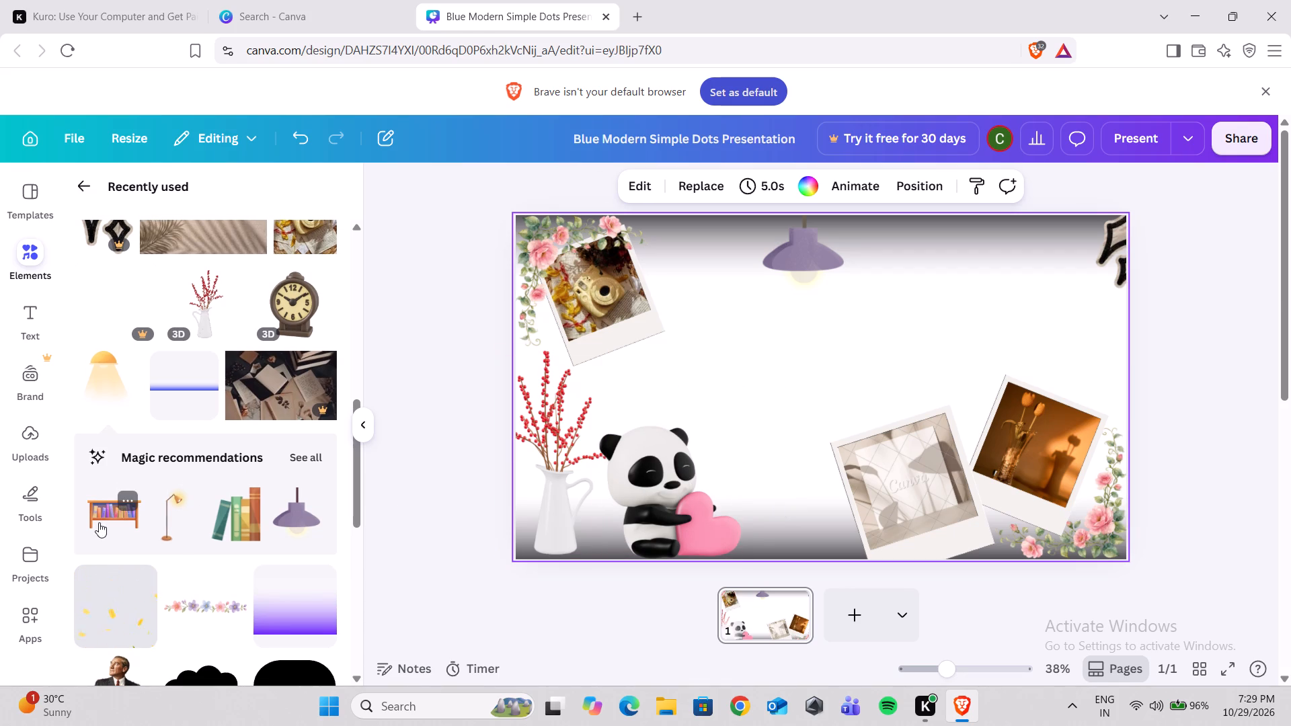
# Add the bookshelf illustration from the Magic recommendations, shrink it and move it to the slide's upper right area.
pyautogui.click(119, 503)
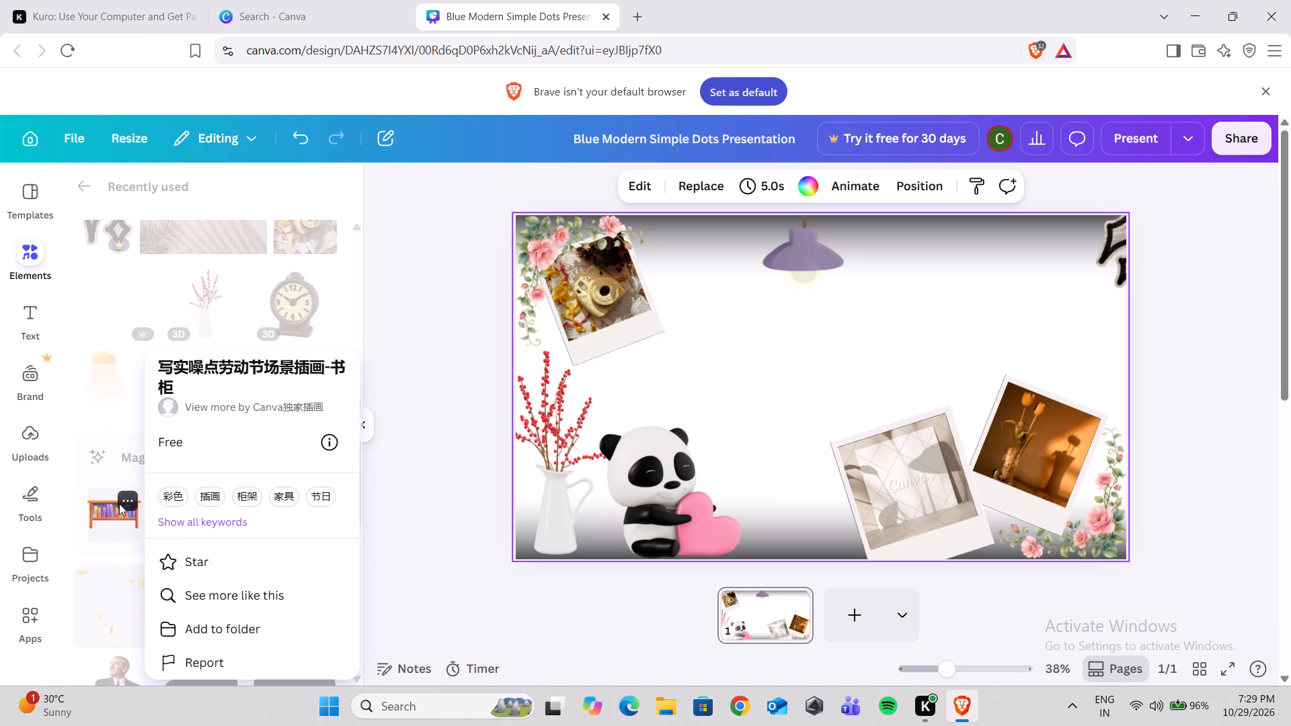
pyautogui.click(103, 516)
pyautogui.click(103, 516)
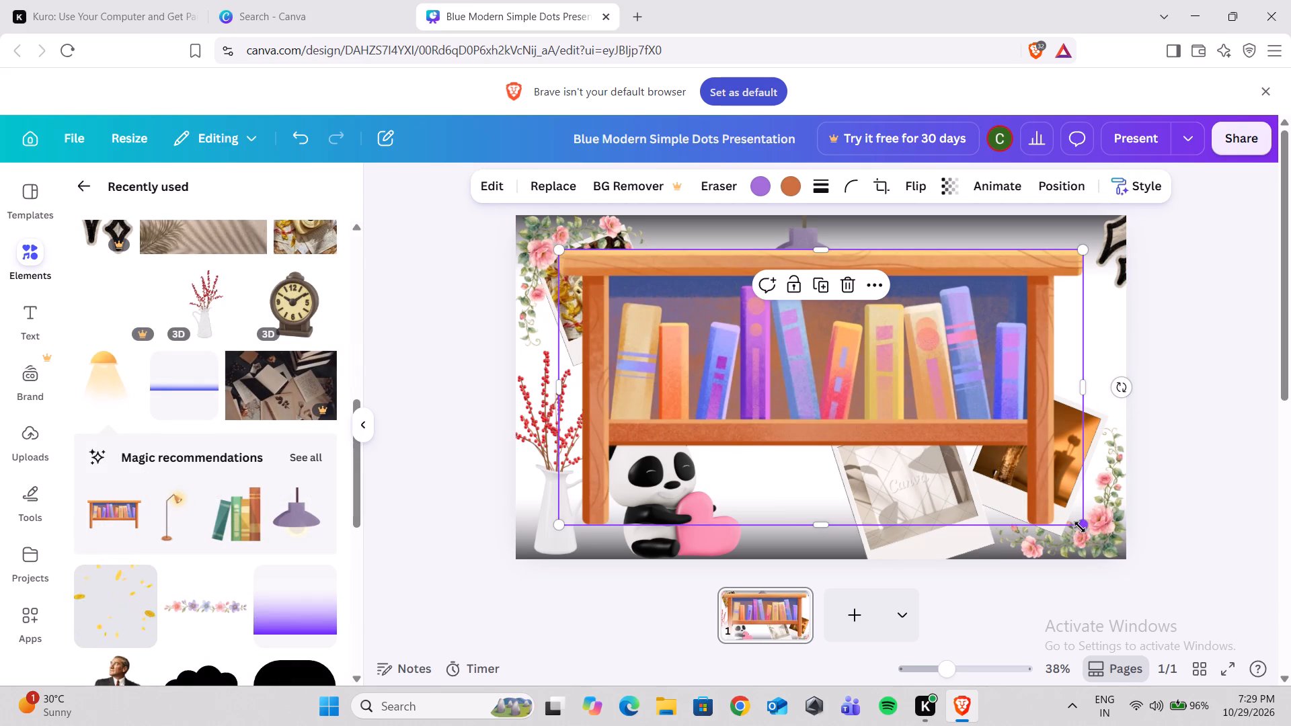
pyautogui.moveTo(1080, 527); pyautogui.dragTo(696, 306)
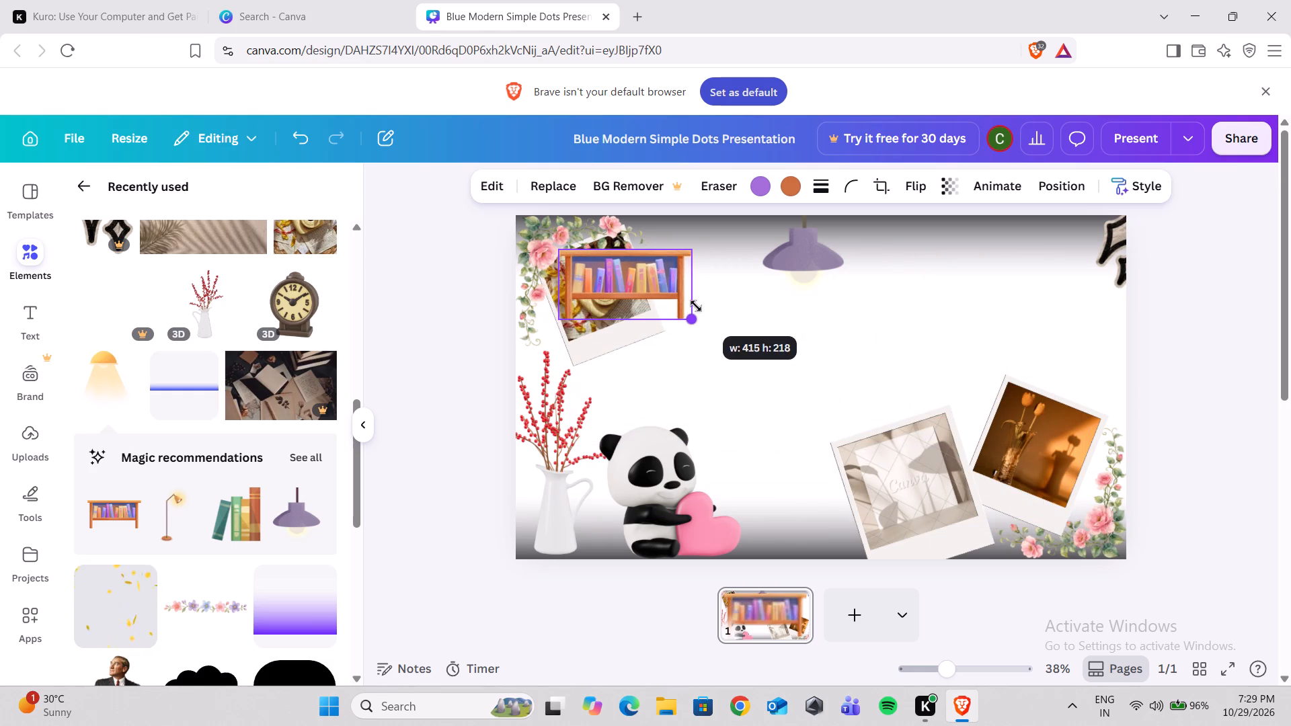
pyautogui.moveTo(696, 306); pyautogui.dragTo(650, 298)
pyautogui.moveTo(601, 286); pyautogui.dragTo(637, 288)
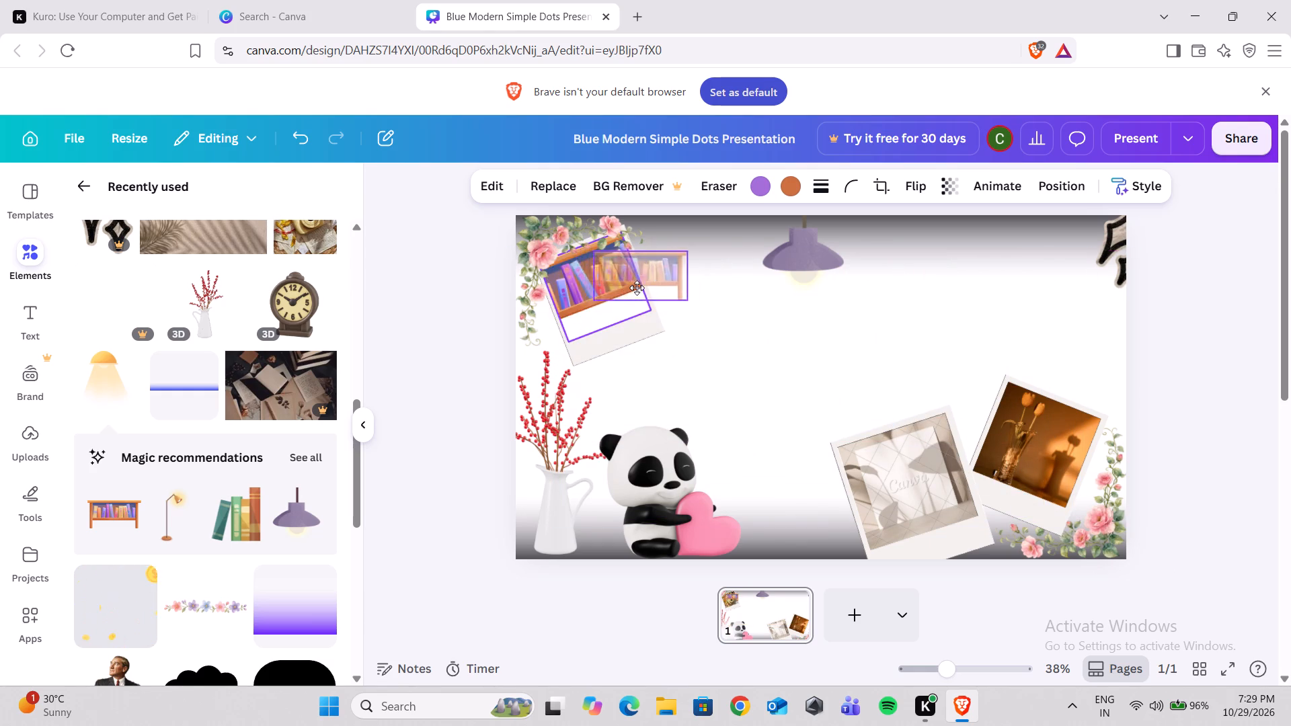
pyautogui.moveTo(637, 288); pyautogui.dragTo(847, 318)
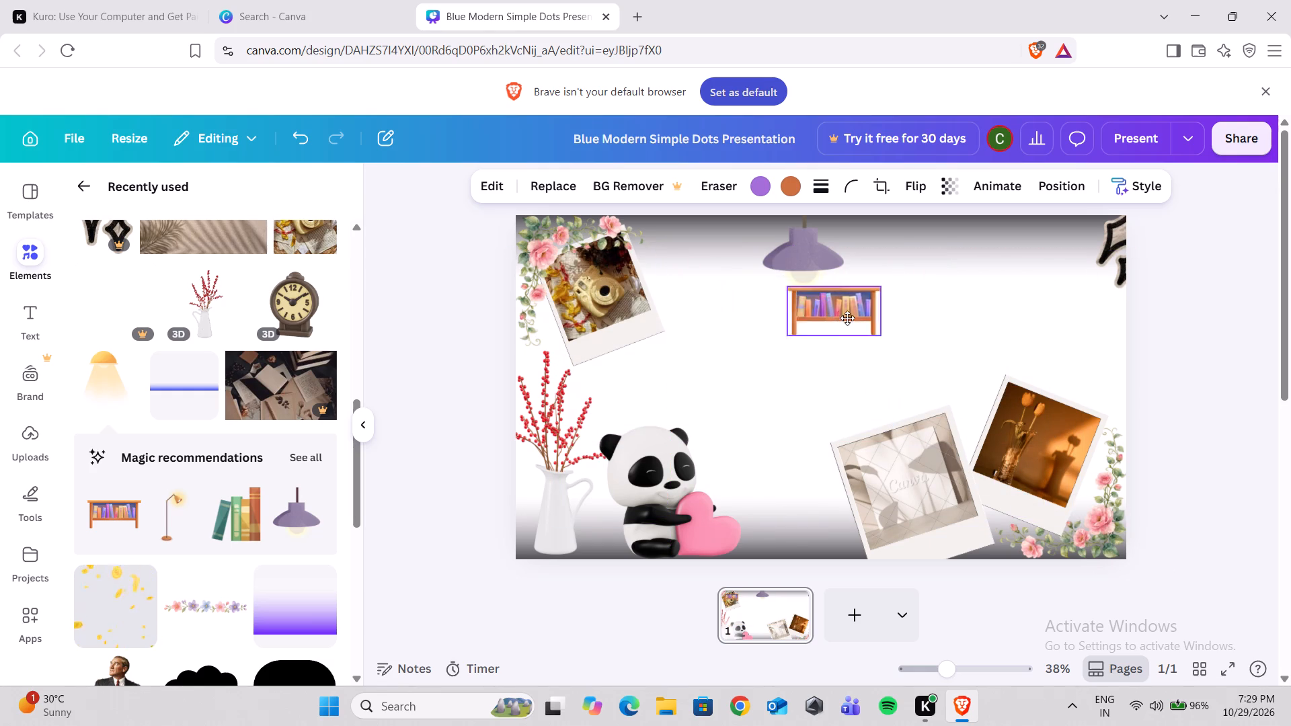
pyautogui.moveTo(847, 318); pyautogui.dragTo(990, 307)
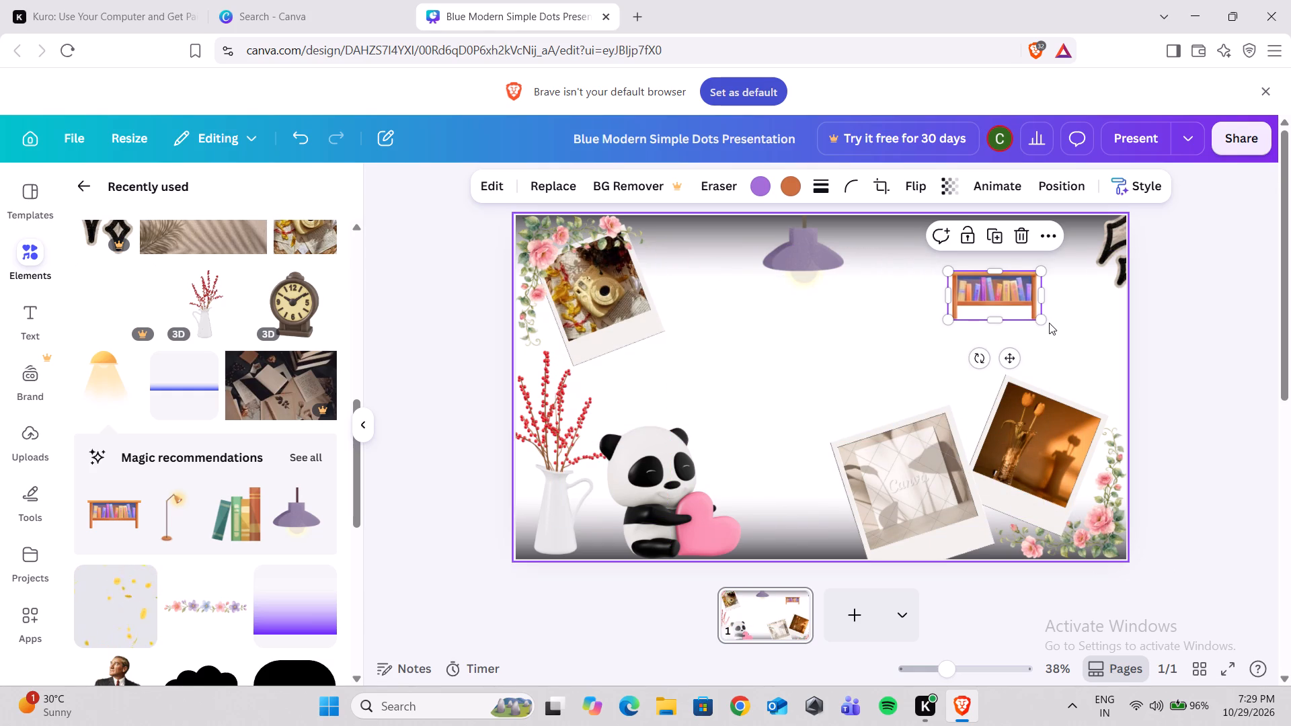
# Enlarge the bookshelf and place it at the slide's top edge, just right of the pendant lamp.
pyautogui.moveTo(1039, 324); pyautogui.dragTo(1112, 376)
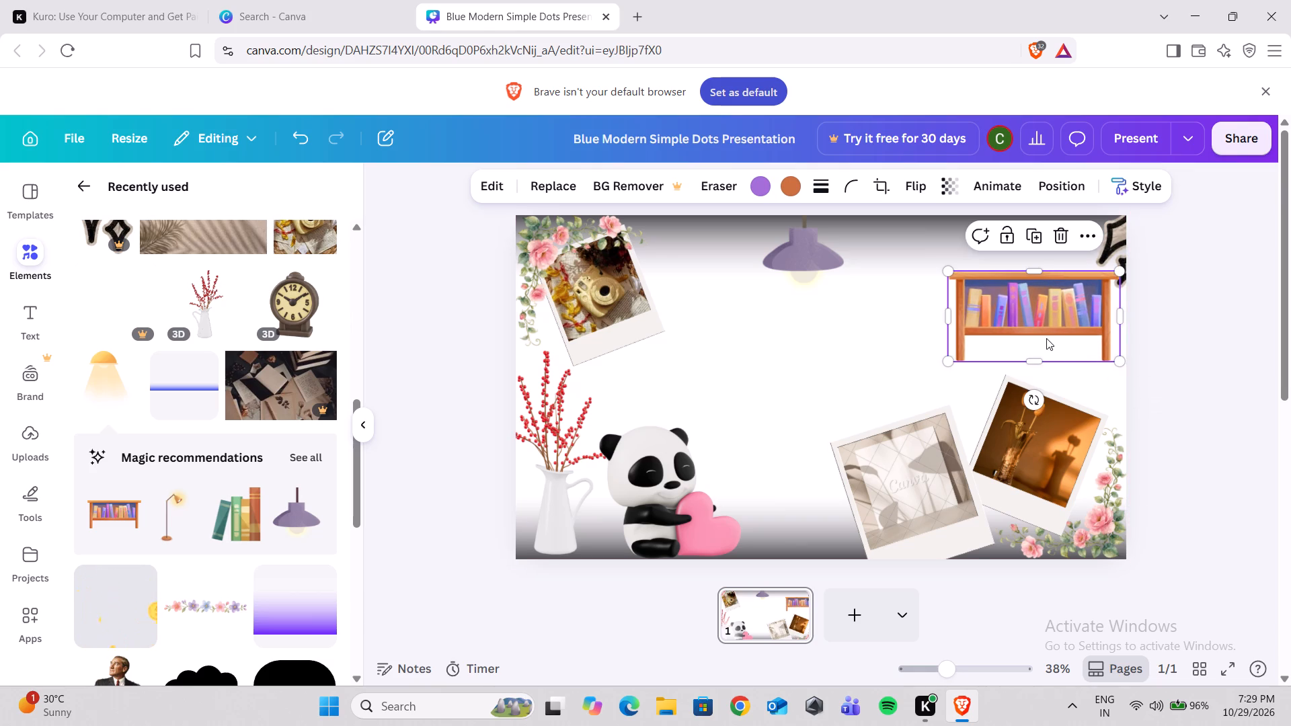
pyautogui.moveTo(1046, 338); pyautogui.dragTo(980, 294)
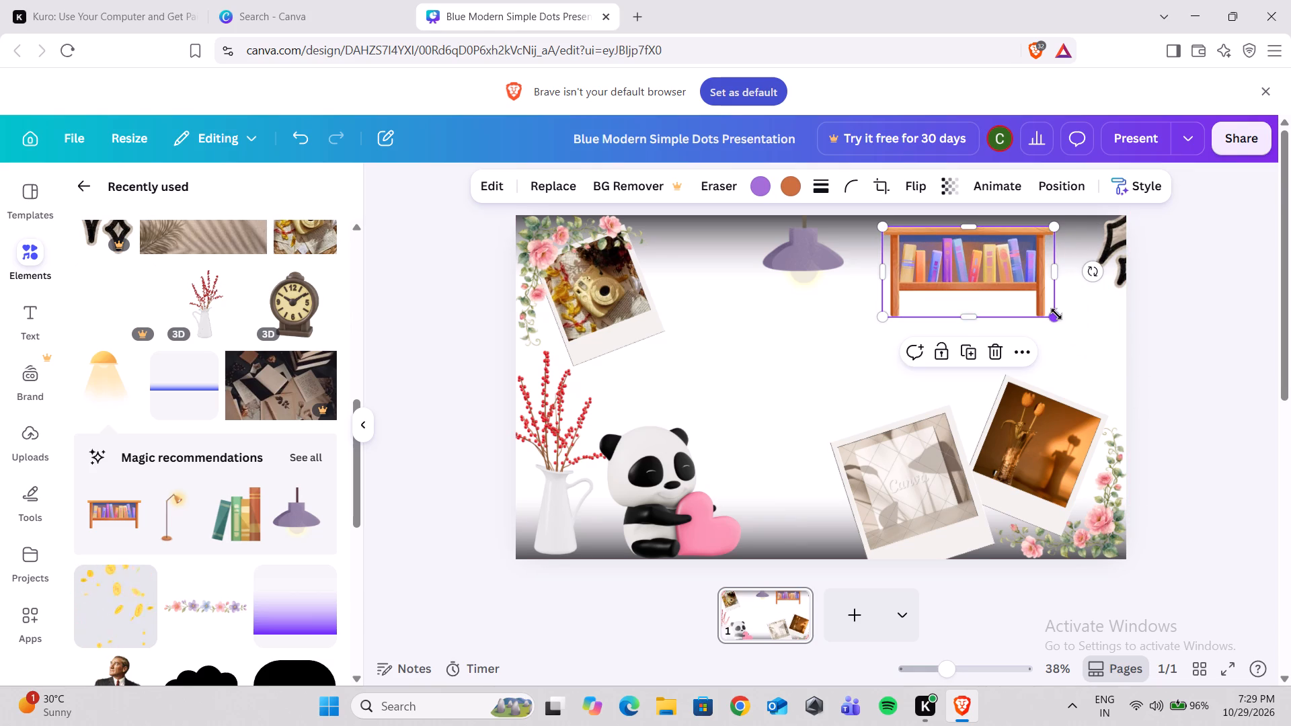
pyautogui.moveTo(1056, 314); pyautogui.dragTo(1093, 346)
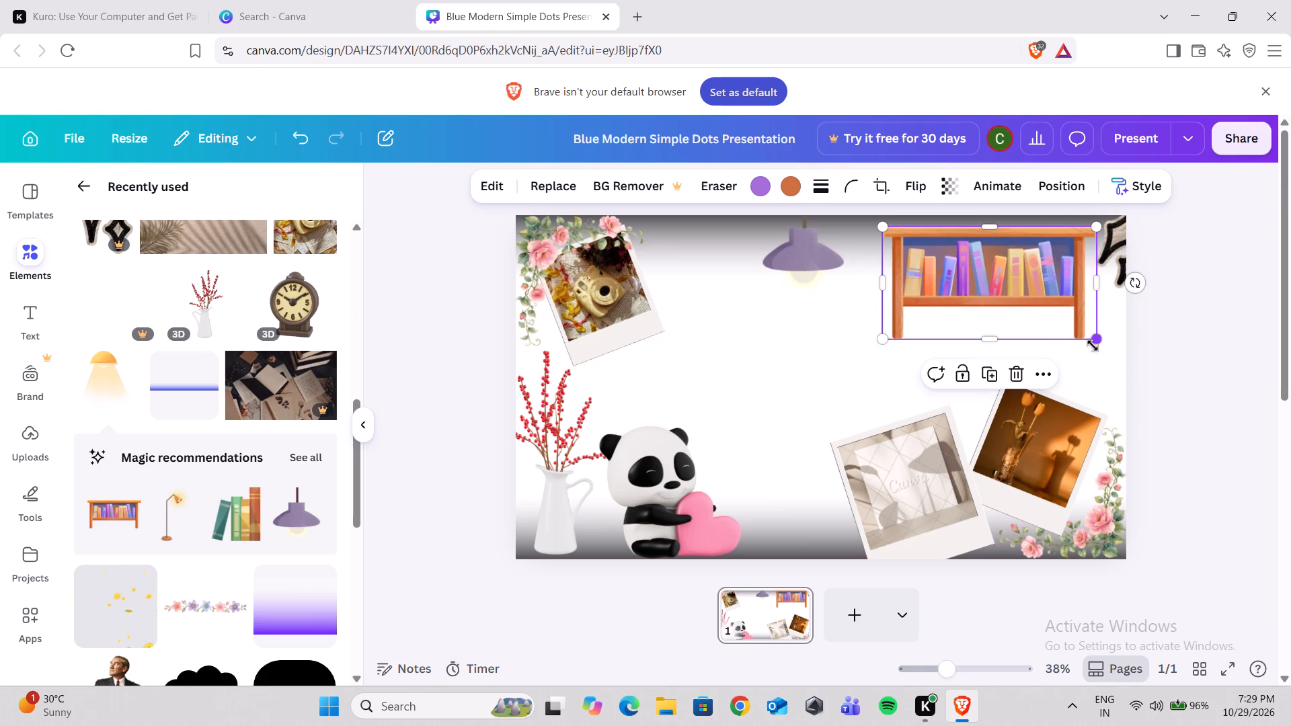
pyautogui.moveTo(1020, 292); pyautogui.dragTo(993, 286)
pyautogui.click(1220, 364)
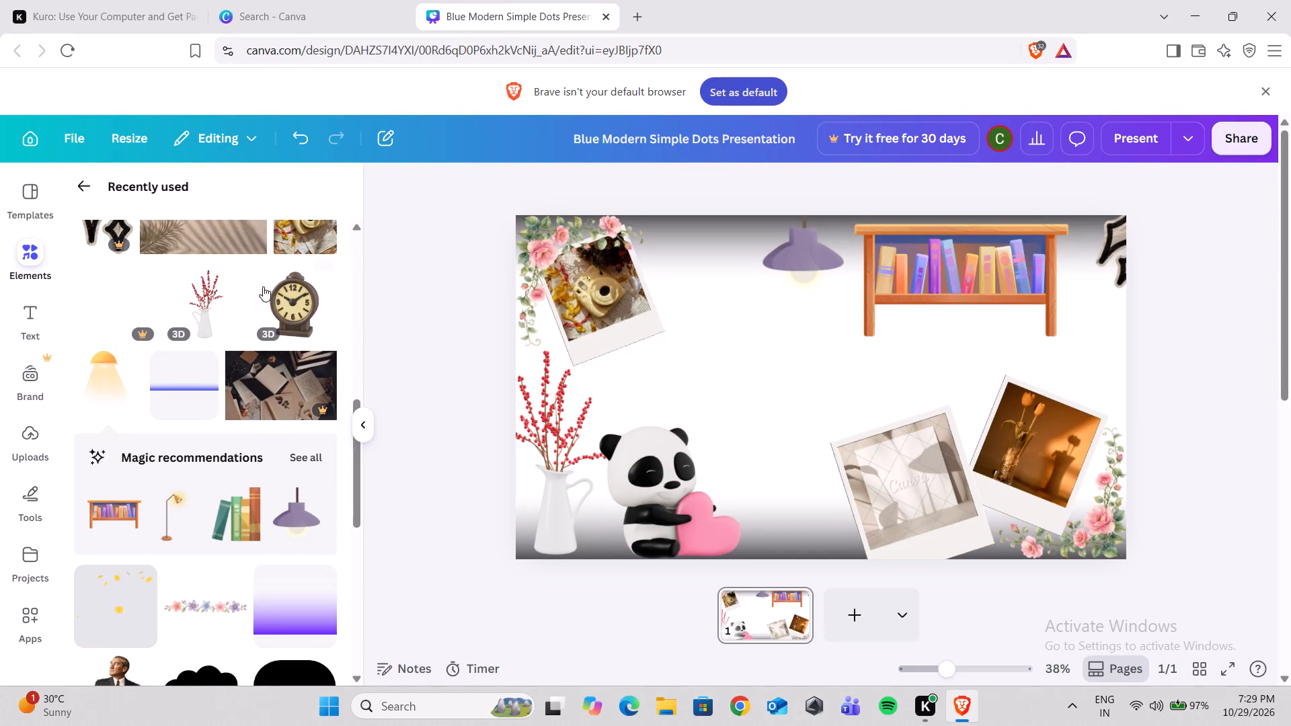
# Add the 3D brown clock from the recently used elements and rotate it so its dial faces almost straight forward.
pyautogui.click(288, 293)
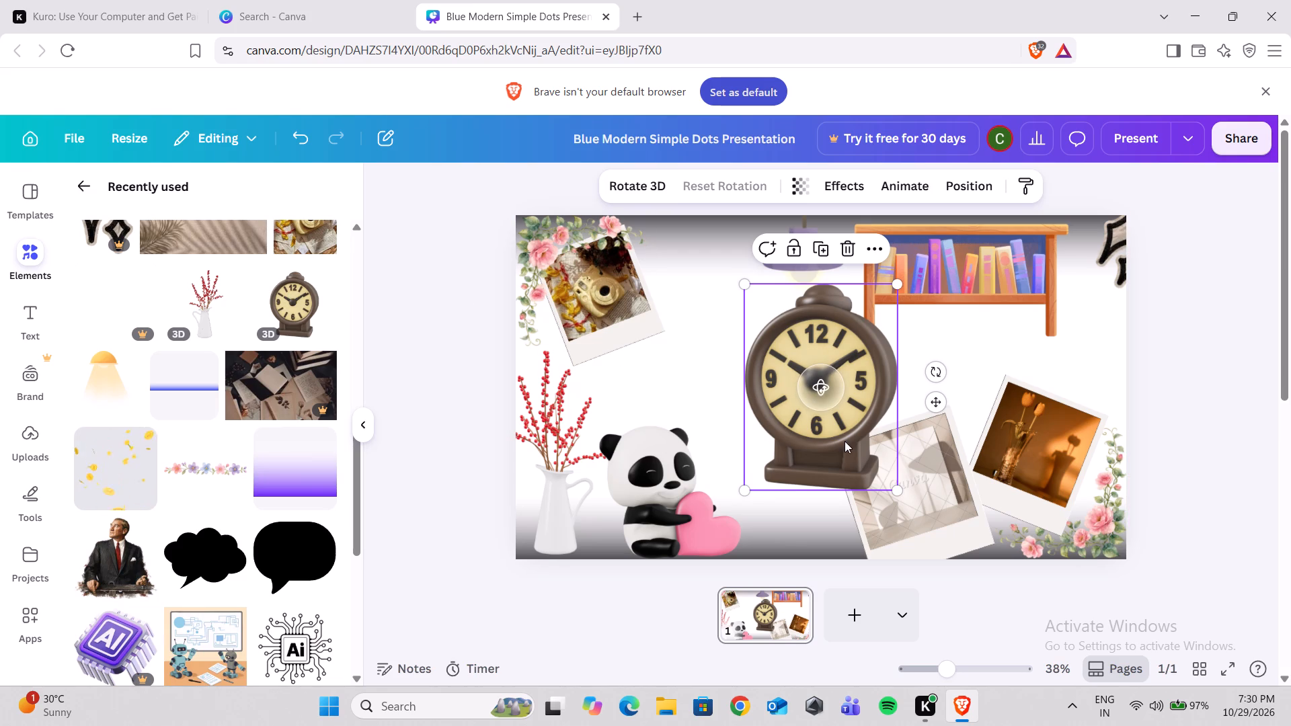
pyautogui.click(832, 403)
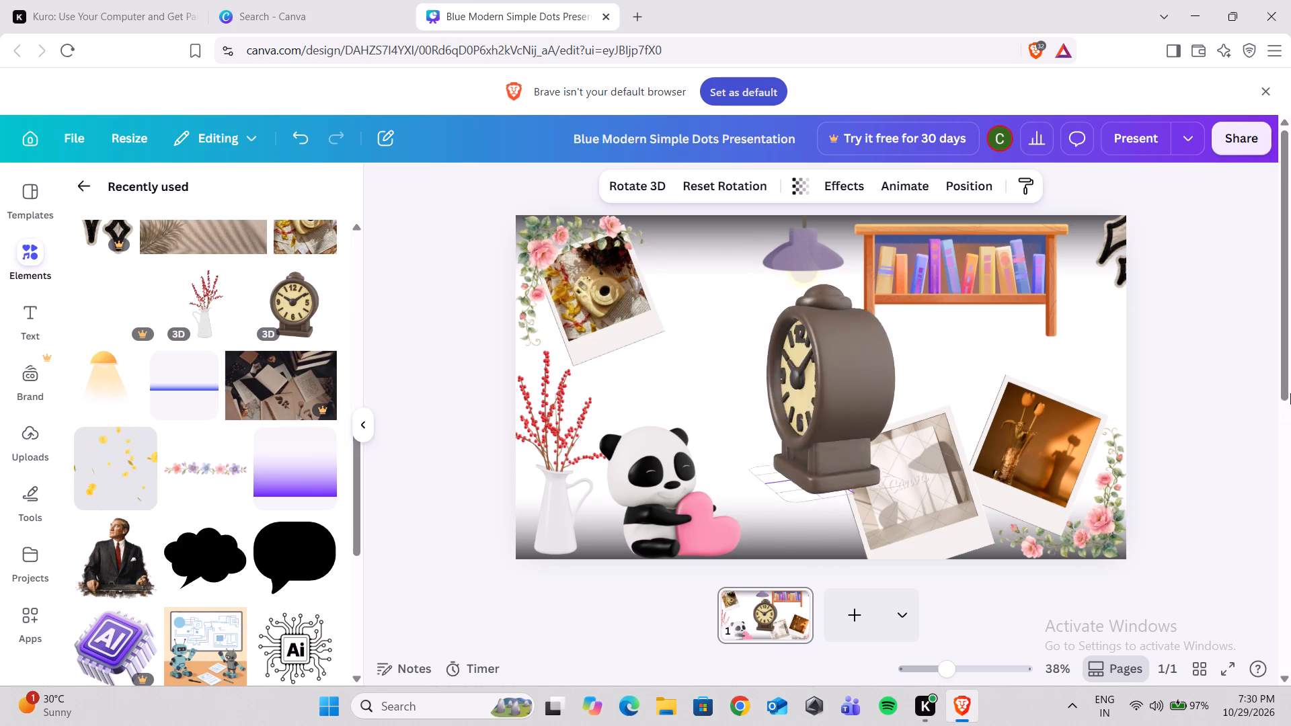
pyautogui.hscroll(-1, 1005, 403)
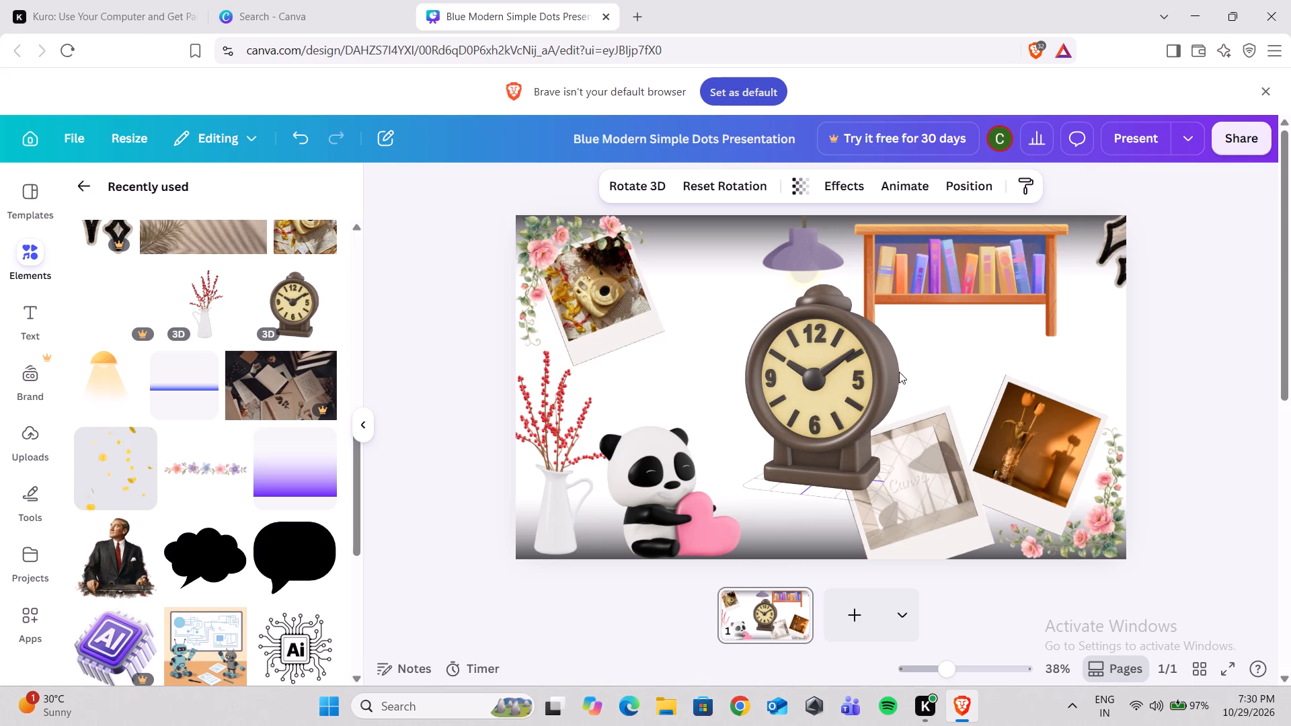
pyautogui.click(931, 364)
pyautogui.click(931, 364)
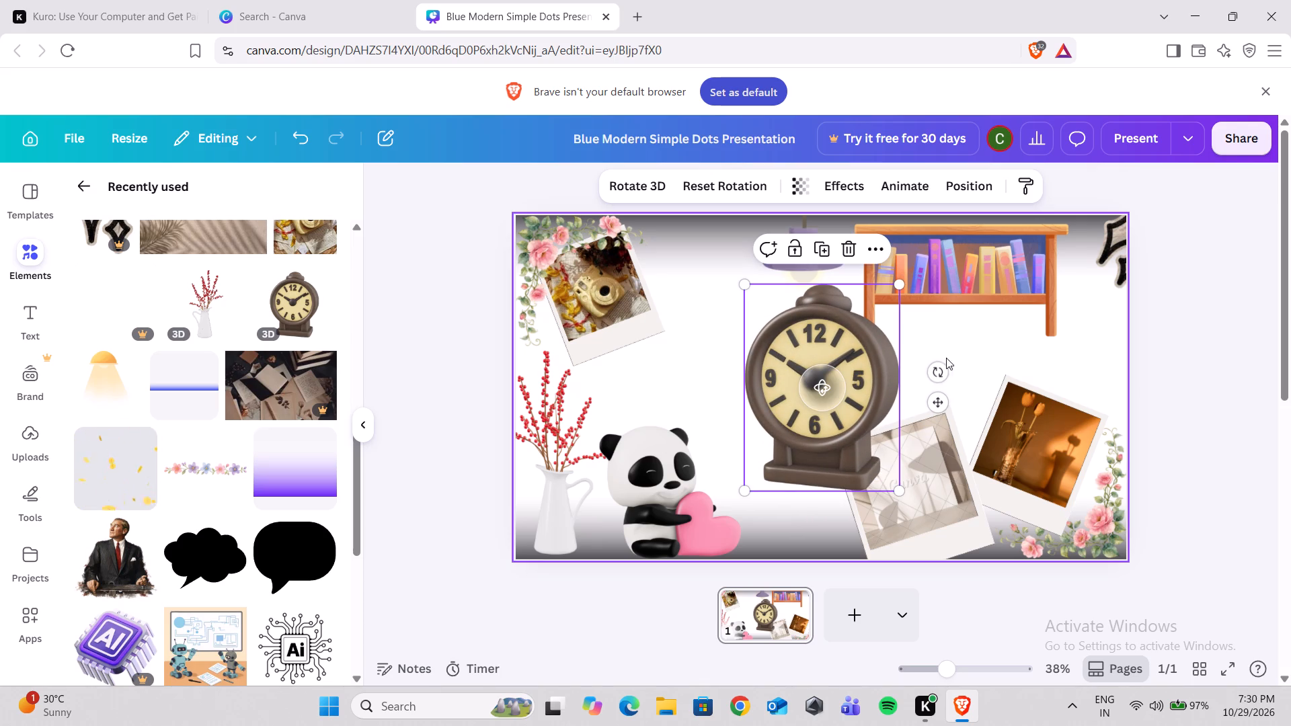
pyautogui.click(952, 354)
# Shrink the 3D clock to a small size and move it just beyond the bookshelf's right side, above the flower-vase polaroid.
pyautogui.moveTo(804, 389); pyautogui.dragTo(790, 420)
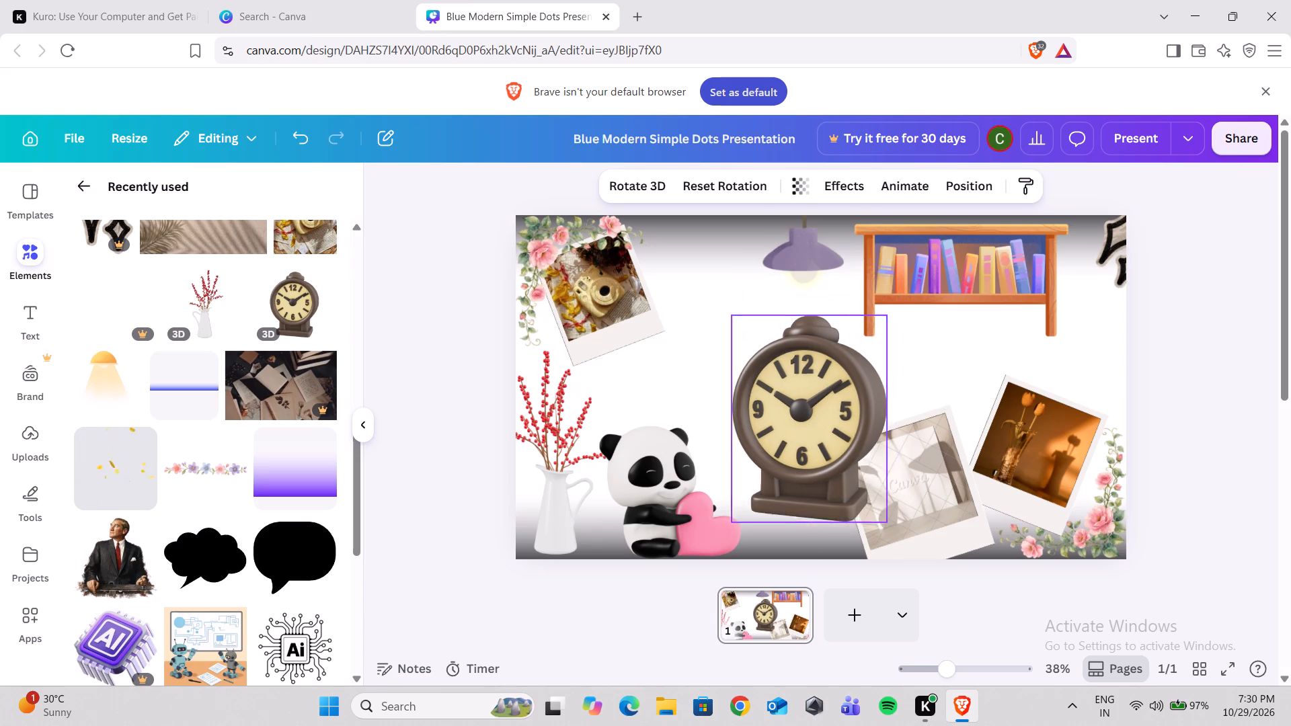
pyautogui.moveTo(790, 420); pyautogui.dragTo(744, 398)
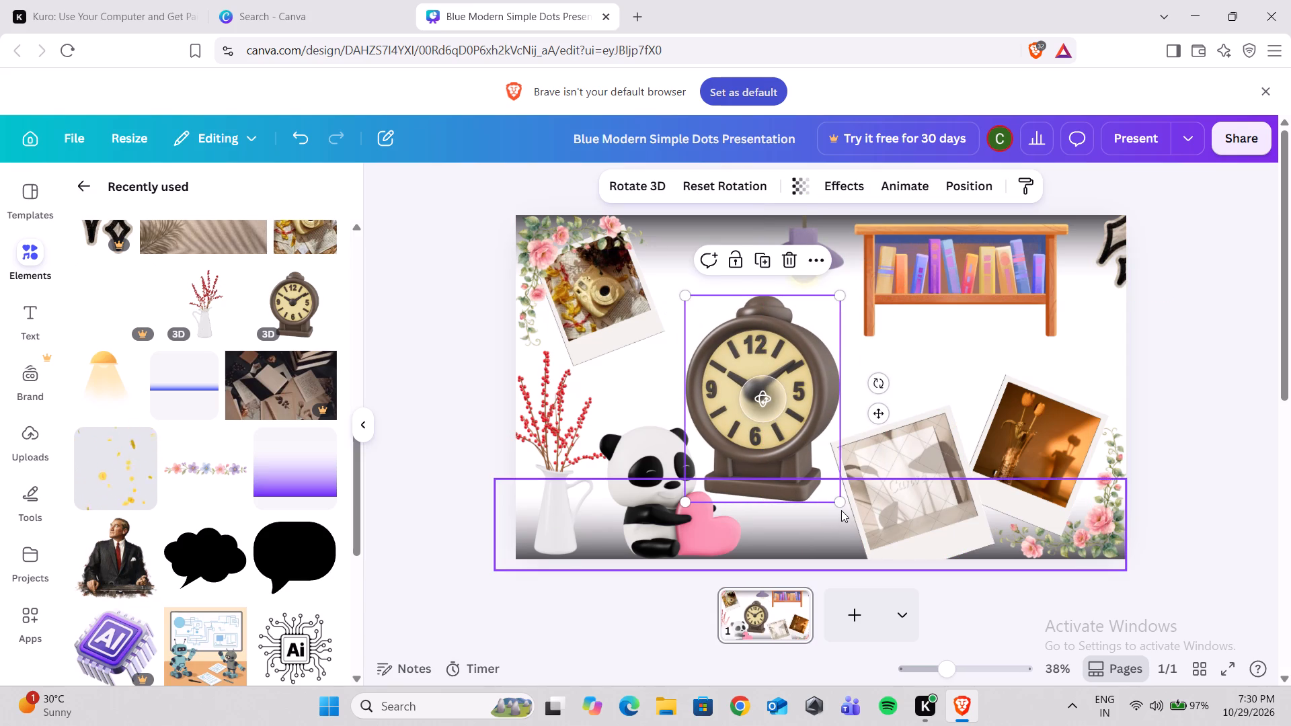
pyautogui.moveTo(834, 490); pyautogui.dragTo(830, 485)
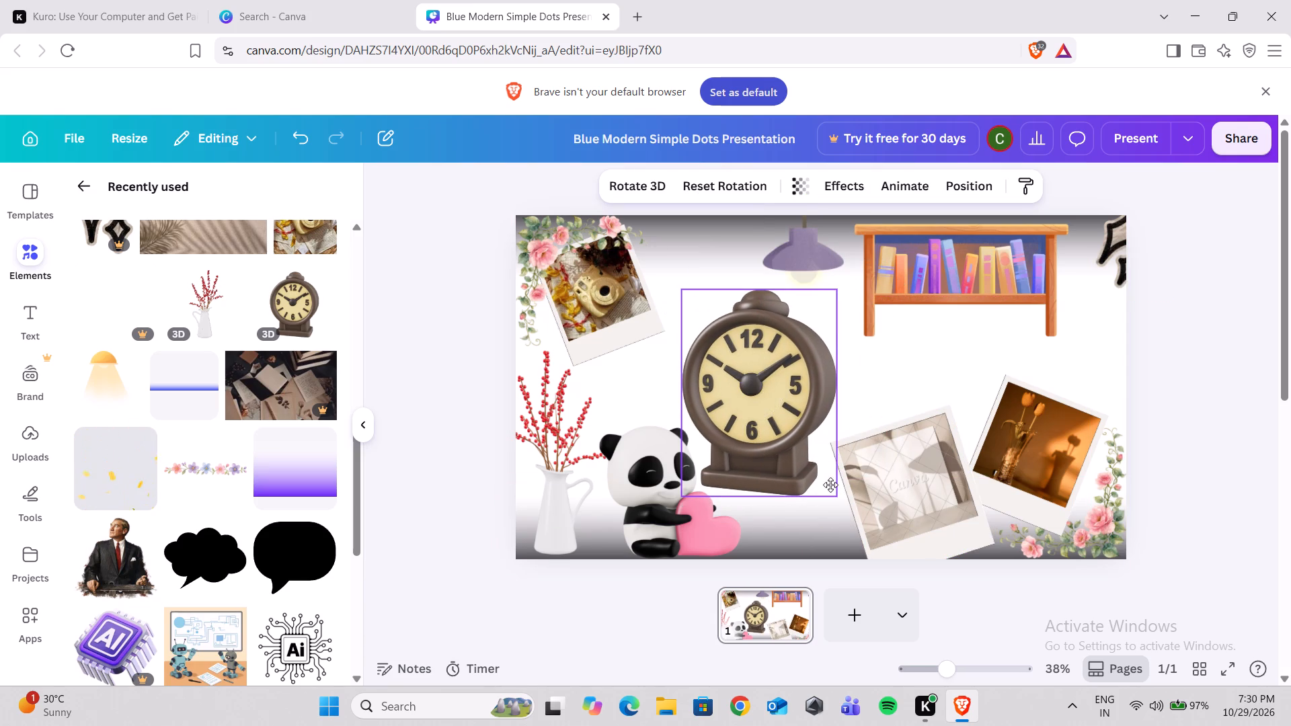
pyautogui.moveTo(830, 485); pyautogui.dragTo(840, 461)
pyautogui.moveTo(852, 477); pyautogui.dragTo(766, 344)
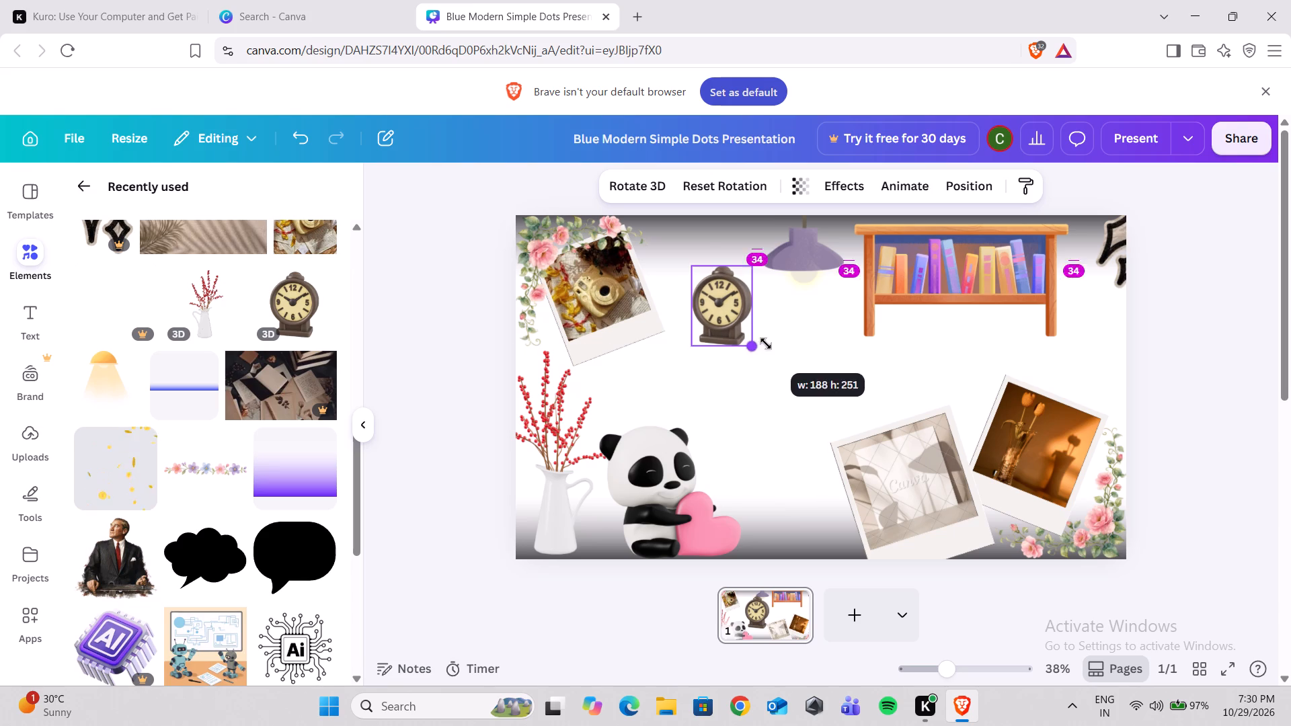
pyautogui.moveTo(766, 344); pyautogui.dragTo(767, 344)
pyautogui.moveTo(717, 304); pyautogui.dragTo(793, 450)
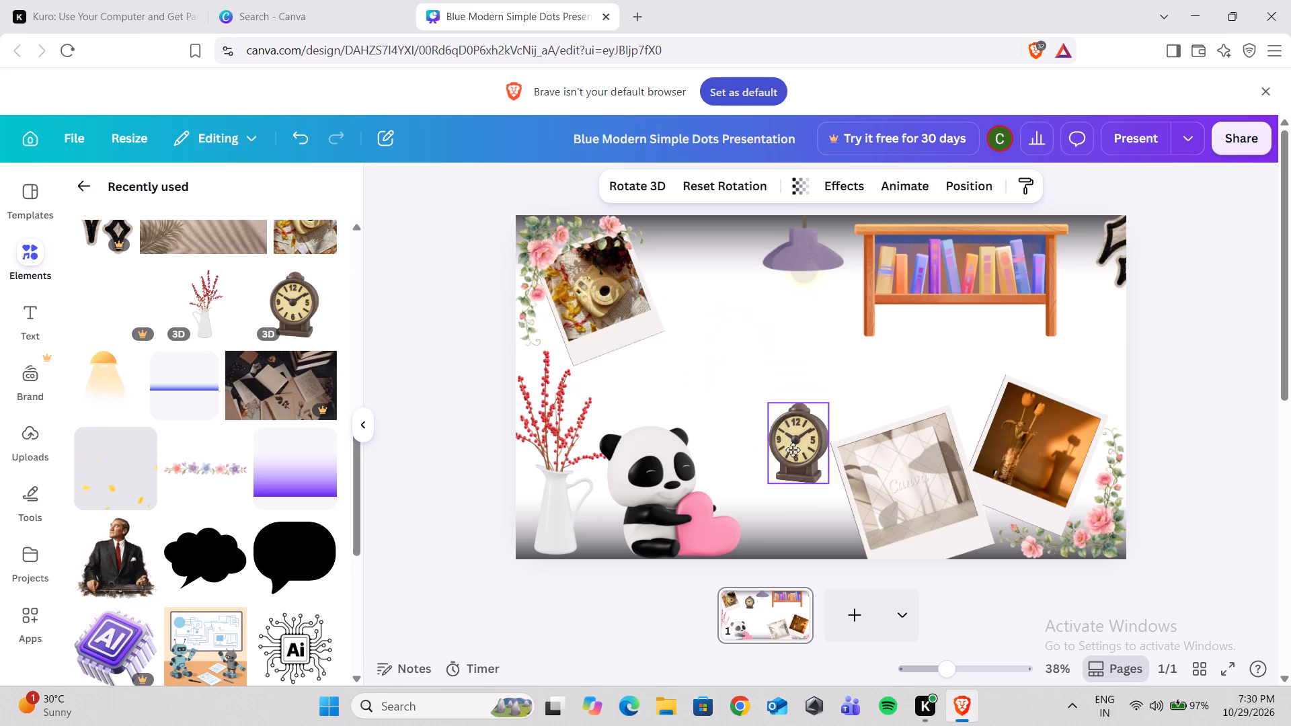
pyautogui.moveTo(793, 450); pyautogui.dragTo(1031, 323)
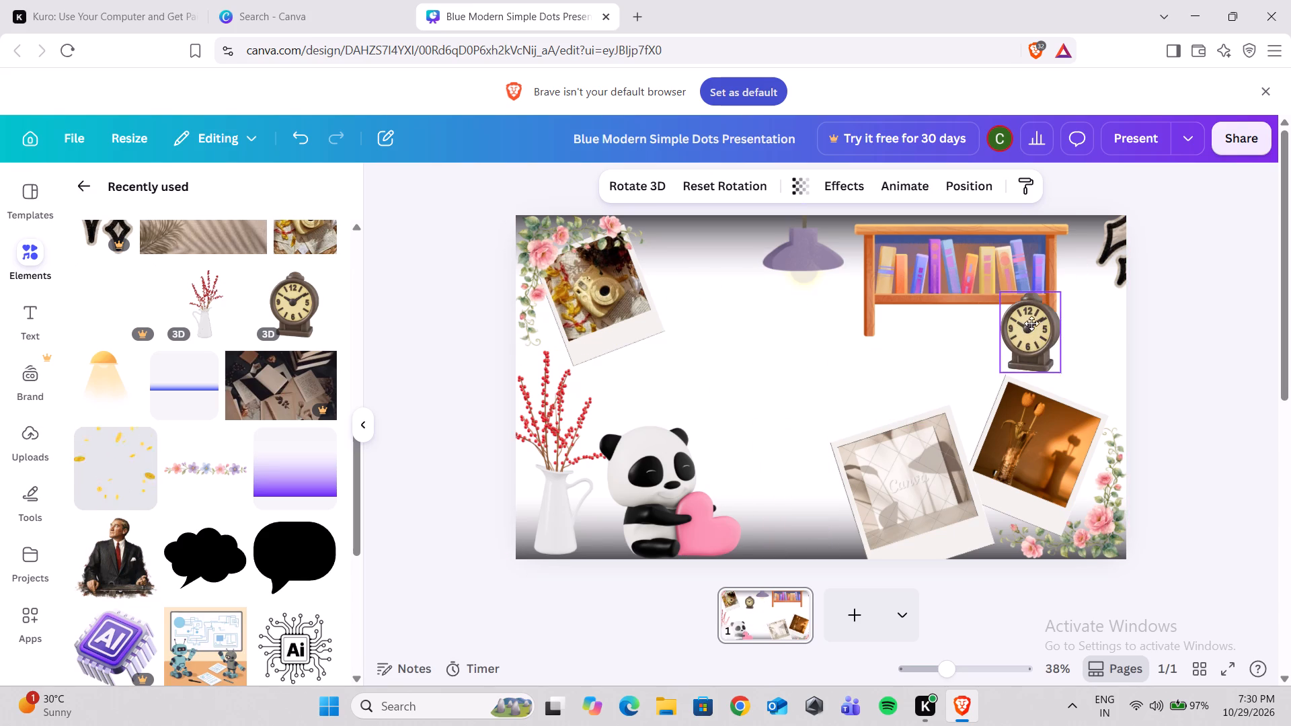
pyautogui.moveTo(1031, 323); pyautogui.dragTo(1083, 311)
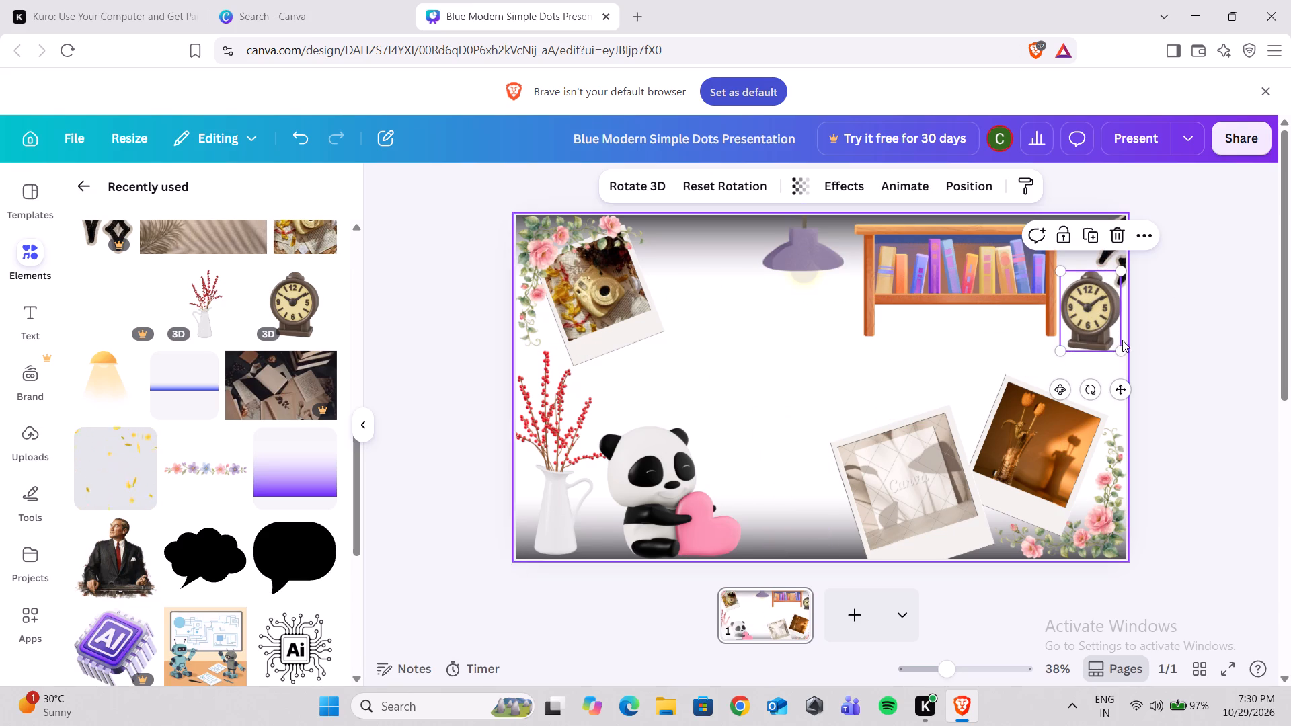
pyautogui.moveTo(1120, 345); pyautogui.dragTo(1107, 332)
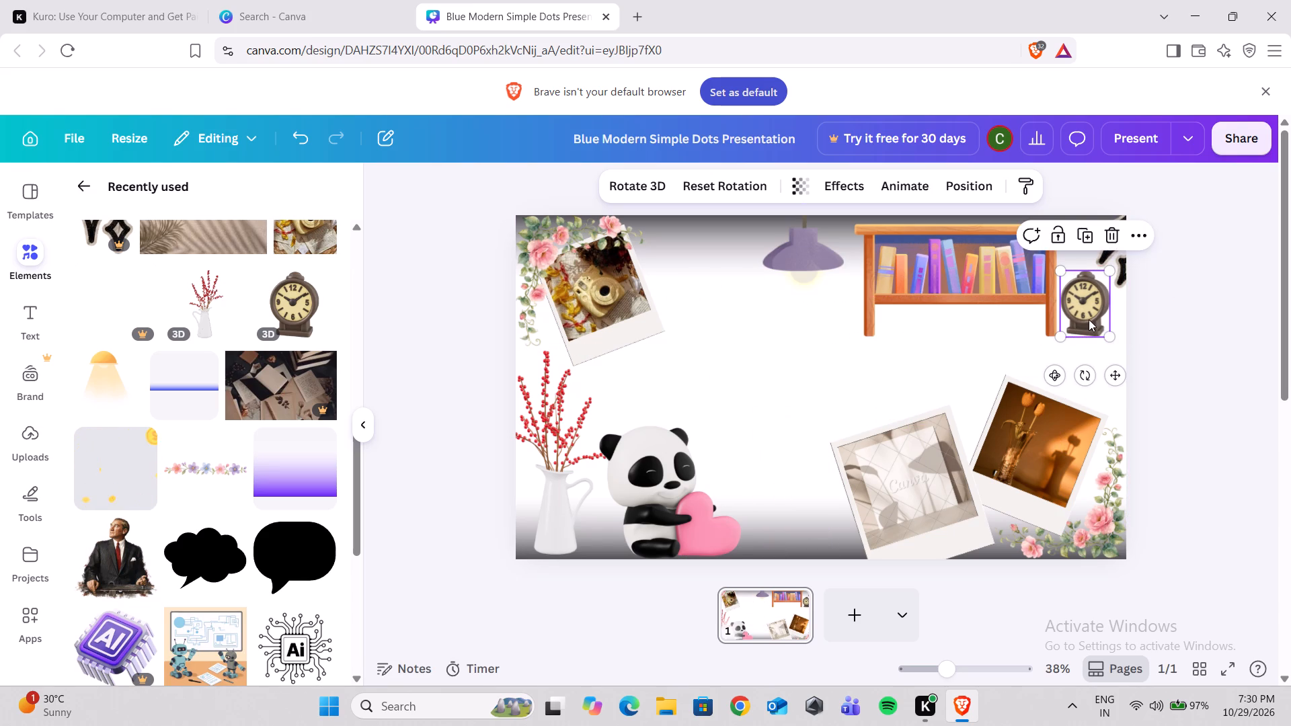
pyautogui.moveTo(1087, 319); pyautogui.dragTo(1090, 360)
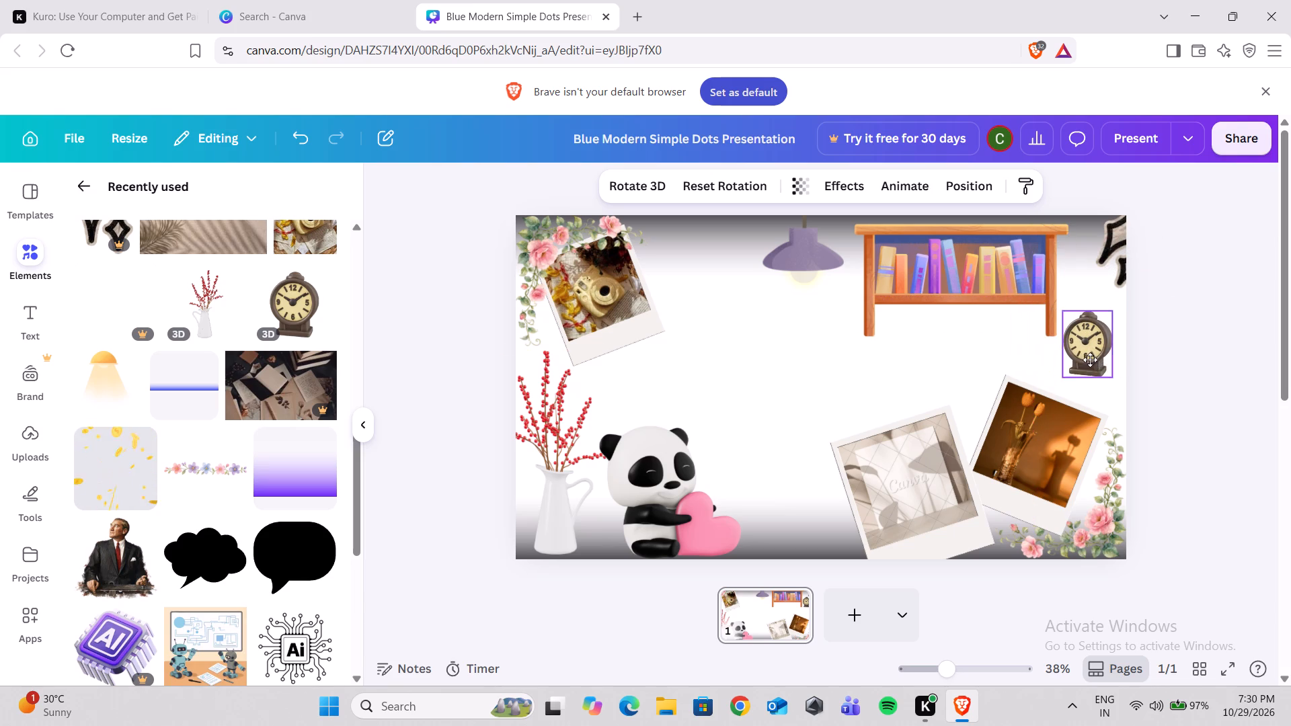
pyautogui.moveTo(1090, 360); pyautogui.dragTo(1091, 360)
# Set the clock aside below the pendant lamp and move the bookshelf lower, flush against the slide's right edge.
pyautogui.moveTo(971, 294); pyautogui.dragTo(971, 319)
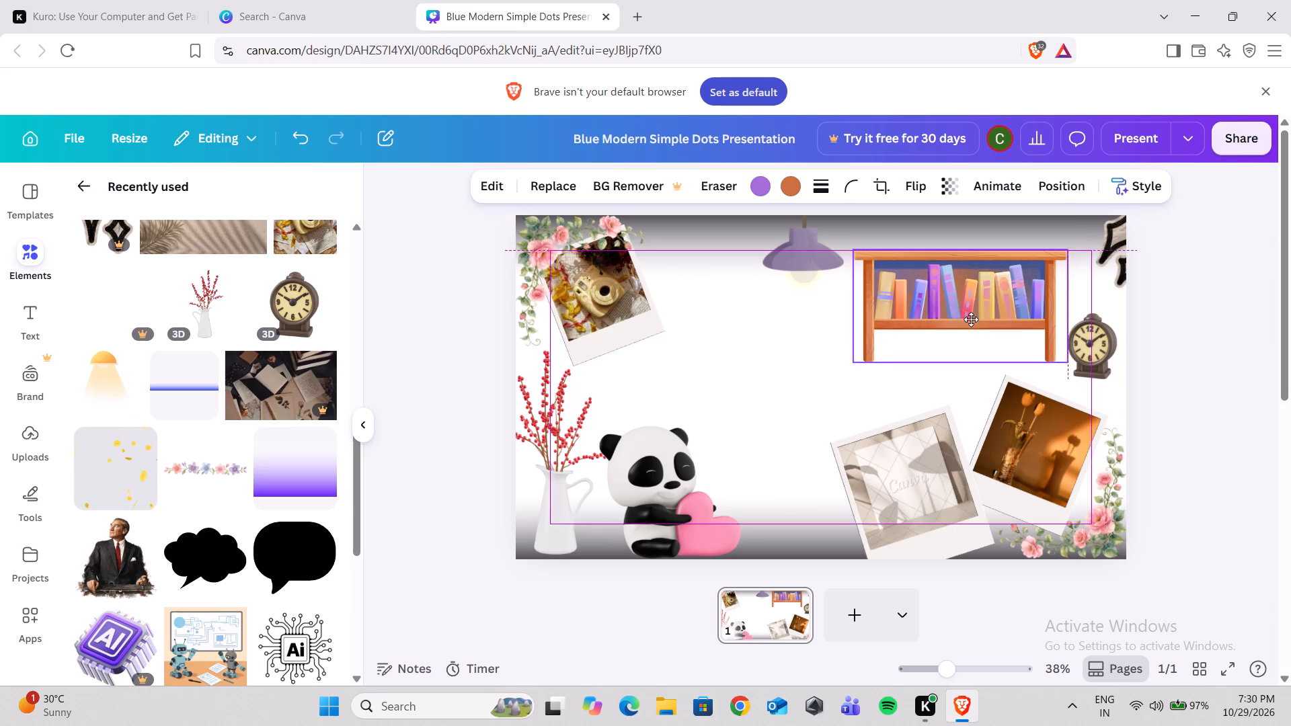
pyautogui.moveTo(971, 319); pyautogui.dragTo(973, 344)
pyautogui.moveTo(1080, 344); pyautogui.dragTo(767, 354)
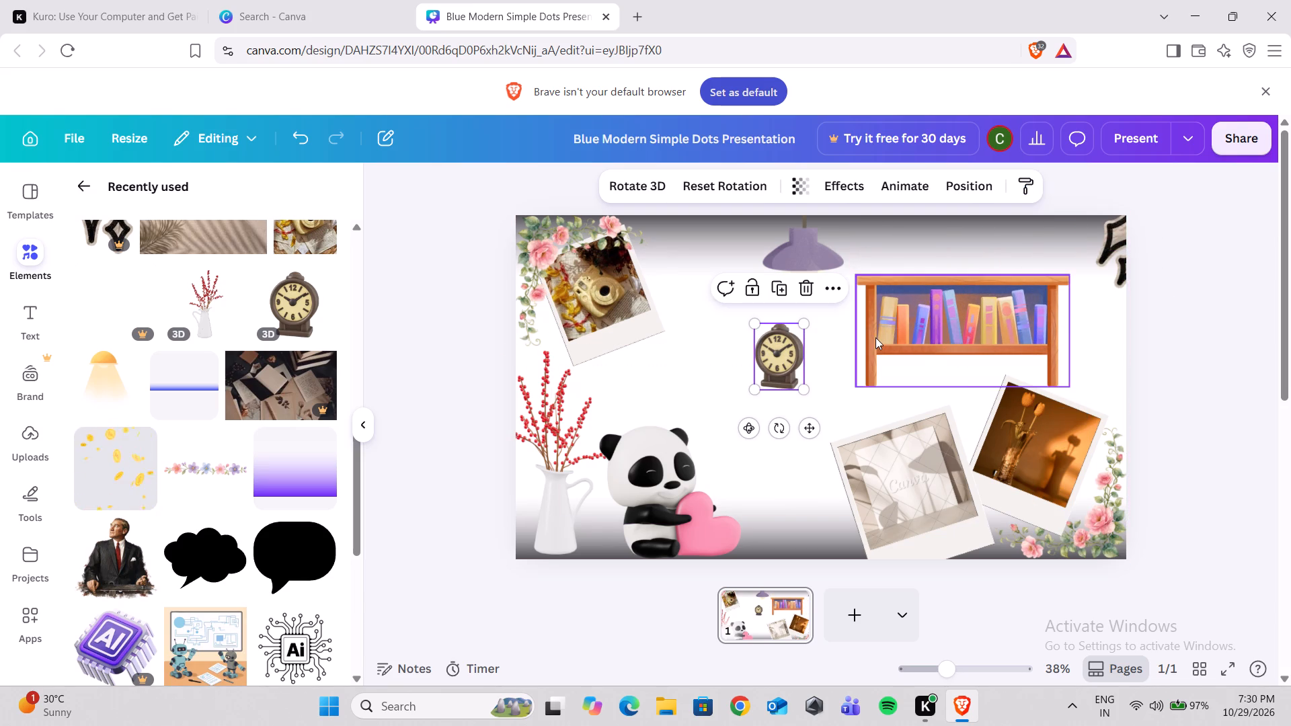
pyautogui.moveTo(875, 337); pyautogui.dragTo(913, 331)
pyautogui.moveTo(913, 331); pyautogui.dragTo(931, 335)
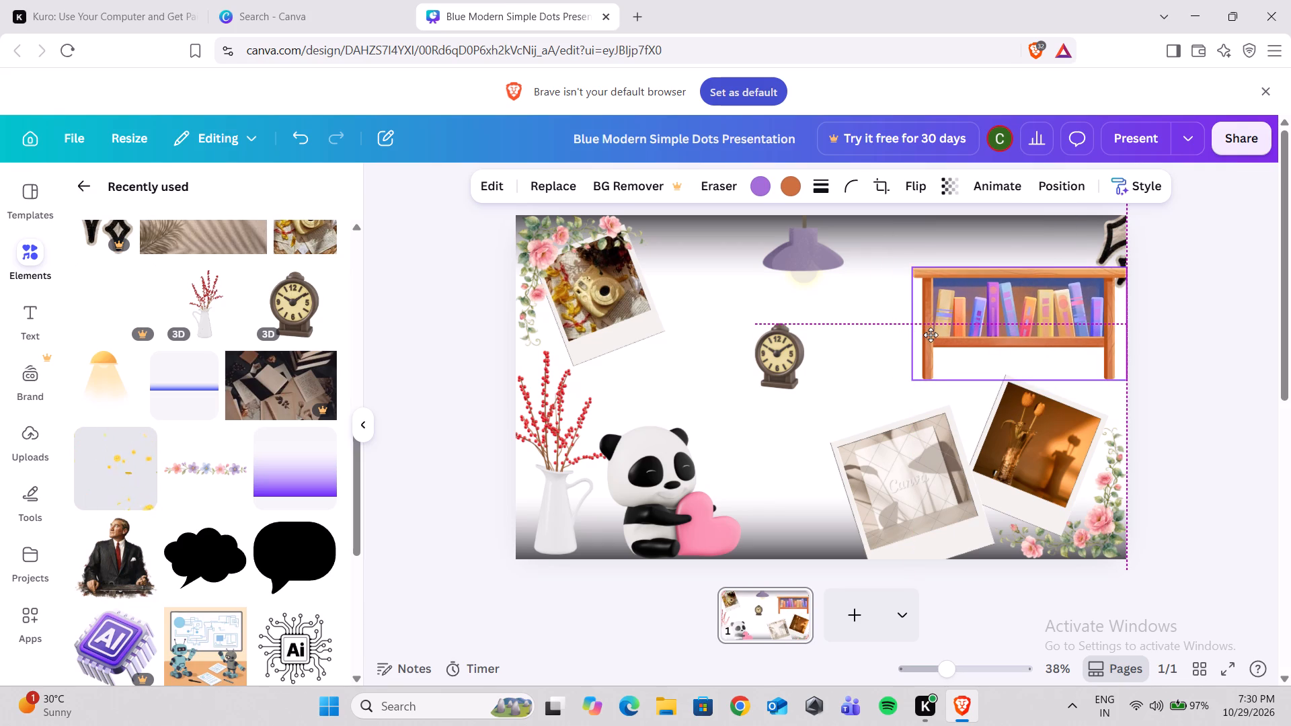
pyautogui.moveTo(931, 335); pyautogui.dragTo(931, 335)
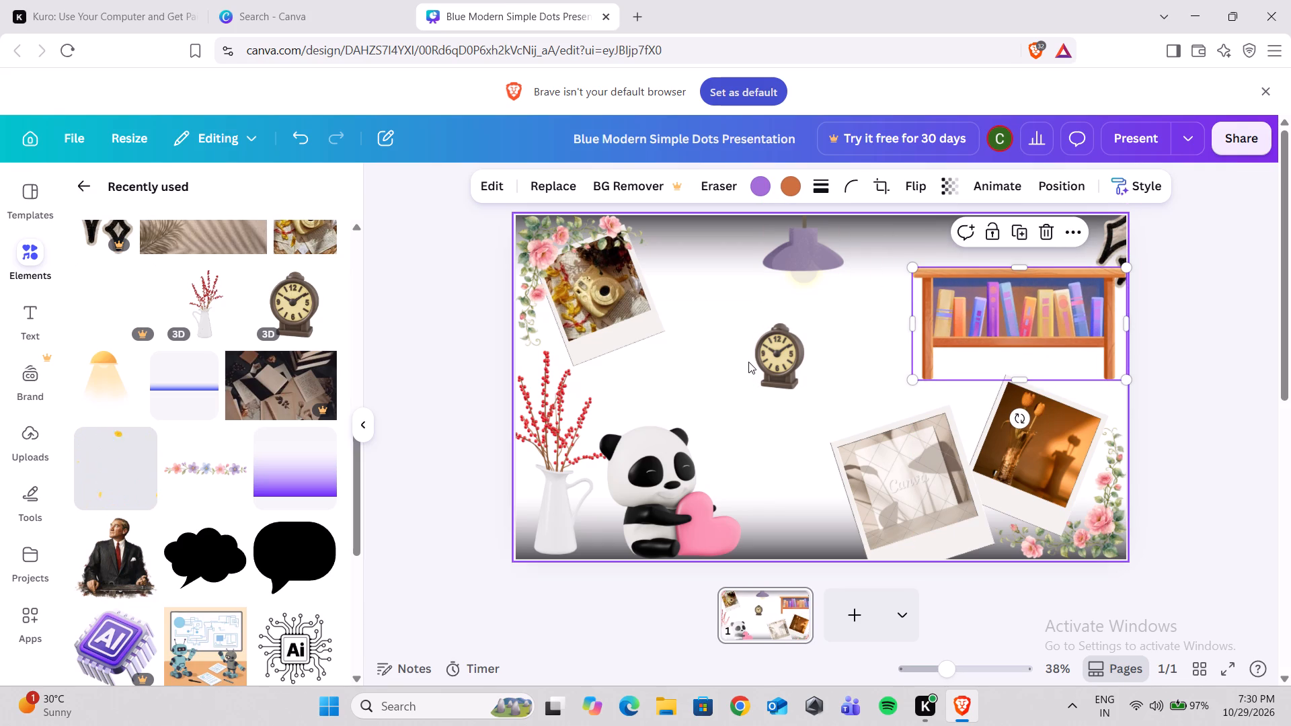
# Stand the clock on the right part of the bookshelf's top, lowering the bookshelf slightly to fit beneath it.
pyautogui.moveTo(775, 345); pyautogui.dragTo(1033, 230)
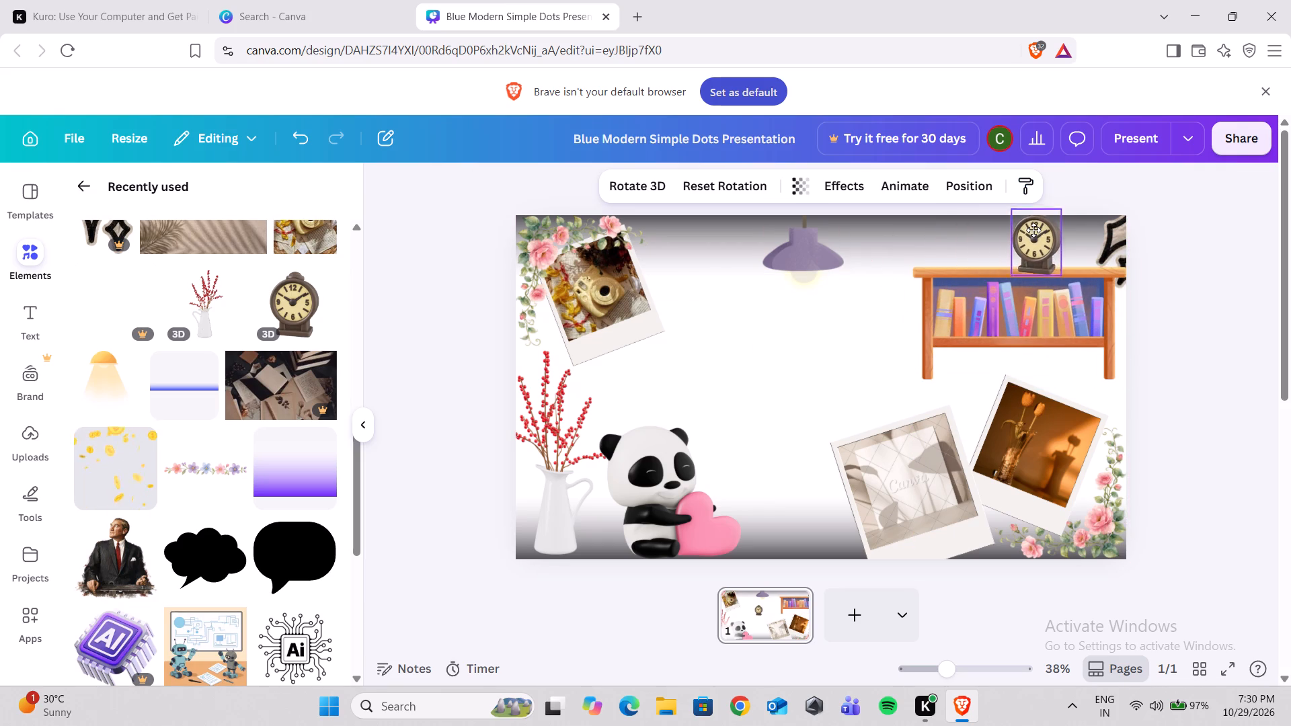
pyautogui.moveTo(1033, 230); pyautogui.dragTo(1065, 231)
pyautogui.moveTo(994, 301); pyautogui.dragTo(990, 312)
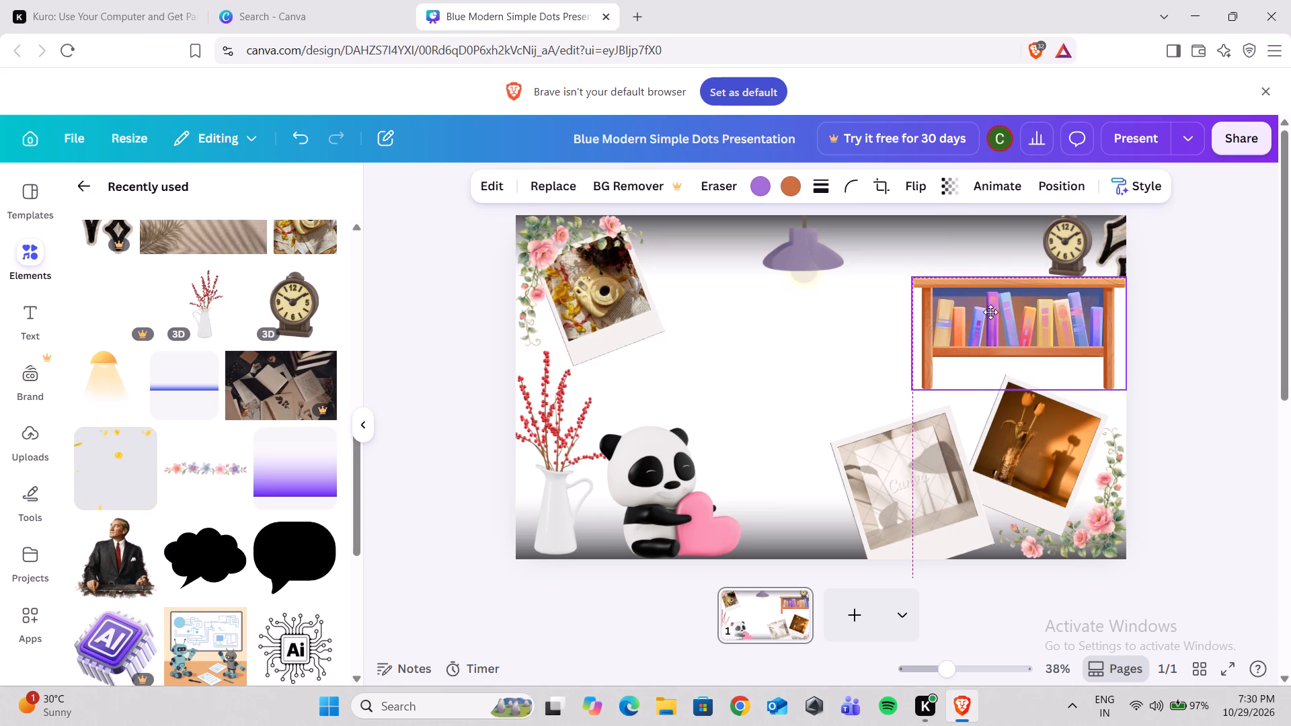
pyautogui.moveTo(990, 312); pyautogui.dragTo(995, 314)
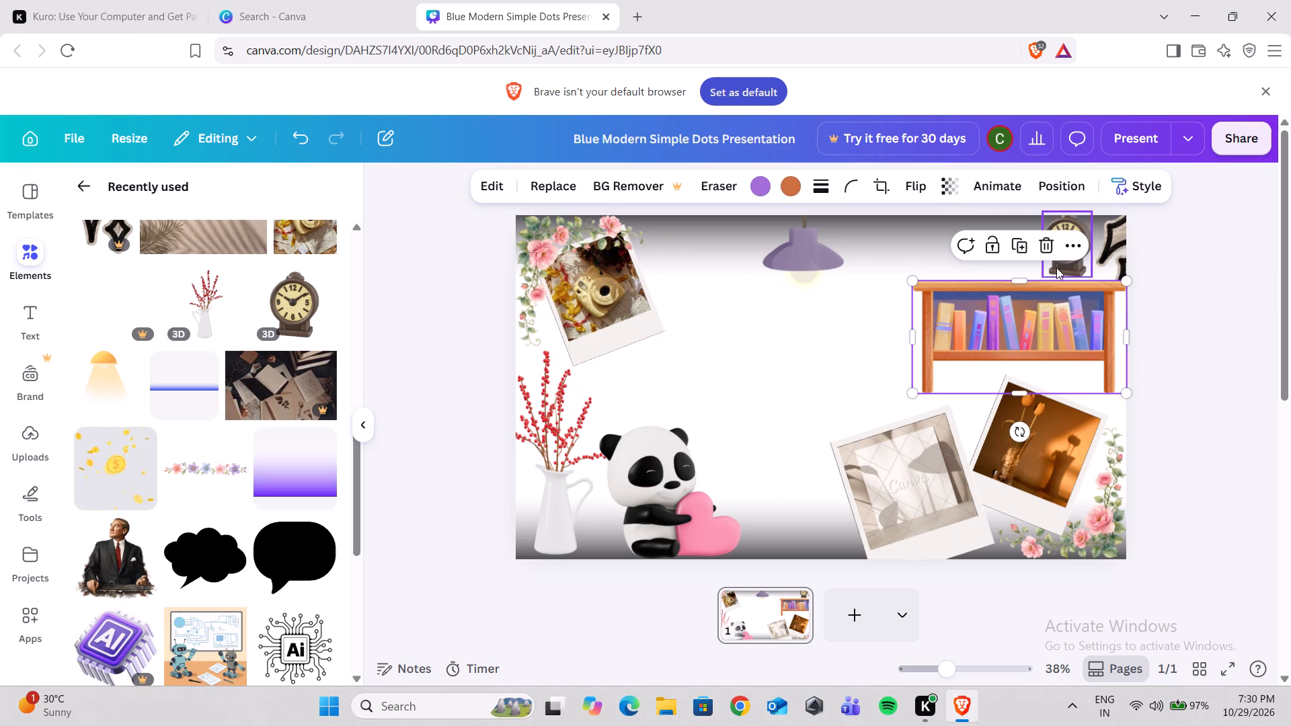
pyautogui.moveTo(1060, 267); pyautogui.dragTo(1058, 273)
pyautogui.click(877, 321)
pyautogui.click(877, 321)
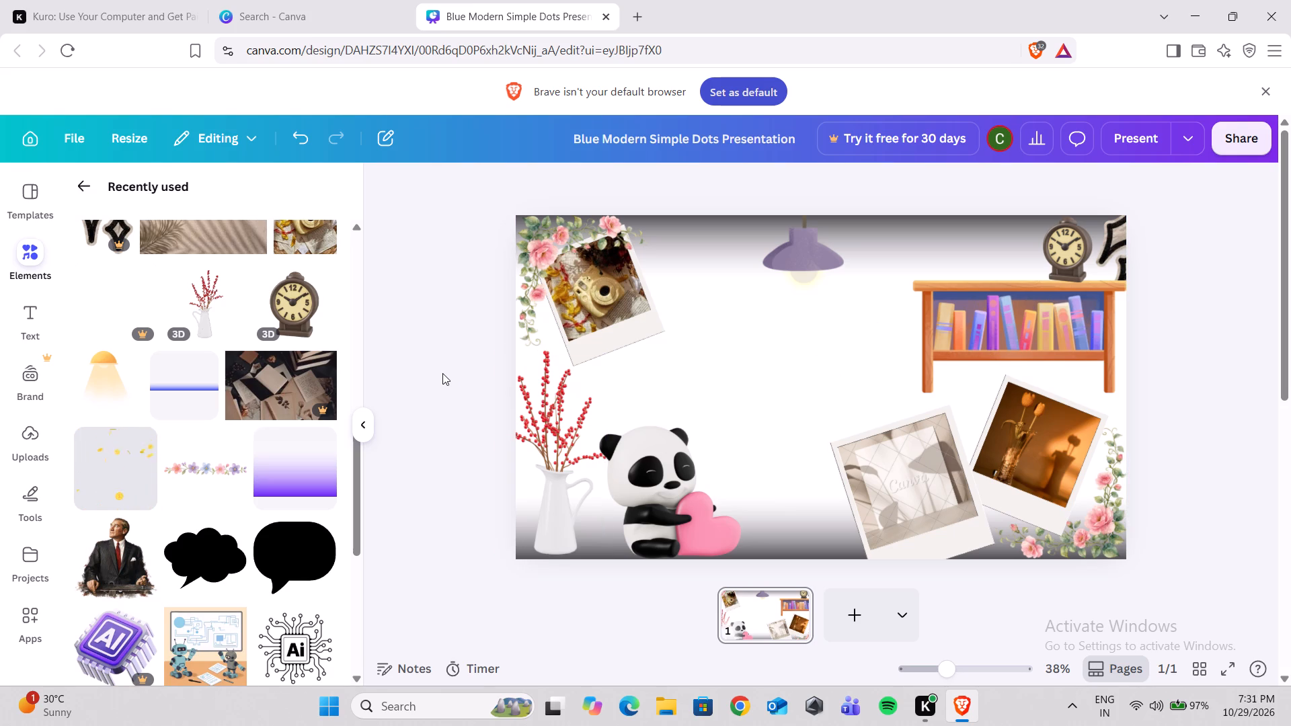
# Add the pink, purple and blue flower garland from the recently used elements and shrink it to about 449 by 64.
pyautogui.scroll(-1, 245, 409)
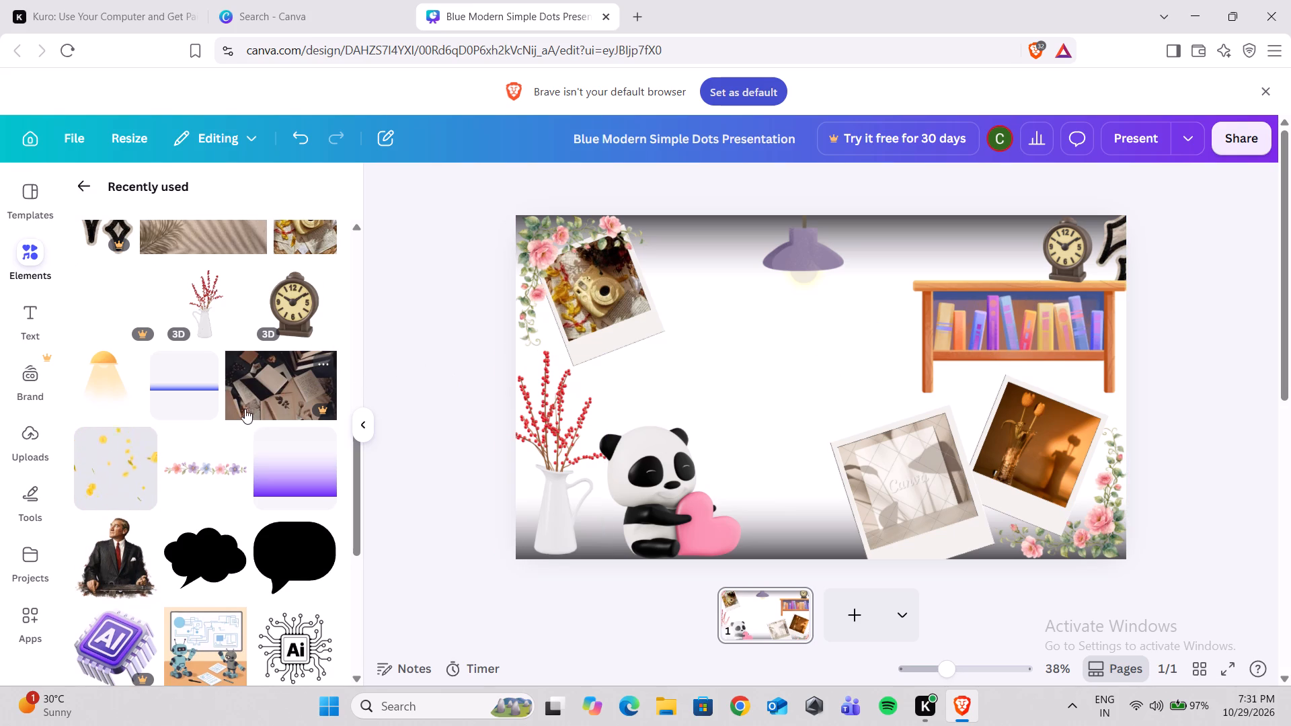
pyautogui.scroll(-2, 245, 409)
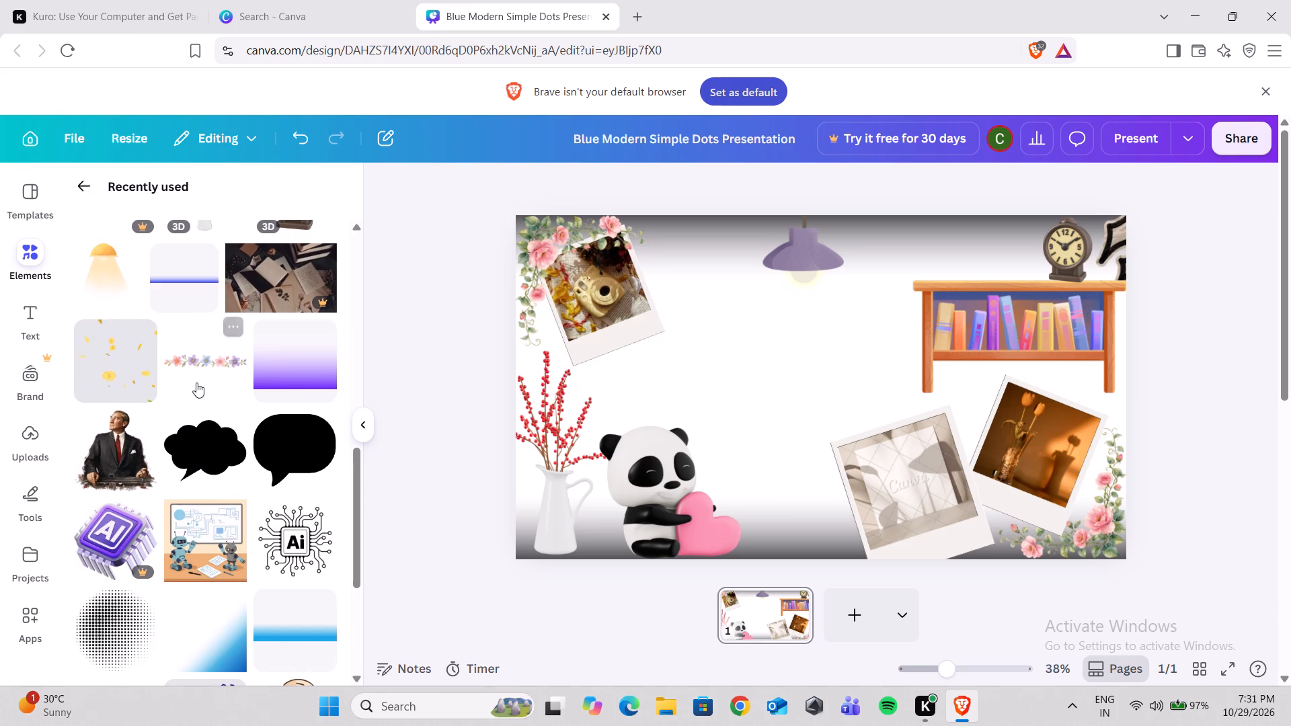
pyautogui.click(207, 352)
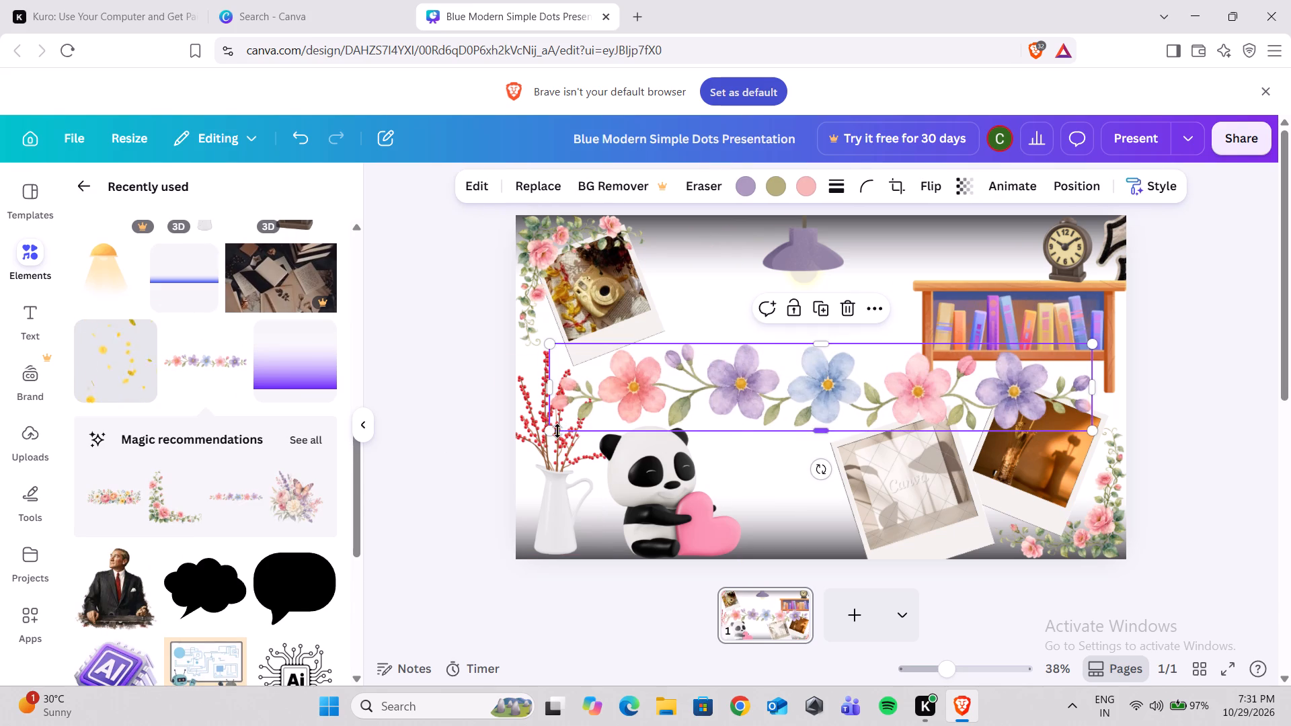
pyautogui.moveTo(553, 433); pyautogui.dragTo(691, 401)
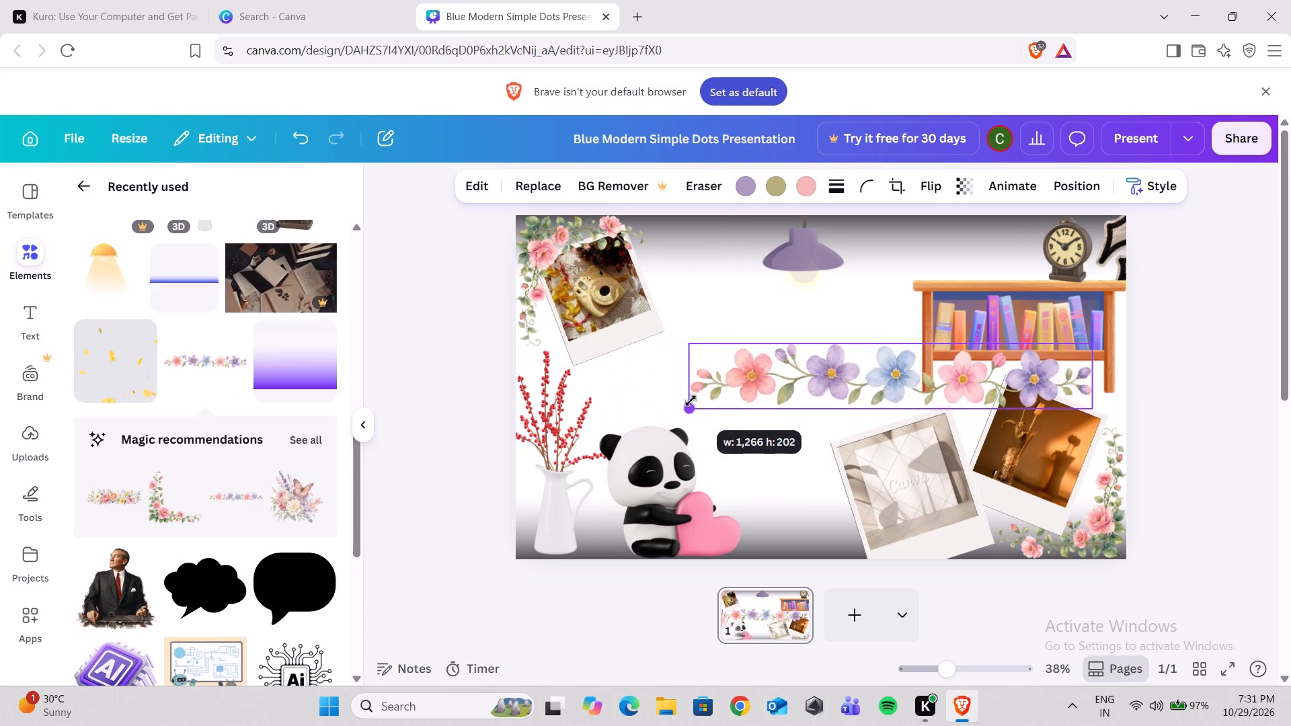
pyautogui.moveTo(691, 401); pyautogui.dragTo(954, 372)
pyautogui.moveTo(1014, 350); pyautogui.dragTo(898, 337)
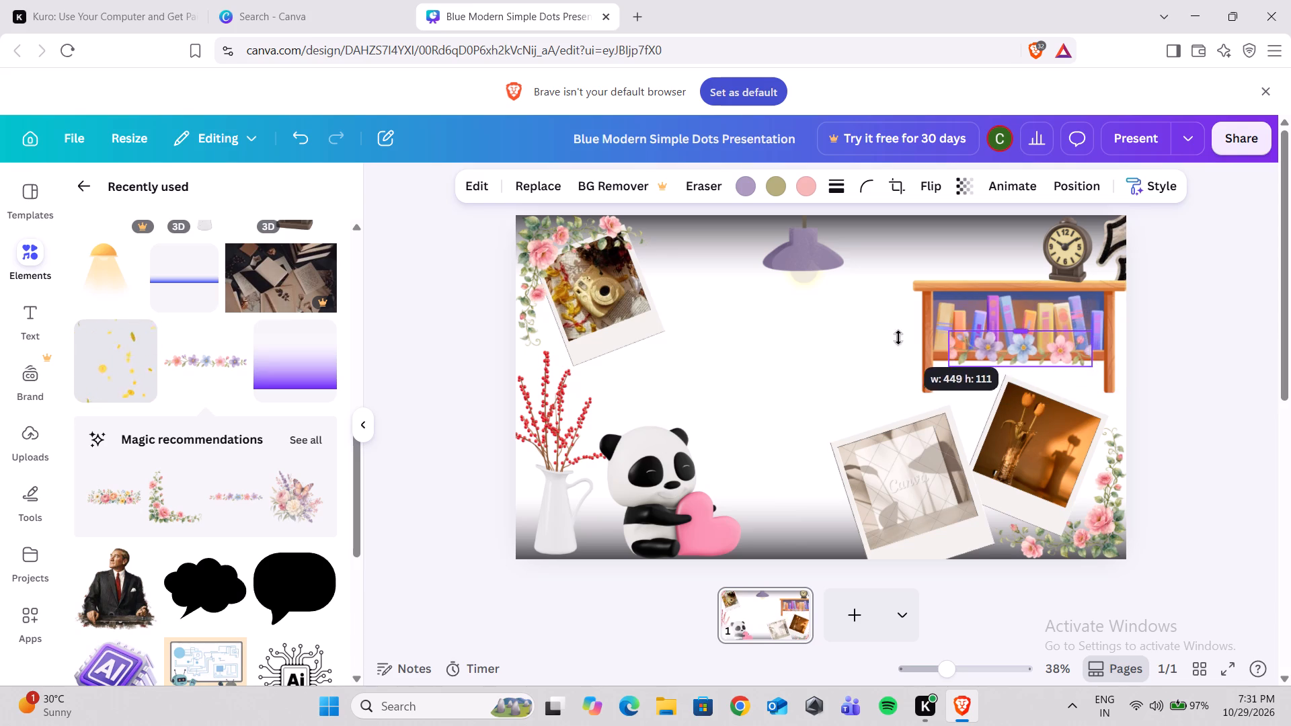
pyautogui.moveTo(898, 337); pyautogui.dragTo(993, 352)
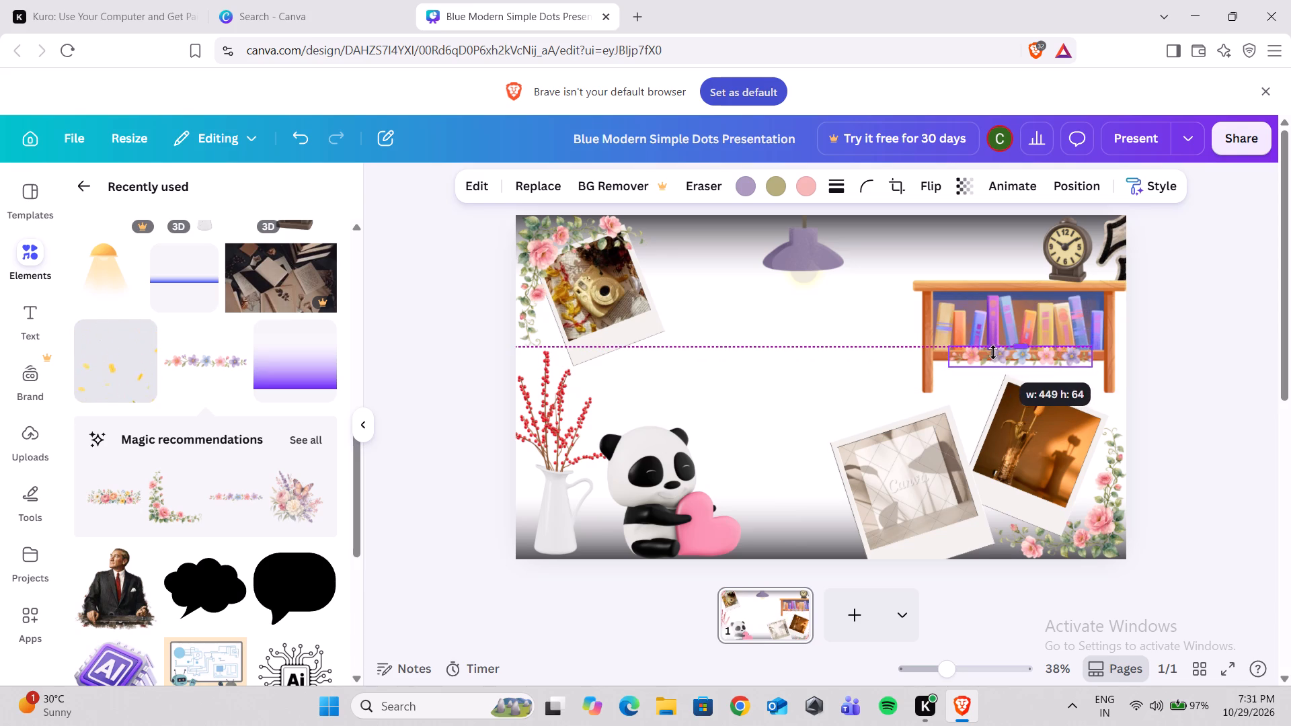
pyautogui.moveTo(993, 352); pyautogui.dragTo(1001, 353)
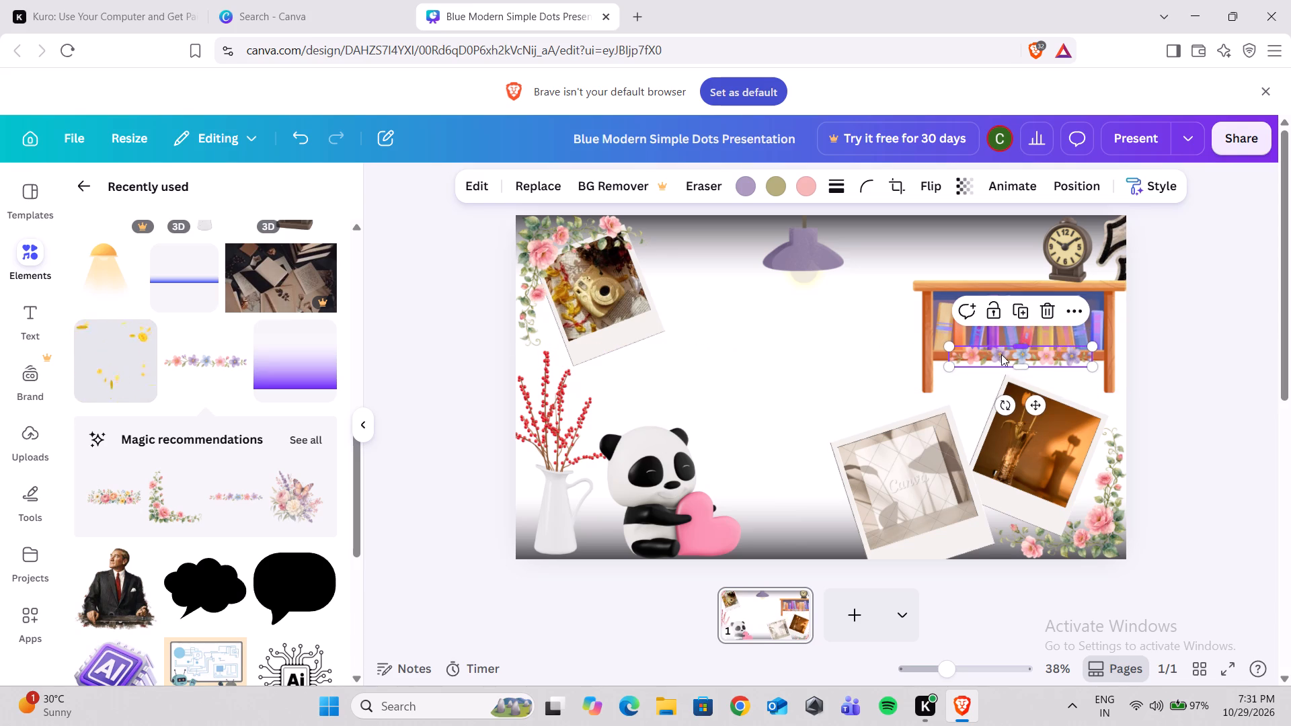
# Move the flower garland to the slide's top edge, centred above the purple pendant lamp.
pyautogui.moveTo(989, 357); pyautogui.dragTo(892, 360)
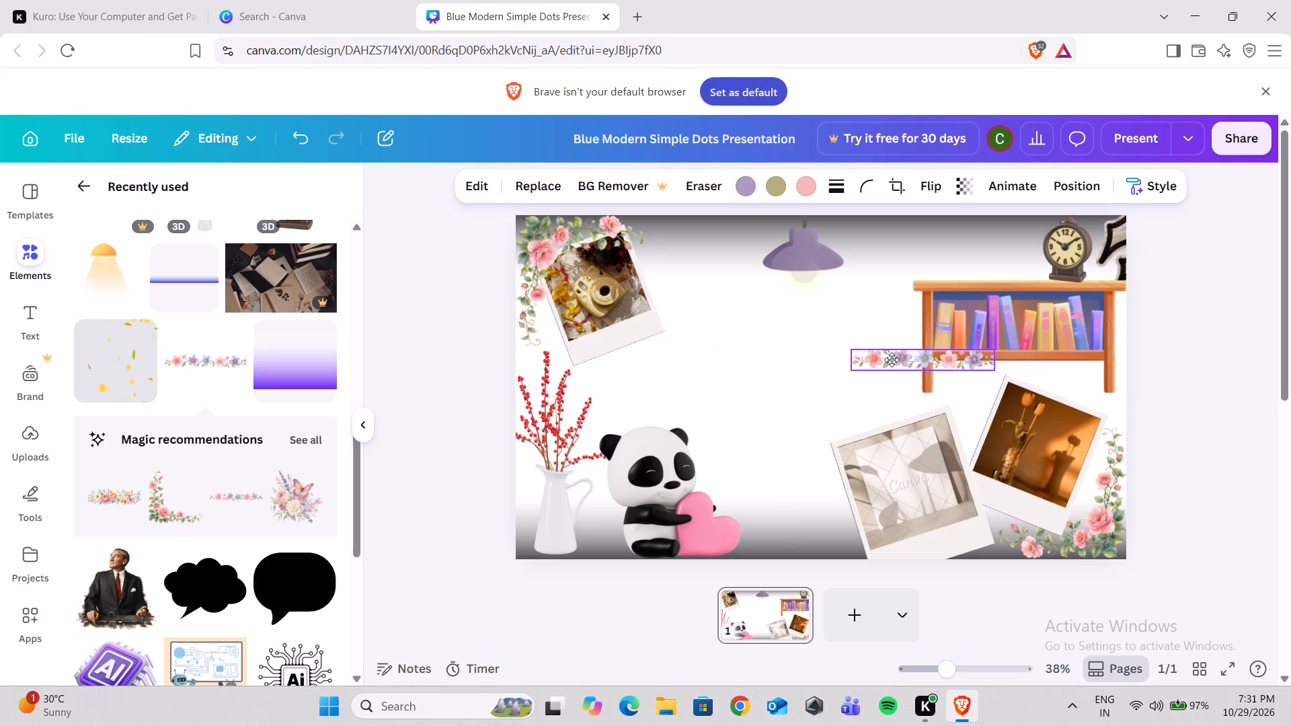
pyautogui.moveTo(892, 360); pyautogui.dragTo(754, 225)
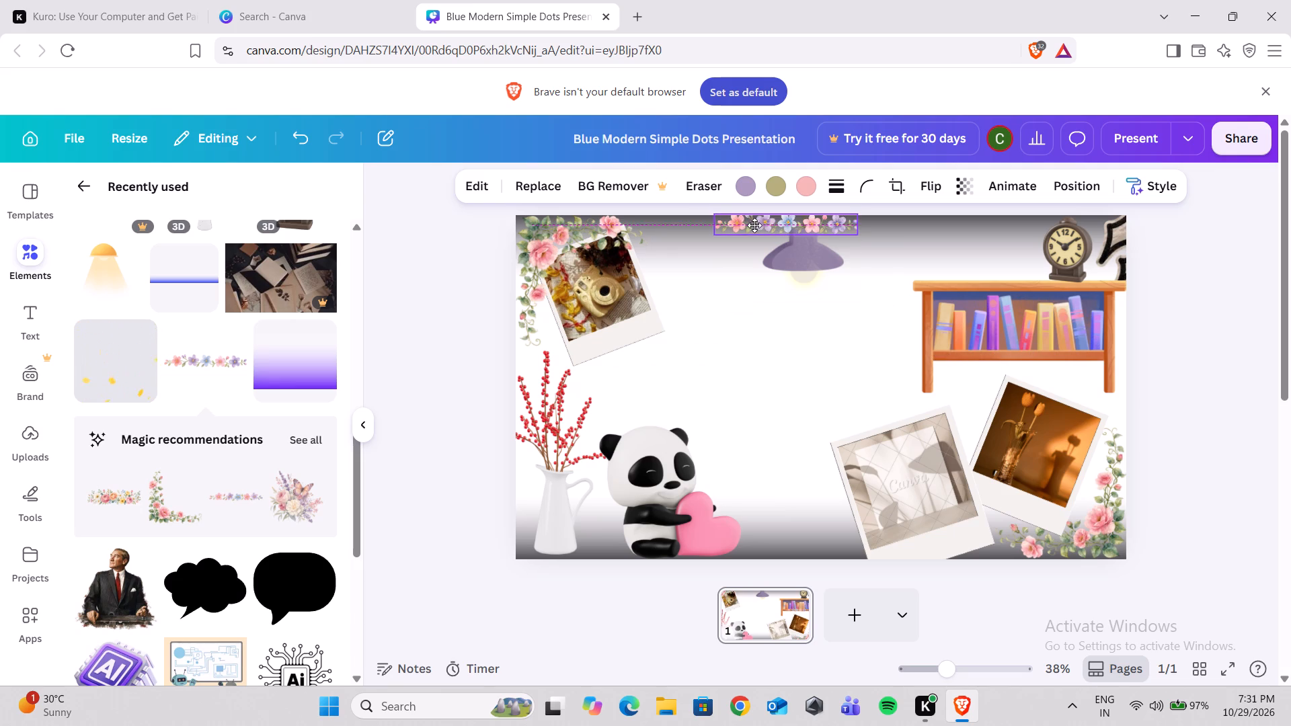
pyautogui.moveTo(754, 225); pyautogui.dragTo(768, 225)
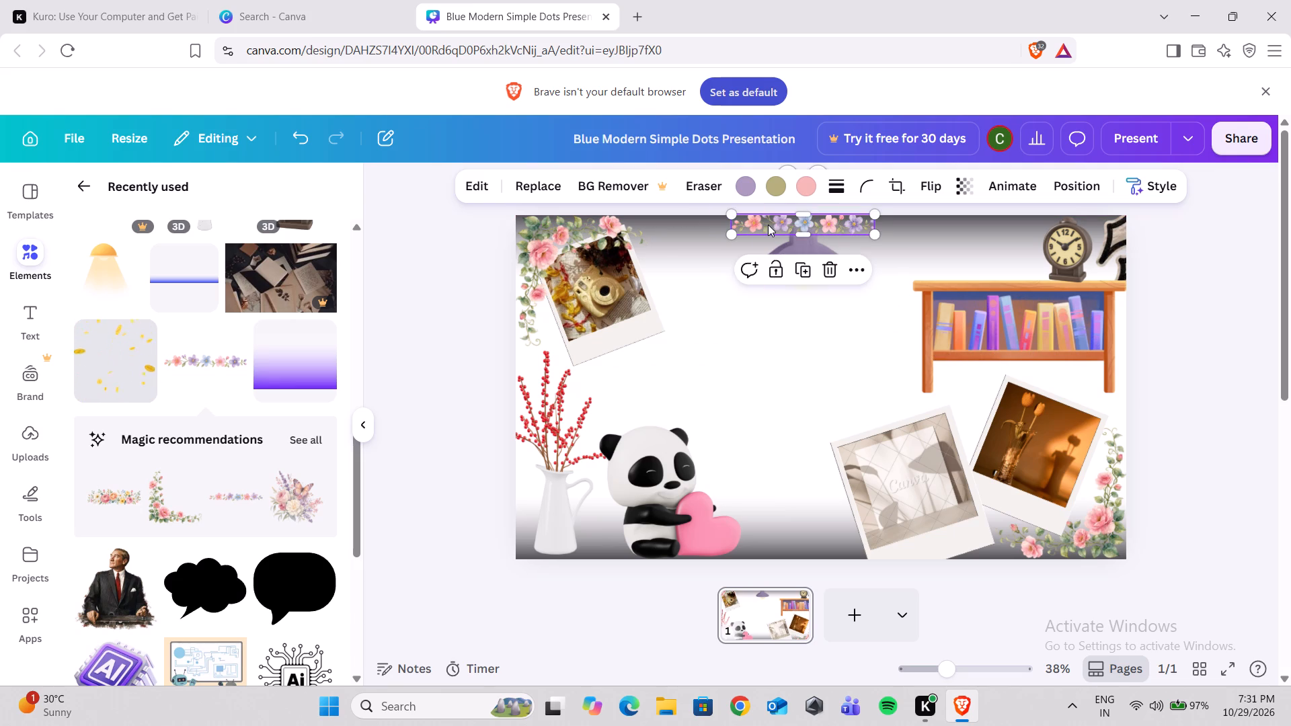
pyautogui.click(766, 317)
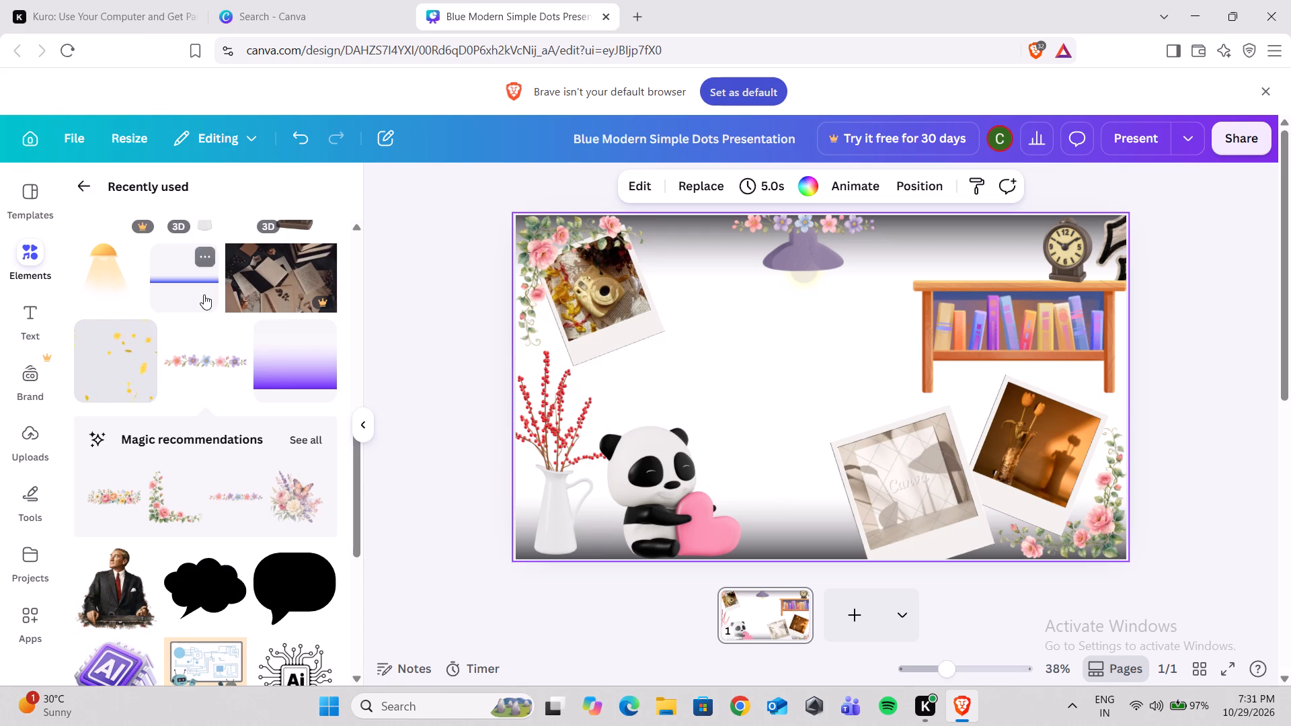
# Leave the recently used elements and open the elements search for a new query.
pyautogui.click(85, 188)
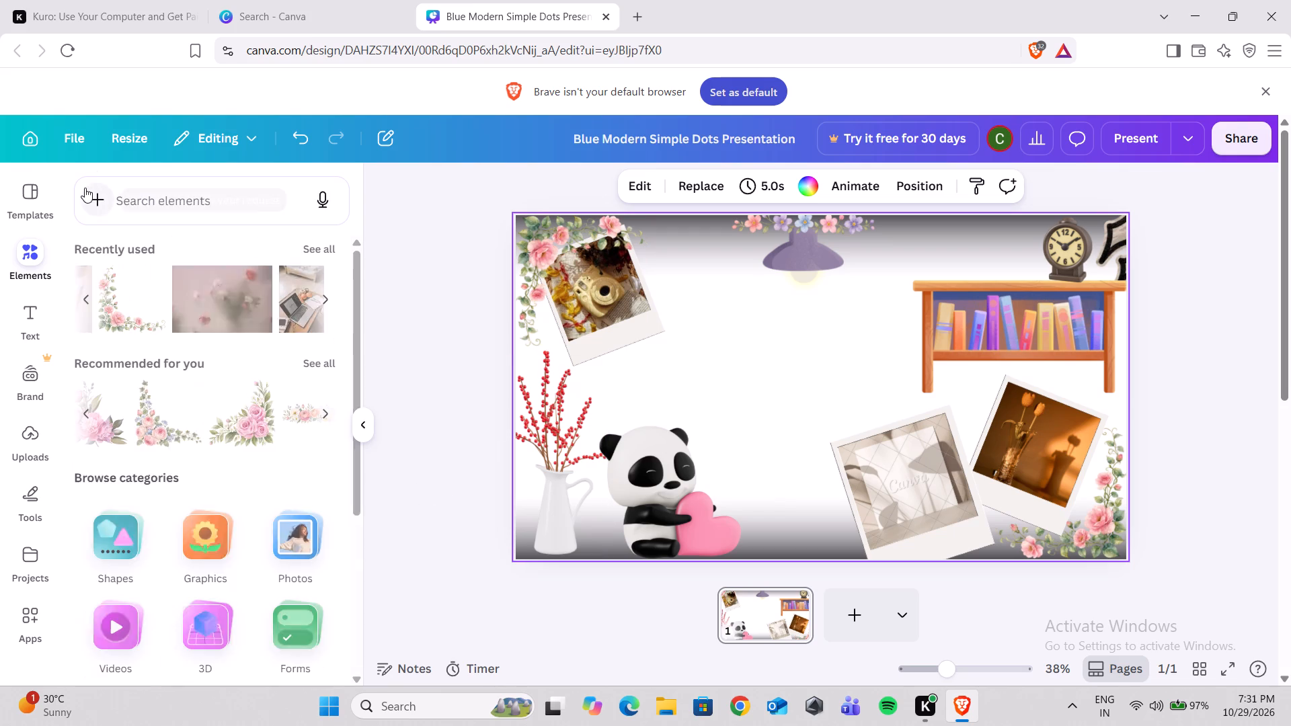
pyautogui.click(151, 194)
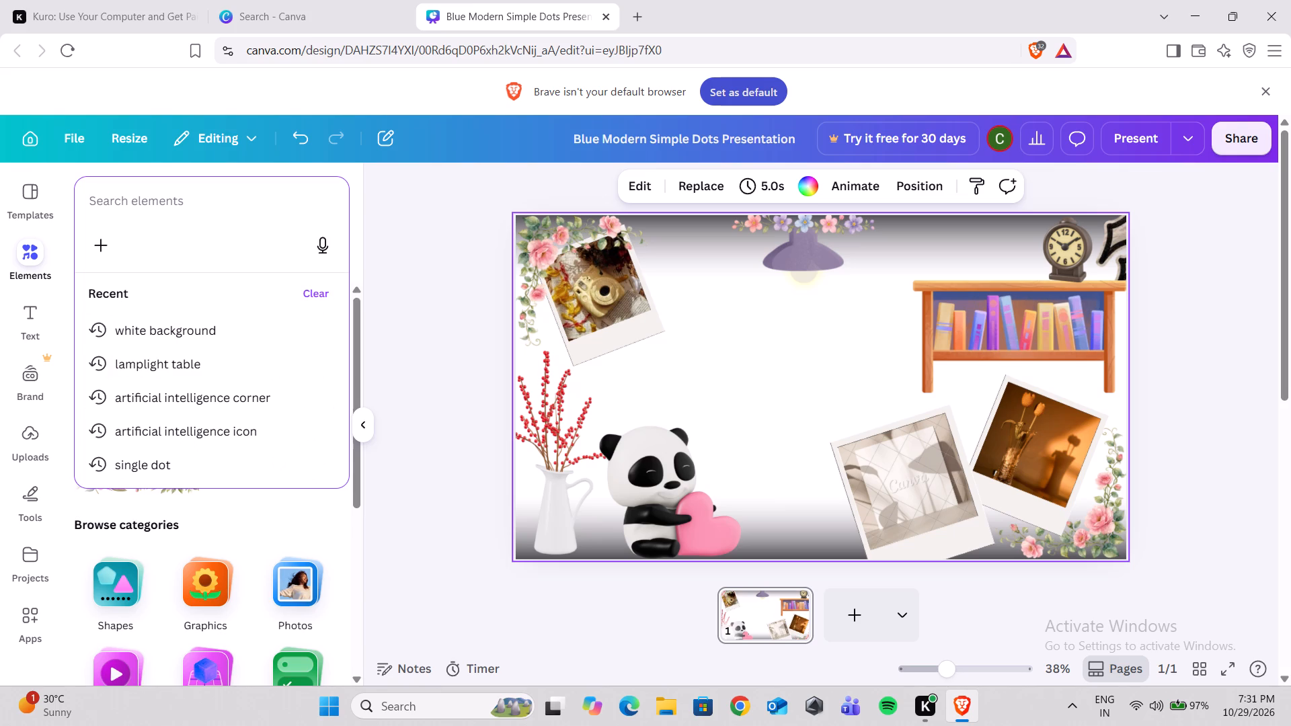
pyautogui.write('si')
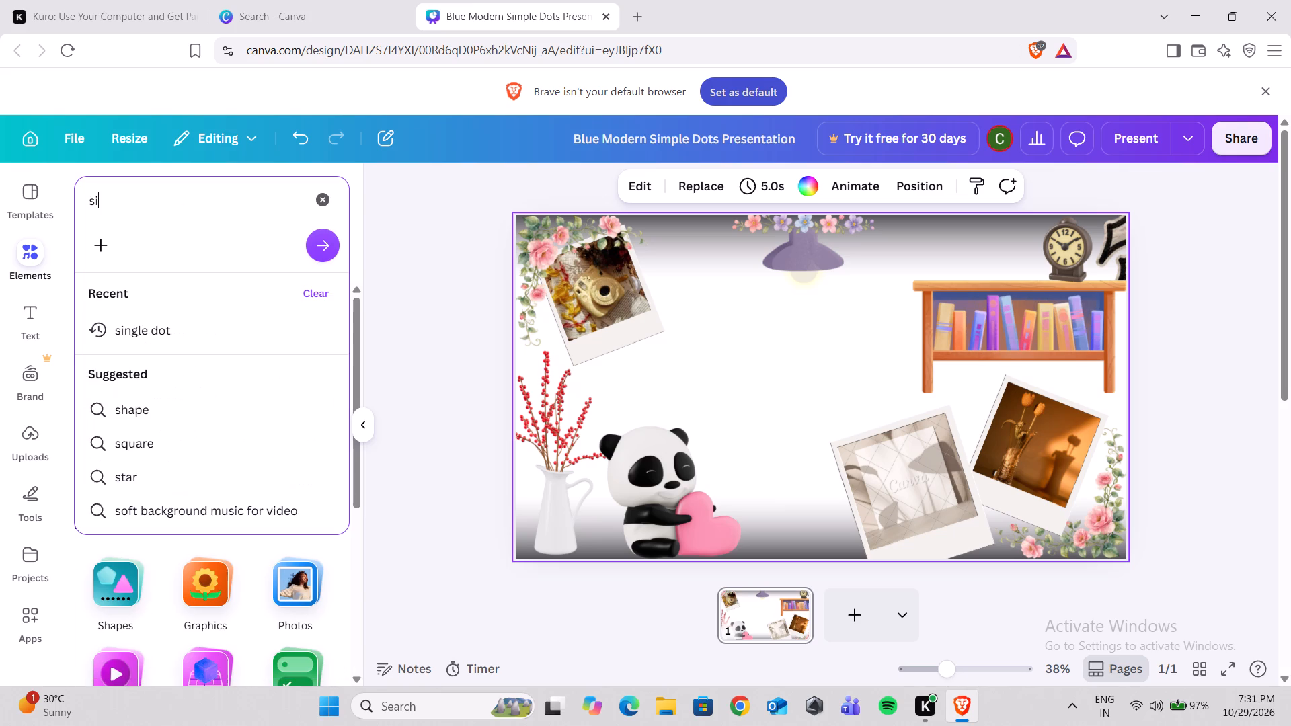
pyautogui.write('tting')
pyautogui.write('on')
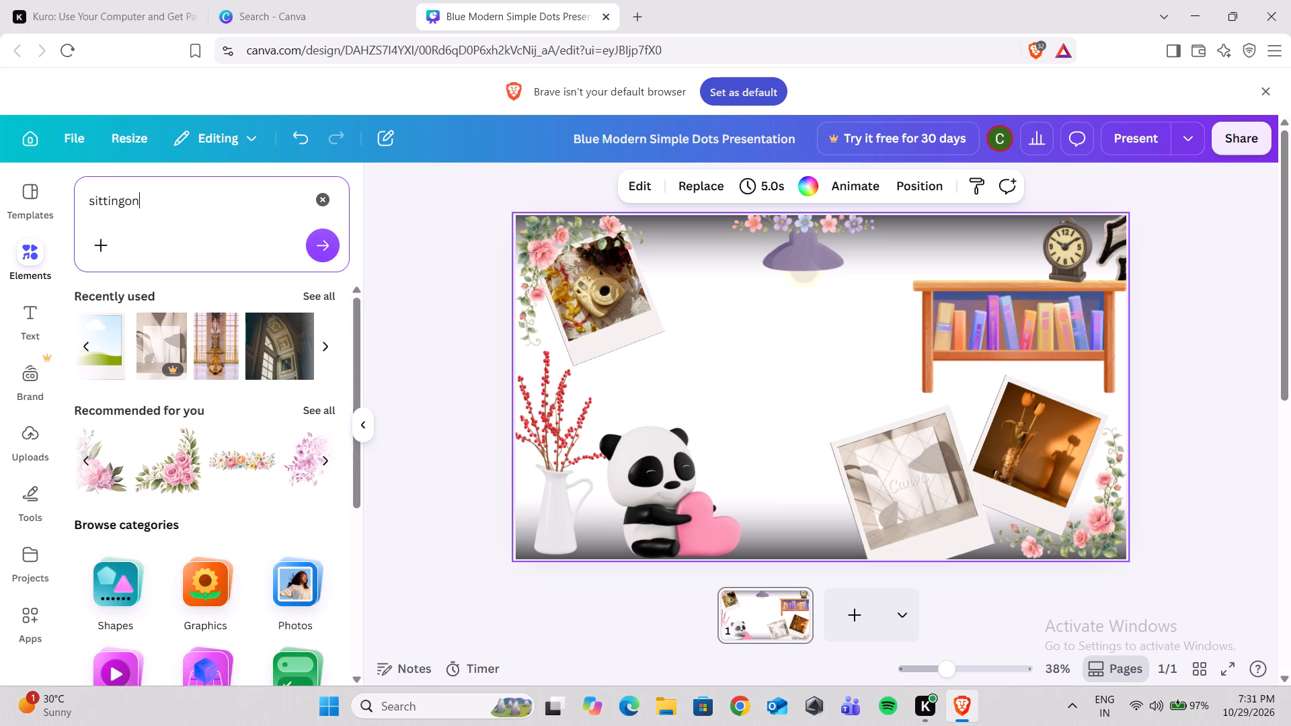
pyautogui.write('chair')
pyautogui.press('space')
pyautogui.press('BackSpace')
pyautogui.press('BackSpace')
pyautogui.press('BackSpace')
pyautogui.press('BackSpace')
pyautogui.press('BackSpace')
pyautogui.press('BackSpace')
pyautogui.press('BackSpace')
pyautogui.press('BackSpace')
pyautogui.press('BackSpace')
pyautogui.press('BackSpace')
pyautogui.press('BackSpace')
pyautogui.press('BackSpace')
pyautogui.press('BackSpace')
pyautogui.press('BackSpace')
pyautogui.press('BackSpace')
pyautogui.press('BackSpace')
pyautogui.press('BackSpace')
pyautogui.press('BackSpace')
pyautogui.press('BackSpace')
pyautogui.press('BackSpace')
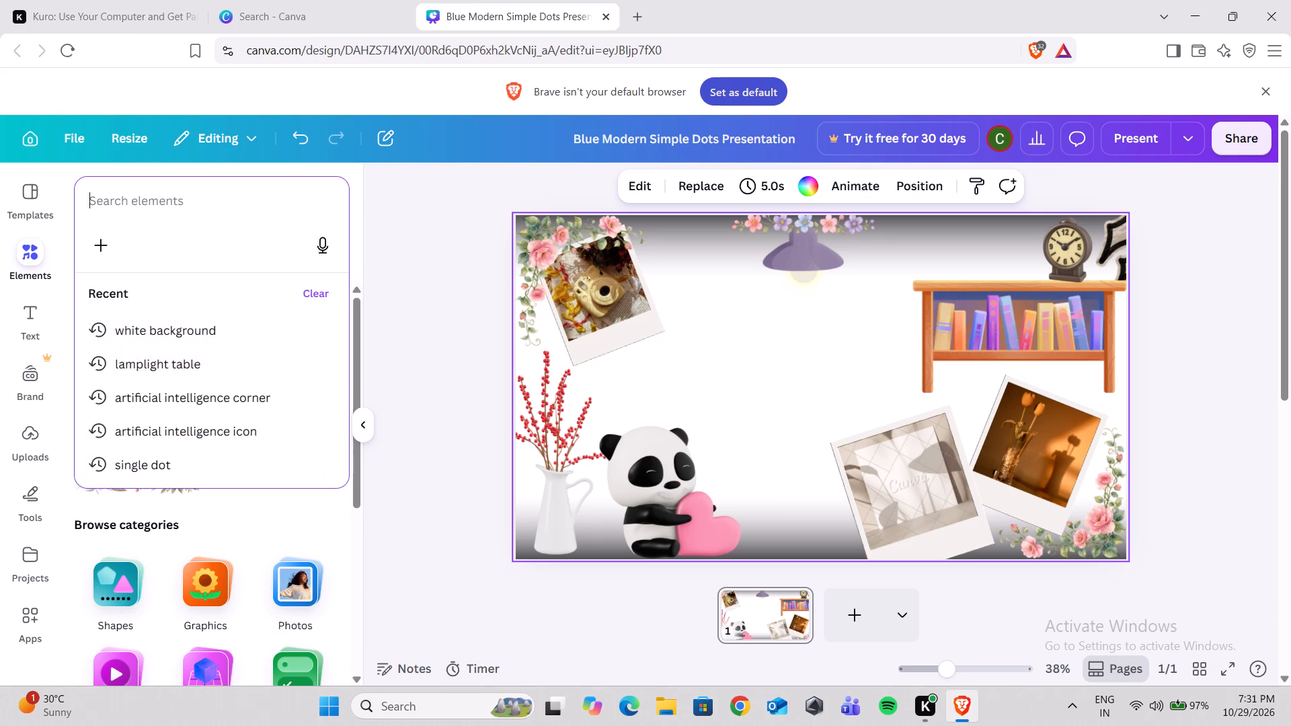
# Search the elements library for "man is sit on chair".
pyautogui.write('man')
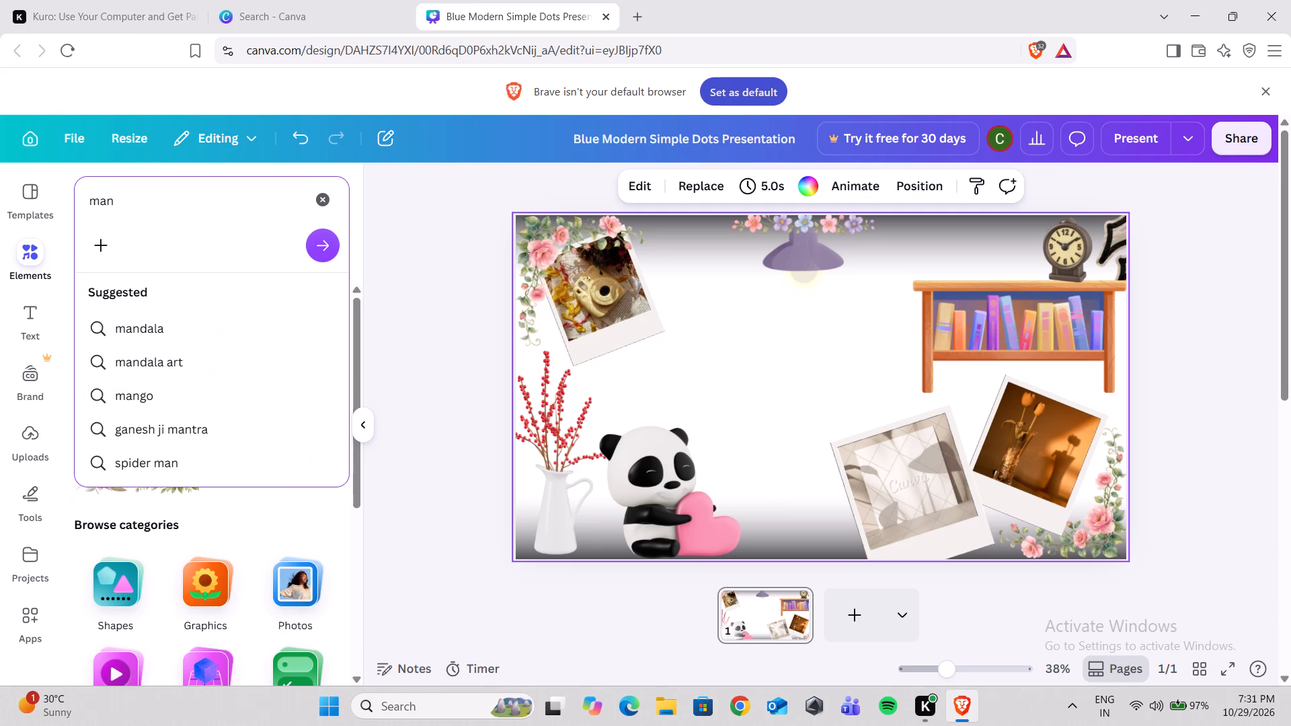
pyautogui.press('space')
pyautogui.write('is')
pyautogui.press('space')
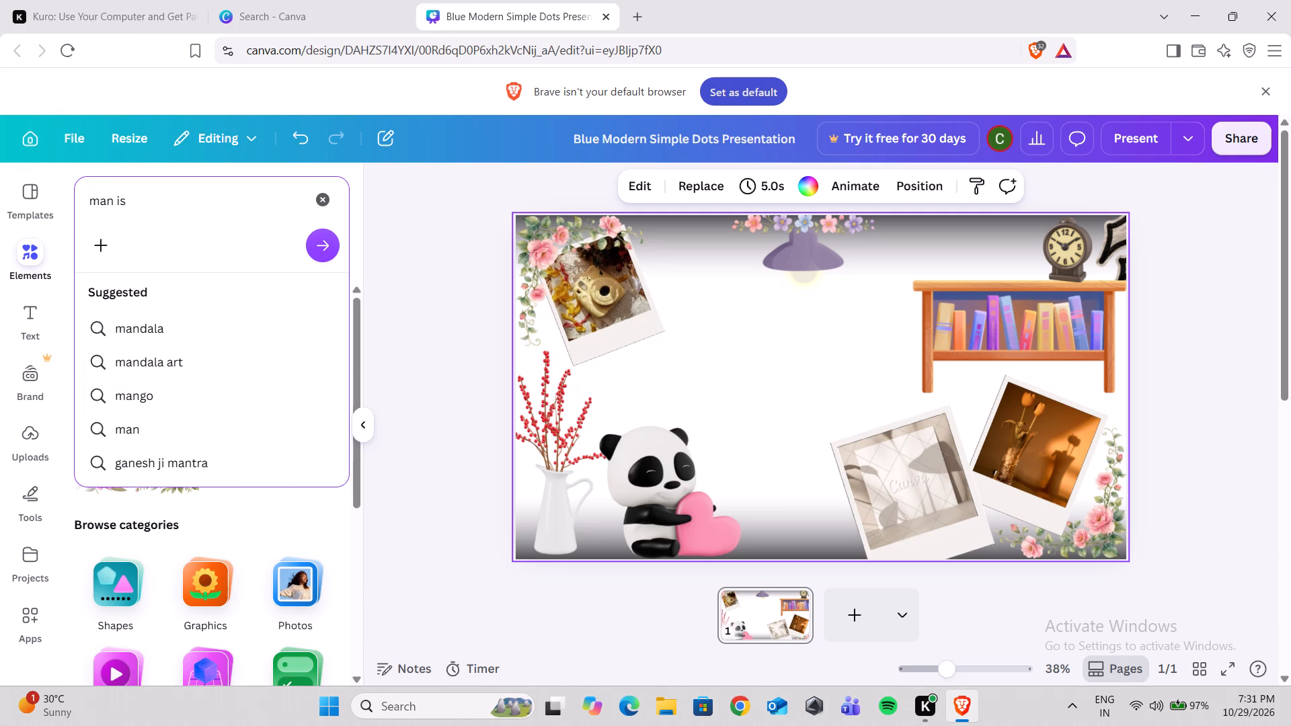
pyautogui.write('sit on')
pyautogui.press('space')
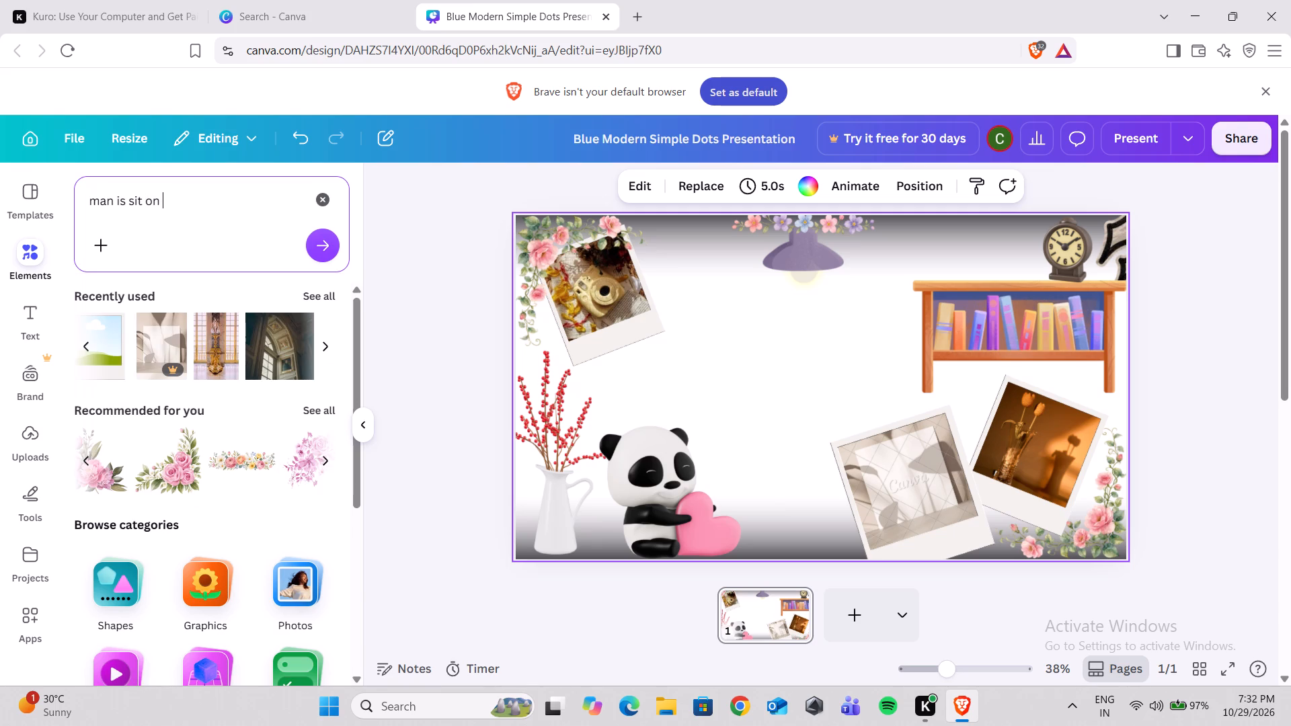
pyautogui.press('v')
pyautogui.press('BackSpace')
pyautogui.write('chair')
pyautogui.click(322, 264)
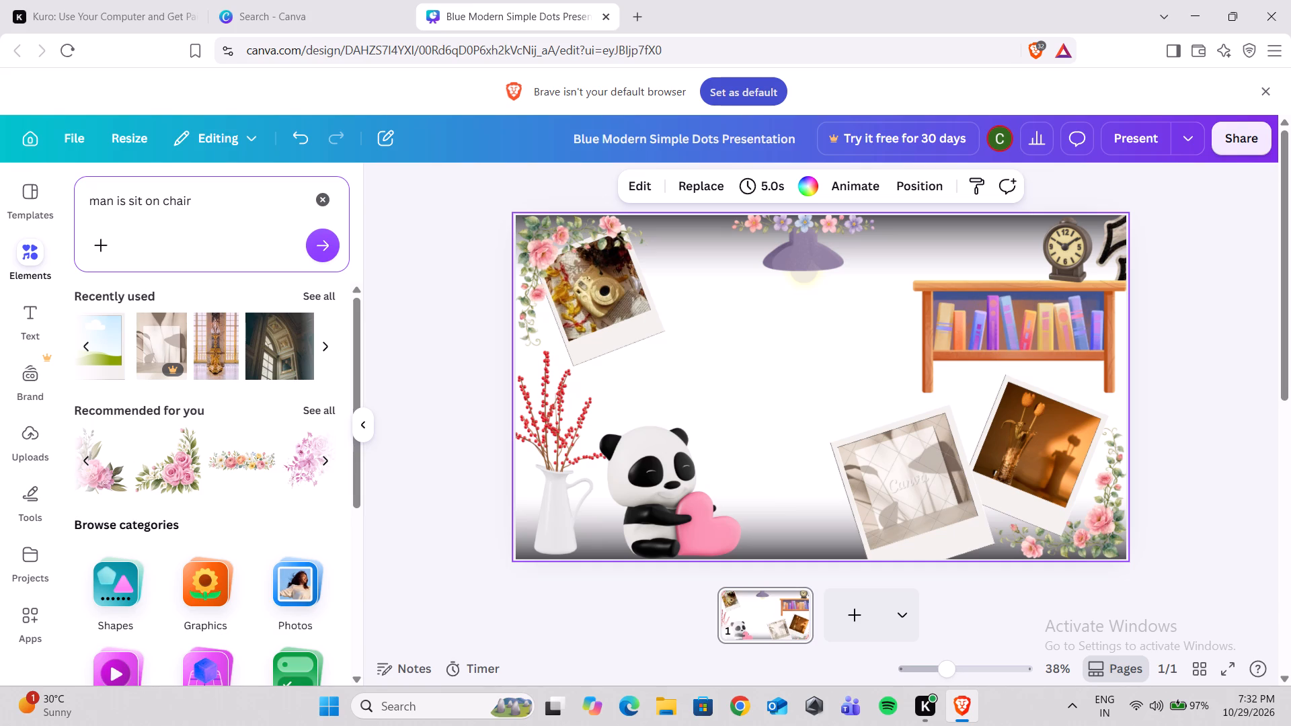
pyautogui.click(323, 249)
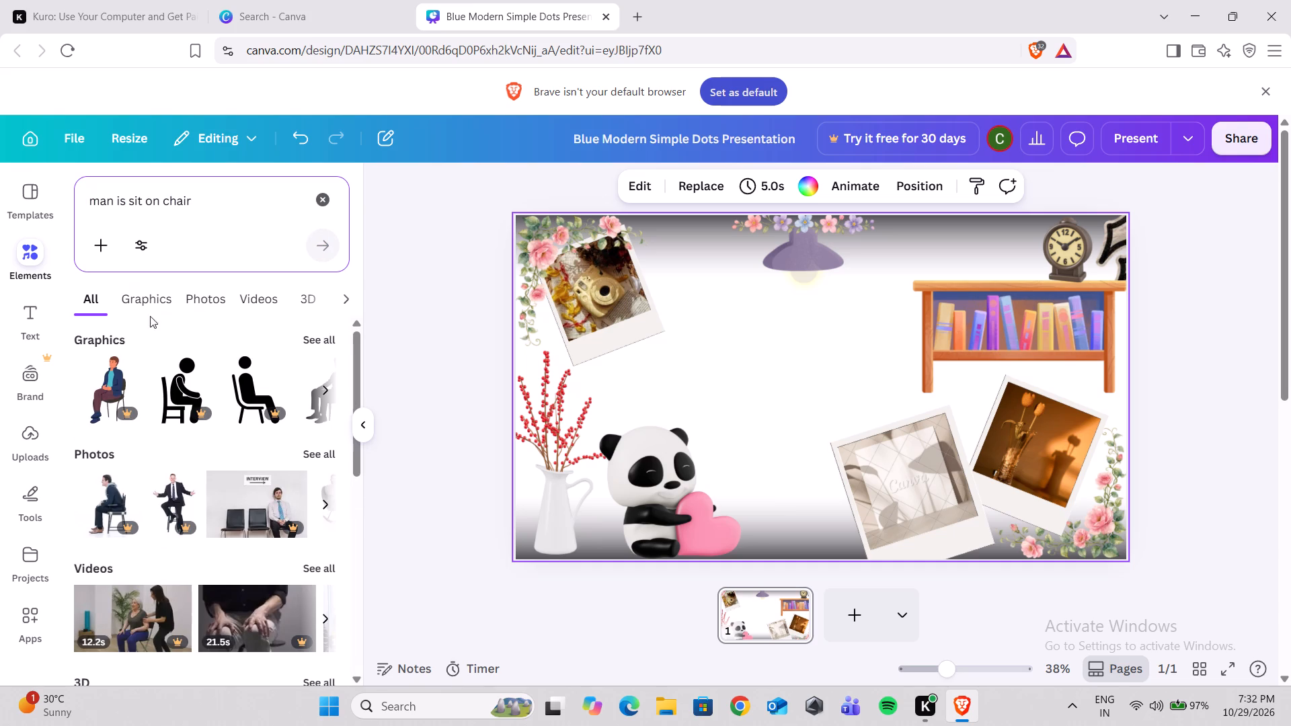
# Add the first two 3D results to the slide: the capped man on a pink beanbag and the bearded man with a laptop.
pyautogui.scroll(-1, 124, 475)
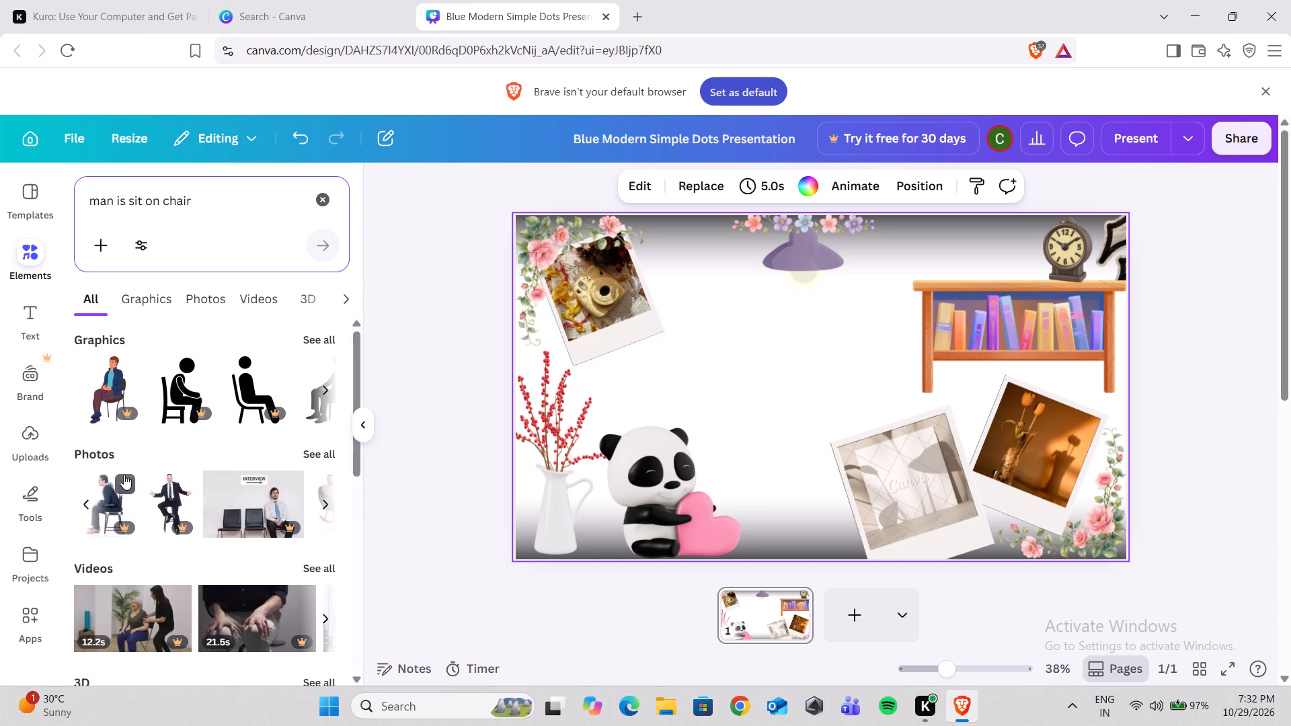
pyautogui.scroll(-4, 124, 475)
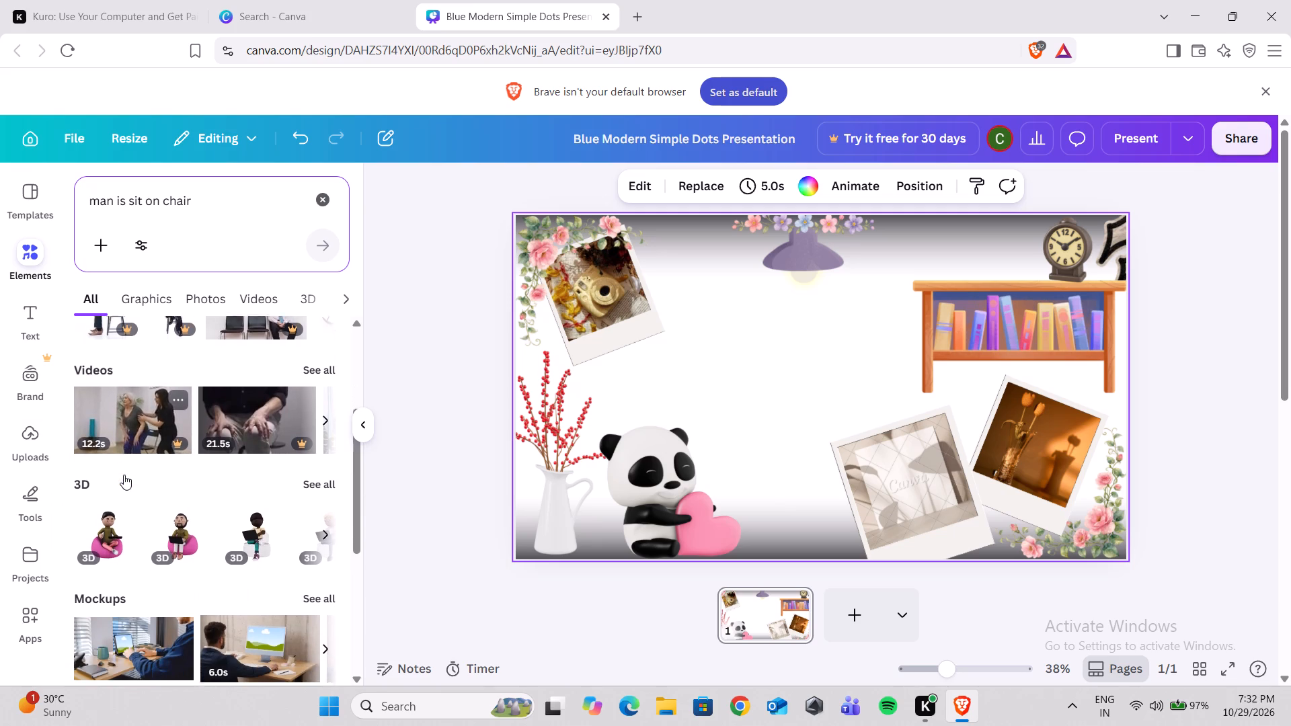
pyautogui.scroll(-2, 124, 475)
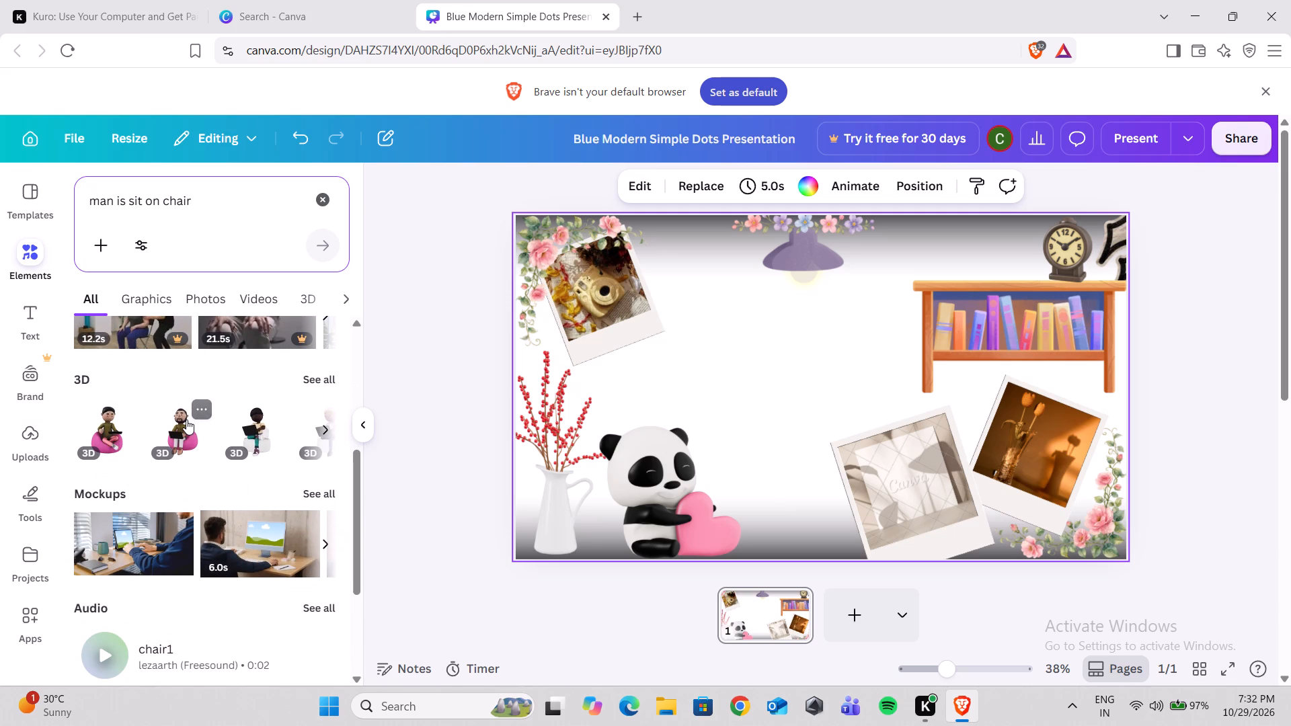
pyautogui.click(108, 428)
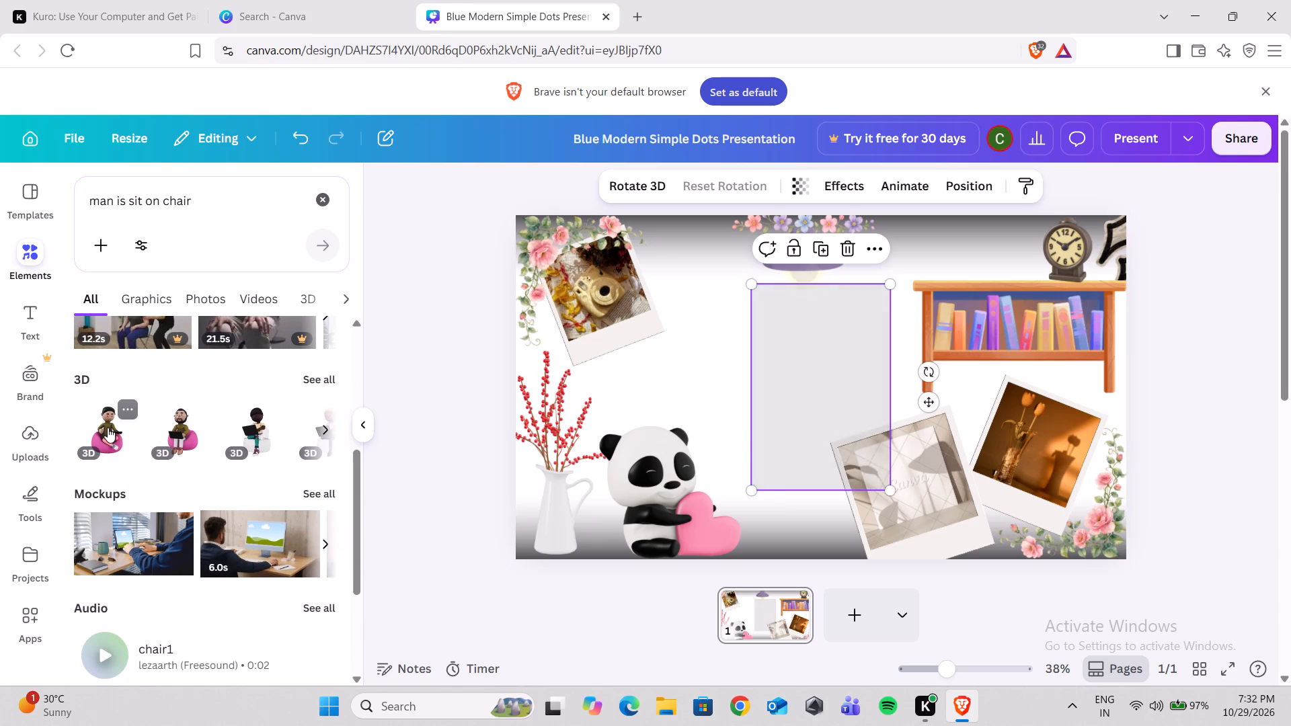
pyautogui.click(171, 434)
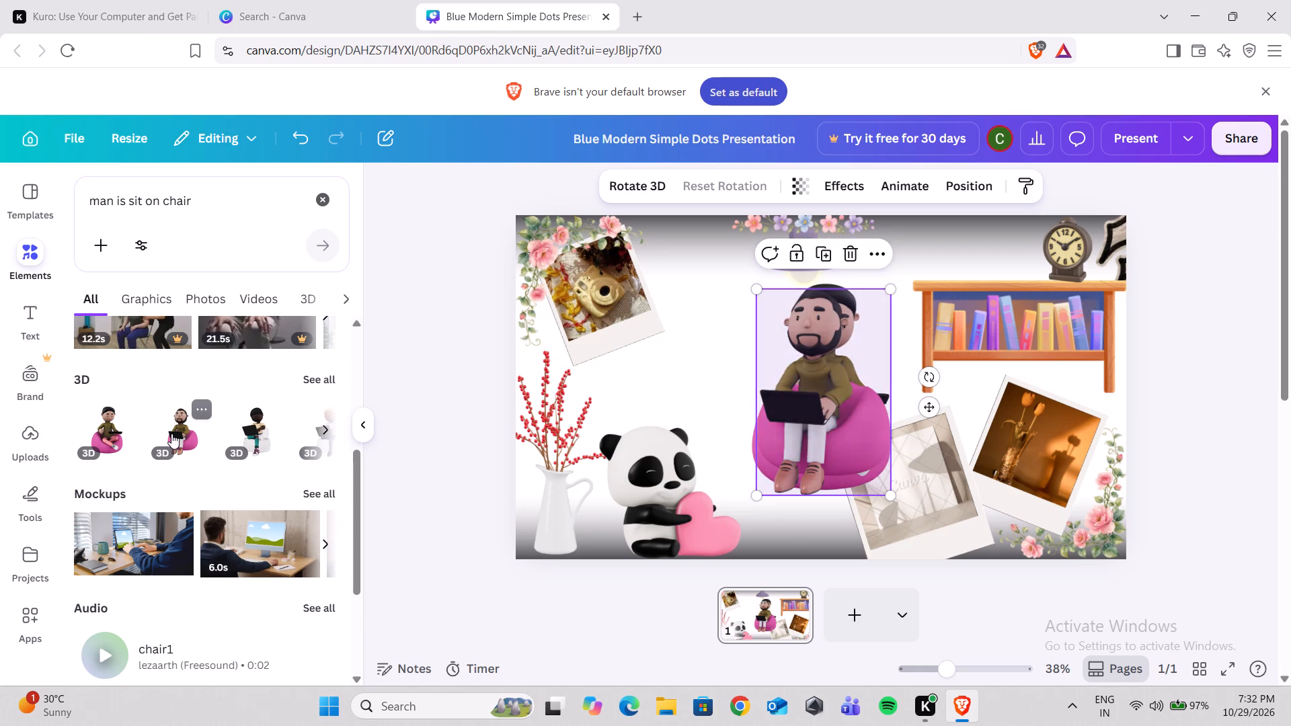
# Delete the capped 3D man and place the bearded man near the slide's centre, just below the purple pendant lamp.
pyautogui.hscroll(-1, 761, 451)
pyautogui.click(761, 451)
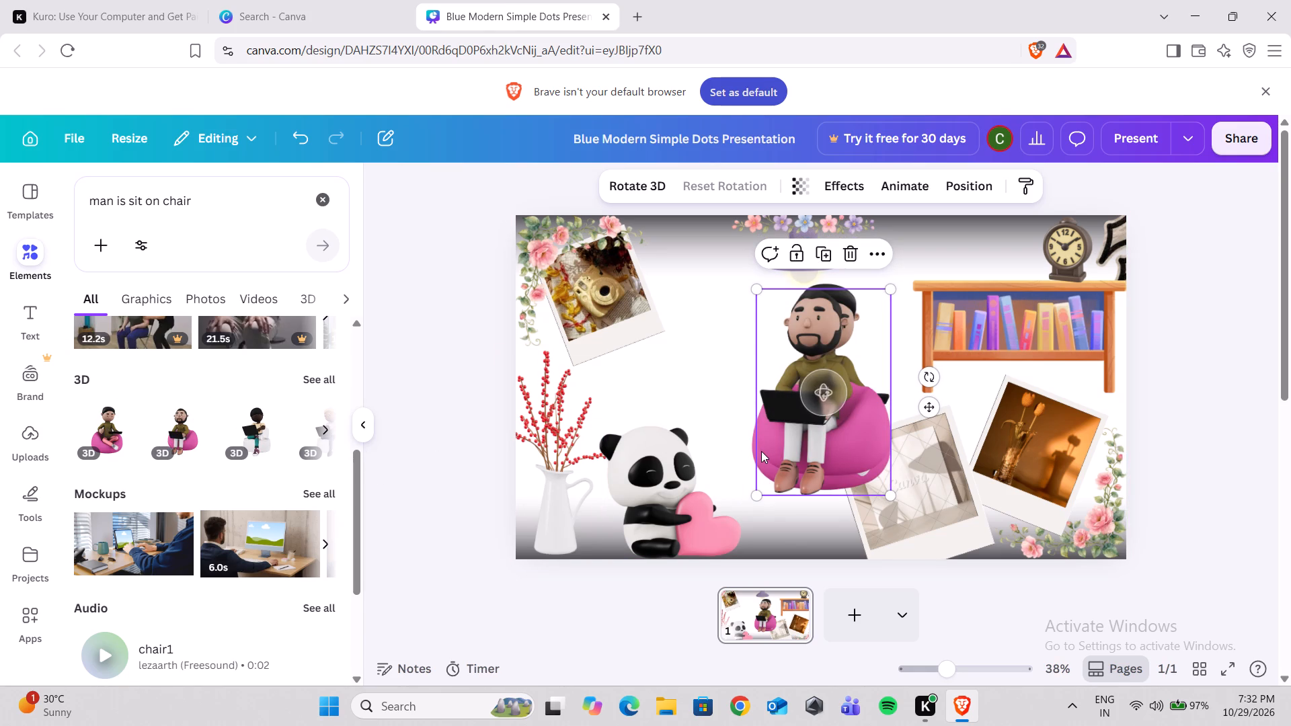
pyautogui.moveTo(761, 451); pyautogui.dragTo(684, 424)
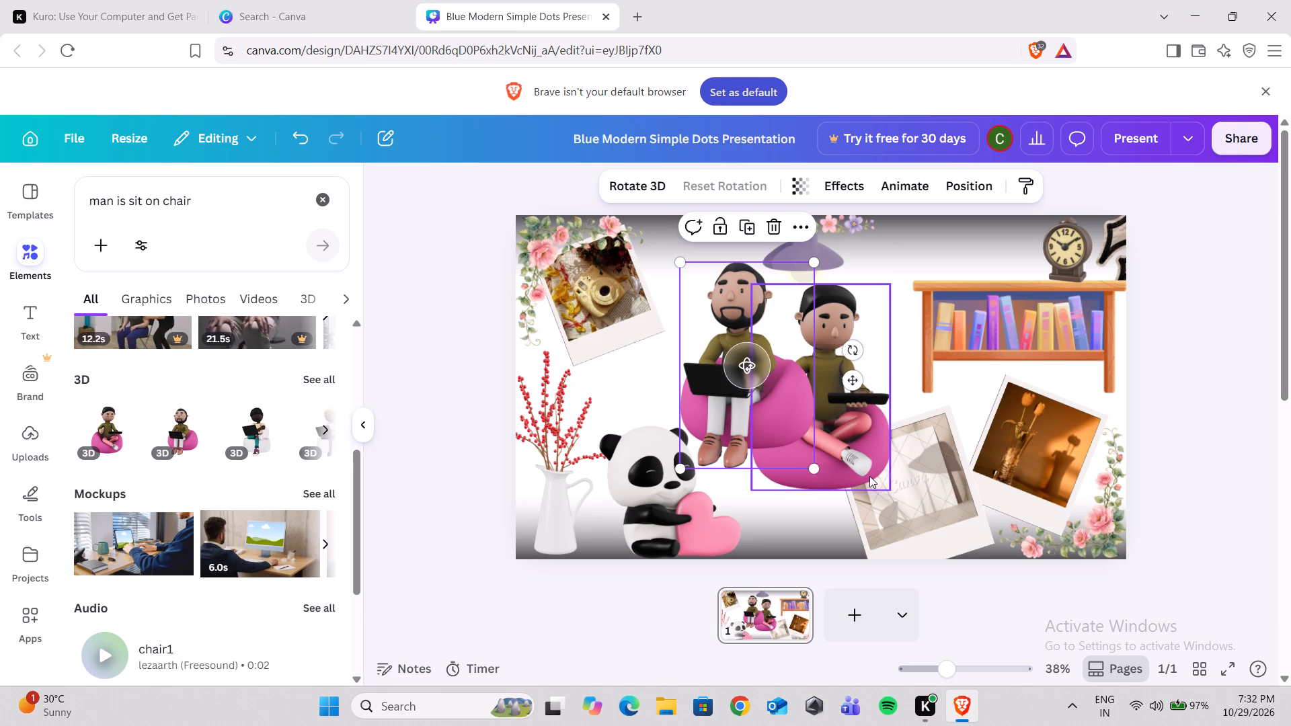
pyautogui.click(869, 476)
pyautogui.click(843, 257)
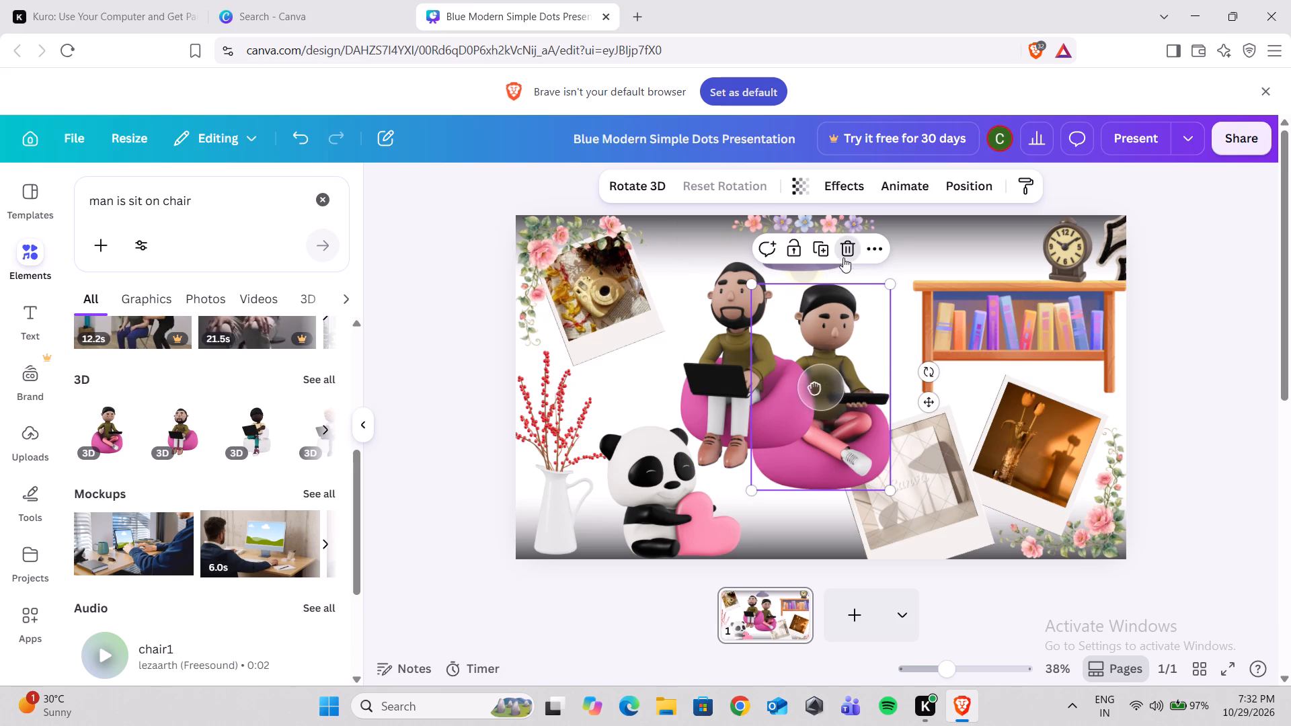
pyautogui.moveTo(740, 360); pyautogui.dragTo(792, 349)
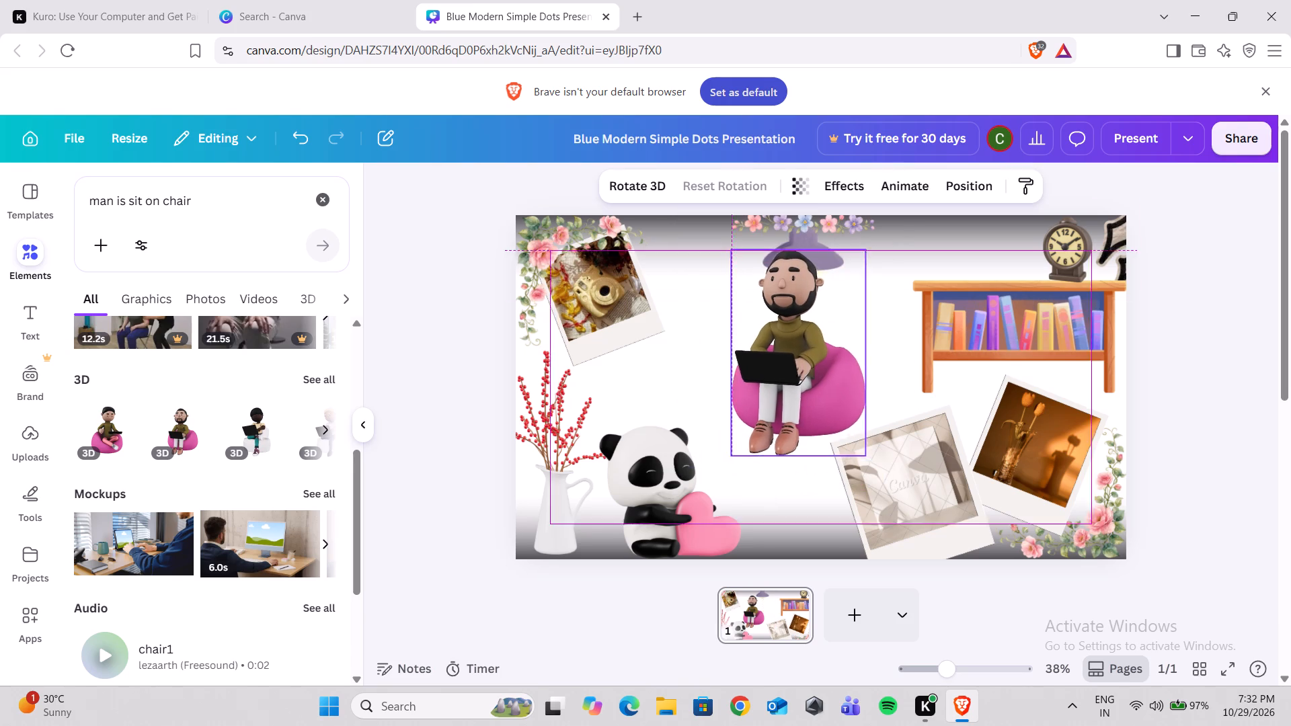
pyautogui.moveTo(792, 349); pyautogui.dragTo(764, 369)
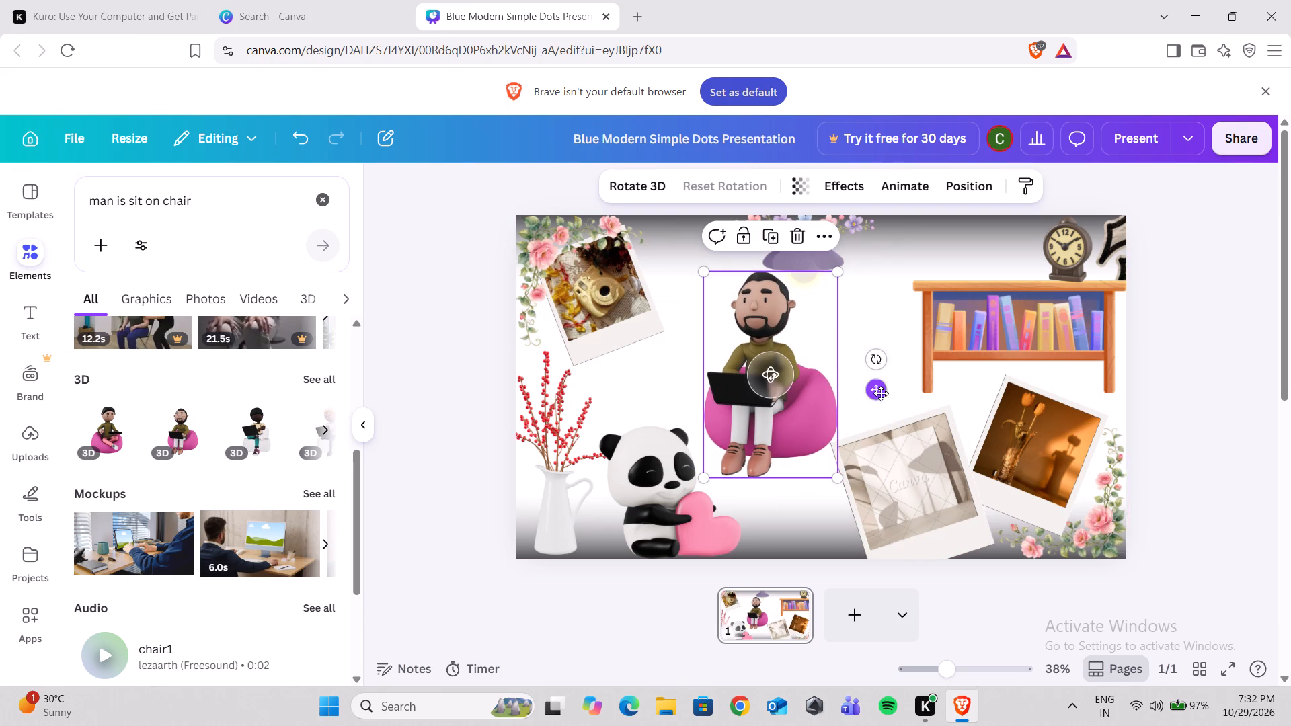
# Examine the bearded man's layer options, the slide's layer list and the arrange settings, then return to the search results.
pyautogui.rightClick(805, 382)
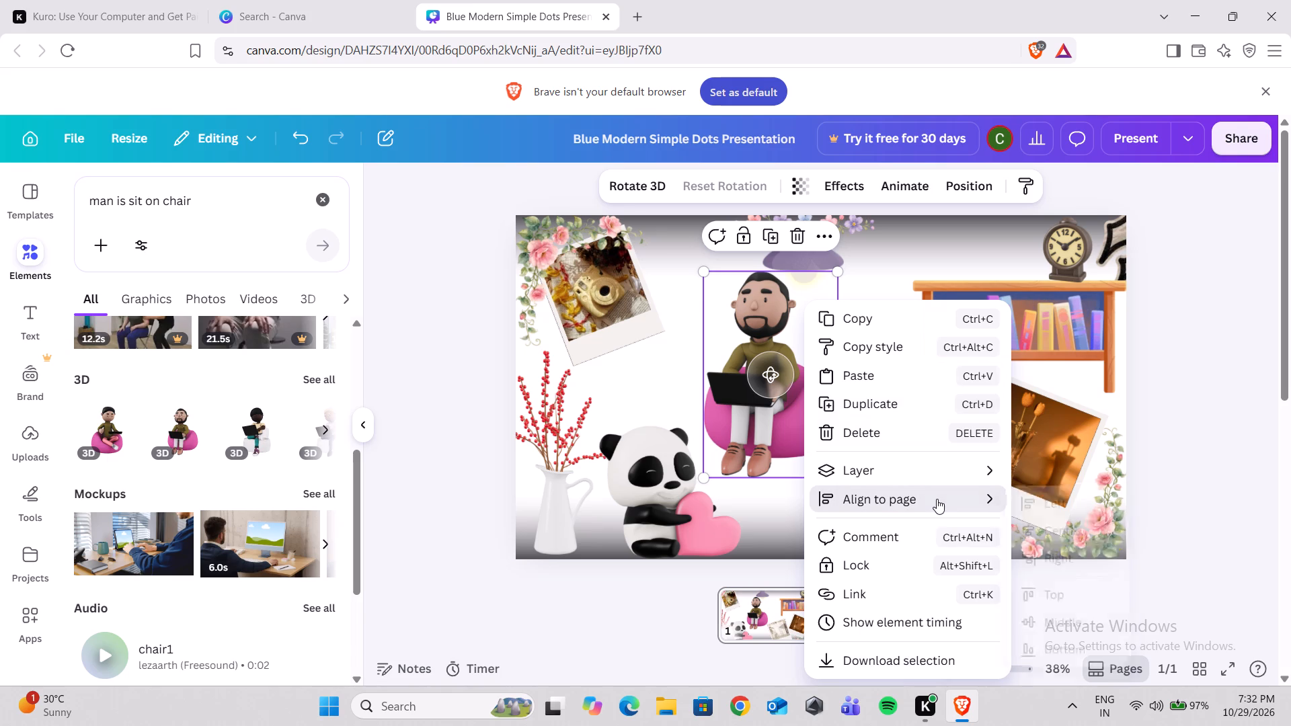
pyautogui.click(937, 499)
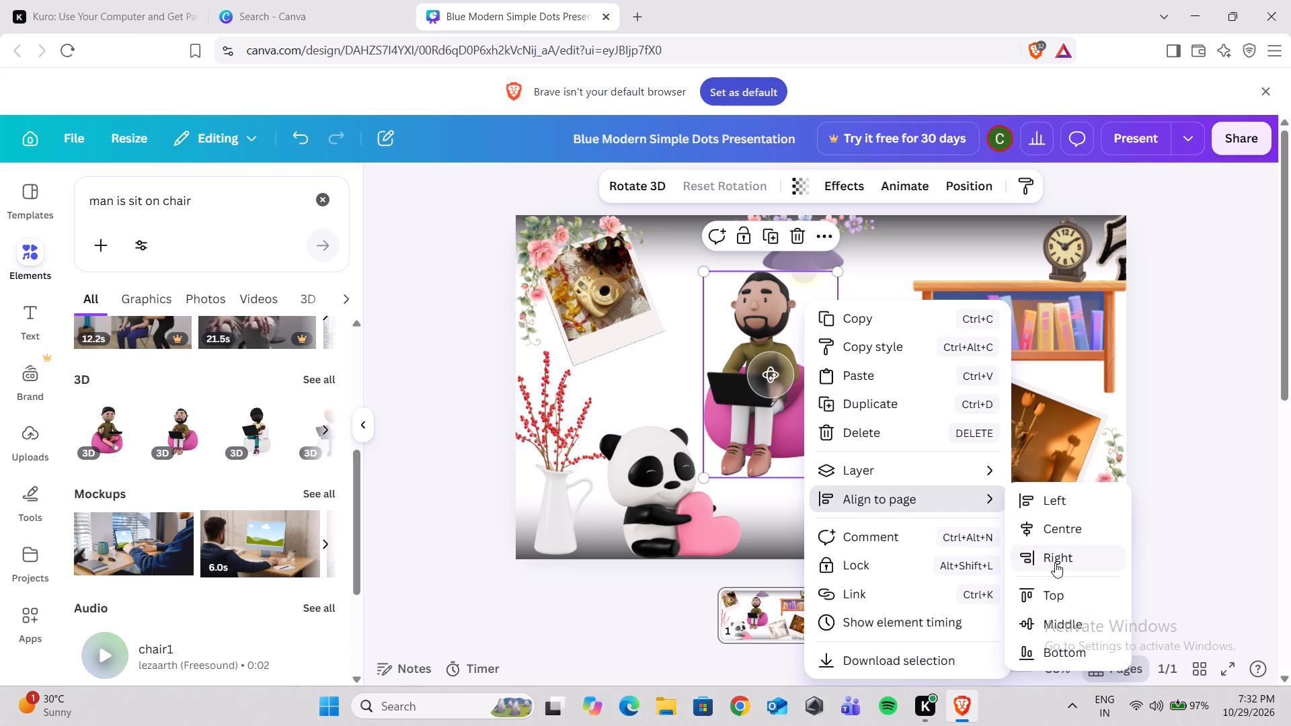
pyautogui.click(921, 477)
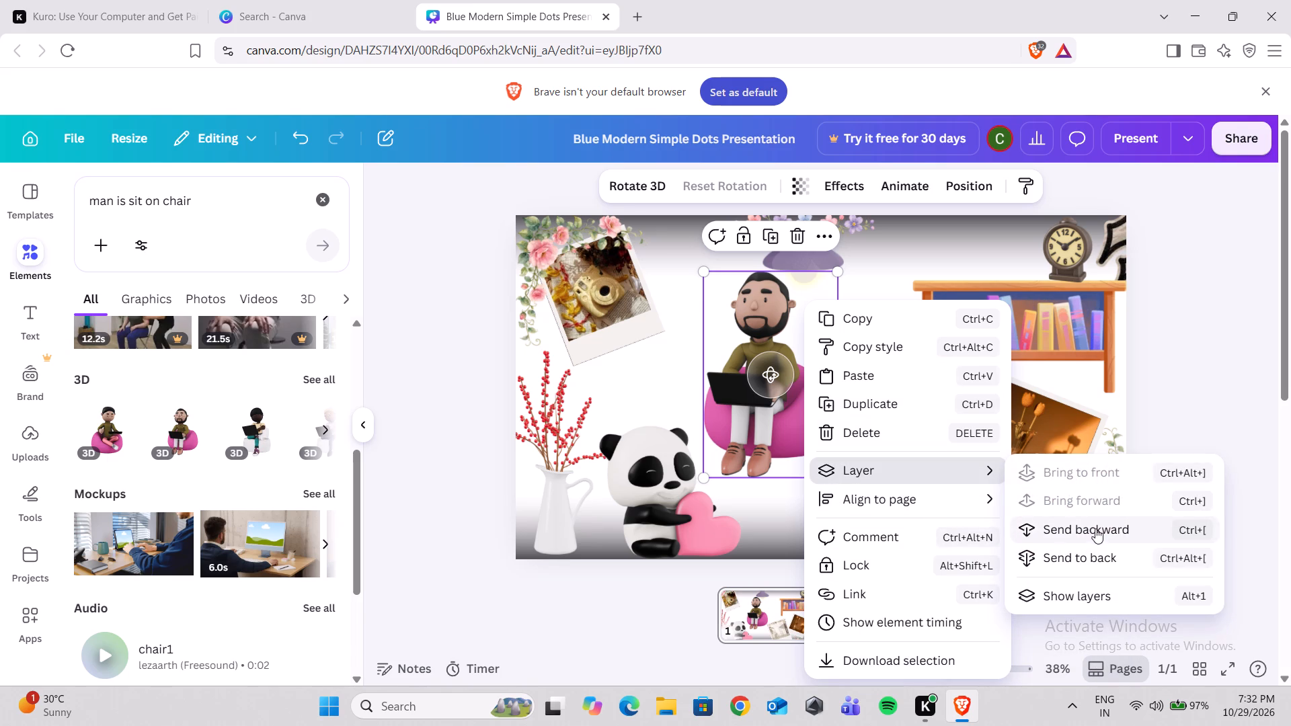
pyautogui.click(1070, 588)
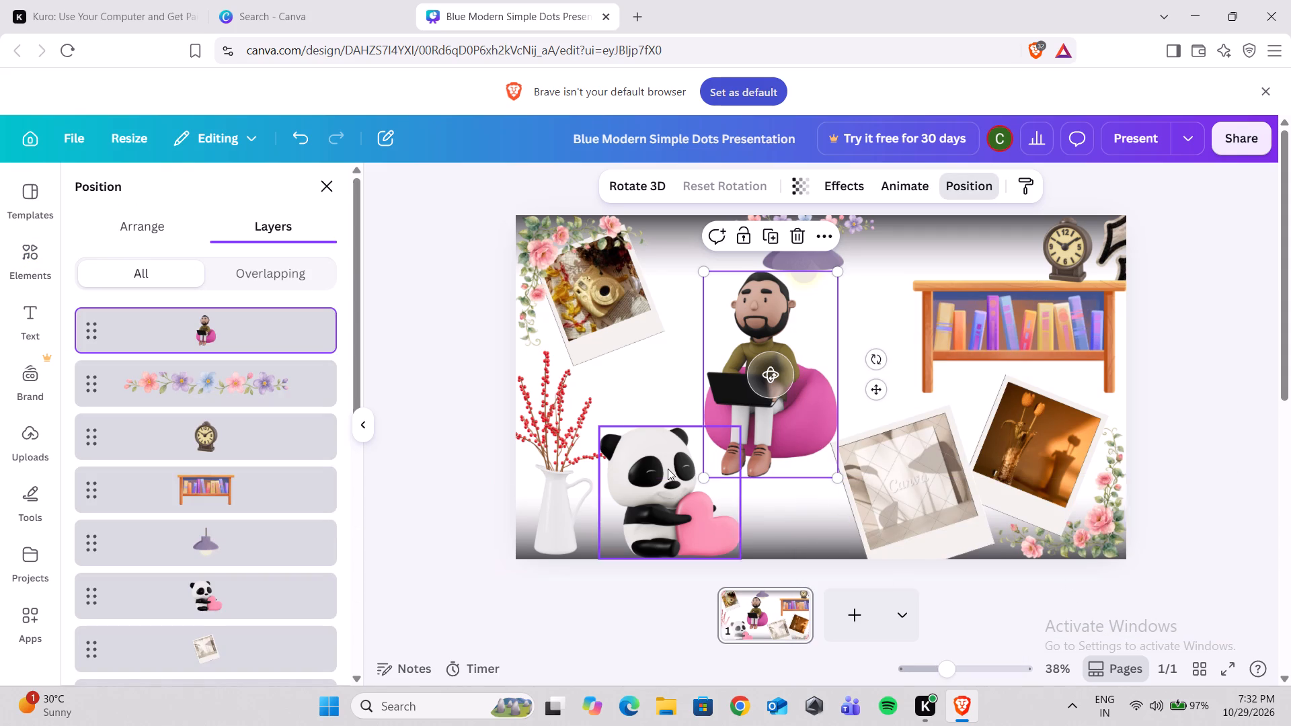
pyautogui.click(627, 346)
pyautogui.click(662, 383)
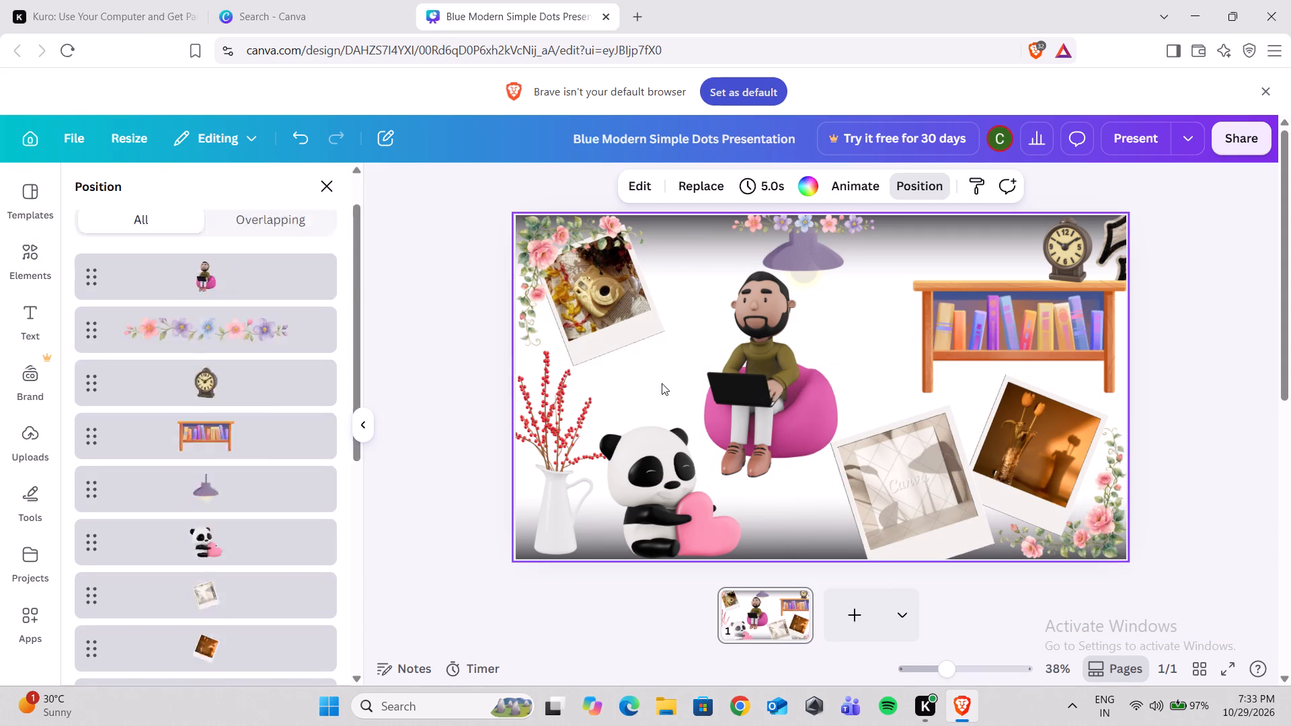
pyautogui.scroll(5, 190, 413)
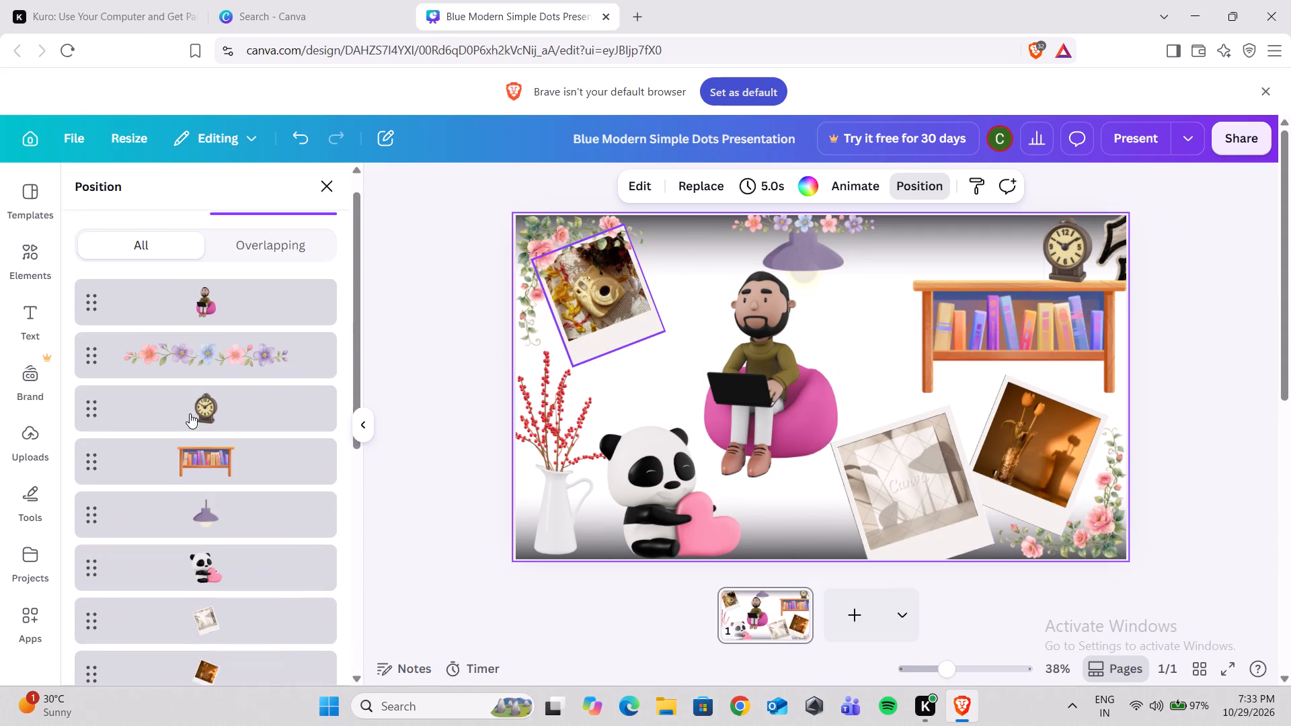
pyautogui.click(165, 228)
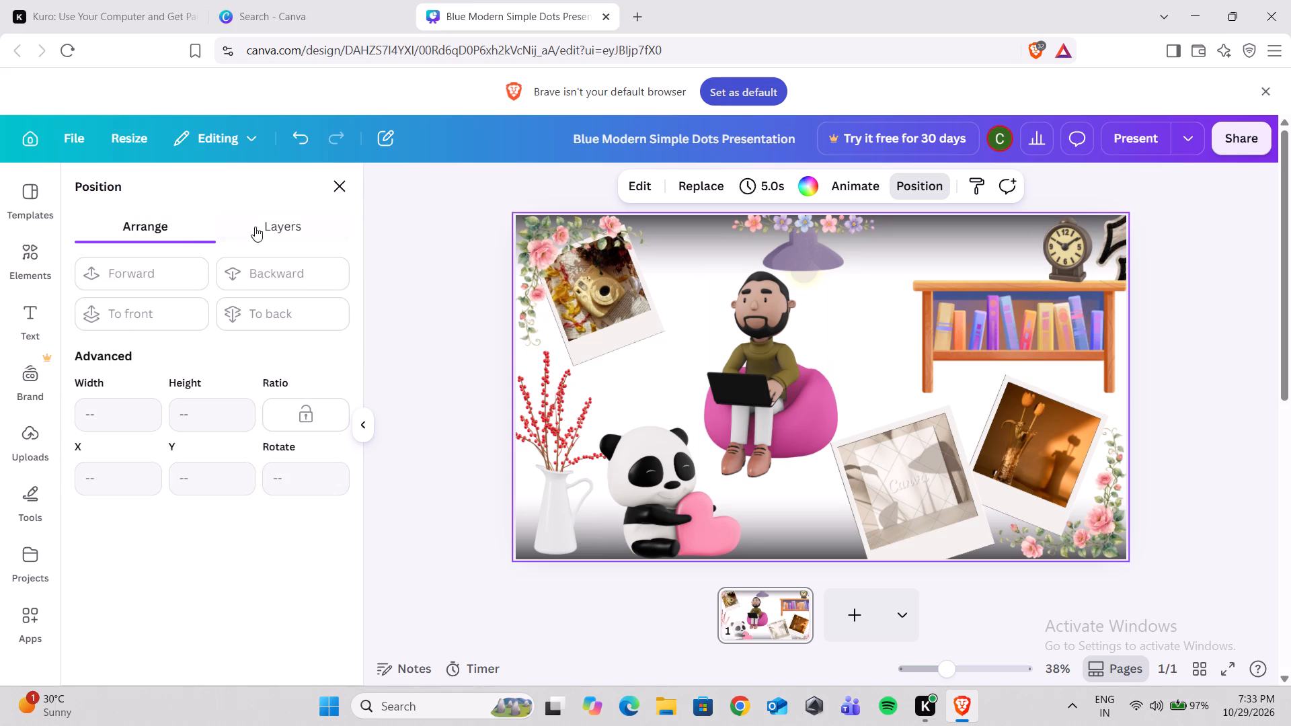
pyautogui.click(338, 183)
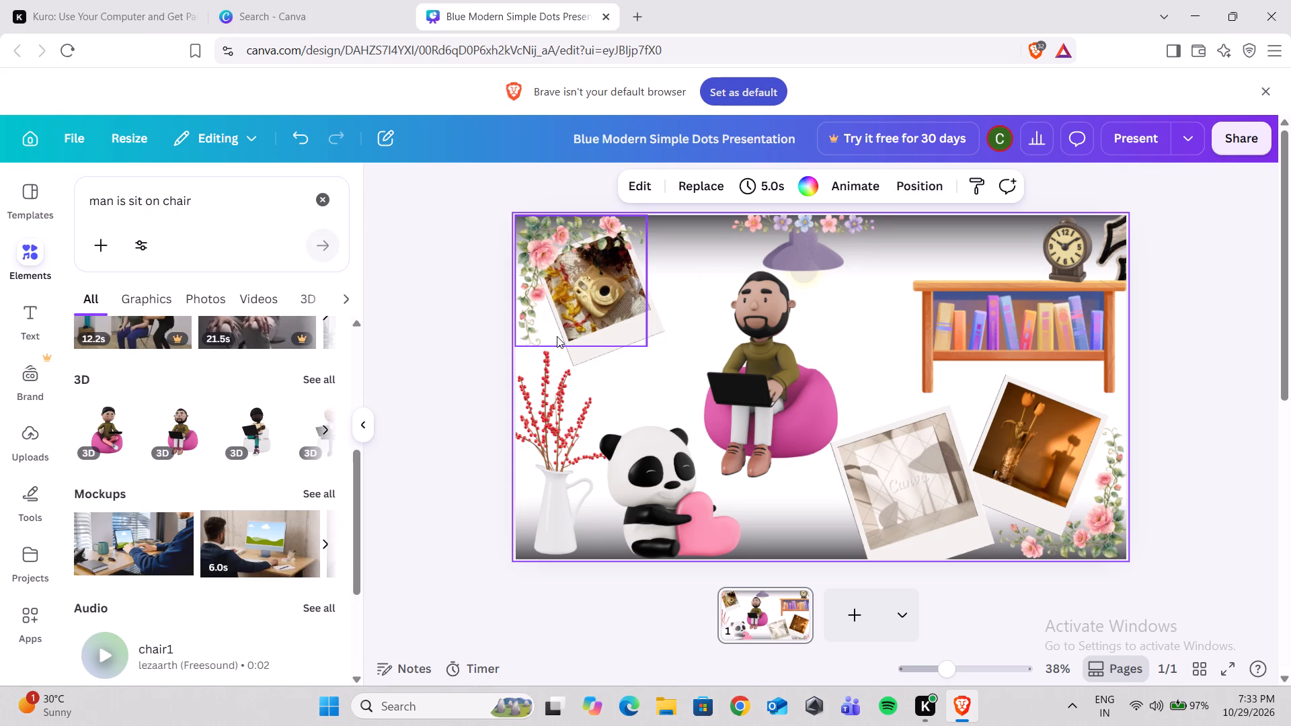
# Rotate the bearded 3D man around his vertical axis so he faces slightly towards the bookshelf.
pyautogui.click(743, 381)
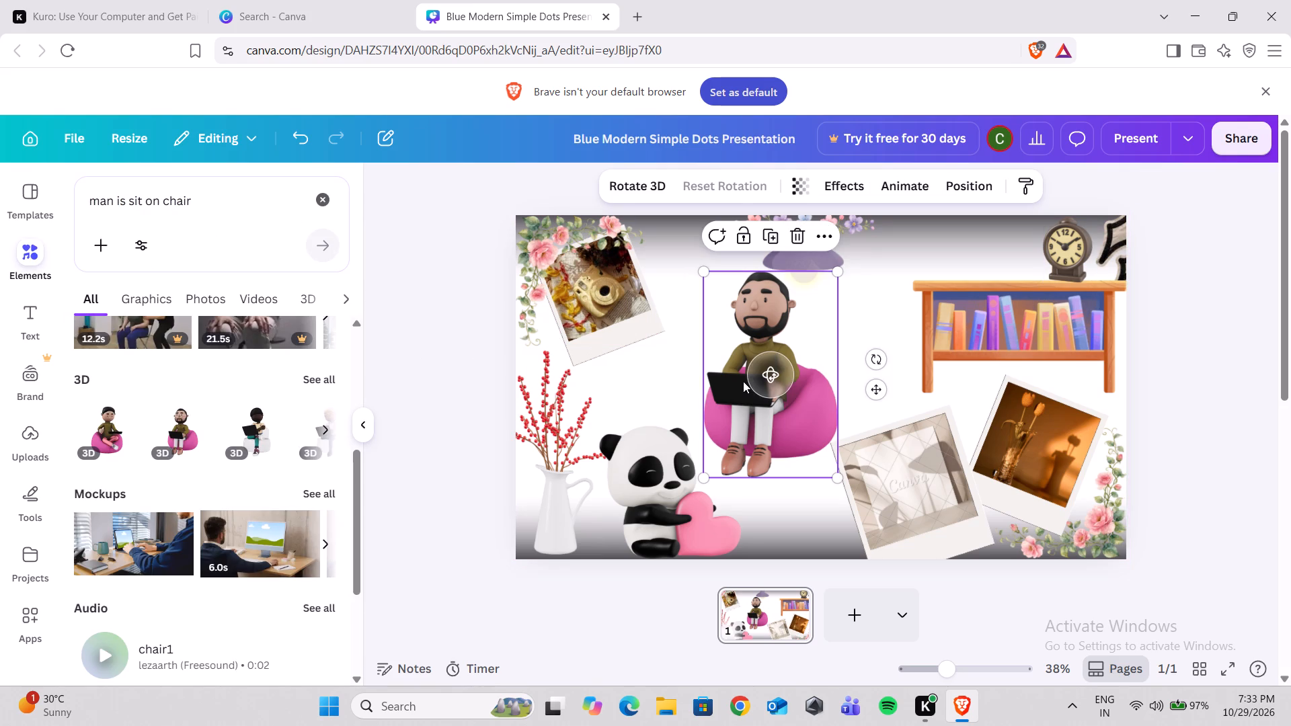
pyautogui.moveTo(767, 378); pyautogui.dragTo(798, 376)
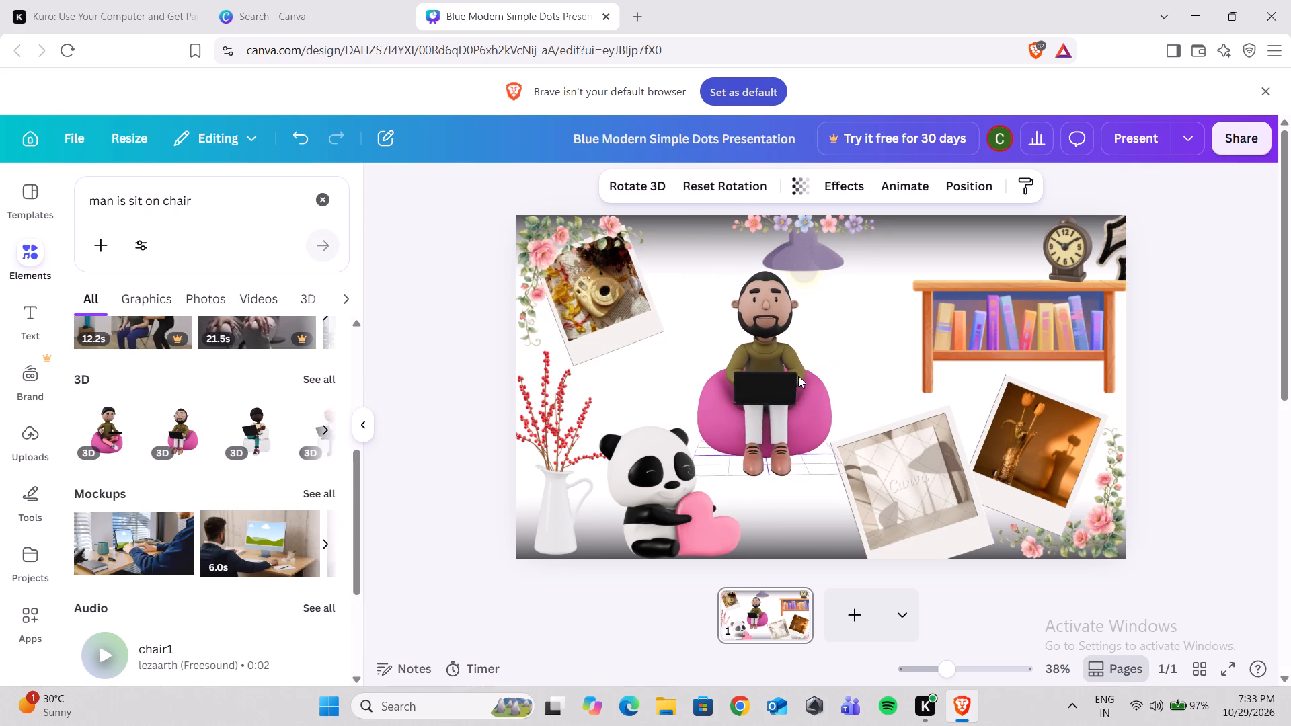
pyautogui.moveTo(798, 376); pyautogui.dragTo(852, 374)
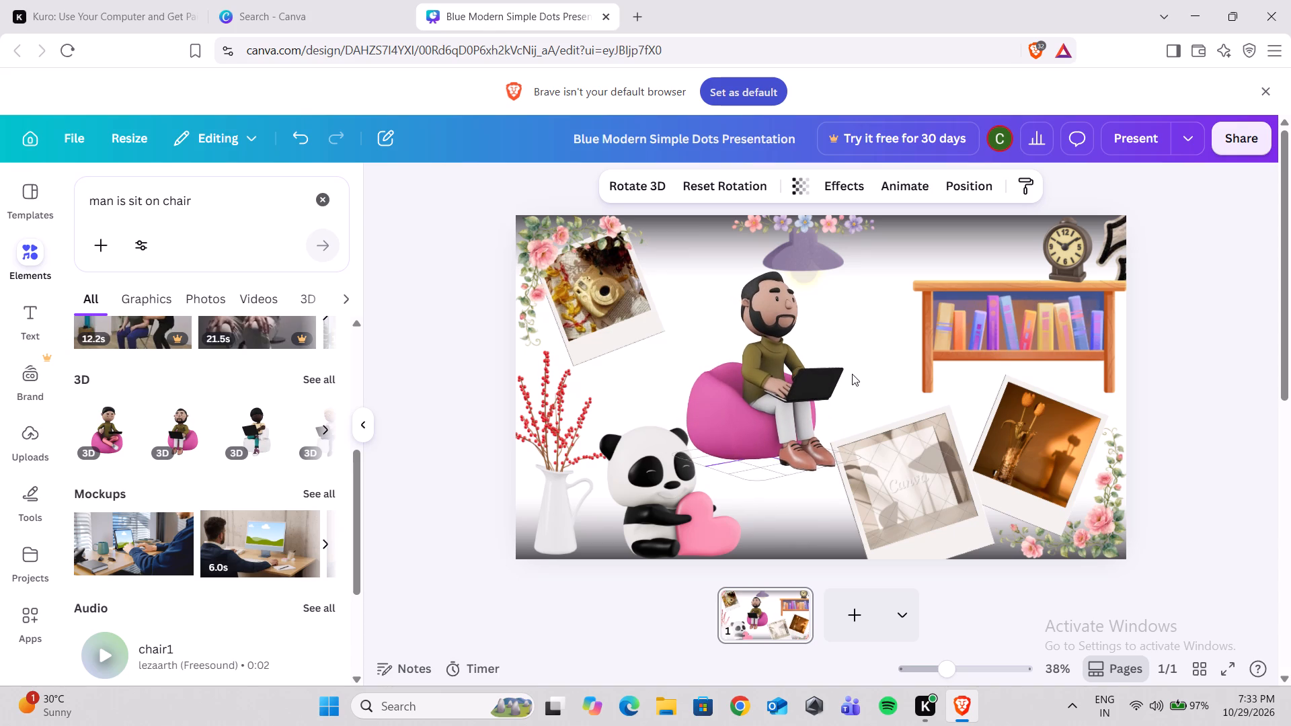
pyautogui.moveTo(852, 374); pyautogui.dragTo(822, 378)
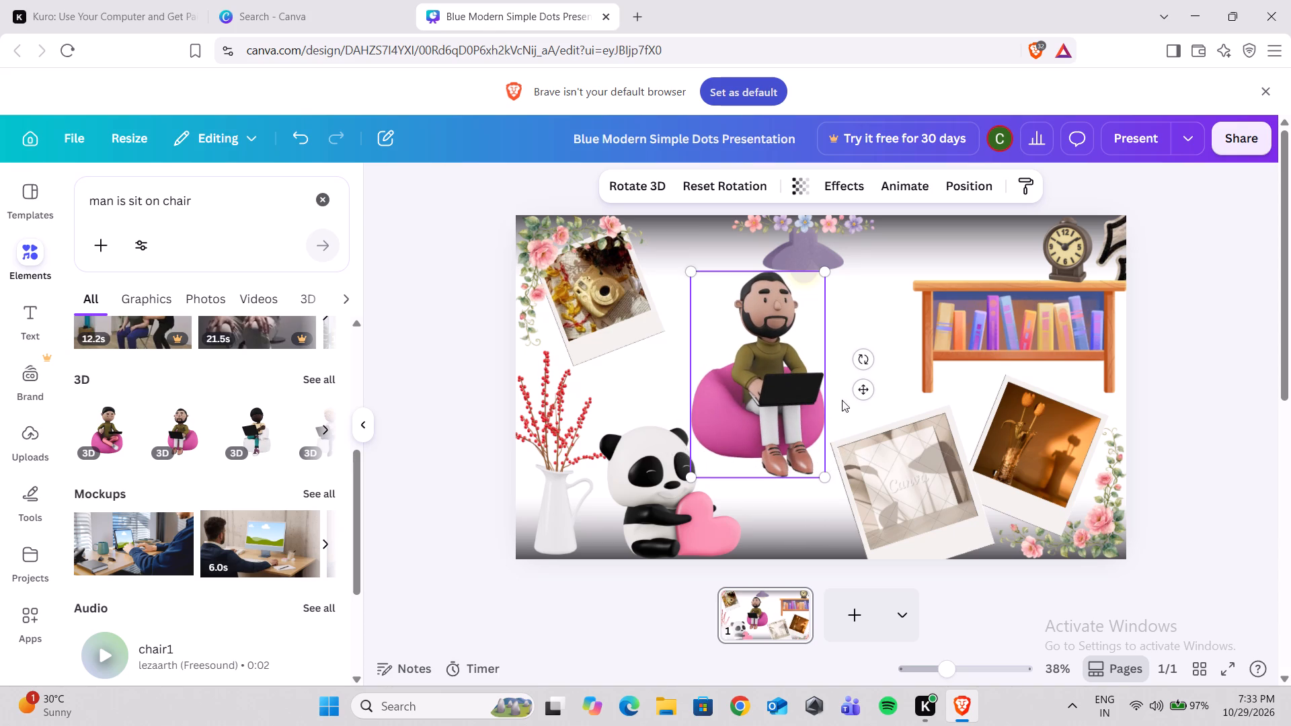
# Shrink the bearded 3D man to roughly two-thirds of his size.
pyautogui.moveTo(826, 475); pyautogui.dragTo(793, 408)
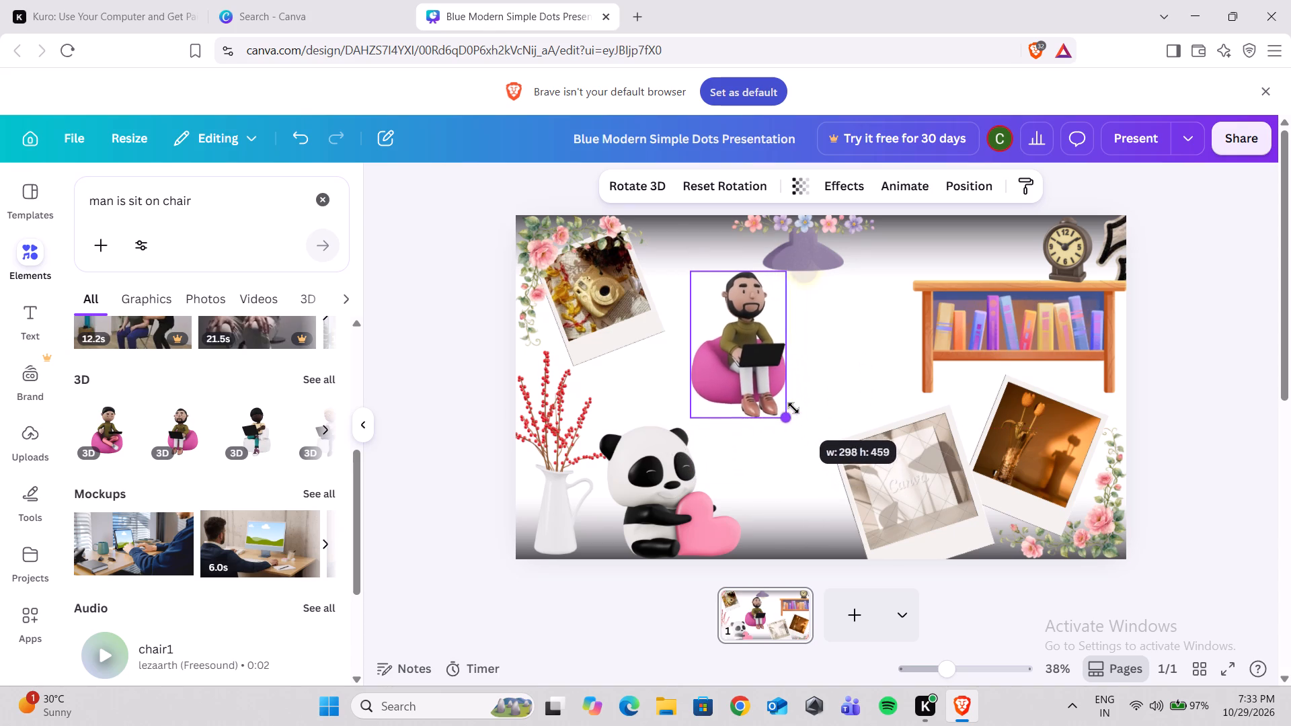
pyautogui.moveTo(793, 408); pyautogui.dragTo(778, 405)
pyautogui.click(749, 362)
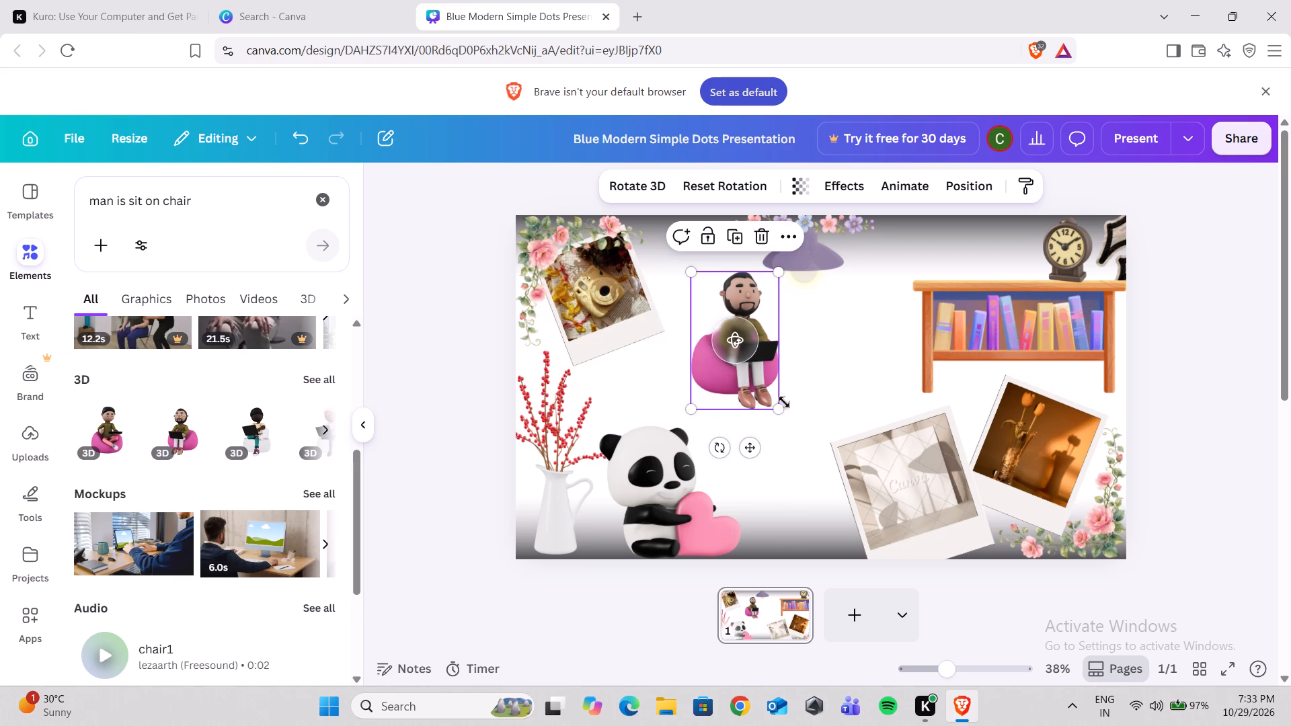
pyautogui.moveTo(779, 410); pyautogui.dragTo(788, 409)
# Shrink the bearded 3D man to about 155 × 244 and seat him on top of the bookshelf, beside the clock.
pyautogui.click(741, 372)
pyautogui.moveTo(739, 373); pyautogui.dragTo(848, 389)
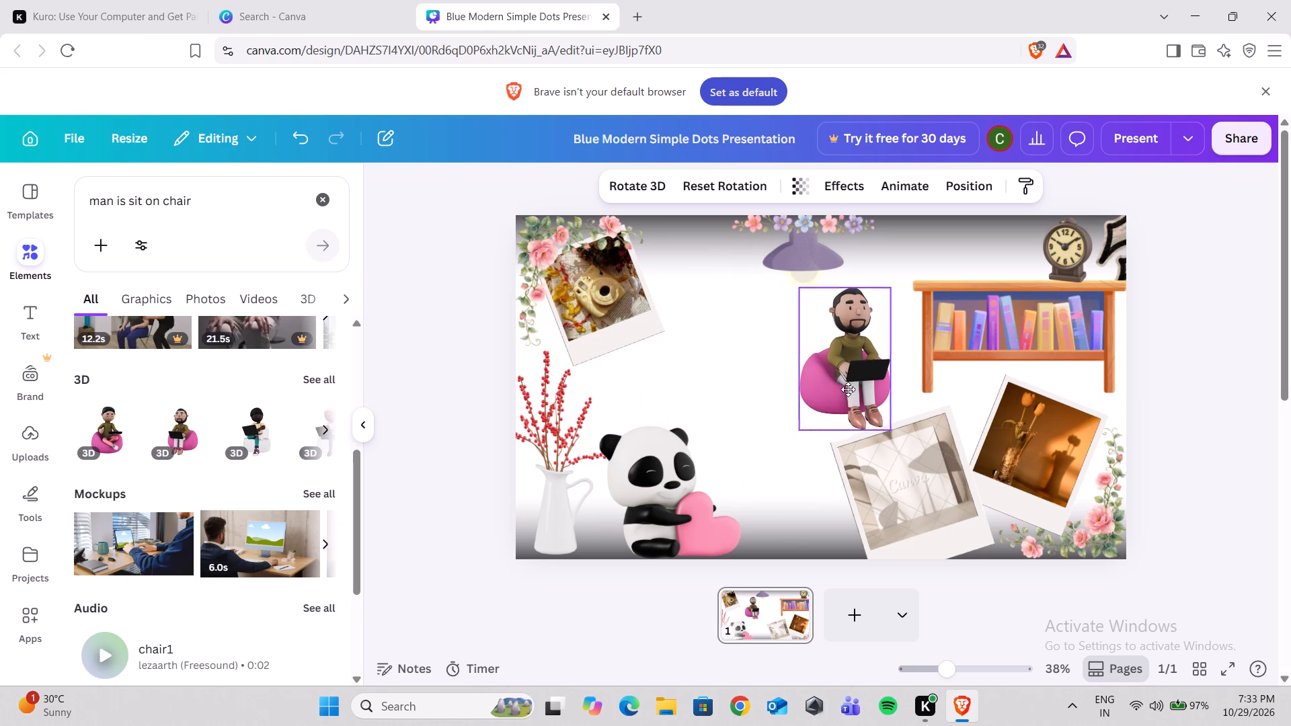
pyautogui.moveTo(848, 389); pyautogui.dragTo(773, 411)
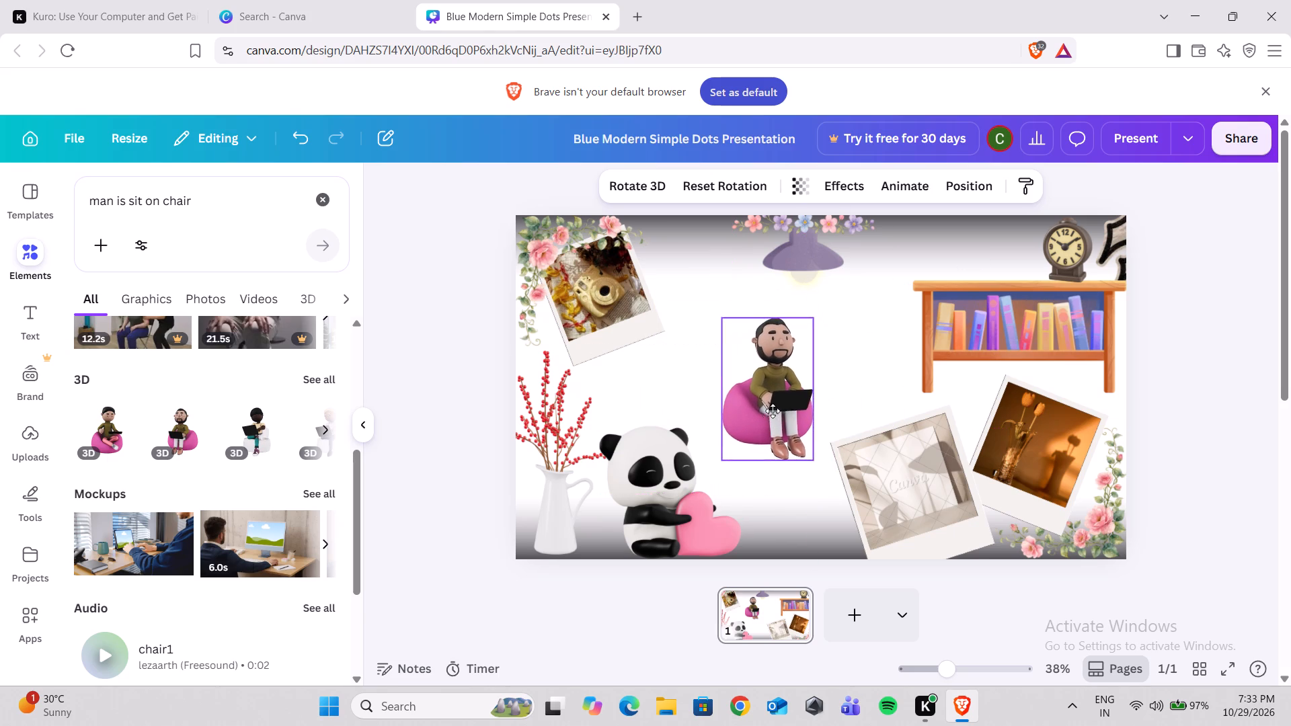
pyautogui.moveTo(773, 411); pyautogui.dragTo(927, 319)
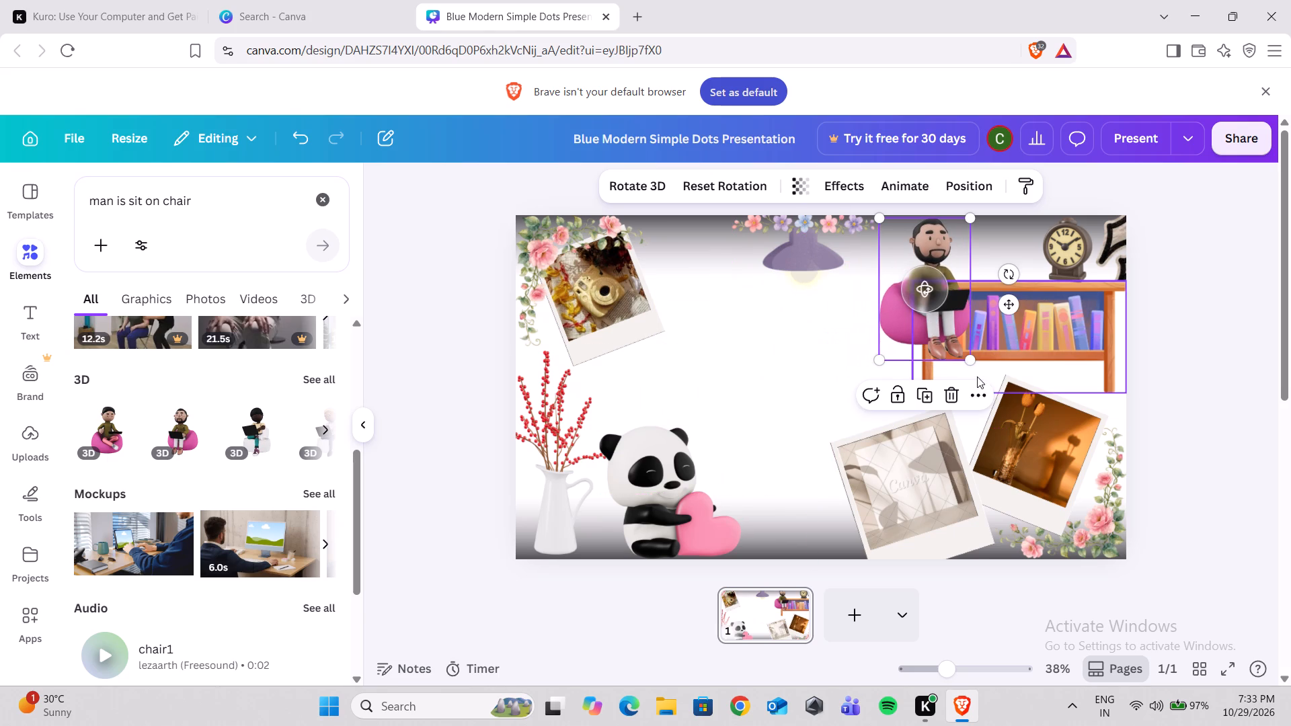
pyautogui.moveTo(970, 362); pyautogui.dragTo(912, 310)
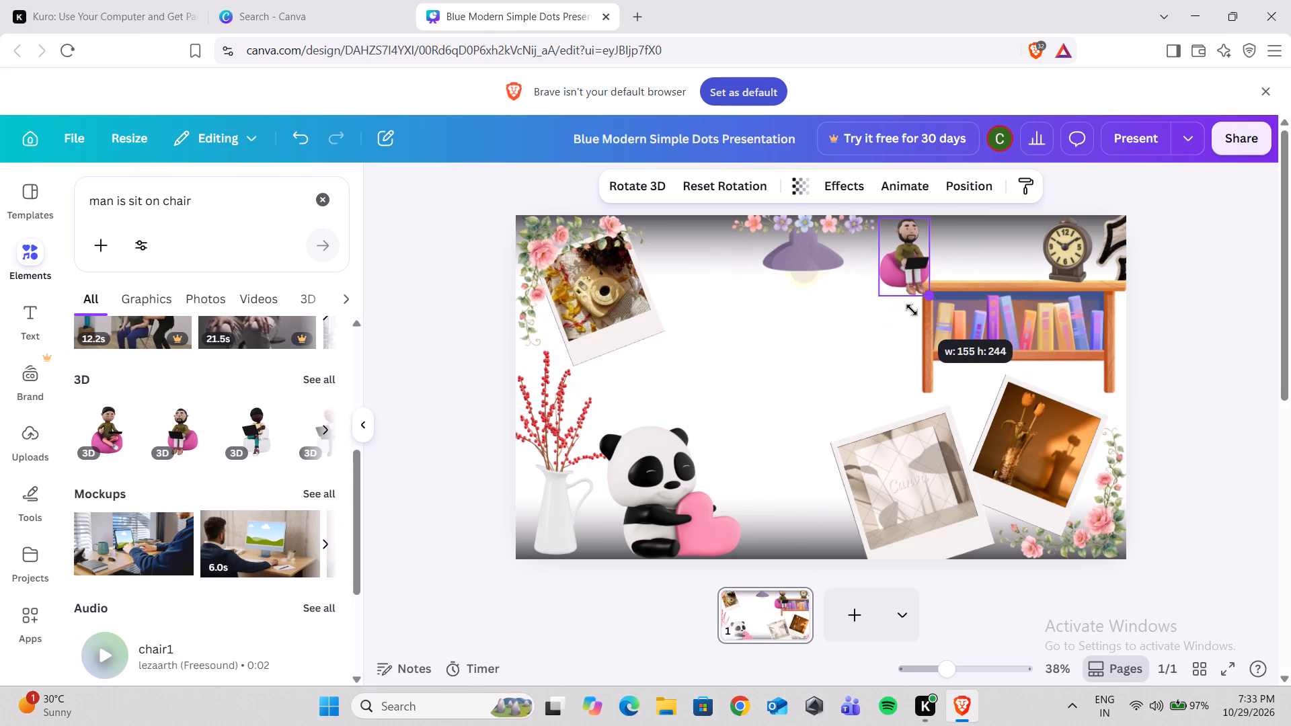
pyautogui.moveTo(912, 310); pyautogui.dragTo(911, 309)
pyautogui.moveTo(901, 273); pyautogui.dragTo(938, 274)
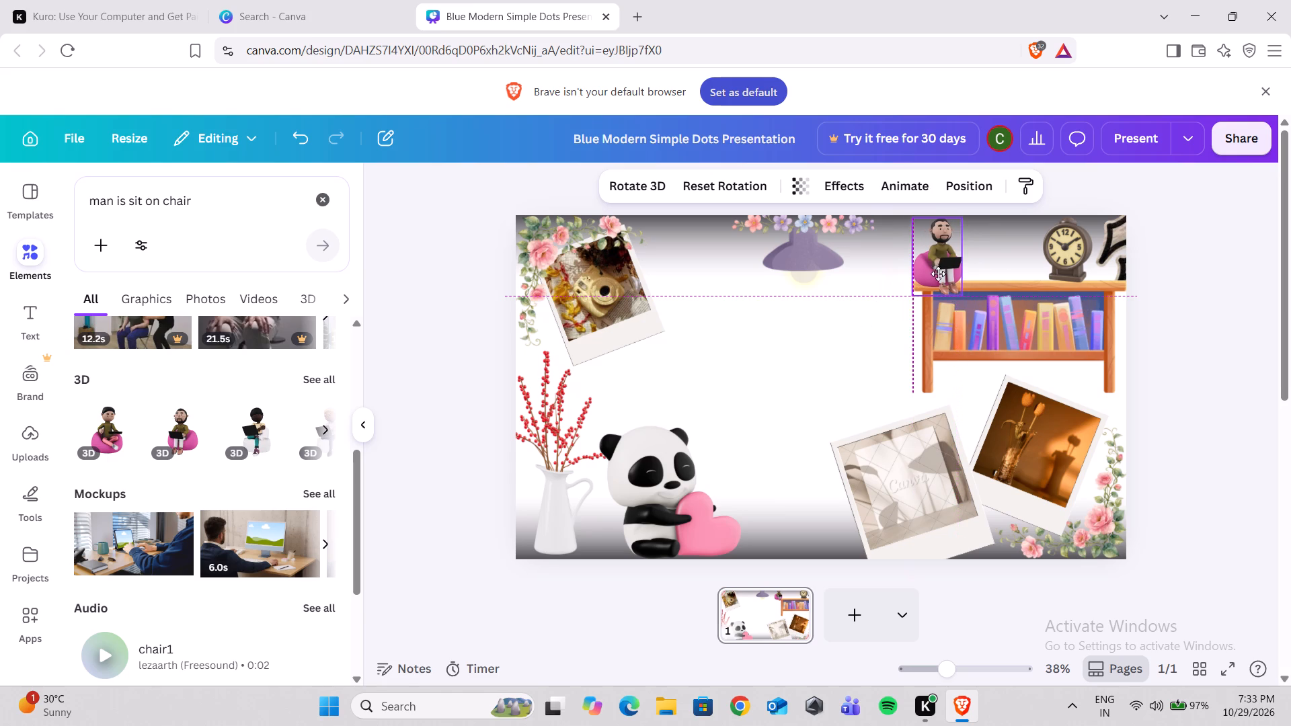
pyautogui.moveTo(938, 274); pyautogui.dragTo(947, 276)
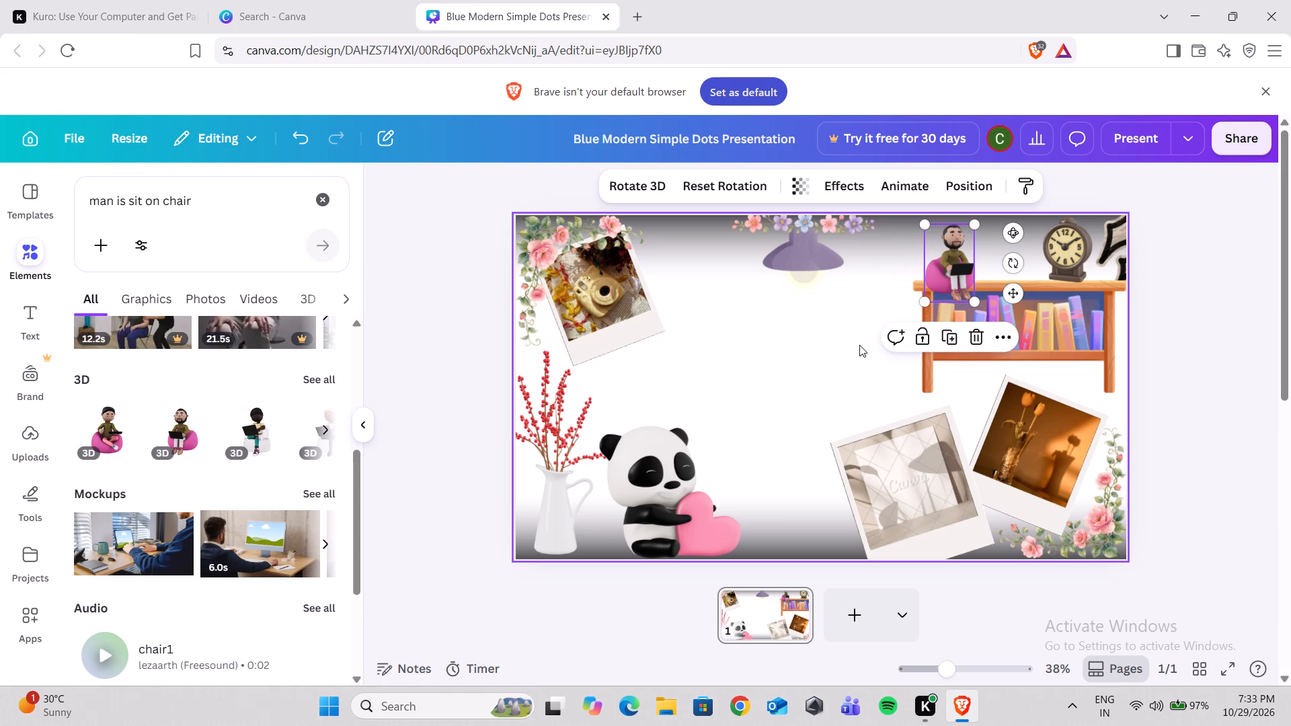
pyautogui.click(789, 389)
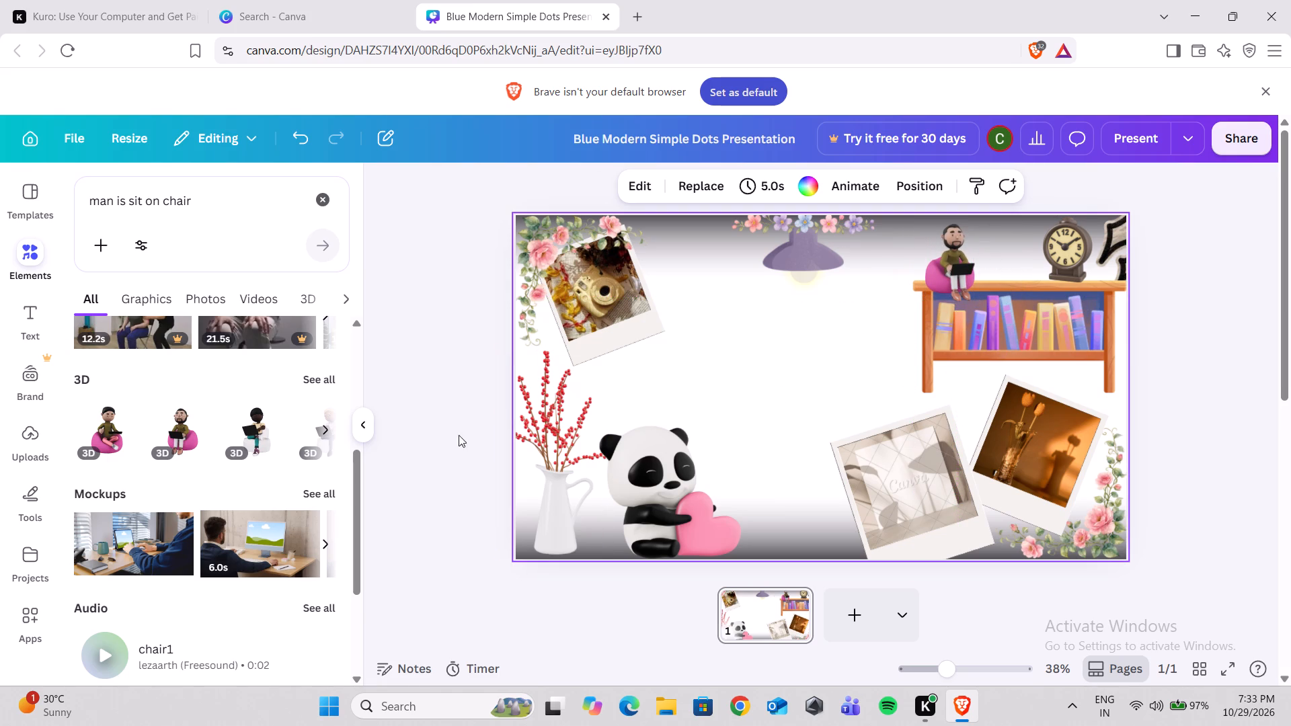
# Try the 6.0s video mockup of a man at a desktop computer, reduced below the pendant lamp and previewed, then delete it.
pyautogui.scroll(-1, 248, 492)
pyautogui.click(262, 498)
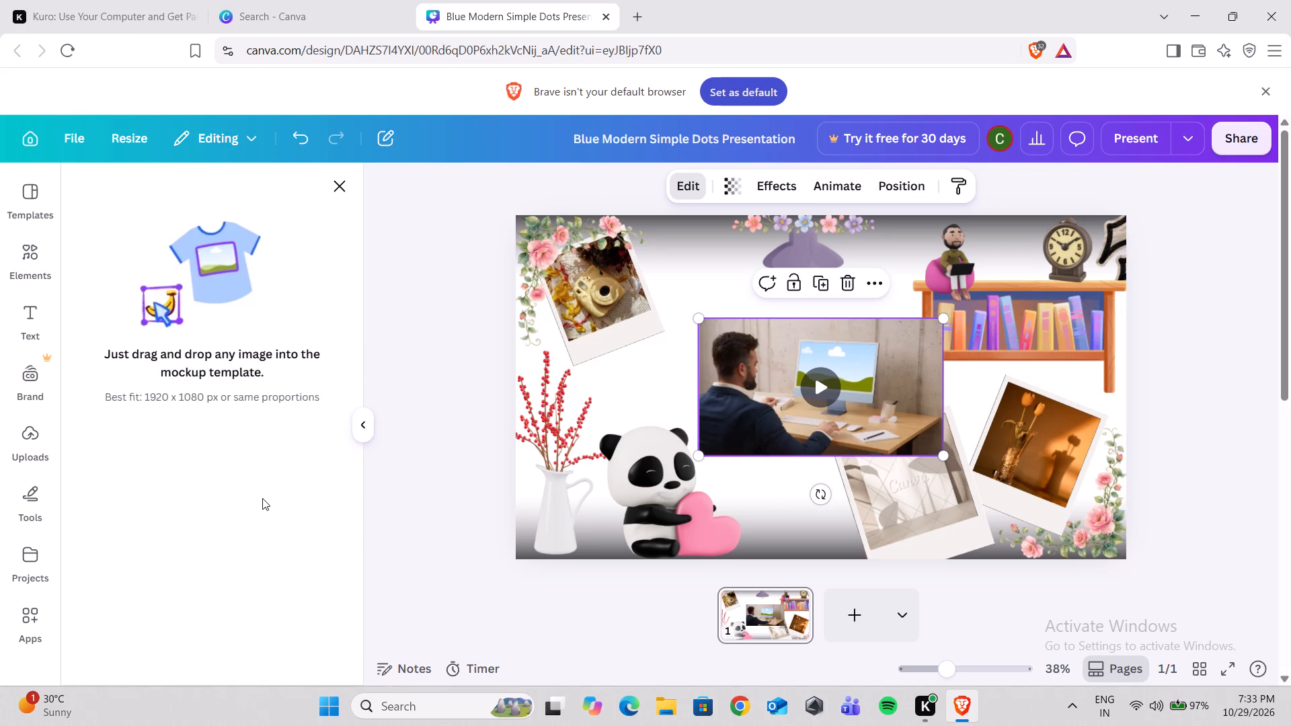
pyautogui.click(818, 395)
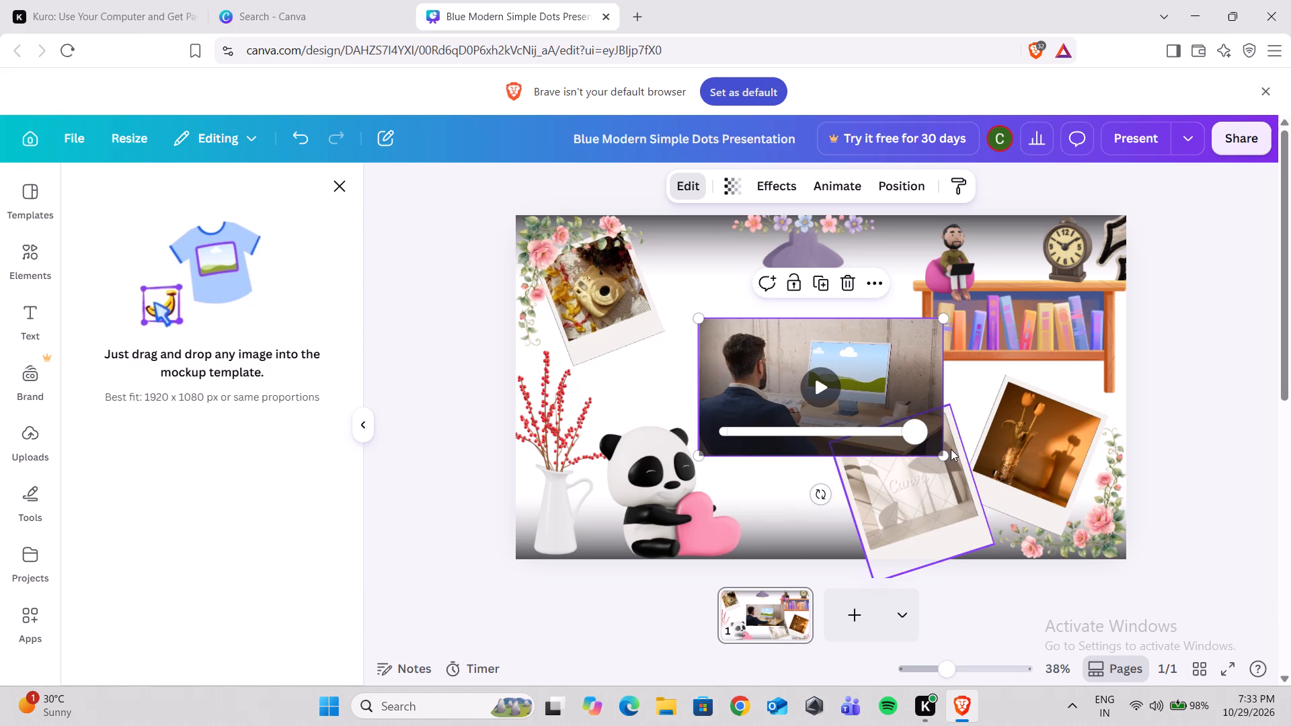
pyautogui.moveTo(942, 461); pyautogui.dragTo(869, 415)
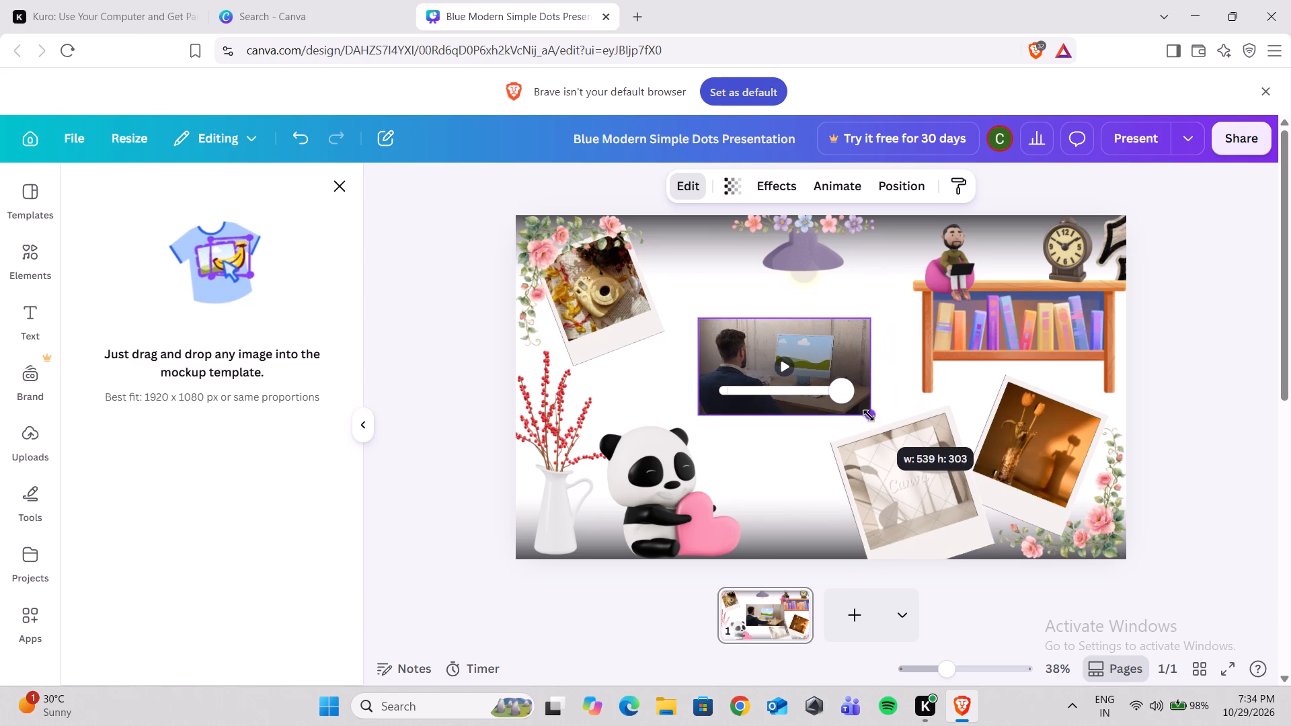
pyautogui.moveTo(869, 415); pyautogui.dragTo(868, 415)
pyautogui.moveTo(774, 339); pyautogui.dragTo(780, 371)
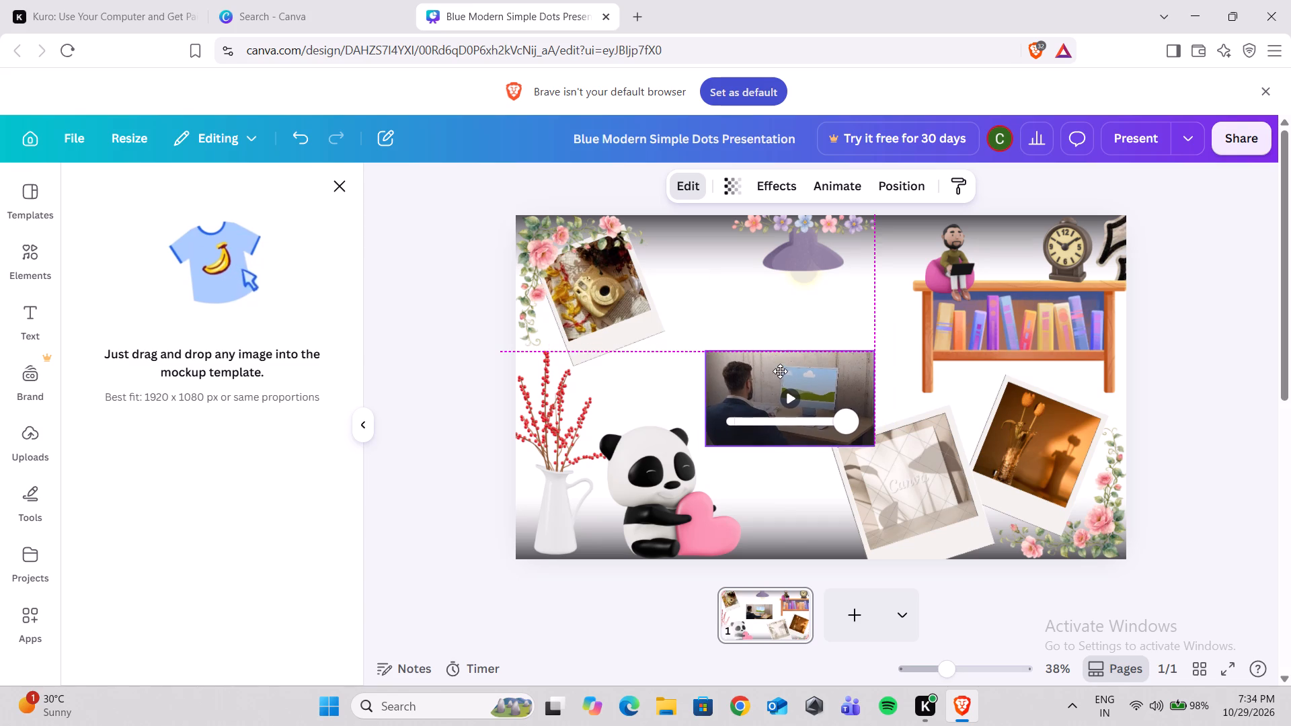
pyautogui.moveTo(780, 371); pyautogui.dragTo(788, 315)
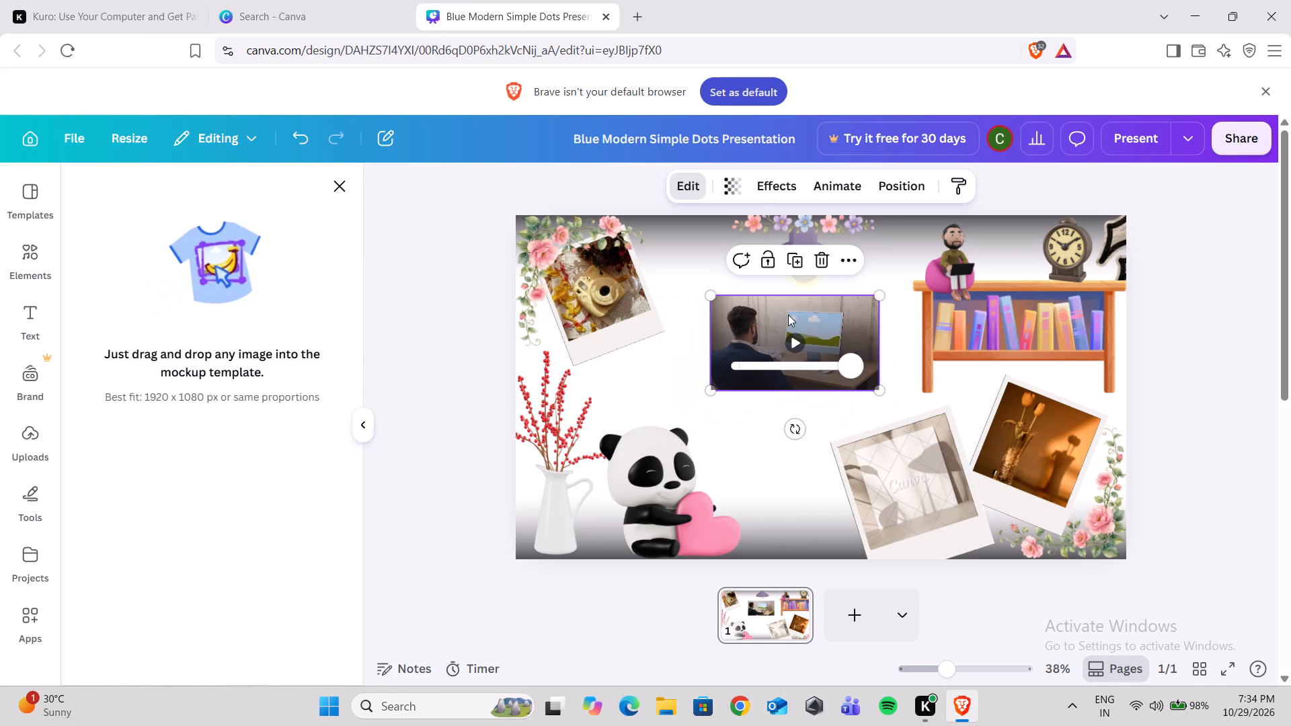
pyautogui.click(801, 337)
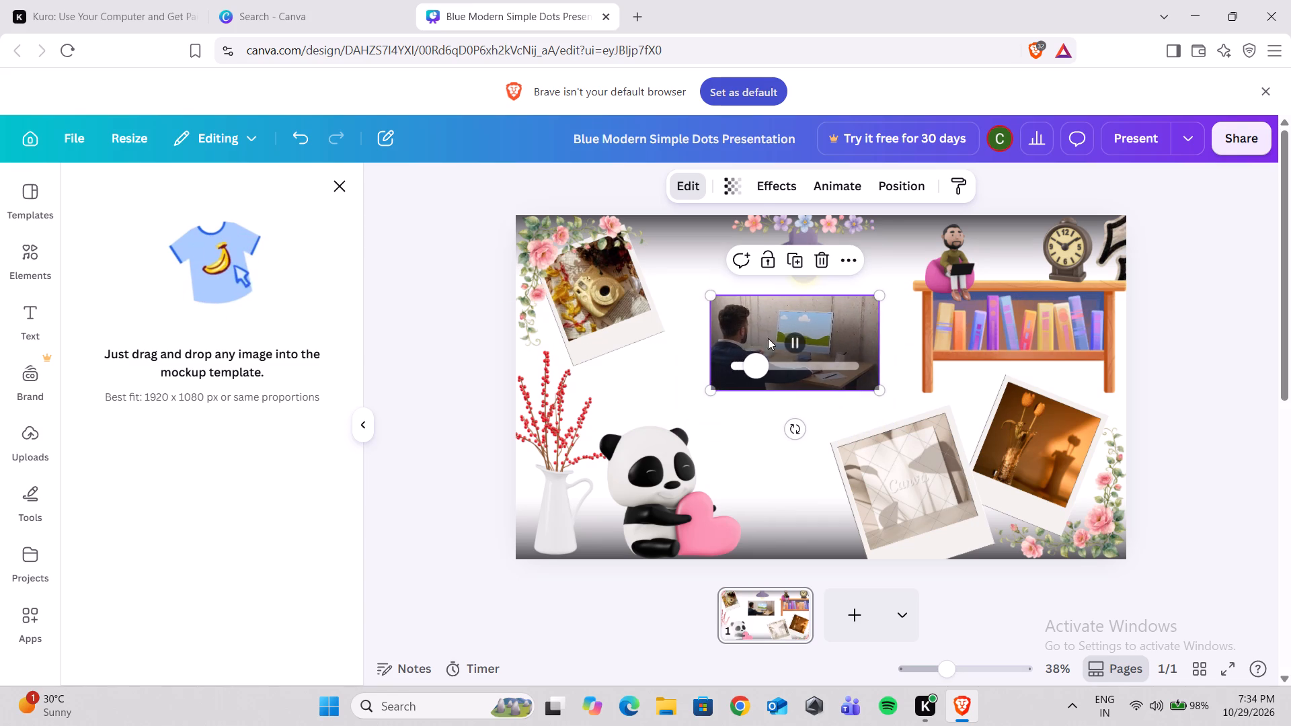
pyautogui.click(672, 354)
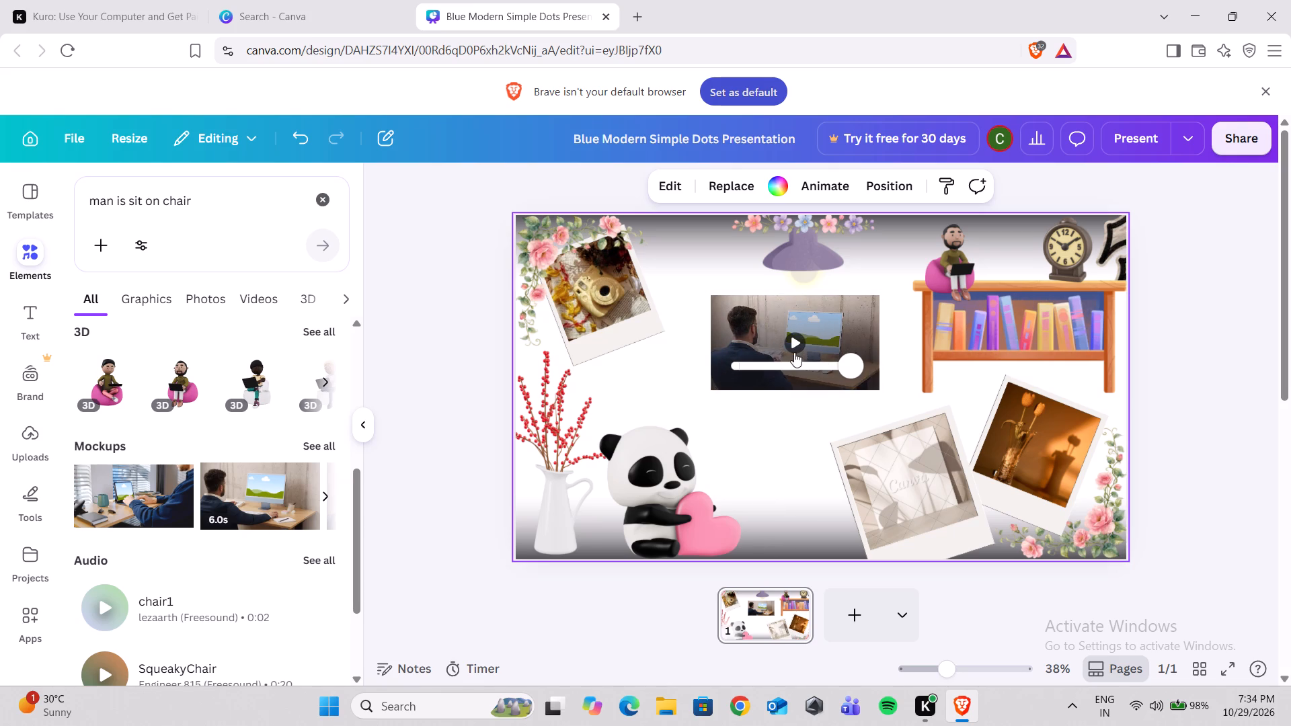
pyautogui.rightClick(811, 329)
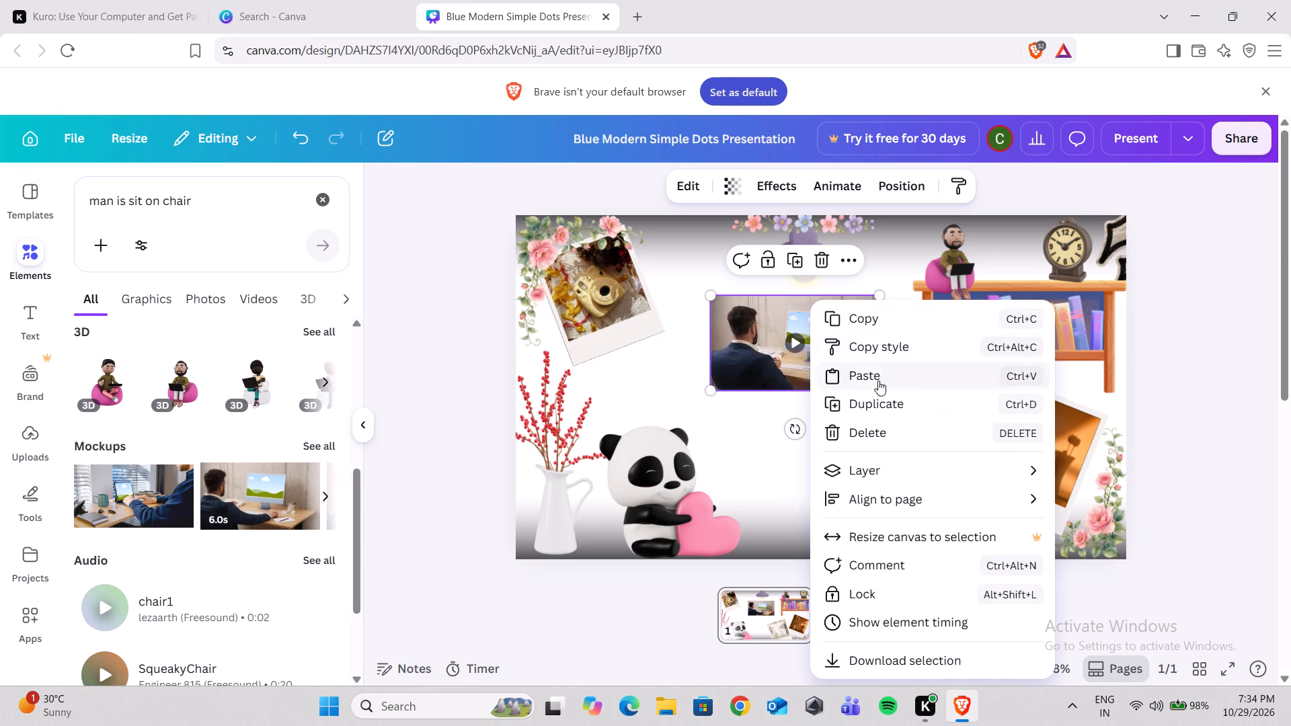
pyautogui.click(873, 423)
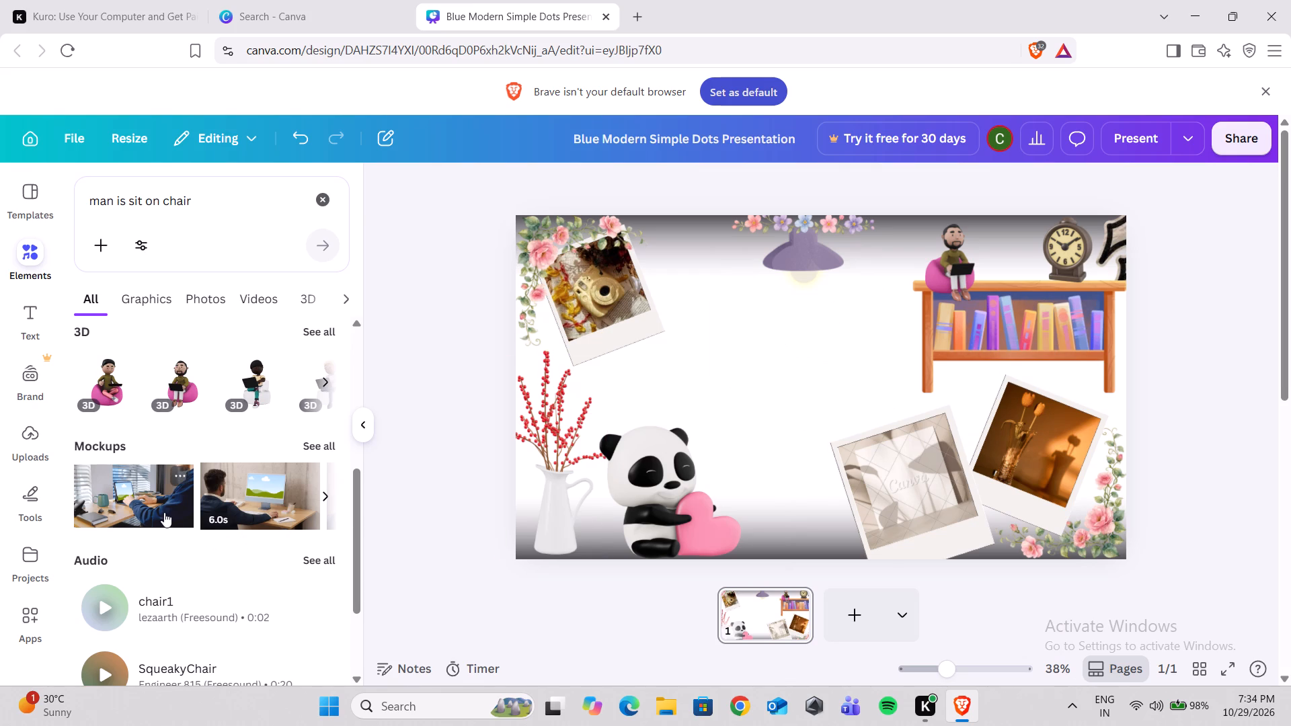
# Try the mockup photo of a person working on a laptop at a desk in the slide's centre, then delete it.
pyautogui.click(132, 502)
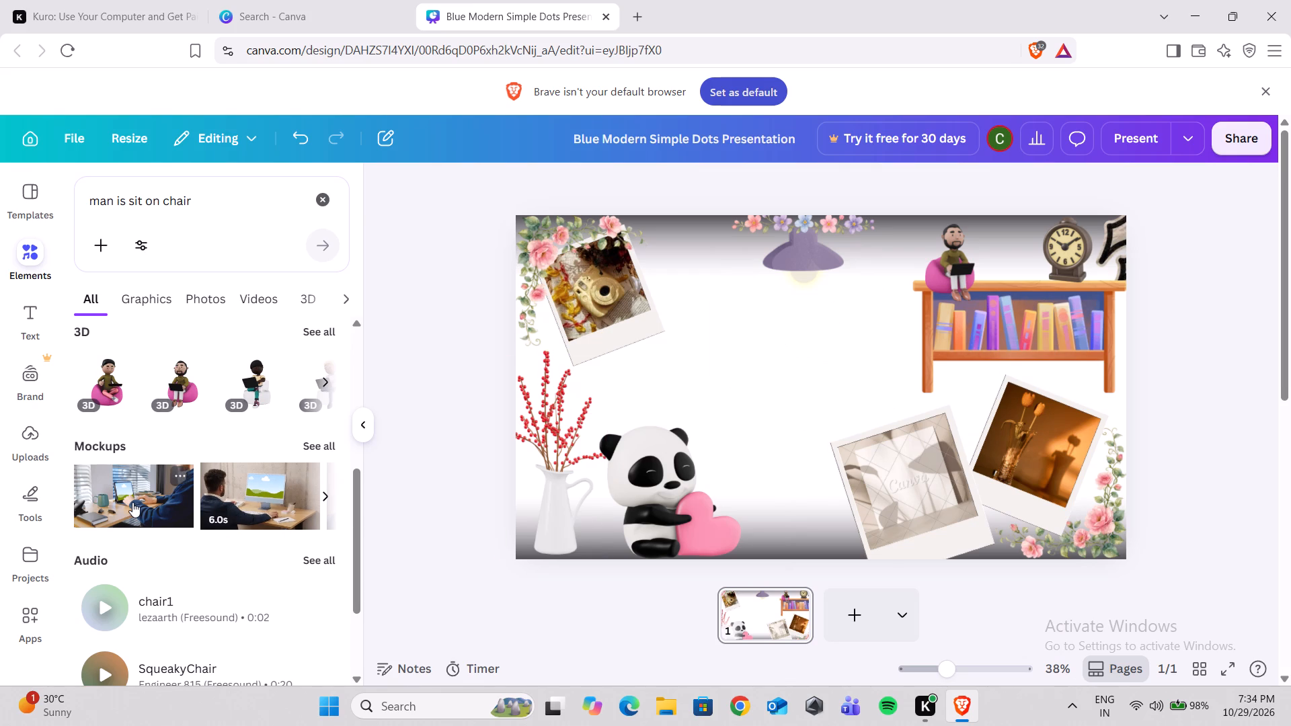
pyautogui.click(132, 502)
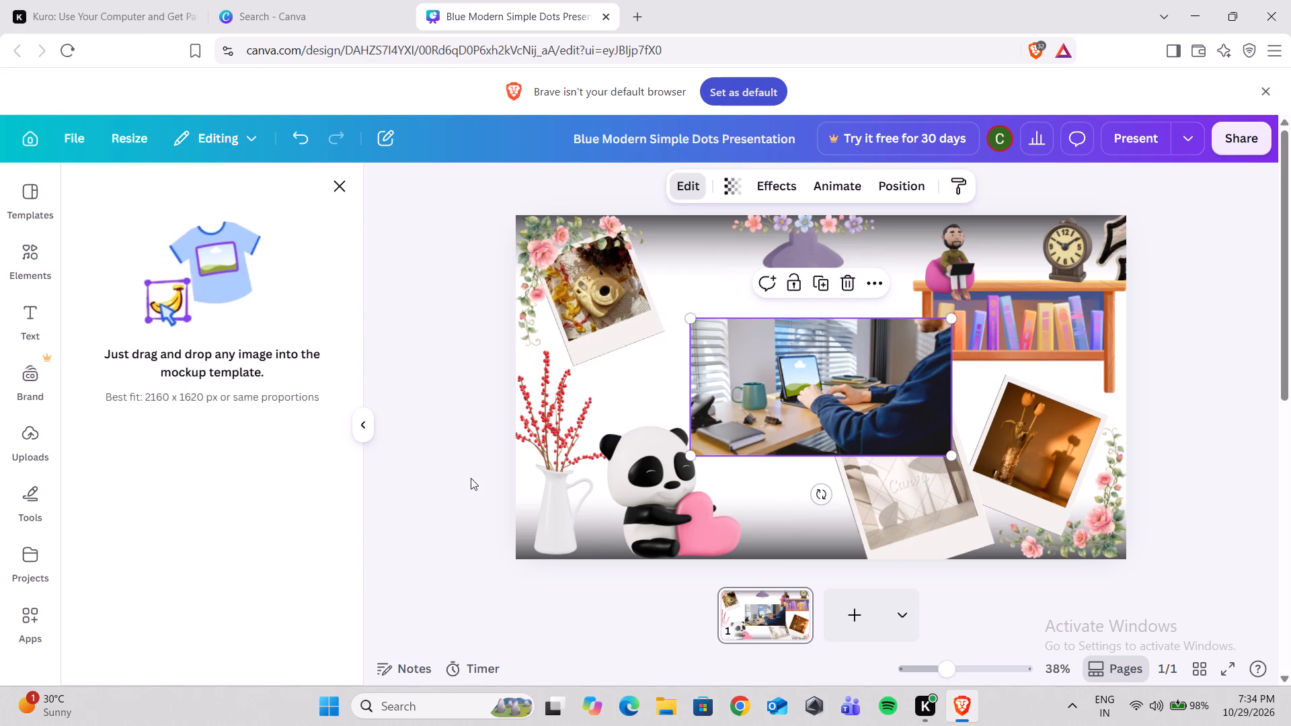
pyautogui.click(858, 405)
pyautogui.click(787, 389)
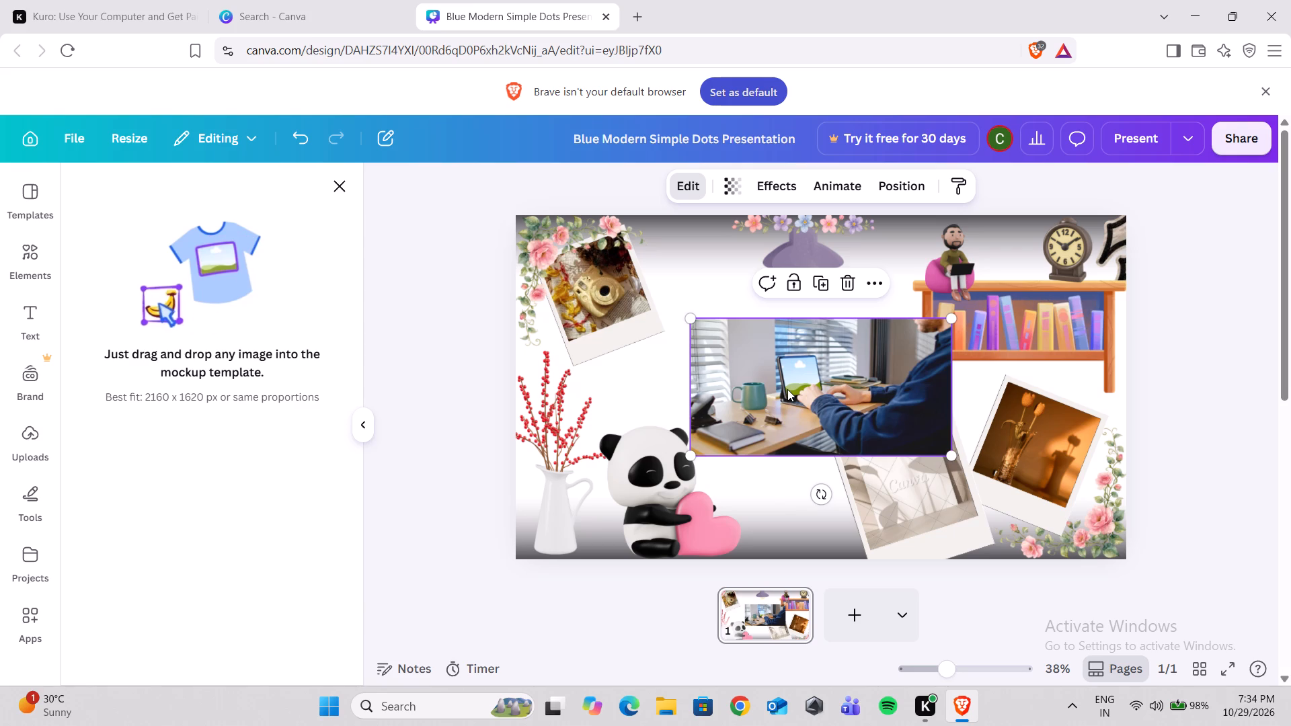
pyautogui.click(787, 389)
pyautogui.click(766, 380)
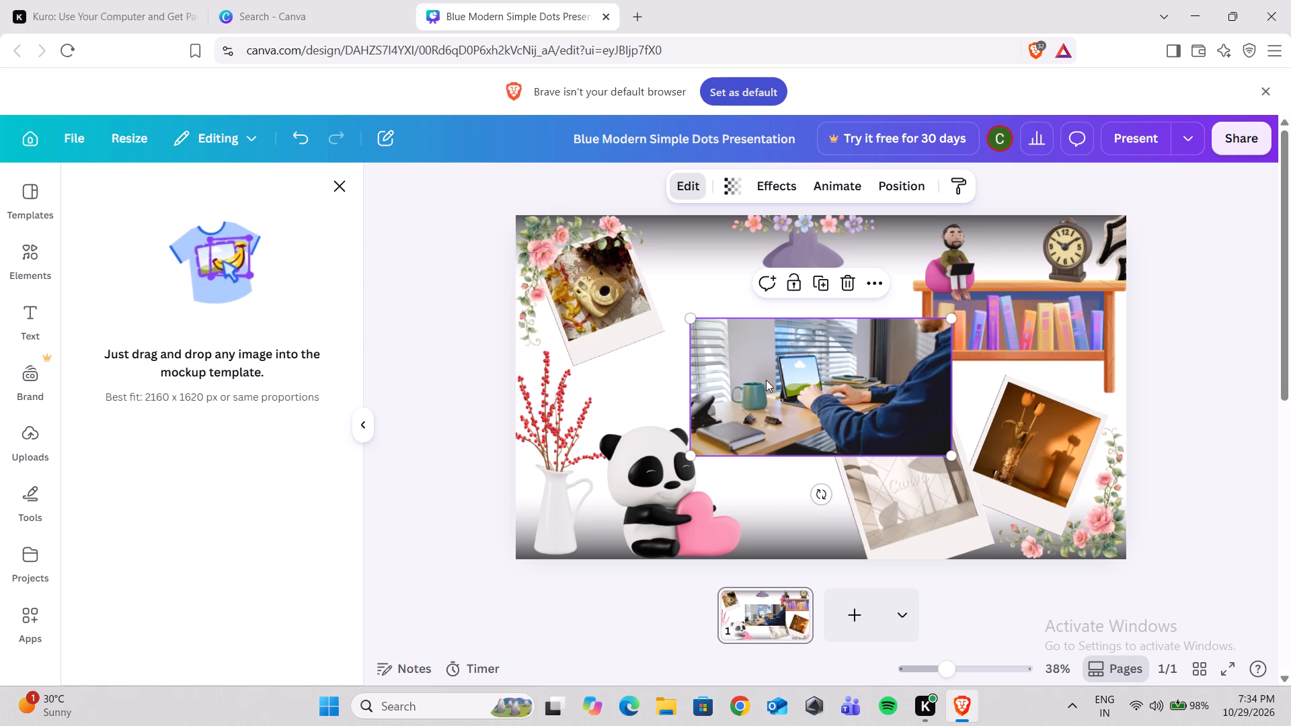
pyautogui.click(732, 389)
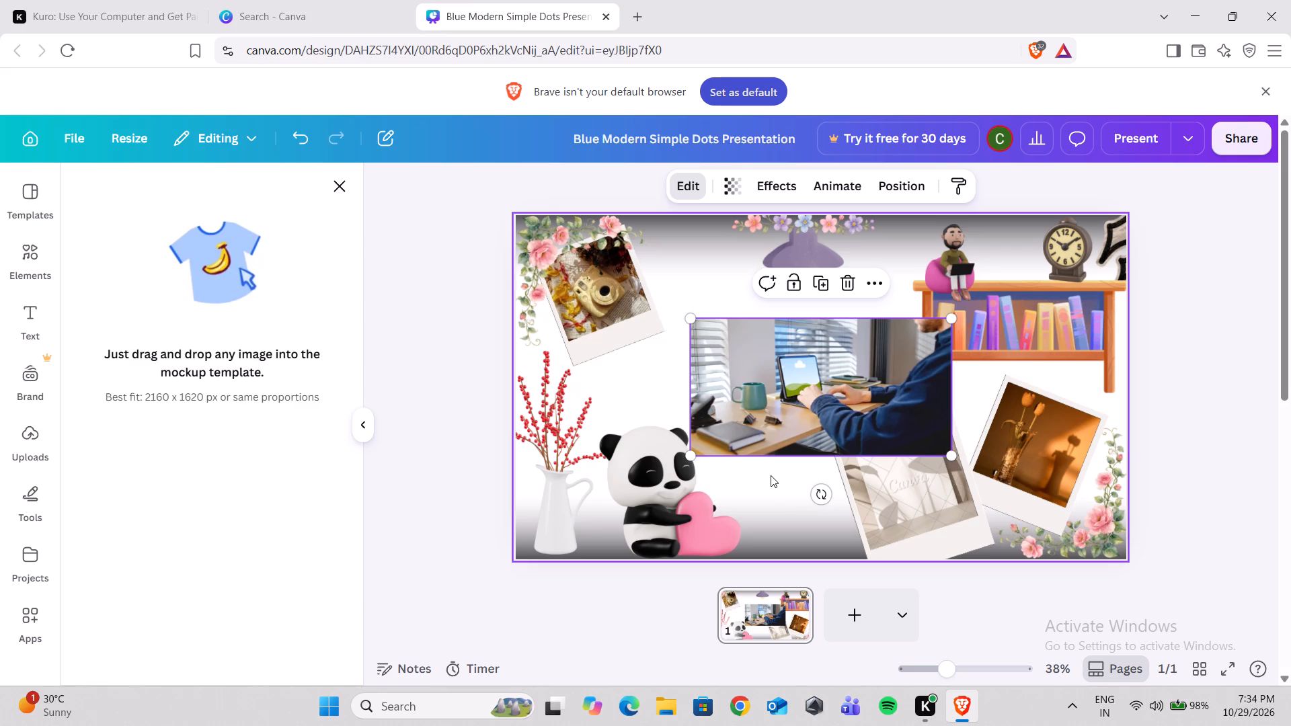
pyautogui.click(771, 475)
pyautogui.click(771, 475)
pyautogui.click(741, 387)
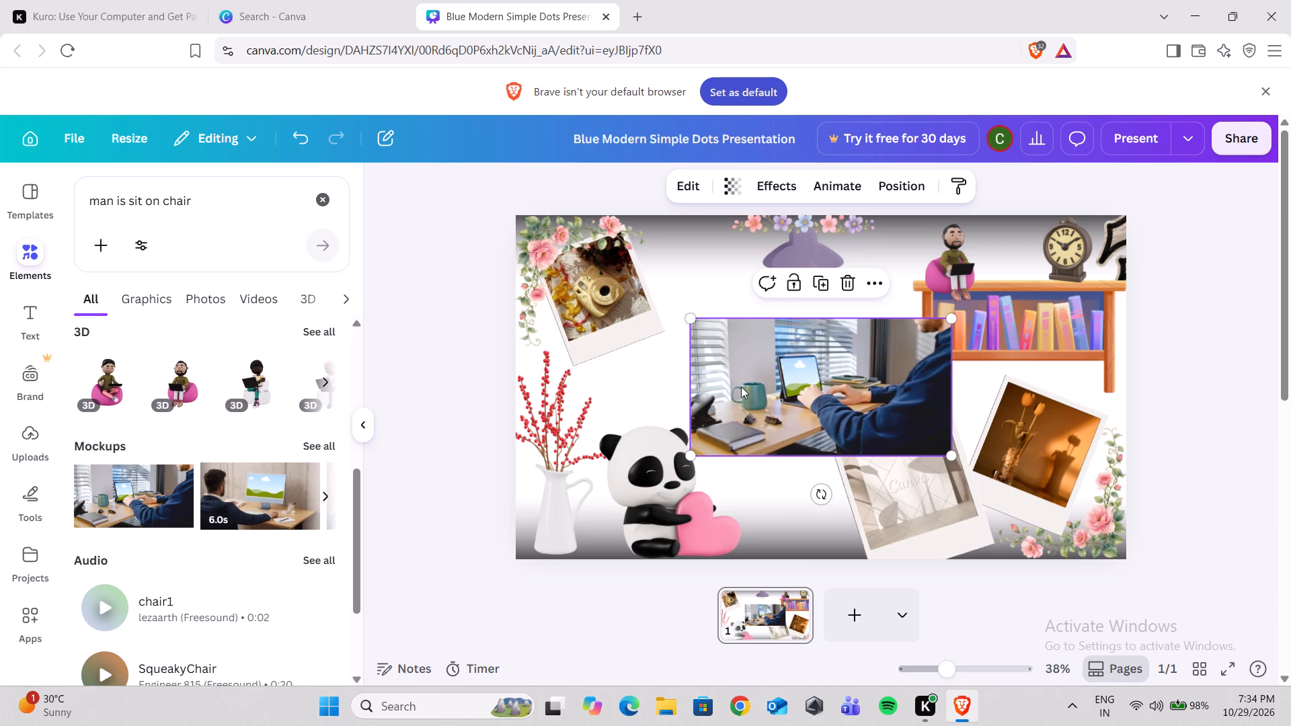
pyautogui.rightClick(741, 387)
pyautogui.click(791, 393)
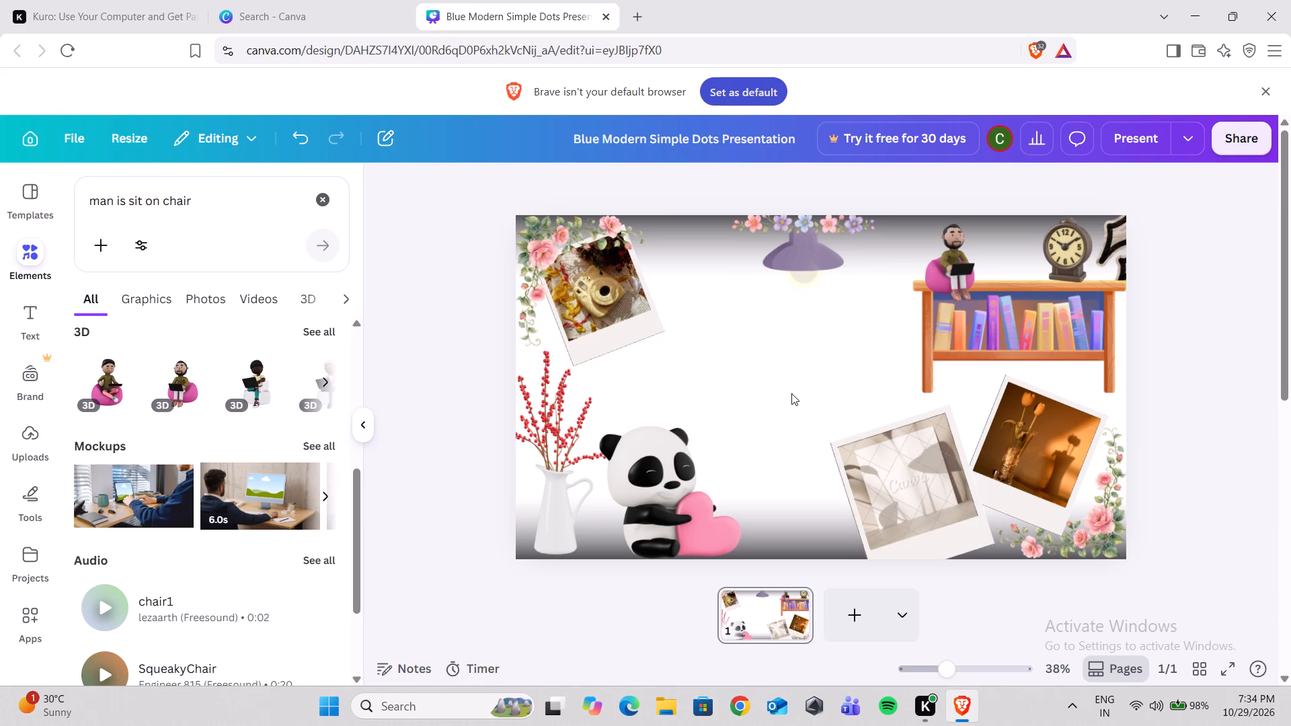
# Narrow the "man is sit on chair" results to 3D and add the blond man with a laptop on a white chair.
pyautogui.scroll(-2, 193, 547)
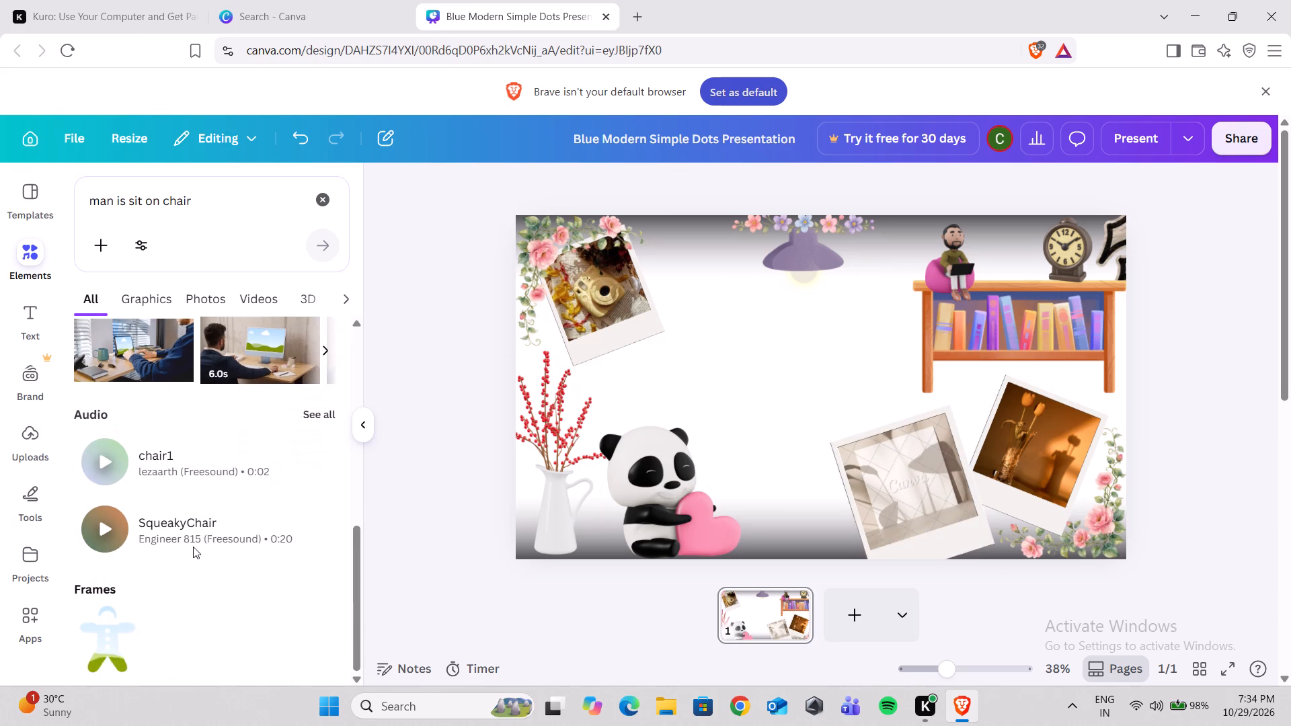
pyautogui.scroll(-2, 193, 547)
pyautogui.scroll(4, 193, 547)
pyautogui.scroll(2, 189, 470)
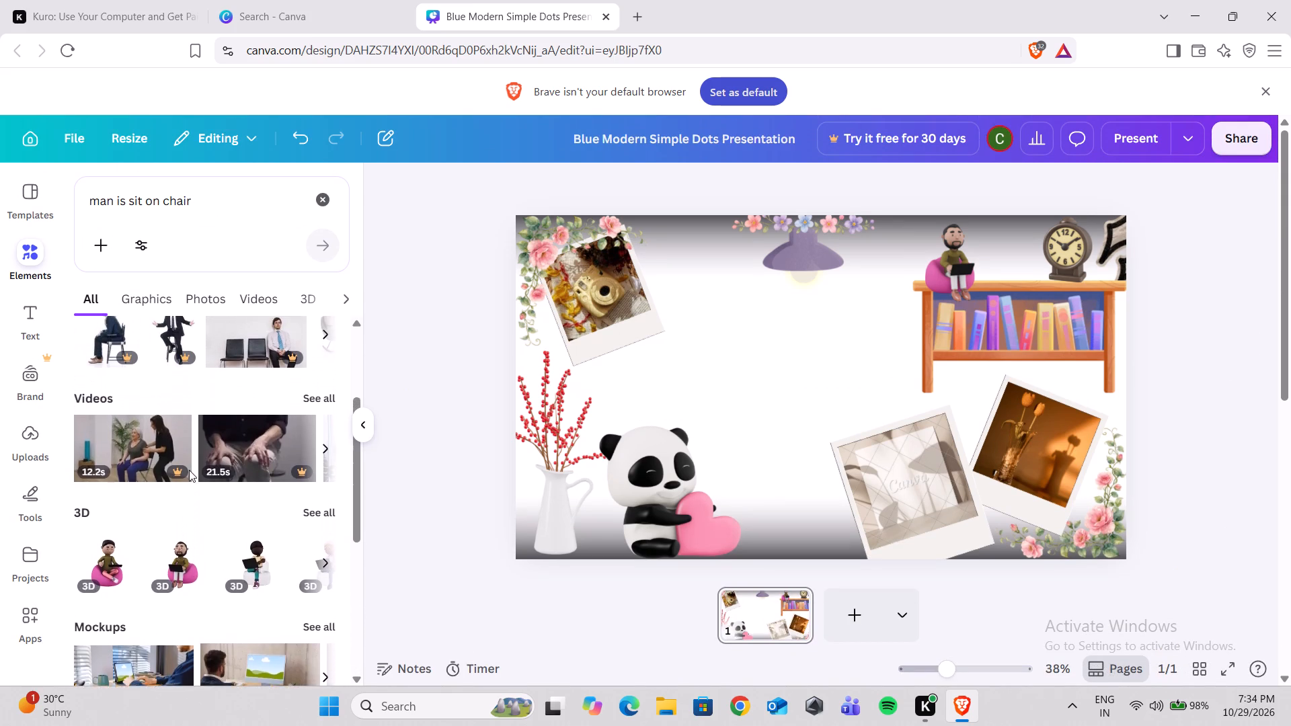
pyautogui.scroll(3, 189, 470)
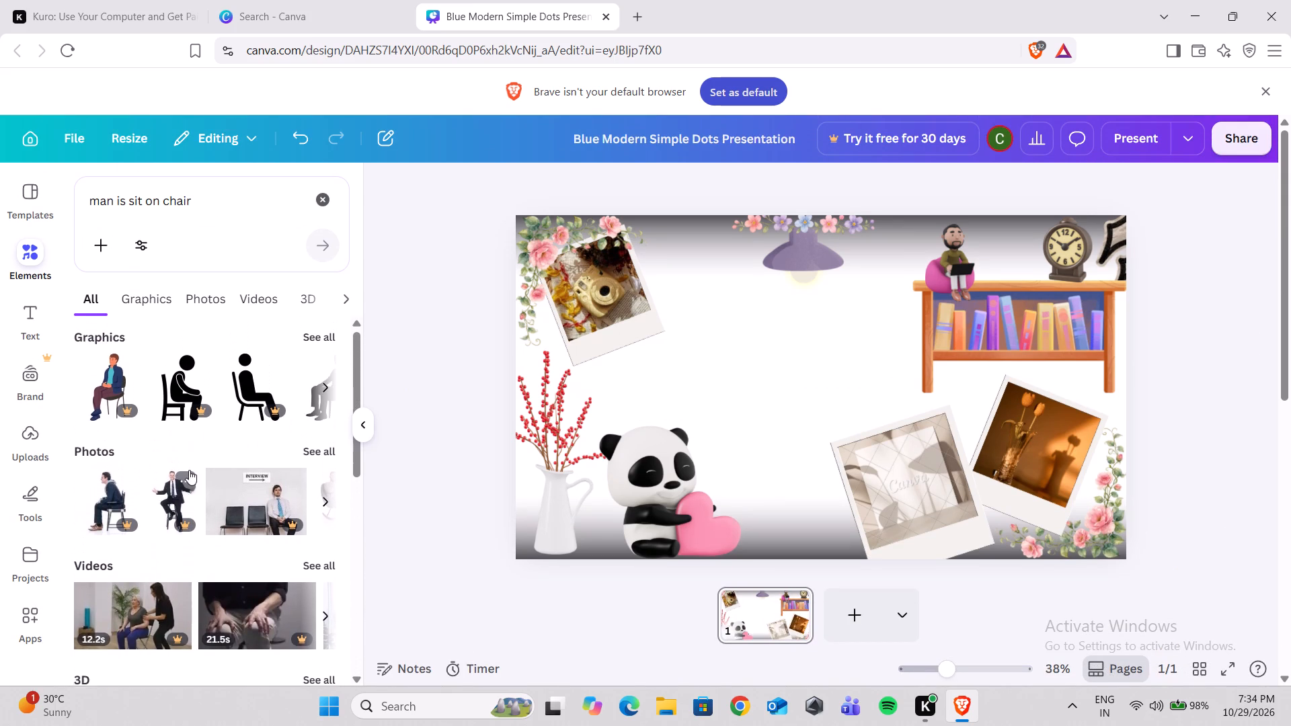
pyautogui.scroll(2, 189, 470)
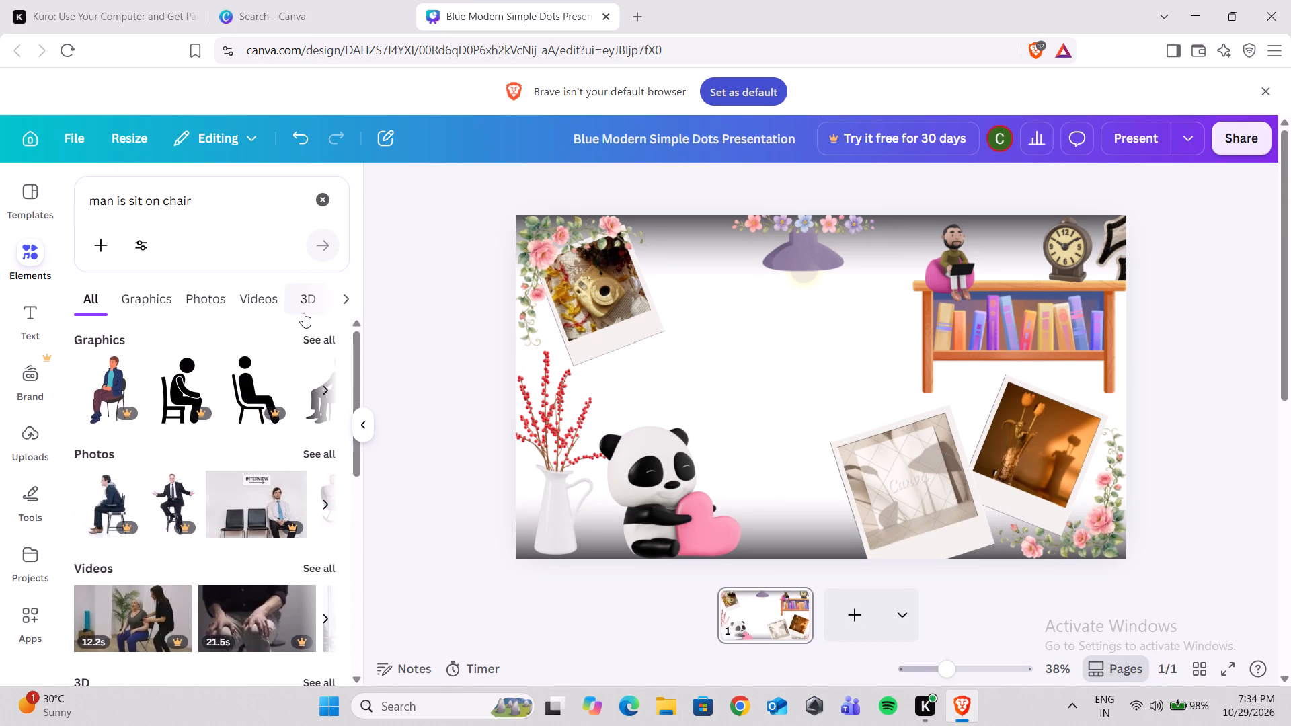
pyautogui.click(303, 313)
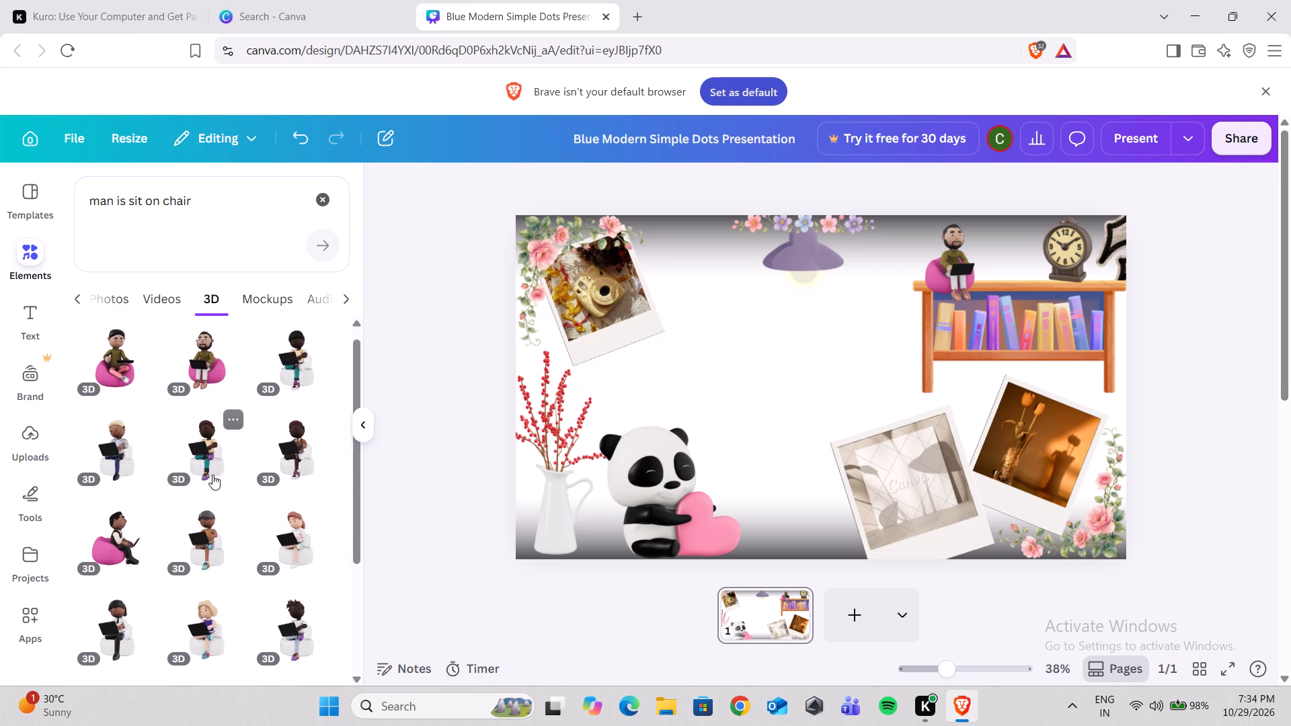
pyautogui.click(123, 433)
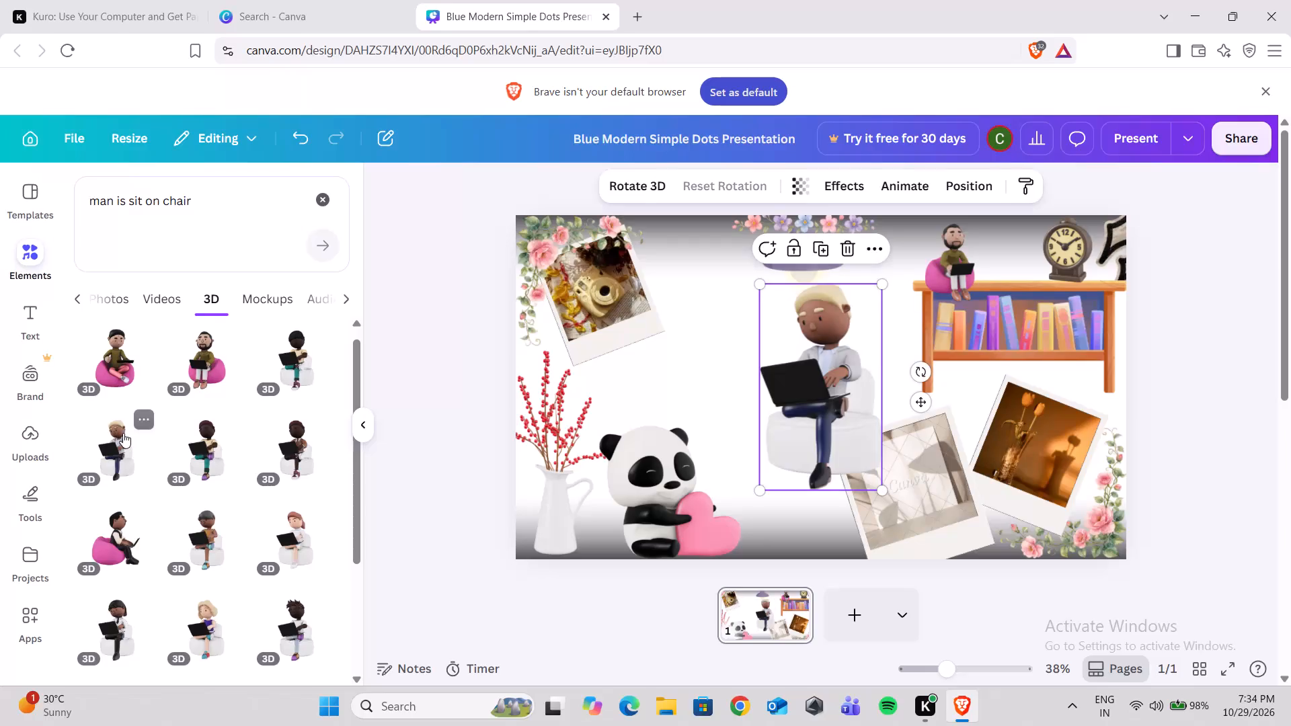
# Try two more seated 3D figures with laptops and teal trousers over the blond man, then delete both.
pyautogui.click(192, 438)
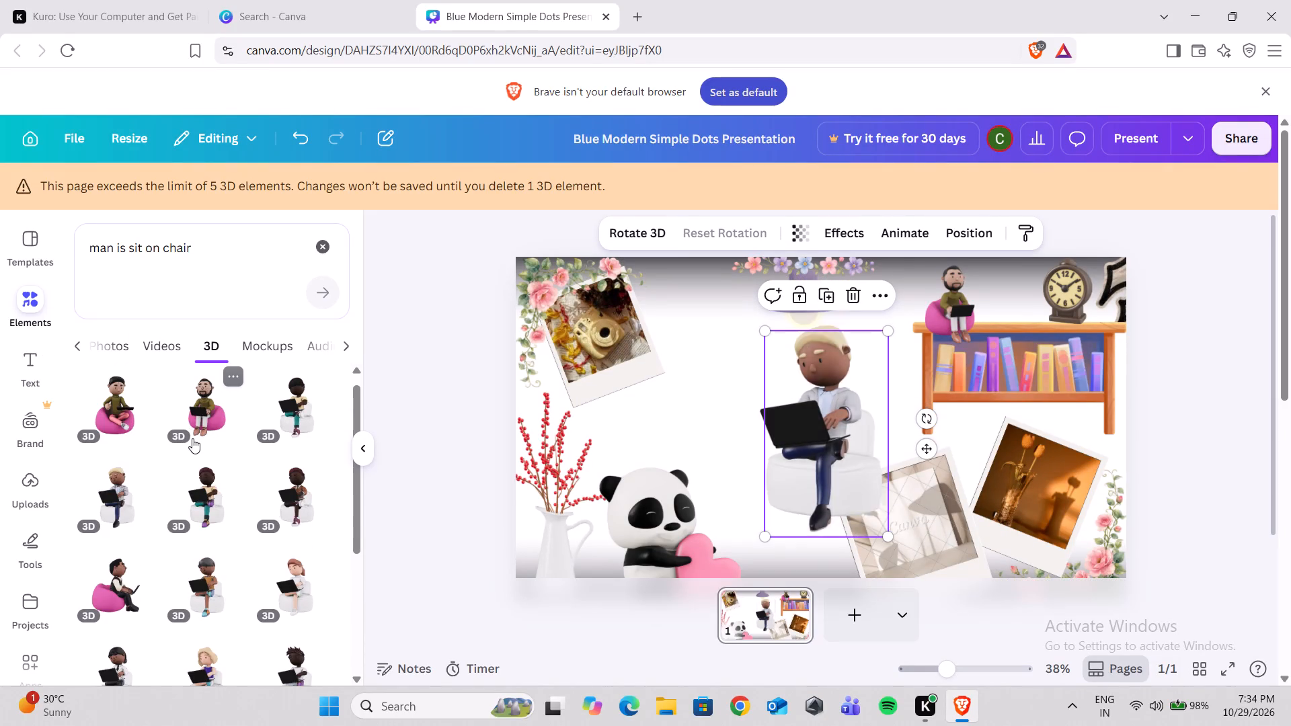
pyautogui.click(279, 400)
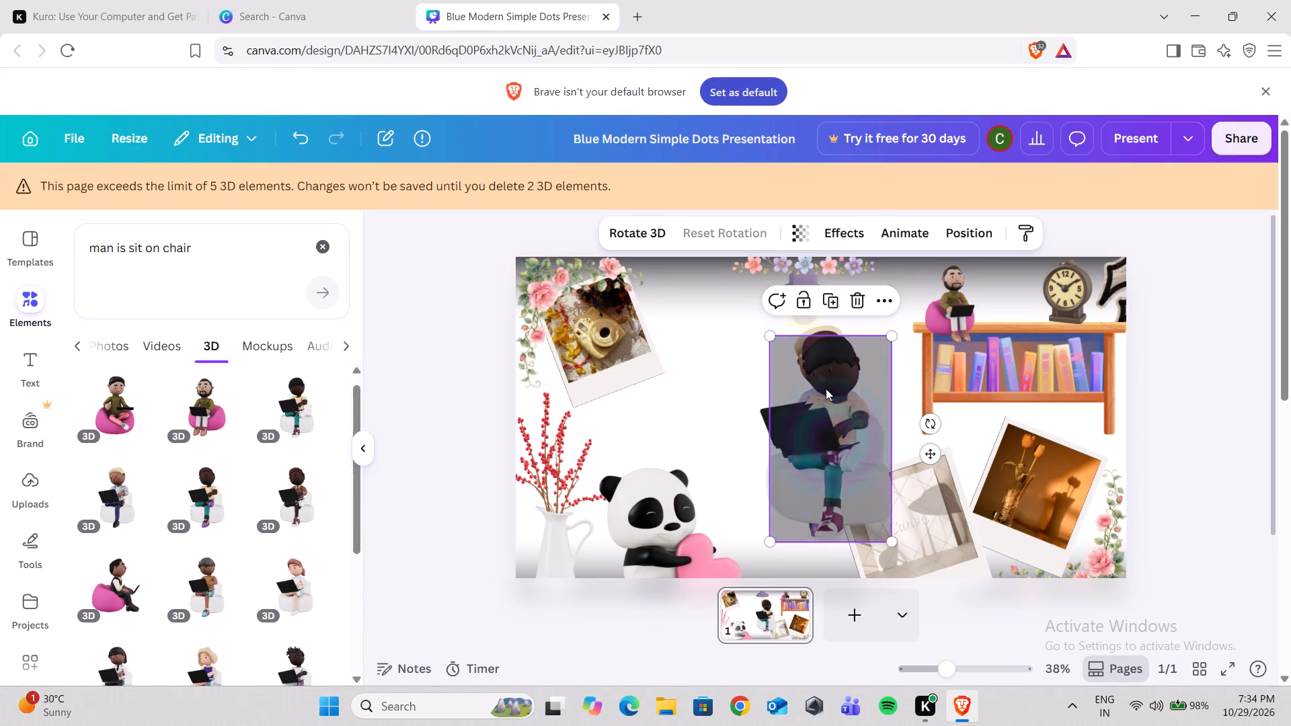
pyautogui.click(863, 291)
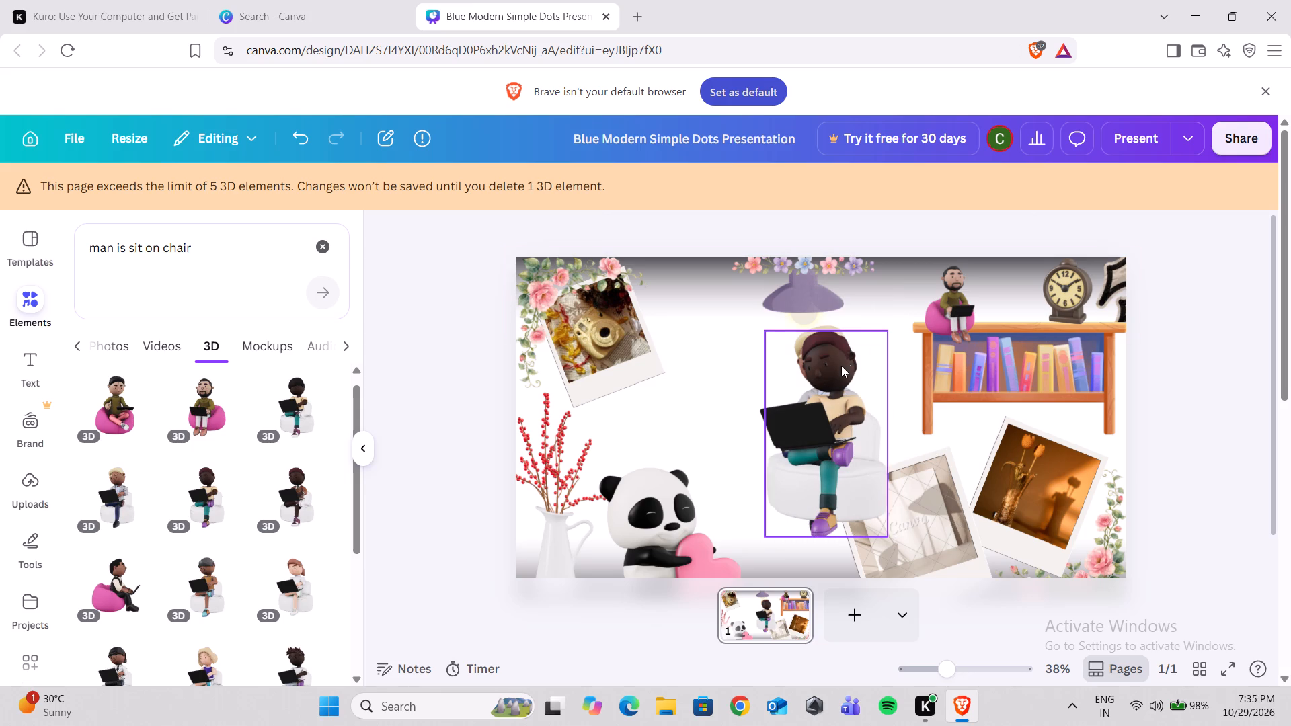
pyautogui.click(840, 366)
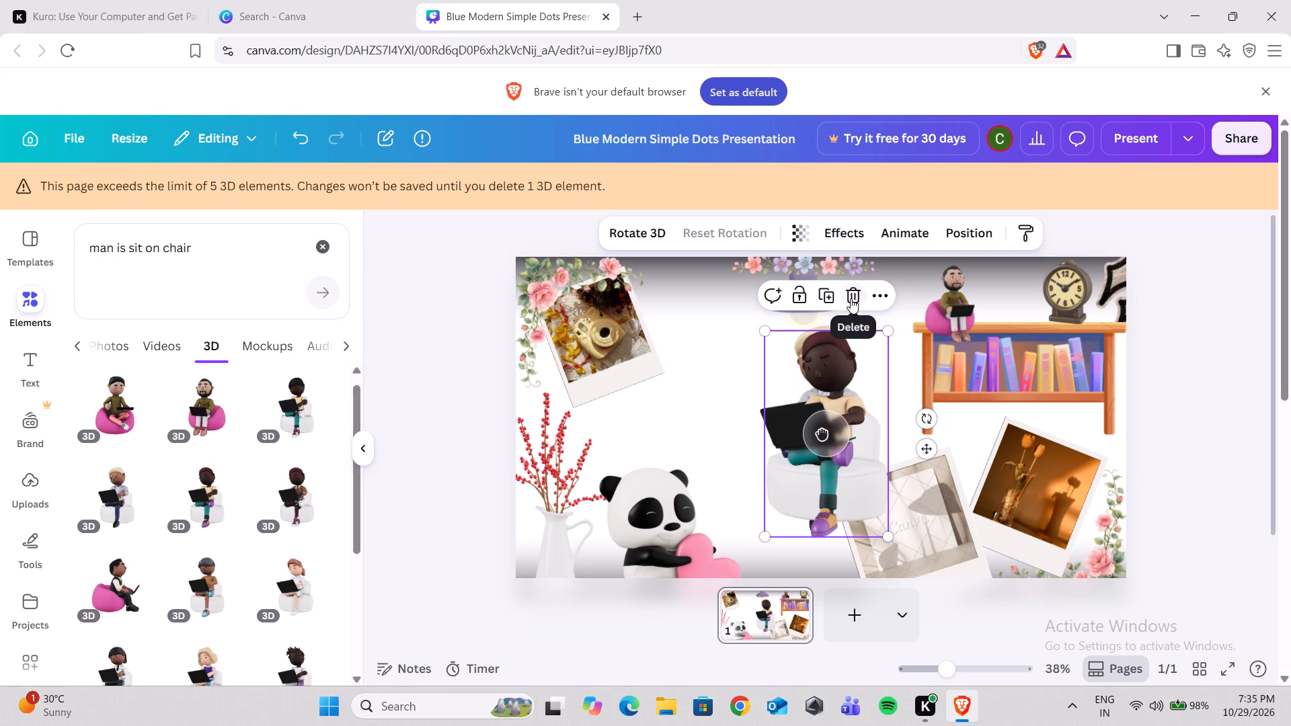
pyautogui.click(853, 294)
# Delete the blond man with a laptop on the white chair from the slide's centre.
pyautogui.click(830, 337)
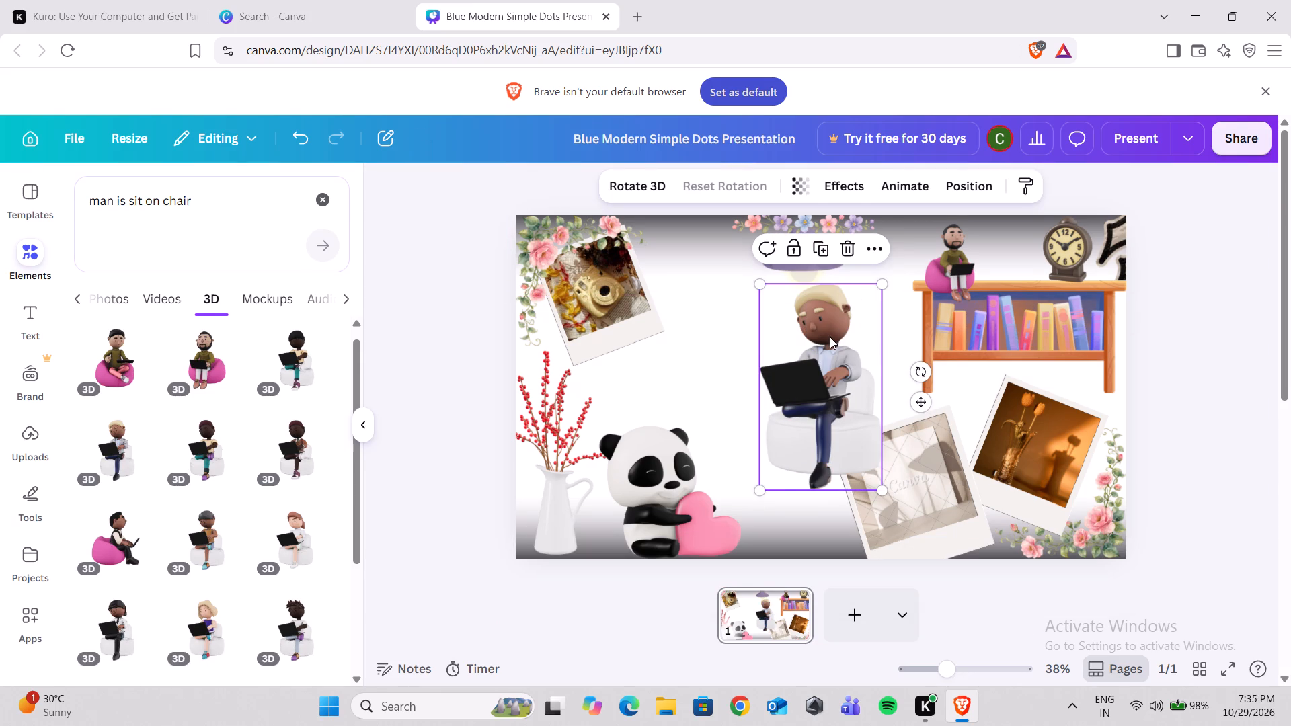
pyautogui.click(851, 258)
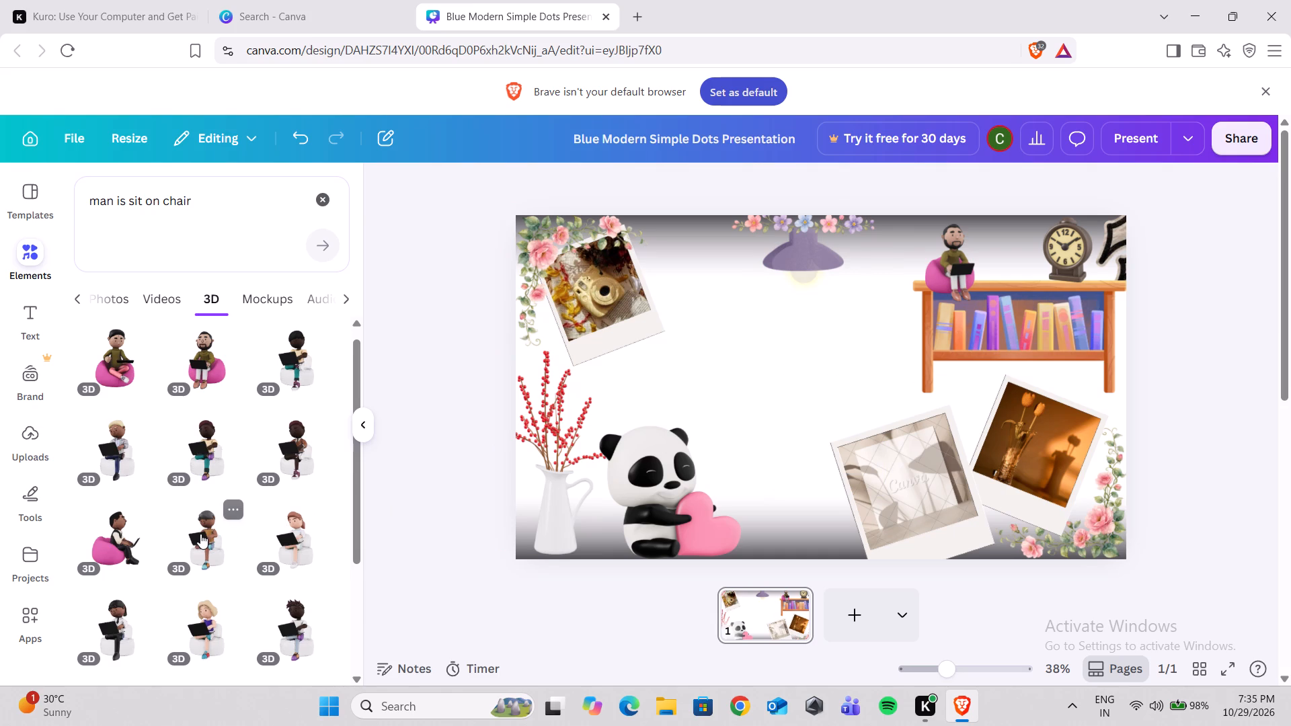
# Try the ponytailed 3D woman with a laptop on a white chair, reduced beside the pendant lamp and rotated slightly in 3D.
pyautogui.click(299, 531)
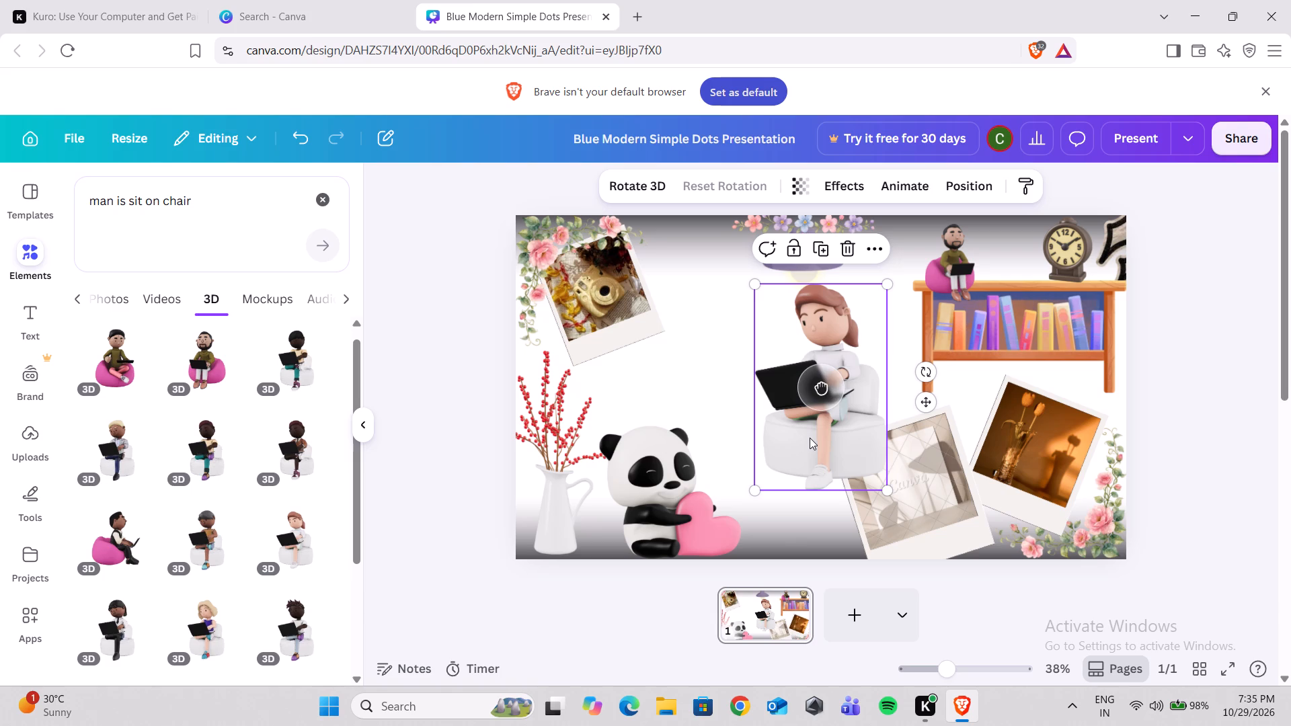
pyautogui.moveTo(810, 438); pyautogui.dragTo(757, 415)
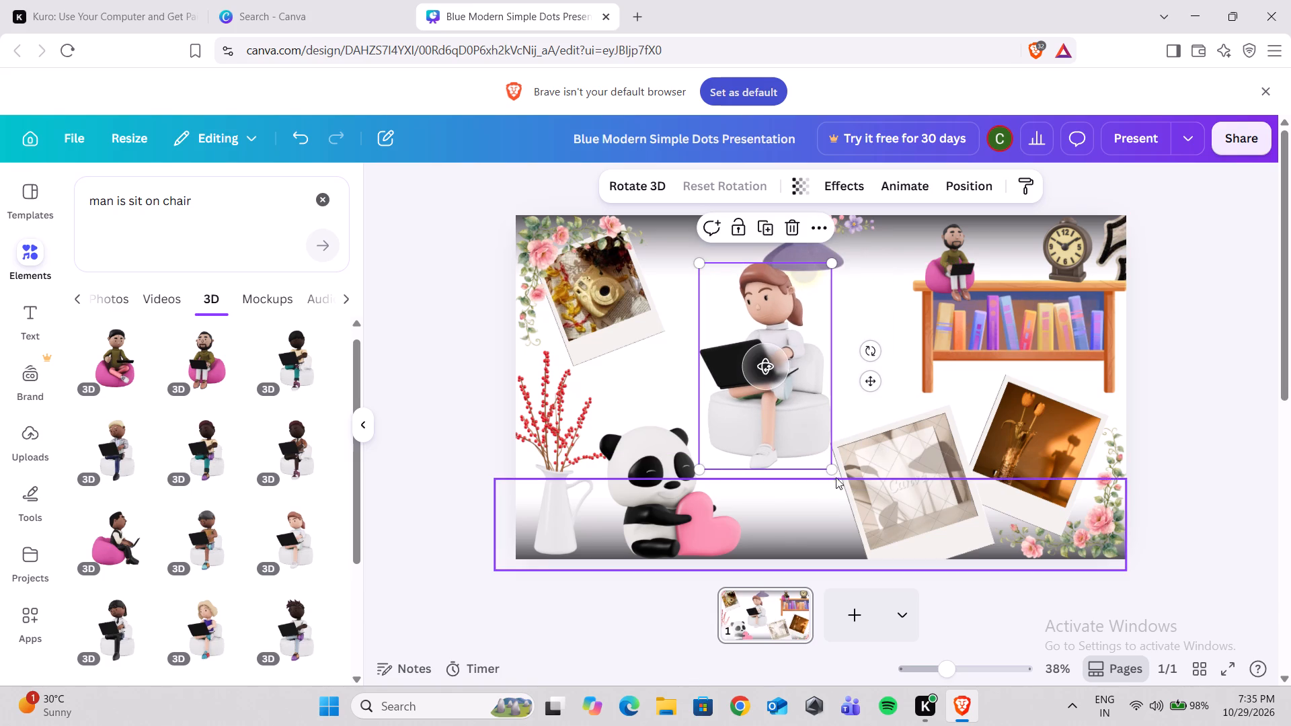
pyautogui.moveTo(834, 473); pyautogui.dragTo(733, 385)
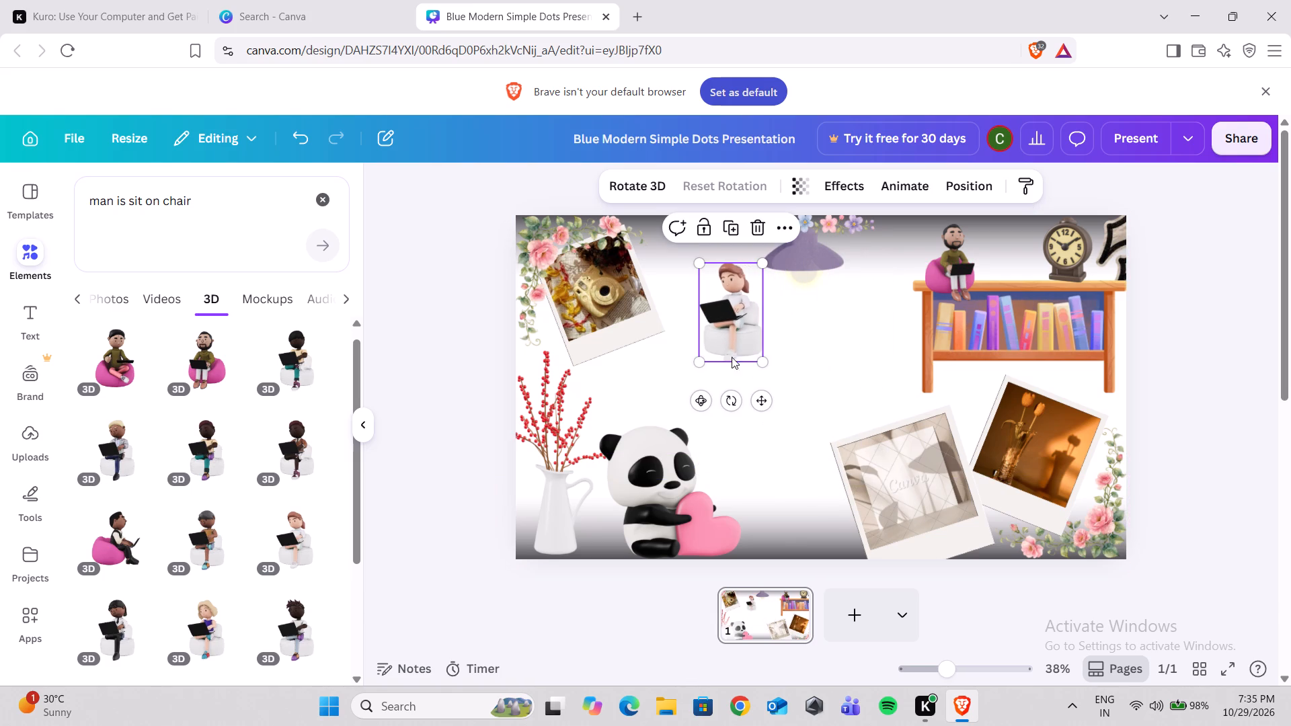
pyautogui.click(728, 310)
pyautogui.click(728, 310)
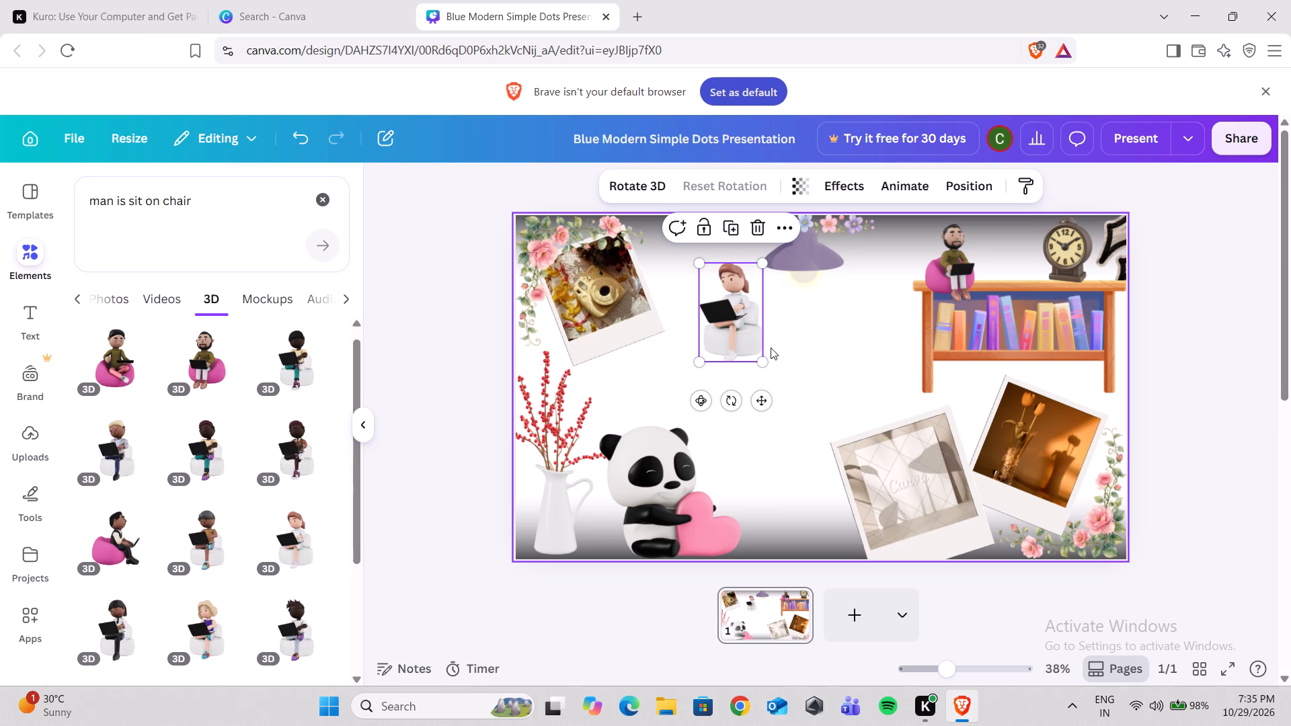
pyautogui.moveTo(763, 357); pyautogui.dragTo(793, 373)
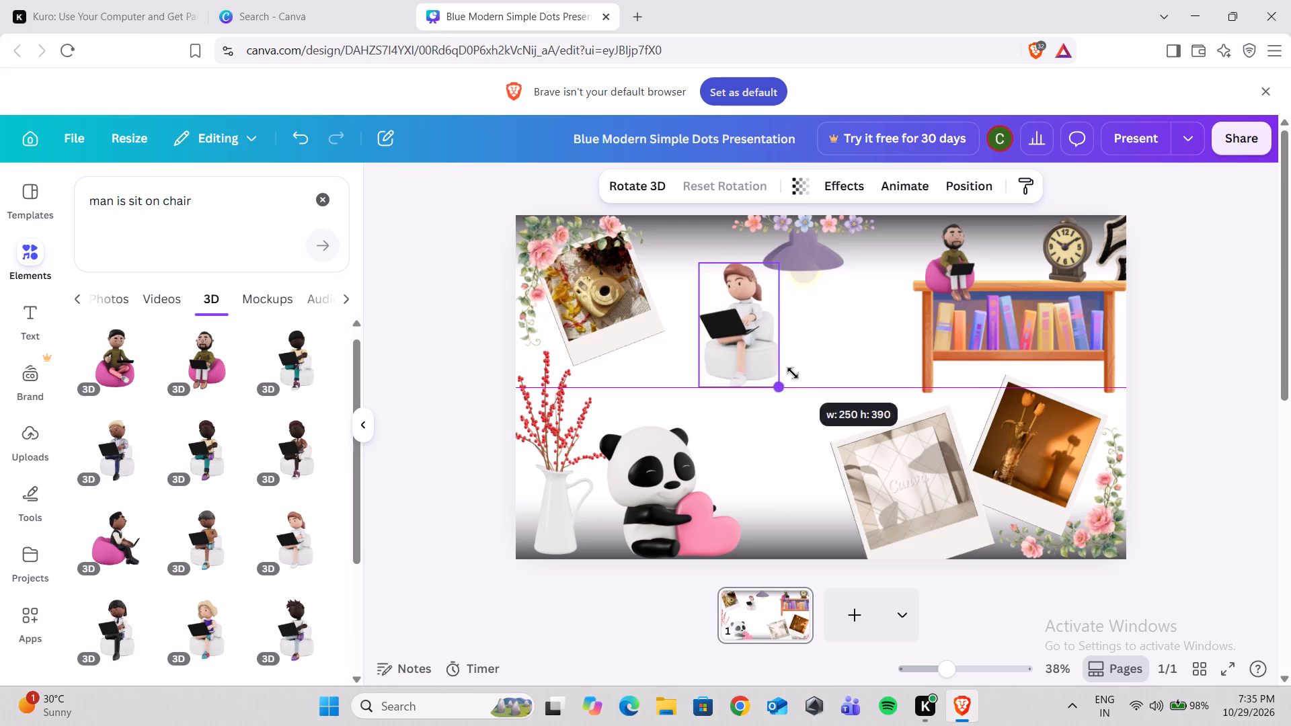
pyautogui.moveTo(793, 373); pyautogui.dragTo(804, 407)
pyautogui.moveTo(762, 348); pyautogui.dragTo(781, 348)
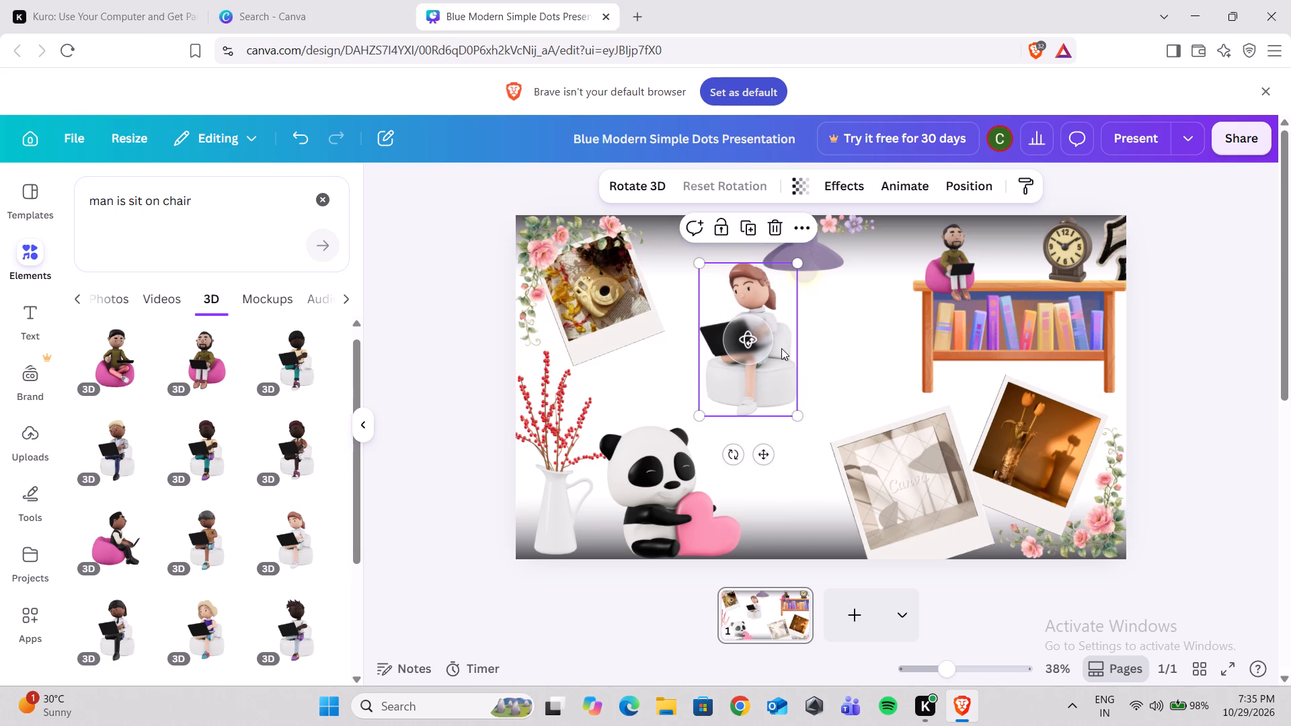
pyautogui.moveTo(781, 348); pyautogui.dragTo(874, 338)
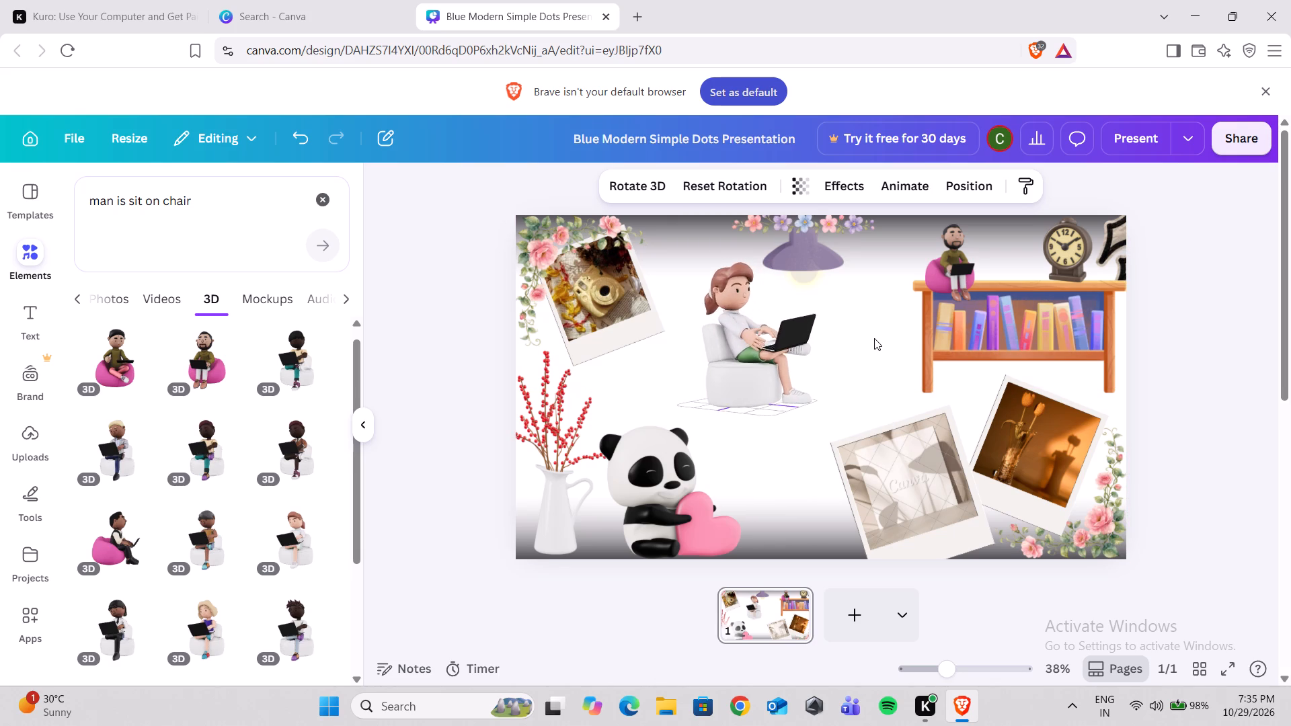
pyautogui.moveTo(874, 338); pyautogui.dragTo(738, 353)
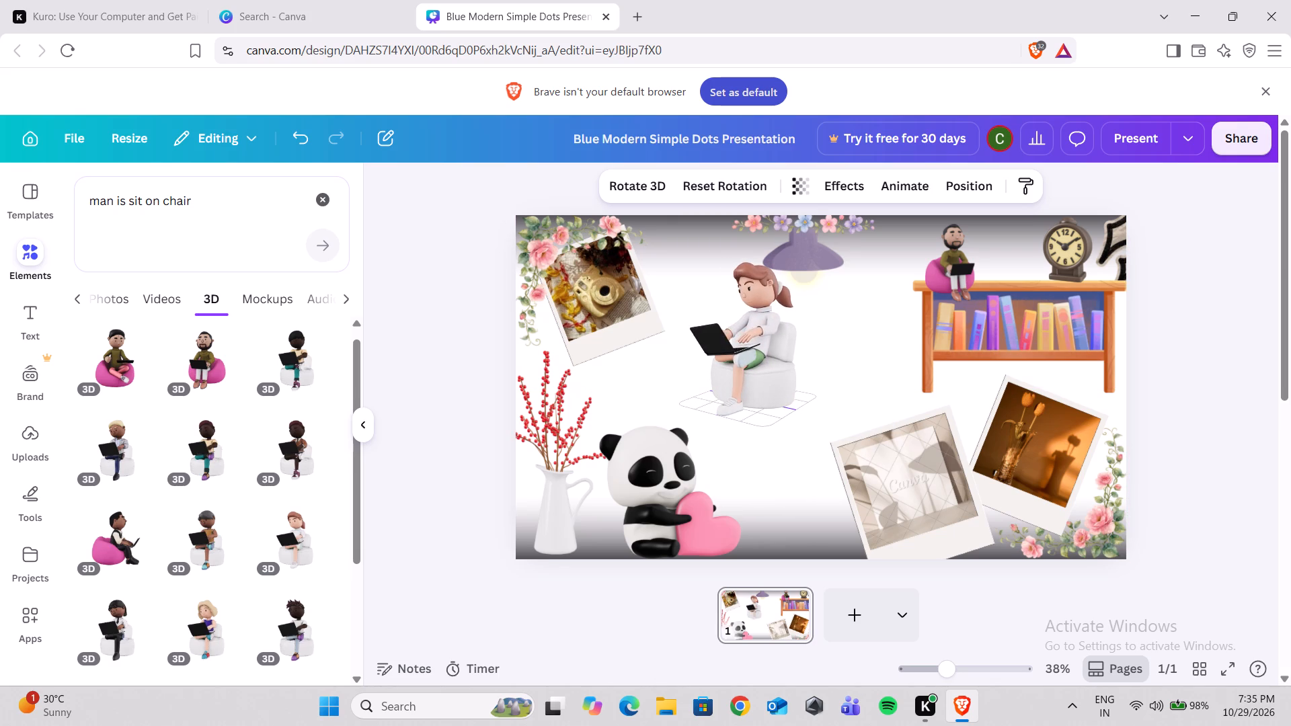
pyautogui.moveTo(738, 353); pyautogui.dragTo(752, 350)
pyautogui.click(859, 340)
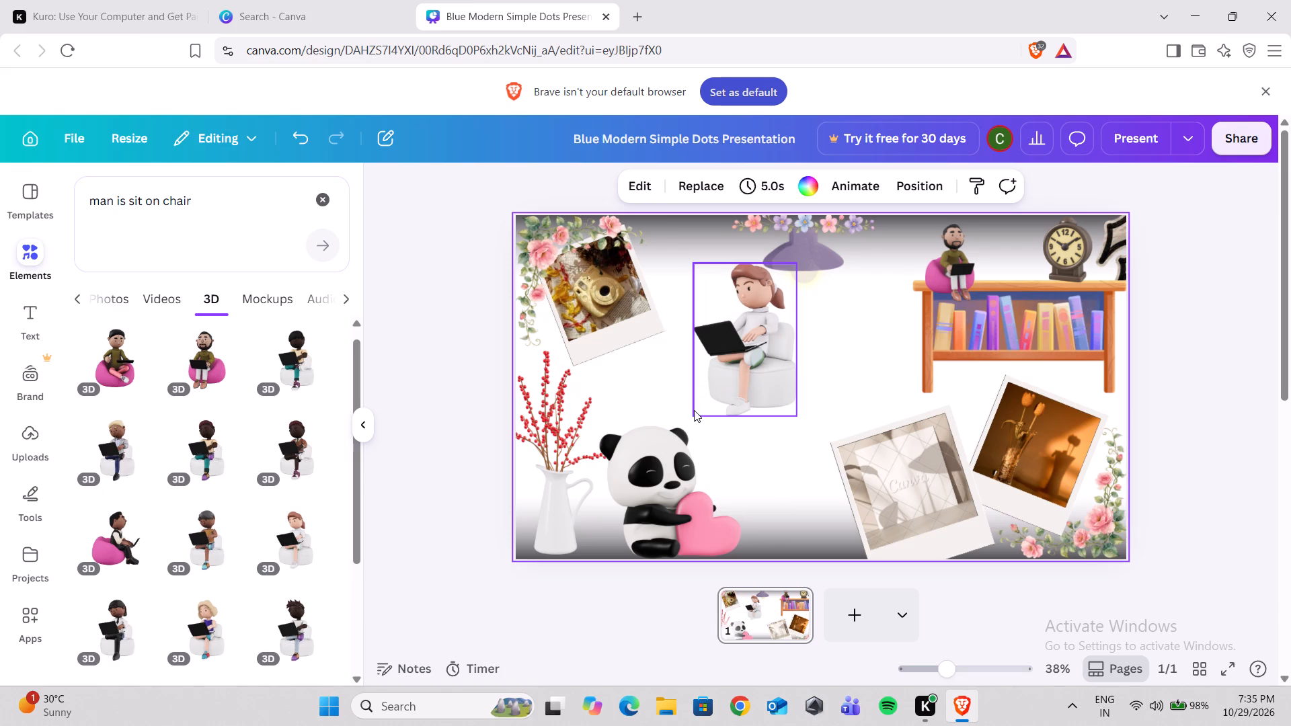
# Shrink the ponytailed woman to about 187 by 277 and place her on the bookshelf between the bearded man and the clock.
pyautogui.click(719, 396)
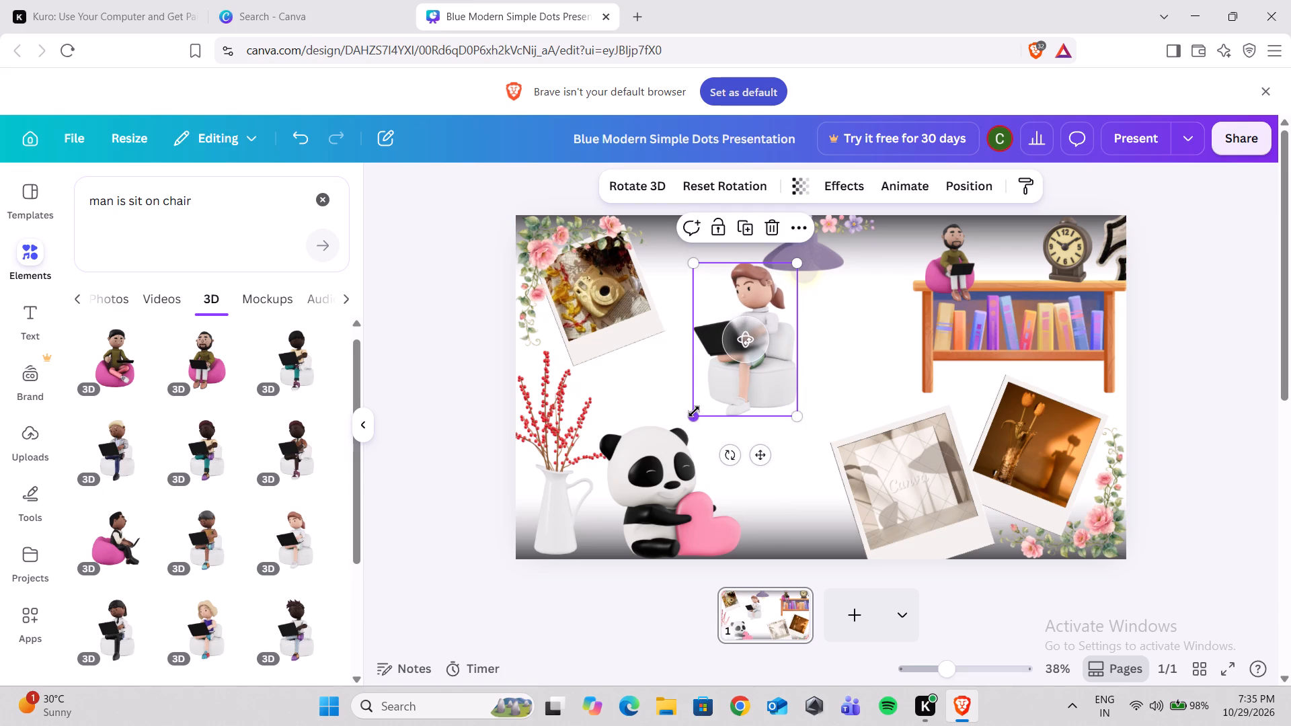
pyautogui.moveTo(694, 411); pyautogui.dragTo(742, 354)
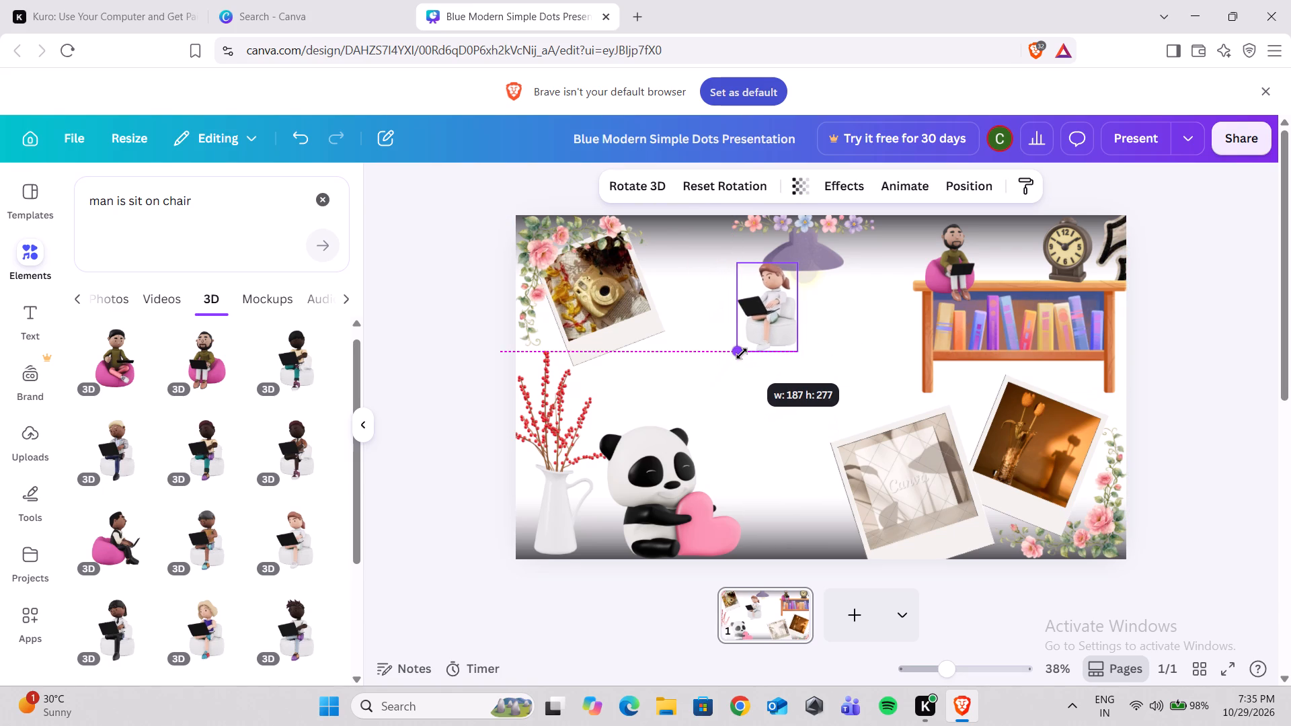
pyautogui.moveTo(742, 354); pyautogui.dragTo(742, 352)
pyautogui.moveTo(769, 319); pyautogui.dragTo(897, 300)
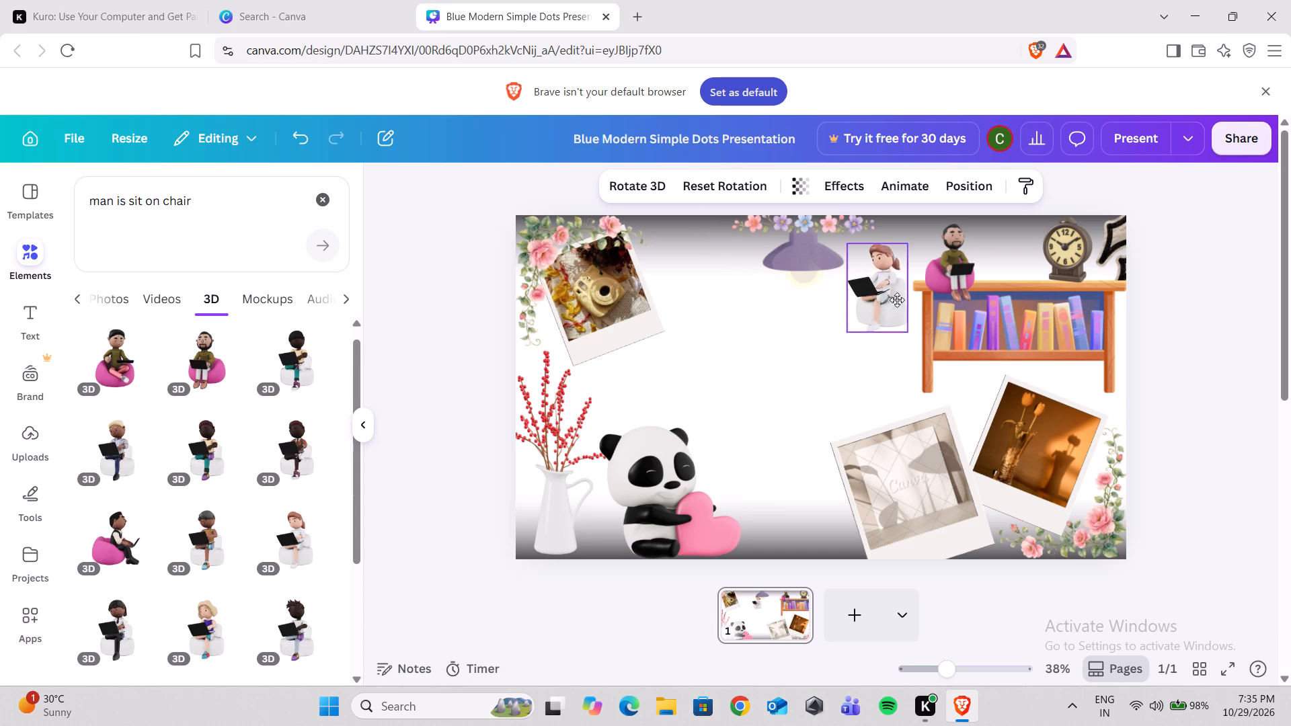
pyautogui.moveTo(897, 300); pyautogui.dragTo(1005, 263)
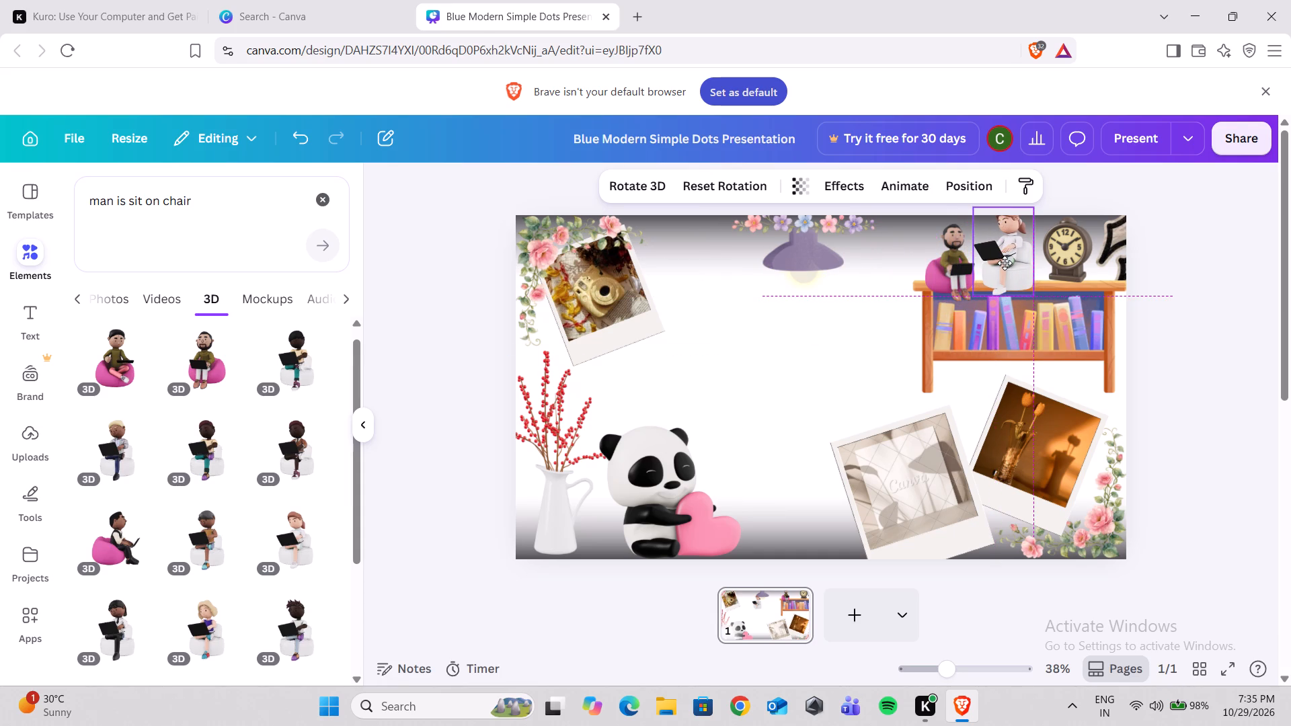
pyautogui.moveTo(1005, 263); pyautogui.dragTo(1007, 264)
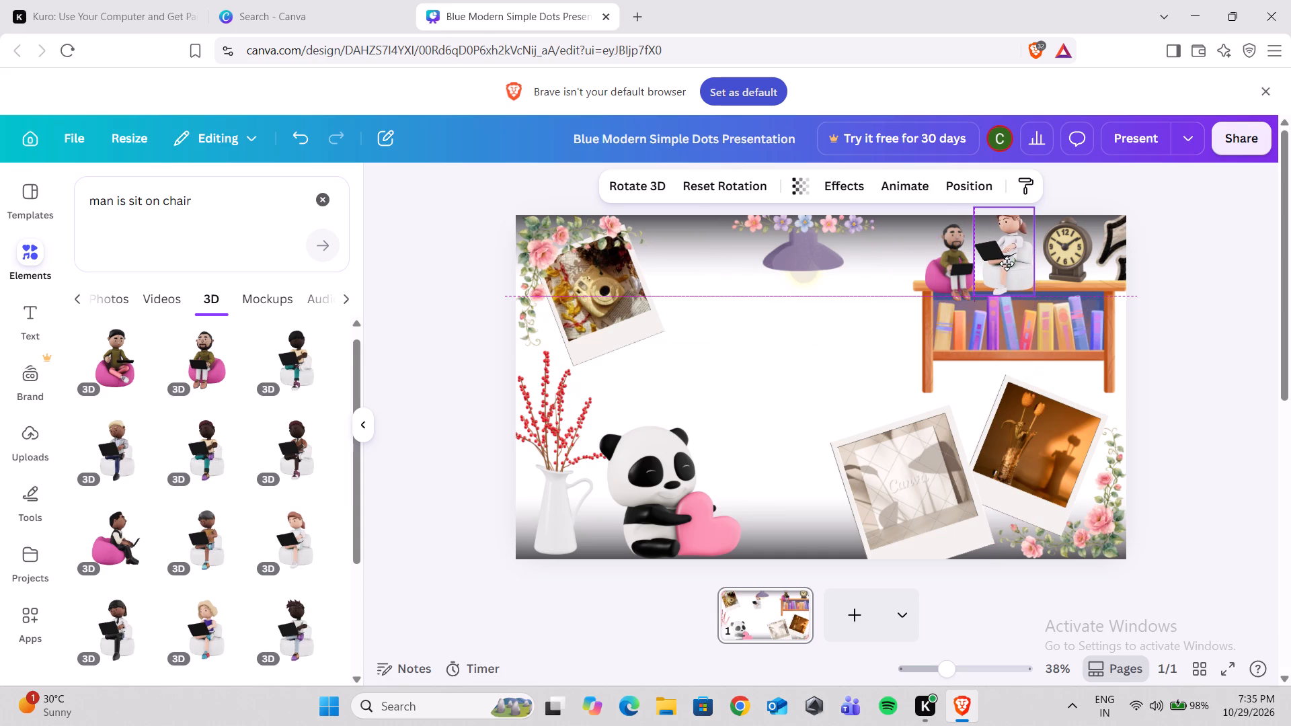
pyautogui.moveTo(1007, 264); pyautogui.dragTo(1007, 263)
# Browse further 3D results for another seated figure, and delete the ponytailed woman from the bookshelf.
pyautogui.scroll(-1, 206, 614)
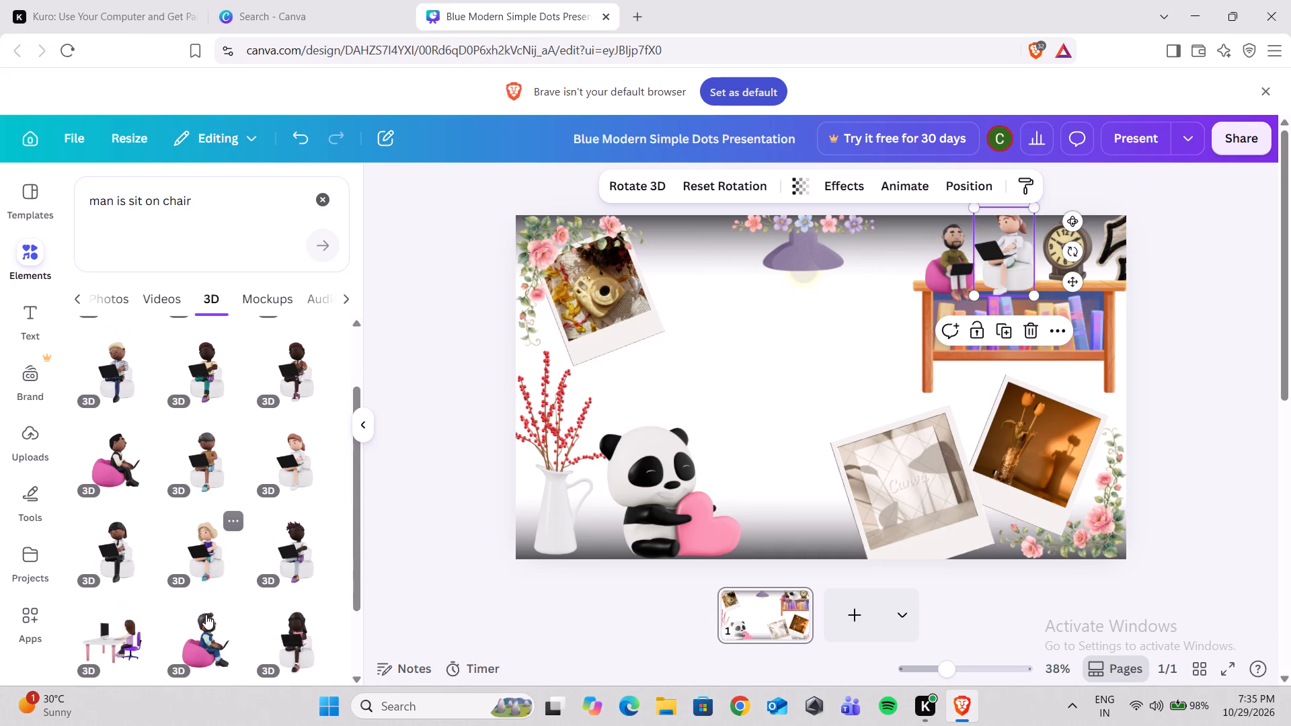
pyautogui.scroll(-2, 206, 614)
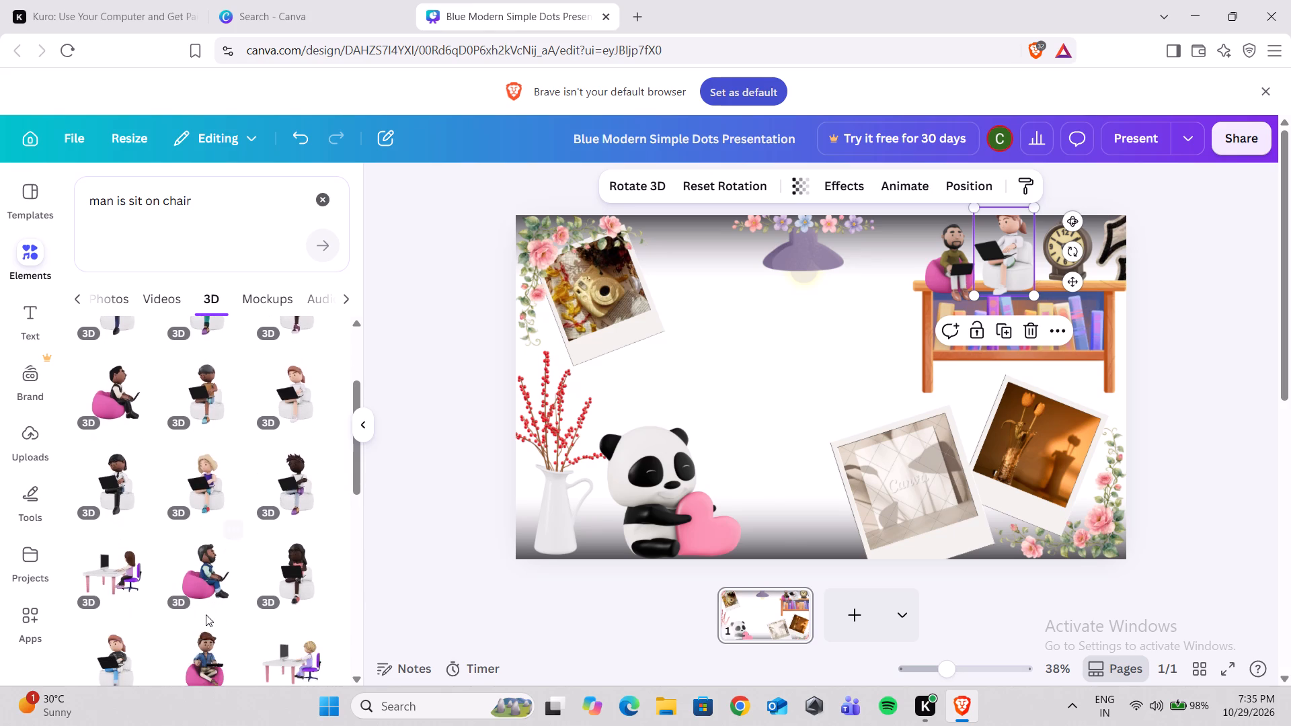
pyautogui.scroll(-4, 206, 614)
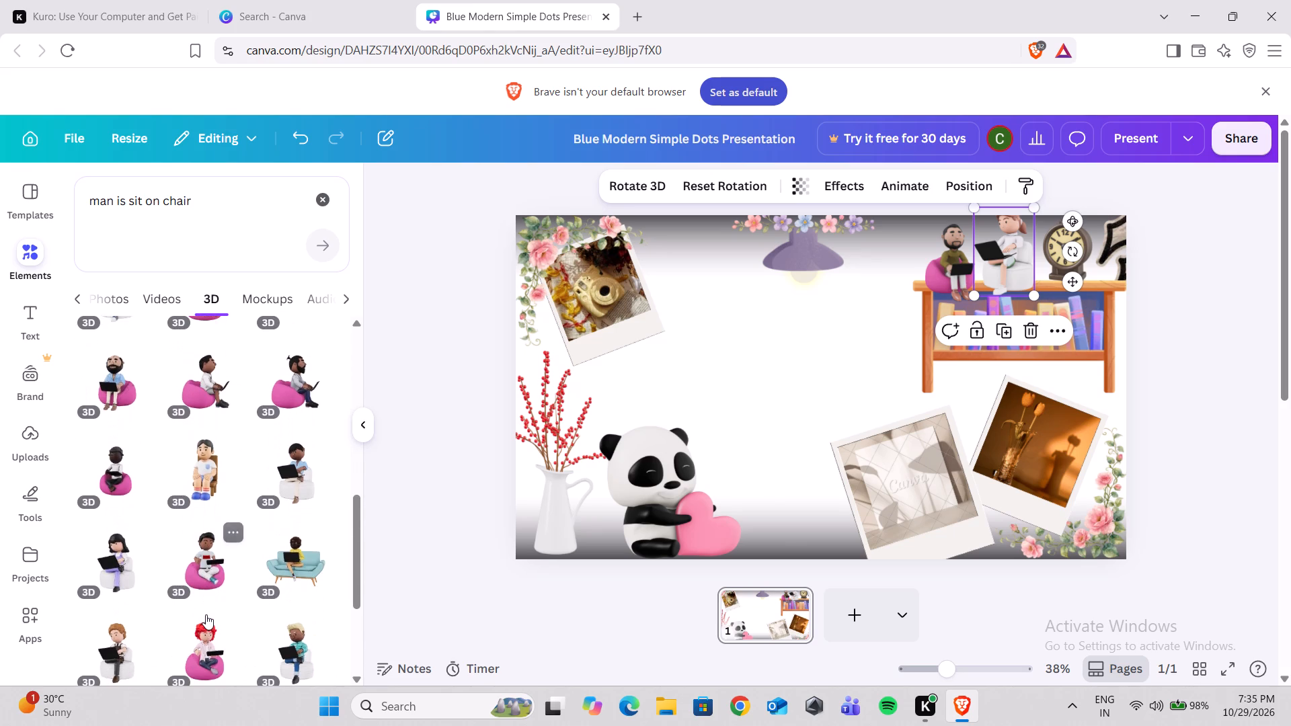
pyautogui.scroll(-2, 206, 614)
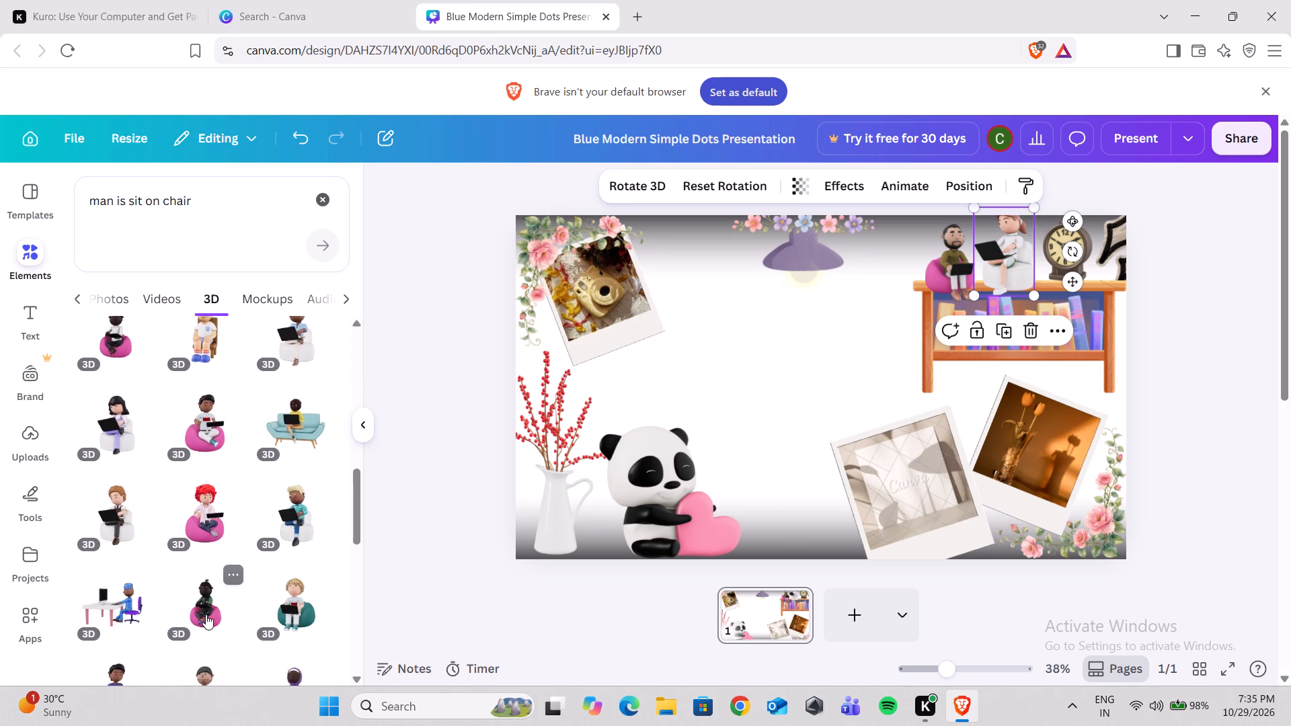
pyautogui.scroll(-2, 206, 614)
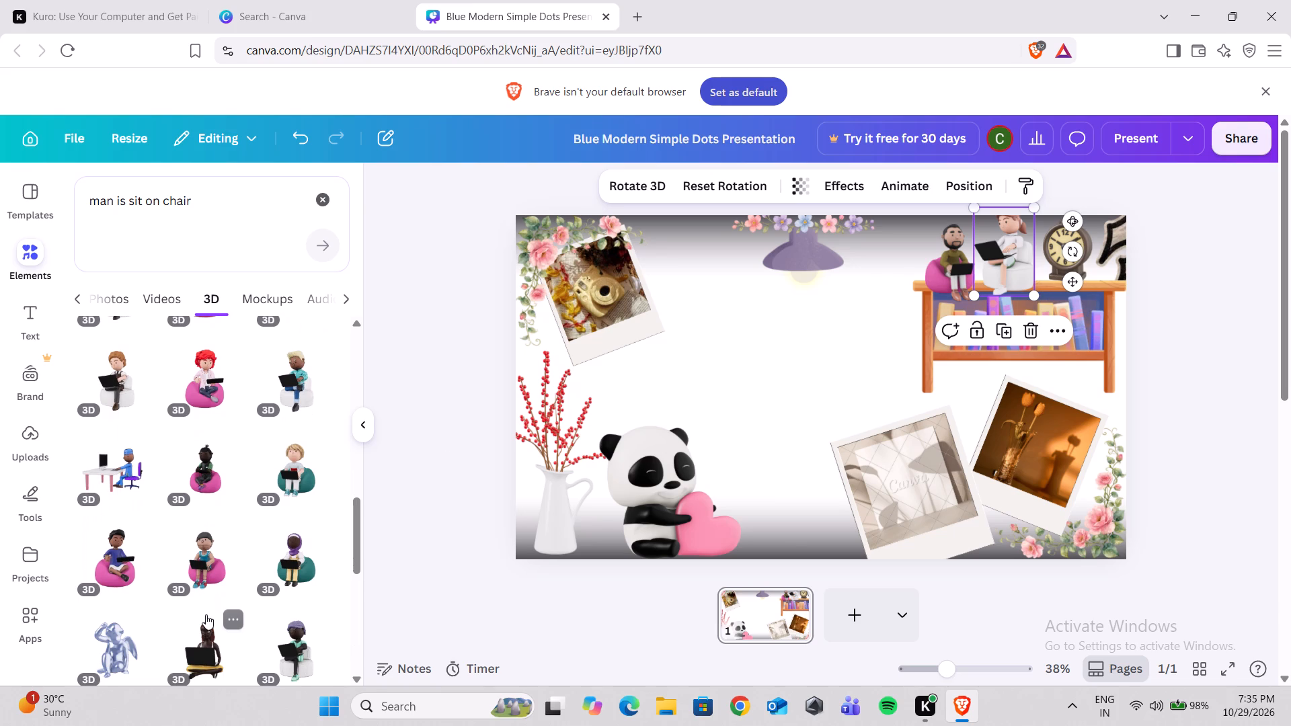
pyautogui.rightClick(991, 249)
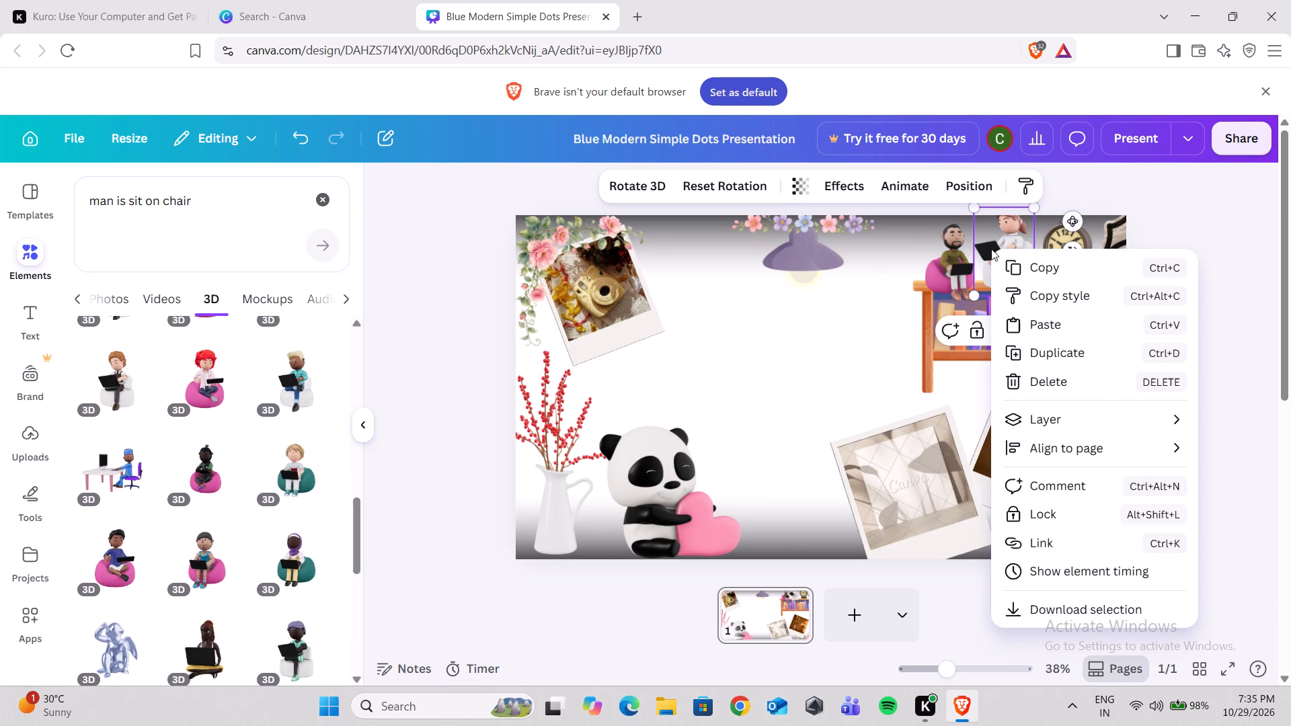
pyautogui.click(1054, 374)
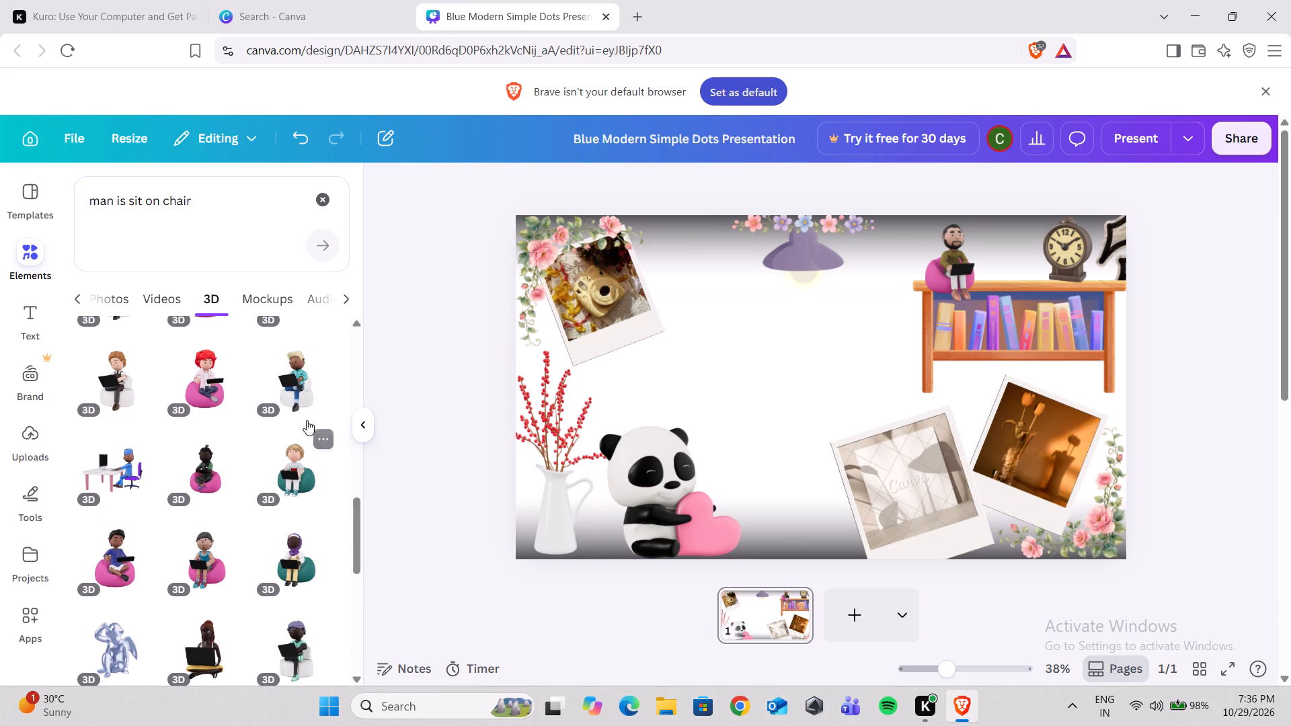
# Add the blond 3D figure with a laptop on a teal bean bag, reduce it below the lamp and rotate it slightly in 3D.
pyautogui.click(286, 473)
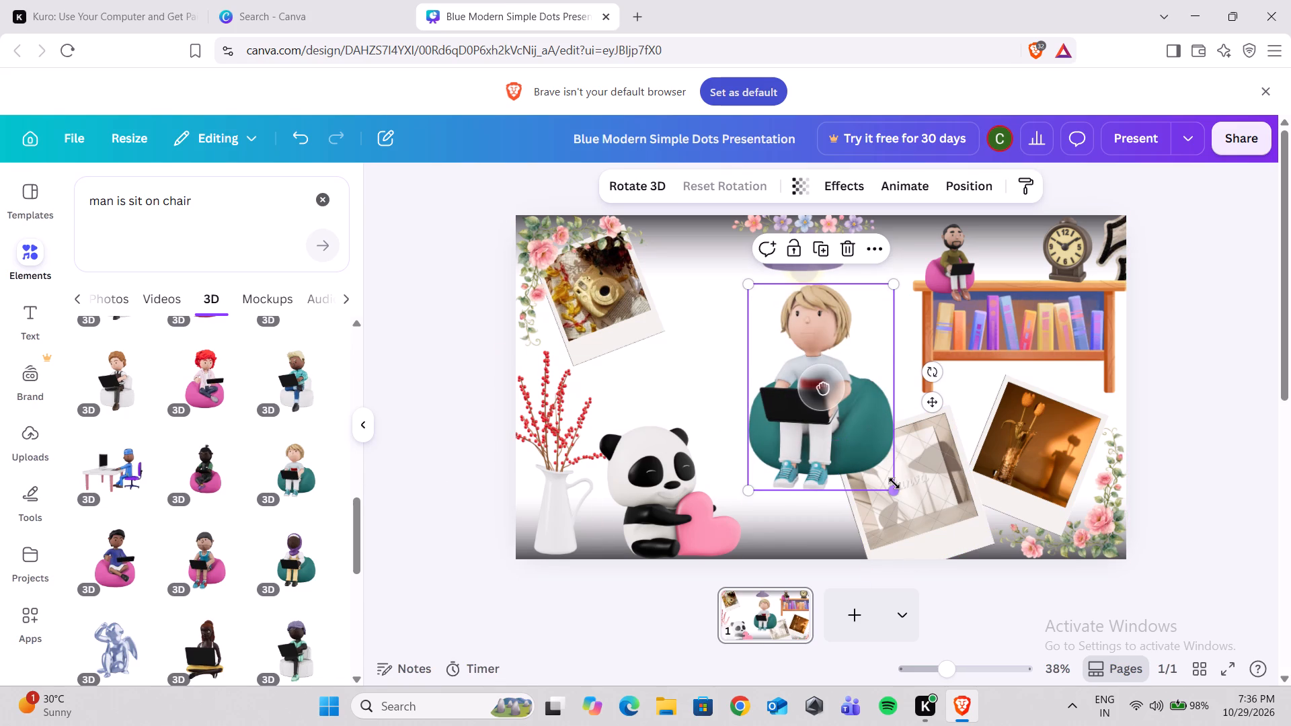
pyautogui.moveTo(894, 483); pyautogui.dragTo(825, 415)
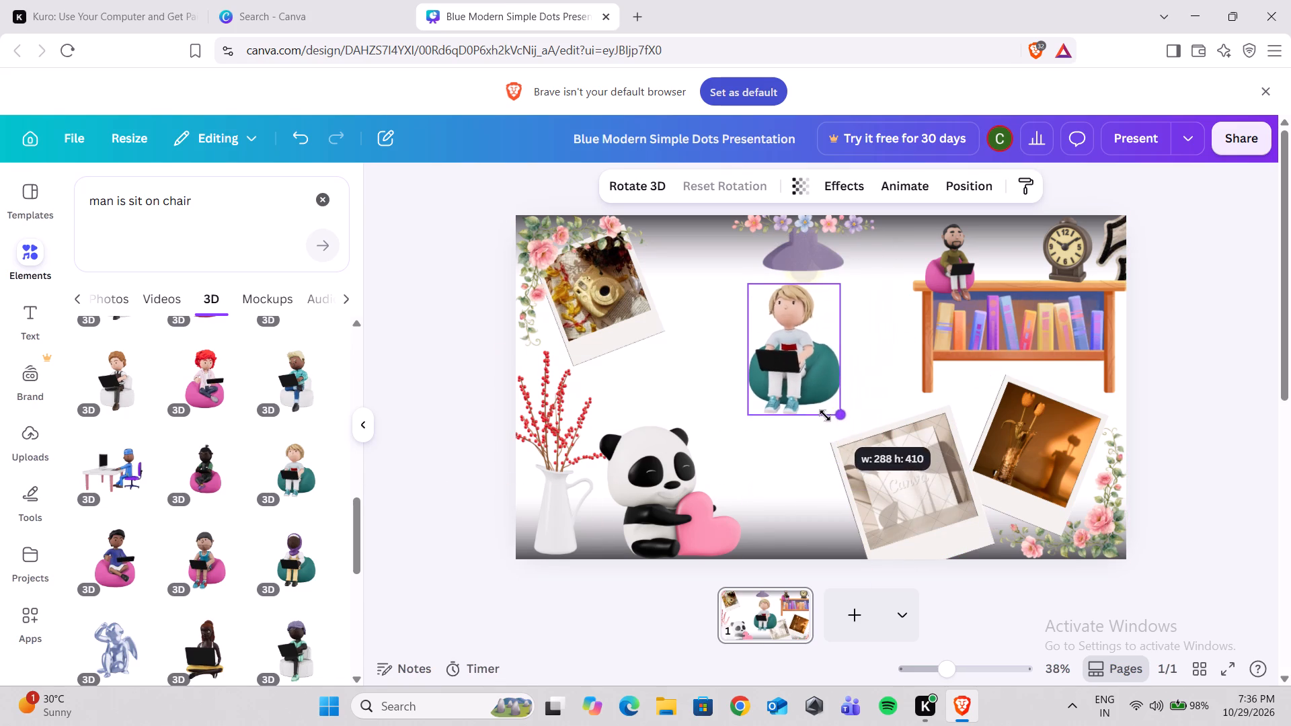
pyautogui.moveTo(825, 415); pyautogui.dragTo(785, 366)
pyautogui.click(773, 317)
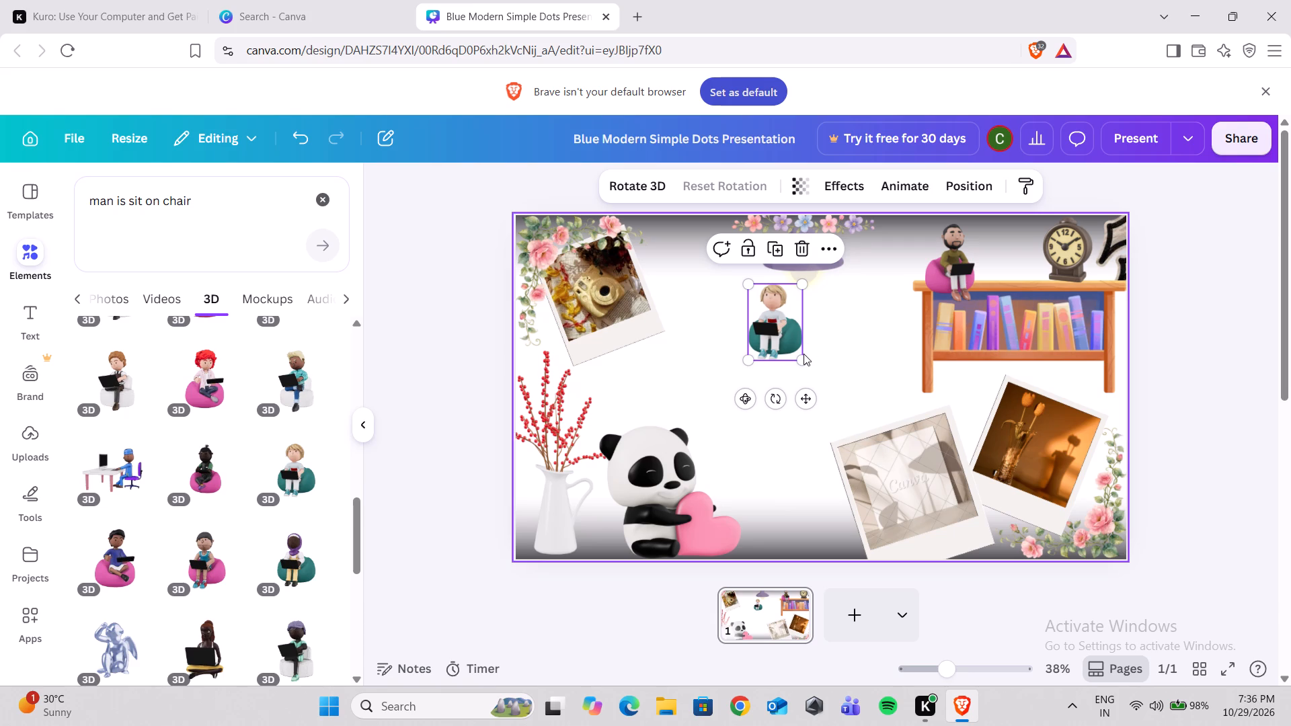
pyautogui.moveTo(800, 358); pyautogui.dragTo(849, 383)
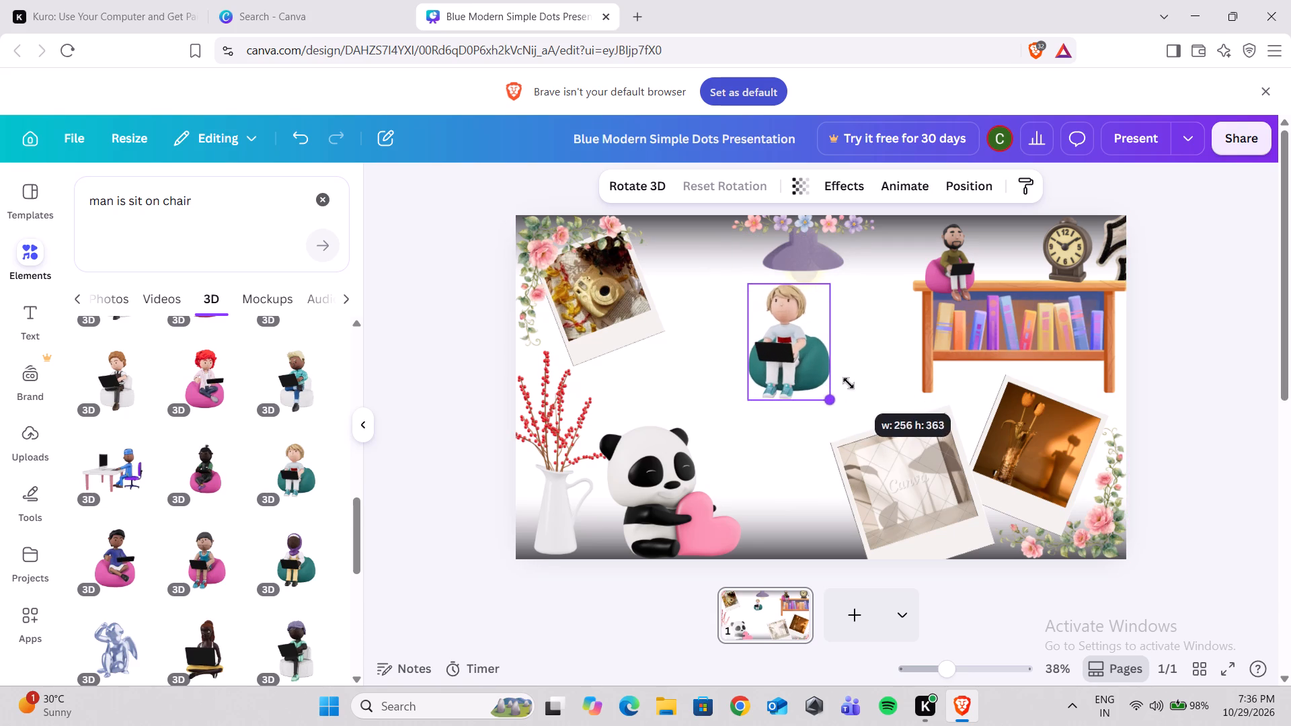
pyautogui.moveTo(849, 383); pyautogui.dragTo(890, 444)
pyautogui.moveTo(820, 372); pyautogui.dragTo(789, 370)
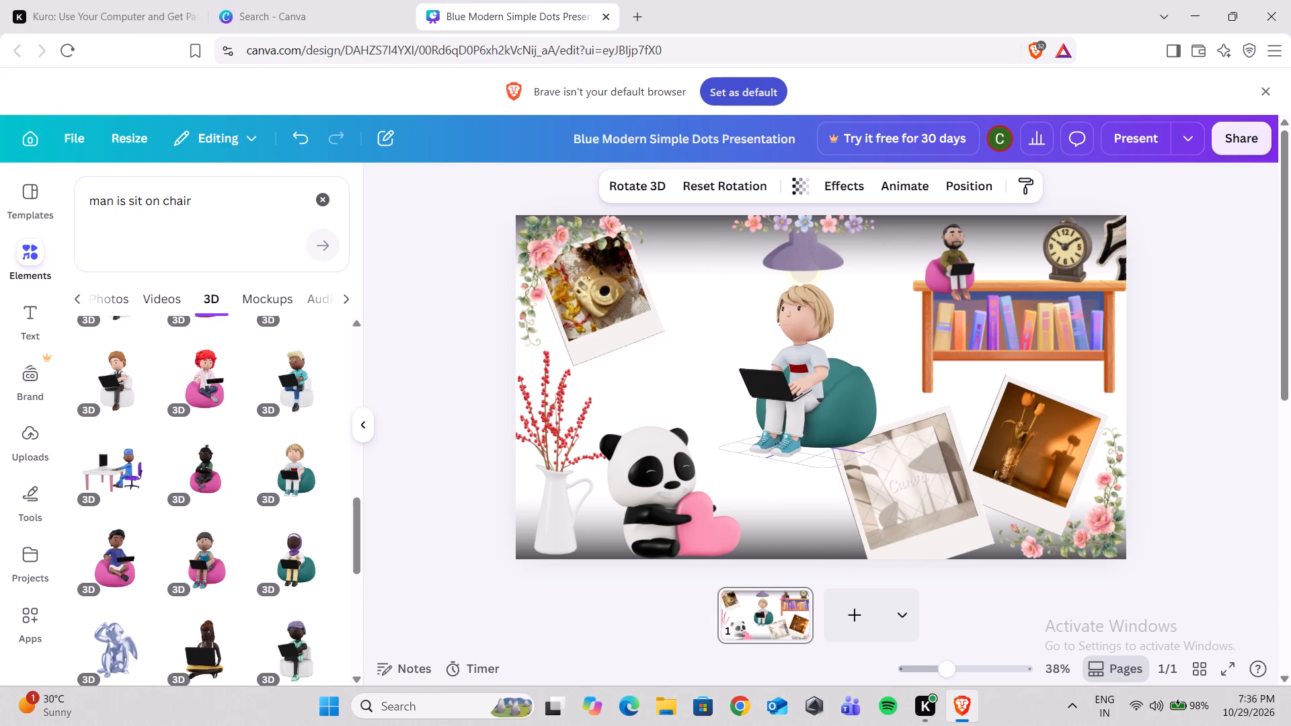
pyautogui.moveTo(789, 370); pyautogui.dragTo(796, 374)
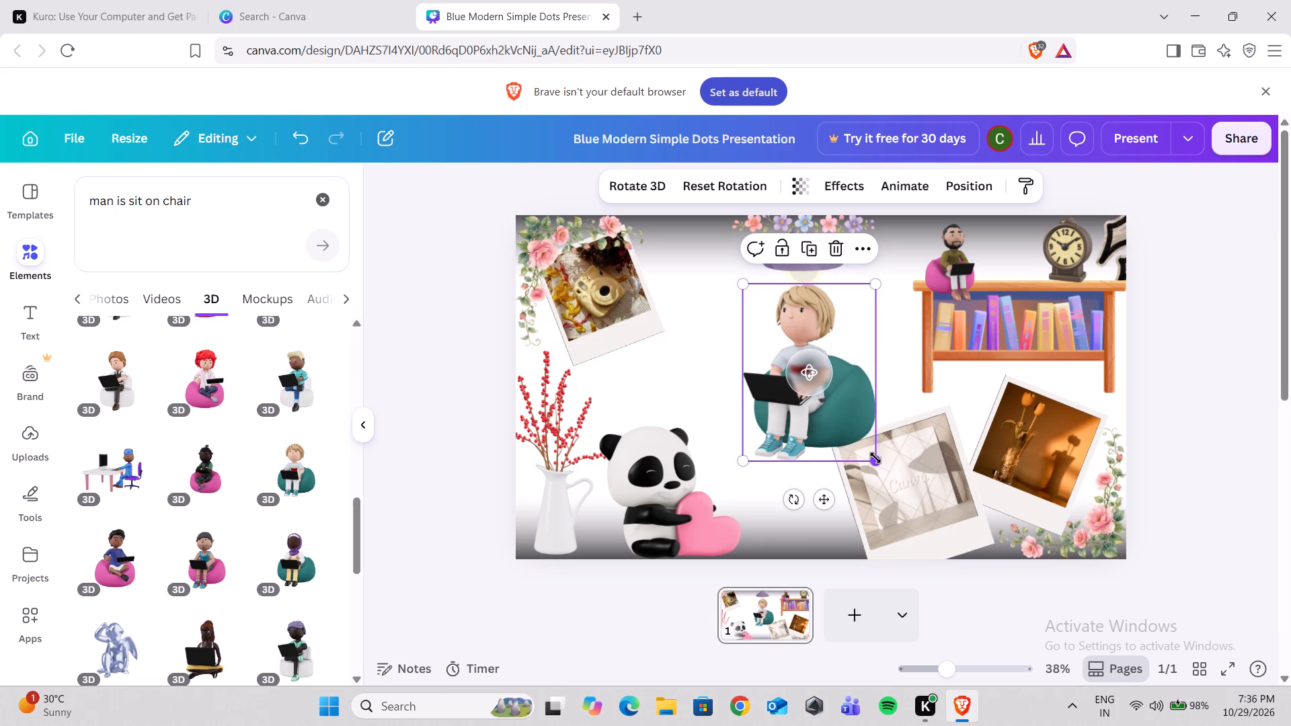
# Shrink the blond figure on the teal bean bag and seat it on the bookshelf between the bearded man and the clock.
pyautogui.moveTo(875, 458); pyautogui.dragTo(785, 347)
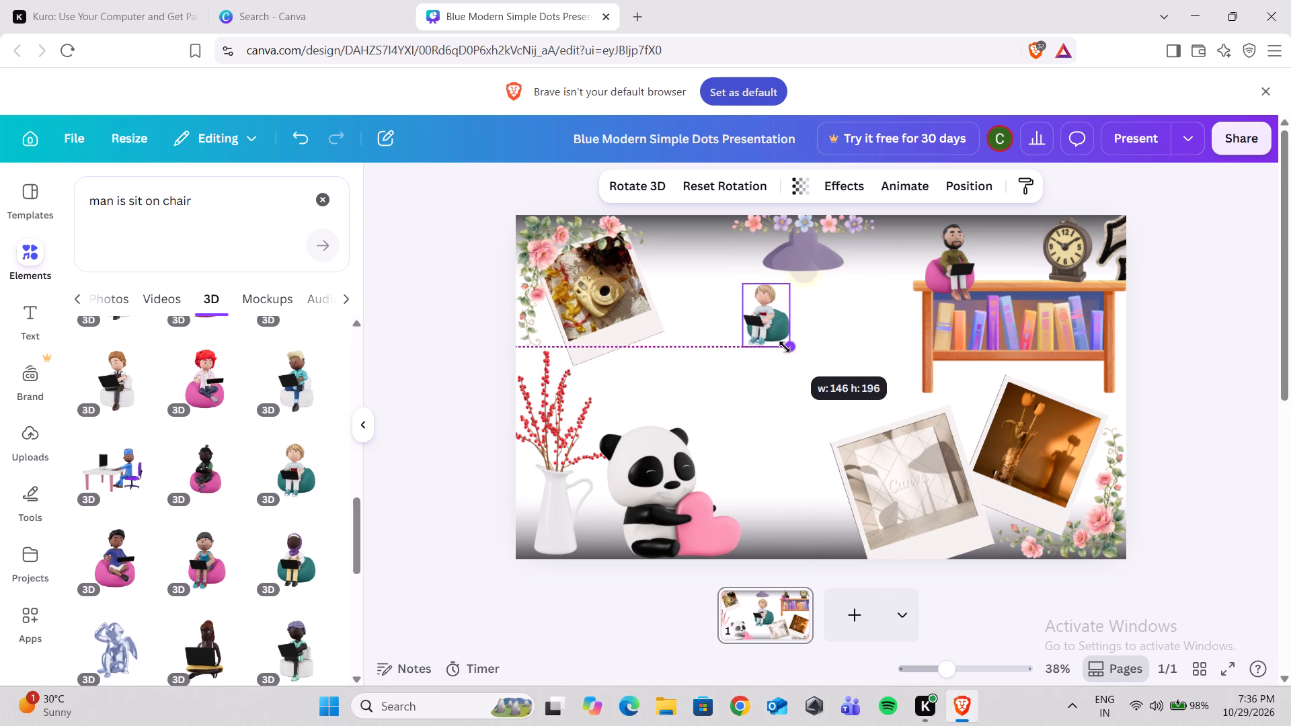
pyautogui.moveTo(785, 347); pyautogui.dragTo(779, 338)
pyautogui.moveTo(763, 316); pyautogui.dragTo(902, 335)
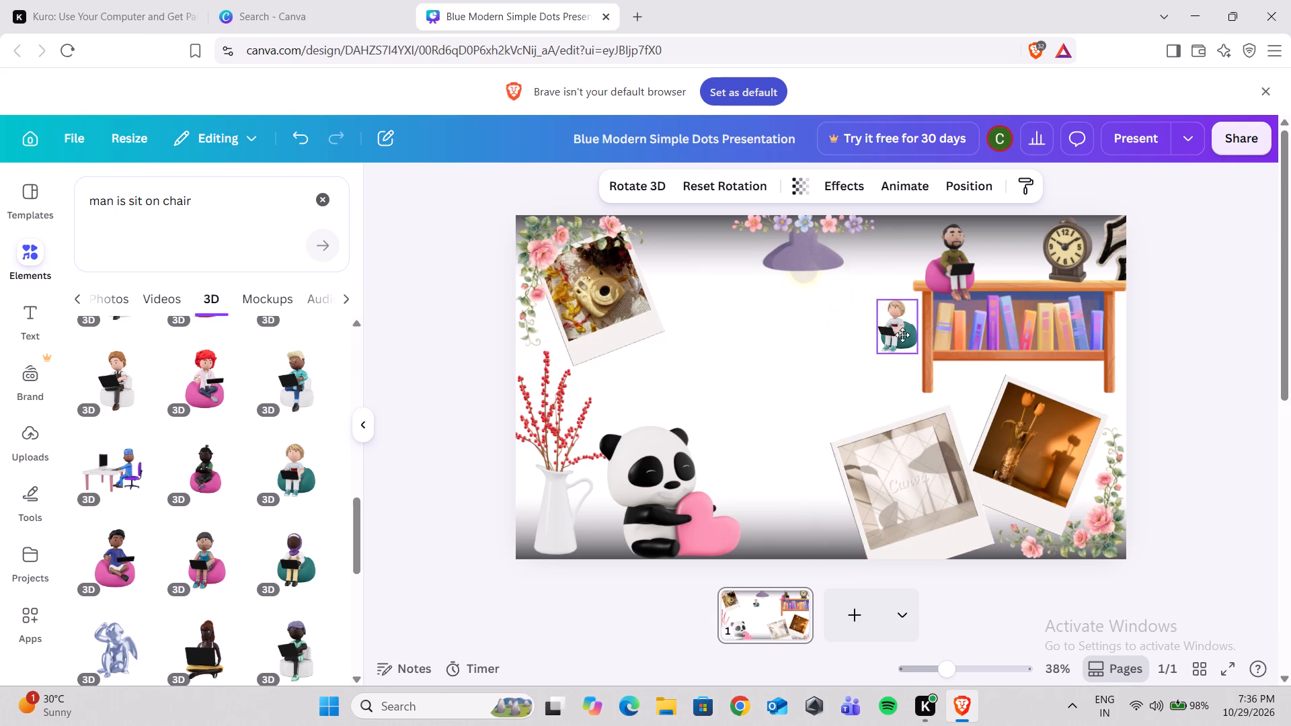
pyautogui.moveTo(902, 335); pyautogui.dragTo(1006, 268)
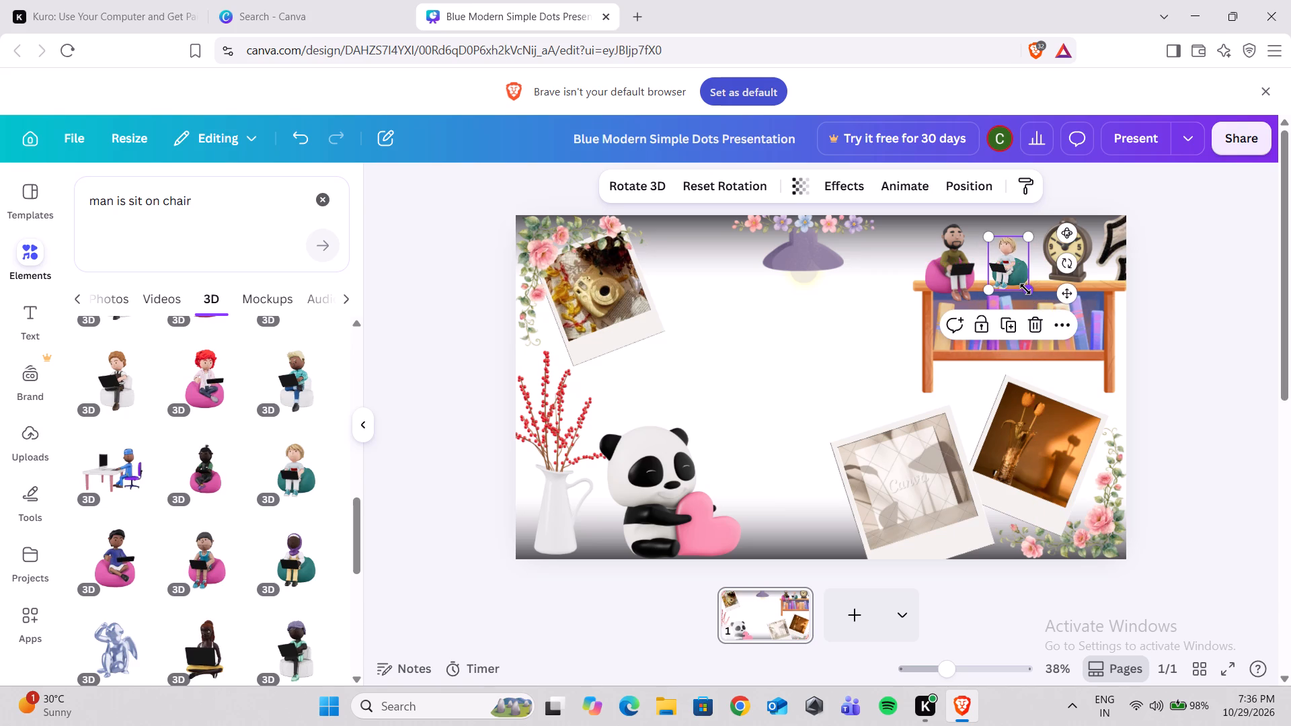
pyautogui.moveTo(1026, 290); pyautogui.dragTo(1038, 298)
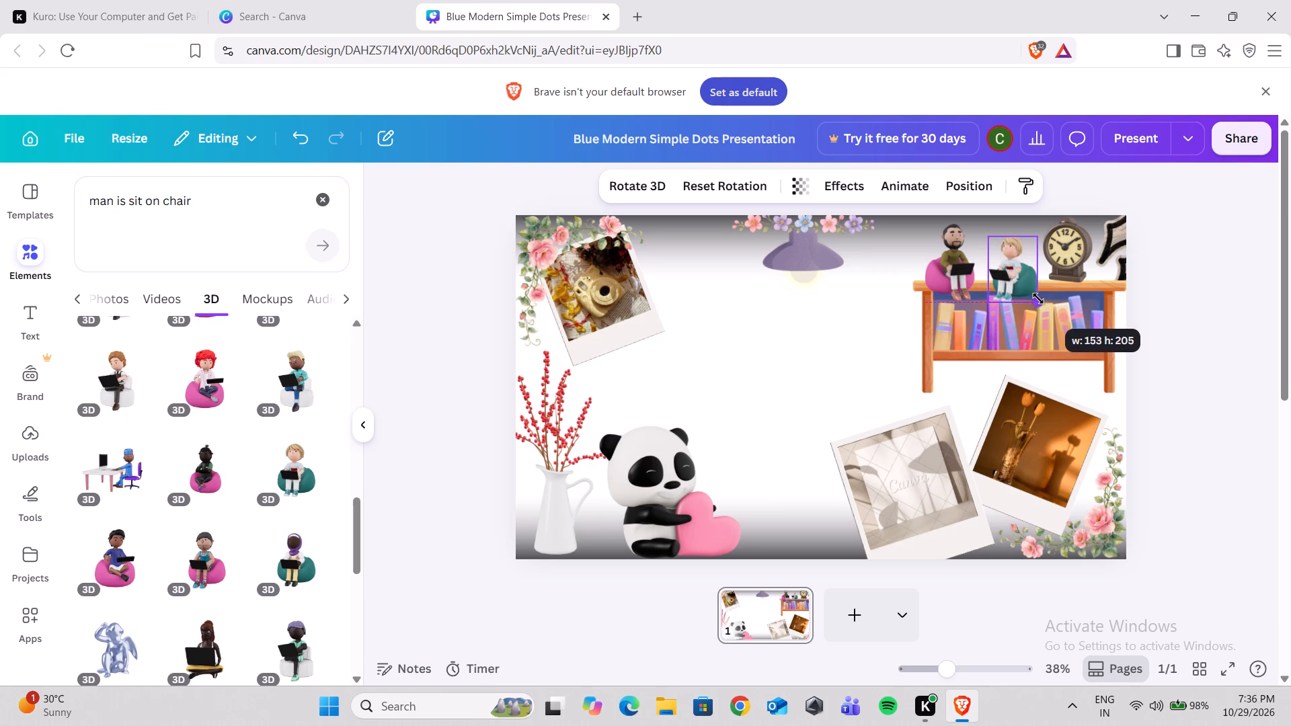
pyautogui.moveTo(1038, 298); pyautogui.dragTo(1046, 309)
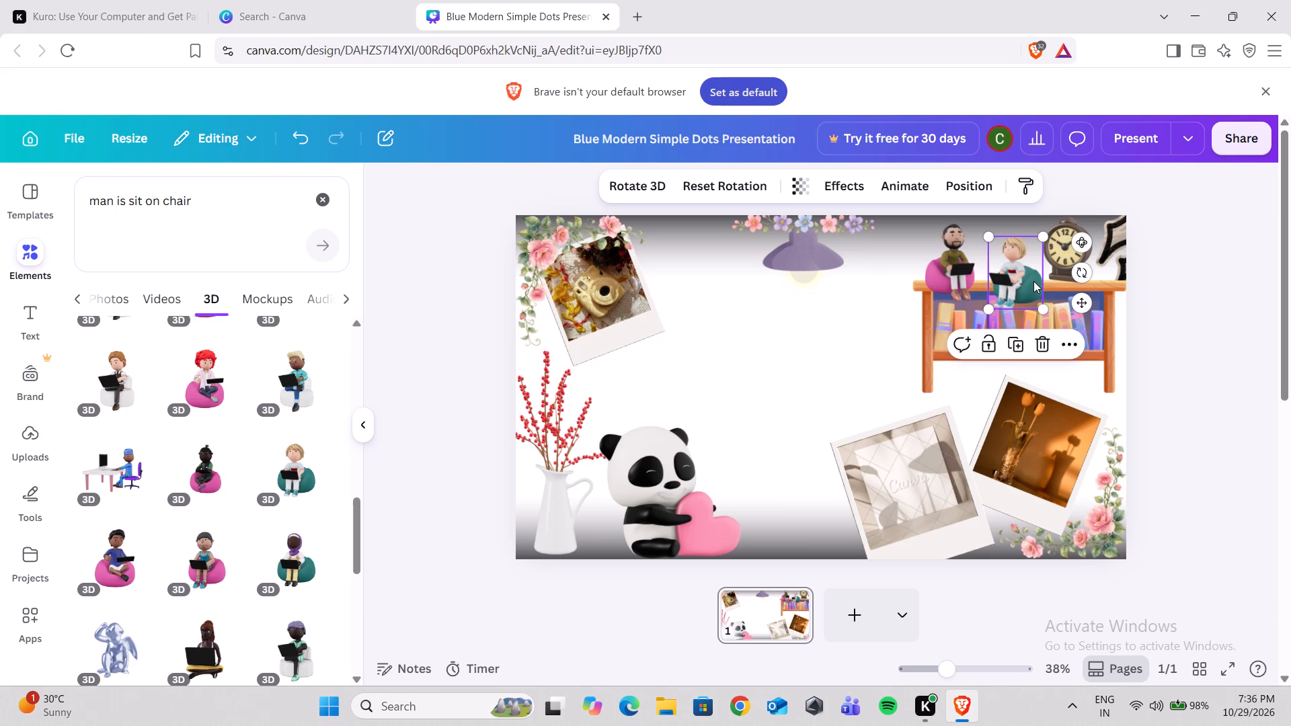
pyautogui.moveTo(1033, 281); pyautogui.dragTo(1035, 270)
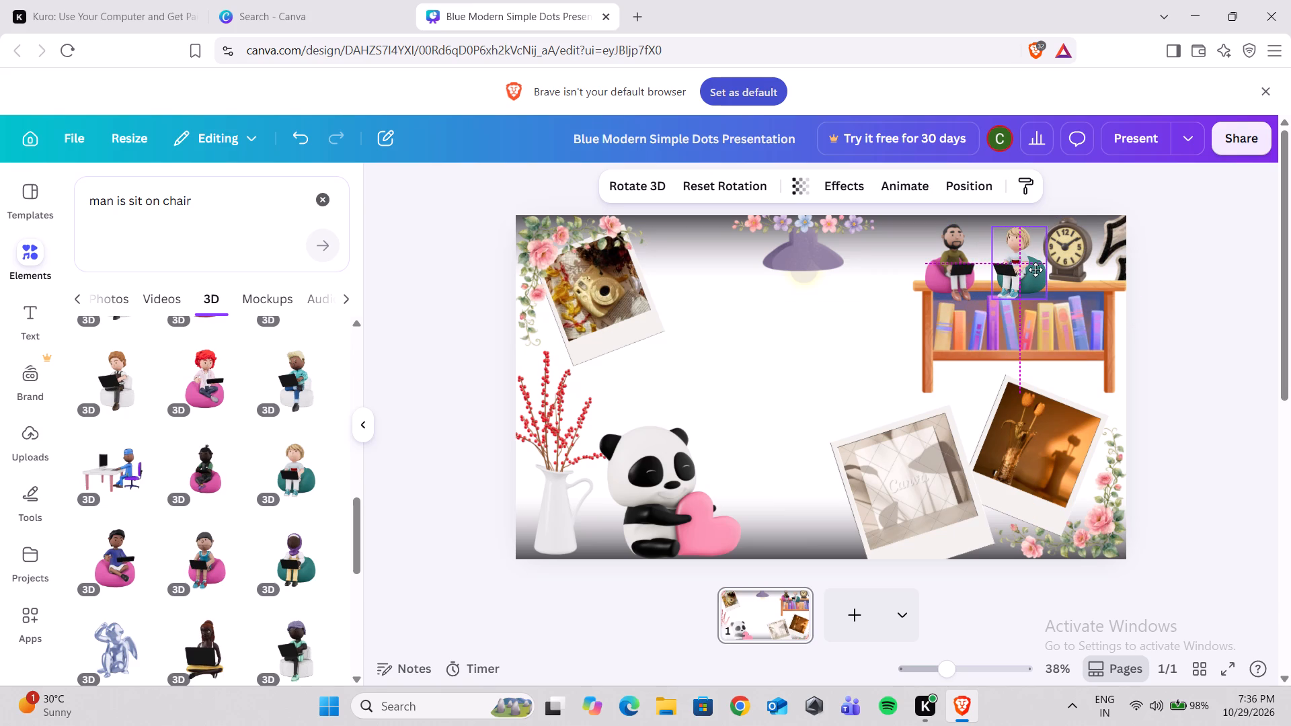
pyautogui.moveTo(1035, 270); pyautogui.dragTo(1035, 268)
pyautogui.click(790, 334)
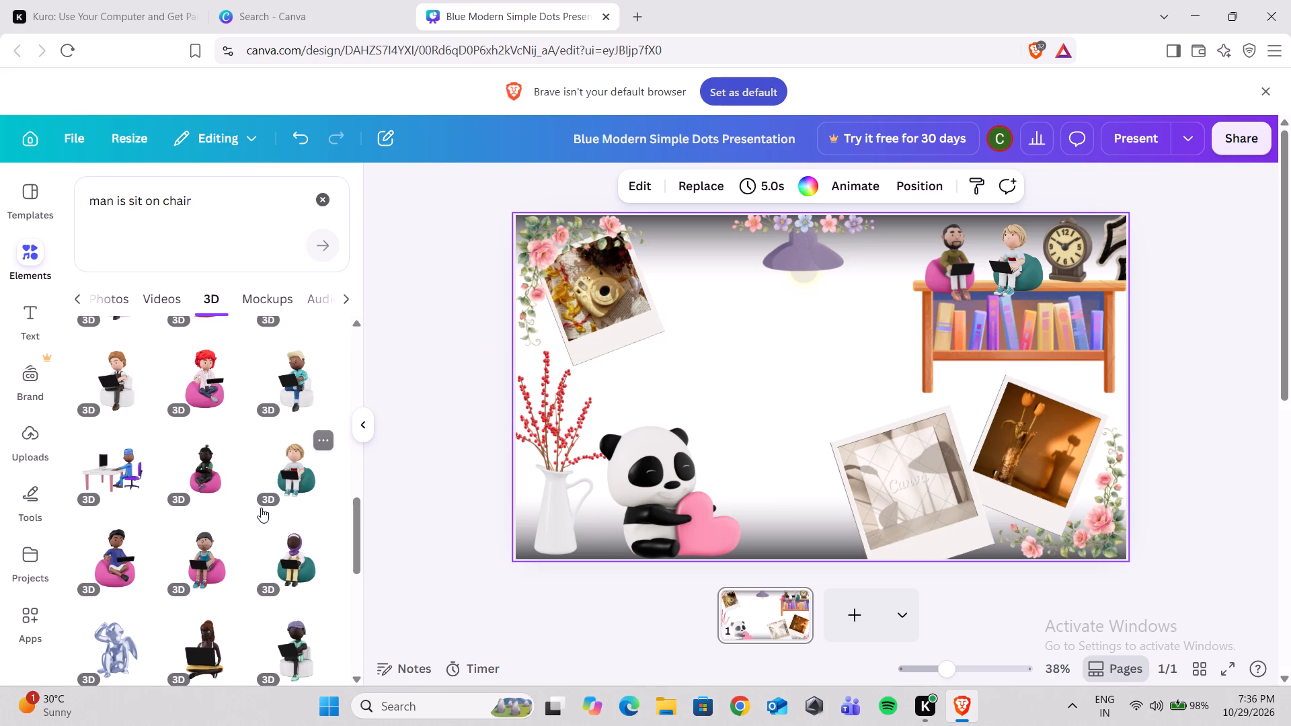
# Browse the 3D results for "man is sit on chair" to find another seated figure.
pyautogui.scroll(-3, 261, 508)
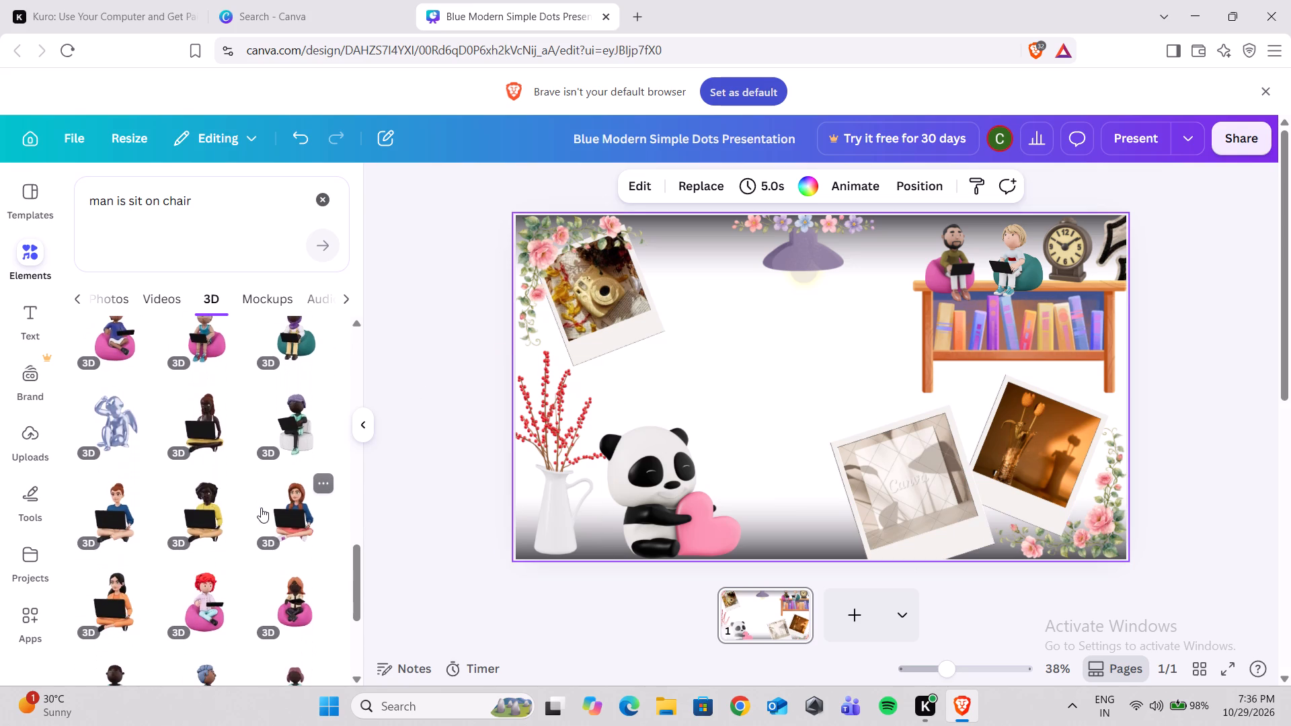
pyautogui.scroll(-1, 261, 508)
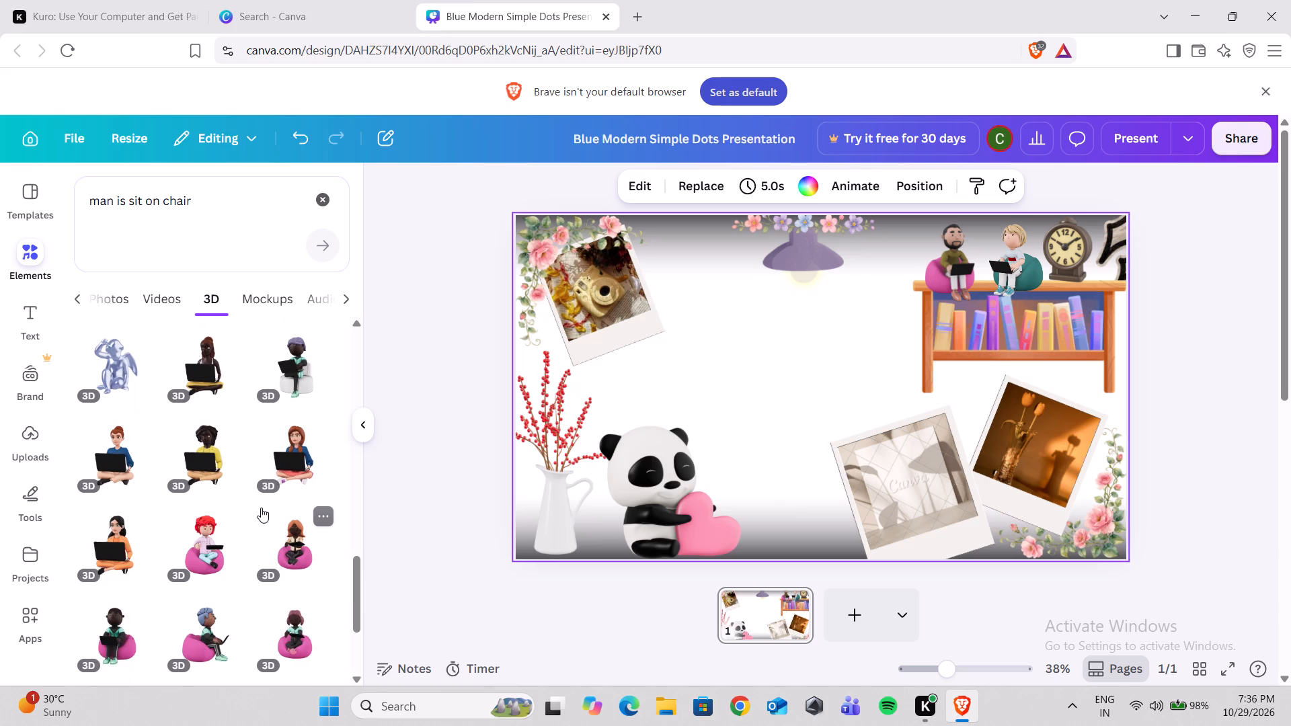
pyautogui.scroll(-1, 261, 508)
pyautogui.scroll(10, 261, 508)
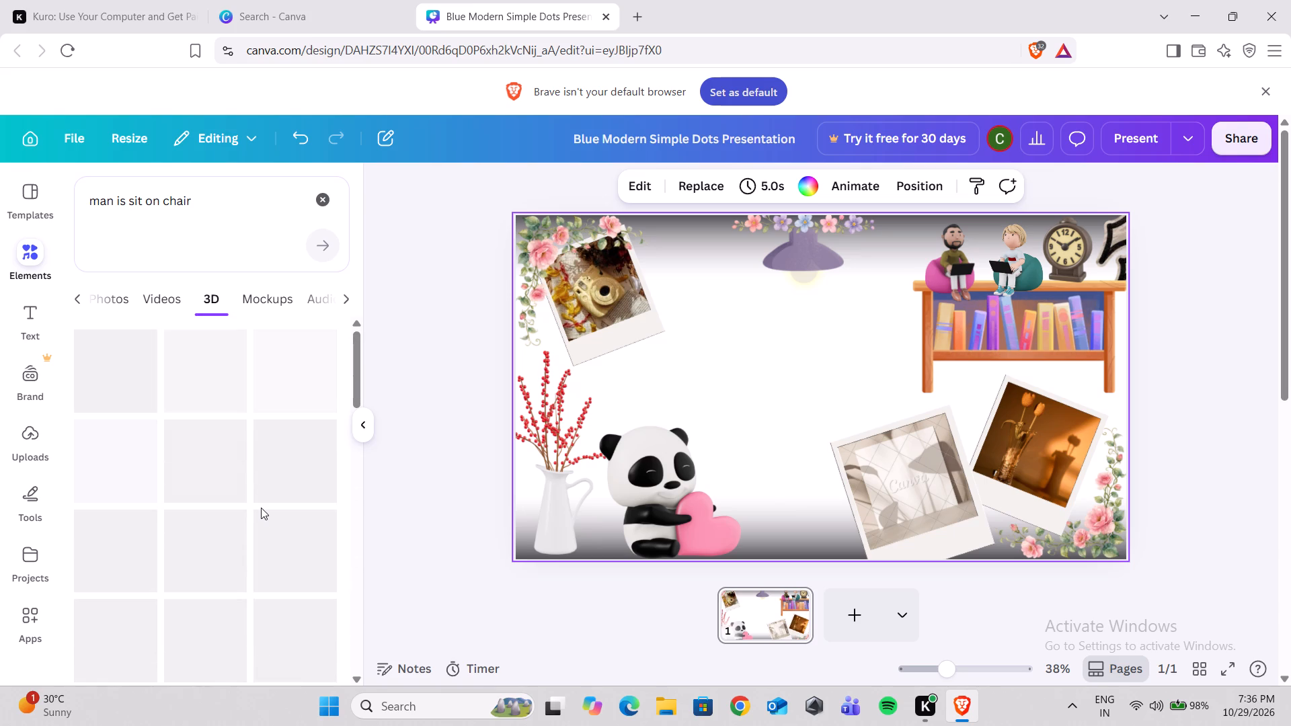
pyautogui.scroll(3, 261, 508)
pyautogui.scroll(-3, 261, 508)
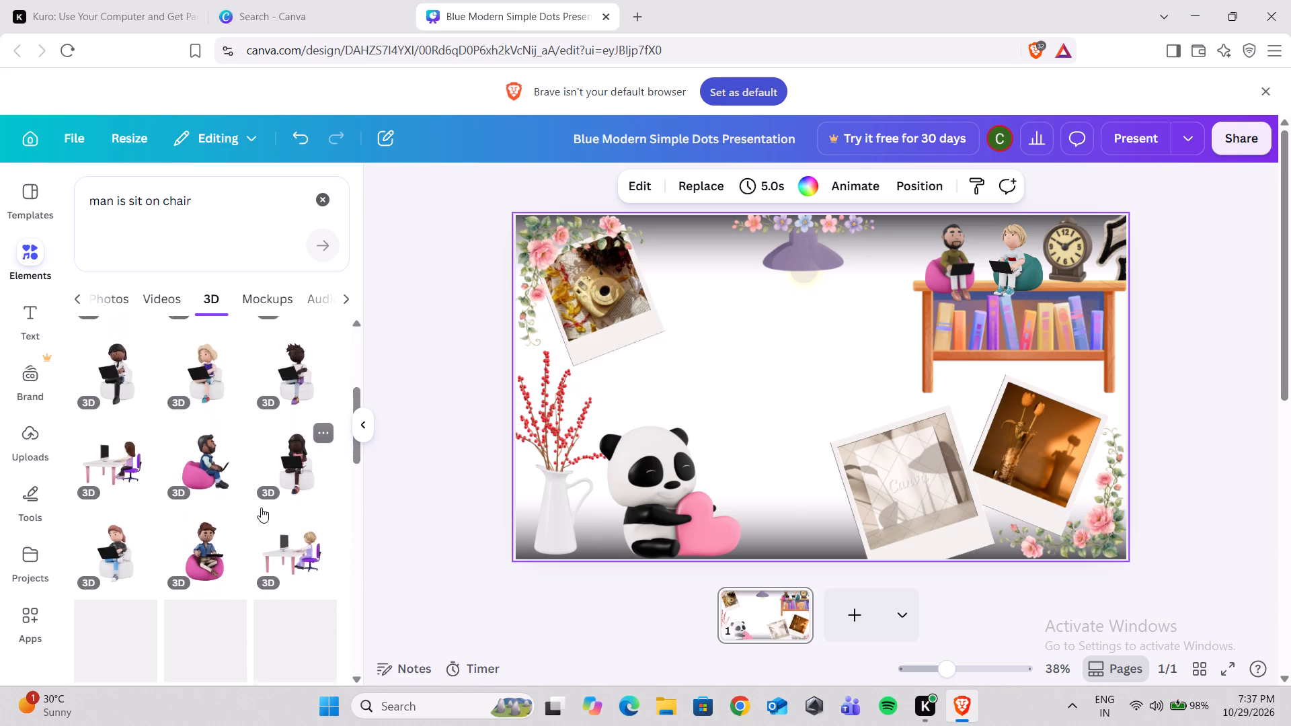
pyautogui.scroll(1, 261, 508)
pyautogui.scroll(-1, 261, 508)
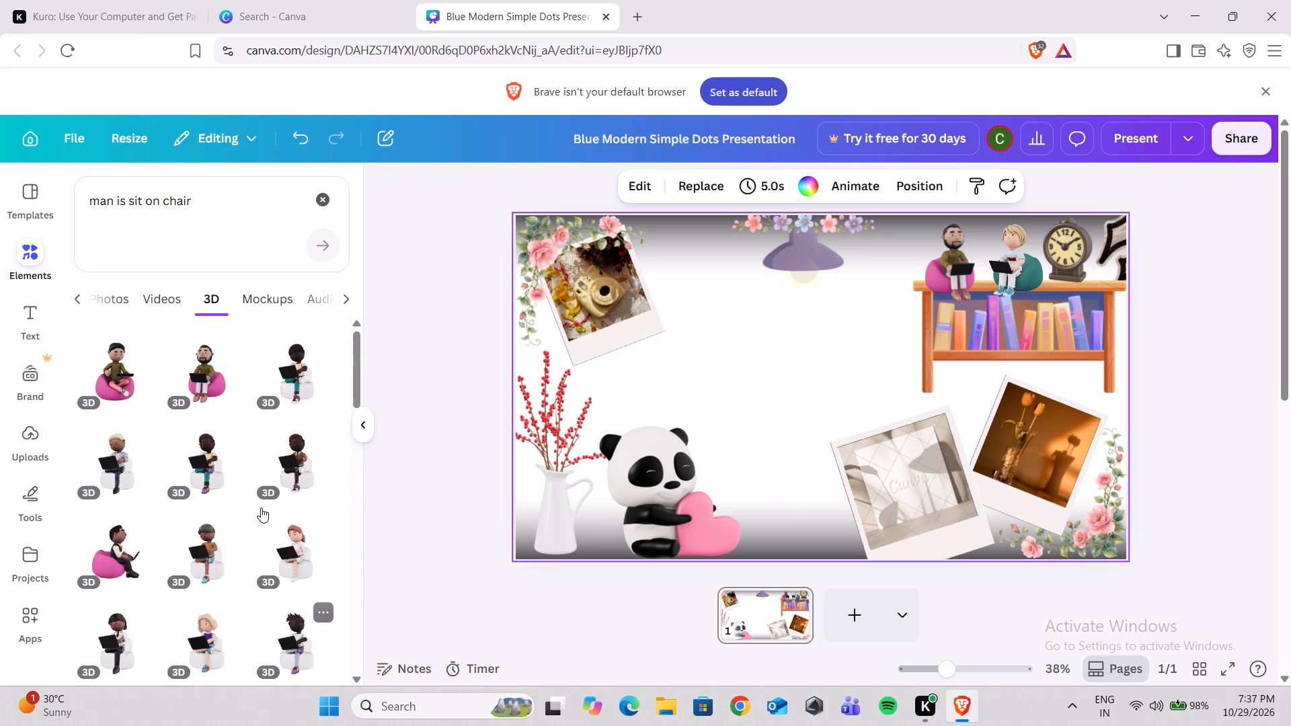
pyautogui.scroll(-1, 261, 508)
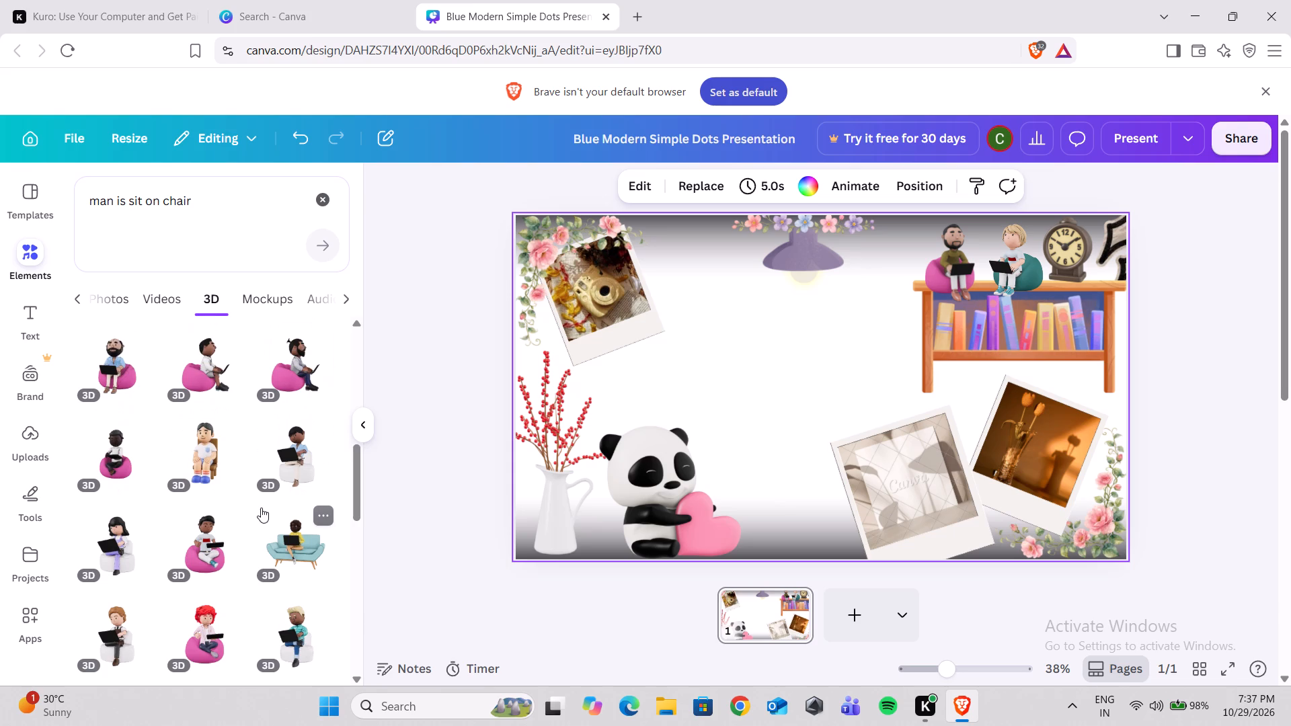
pyautogui.scroll(-4, 261, 508)
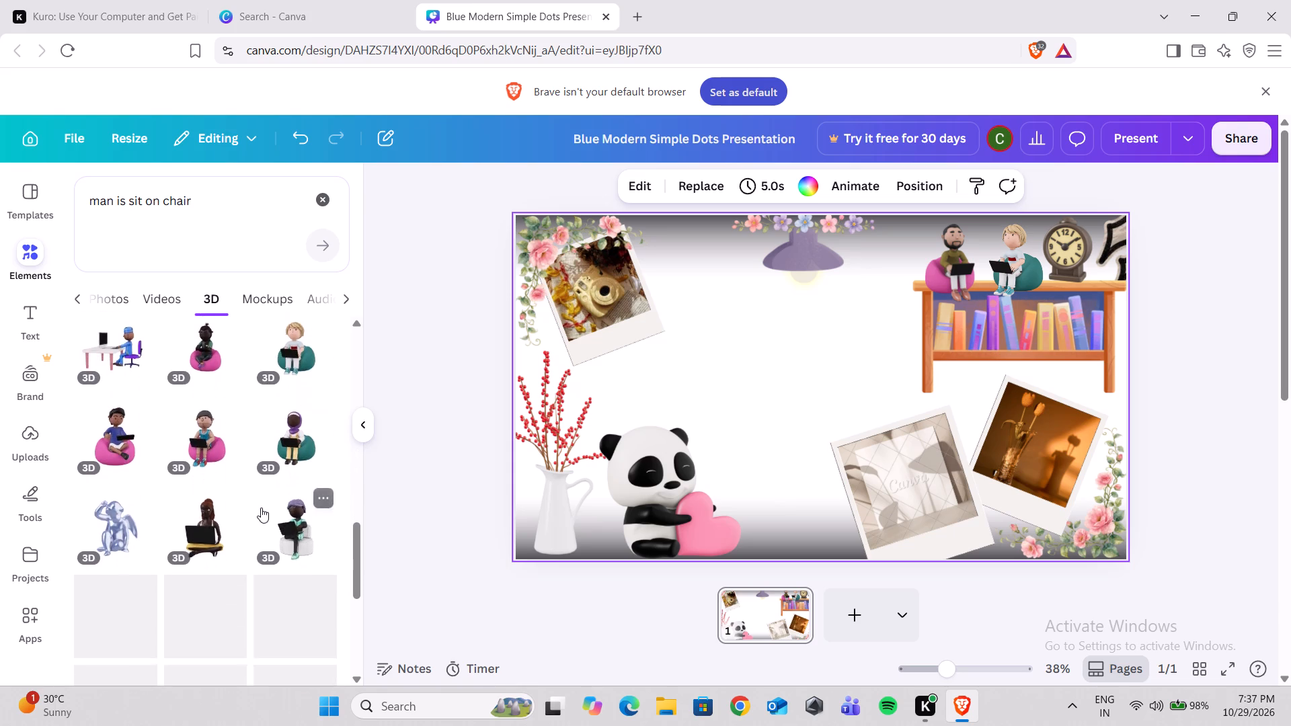
pyautogui.scroll(-4, 261, 508)
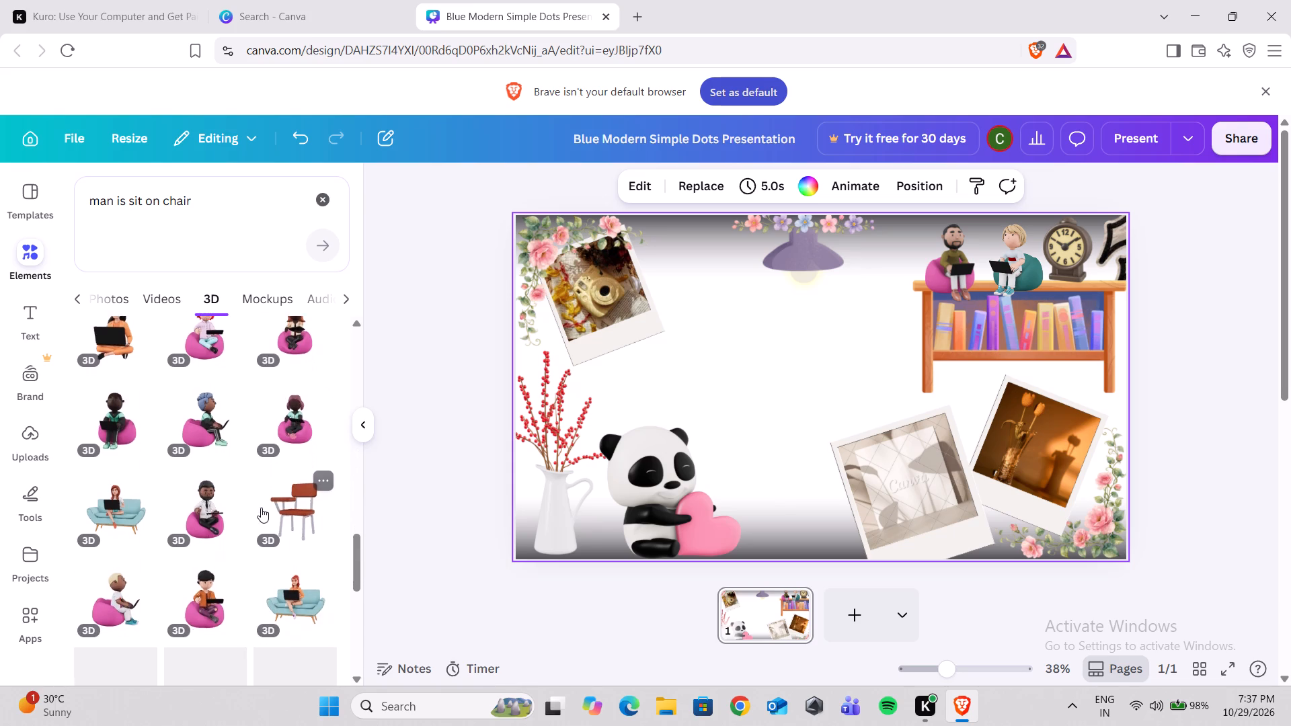
# Add the red-haired 3D woman with a laptop on a light blue sofa, reduce it below the lamp and turn it slightly in 3D.
pyautogui.click(126, 485)
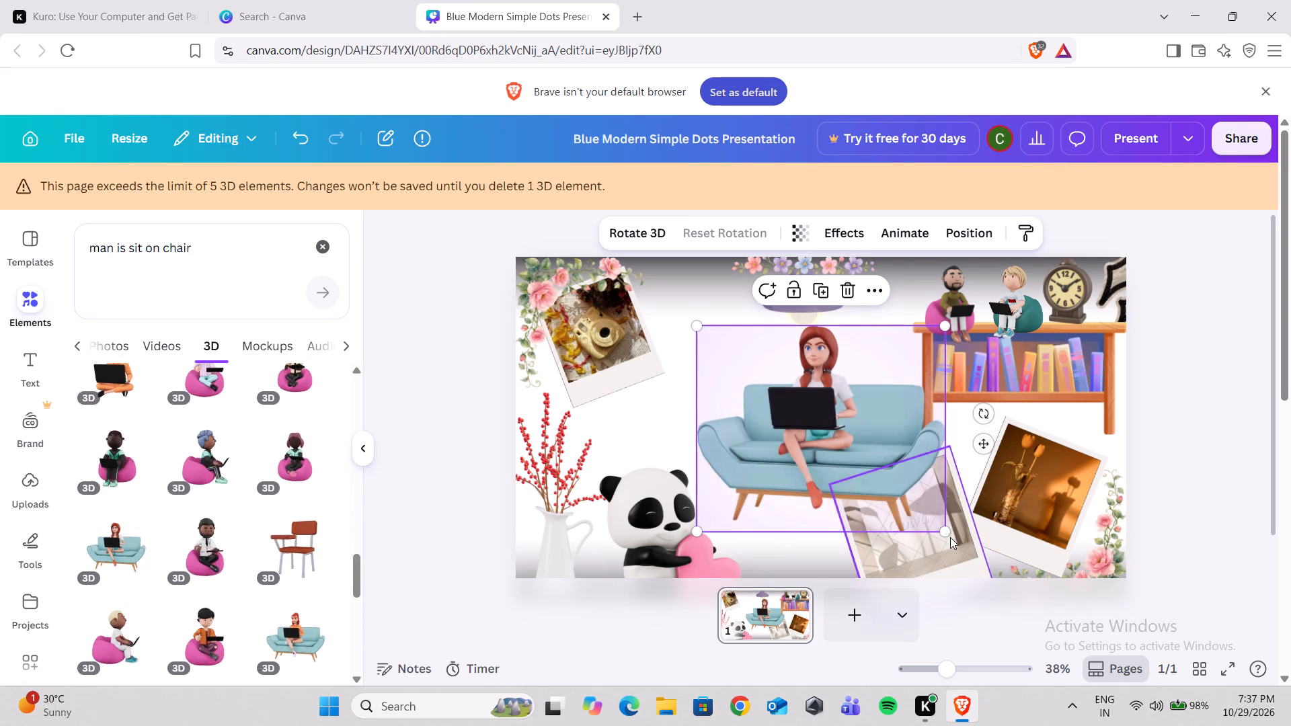
pyautogui.moveTo(943, 533); pyautogui.dragTo(847, 450)
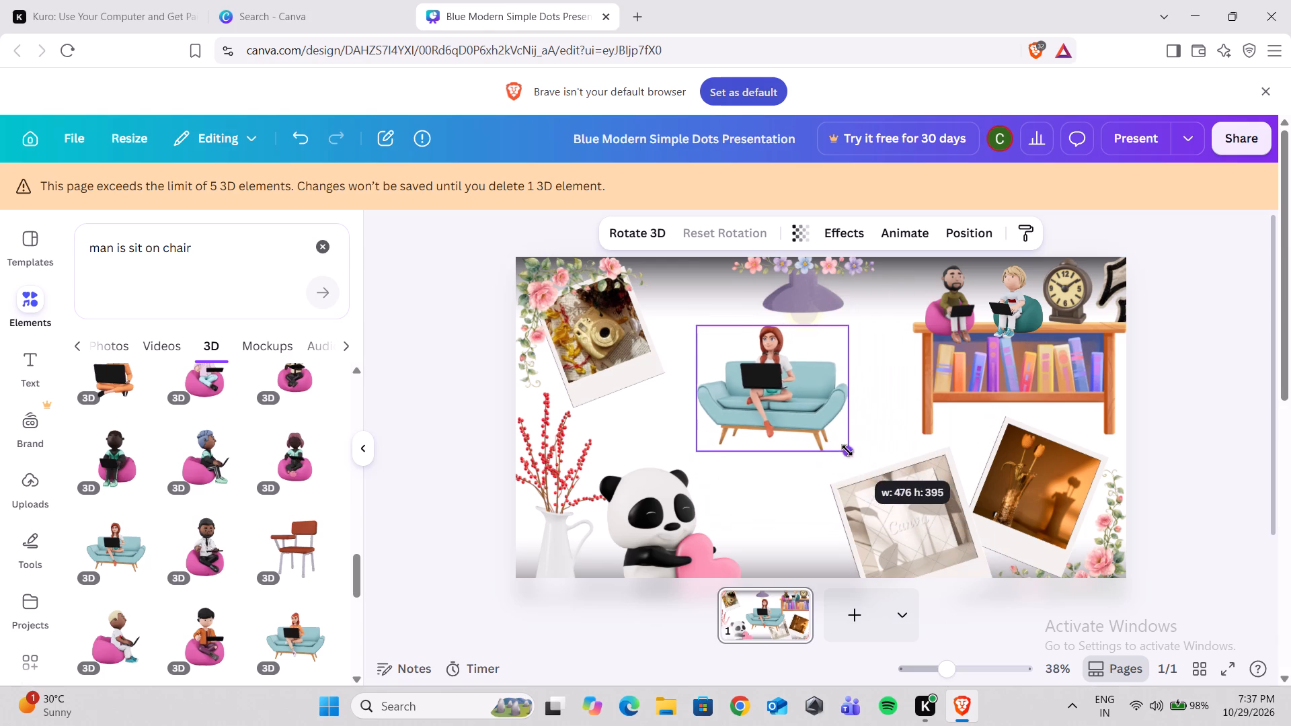
pyautogui.moveTo(847, 450); pyautogui.dragTo(817, 438)
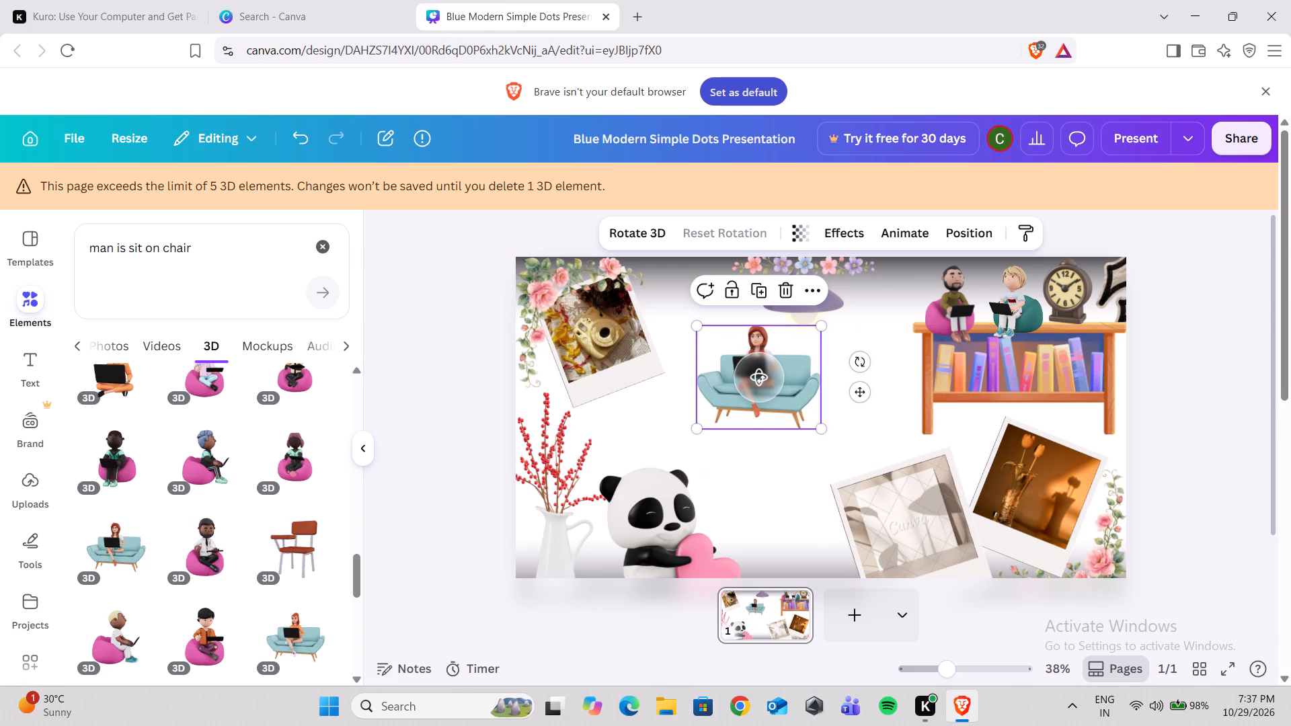
pyautogui.moveTo(736, 391); pyautogui.dragTo(810, 385)
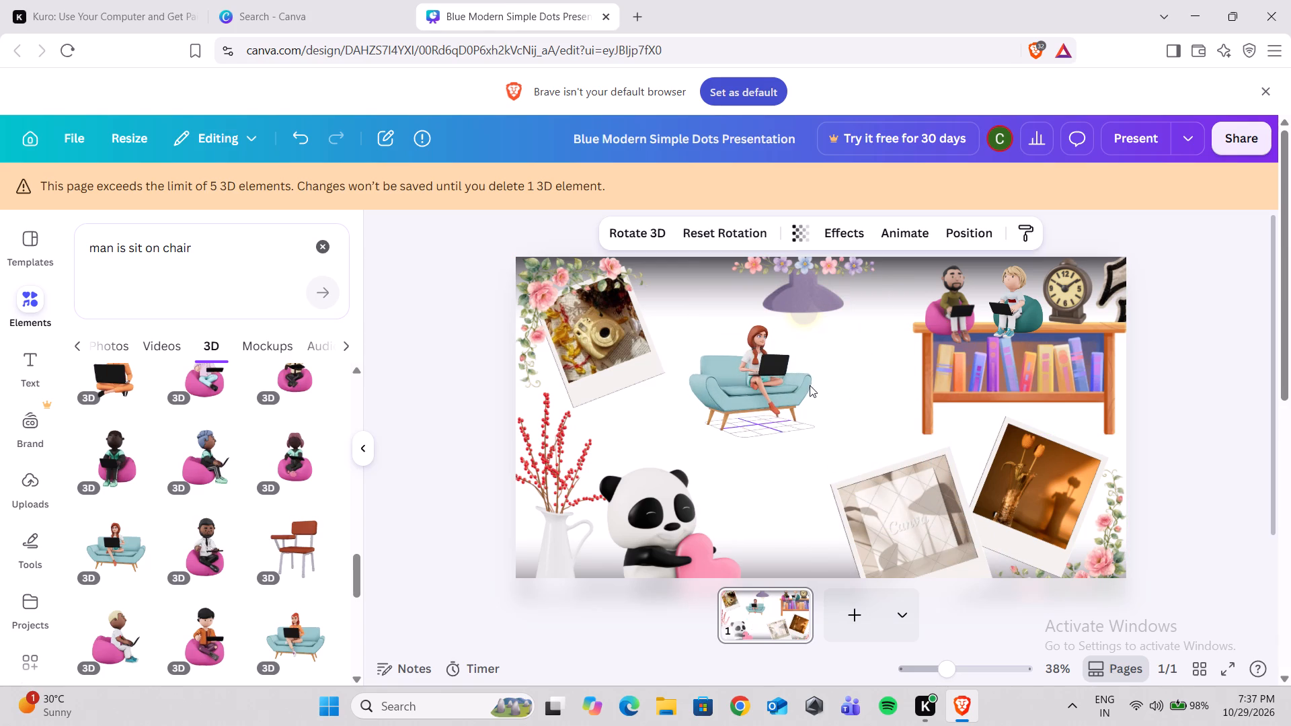
pyautogui.moveTo(810, 385); pyautogui.dragTo(793, 391)
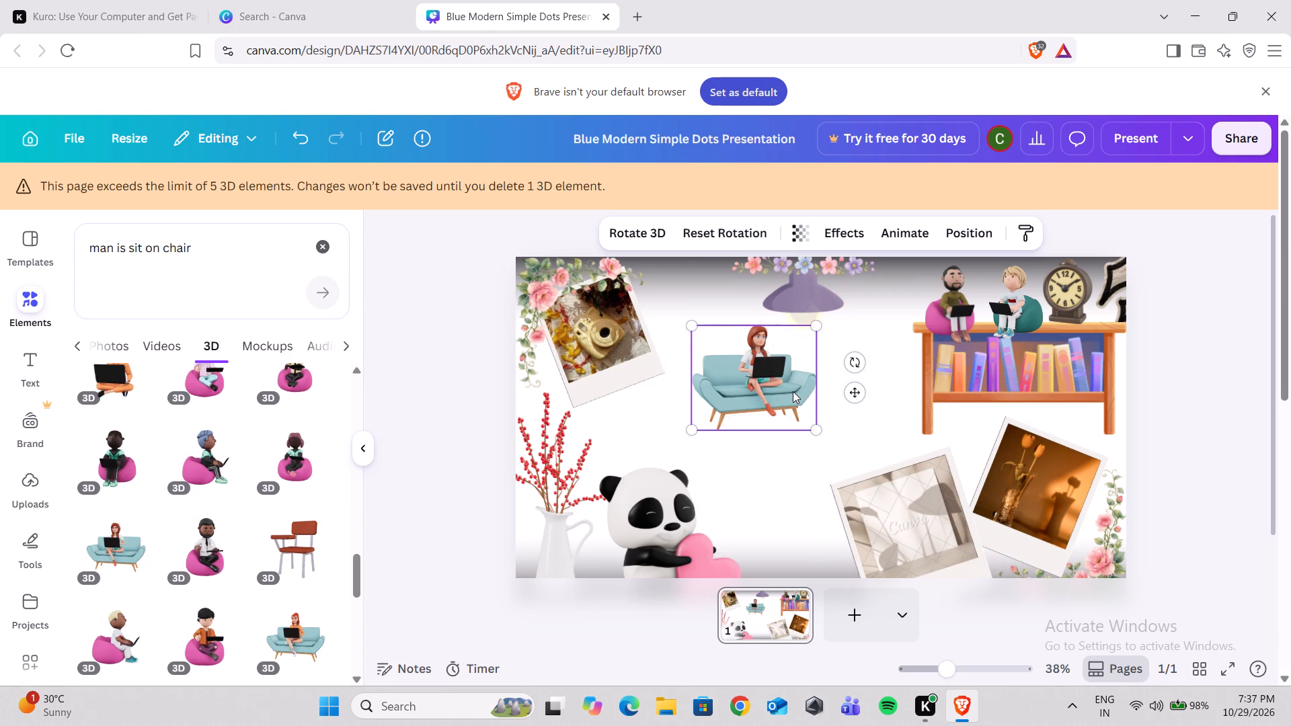
pyautogui.moveTo(736, 399); pyautogui.dragTo(724, 396)
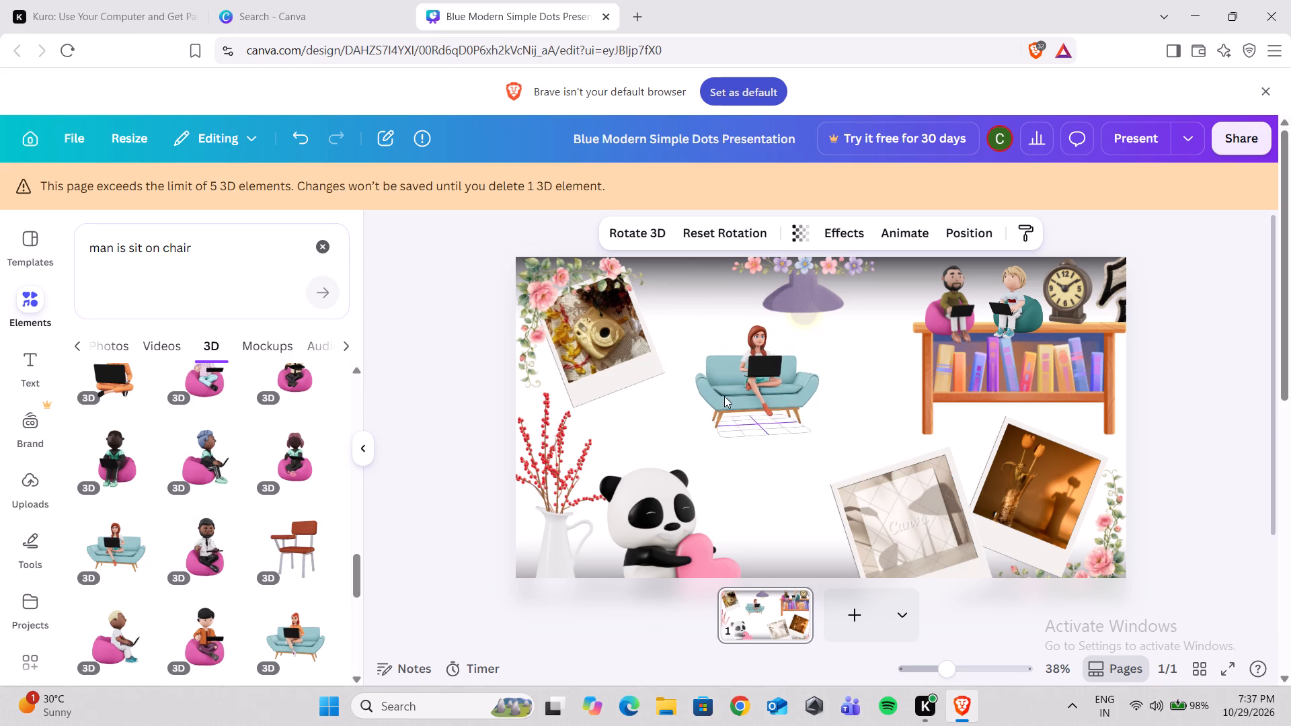
pyautogui.moveTo(724, 396); pyautogui.dragTo(742, 393)
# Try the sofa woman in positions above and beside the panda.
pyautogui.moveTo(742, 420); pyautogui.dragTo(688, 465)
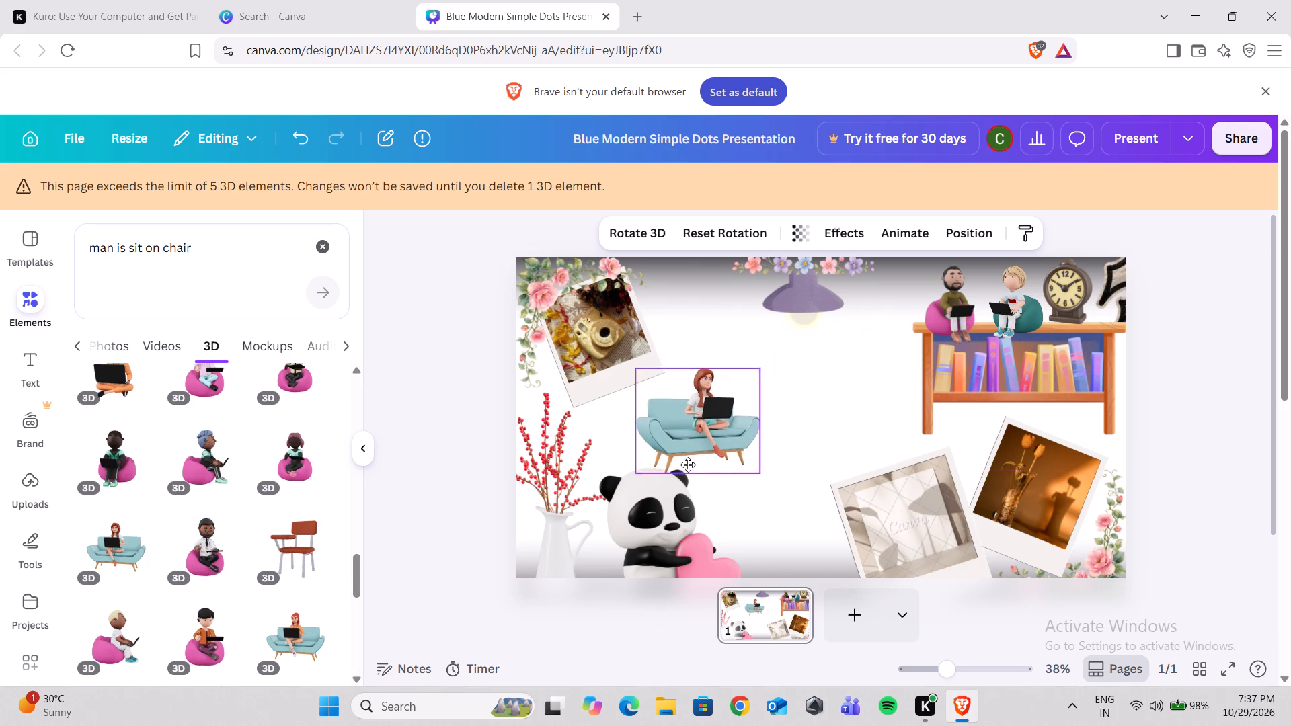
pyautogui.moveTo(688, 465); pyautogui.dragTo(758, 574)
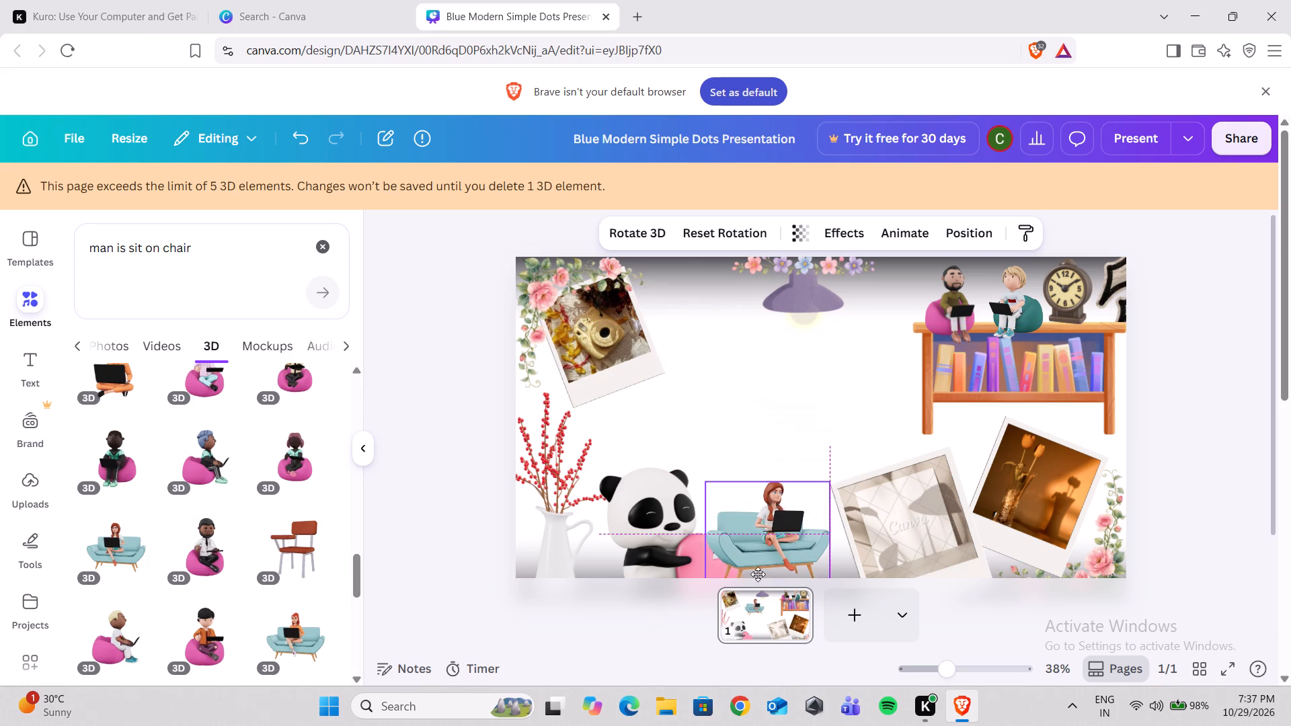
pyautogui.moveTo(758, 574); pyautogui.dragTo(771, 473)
# Delete the panda and put the sofa woman in its place beside the berry jug.
pyautogui.click(658, 523)
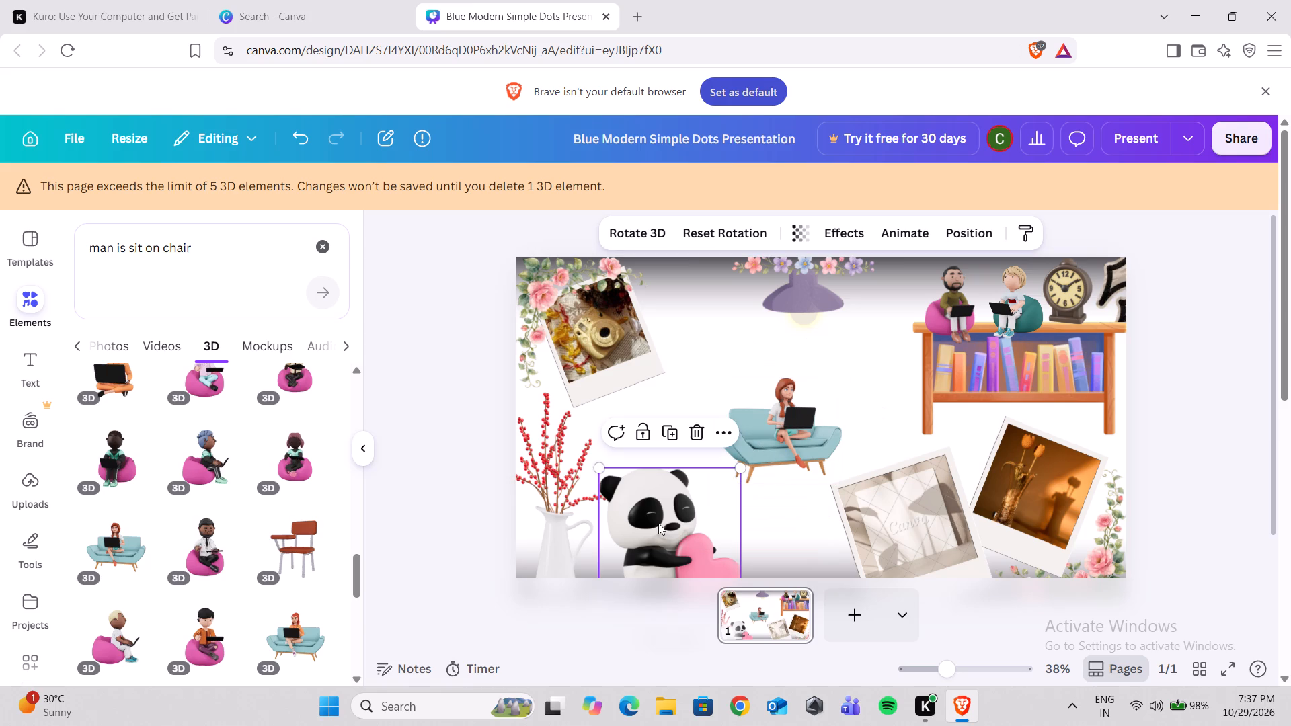
pyautogui.click(703, 434)
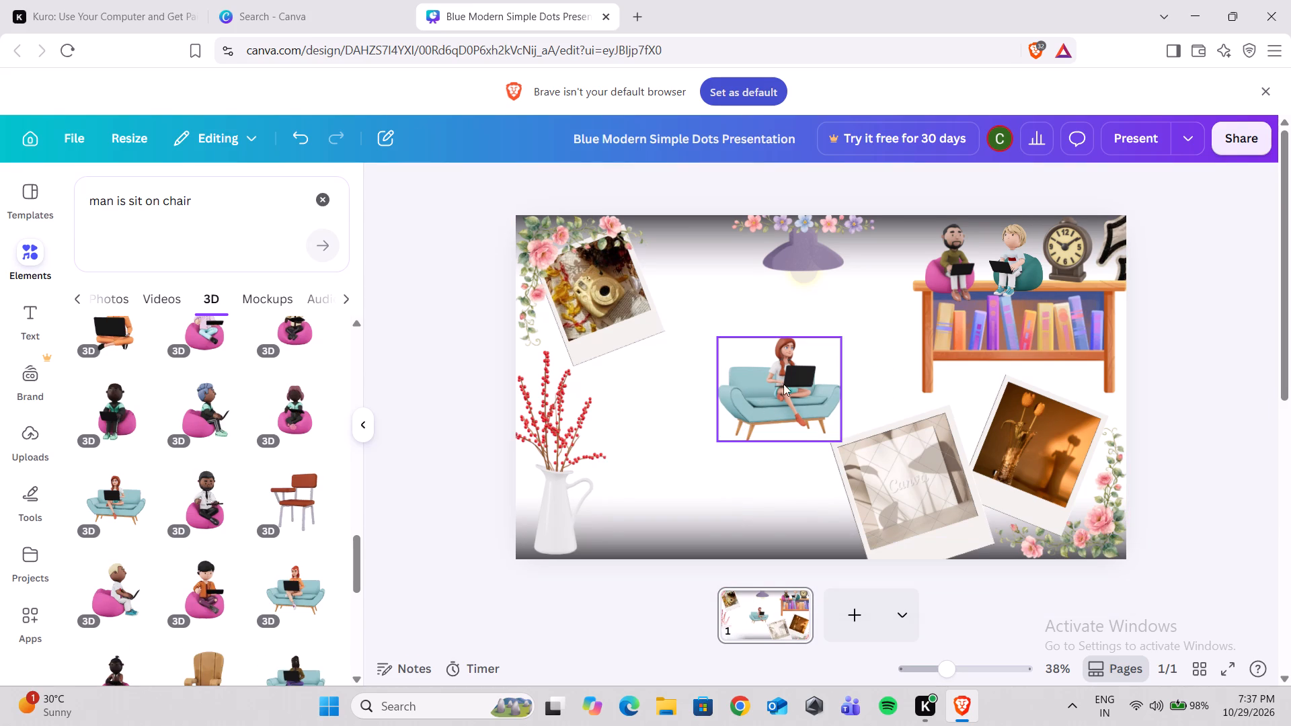
pyautogui.moveTo(803, 364); pyautogui.dragTo(700, 475)
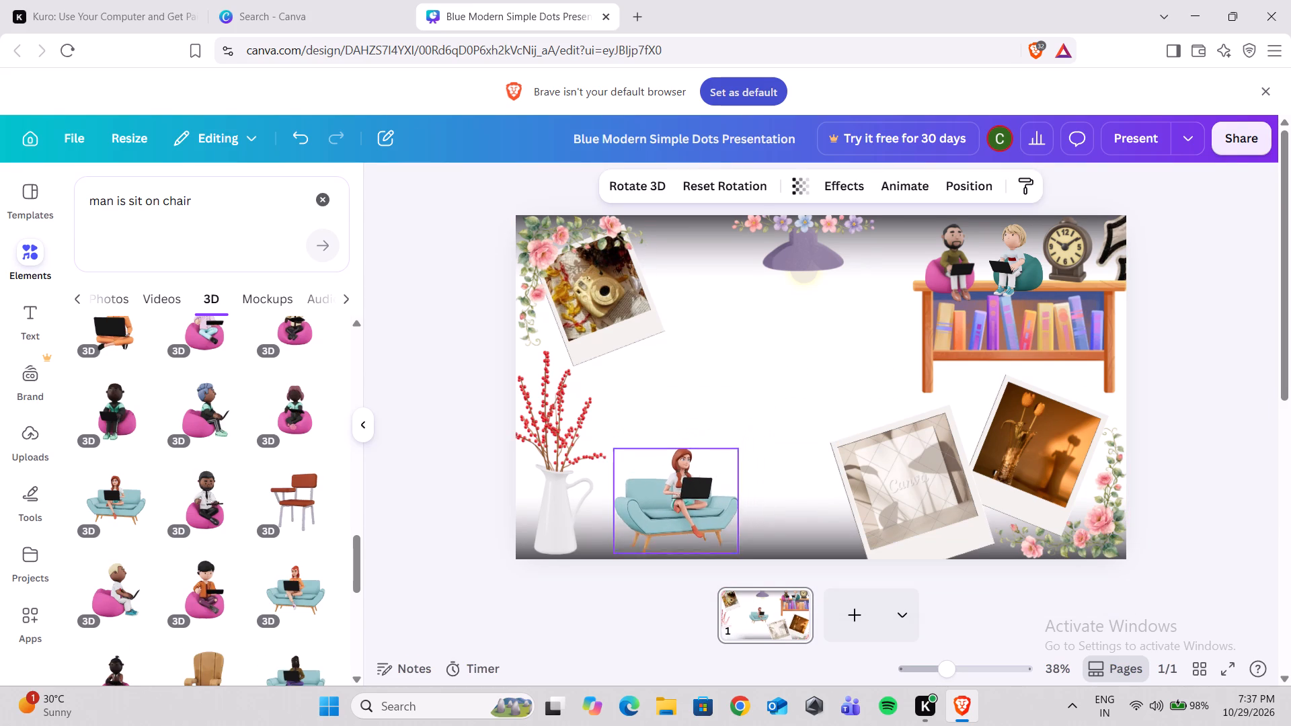
pyautogui.moveTo(700, 475); pyautogui.dragTo(696, 461)
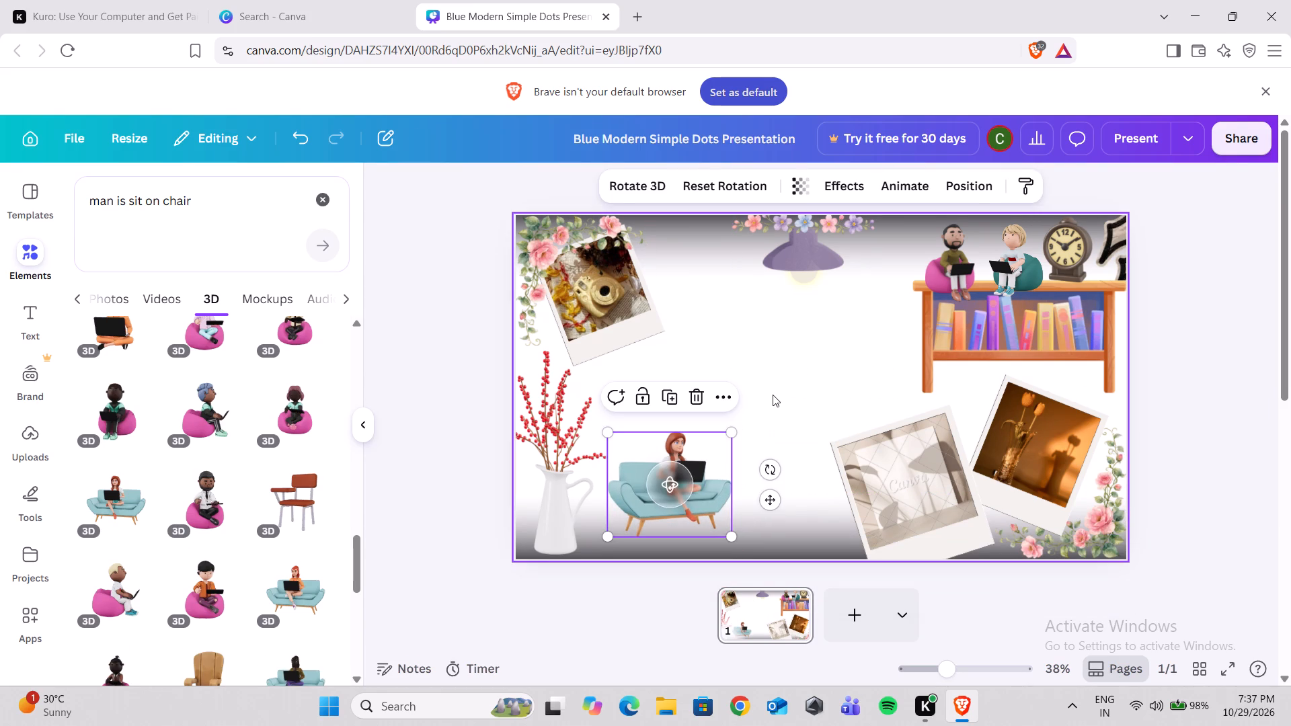
pyautogui.click(774, 393)
pyautogui.click(774, 393)
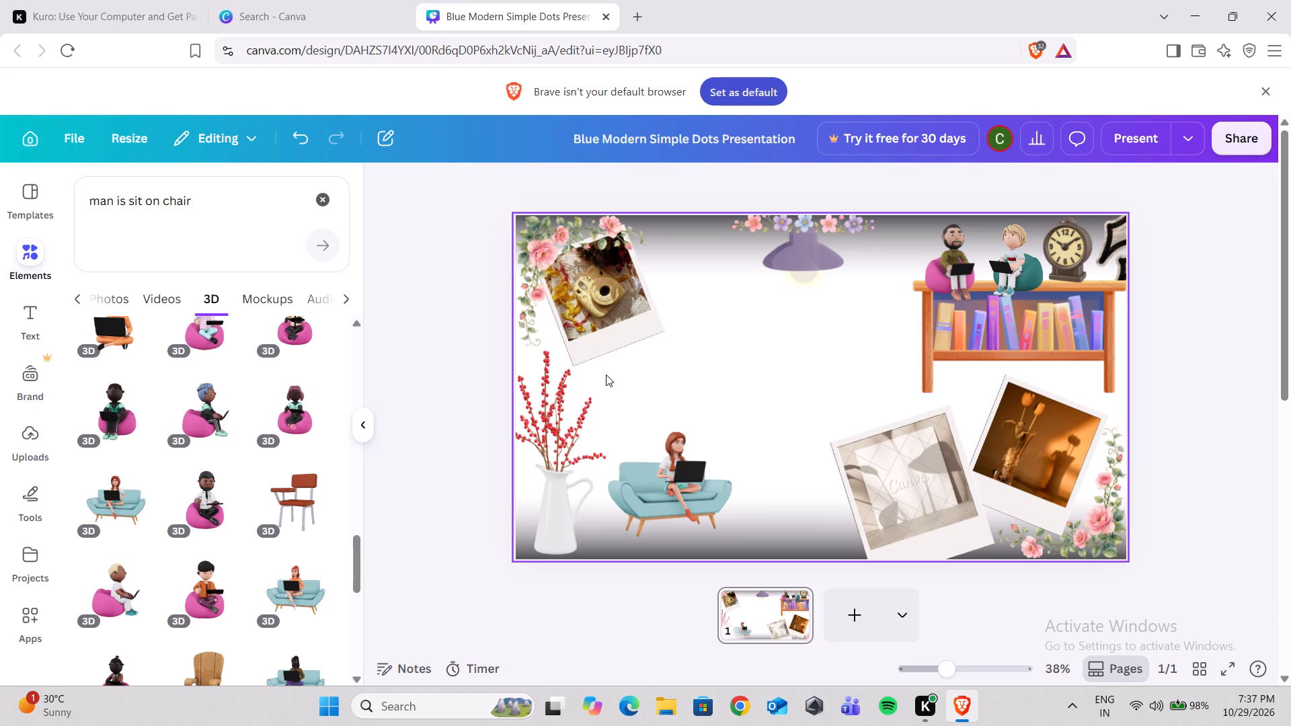
# Browse the remaining 3D results and run the related search "person sitting" for more figures.
pyautogui.scroll(-3, 305, 508)
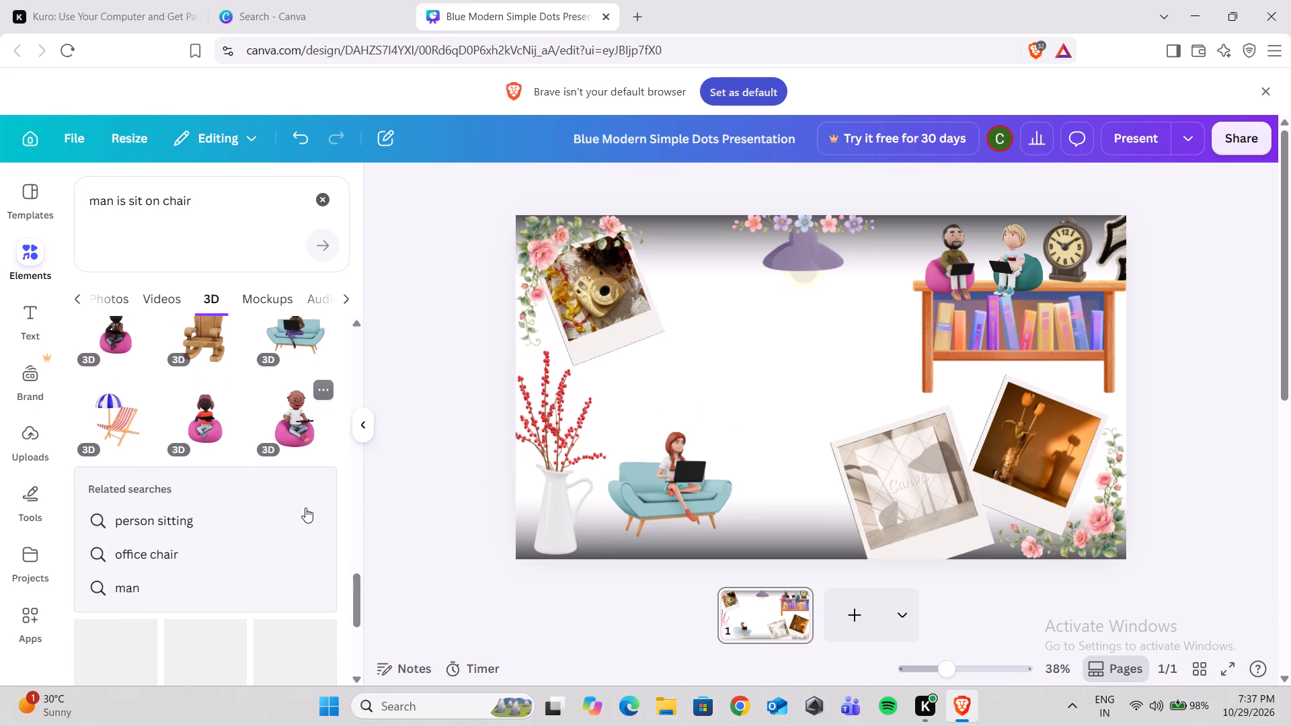
pyautogui.scroll(-1, 305, 508)
pyautogui.click(305, 508)
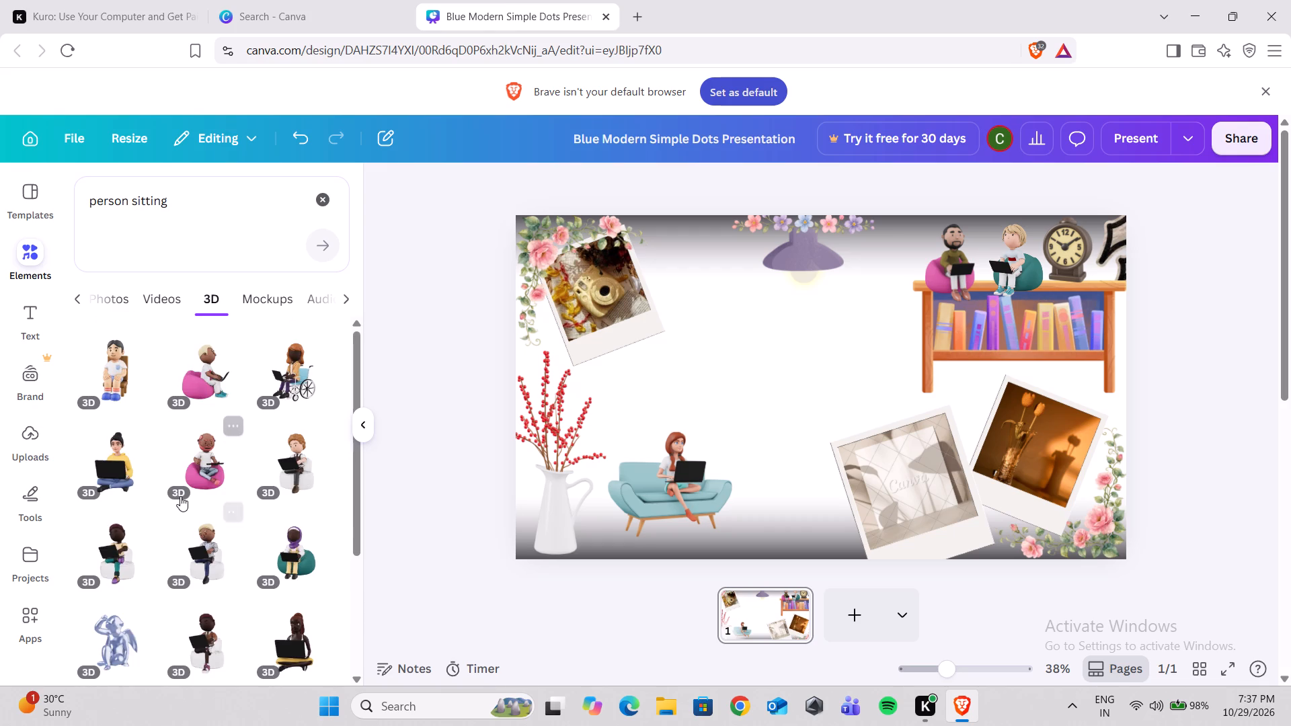
pyautogui.scroll(-1, 180, 496)
pyautogui.scroll(2, 180, 496)
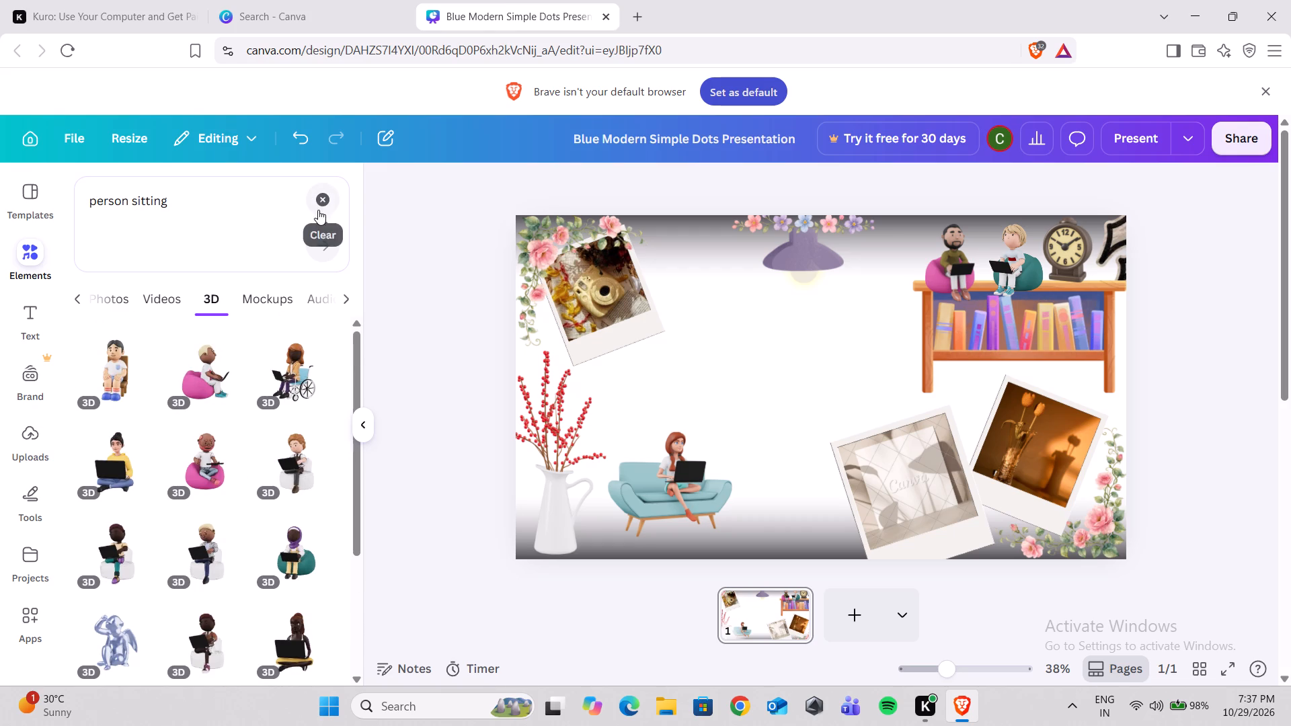
# Clear the element search and the recent search history, and collapse the elements library to enlarge the workspace.
pyautogui.click(326, 199)
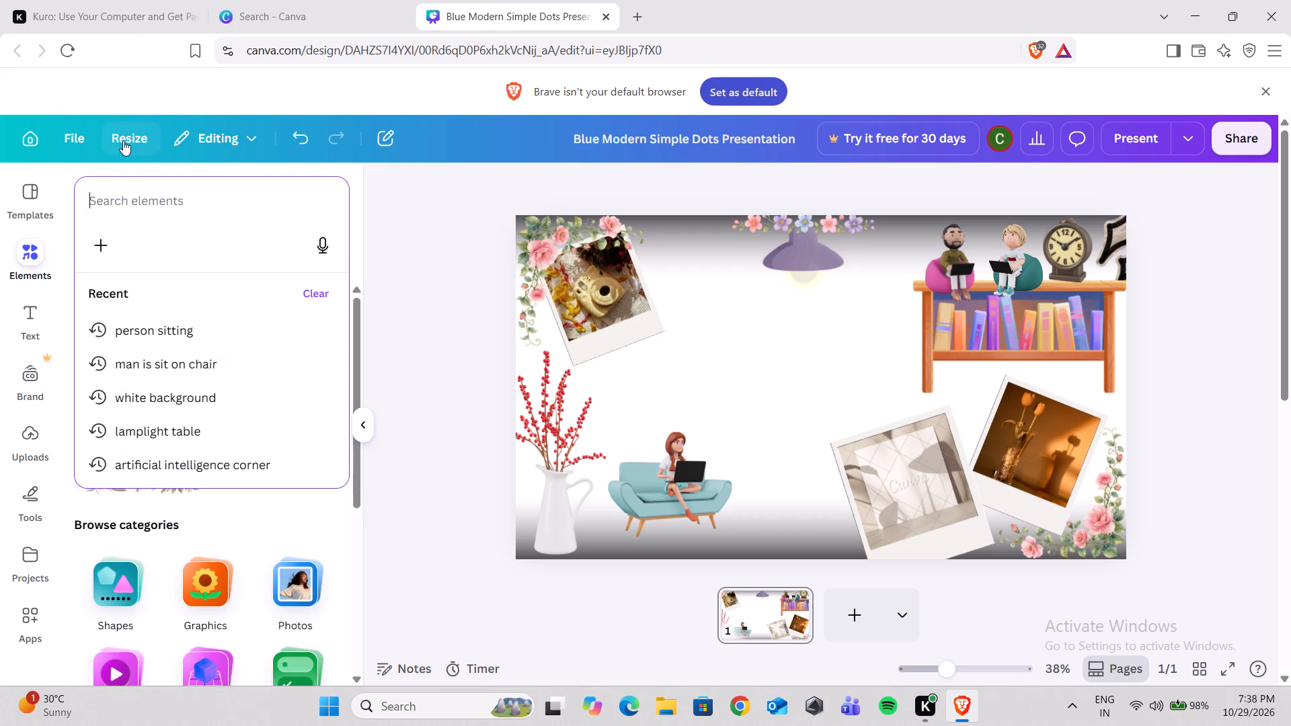
pyautogui.click(315, 291)
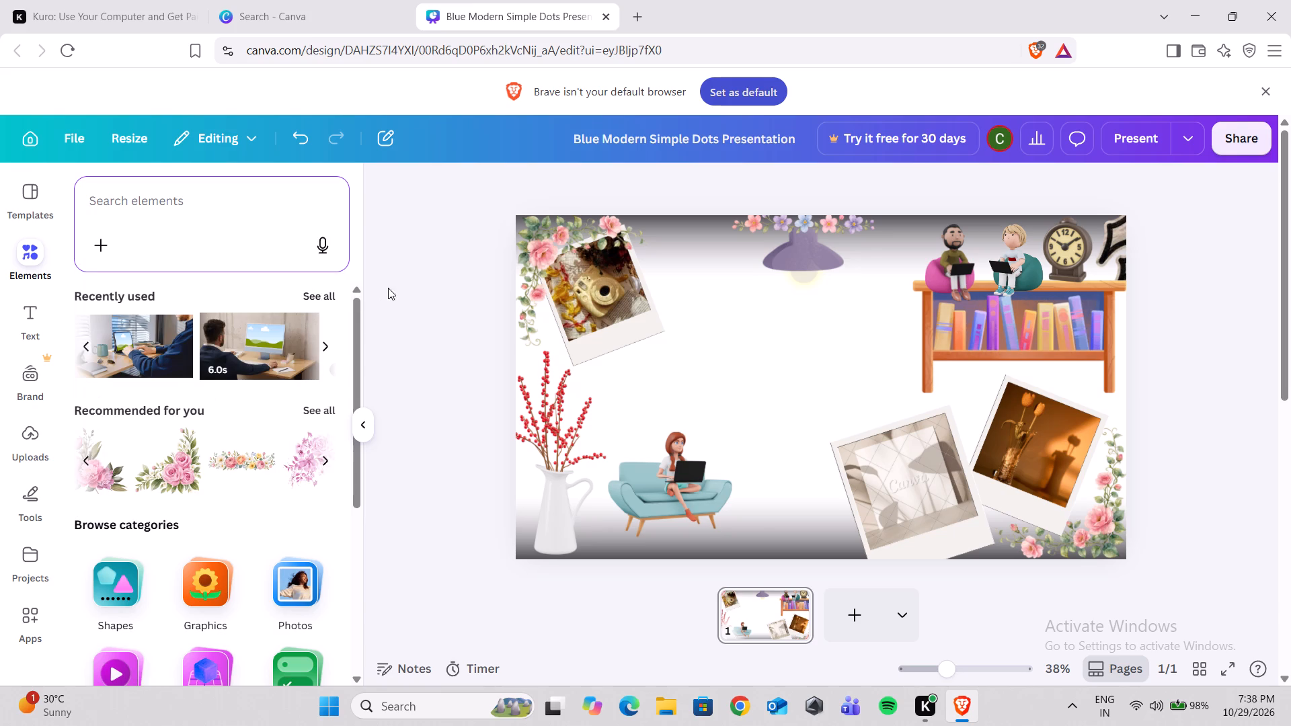
pyautogui.click(428, 297)
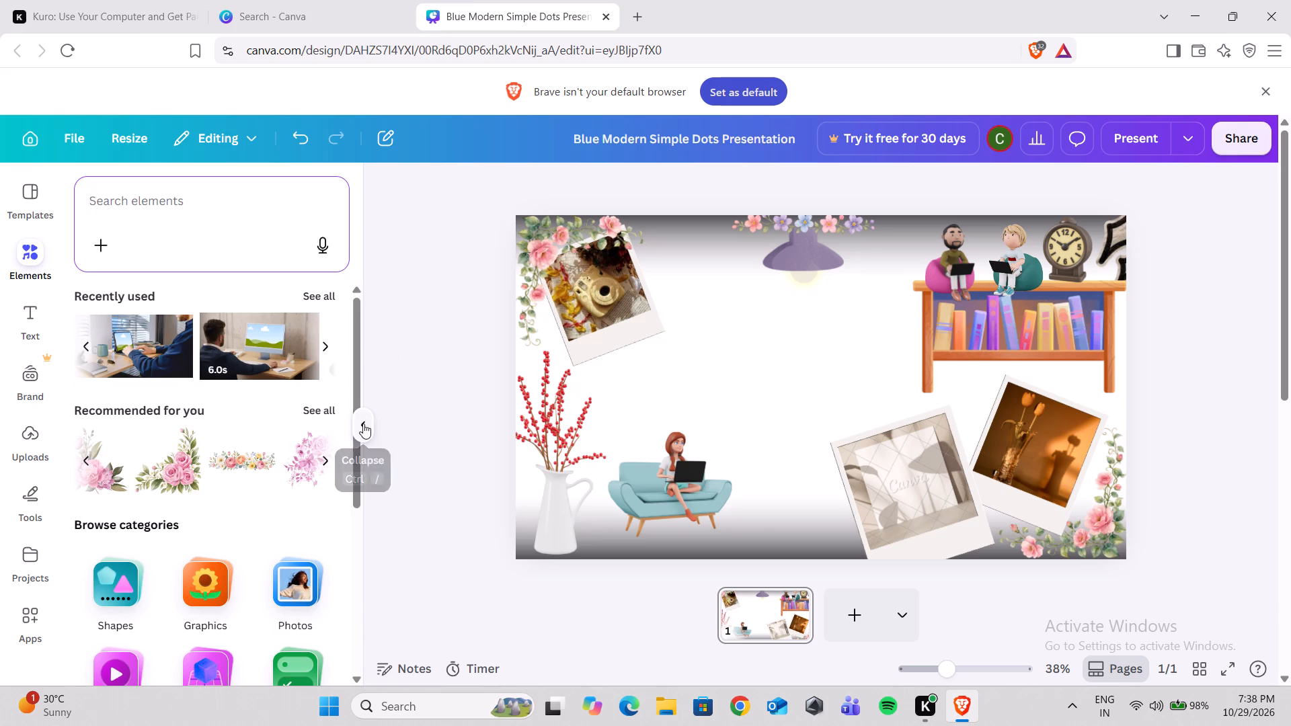
pyautogui.click(363, 424)
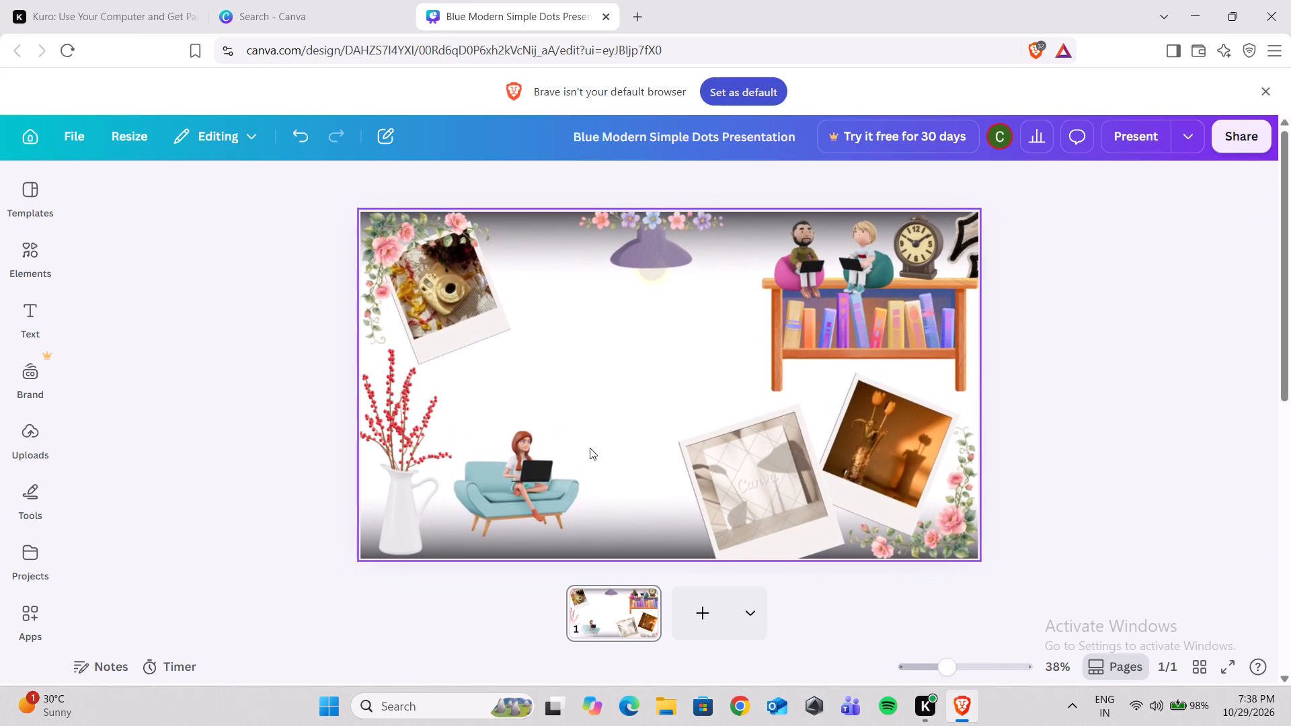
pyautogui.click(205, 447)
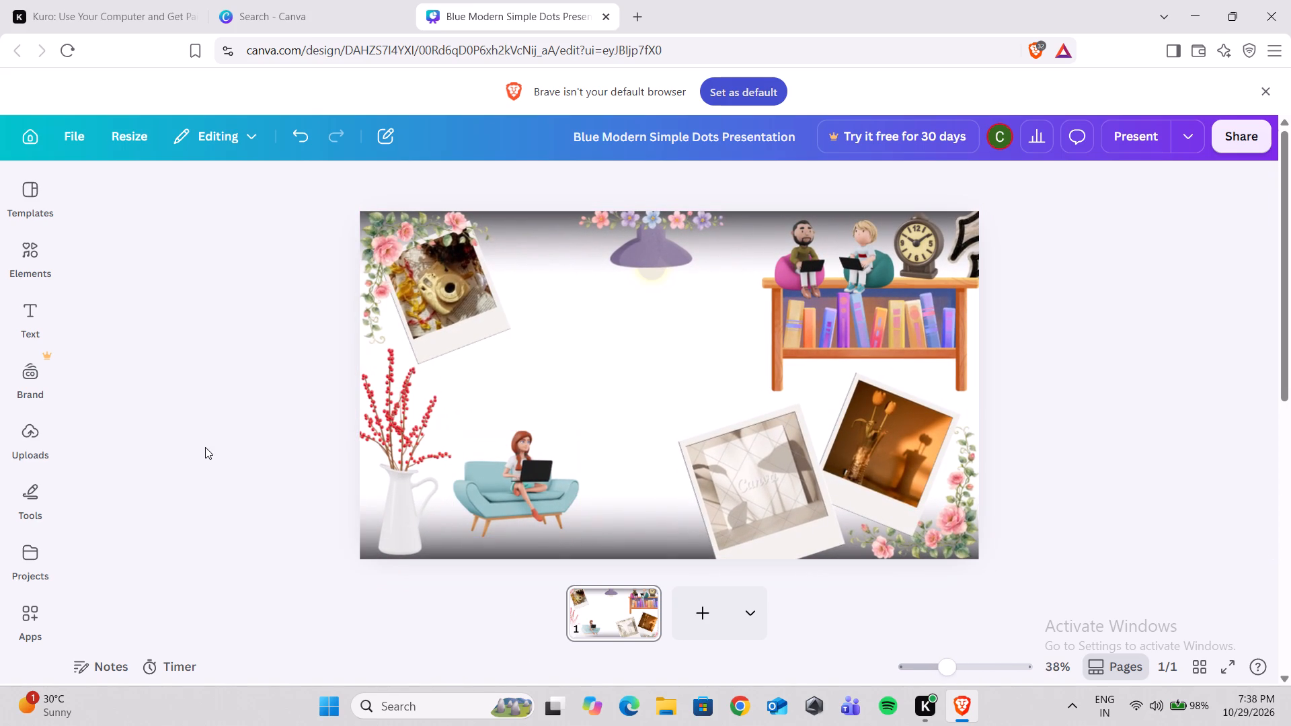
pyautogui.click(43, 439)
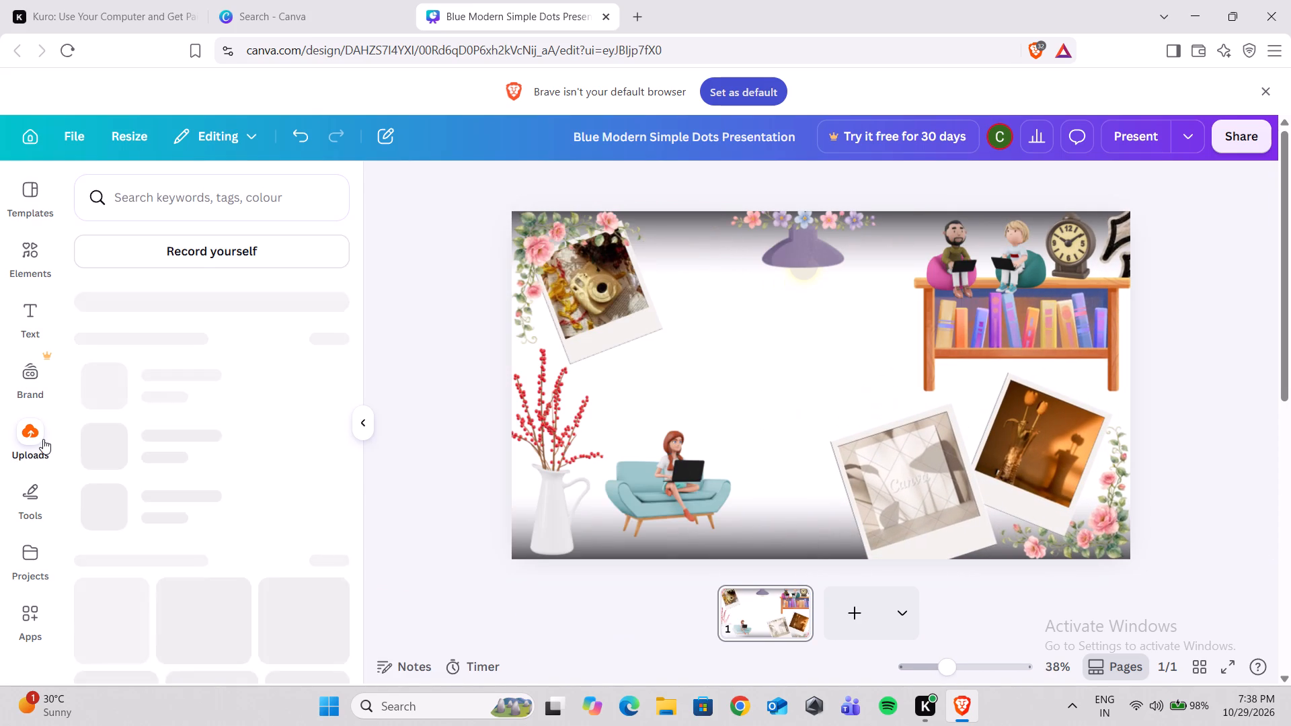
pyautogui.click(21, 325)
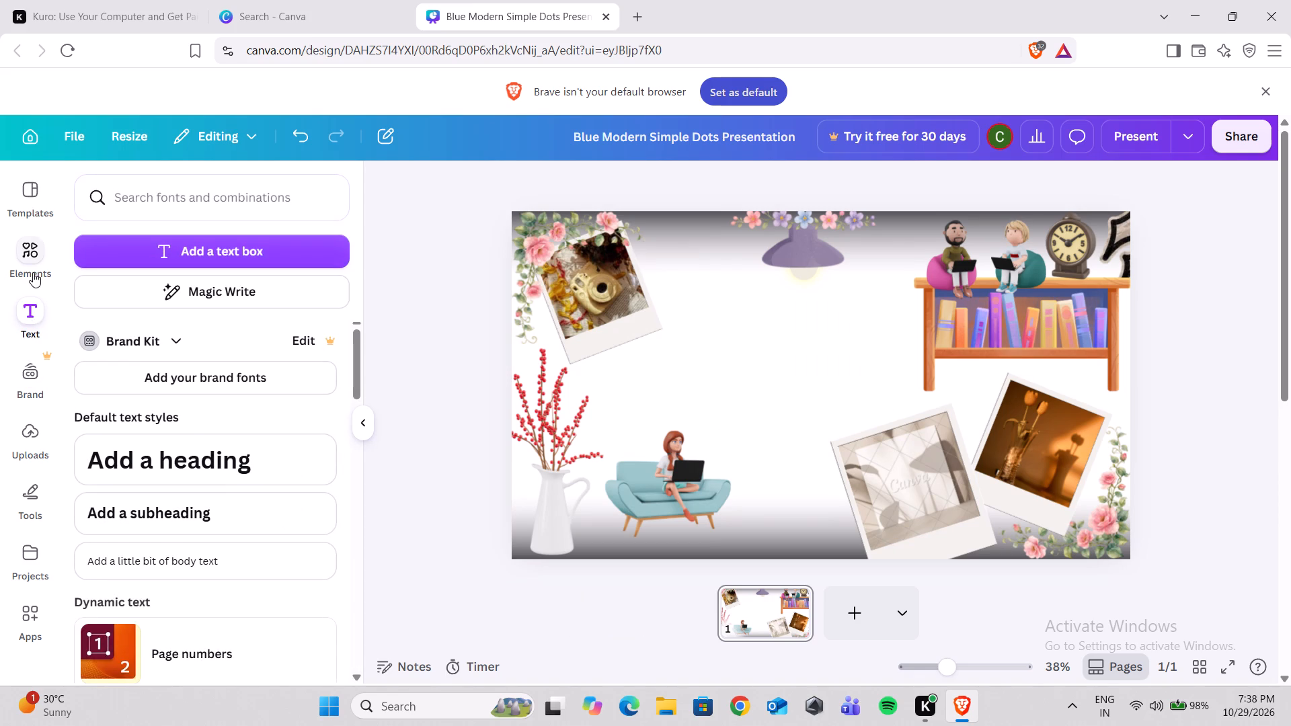
# Browse the Shapes category of the elements library, from lines and basic shapes to abstract shapes, for a decorative piece.
pyautogui.click(33, 272)
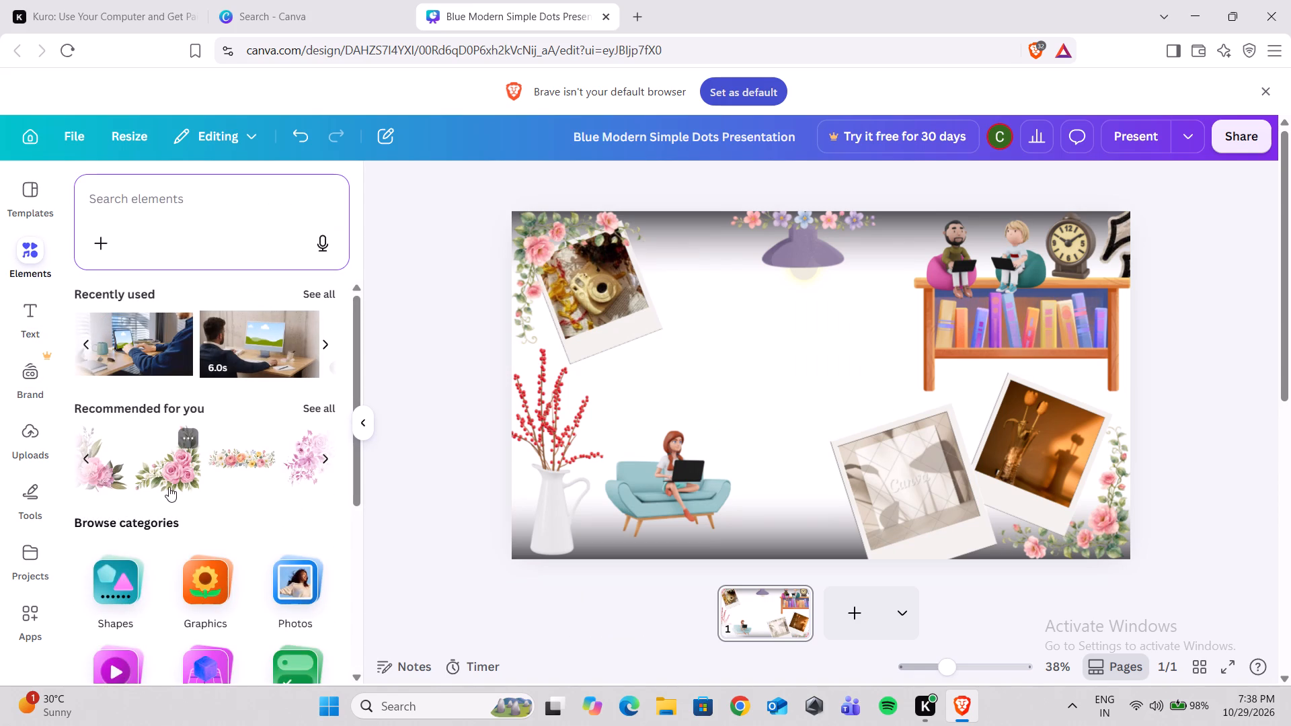
pyautogui.scroll(-2, 182, 576)
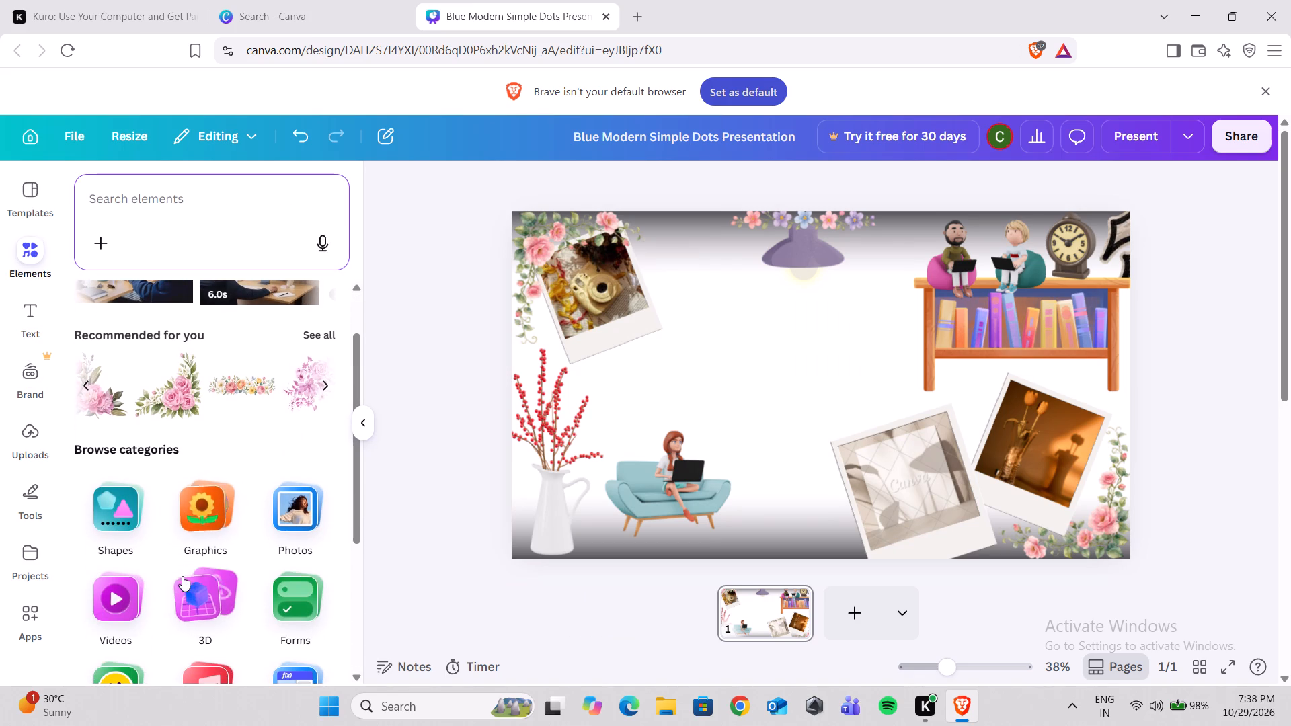
pyautogui.click(110, 532)
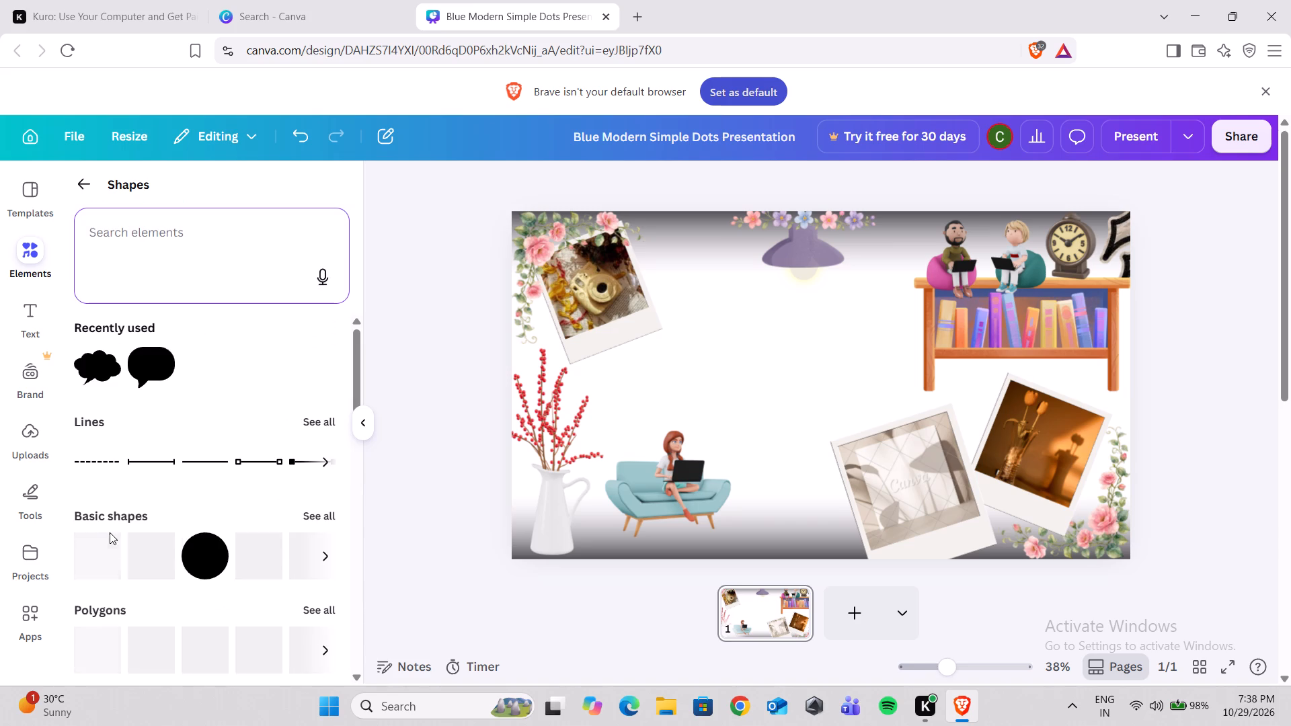
pyautogui.scroll(-5, 255, 568)
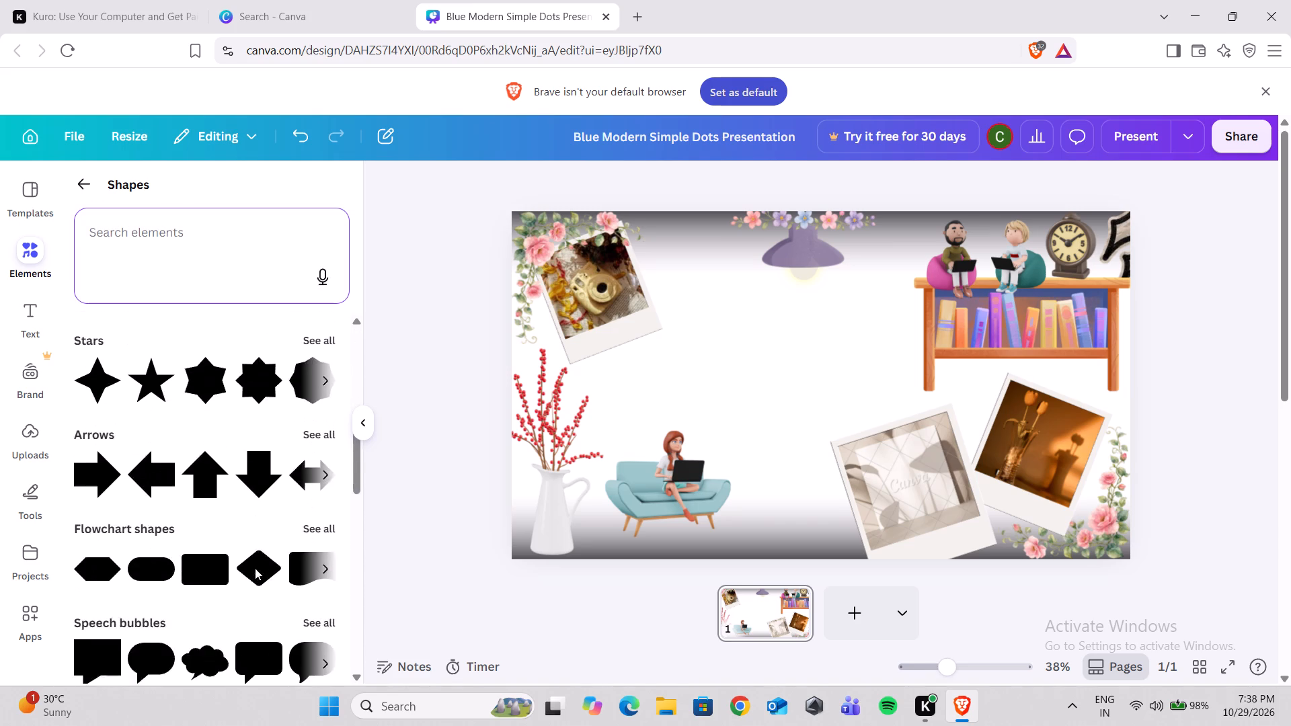
pyautogui.scroll(-7, 255, 568)
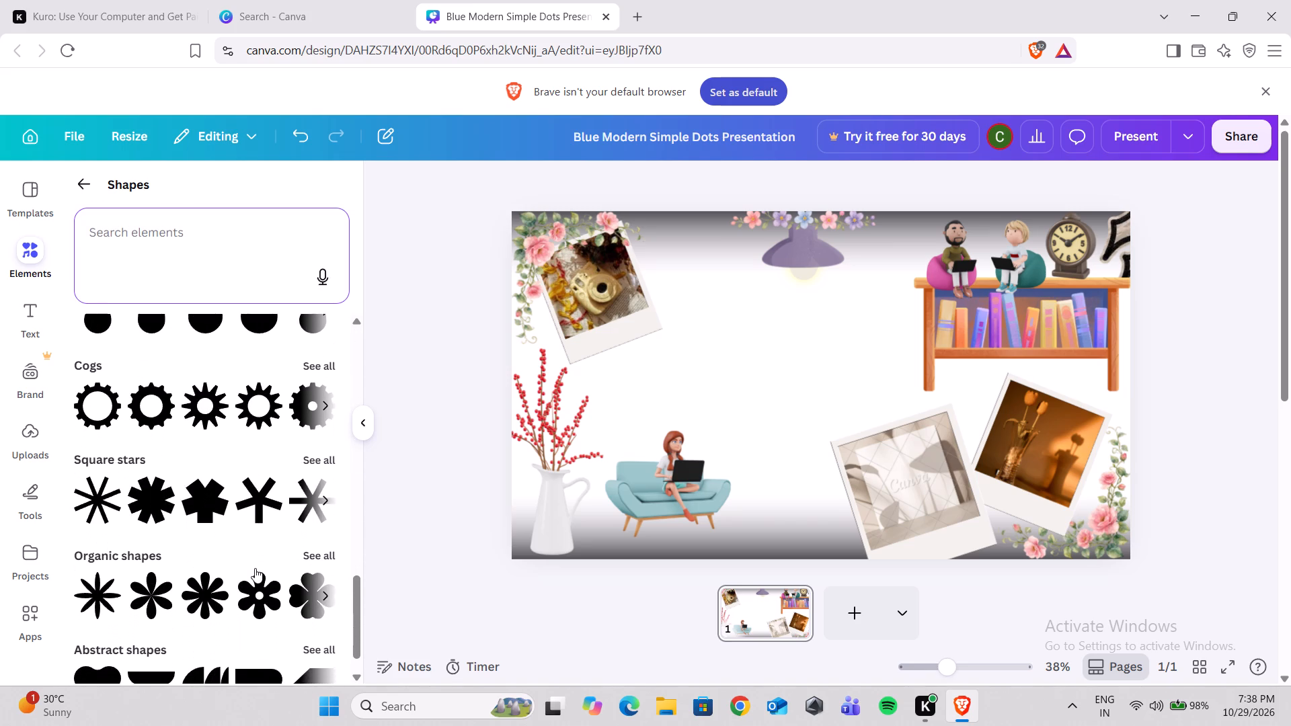
pyautogui.scroll(-2, 255, 568)
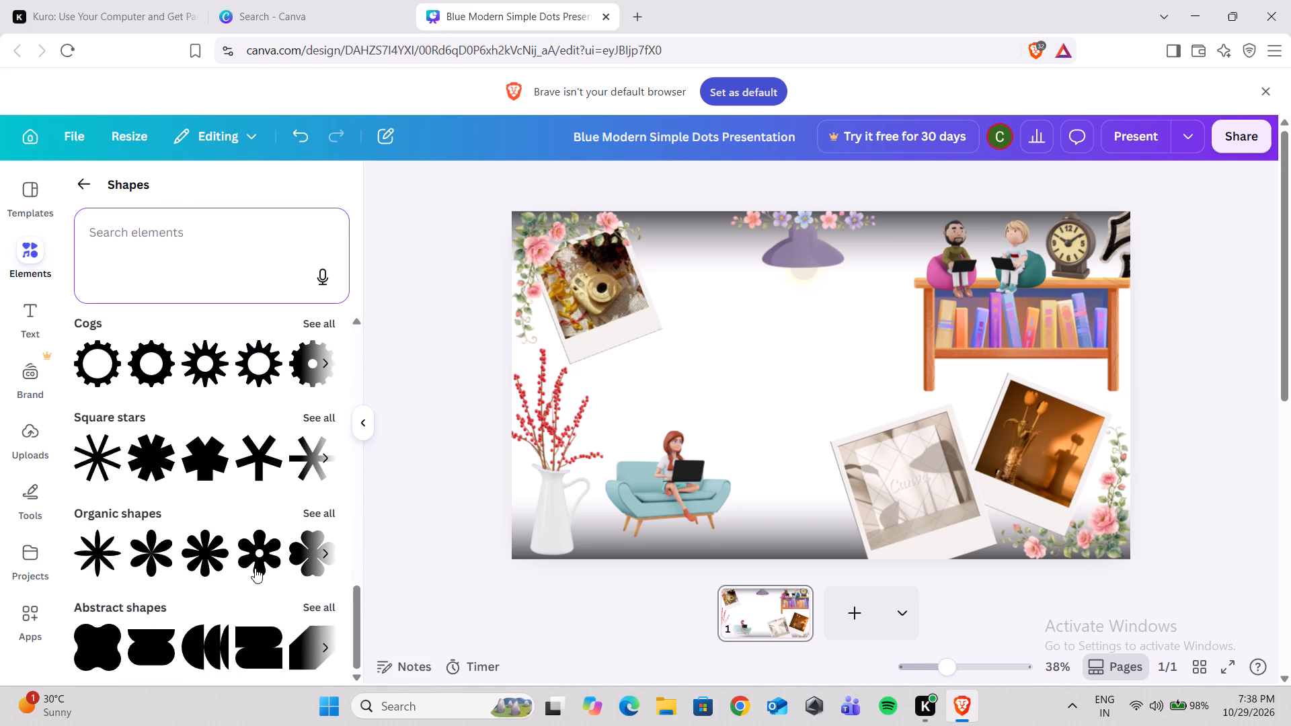
pyautogui.scroll(-1, 255, 568)
pyautogui.scroll(3, 255, 568)
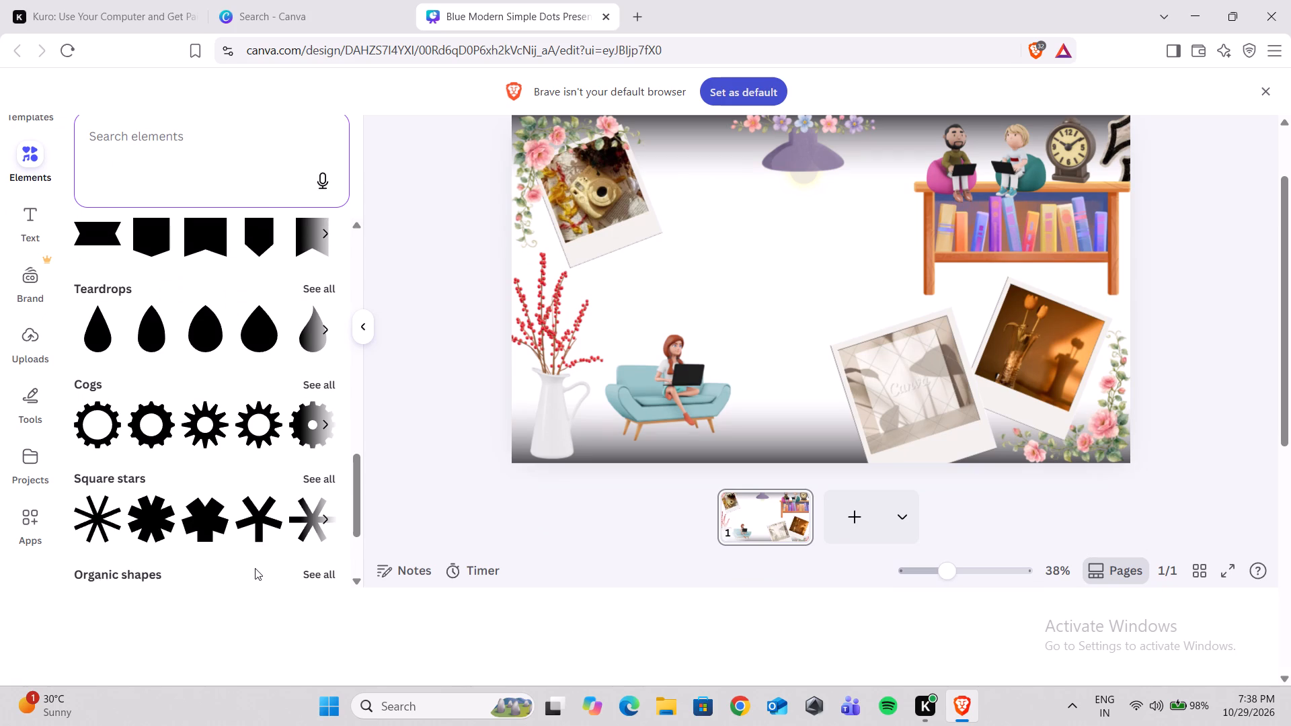
pyautogui.scroll(1, 255, 568)
pyautogui.scroll(3, 459, 496)
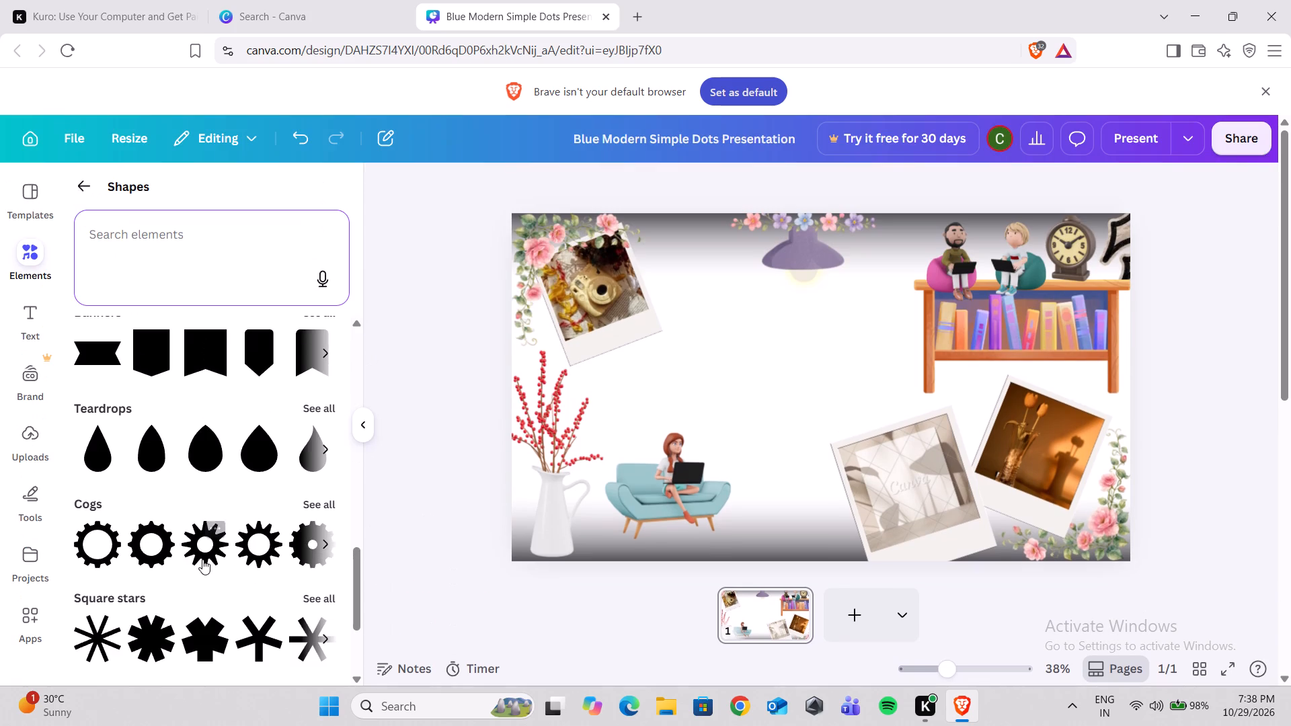
pyautogui.scroll(2, 202, 559)
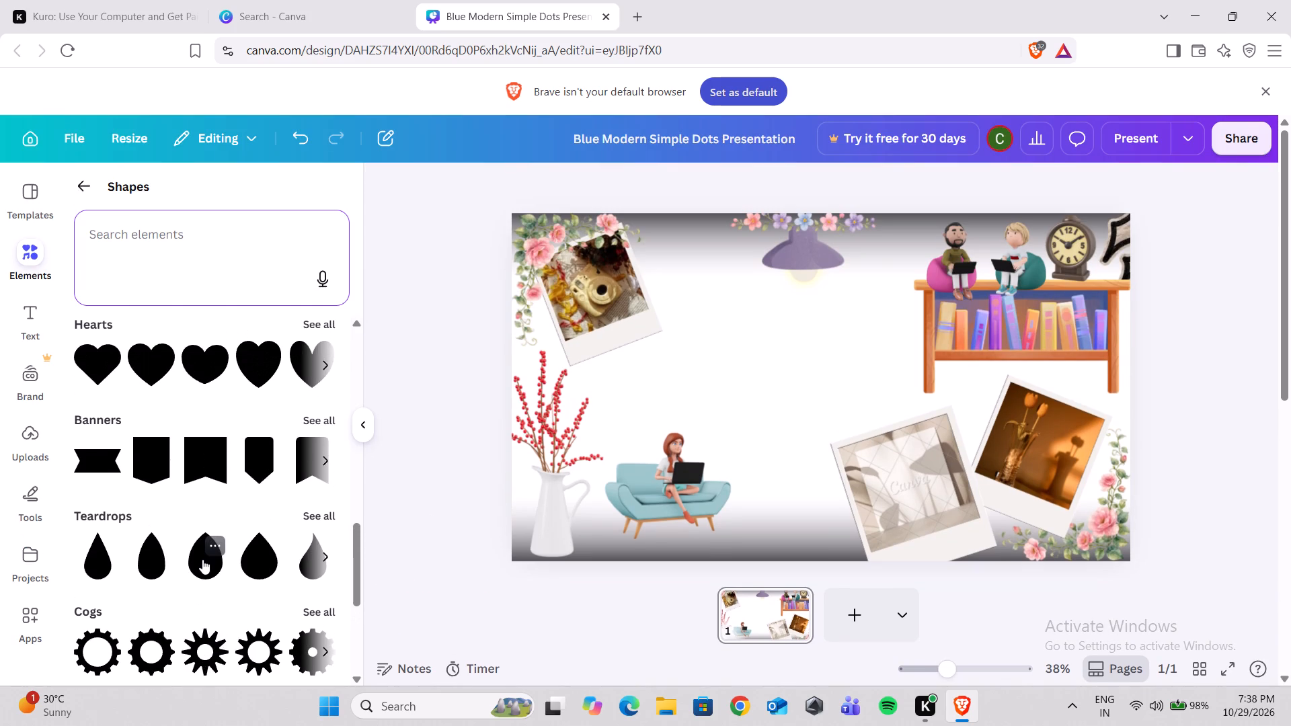
pyautogui.scroll(2, 202, 559)
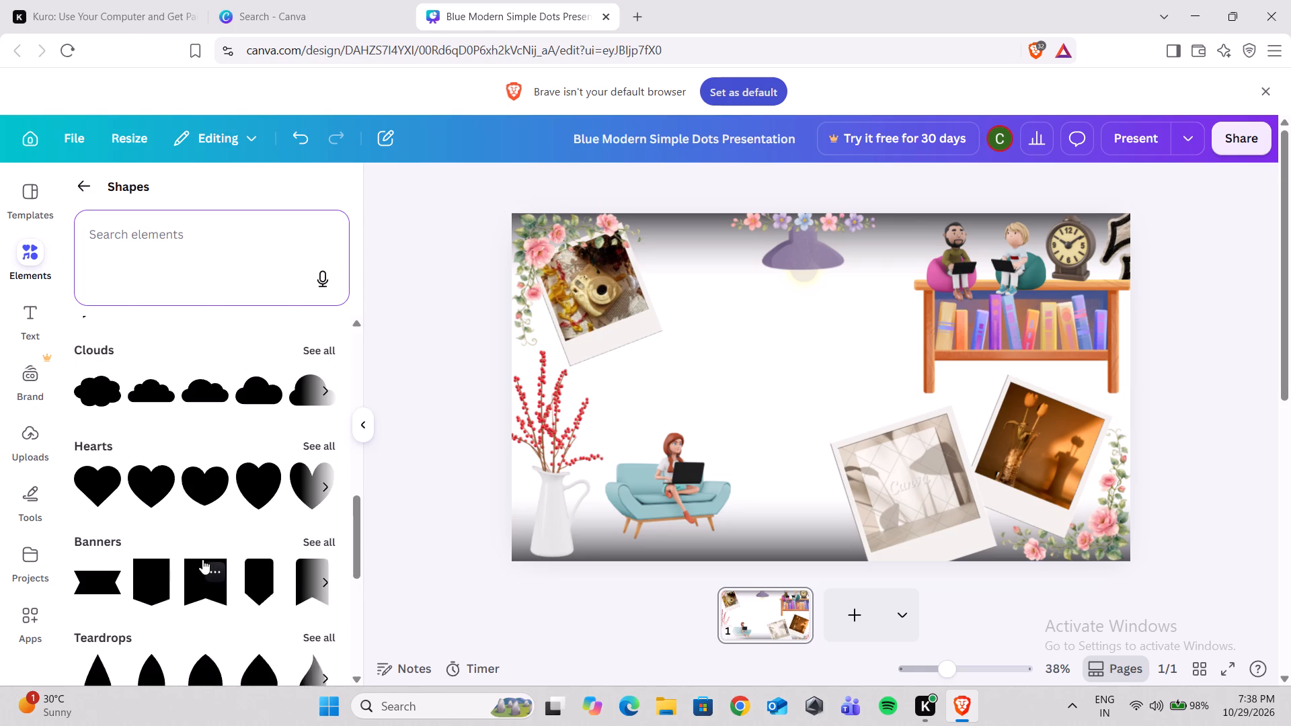
pyautogui.scroll(1, 202, 559)
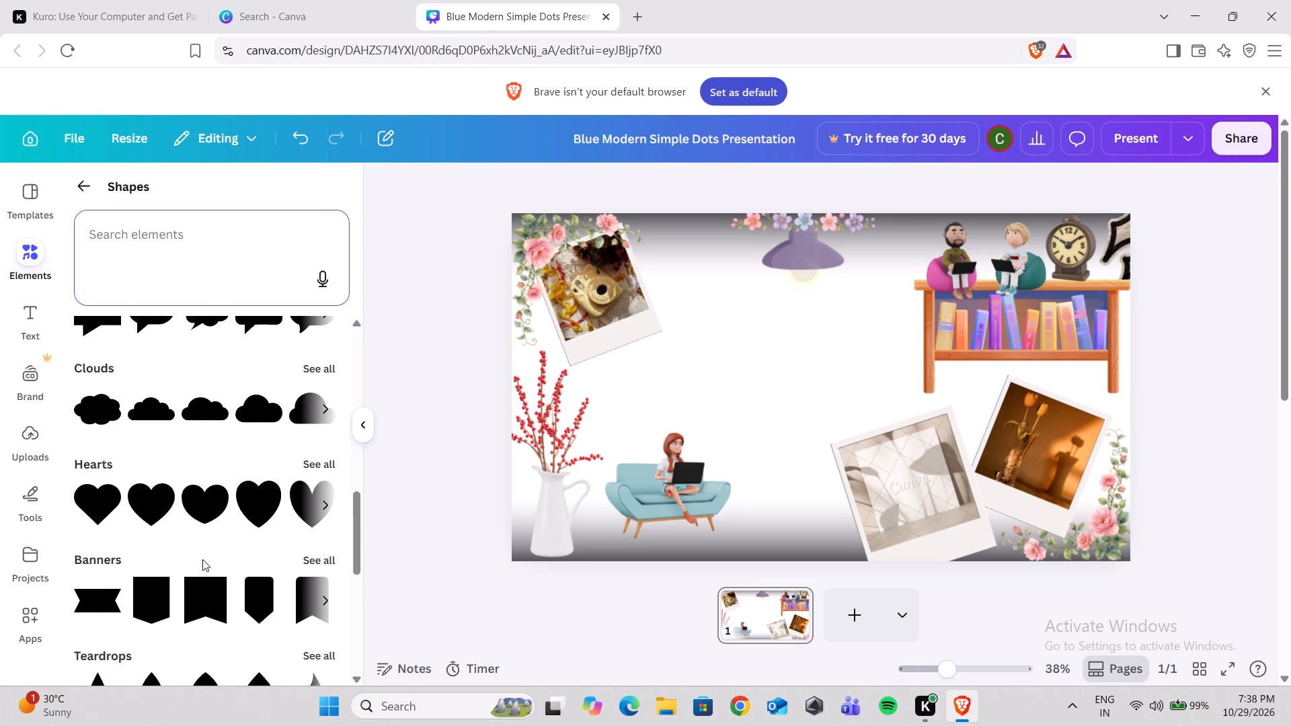
pyautogui.scroll(2, 202, 559)
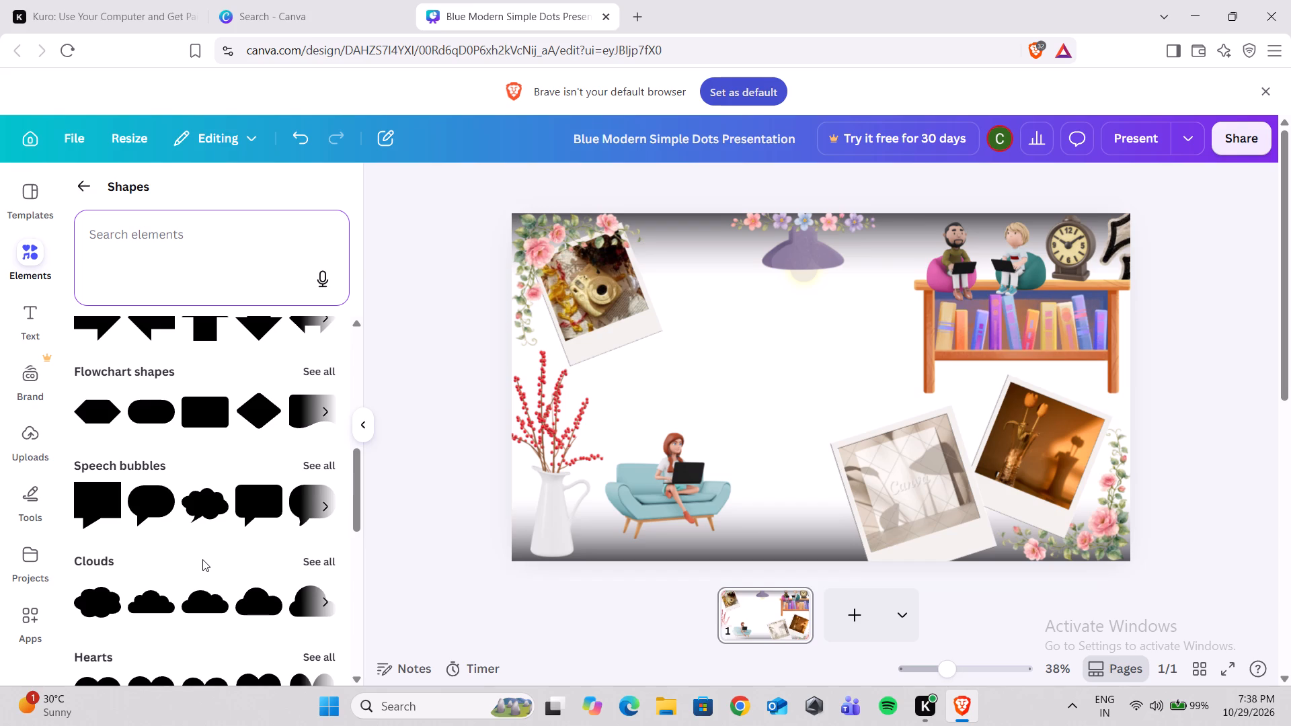
pyautogui.scroll(2, 202, 559)
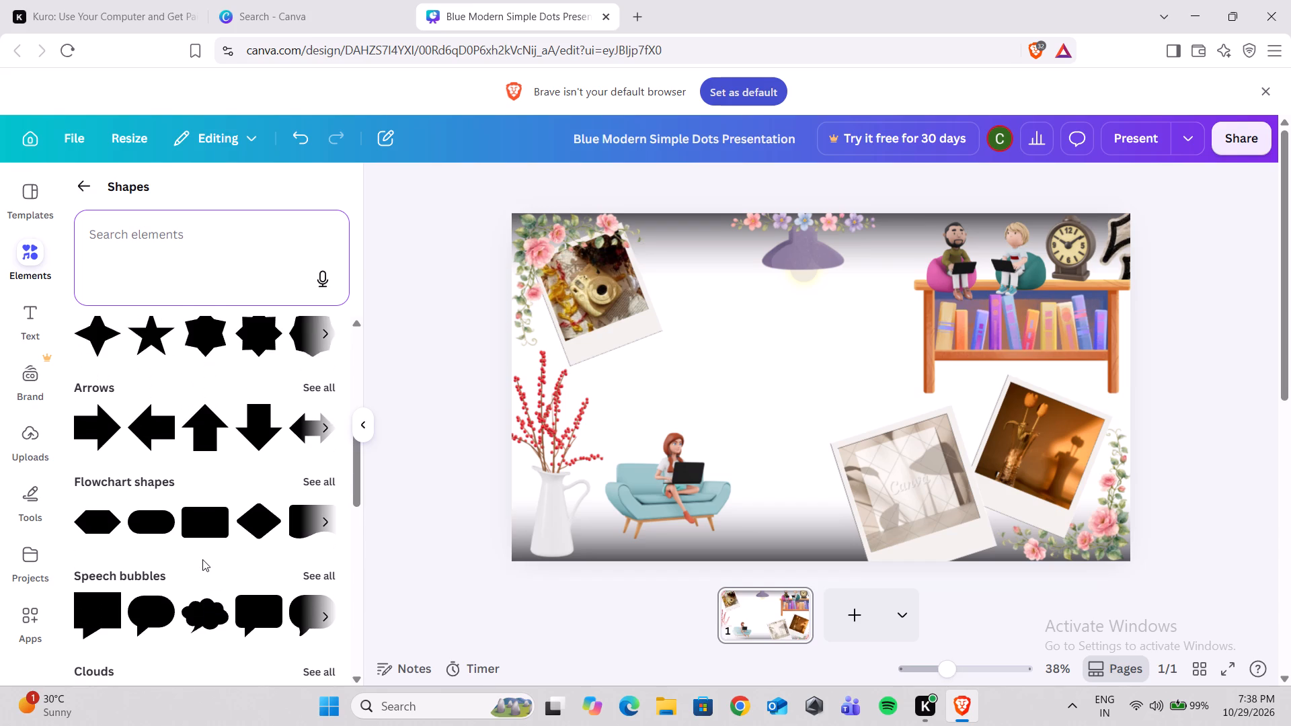
pyautogui.scroll(3, 202, 559)
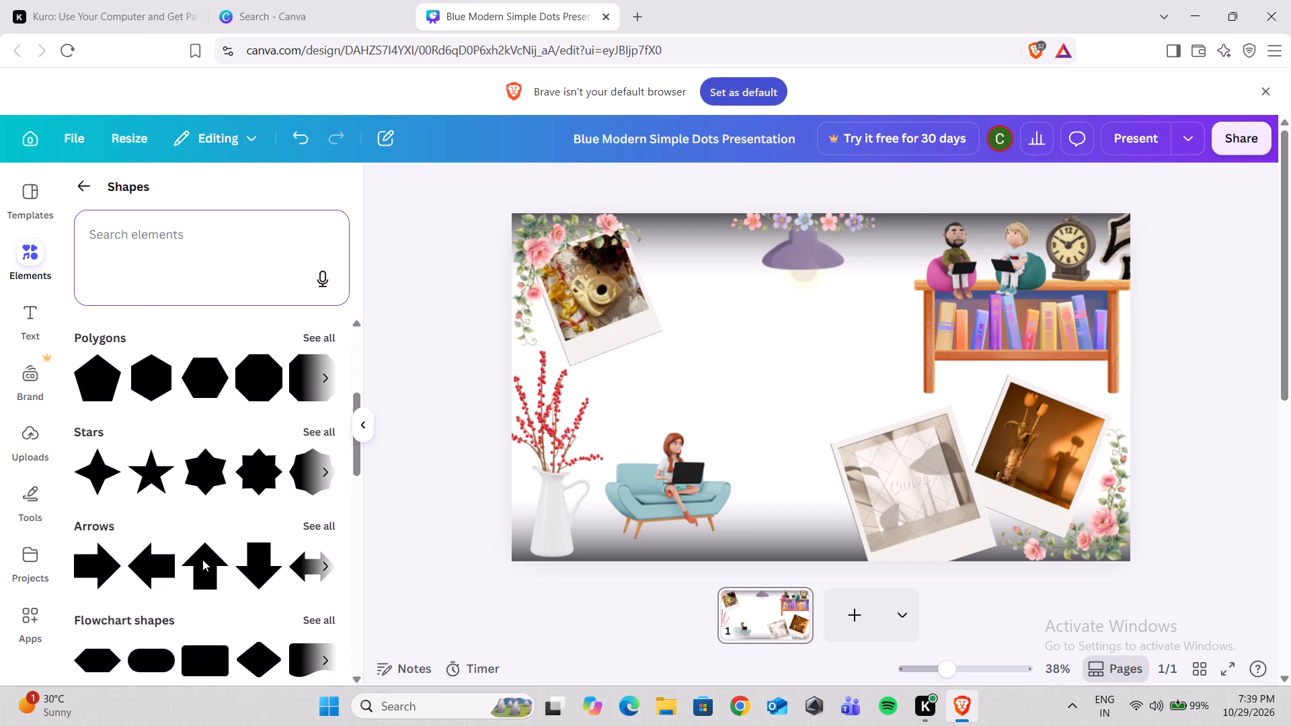
pyautogui.scroll(3, 202, 559)
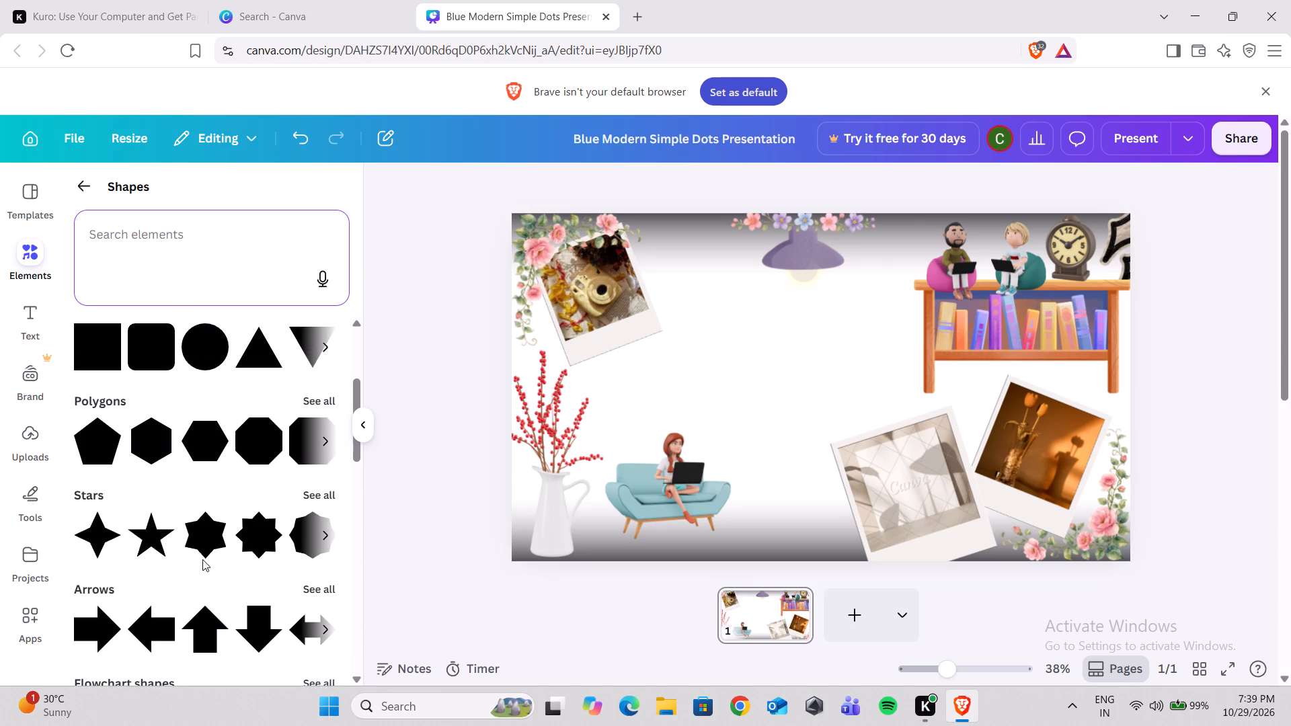
pyautogui.scroll(3, 202, 559)
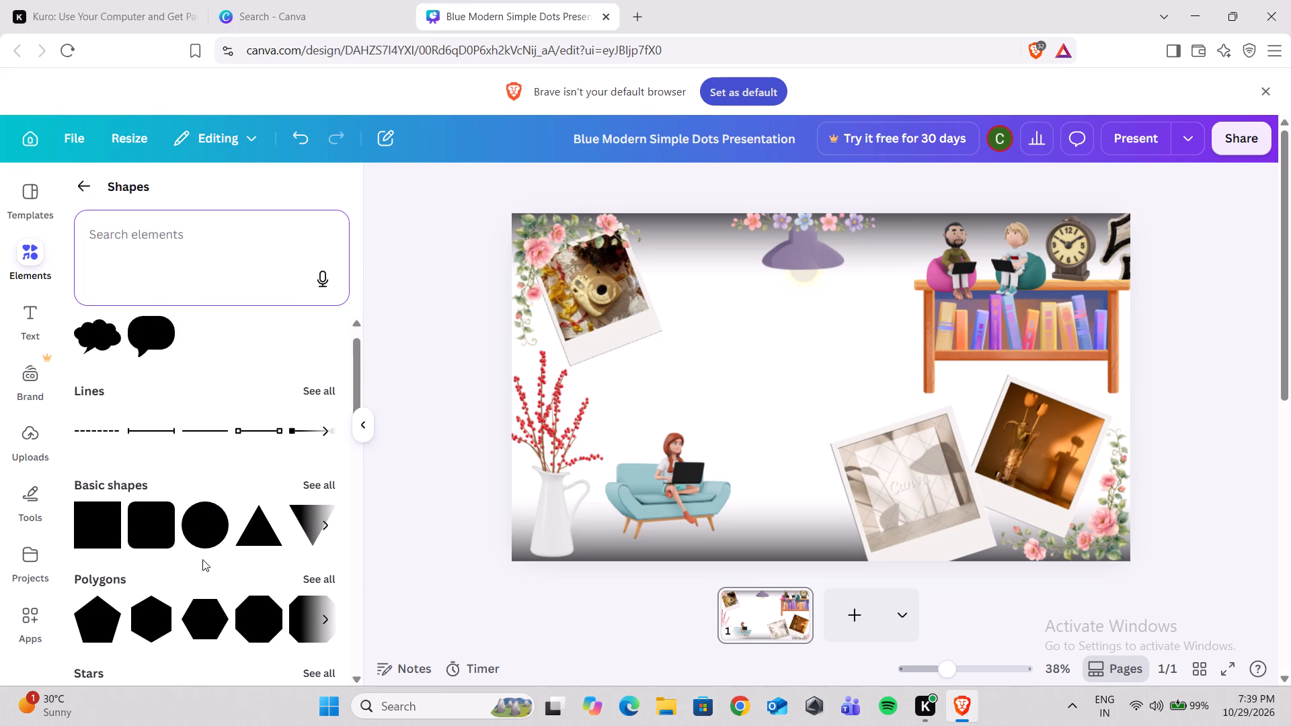
# Insert a dashed line on the slide and shorten it to a horizontal length of about 341.
pyautogui.click(85, 428)
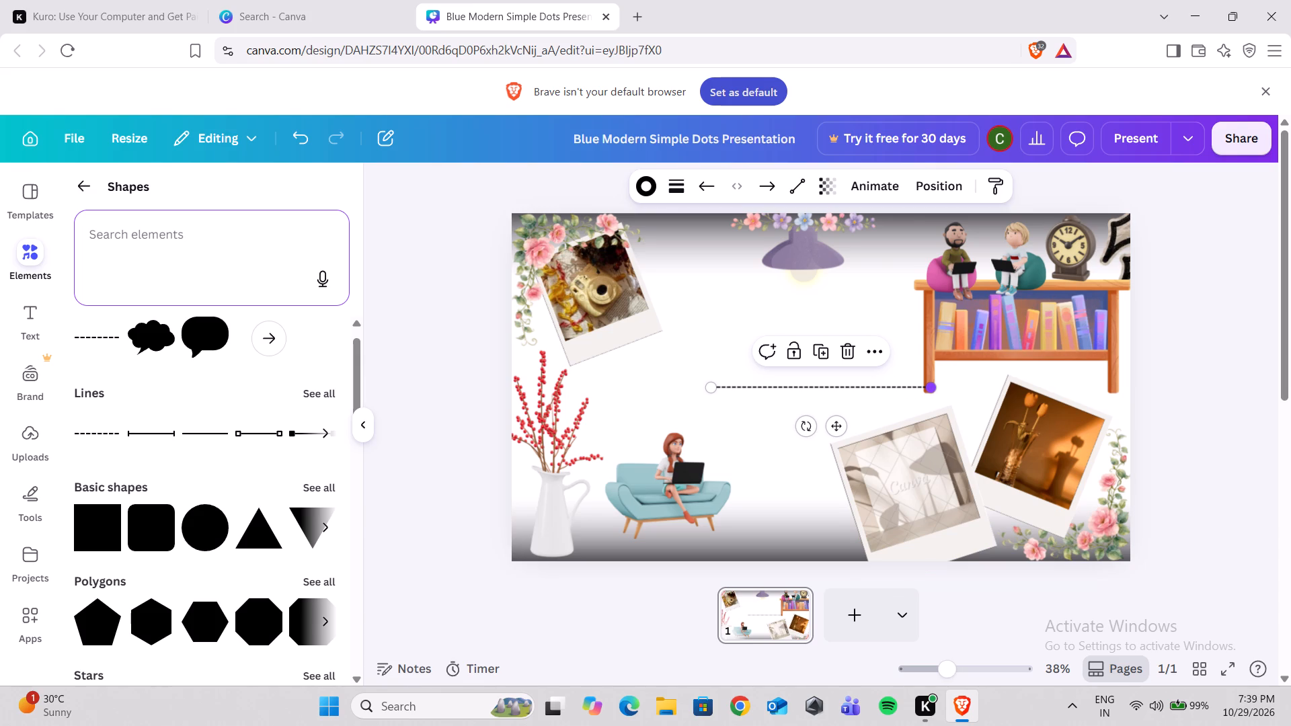
pyautogui.moveTo(931, 389); pyautogui.dragTo(840, 373)
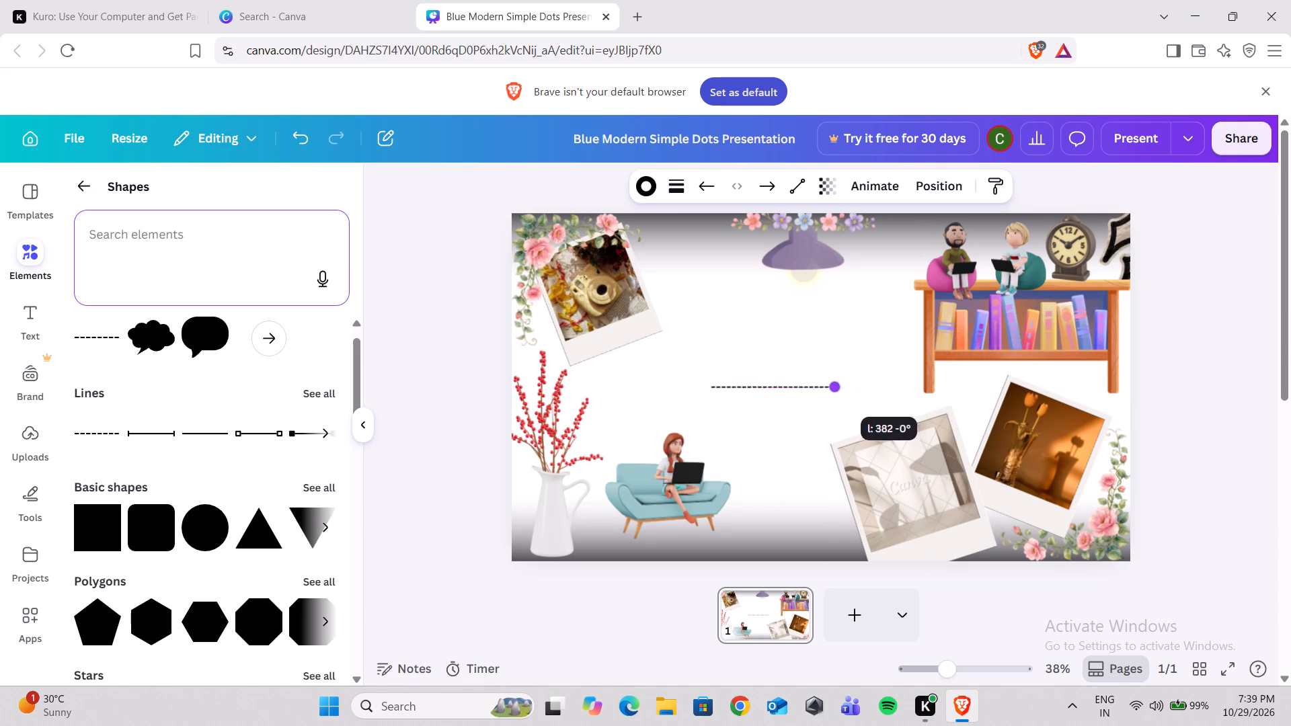
pyautogui.moveTo(840, 373); pyautogui.dragTo(749, 430)
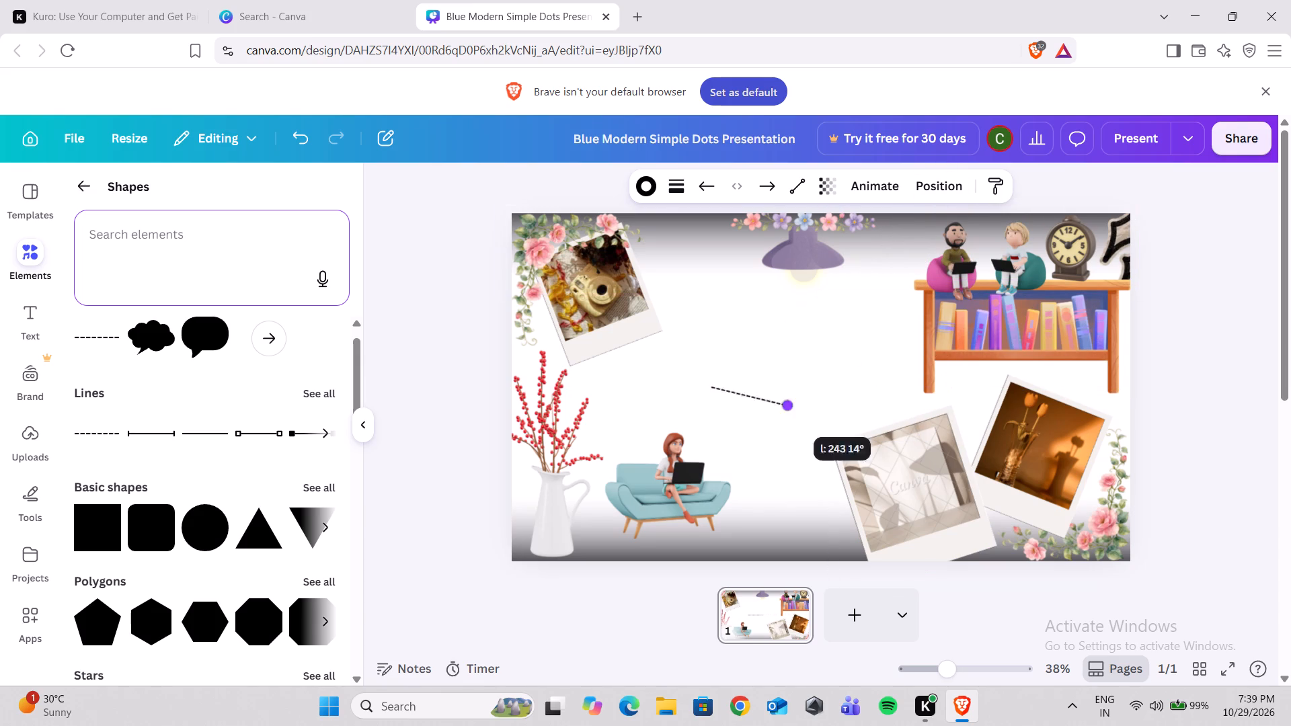
pyautogui.moveTo(749, 430); pyautogui.dragTo(767, 386)
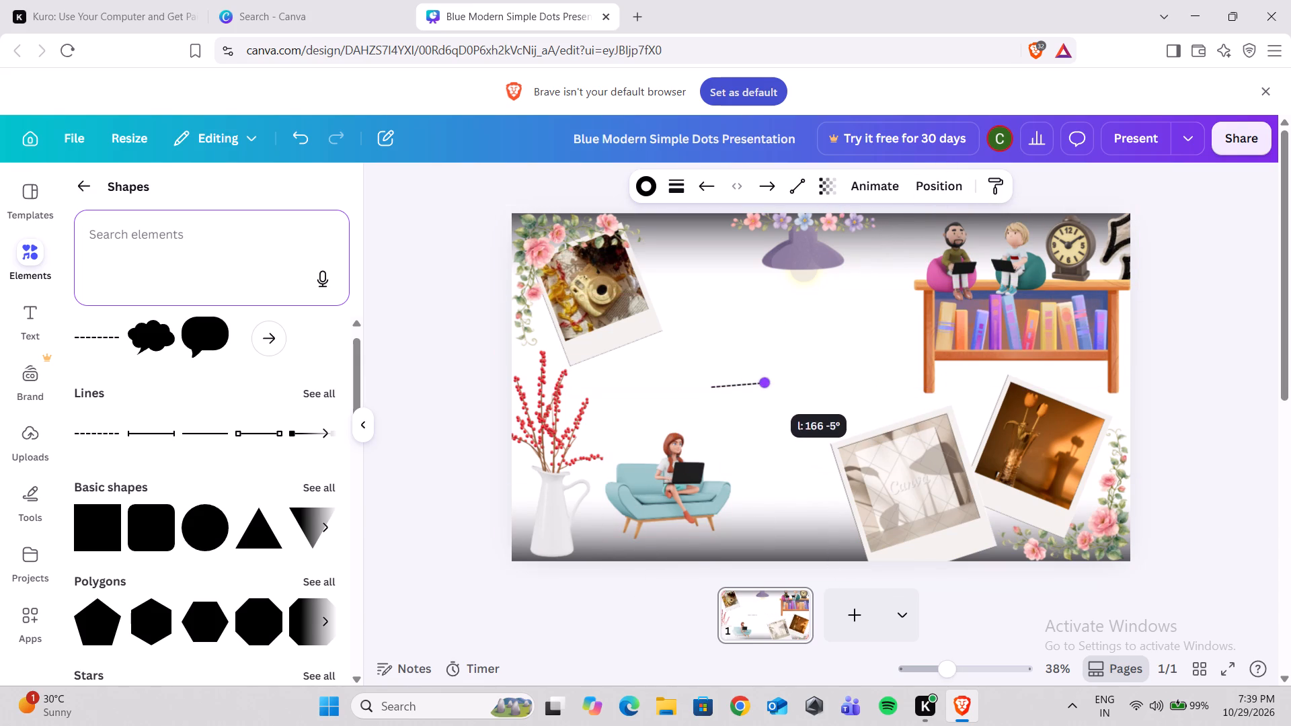
pyautogui.moveTo(767, 386); pyautogui.dragTo(819, 383)
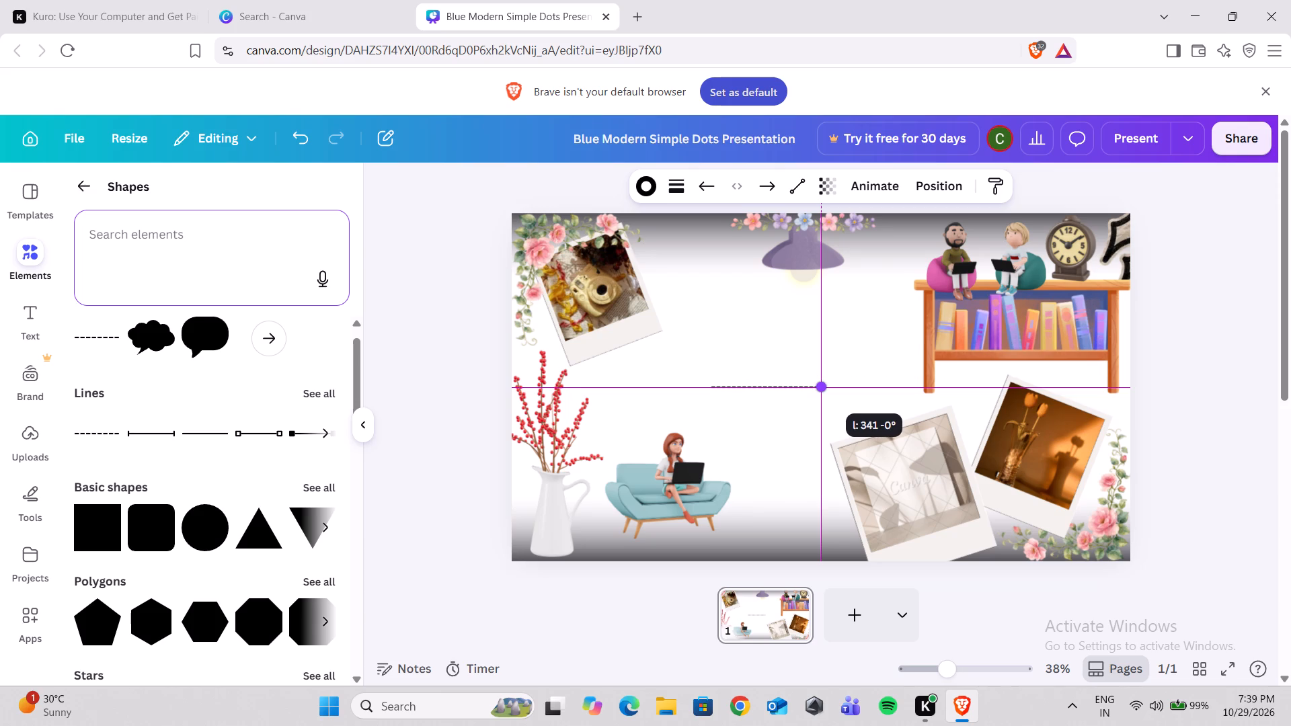
pyautogui.moveTo(819, 383); pyautogui.dragTo(819, 384)
# Move the dashed line onto the lower white border of the camera polaroid.
pyautogui.moveTo(795, 388); pyautogui.dragTo(989, 362)
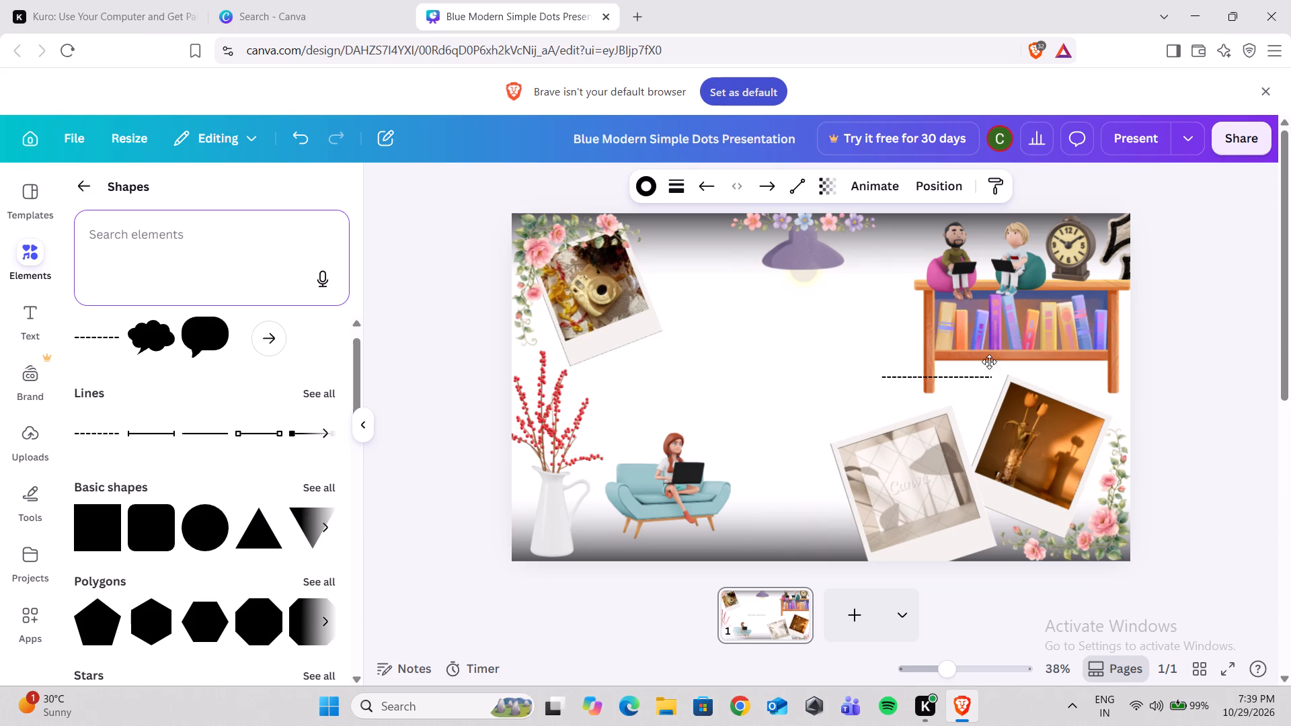
pyautogui.moveTo(989, 362); pyautogui.dragTo(785, 417)
pyautogui.moveTo(785, 417); pyautogui.dragTo(650, 349)
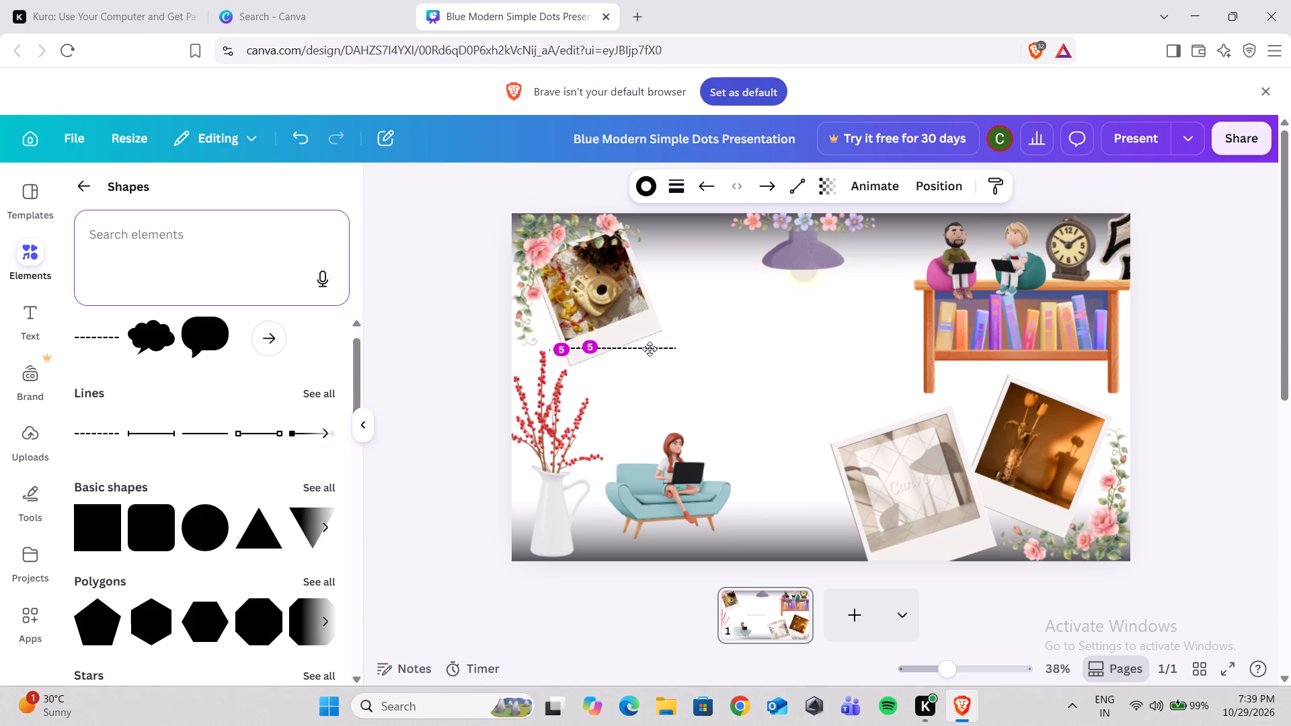
pyautogui.moveTo(650, 349); pyautogui.dragTo(651, 348)
# Tilt and shorten the dashed line so it runs along the slanted bottom edge of the camera photo, spanning its width.
pyautogui.moveTo(680, 349); pyautogui.dragTo(680, 348)
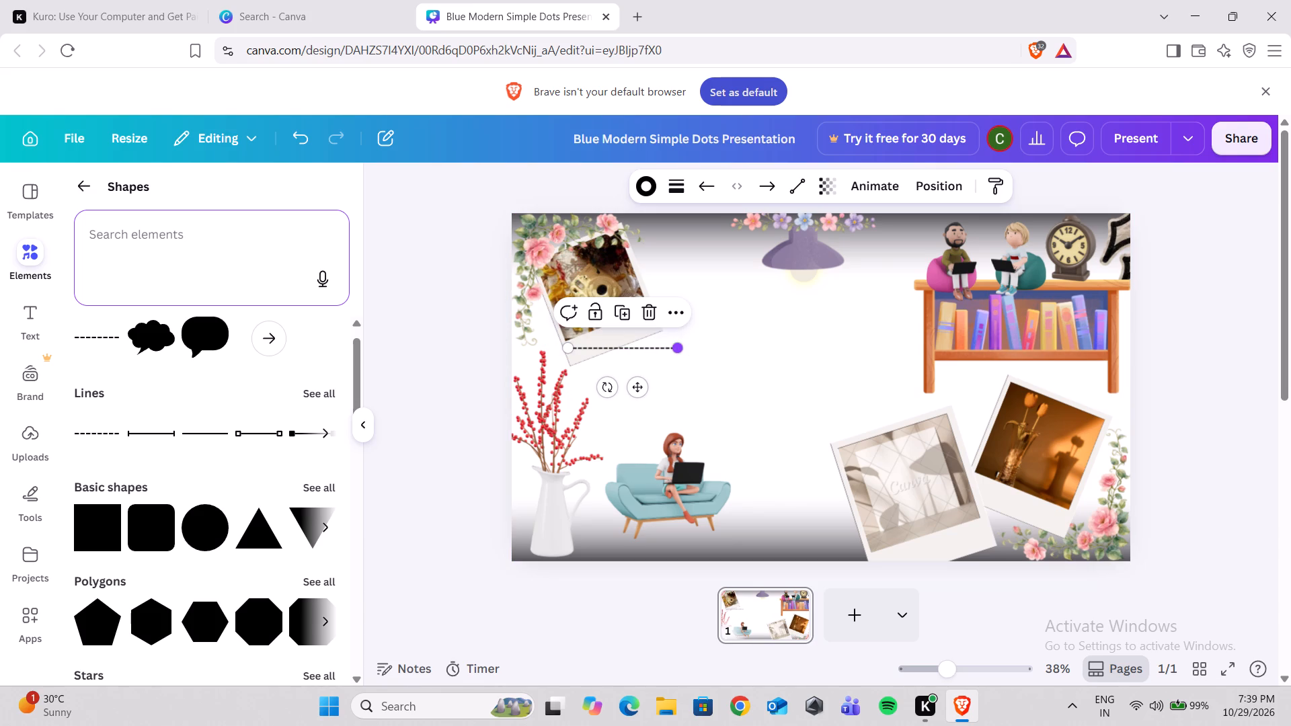
pyautogui.moveTo(680, 348); pyautogui.dragTo(650, 319)
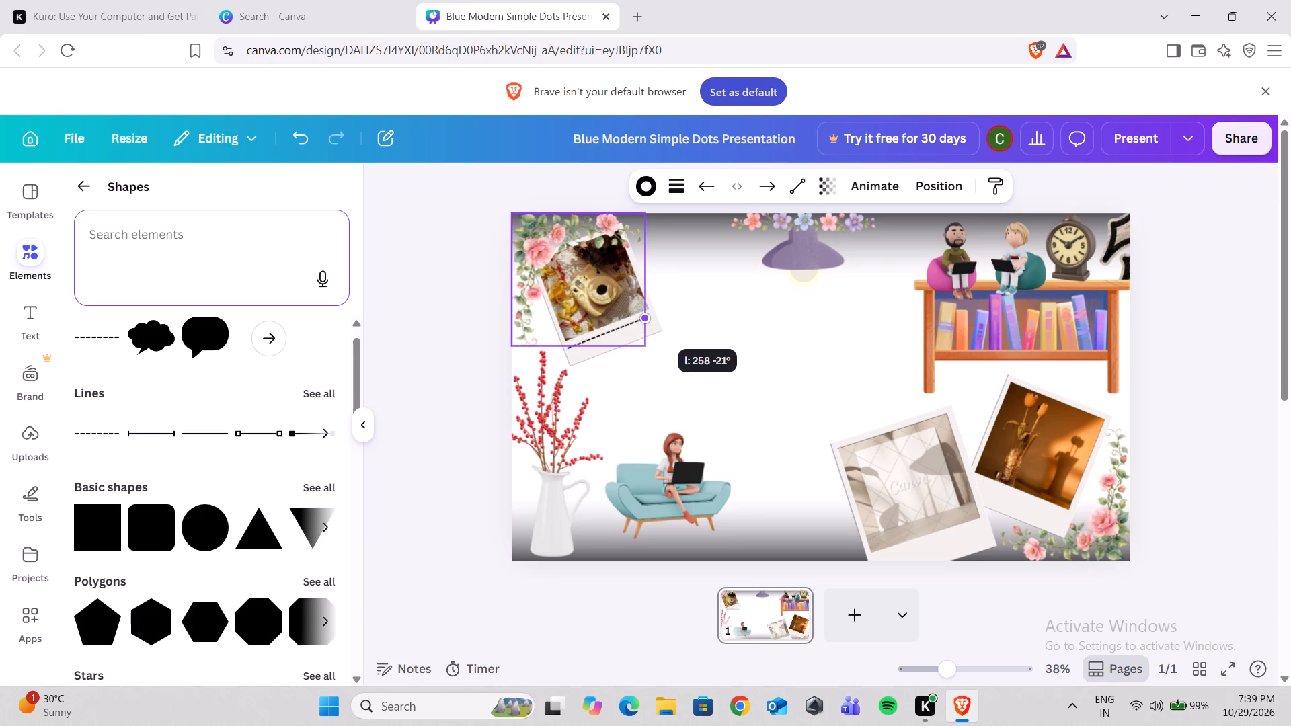
pyautogui.moveTo(650, 319); pyautogui.dragTo(652, 318)
pyautogui.click(711, 323)
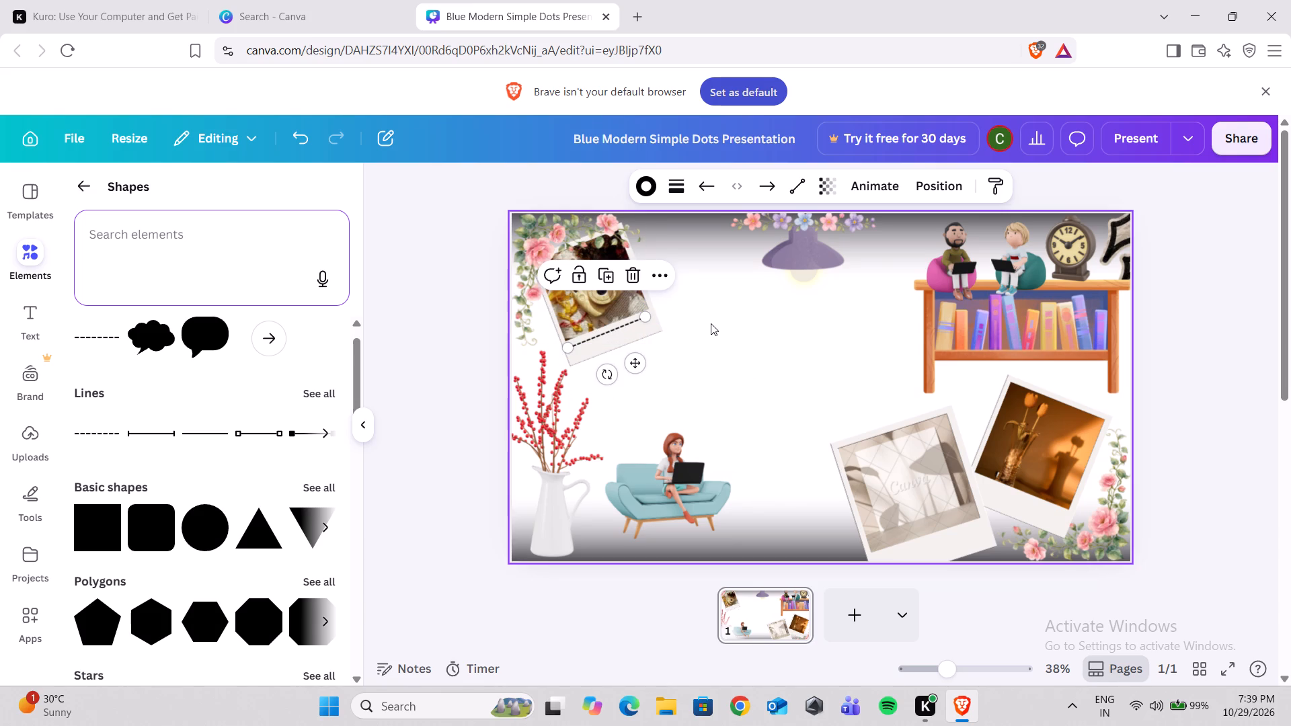
pyautogui.click(643, 321)
pyautogui.moveTo(643, 320); pyautogui.dragTo(649, 316)
pyautogui.doubleClick(649, 316)
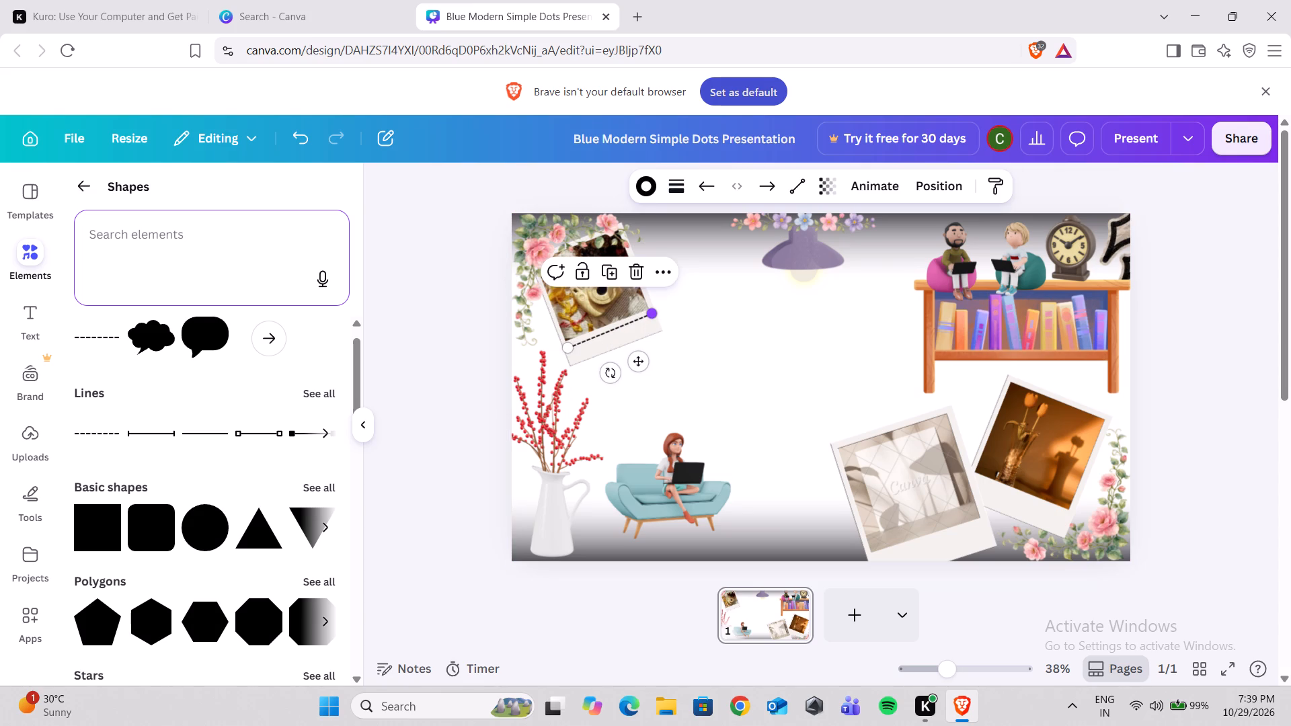
pyautogui.click(687, 339)
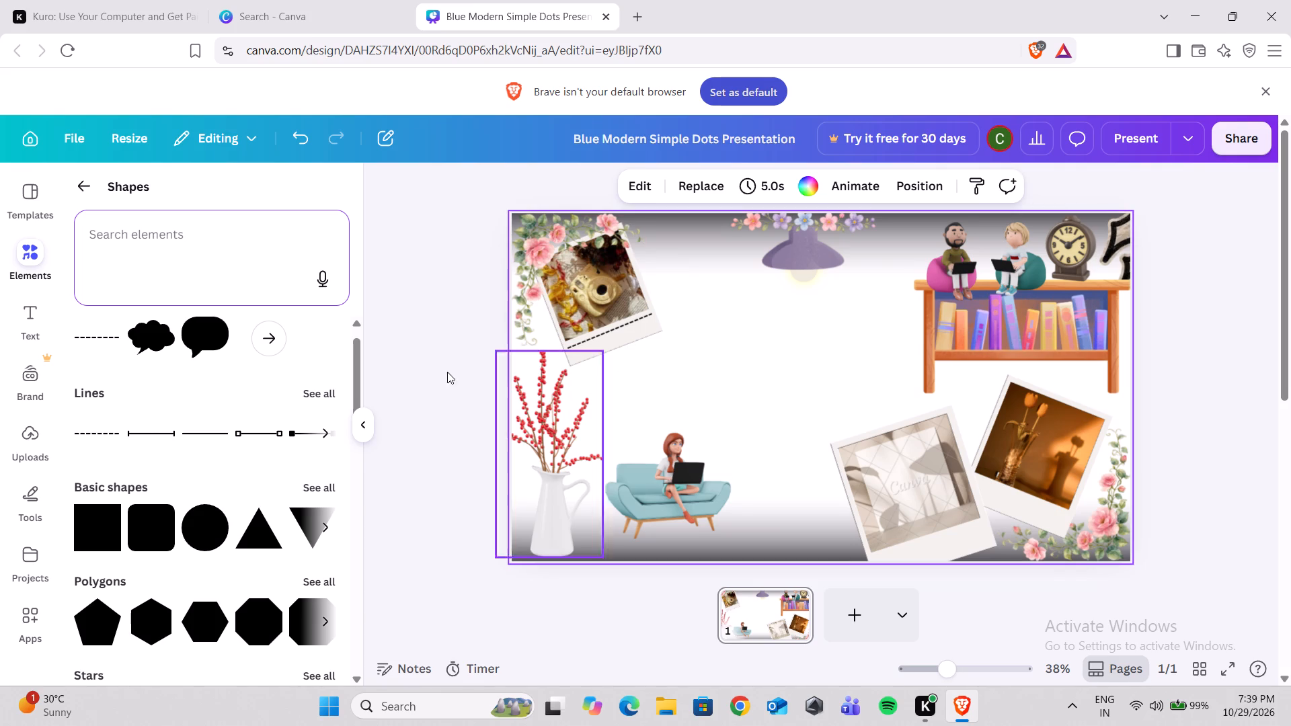
# Add a text box to the slide with the caption "capture the image".
pyautogui.click(36, 327)
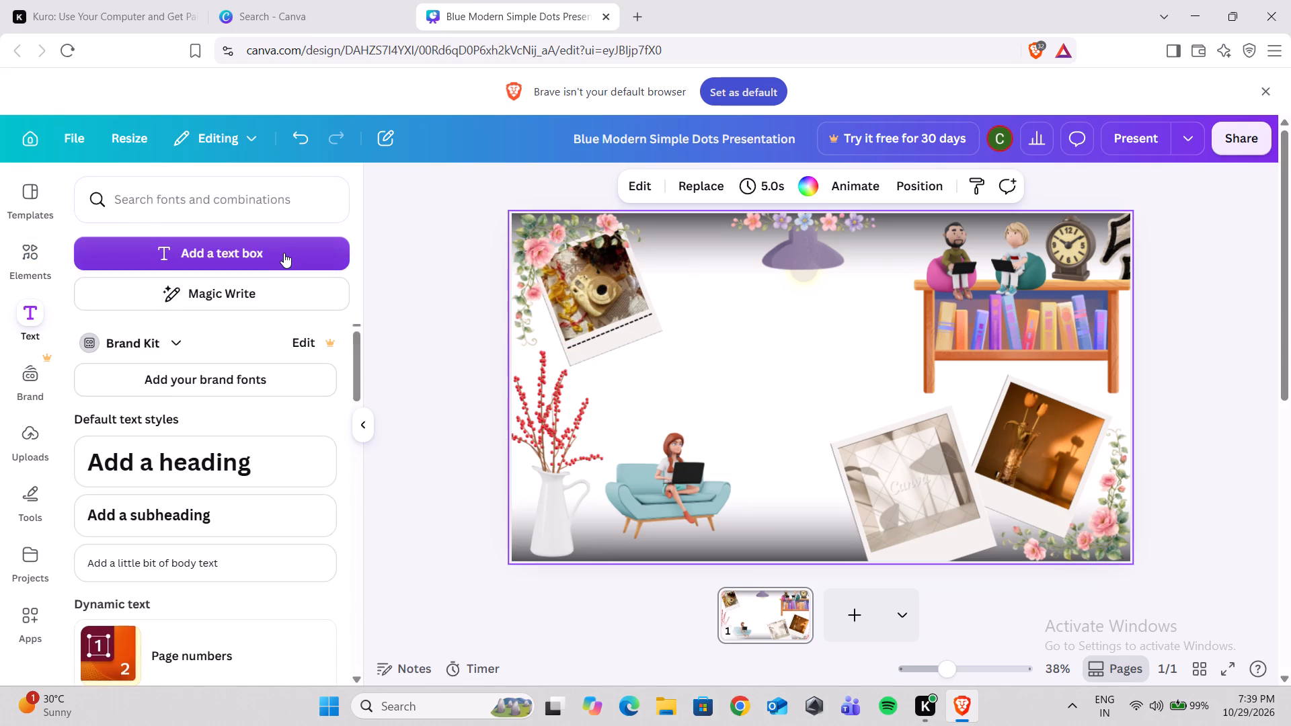
pyautogui.click(284, 253)
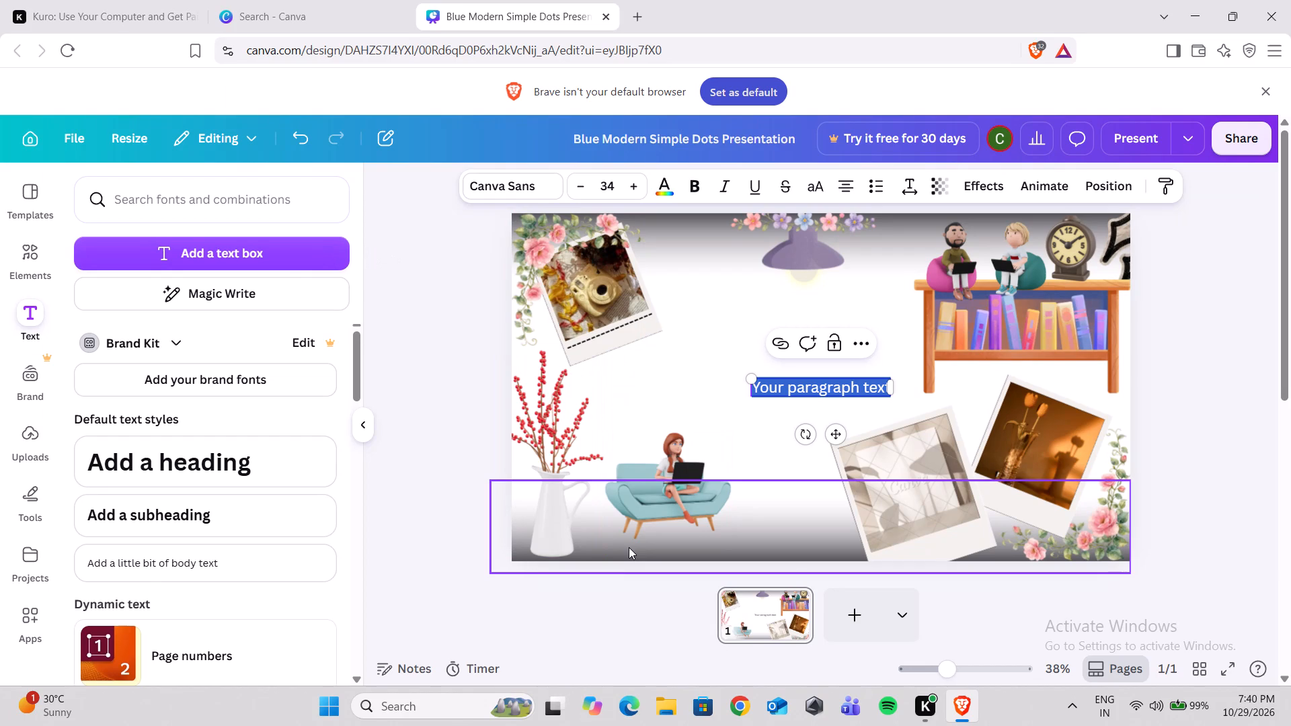
pyautogui.write('caotu')
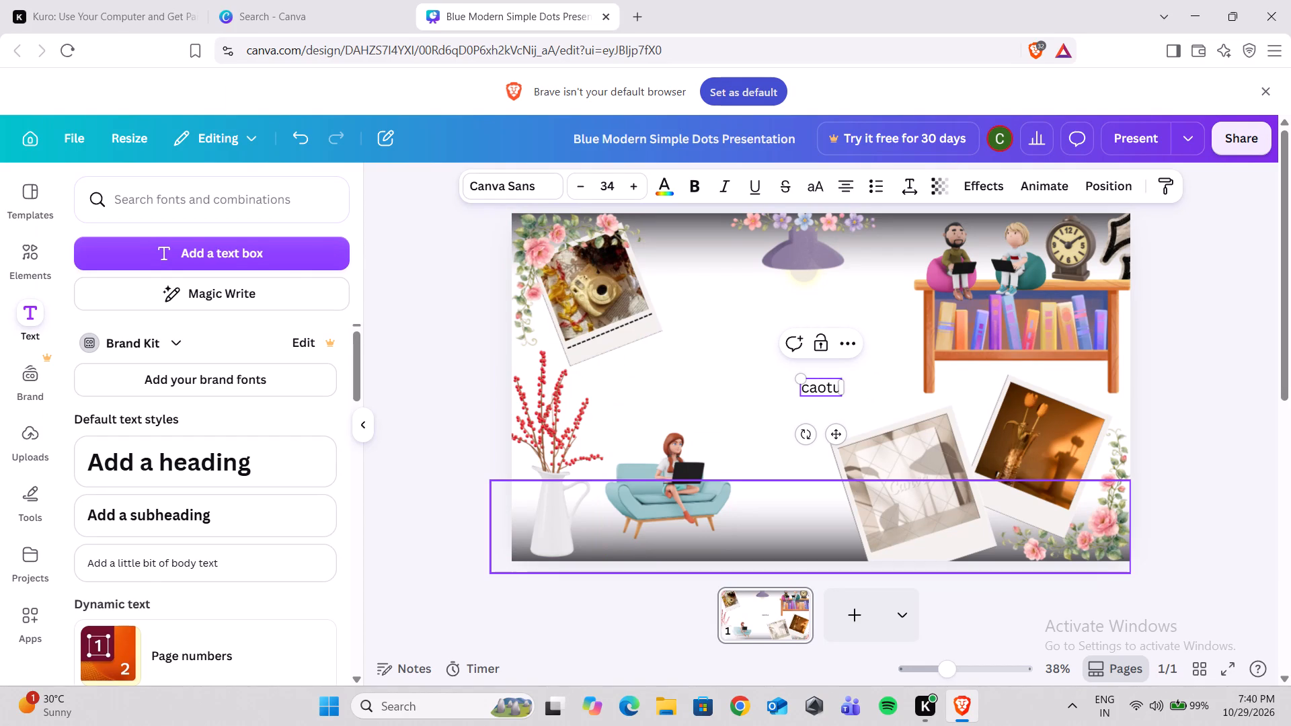
pyautogui.write('re')
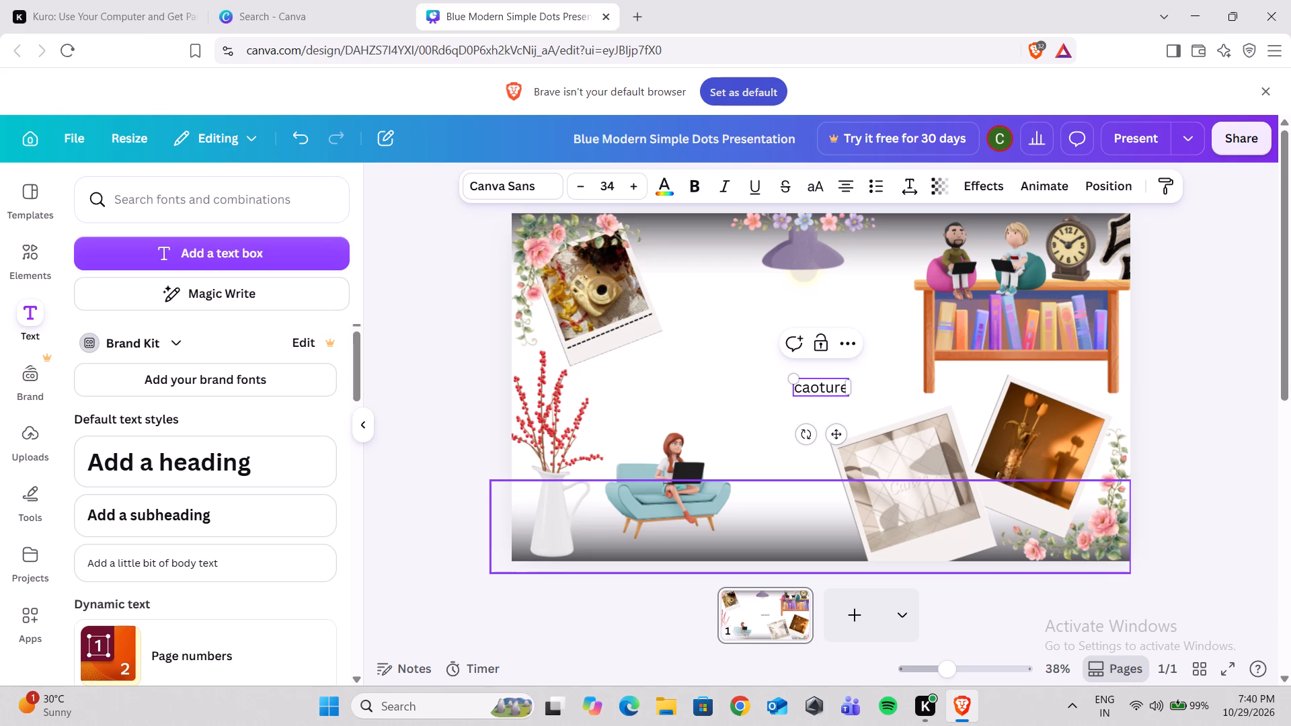
pyautogui.press('BackSpace')
pyautogui.press('BackSpace')
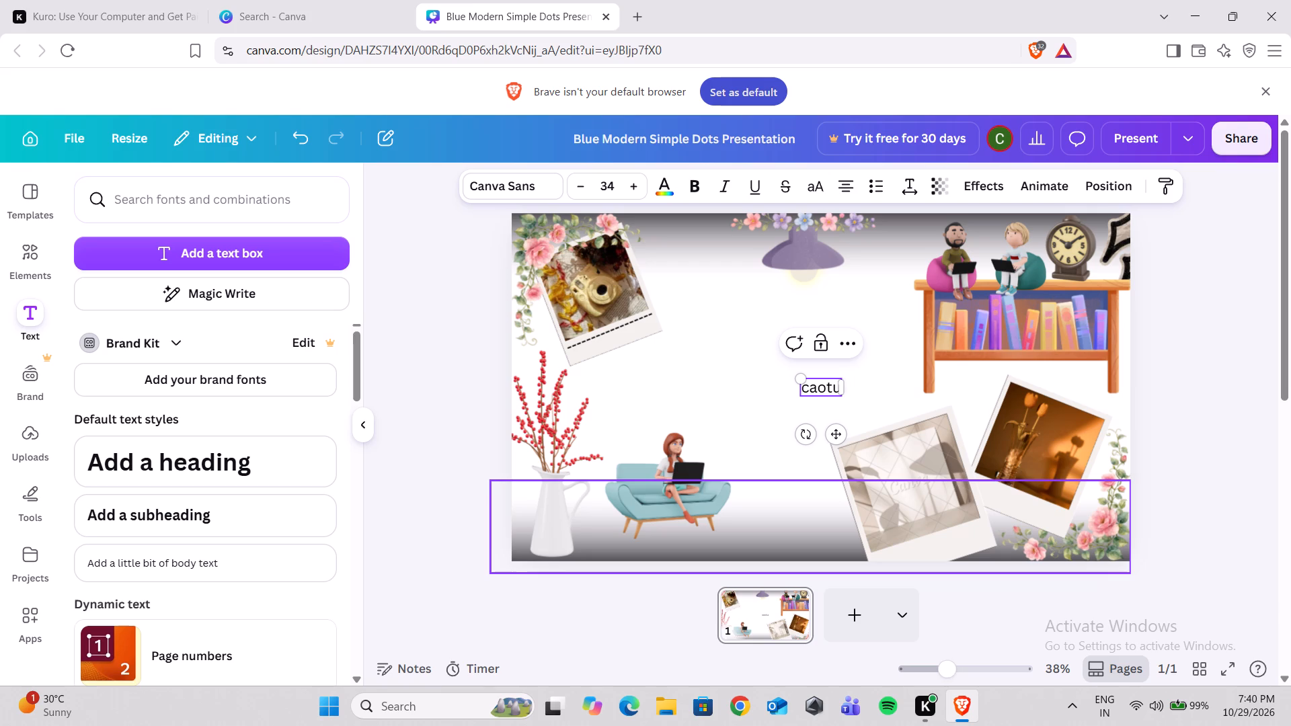
pyautogui.press('BackSpace')
pyautogui.press('BackSpace')
pyautogui.press('BackSpace')
pyautogui.press('BackSpace')
pyautogui.press('BackSpace')
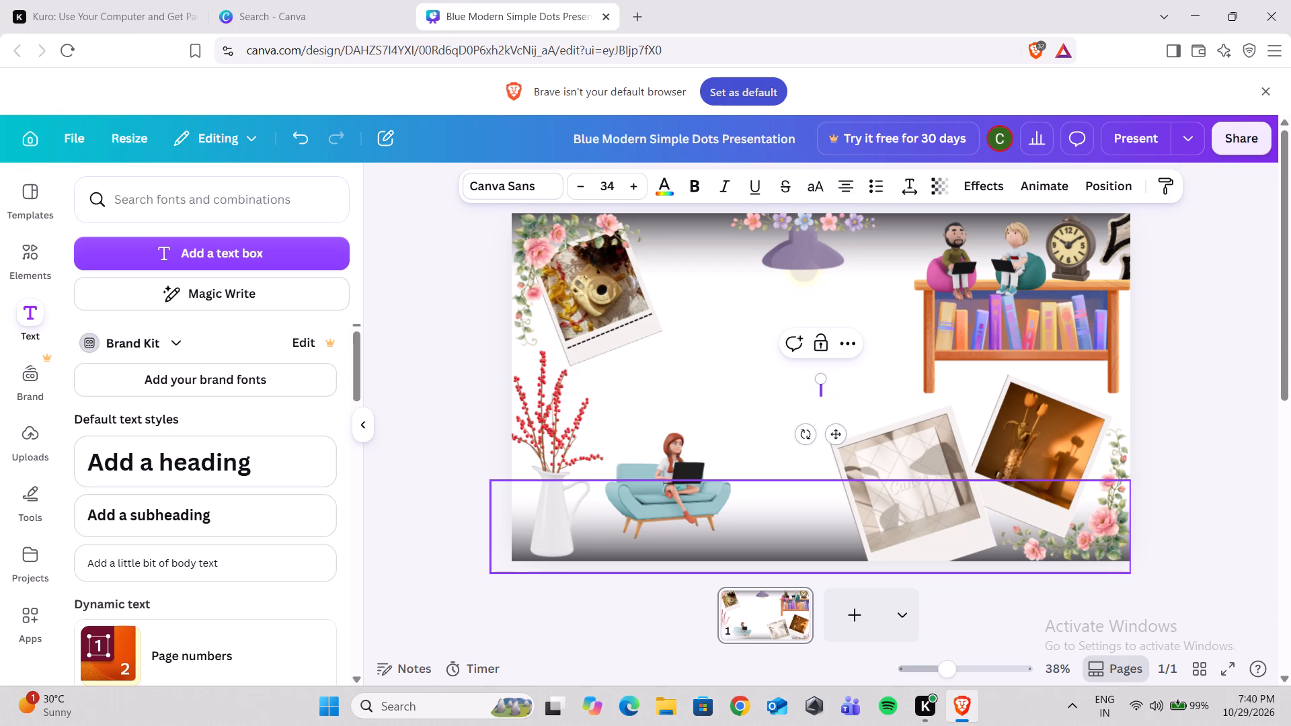
pyautogui.write('cap')
pyautogui.write('ture the')
pyautogui.press('space')
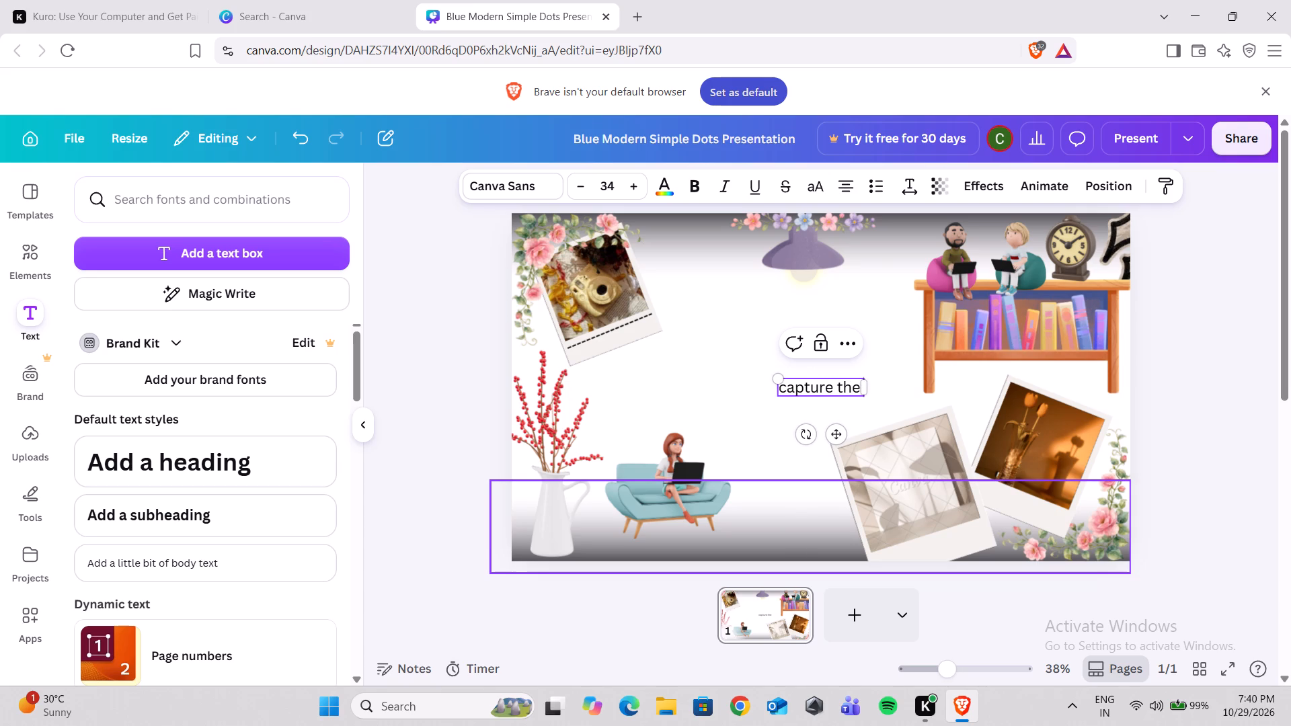
pyautogui.write('image')
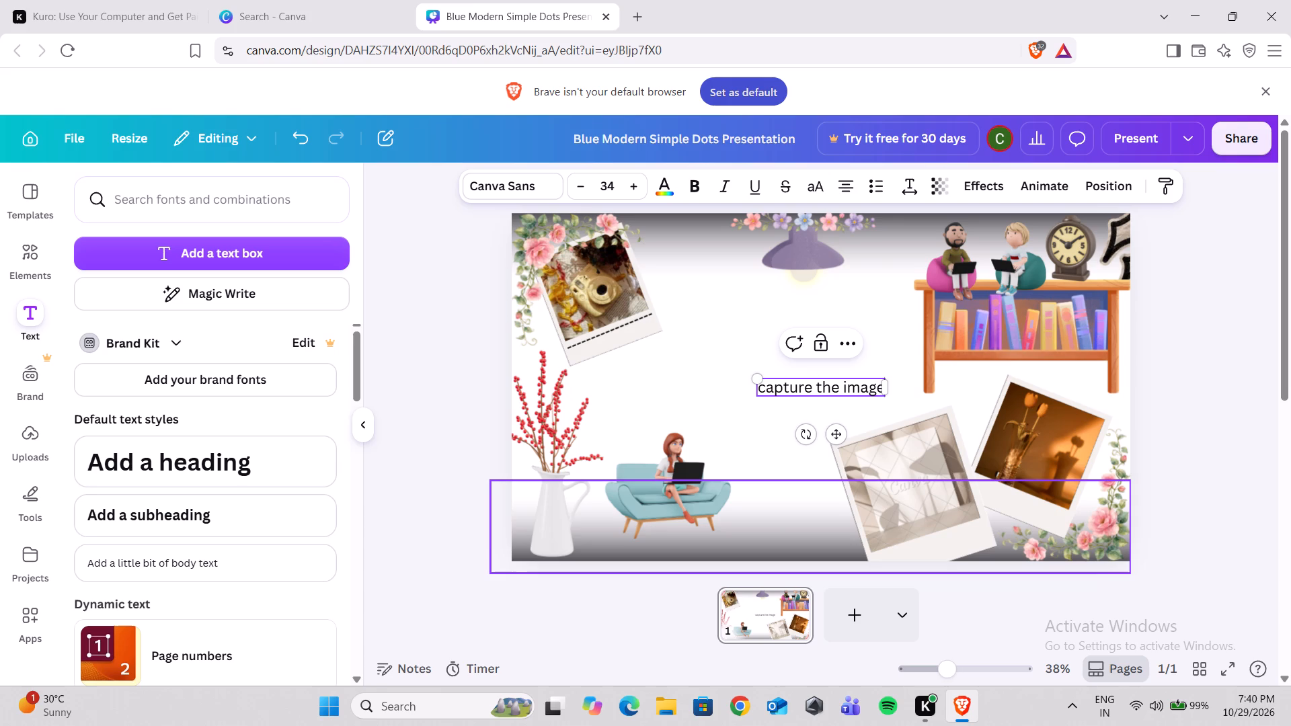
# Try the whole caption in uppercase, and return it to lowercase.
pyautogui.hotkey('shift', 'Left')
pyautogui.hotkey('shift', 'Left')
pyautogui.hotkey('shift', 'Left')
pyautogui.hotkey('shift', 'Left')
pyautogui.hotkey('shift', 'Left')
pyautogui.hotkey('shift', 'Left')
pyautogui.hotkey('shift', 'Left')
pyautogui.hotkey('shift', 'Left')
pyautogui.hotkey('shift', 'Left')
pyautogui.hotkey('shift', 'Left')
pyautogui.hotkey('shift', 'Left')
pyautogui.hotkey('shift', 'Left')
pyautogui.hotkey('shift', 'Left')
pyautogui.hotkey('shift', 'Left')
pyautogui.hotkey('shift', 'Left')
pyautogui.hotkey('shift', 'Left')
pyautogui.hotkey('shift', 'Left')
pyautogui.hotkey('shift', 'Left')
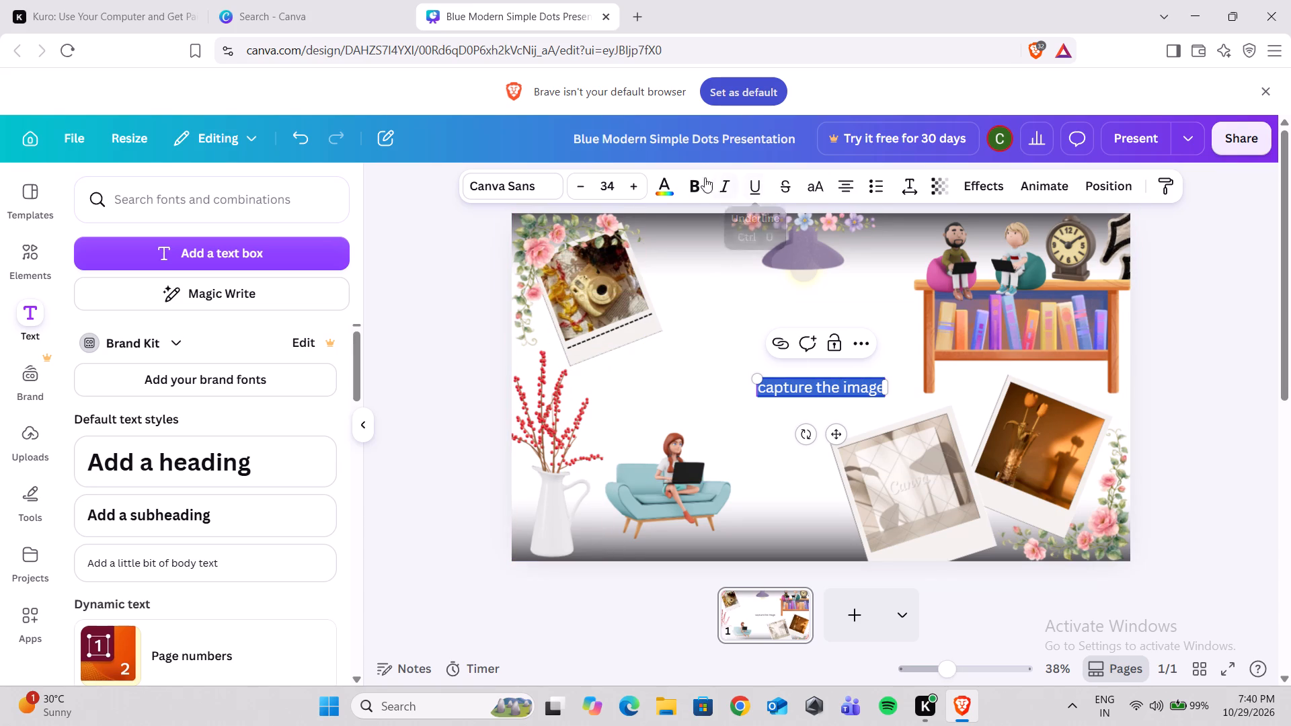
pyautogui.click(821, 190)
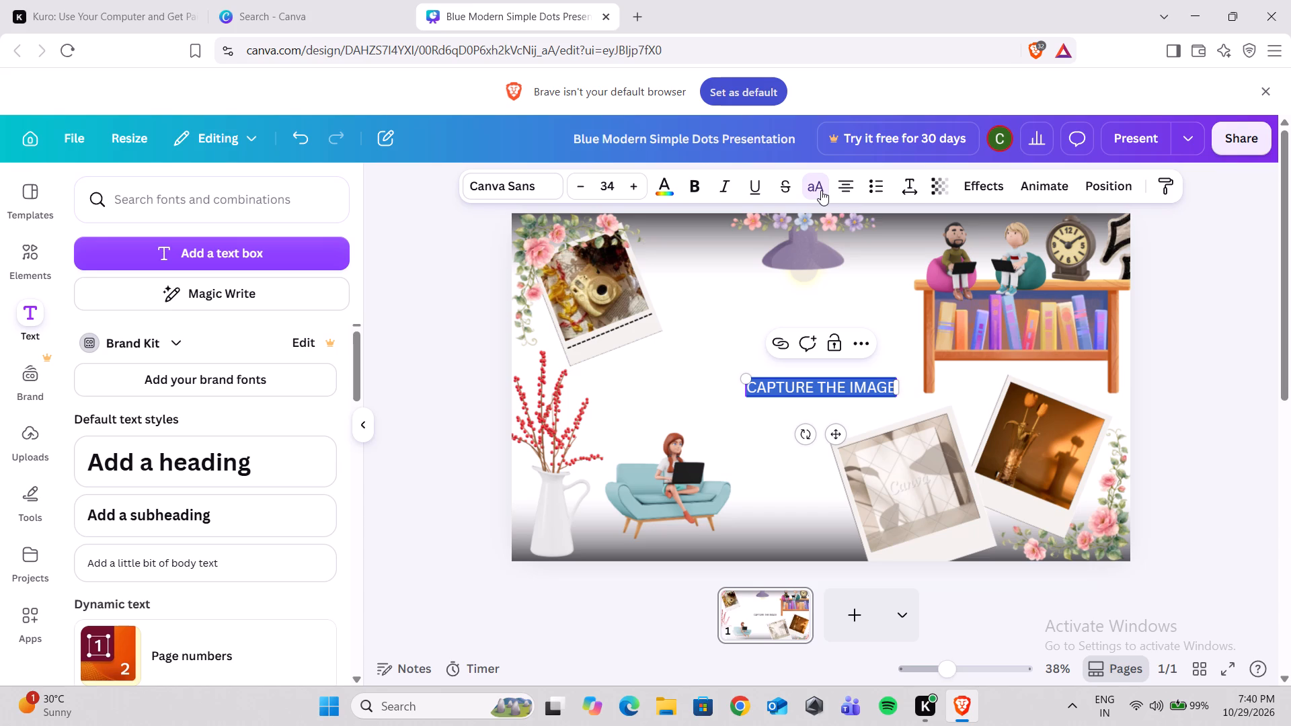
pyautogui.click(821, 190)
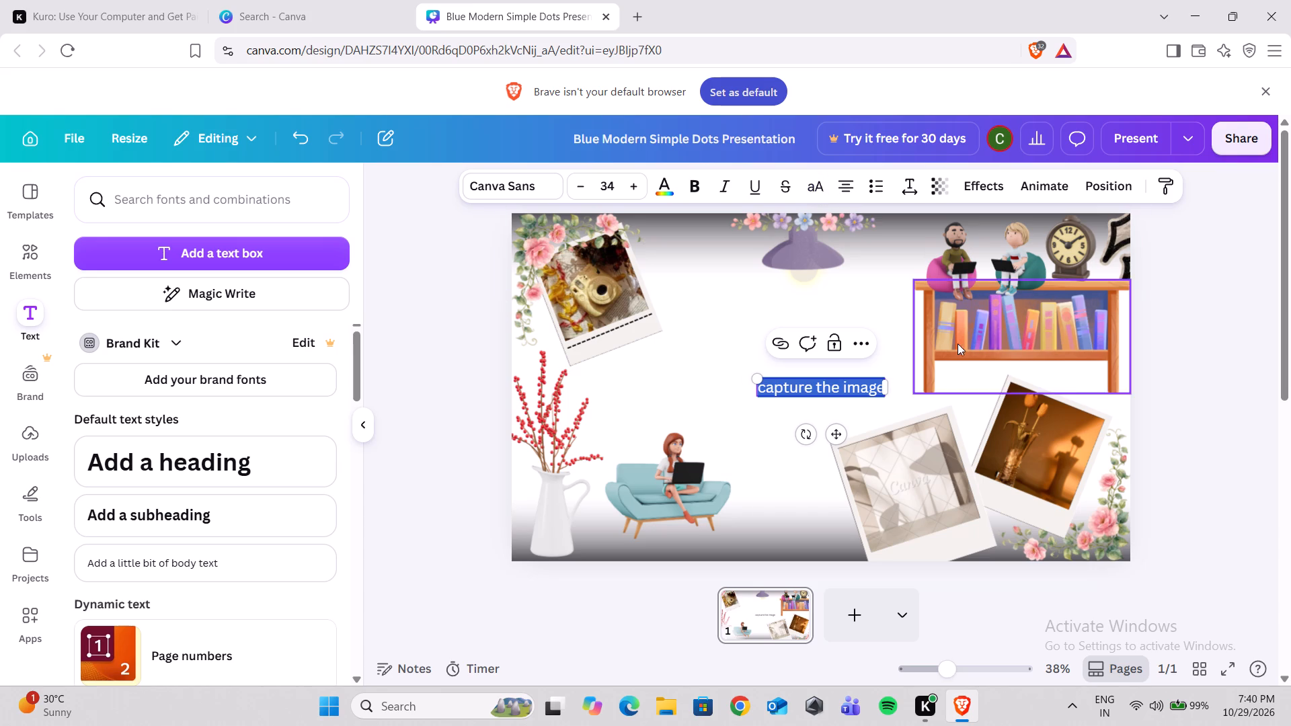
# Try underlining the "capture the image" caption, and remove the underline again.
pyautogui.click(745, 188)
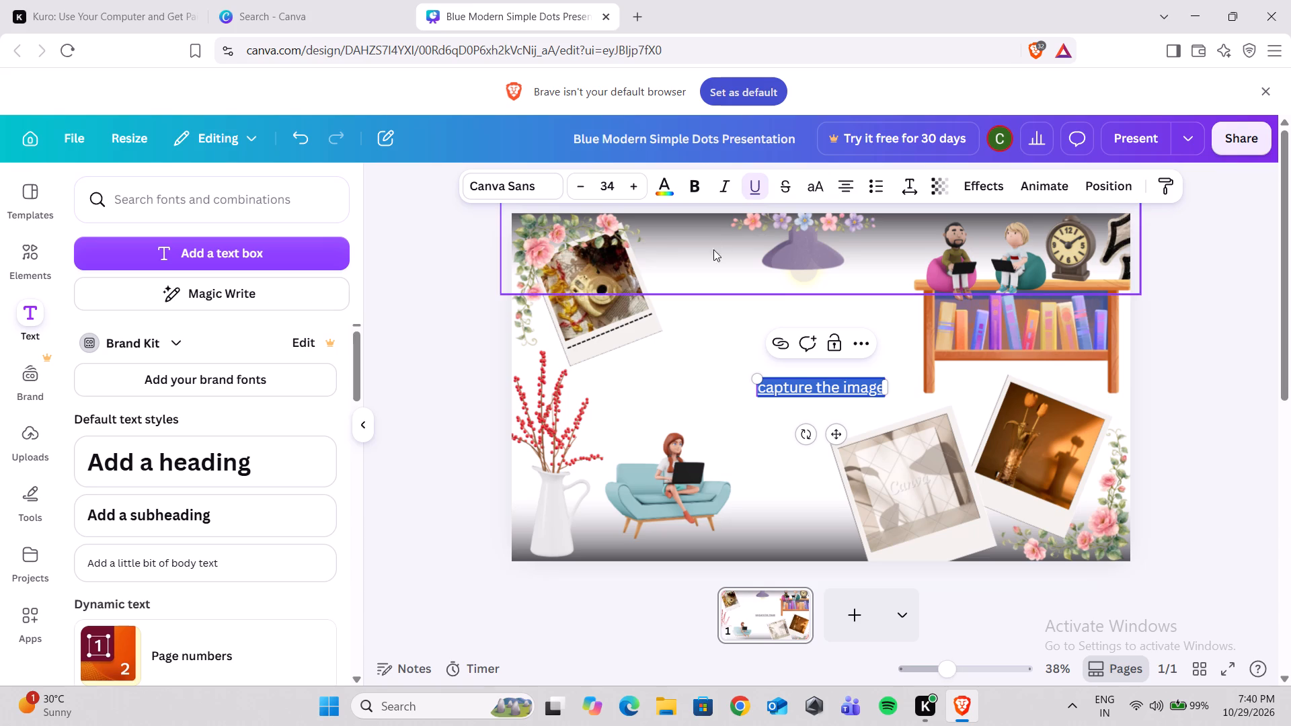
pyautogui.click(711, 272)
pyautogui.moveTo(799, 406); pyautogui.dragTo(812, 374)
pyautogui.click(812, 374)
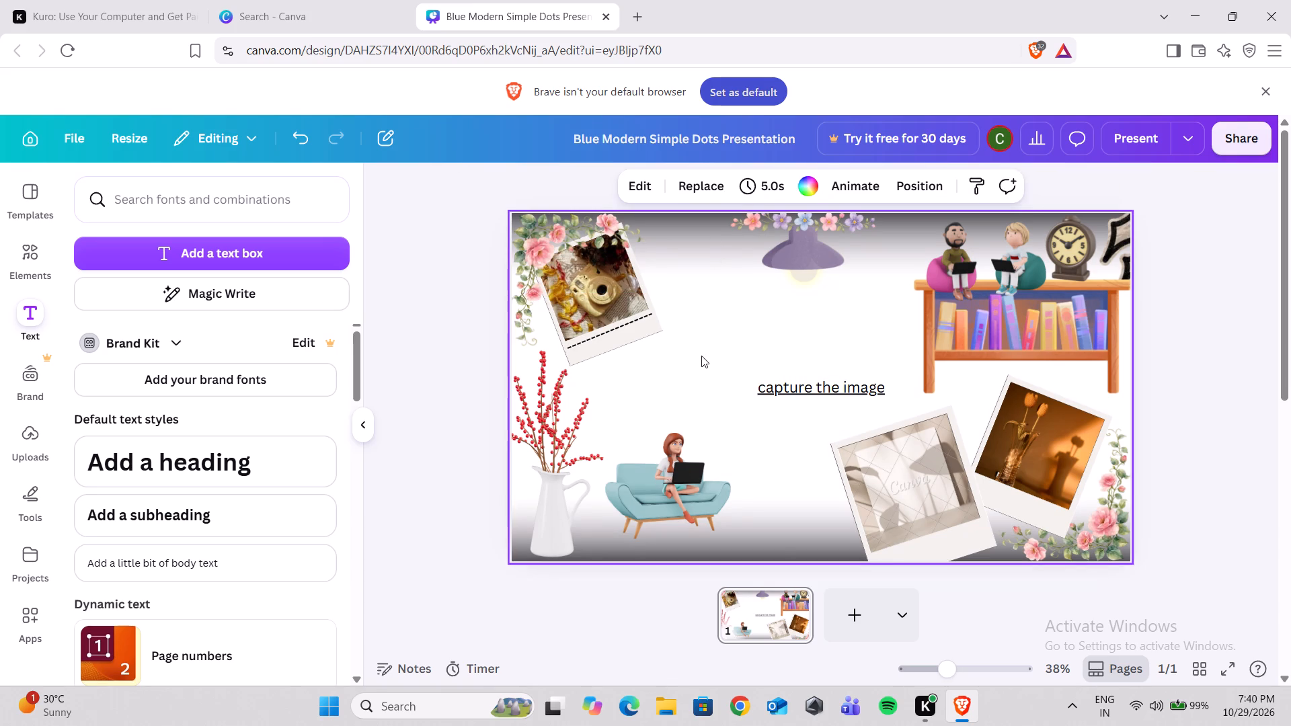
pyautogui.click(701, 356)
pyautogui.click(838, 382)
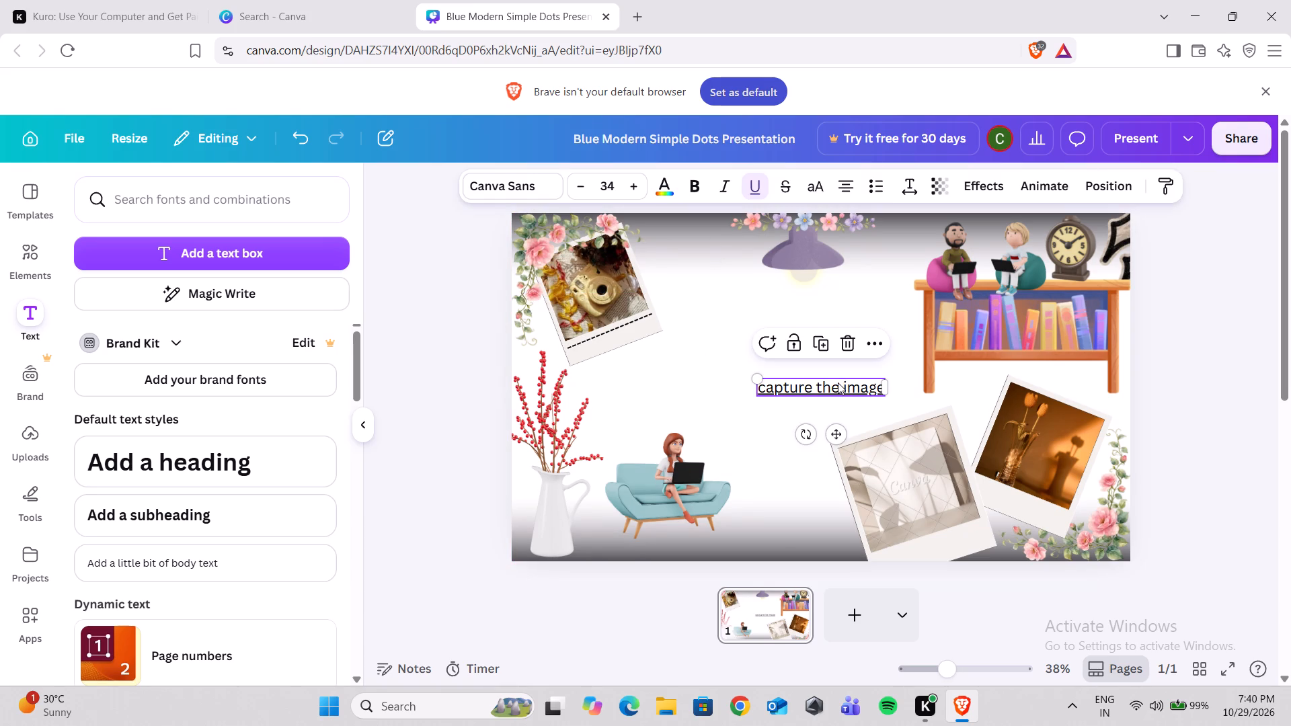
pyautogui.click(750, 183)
# Make the "capture the image" caption italic and bold.
pyautogui.click(716, 179)
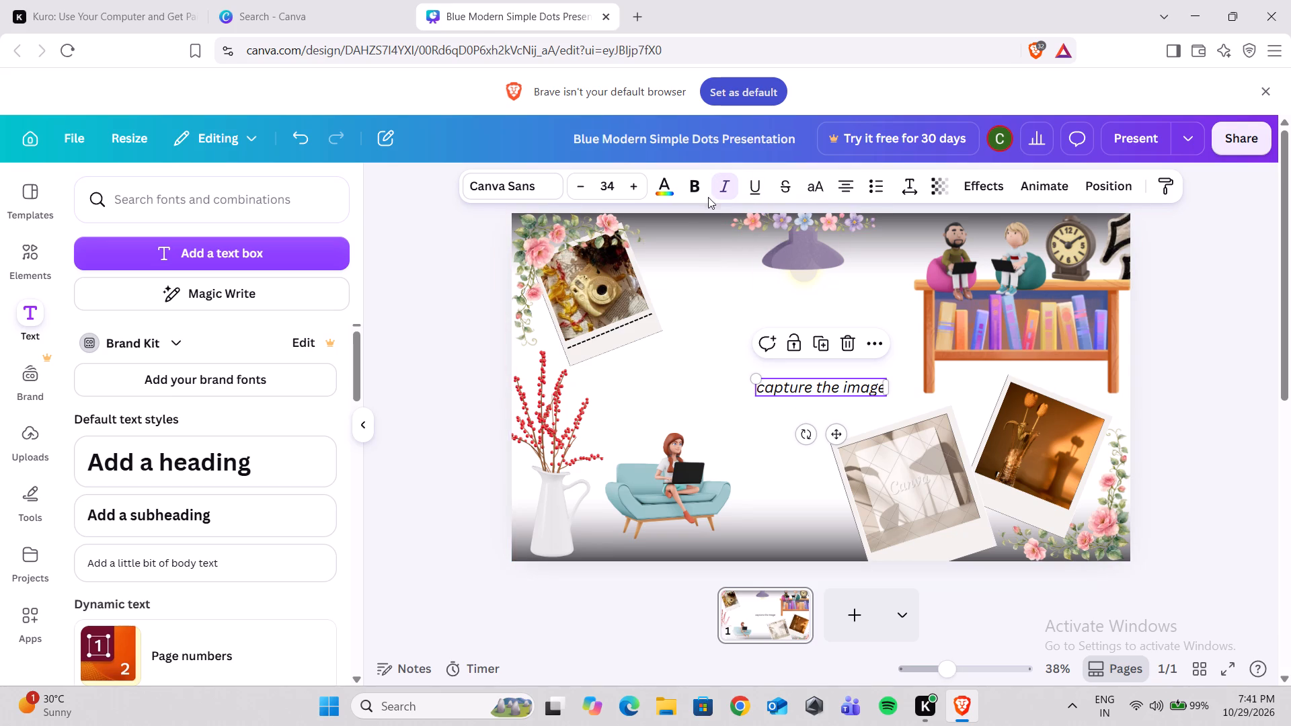
pyautogui.click(693, 186)
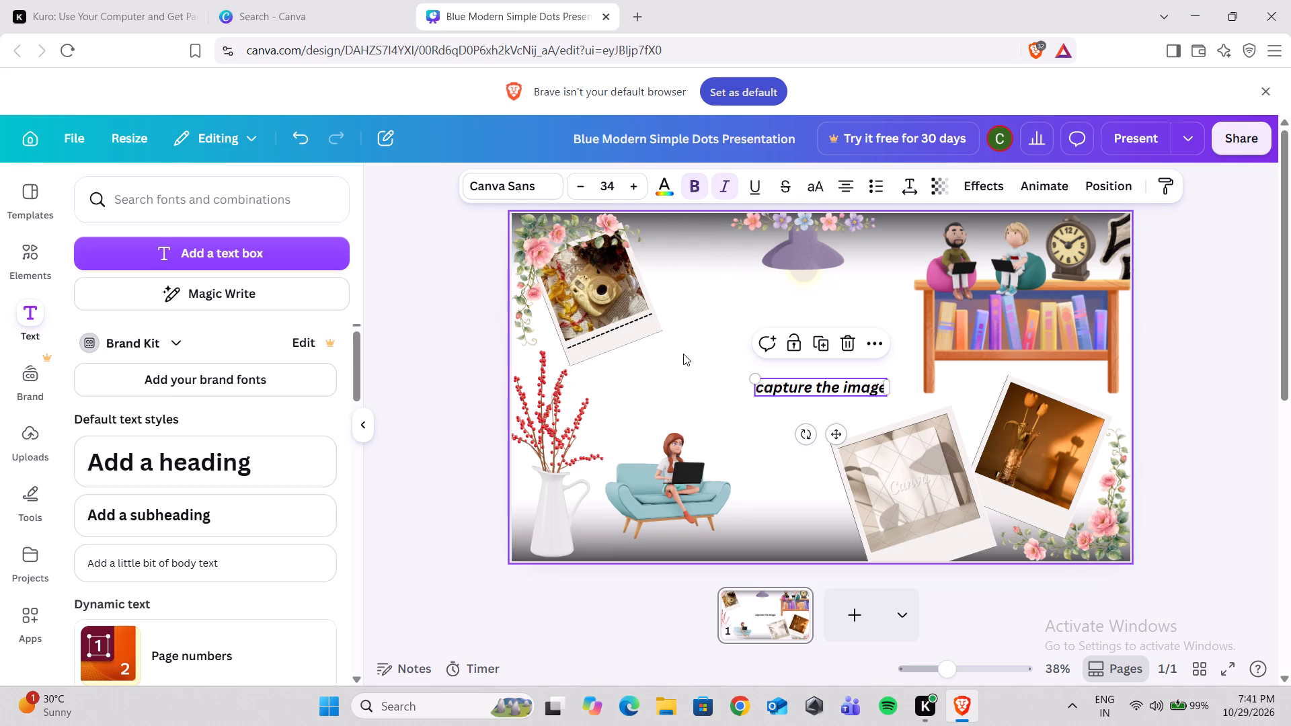
pyautogui.click(683, 354)
# Move the caption from the slide's centre to the empty area just below the camera polaroid.
pyautogui.click(793, 389)
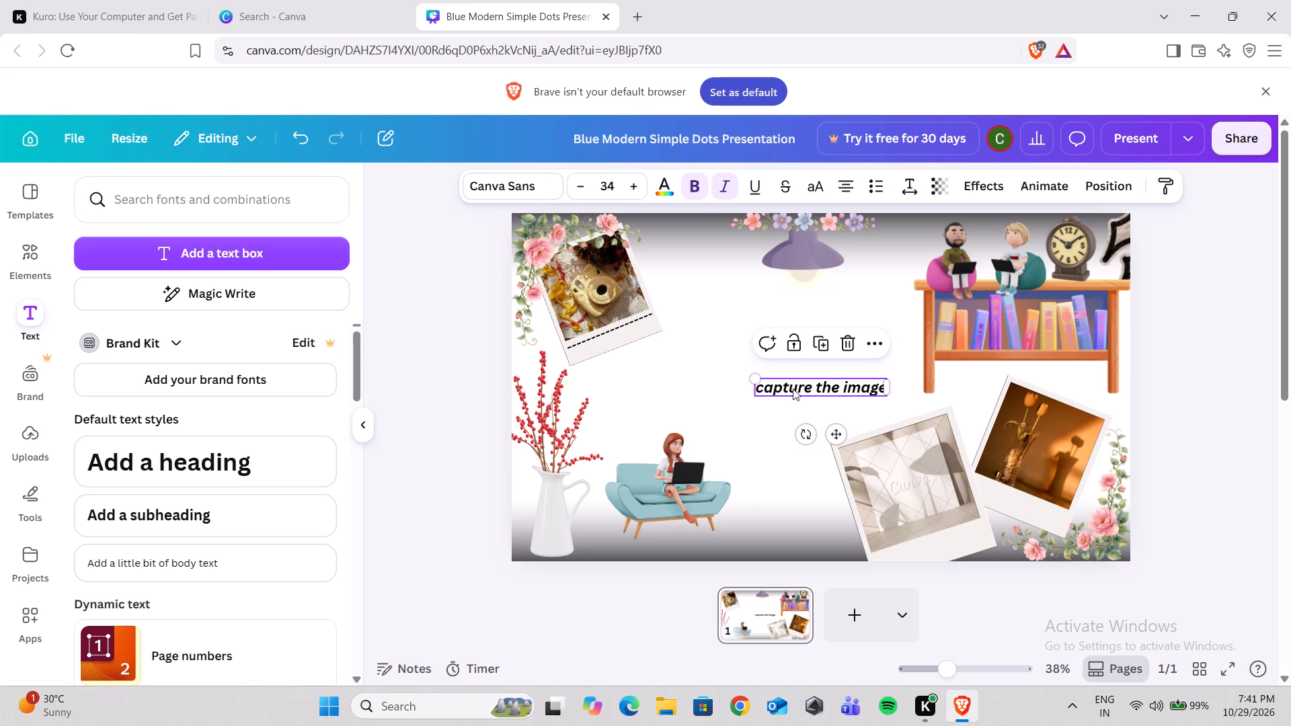
pyautogui.moveTo(793, 389); pyautogui.dragTo(615, 368)
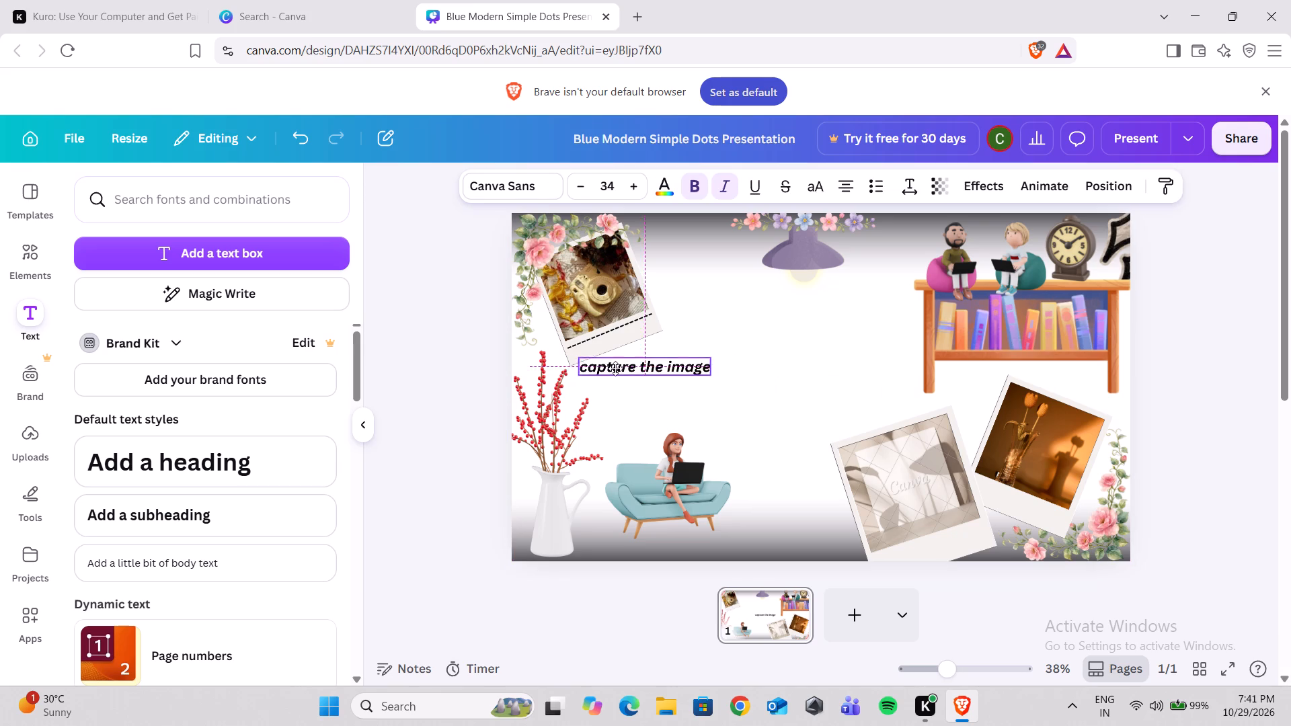
pyautogui.moveTo(615, 368); pyautogui.dragTo(658, 360)
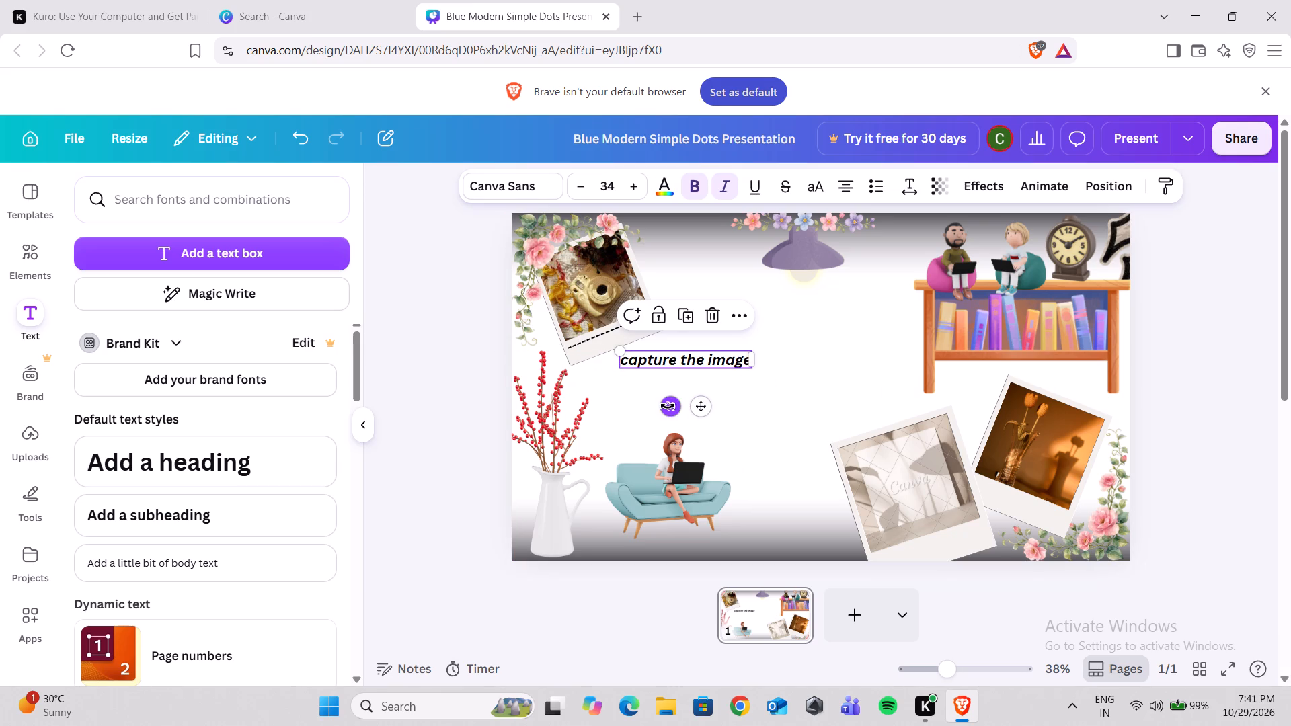
# Rotate the caption to about -21° so it matches the slant of the dashed line on the camera polaroid.
pyautogui.moveTo(668, 406); pyautogui.dragTo(699, 391)
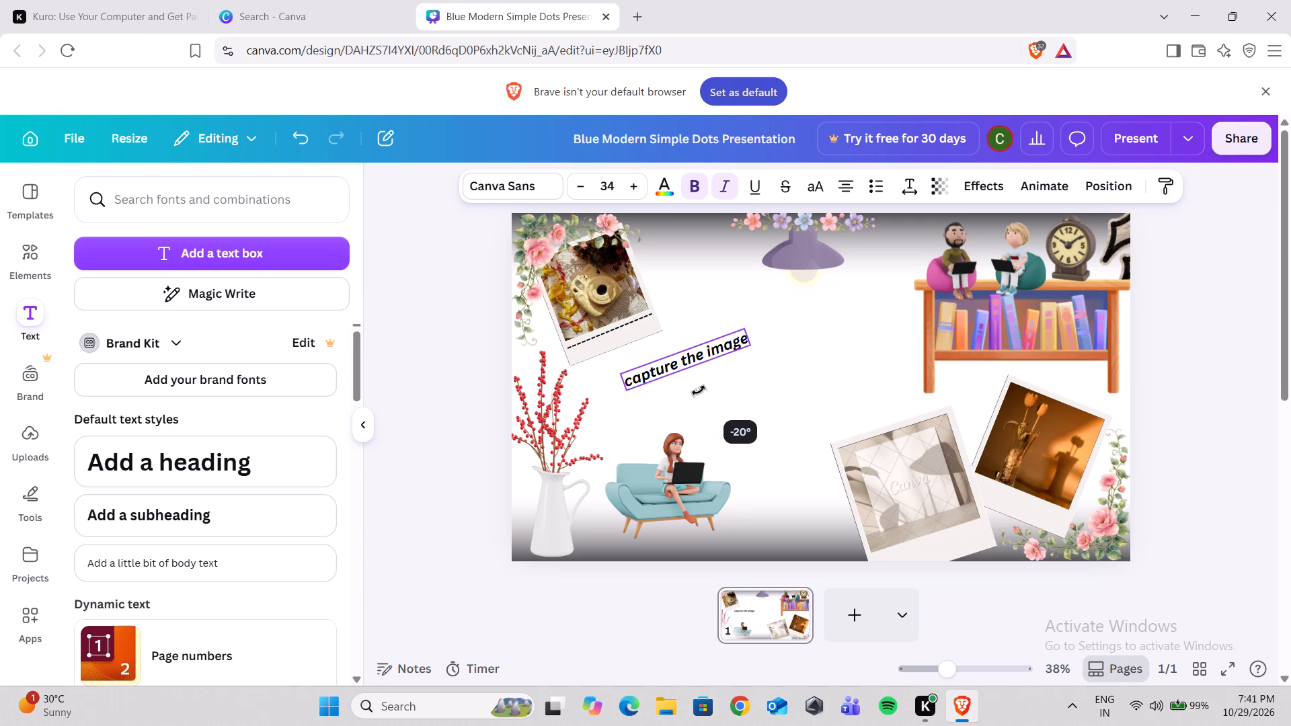
pyautogui.moveTo(699, 391); pyautogui.dragTo(702, 388)
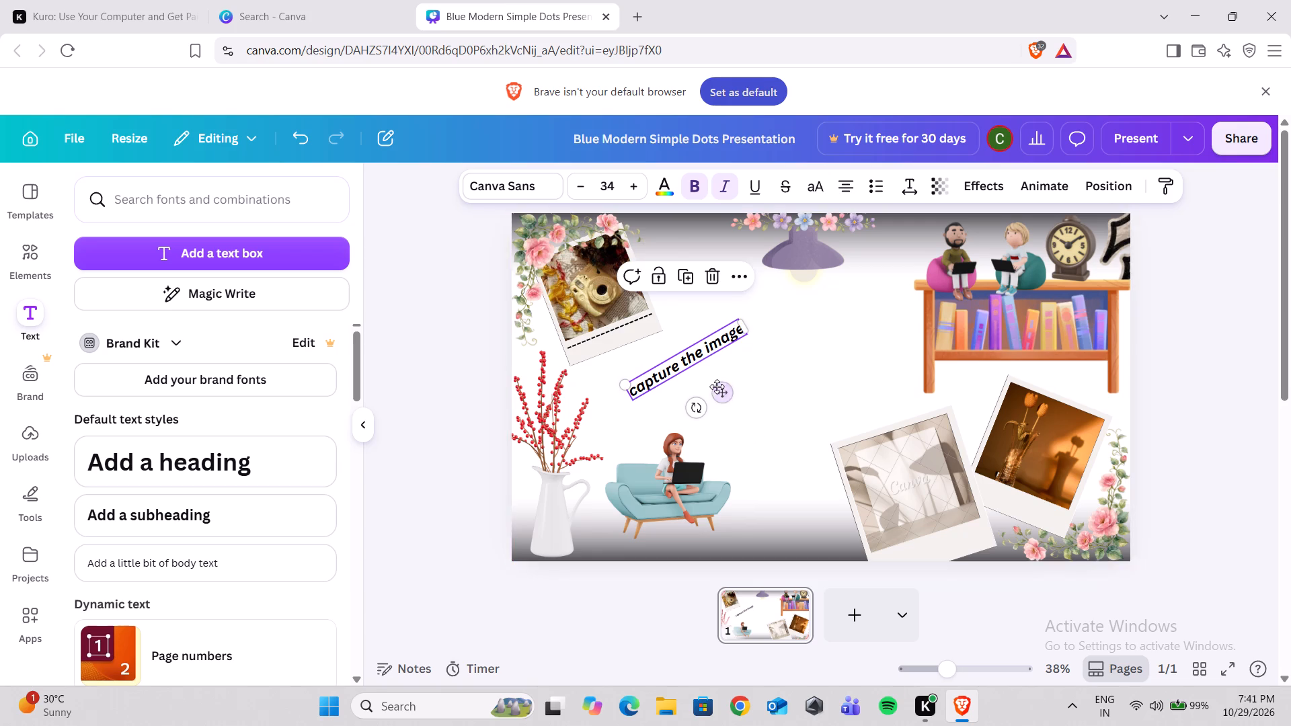
pyautogui.click(695, 403)
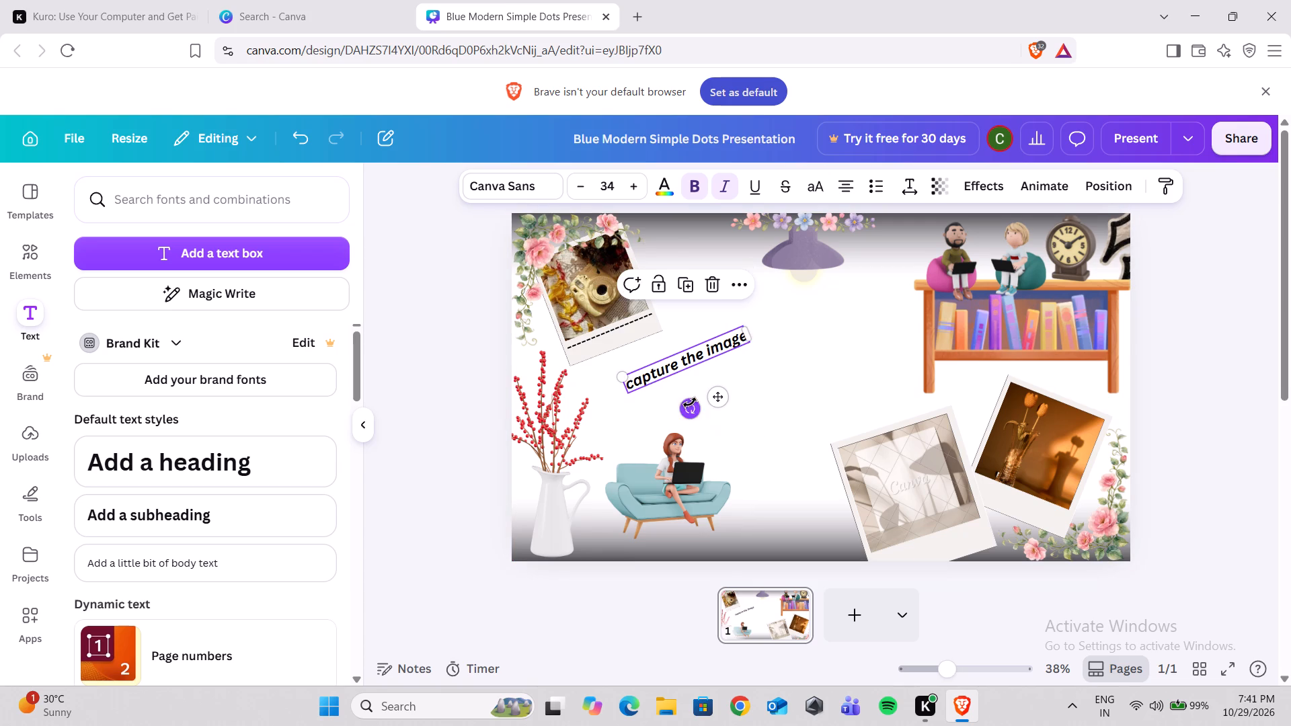
pyautogui.click(619, 324)
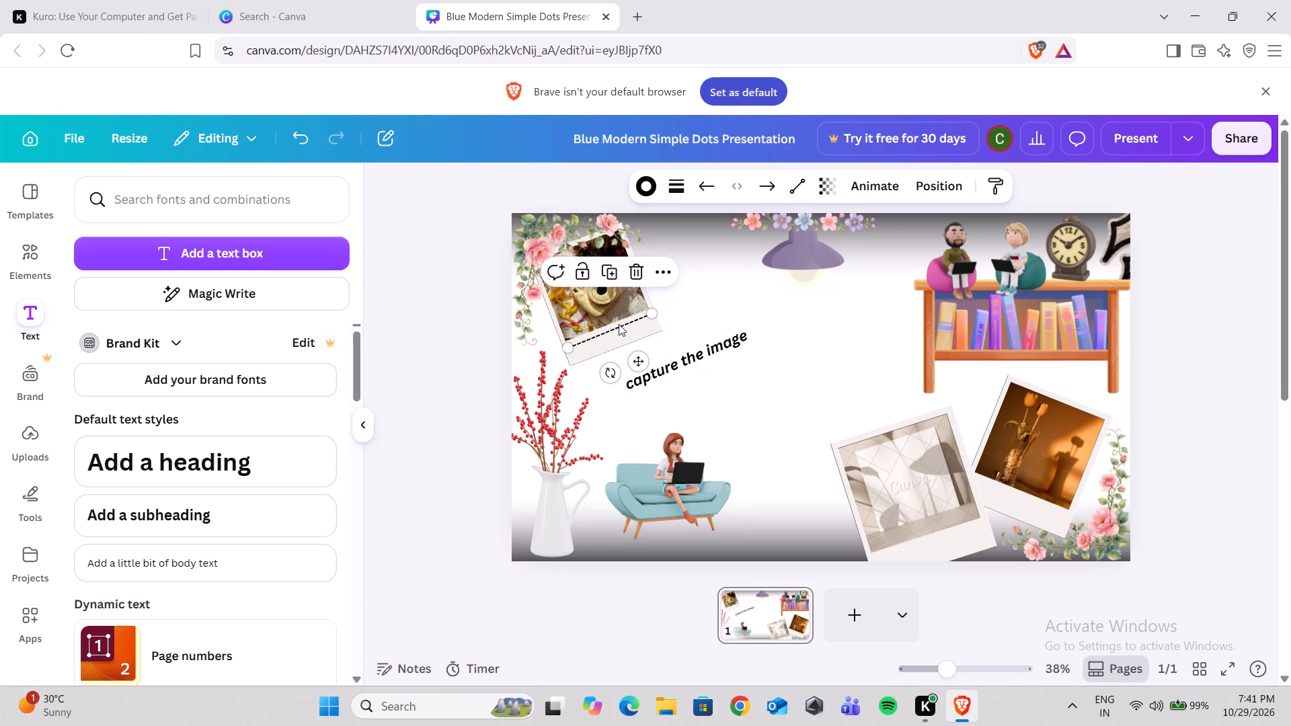
pyautogui.click(607, 369)
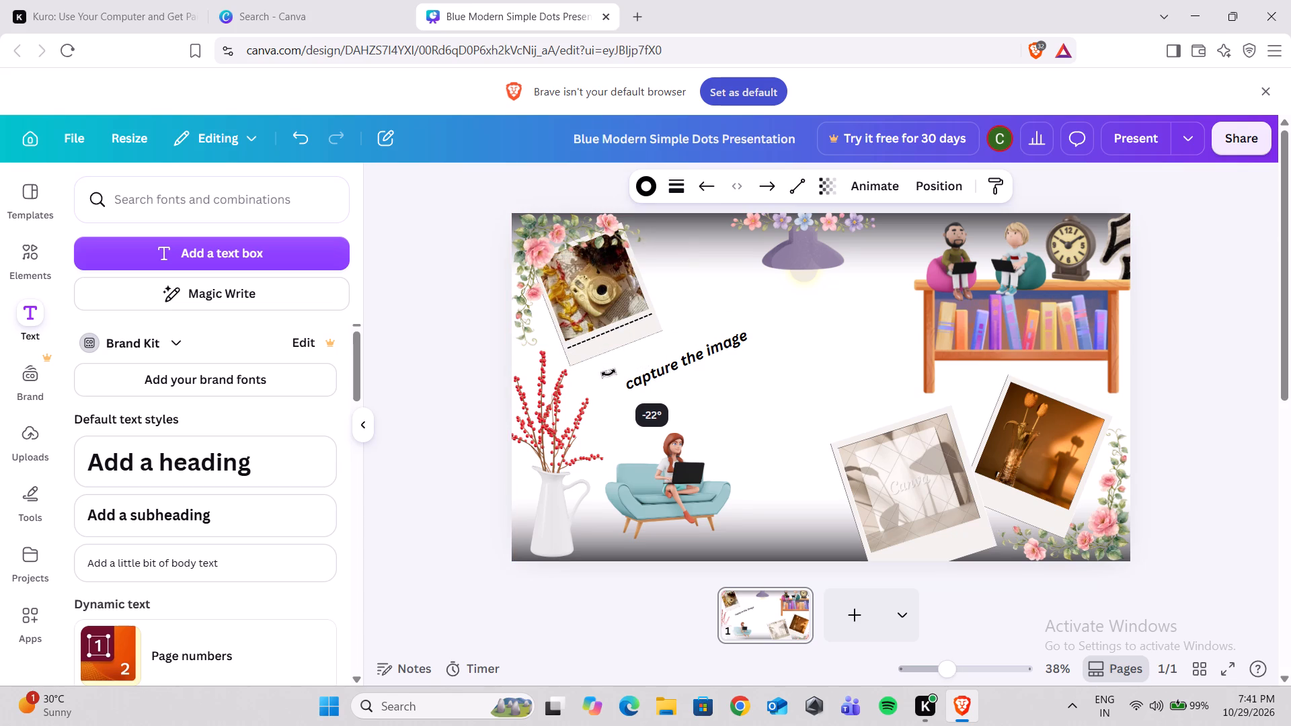
pyautogui.click(691, 354)
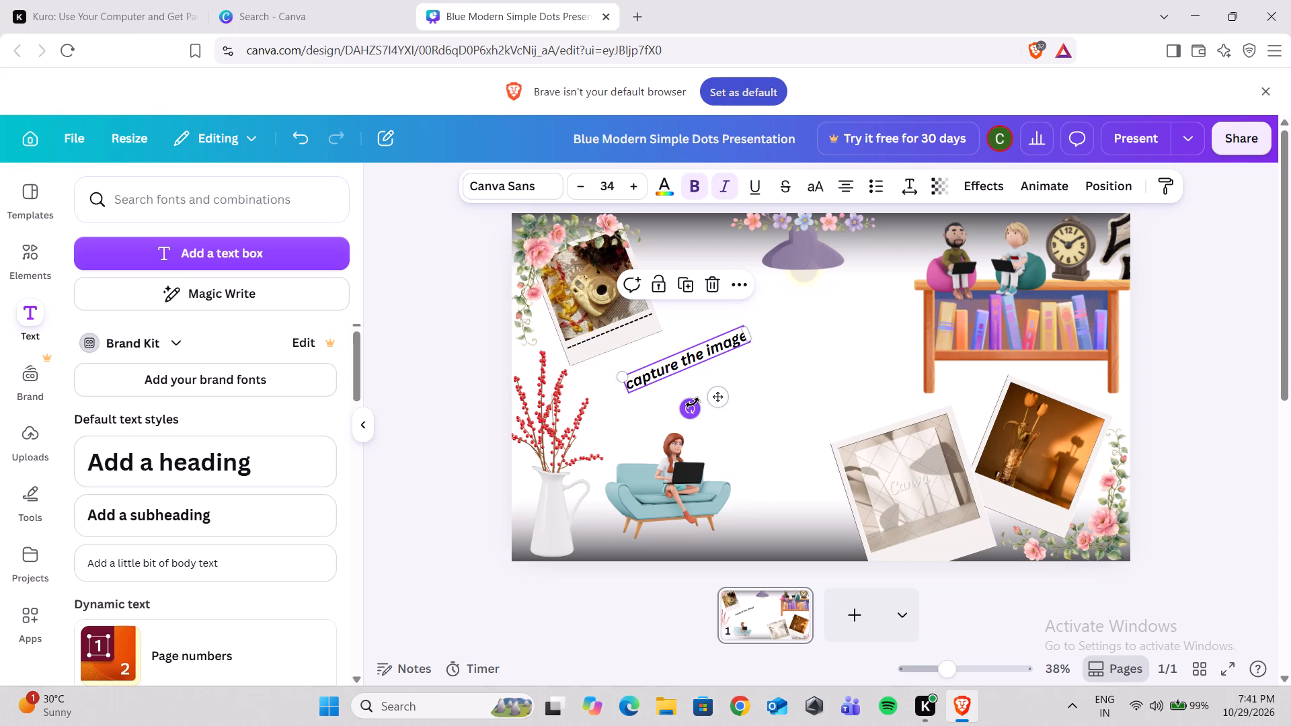
pyautogui.click(693, 403)
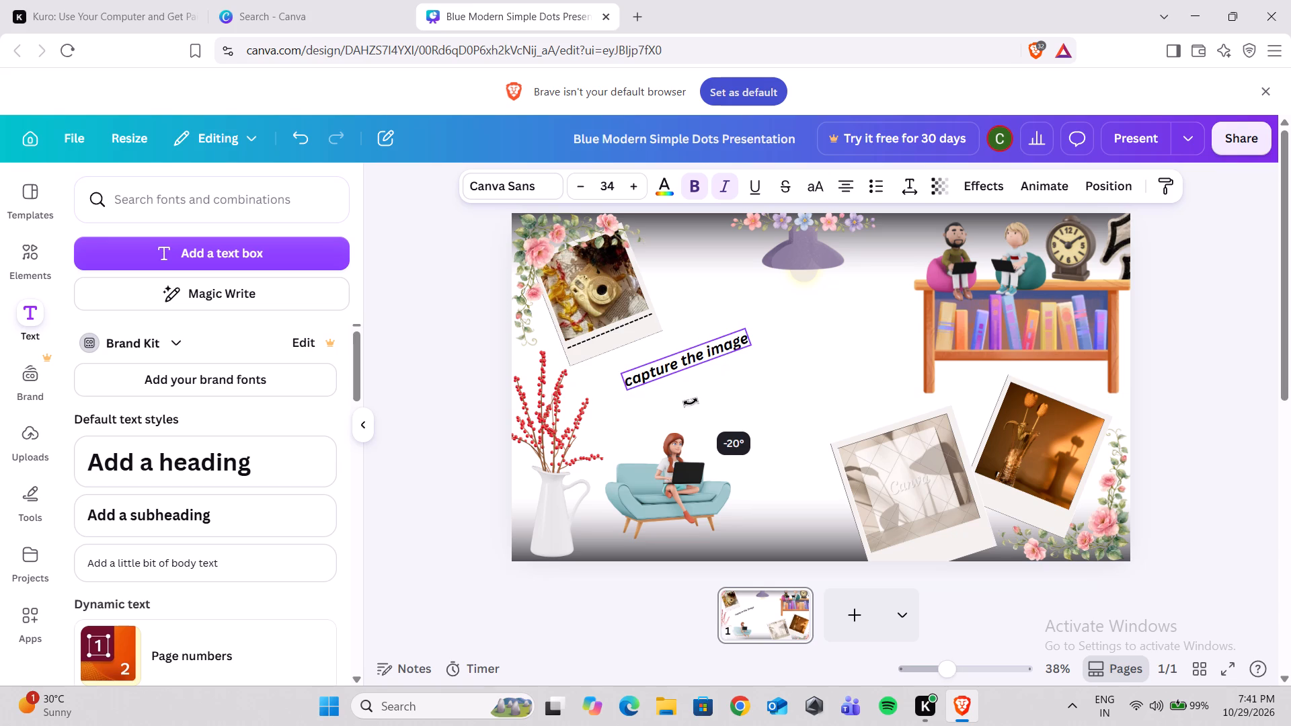
pyautogui.moveTo(692, 403); pyautogui.dragTo(693, 406)
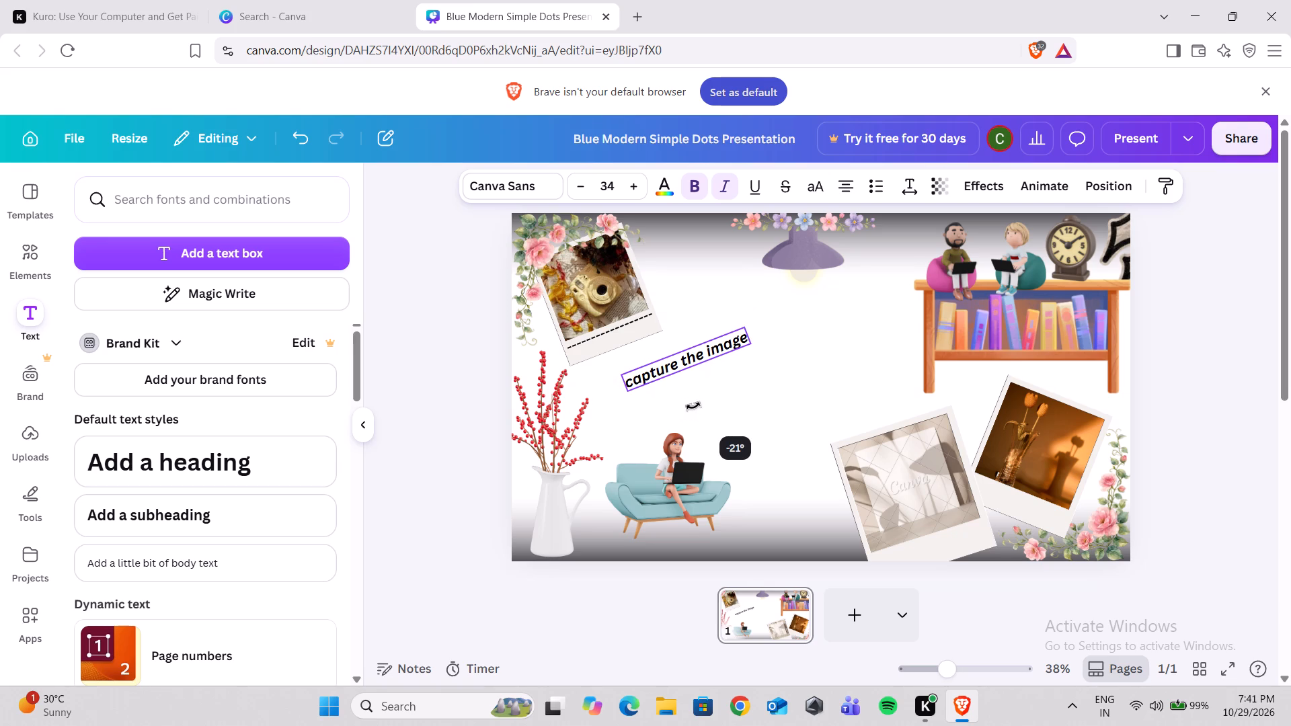
pyautogui.moveTo(693, 406); pyautogui.dragTo(693, 407)
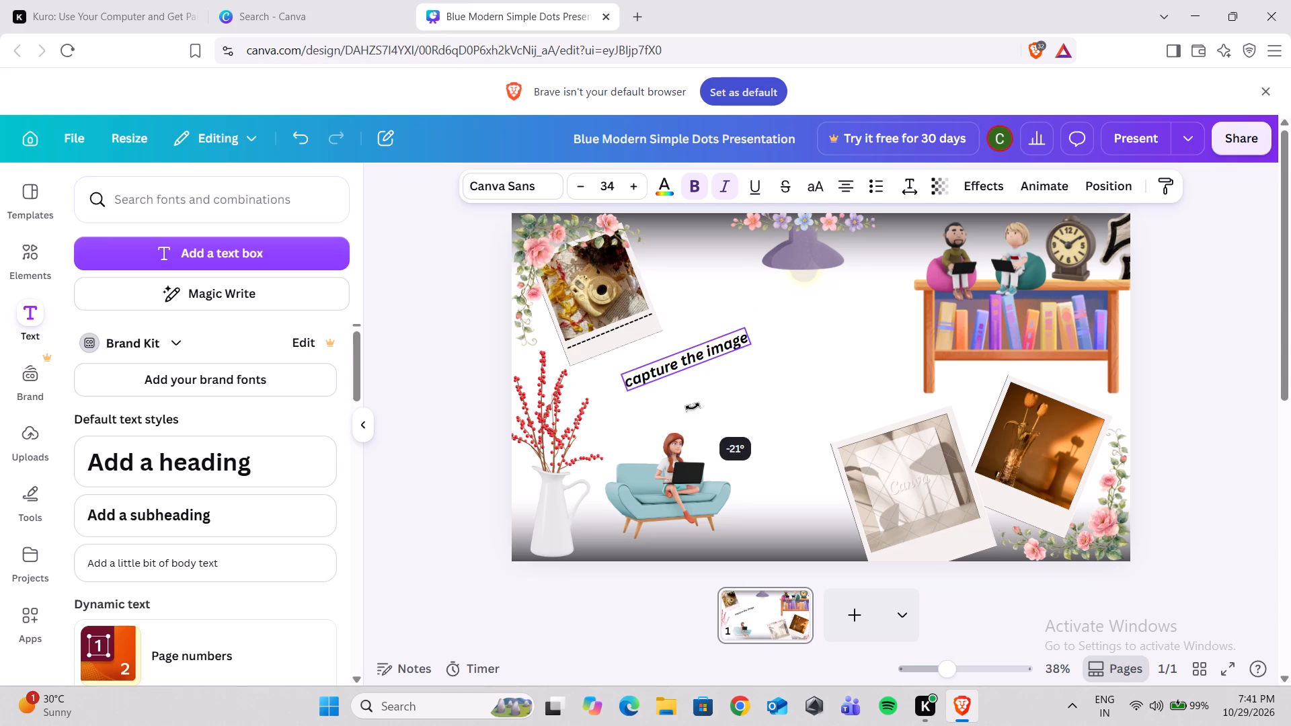
pyautogui.moveTo(693, 407); pyautogui.dragTo(695, 410)
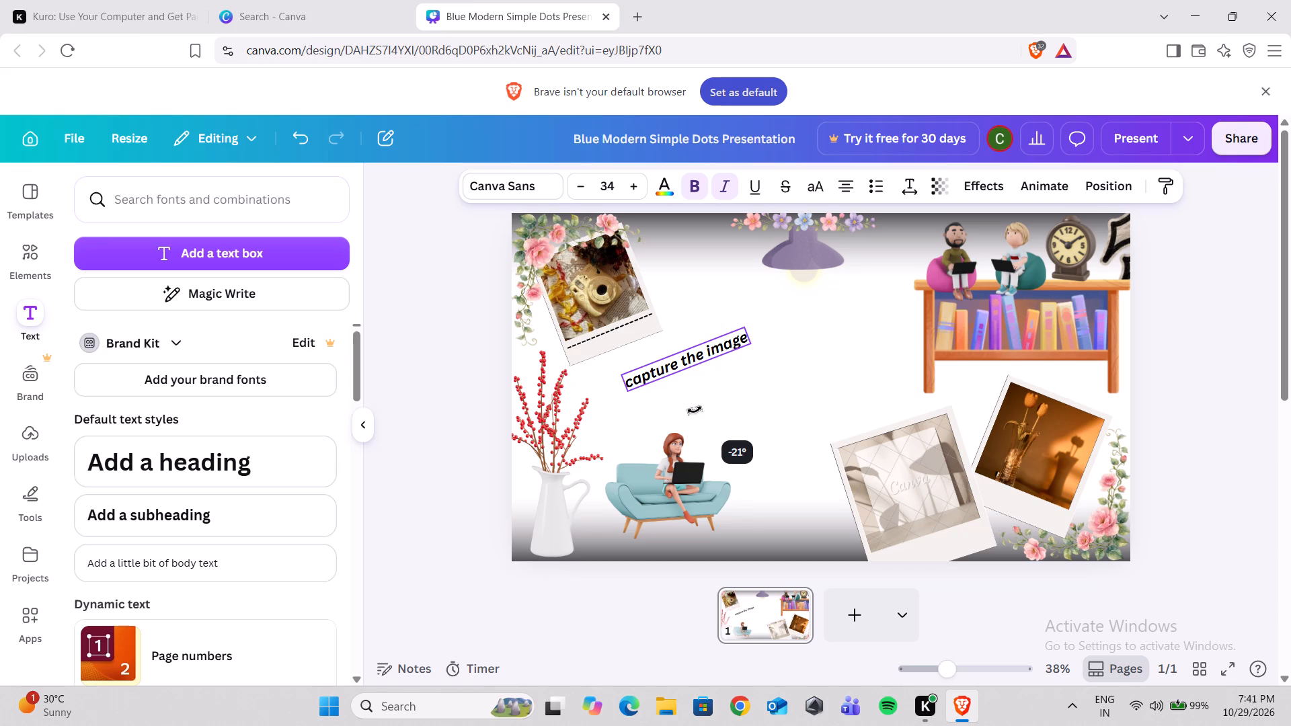
pyautogui.moveTo(695, 410); pyautogui.dragTo(695, 409)
pyautogui.click(747, 411)
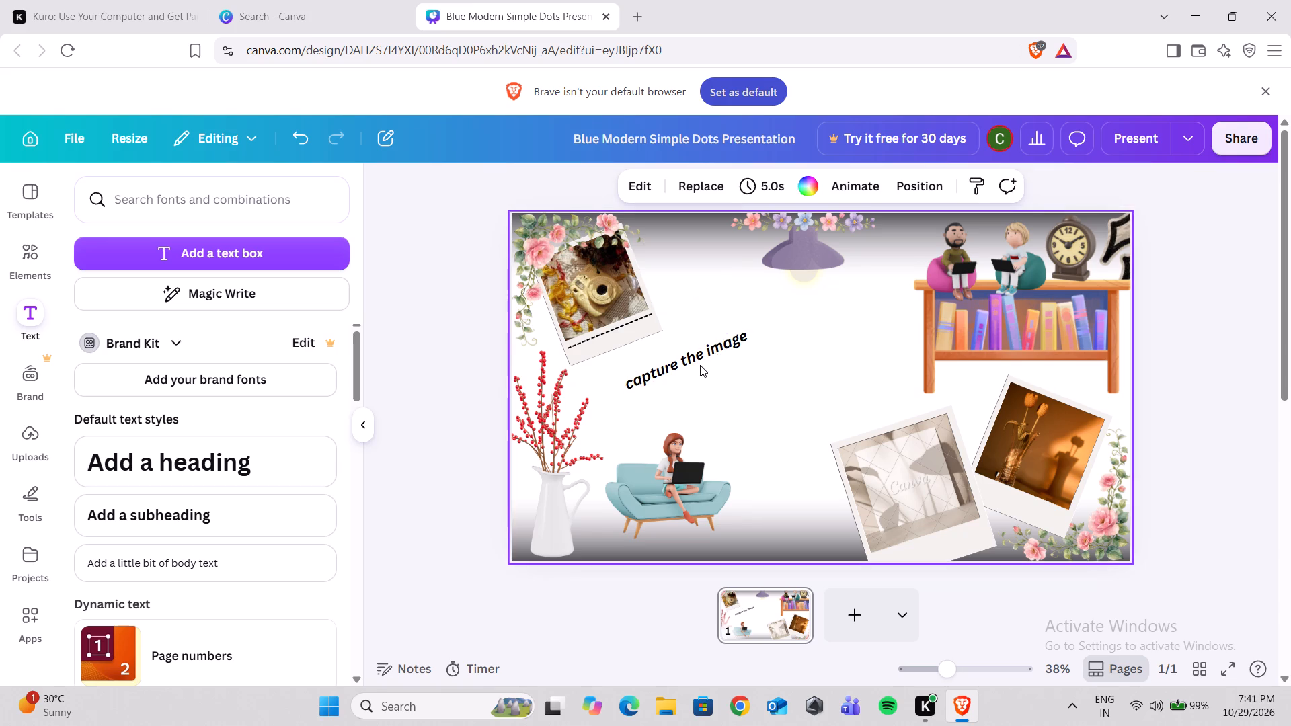
# Fit the caption to the camera polaroid's width by shrinking its text to a size of about 27.7.
pyautogui.moveTo(692, 356); pyautogui.dragTo(629, 331)
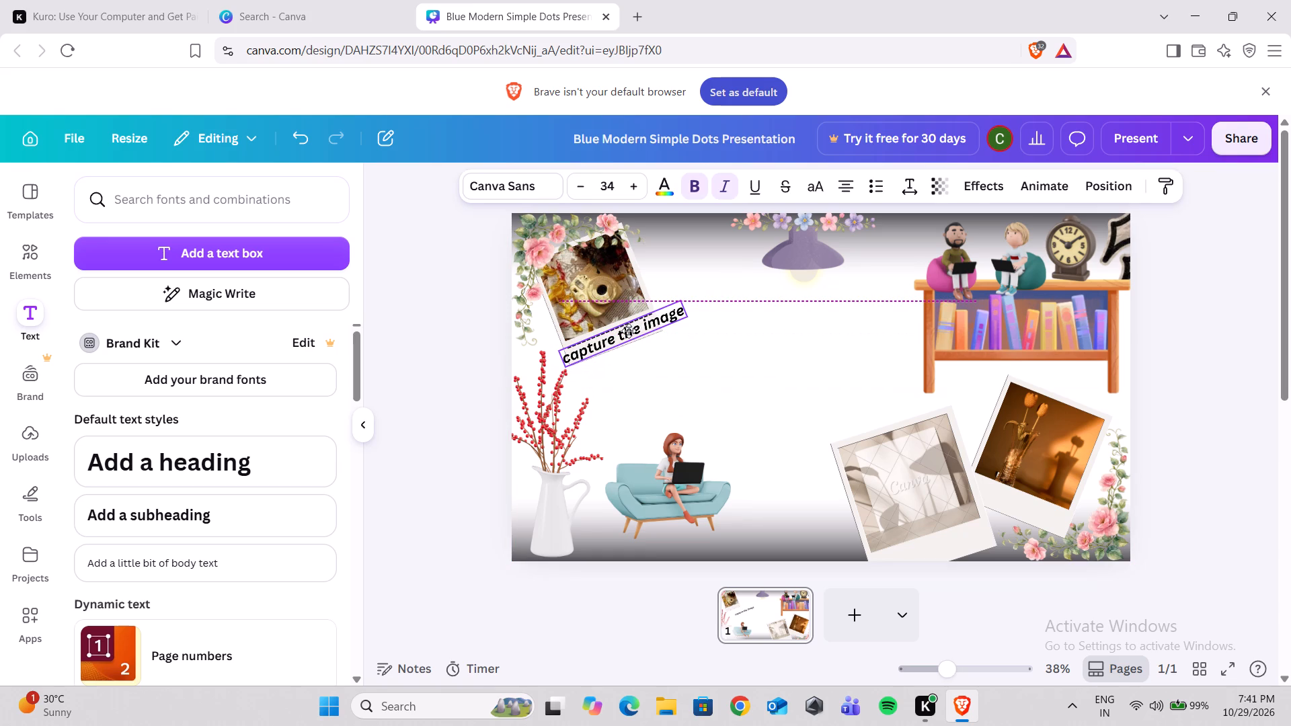
pyautogui.moveTo(629, 331); pyautogui.dragTo(666, 344)
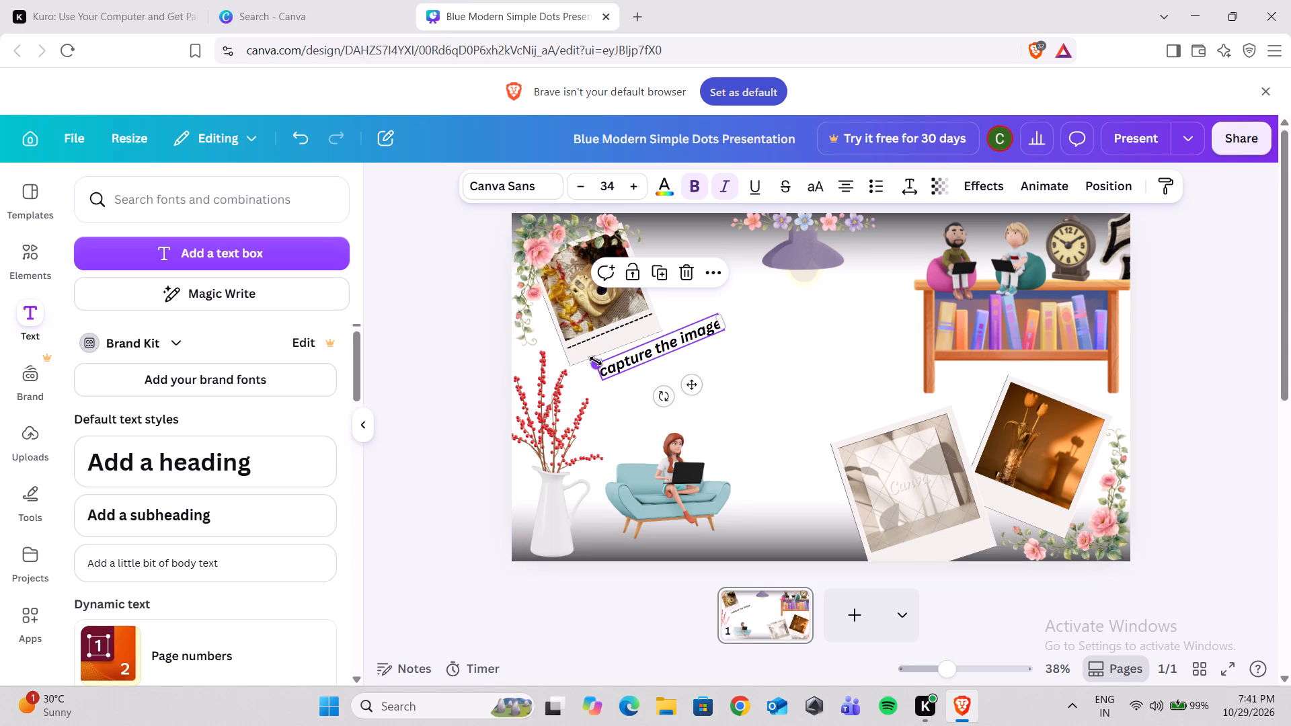
pyautogui.moveTo(596, 361); pyautogui.dragTo(619, 366)
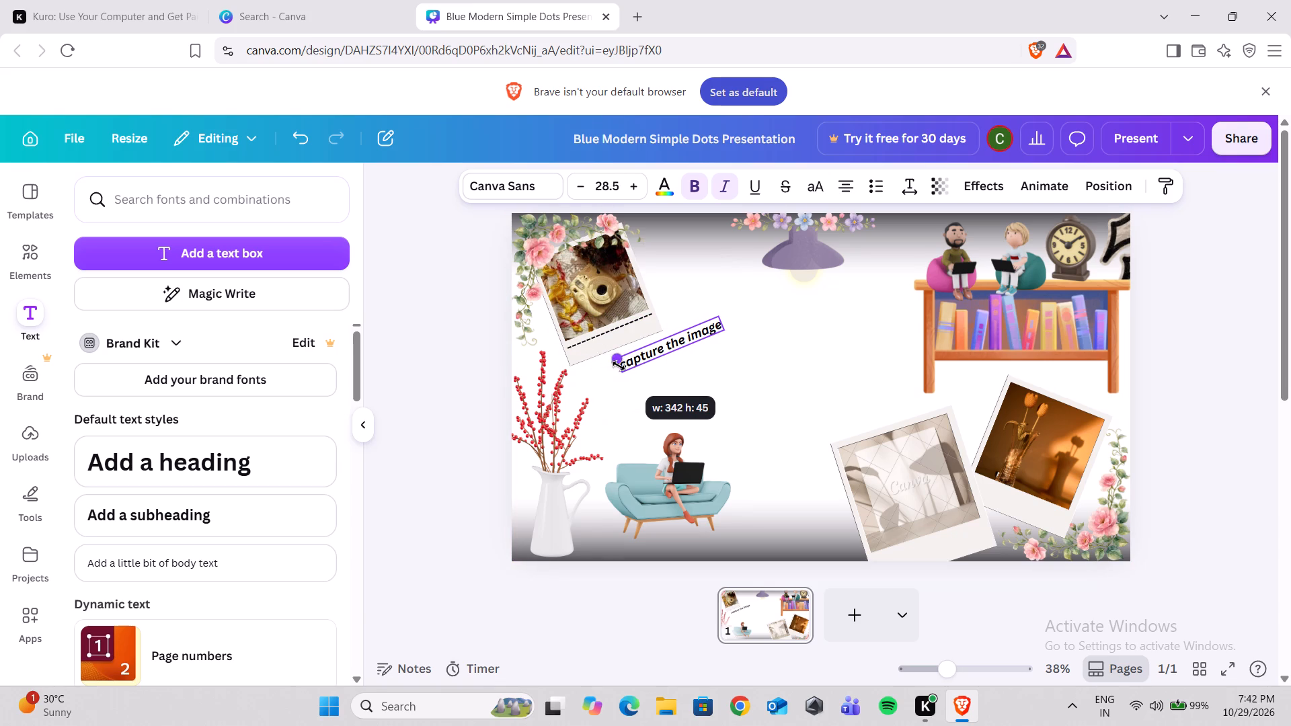
pyautogui.moveTo(619, 366); pyautogui.dragTo(622, 366)
# Shrink the "capture the image" caption's text to a size of about 22.4 beside the camera polaroid.
pyautogui.moveTo(657, 343); pyautogui.dragTo(621, 345)
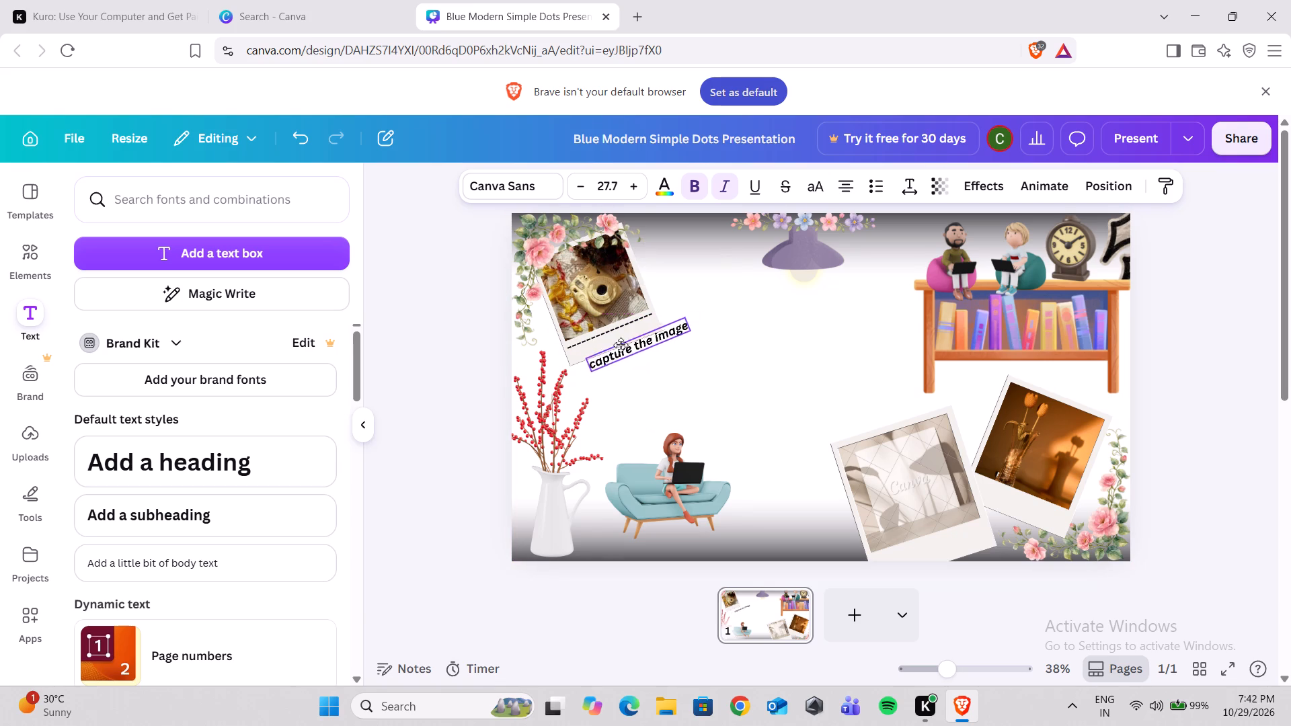
pyautogui.moveTo(621, 345); pyautogui.dragTo(674, 346)
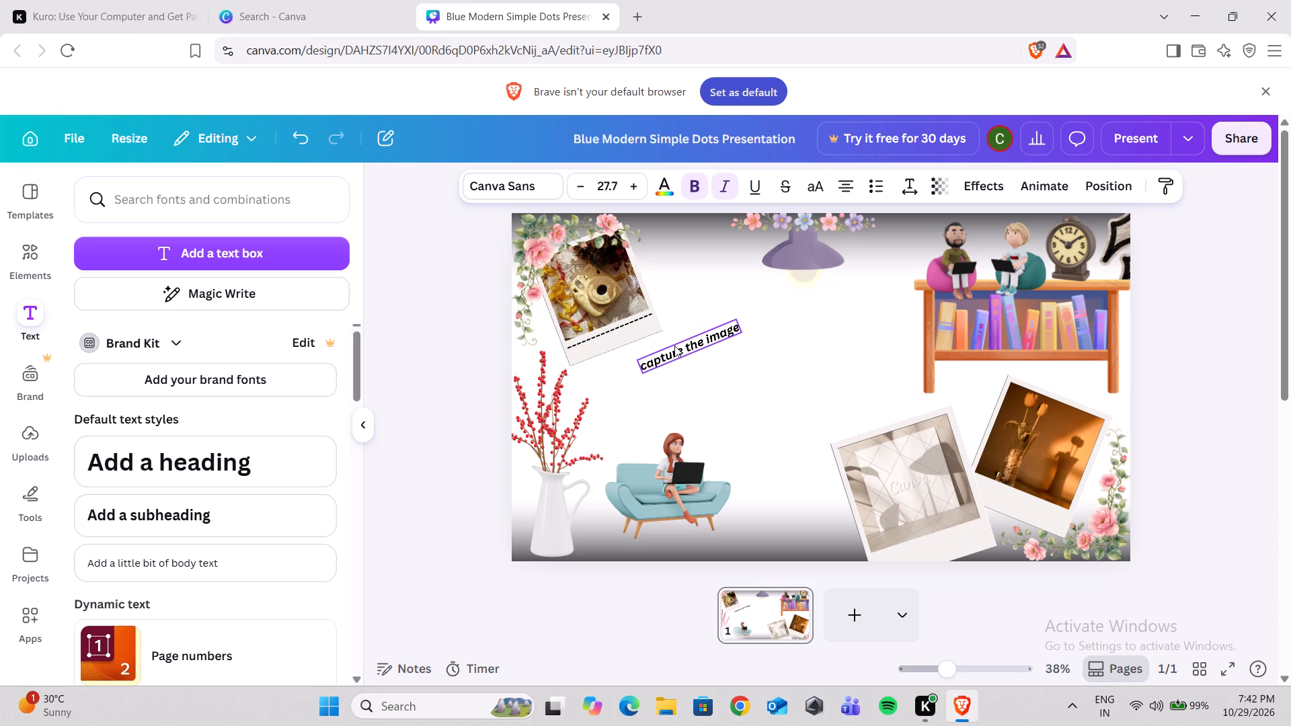
pyautogui.moveTo(639, 358); pyautogui.dragTo(652, 359)
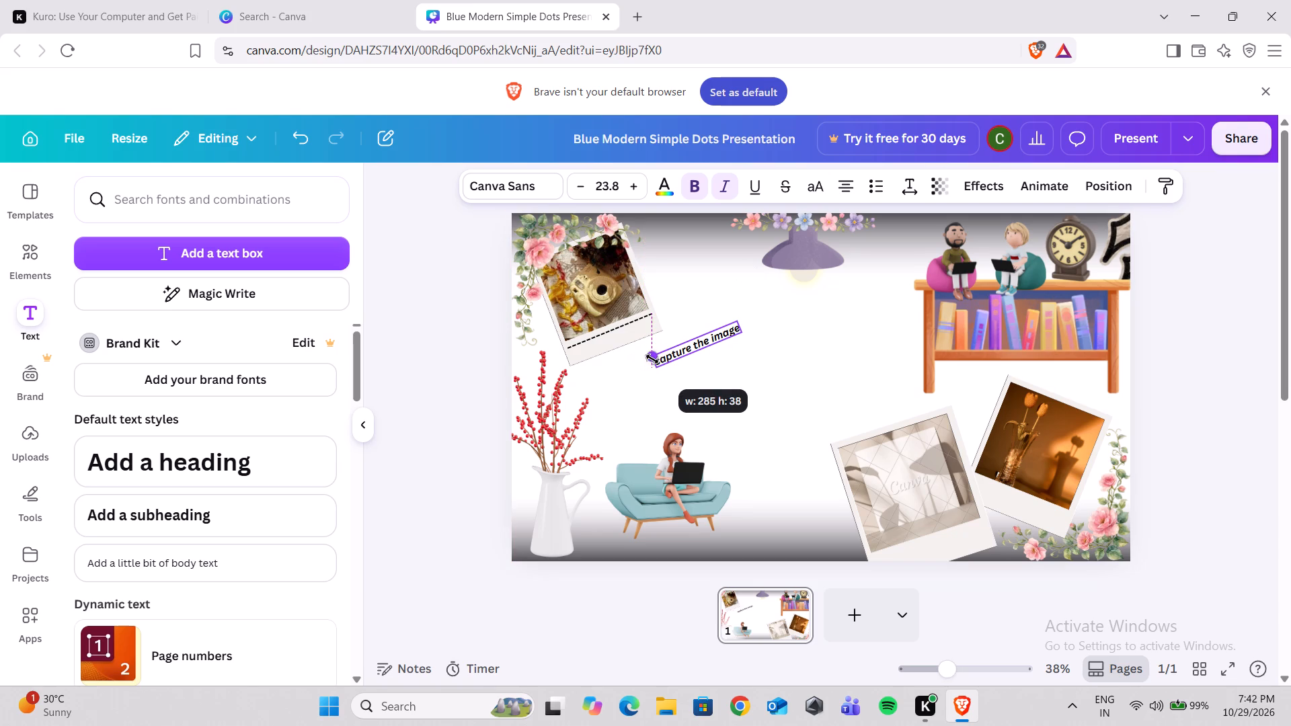
pyautogui.moveTo(652, 359); pyautogui.dragTo(661, 360)
pyautogui.moveTo(678, 344); pyautogui.dragTo(677, 344)
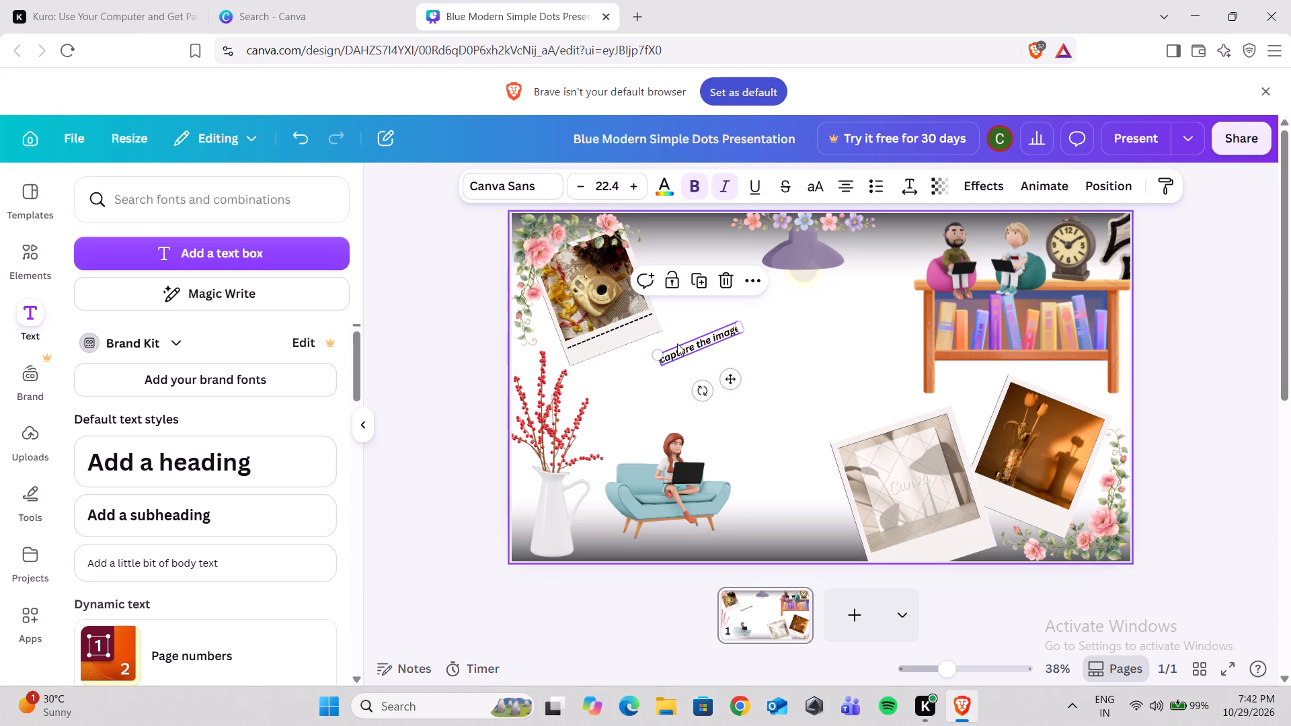
# Place the caption on the camera polaroid's white border, directly beneath the dashed line.
pyautogui.moveTo(677, 344); pyautogui.dragTo(591, 337)
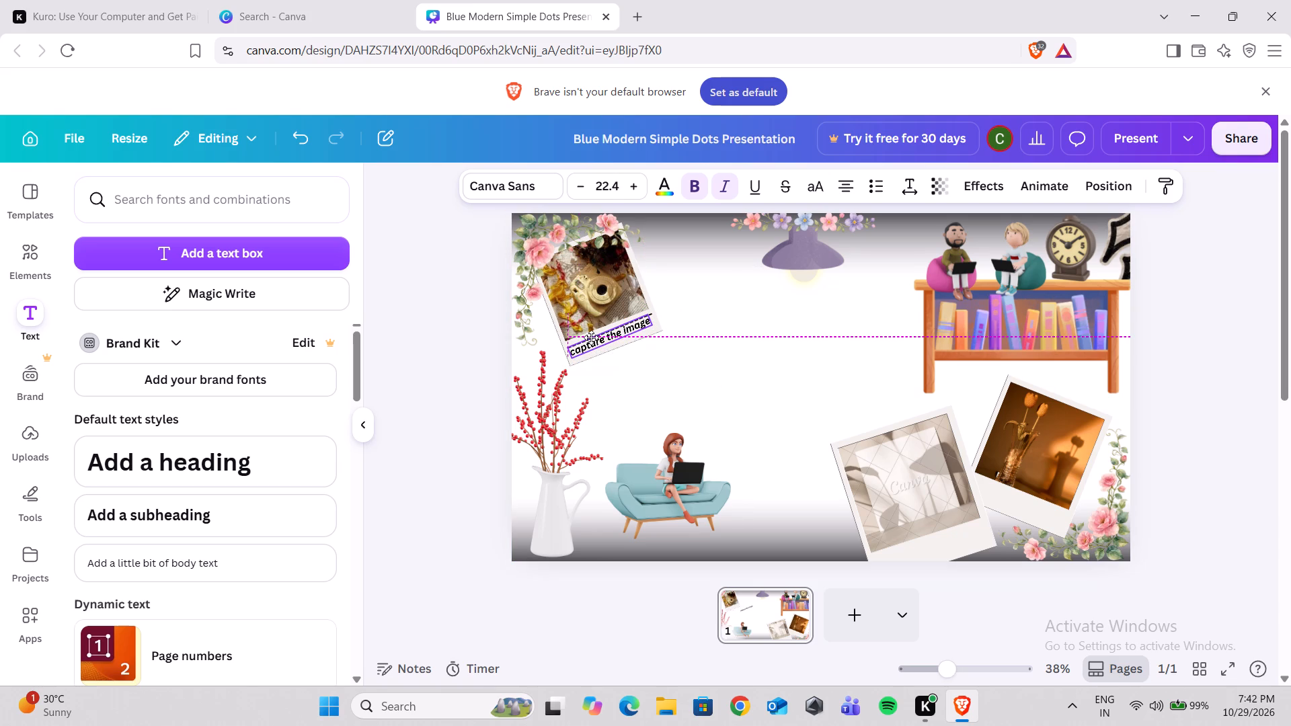
pyautogui.moveTo(591, 337); pyautogui.dragTo(594, 339)
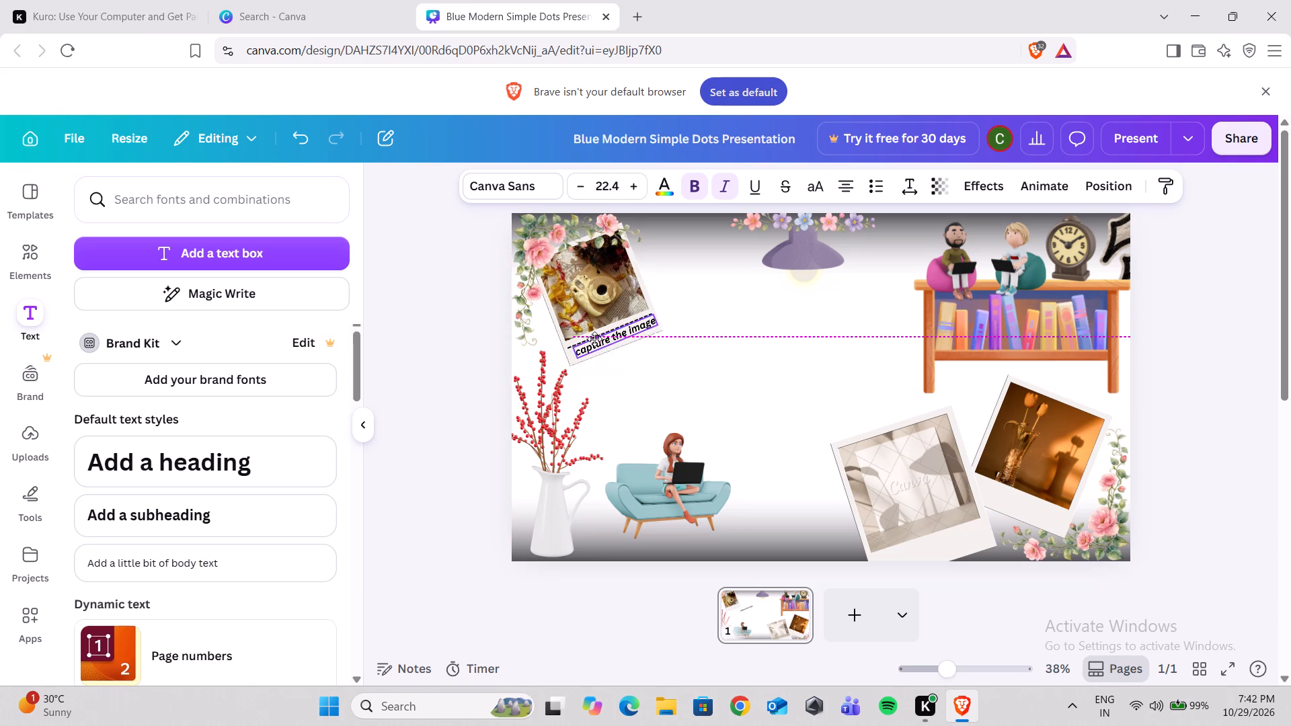
pyautogui.moveTo(594, 339); pyautogui.dragTo(594, 341)
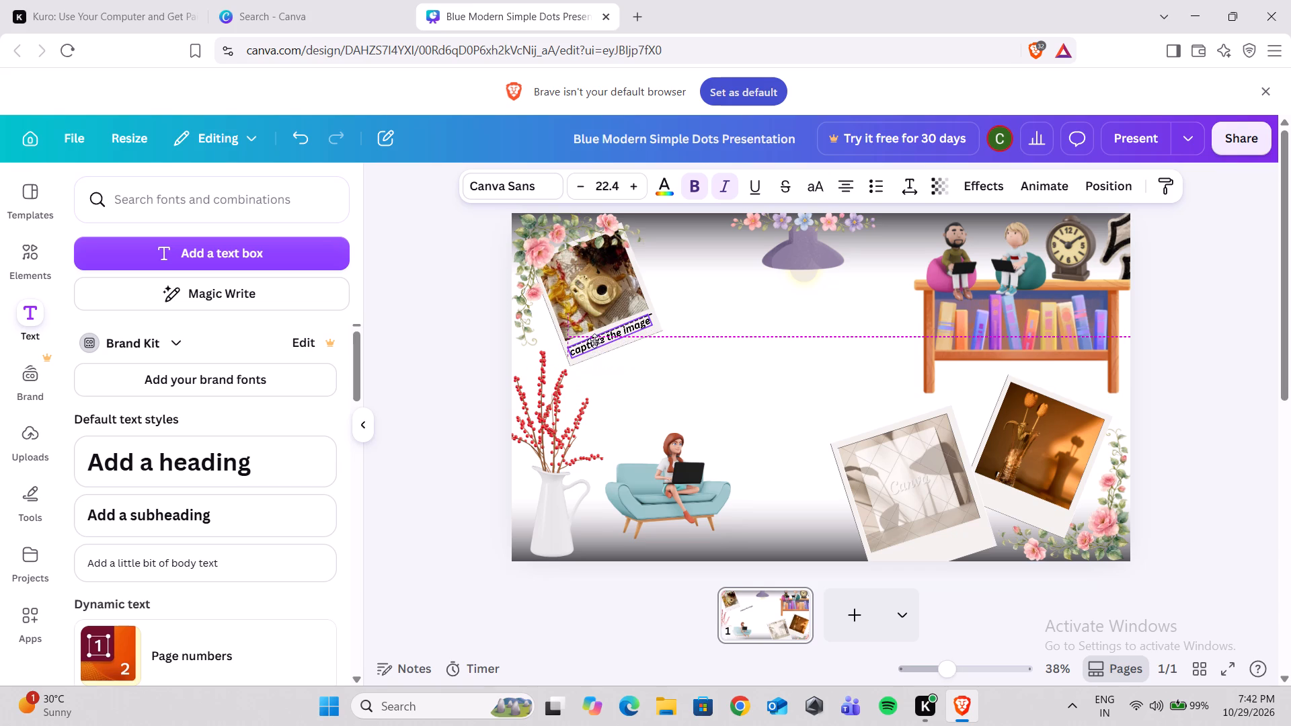
pyautogui.moveTo(594, 341); pyautogui.dragTo(592, 342)
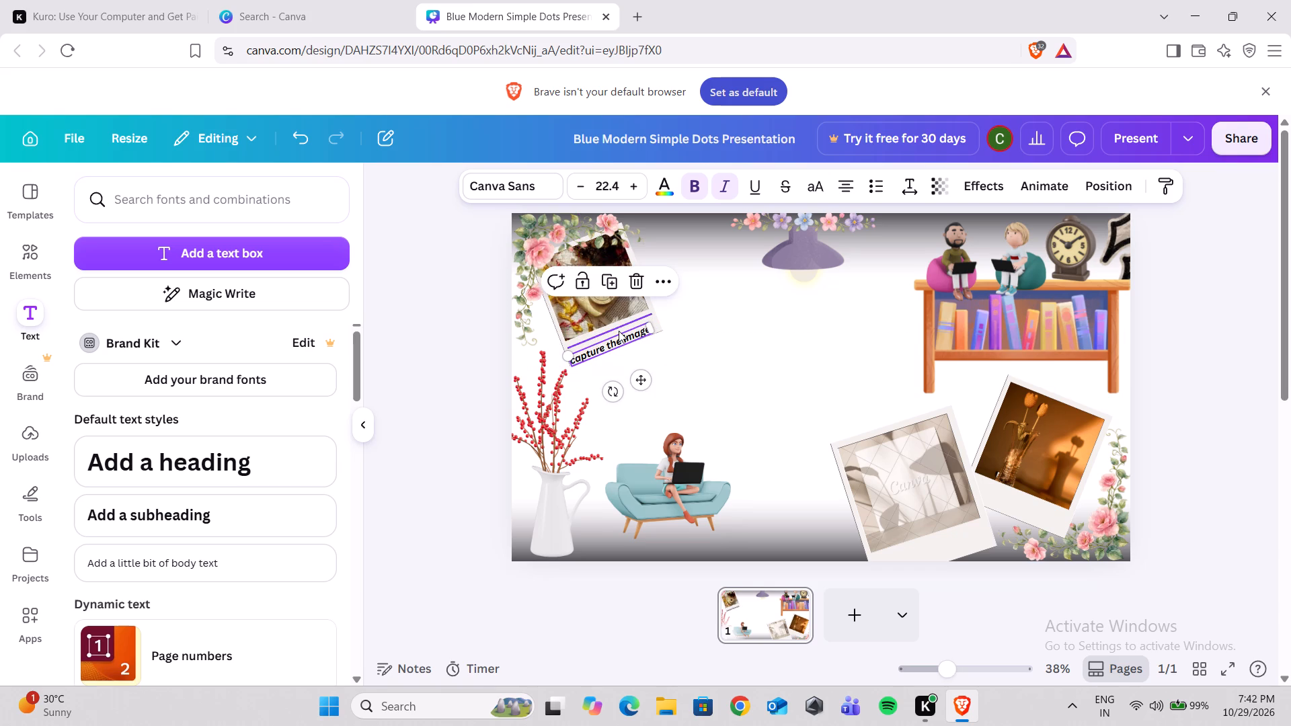
pyautogui.click(605, 341)
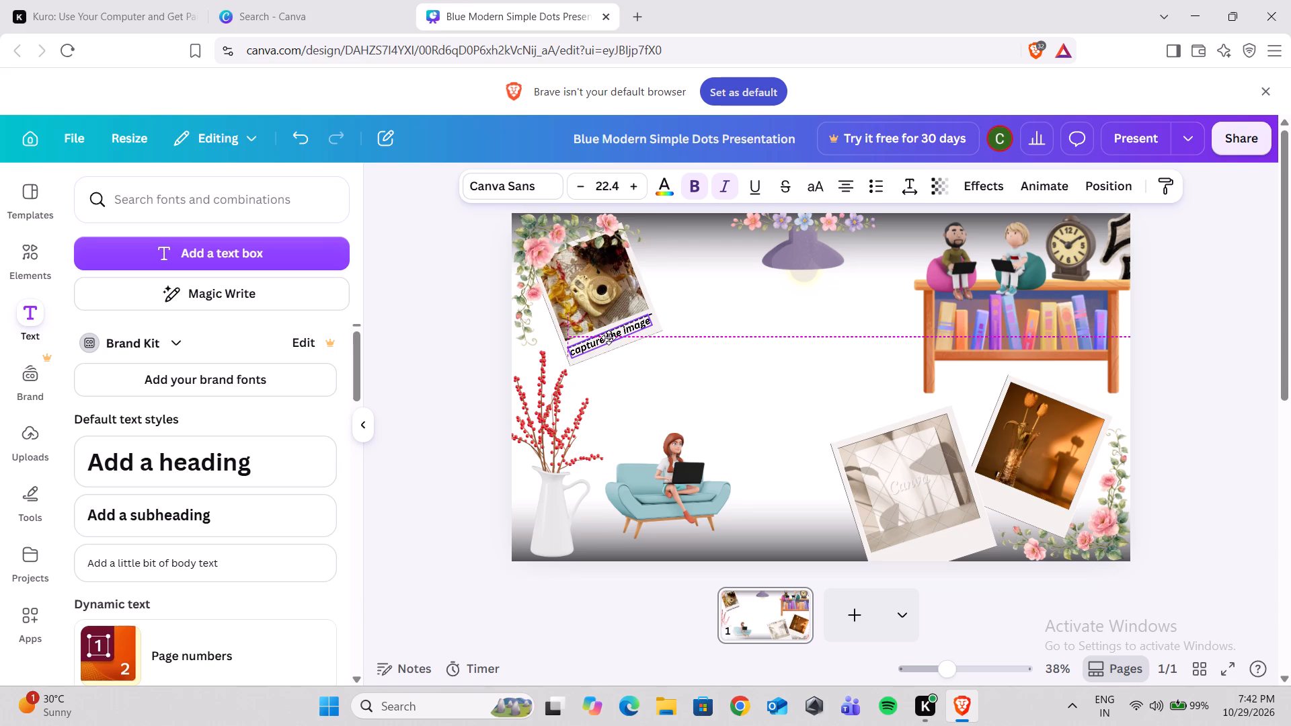
pyautogui.click(725, 321)
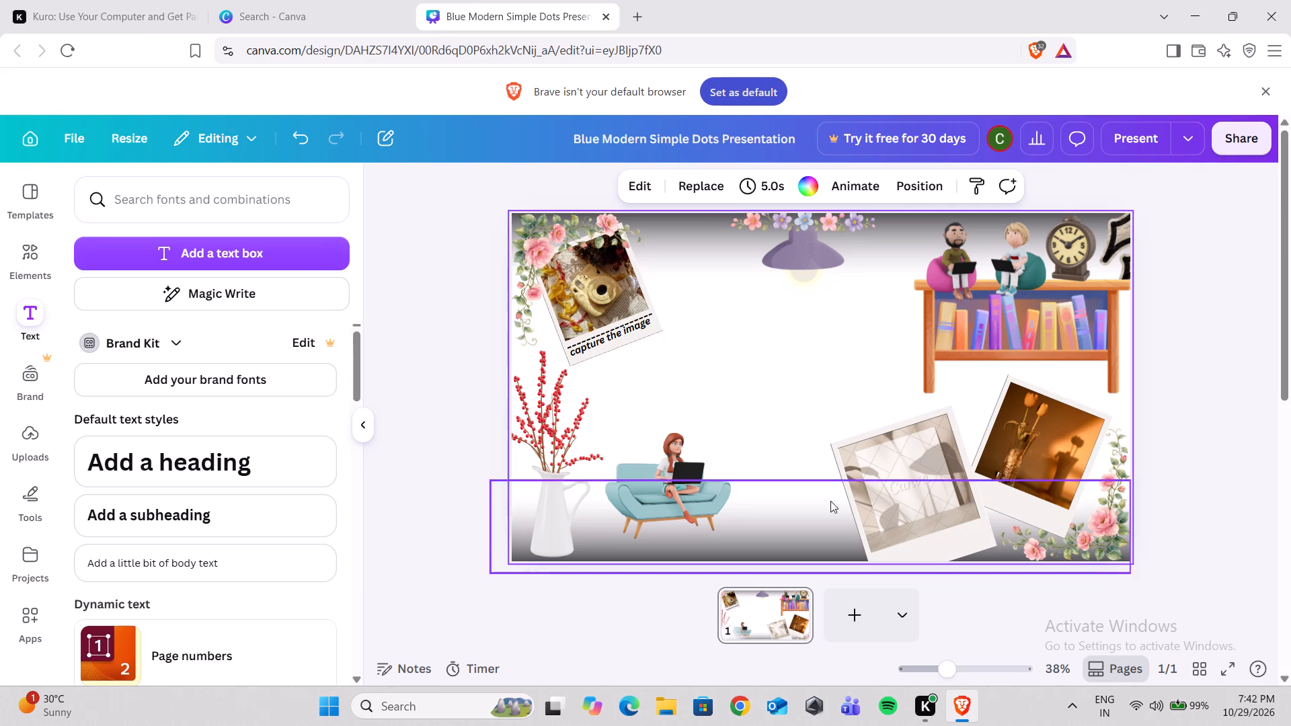
# Delete the blank polaroid frame next to the orange tulip polaroid.
pyautogui.rightClick(878, 472)
pyautogui.click(1013, 294)
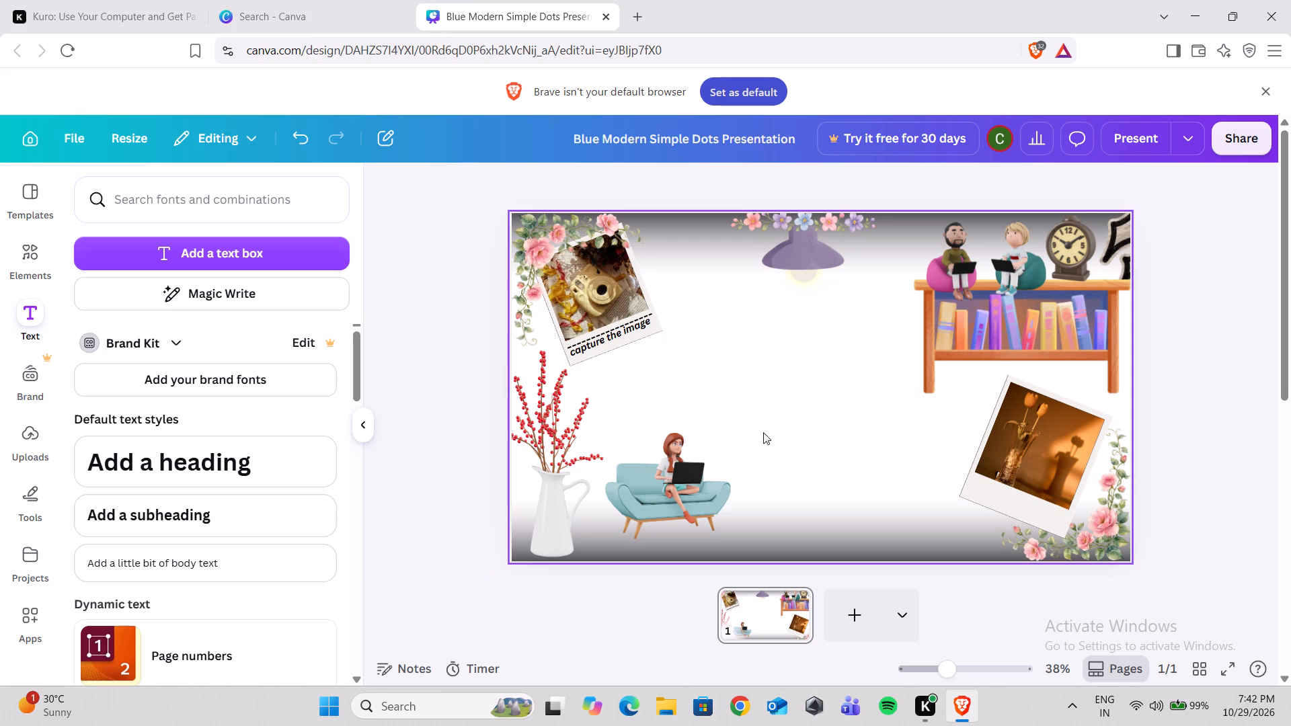
# Rotate the sofa woman in 3D into a side view facing the slide's centre and set her close beside the berry jug.
pyautogui.click(659, 504)
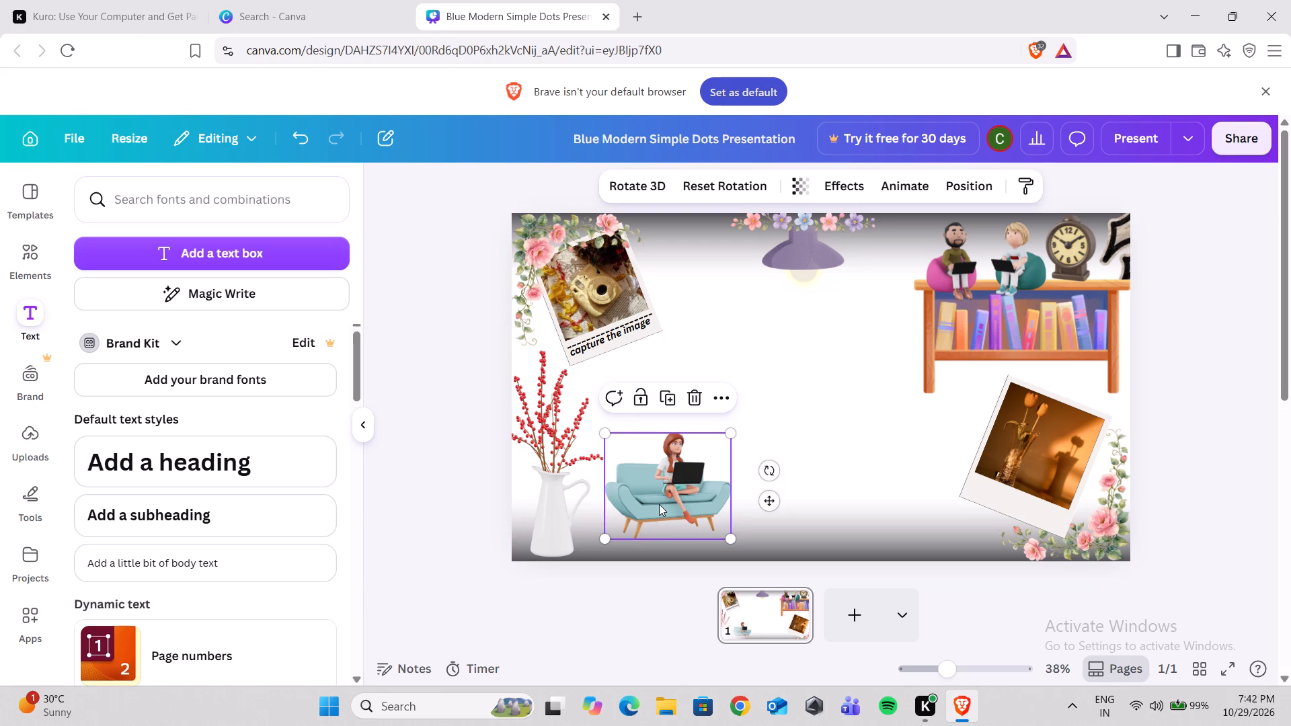
pyautogui.moveTo(668, 494); pyautogui.dragTo(715, 499)
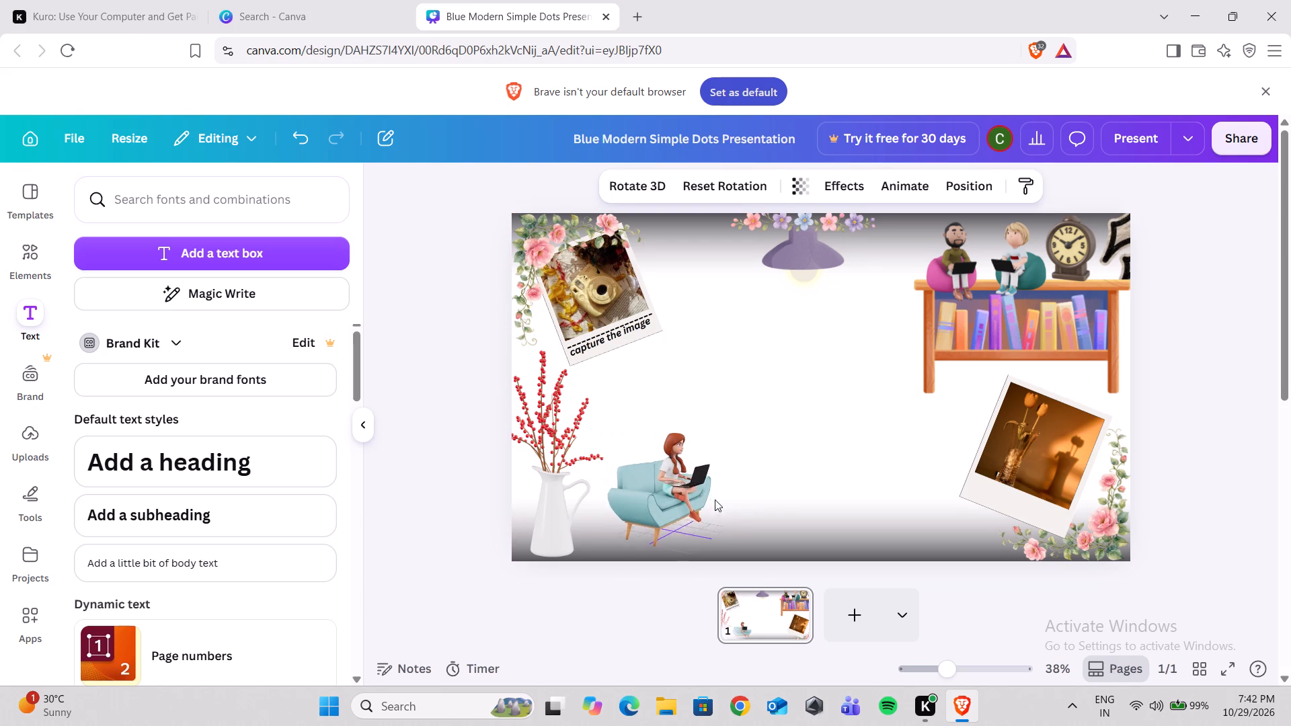
pyautogui.moveTo(715, 499); pyautogui.dragTo(744, 508)
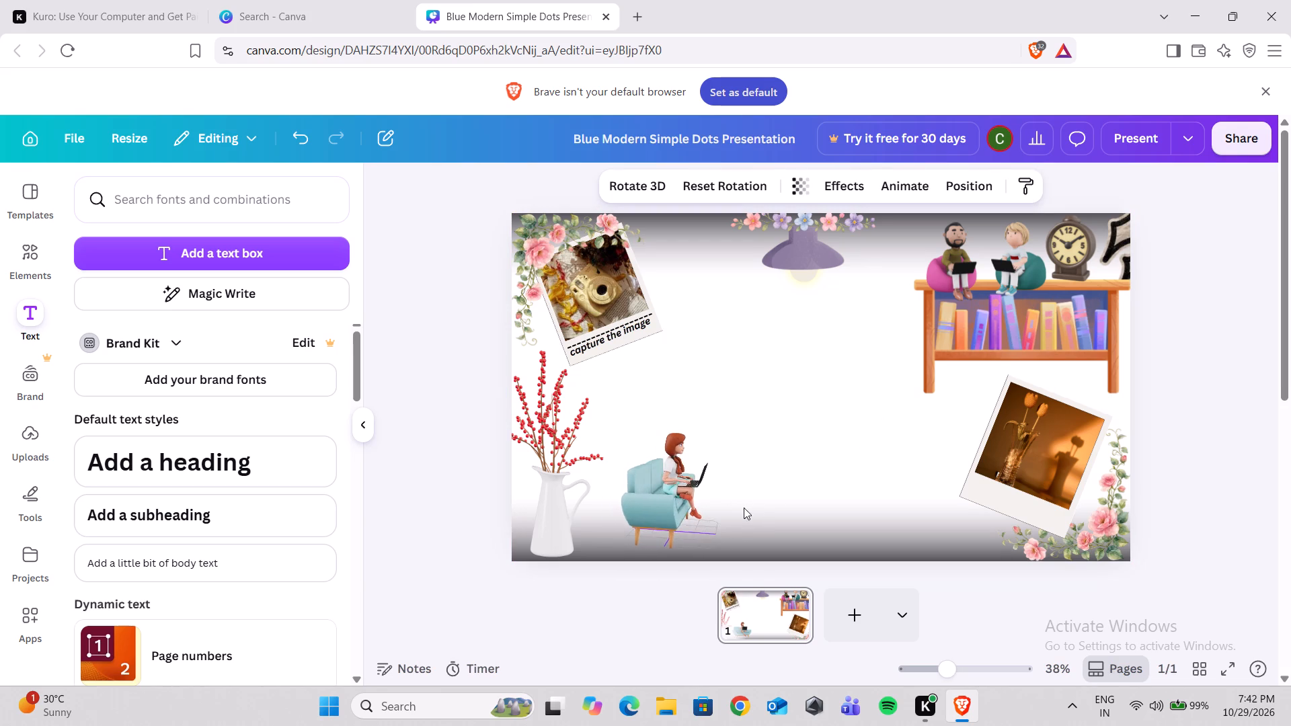
pyautogui.moveTo(744, 508); pyautogui.dragTo(750, 501)
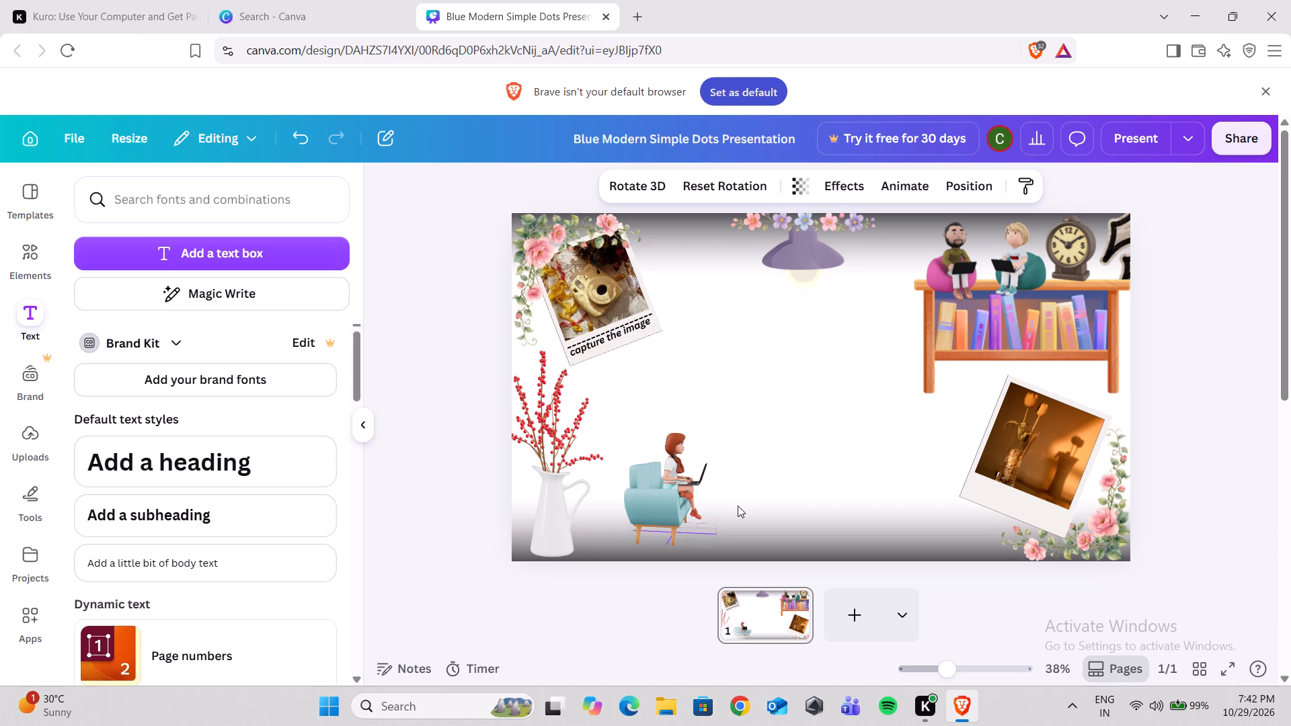
pyautogui.moveTo(660, 505); pyautogui.dragTo(643, 492)
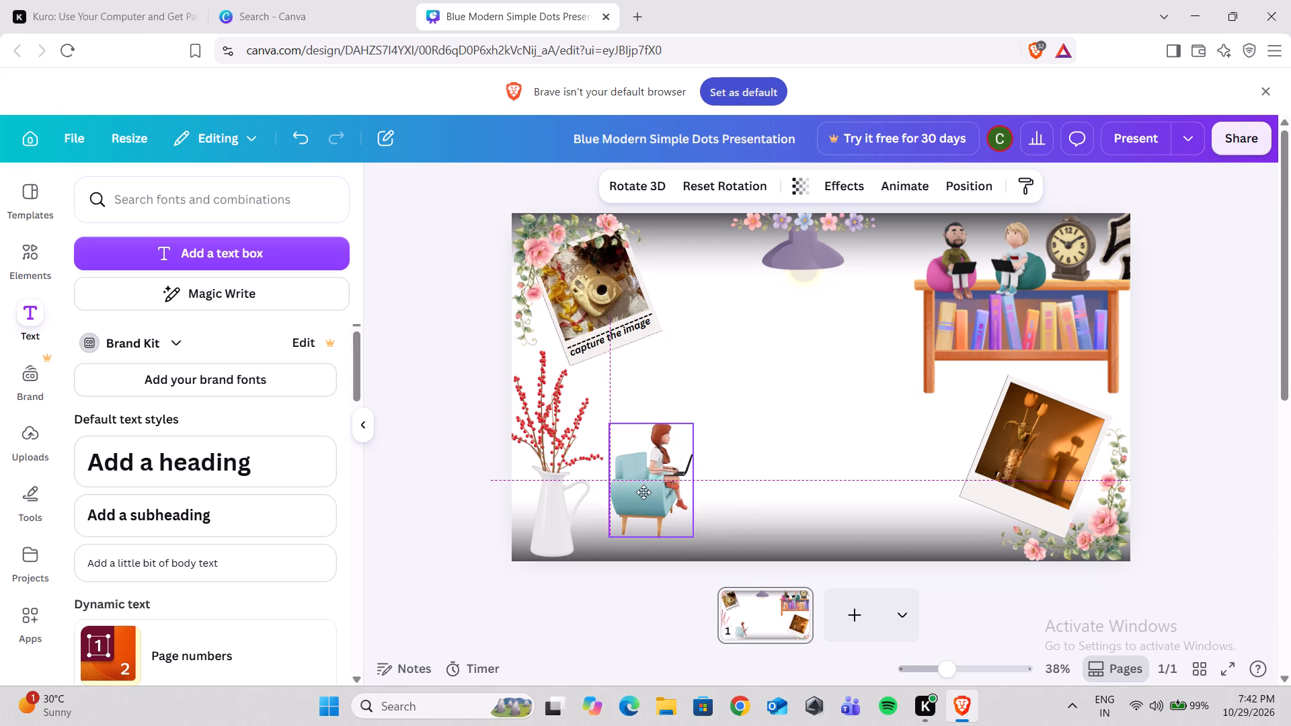
pyautogui.moveTo(643, 492); pyautogui.dragTo(643, 499)
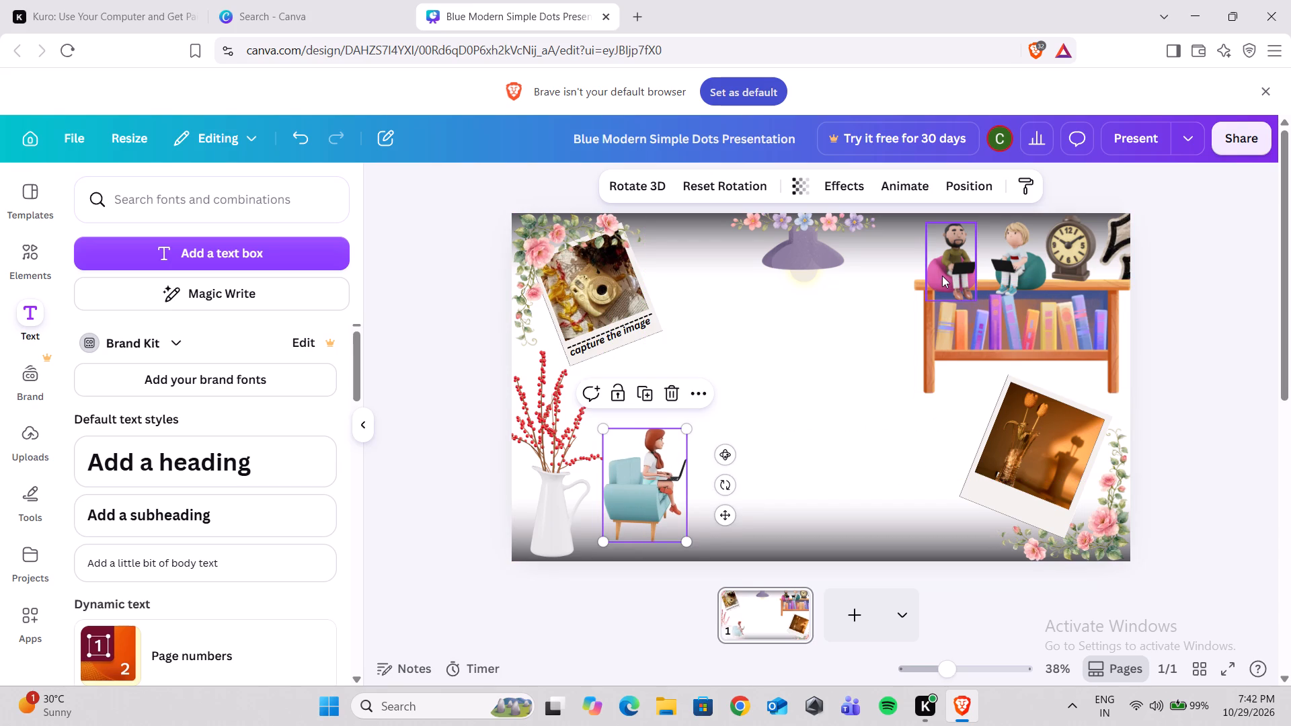
# Move the bearded man from the bookshelf to the slide's lower middle and enlarge him.
pyautogui.click(942, 276)
pyautogui.moveTo(942, 276); pyautogui.dragTo(799, 476)
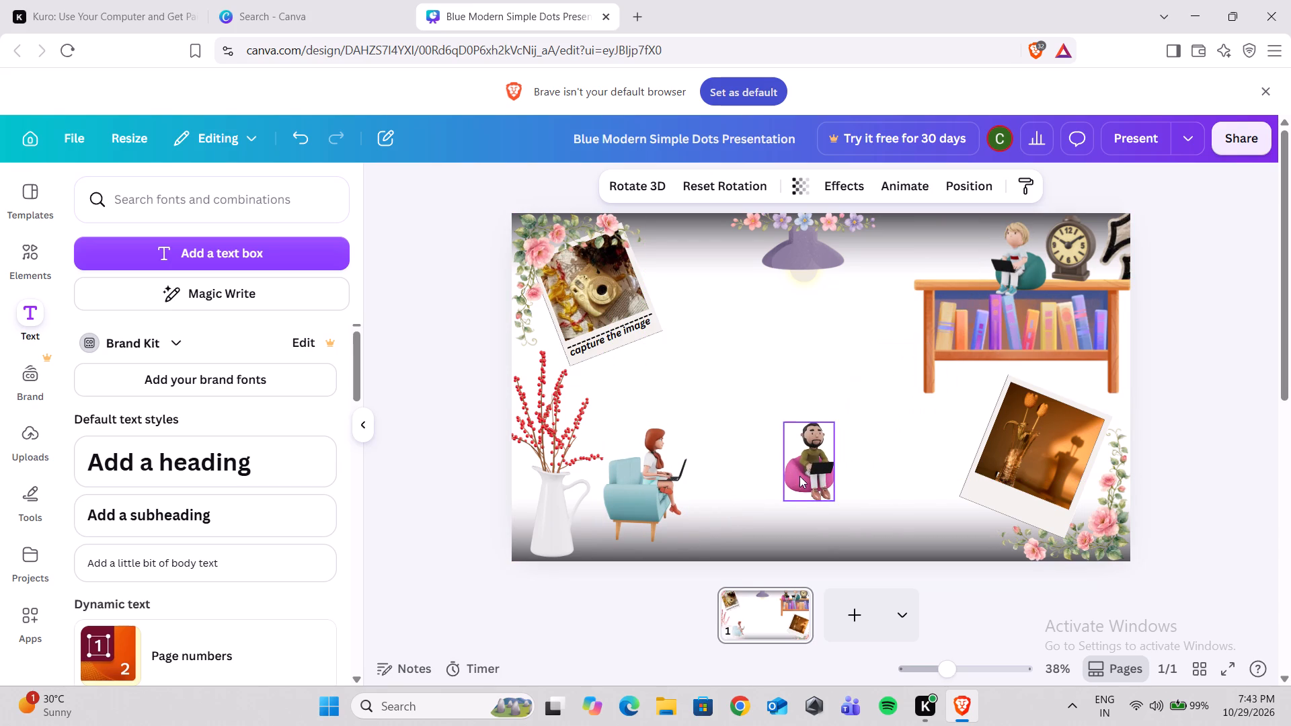
pyautogui.moveTo(834, 496); pyautogui.dragTo(873, 533)
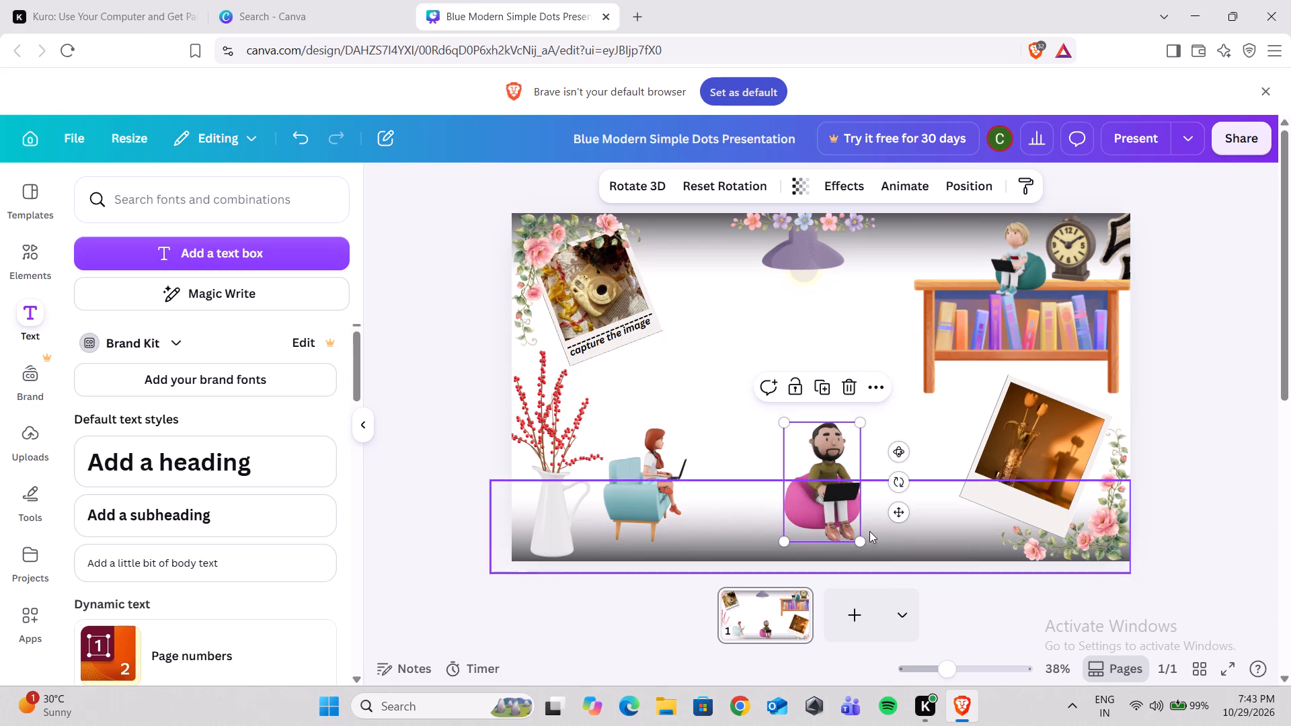
pyautogui.click(839, 488)
pyautogui.click(825, 479)
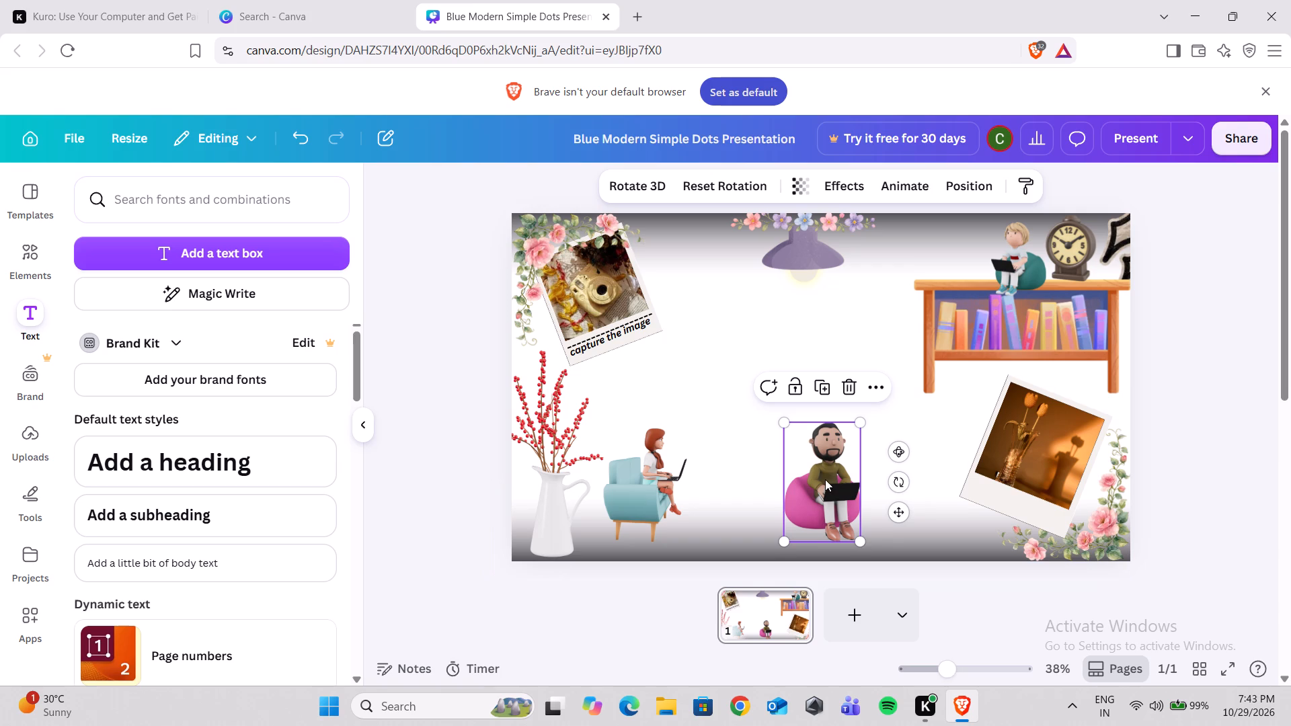
pyautogui.moveTo(825, 479); pyautogui.dragTo(775, 450)
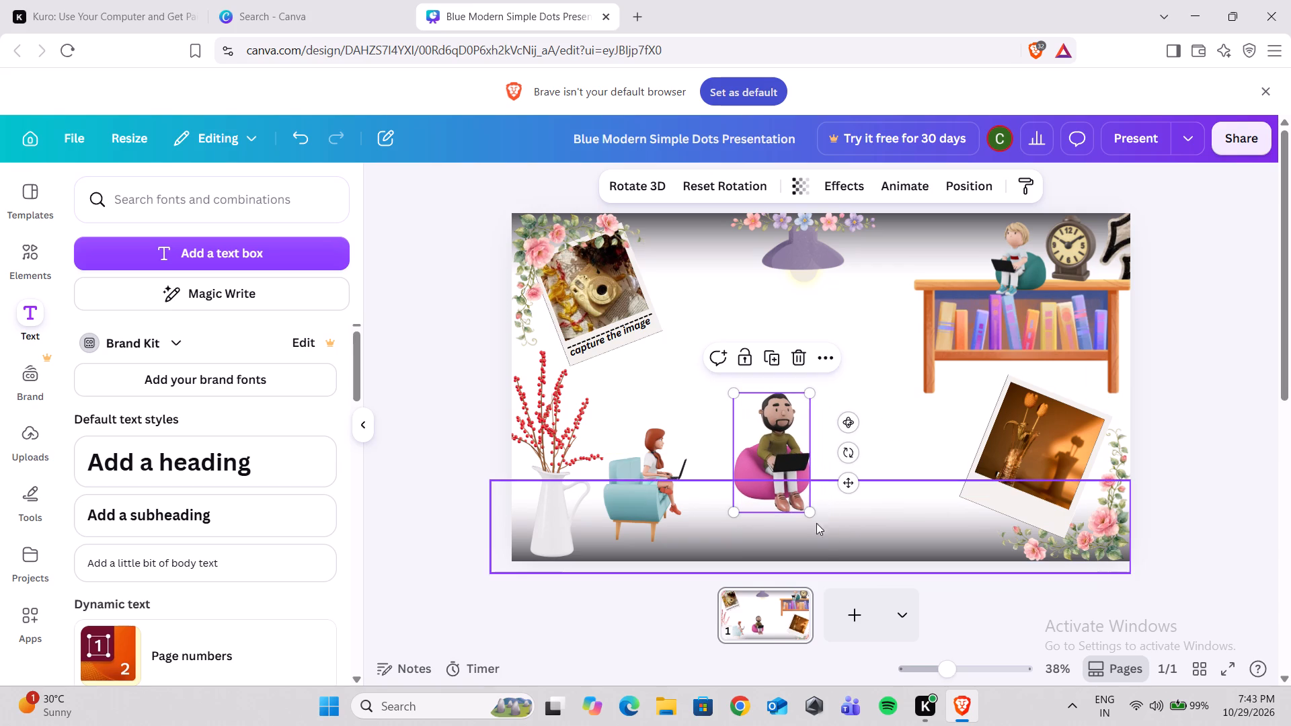
pyautogui.moveTo(808, 514); pyautogui.dragTo(884, 573)
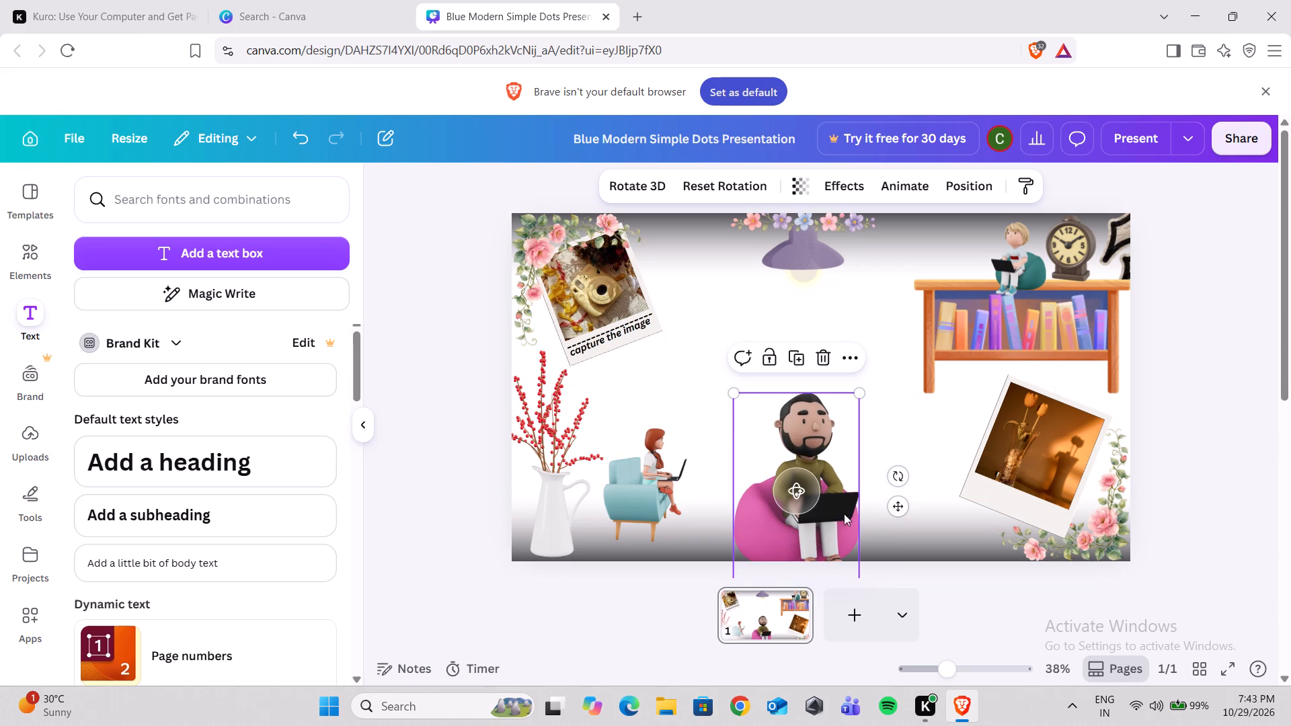
# Rotate the bearded man in 3D so he faces straight forward.
pyautogui.click(806, 501)
pyautogui.moveTo(806, 501); pyautogui.dragTo(770, 495)
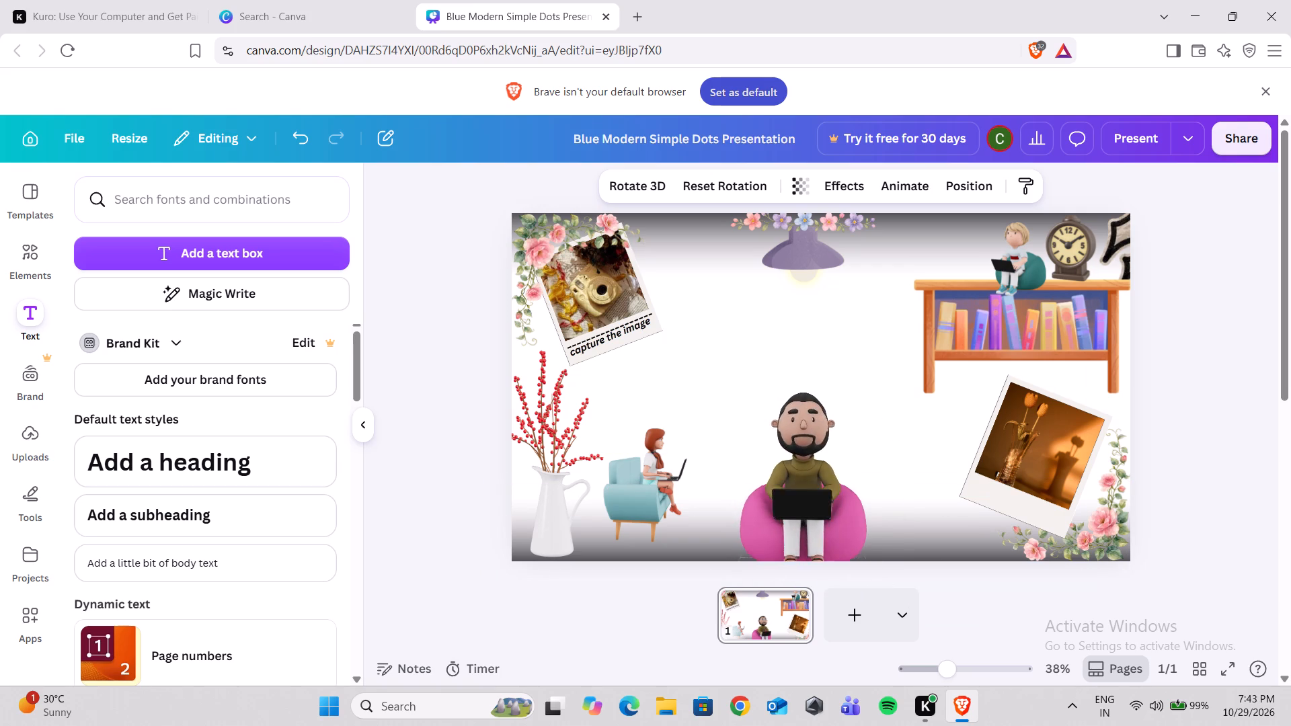
pyautogui.moveTo(770, 495); pyautogui.dragTo(777, 512)
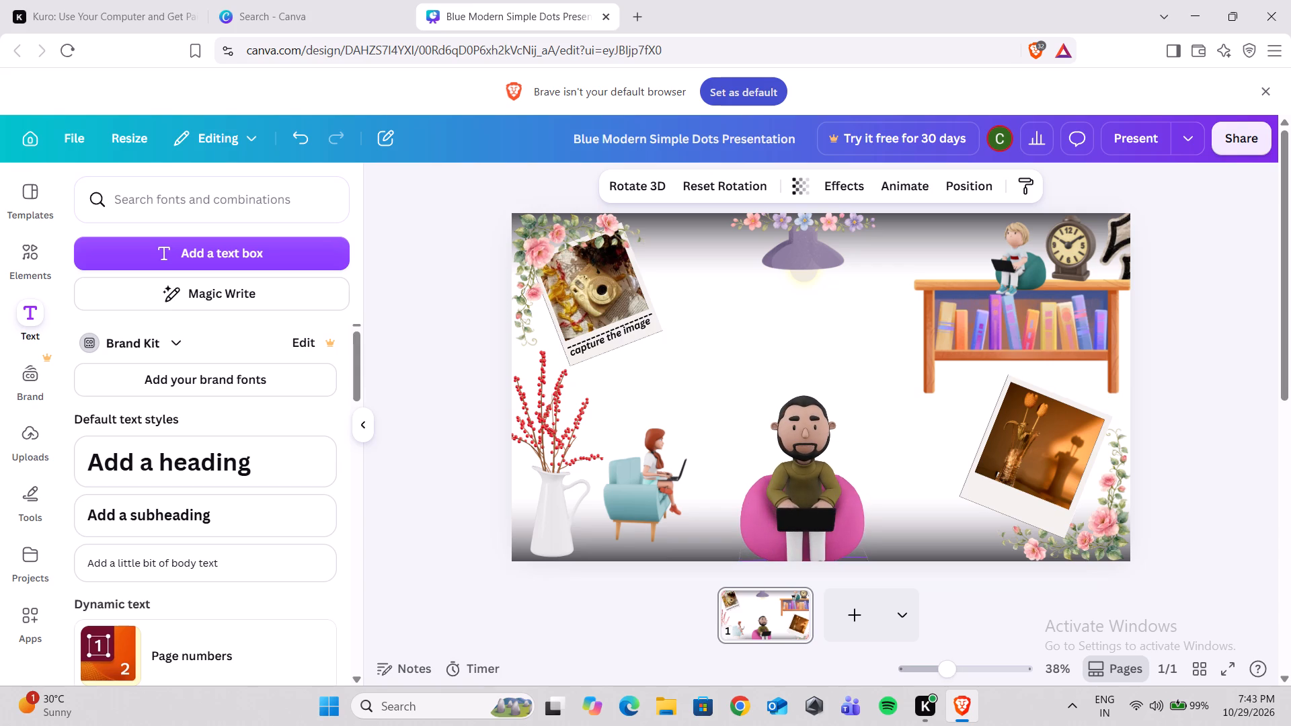
# Shrink the bearded man to slightly smaller than the sofa woman and place him just beside her, facing her laptop side.
pyautogui.moveTo(813, 426); pyautogui.dragTo(771, 414)
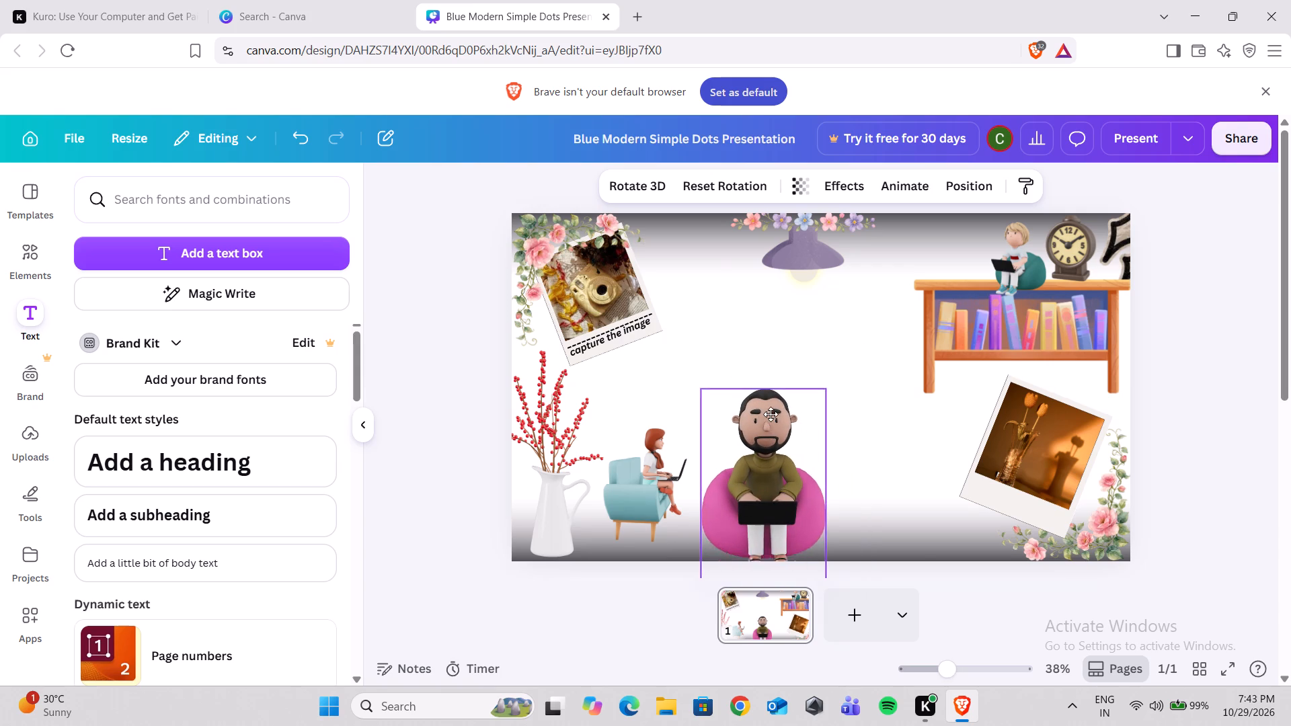
pyautogui.moveTo(771, 414); pyautogui.dragTo(778, 365)
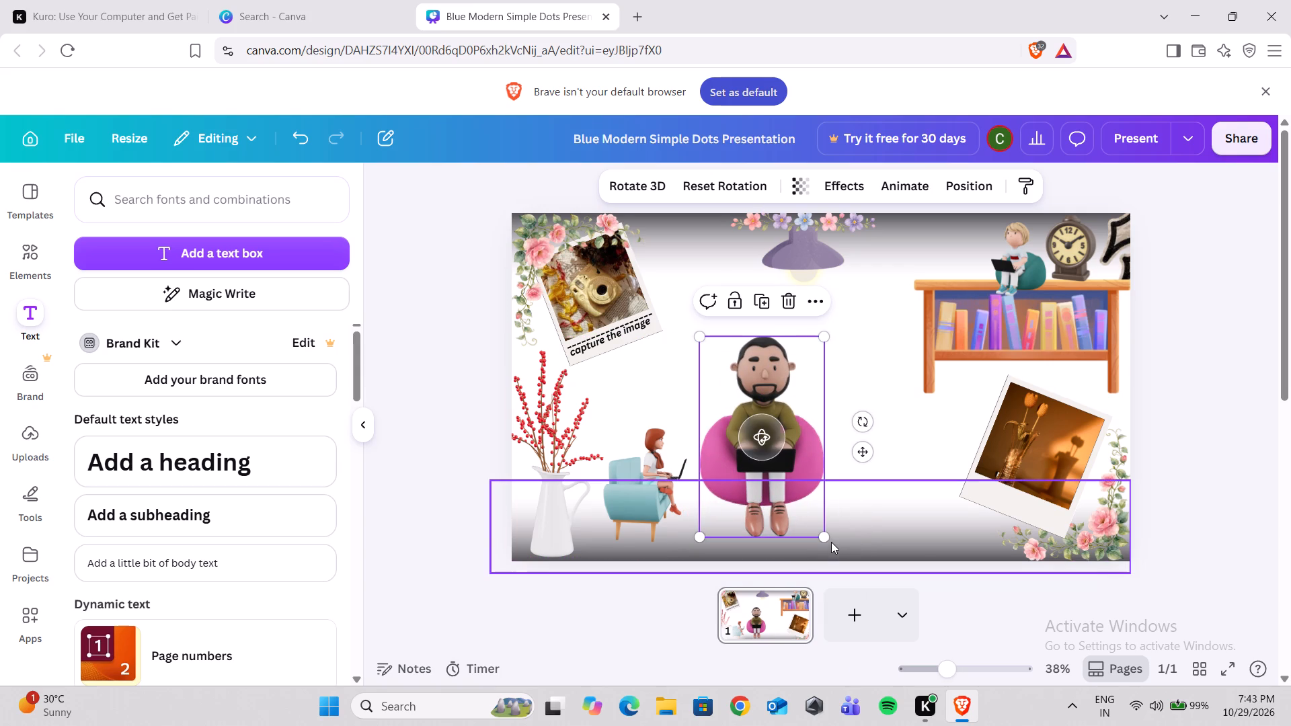
pyautogui.moveTo(828, 538); pyautogui.dragTo(771, 443)
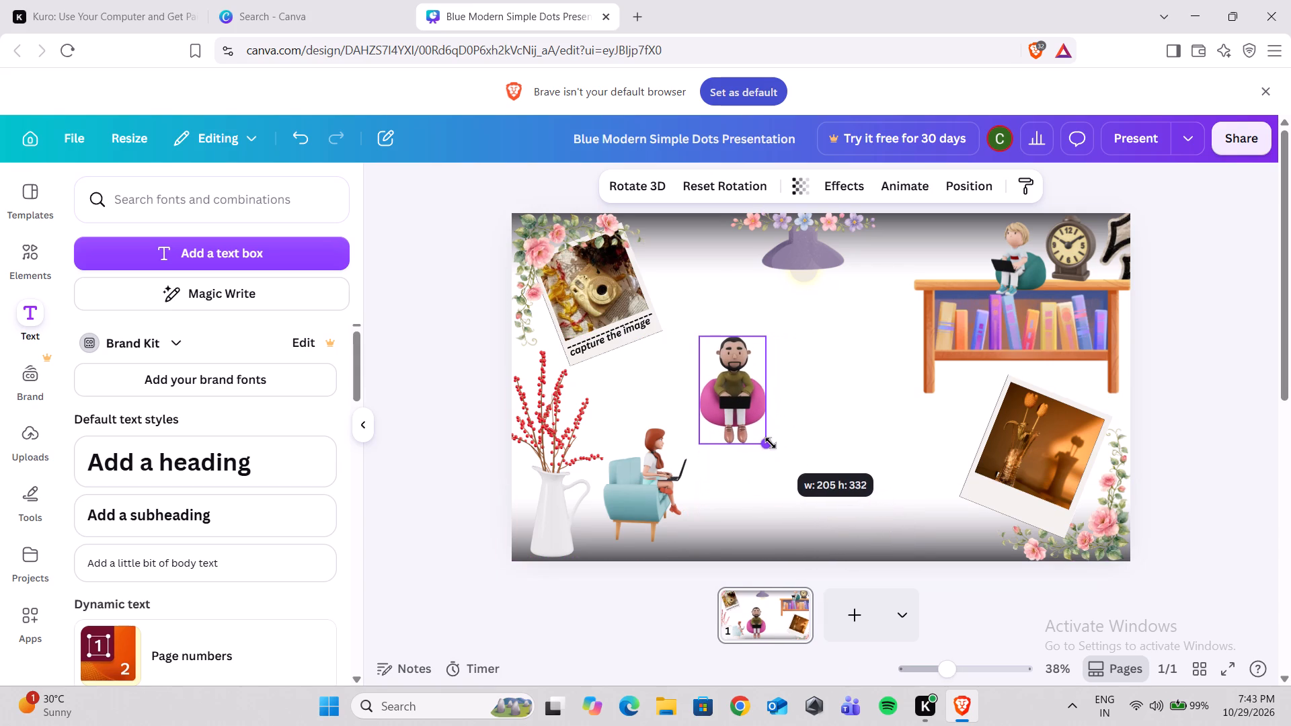
pyautogui.moveTo(771, 443); pyautogui.dragTo(769, 442)
pyautogui.moveTo(736, 369); pyautogui.dragTo(746, 430)
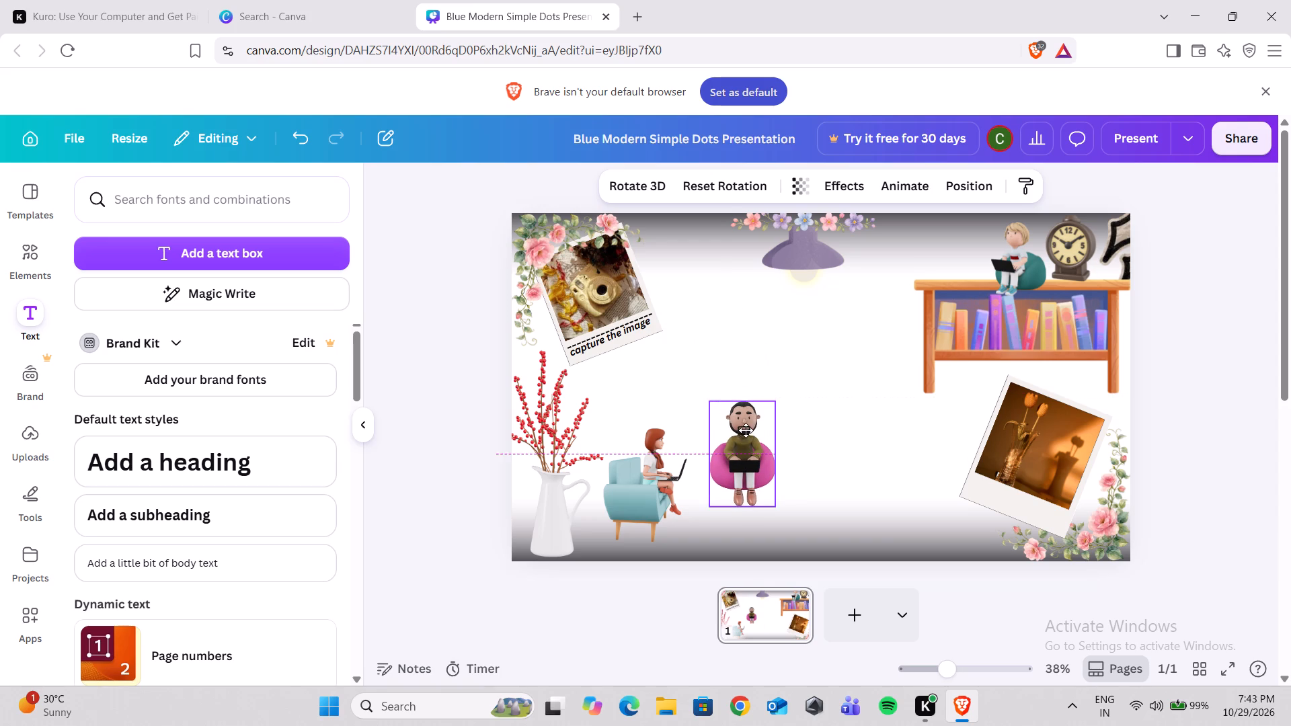
pyautogui.moveTo(746, 430); pyautogui.dragTo(746, 437)
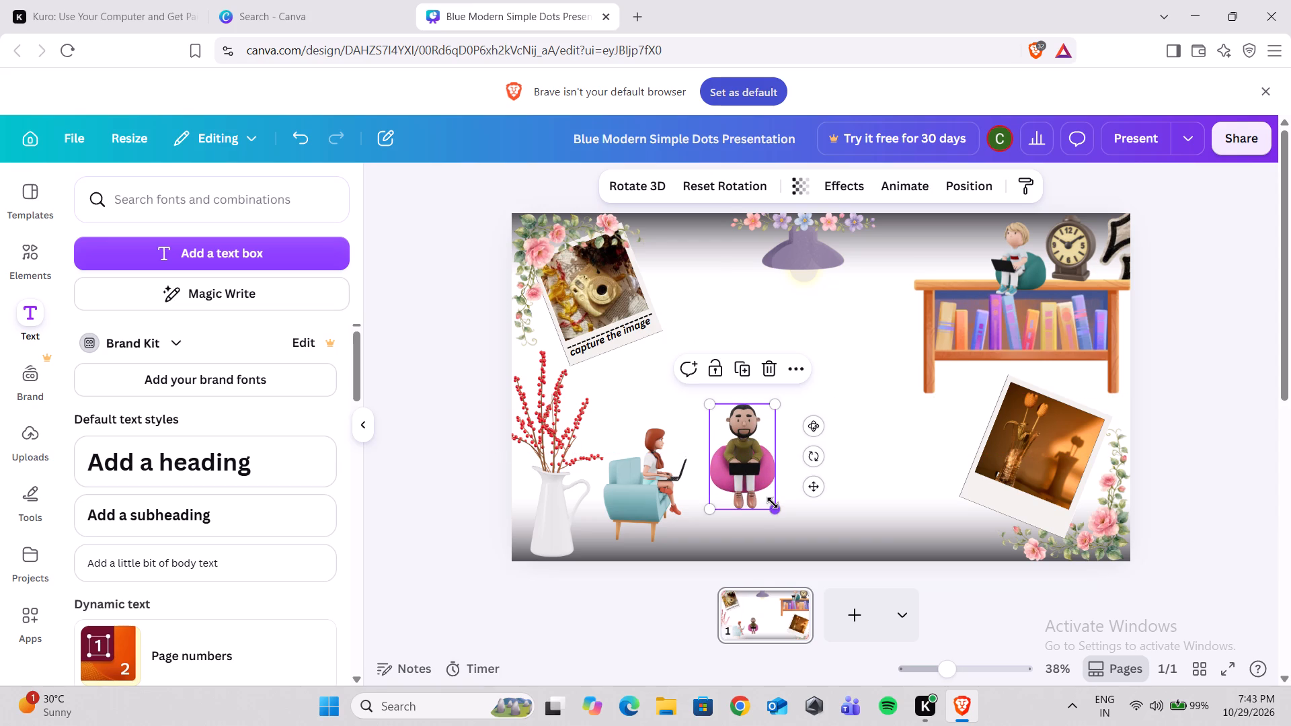
pyautogui.moveTo(773, 503); pyautogui.dragTo(760, 491)
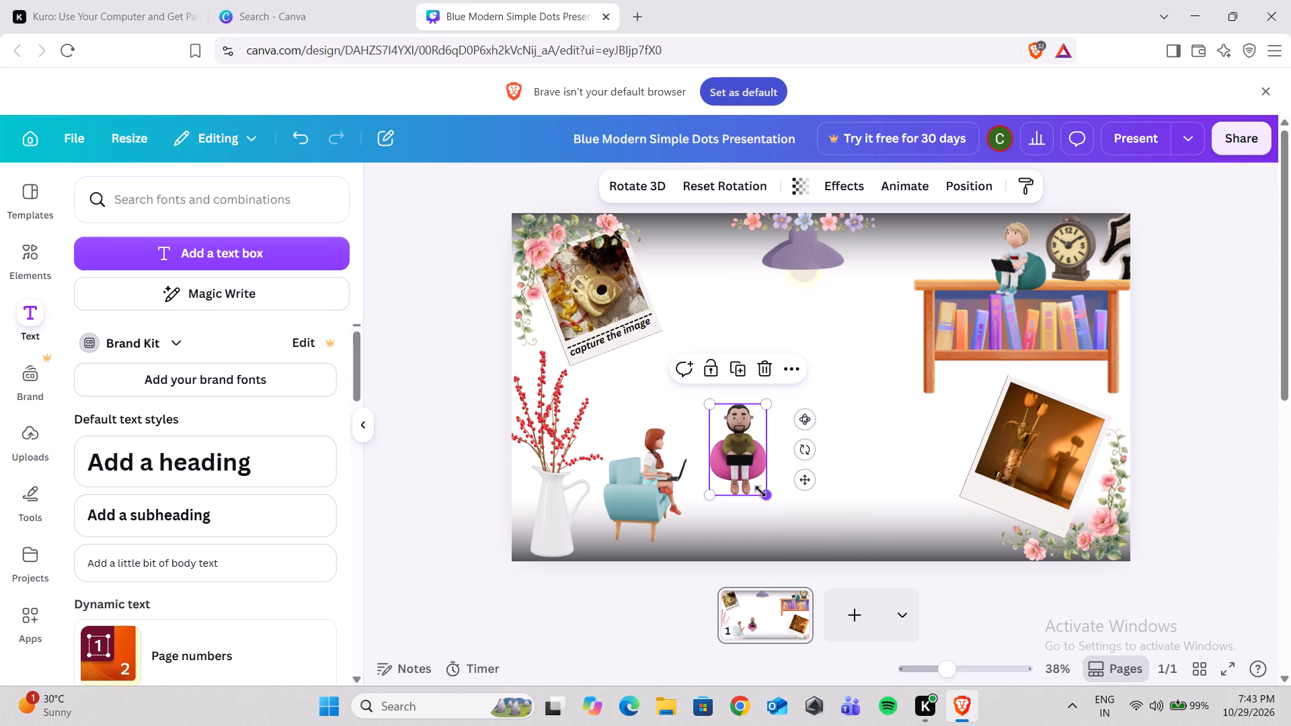
pyautogui.moveTo(747, 442); pyautogui.dragTo(742, 457)
# Move the blond boy on the green beanbag from the bookshelf to the open space beside the bearded man and enlarge him.
pyautogui.moveTo(1017, 259); pyautogui.dragTo(853, 378)
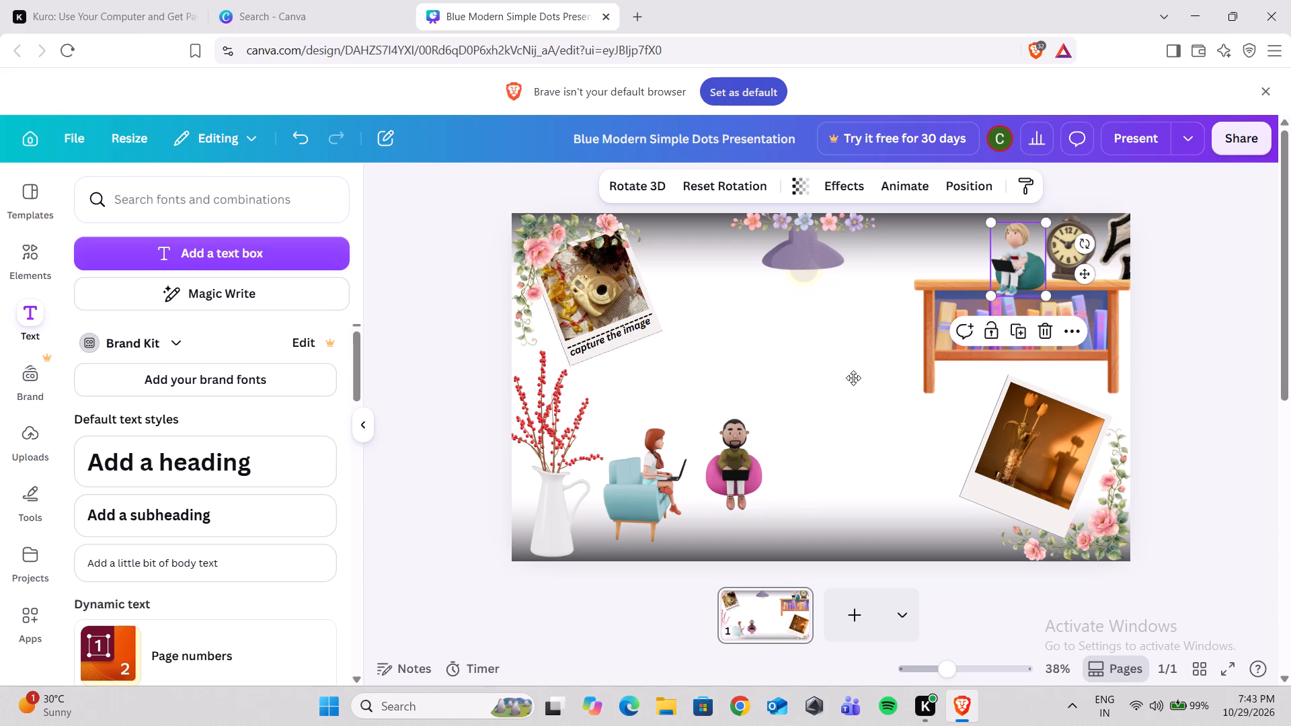
pyautogui.moveTo(853, 378); pyautogui.dragTo(836, 428)
pyautogui.moveTo(867, 465); pyautogui.dragTo(895, 497)
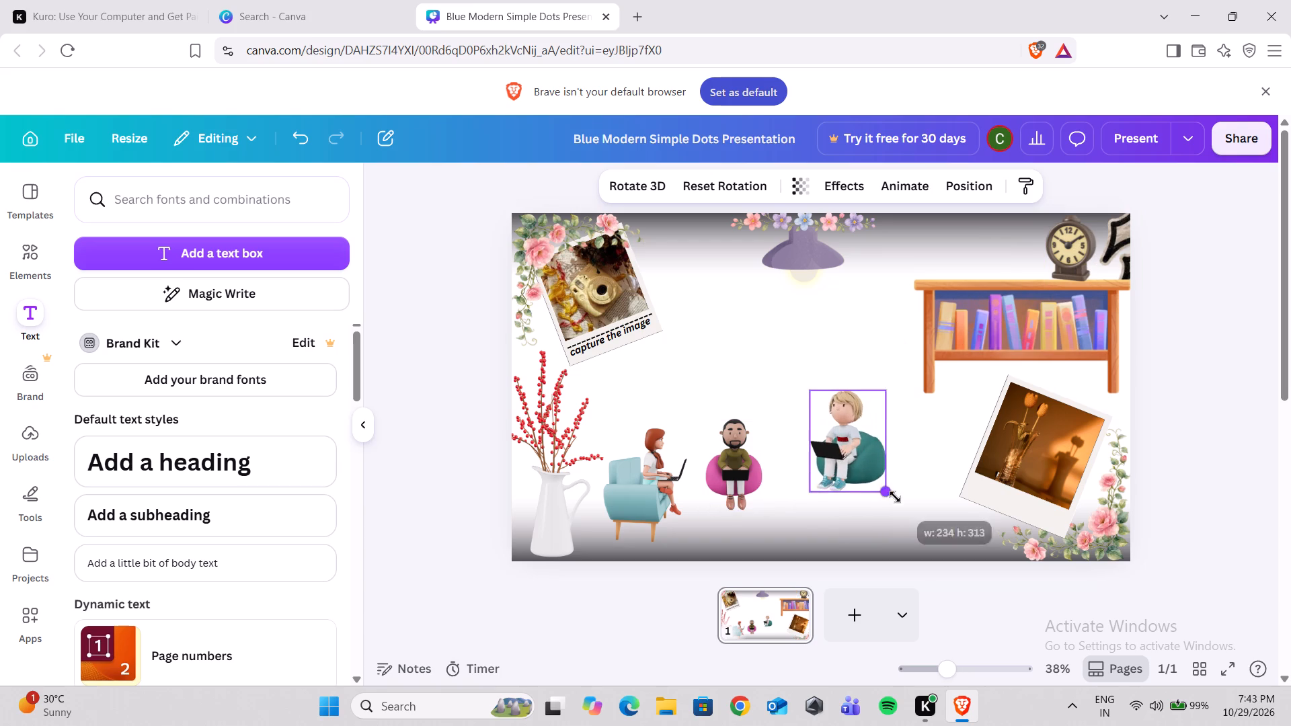
pyautogui.moveTo(895, 497); pyautogui.dragTo(910, 519)
pyautogui.click(910, 519)
# Rotate the blond boy in 3D so he sits in side profile, facing the bearded man.
pyautogui.moveTo(870, 454); pyautogui.dragTo(774, 462)
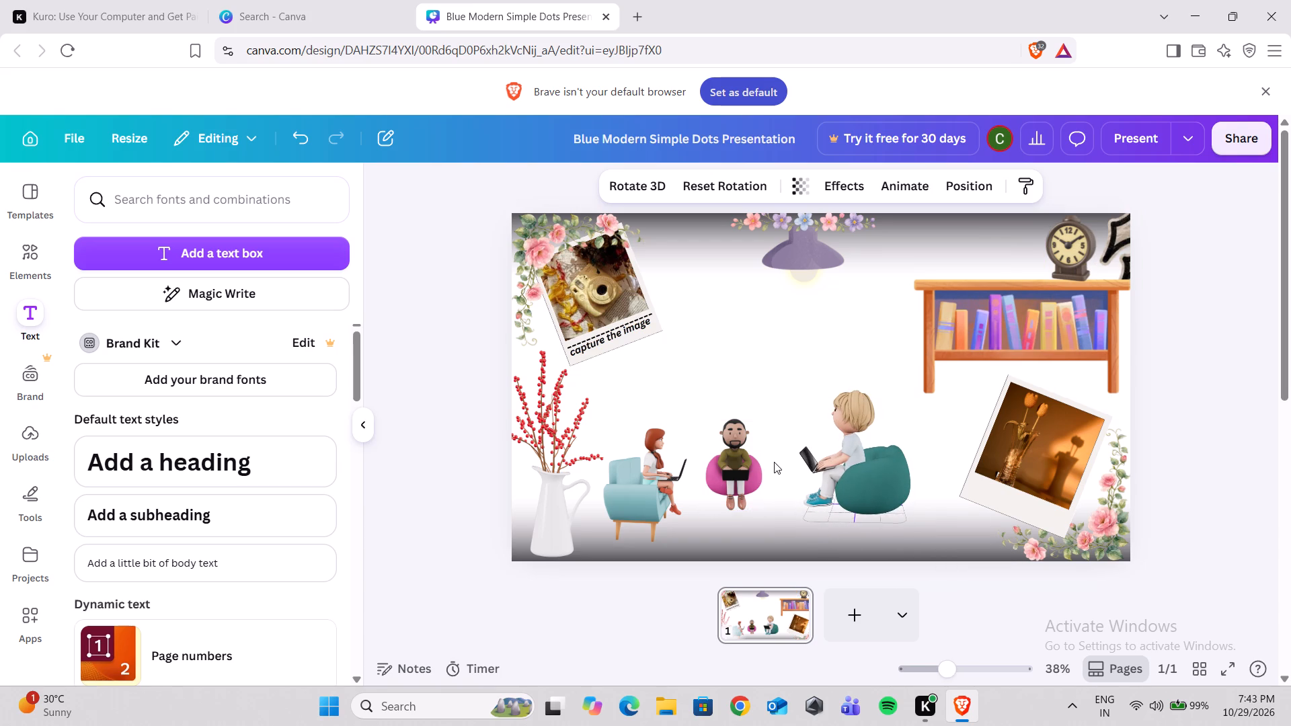
pyautogui.moveTo(774, 462); pyautogui.dragTo(781, 452)
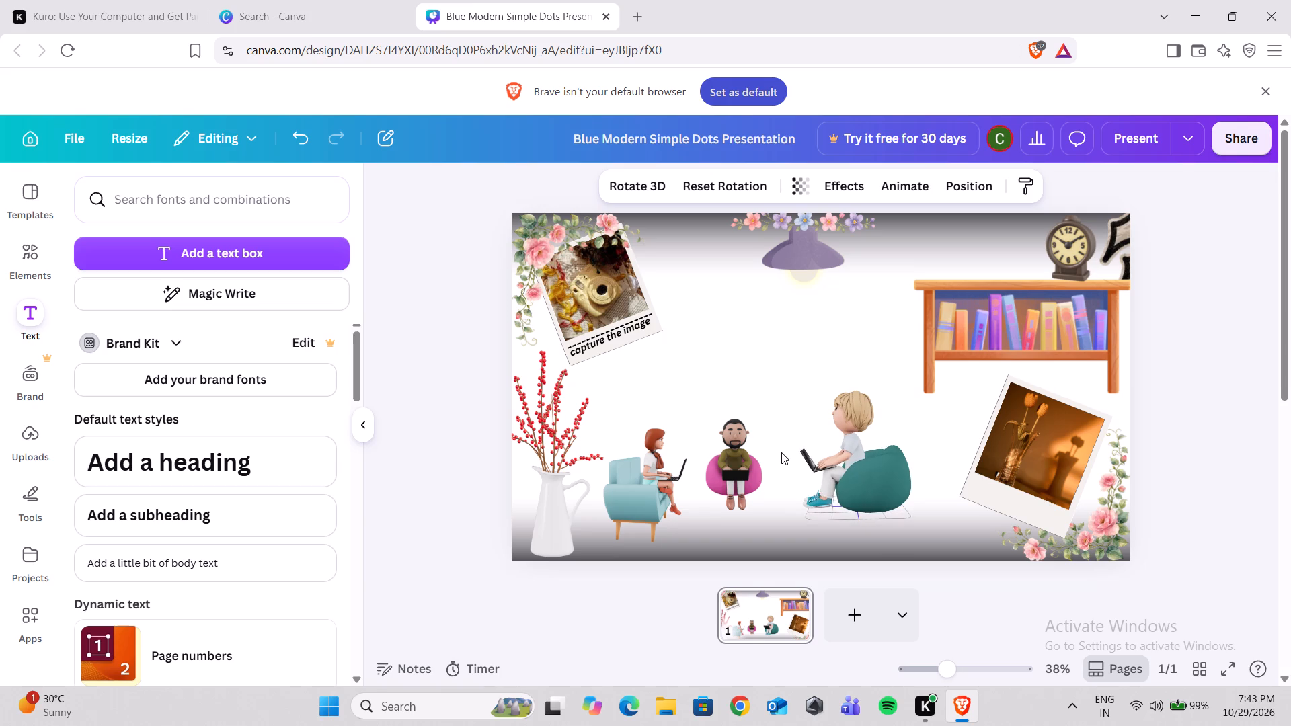
pyautogui.moveTo(781, 452); pyautogui.dragTo(789, 453)
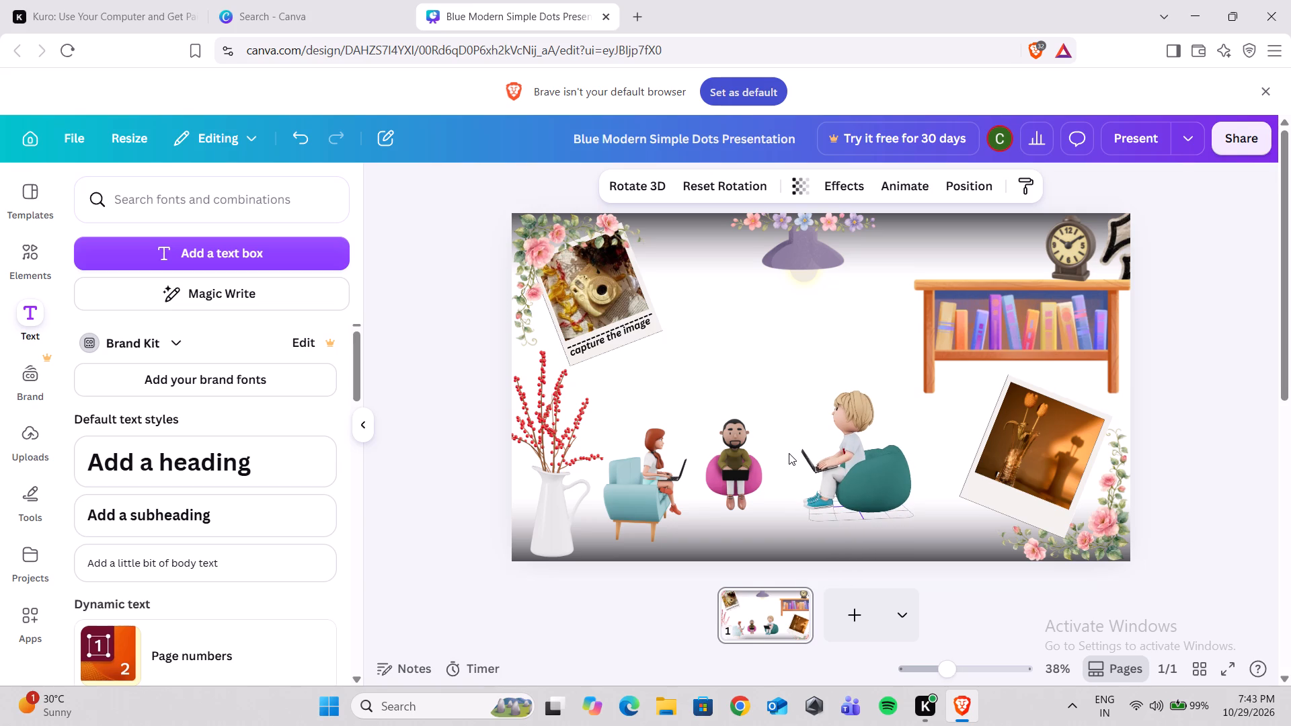
pyautogui.moveTo(789, 453); pyautogui.dragTo(788, 454)
pyautogui.moveTo(846, 467); pyautogui.dragTo(814, 501)
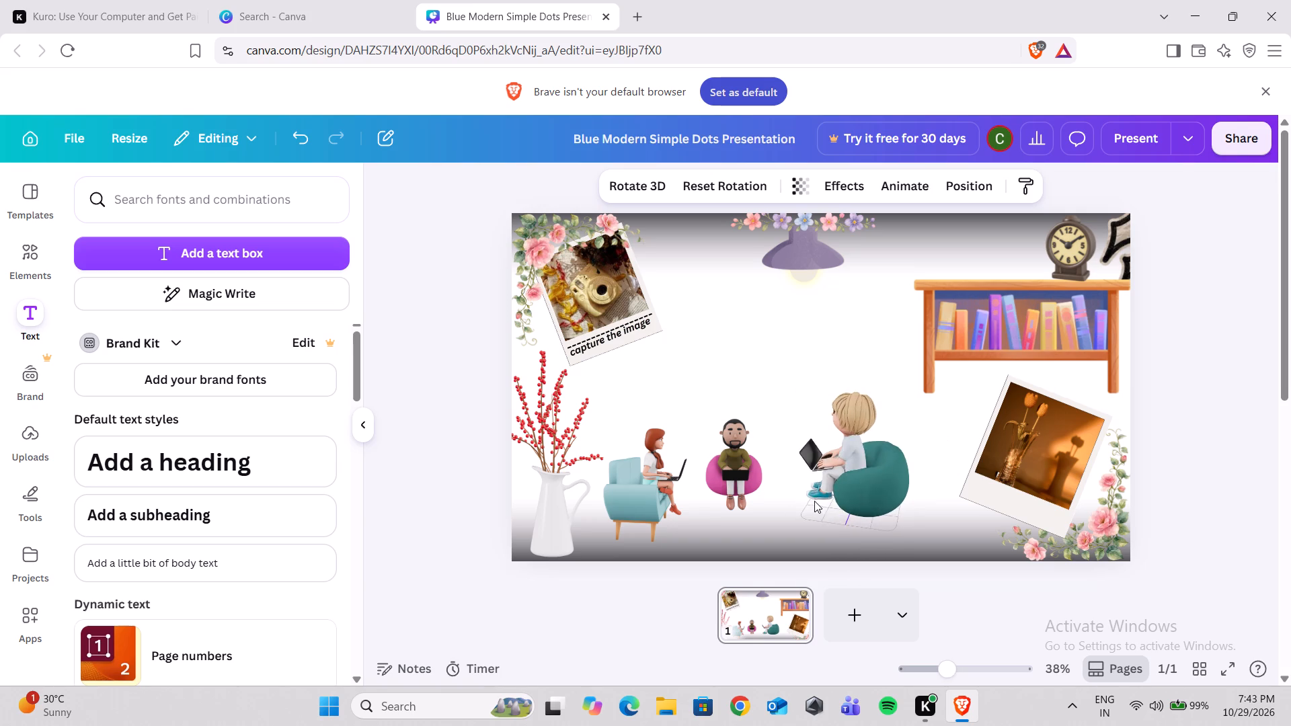
pyautogui.moveTo(814, 501); pyautogui.dragTo(837, 471)
pyautogui.click(774, 478)
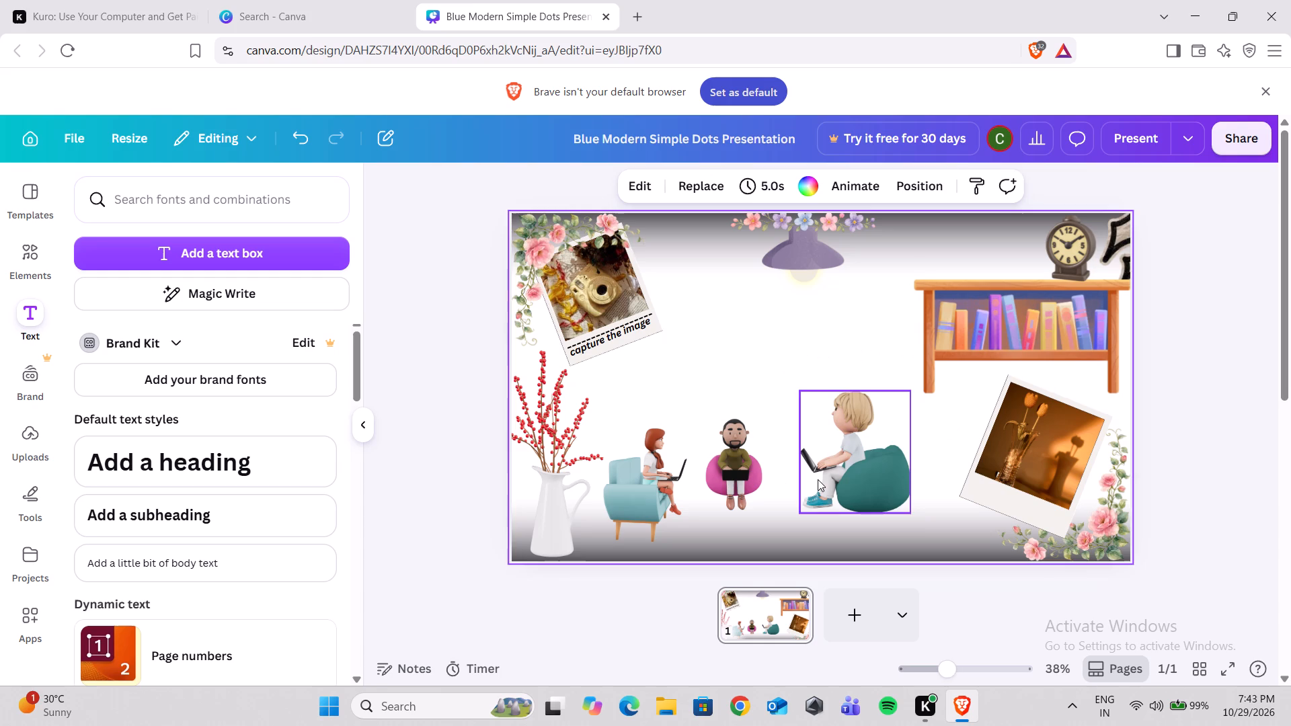
# Resize the blond boy to slightly larger than the bearded man and place him close beside the man, a little lower.
pyautogui.moveTo(818, 479); pyautogui.dragTo(789, 502)
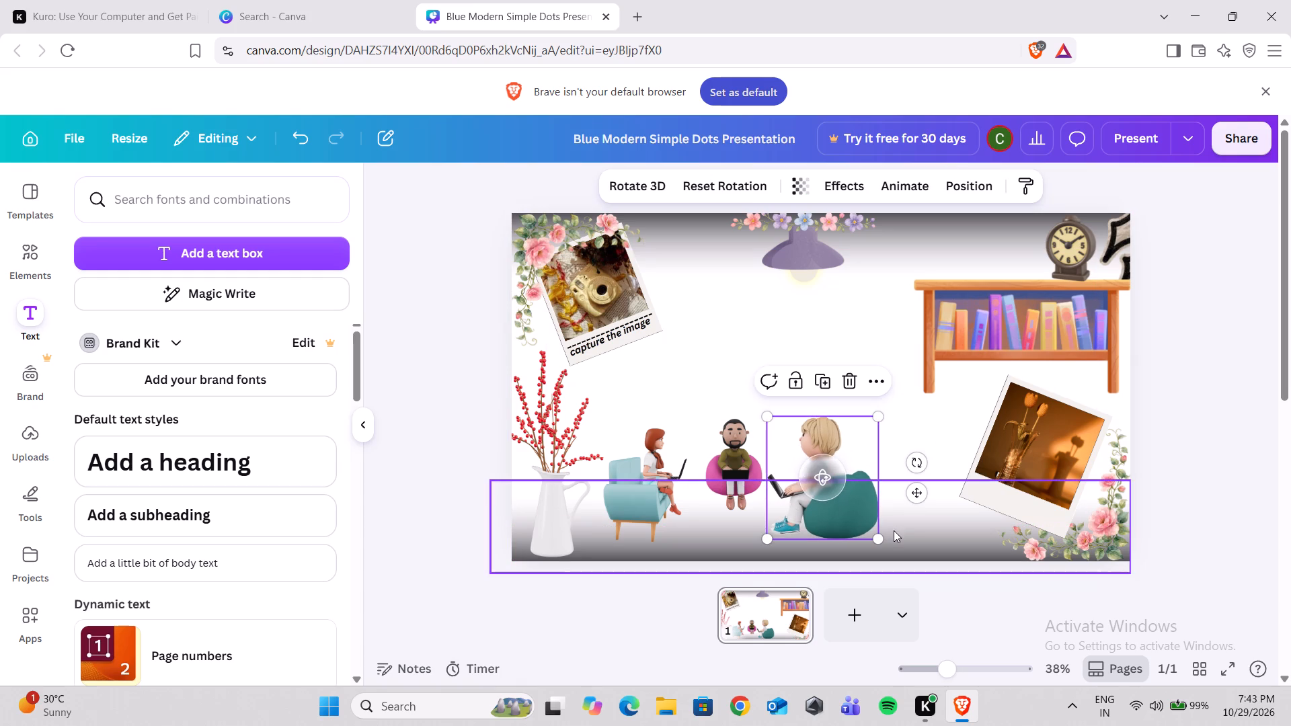
pyautogui.moveTo(878, 542); pyautogui.dragTo(831, 501)
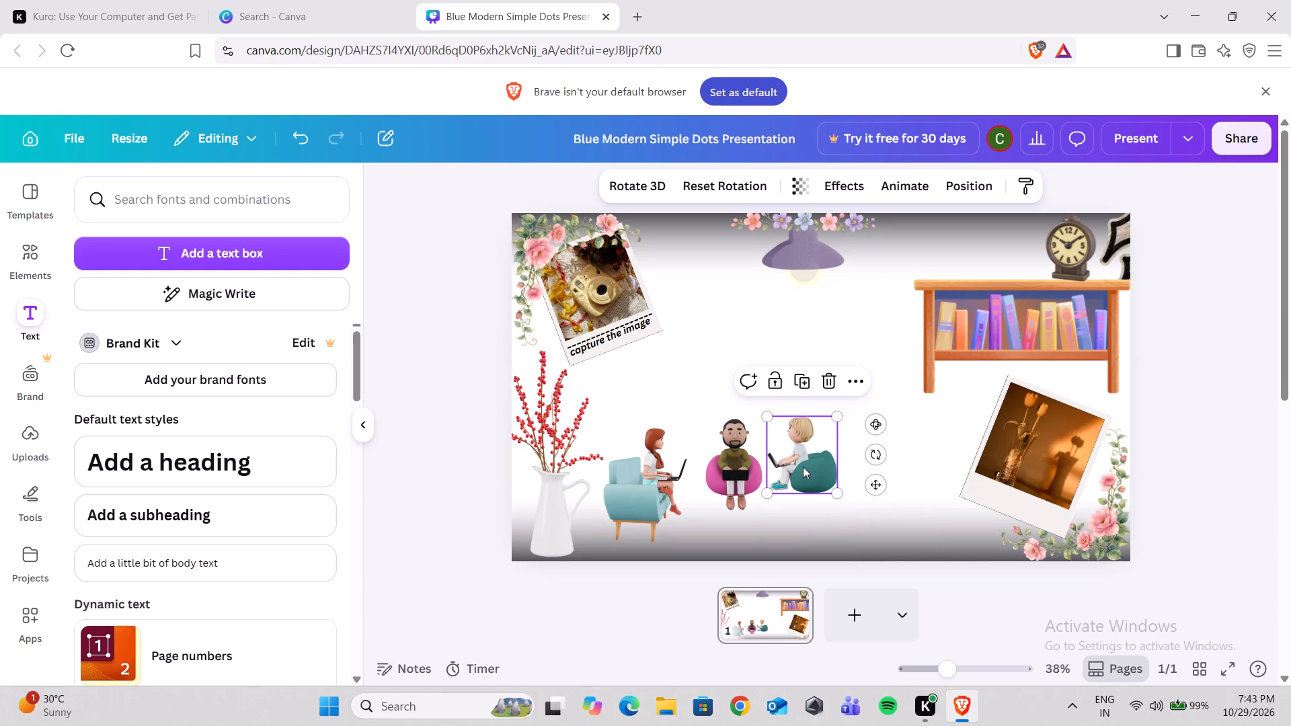
pyautogui.moveTo(804, 462); pyautogui.dragTo(813, 479)
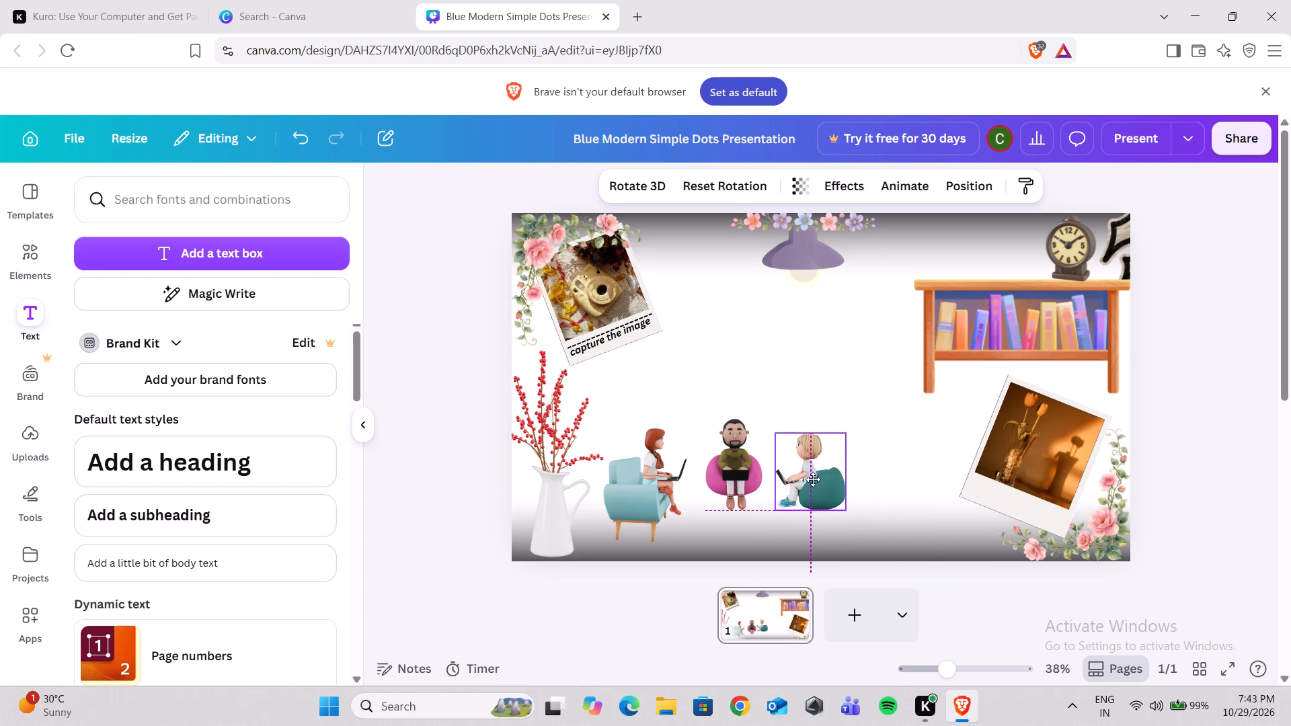
pyautogui.moveTo(813, 479); pyautogui.dragTo(807, 486)
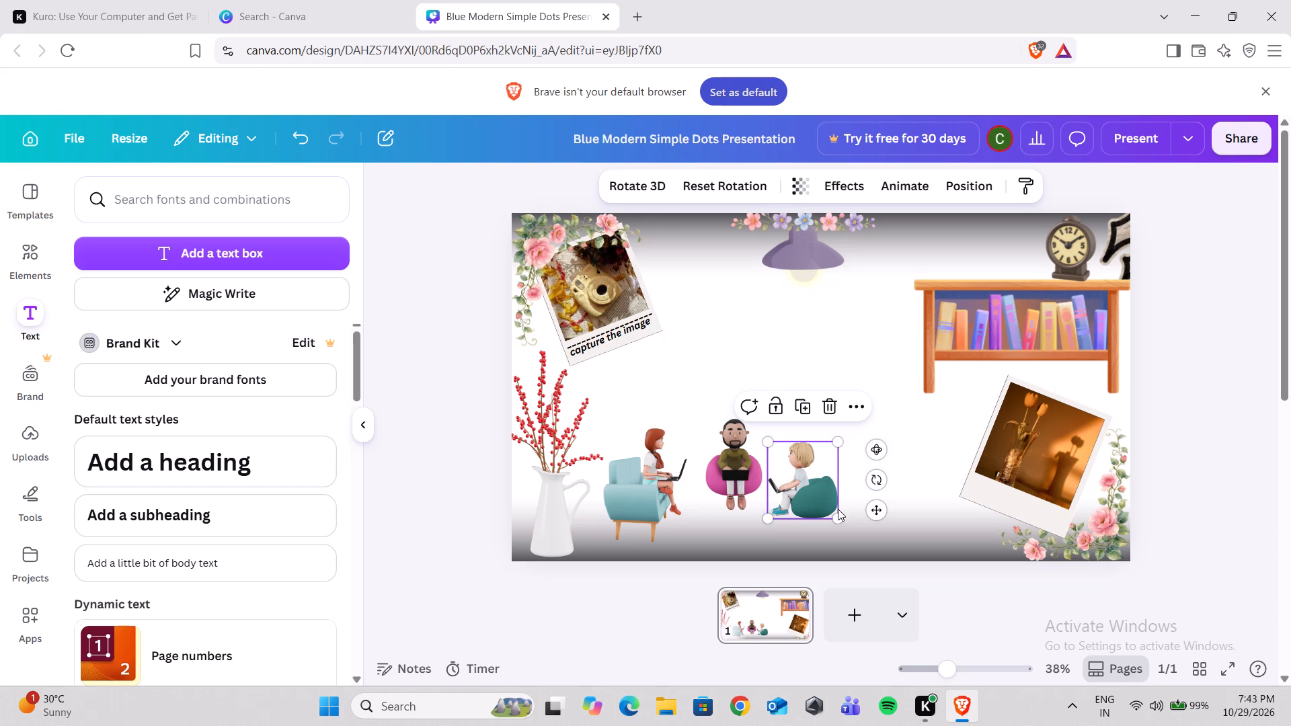
pyautogui.moveTo(836, 514); pyautogui.dragTo(847, 523)
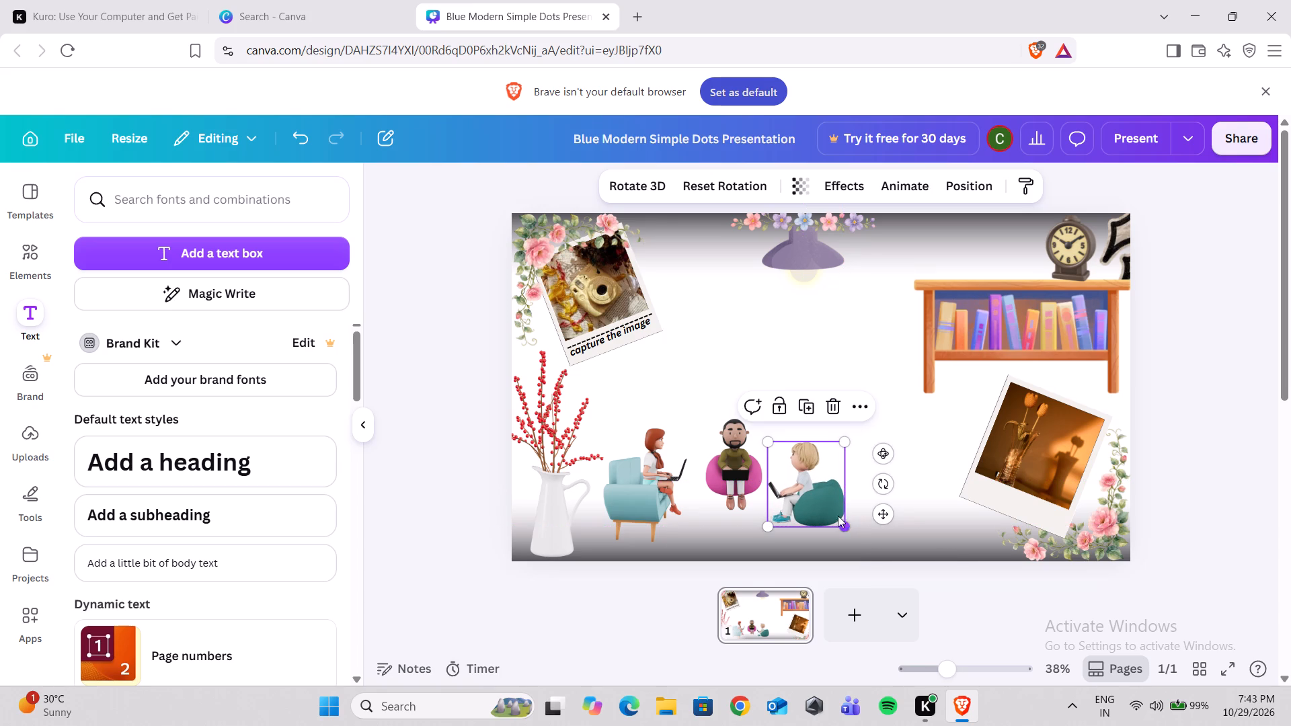
pyautogui.click(820, 495)
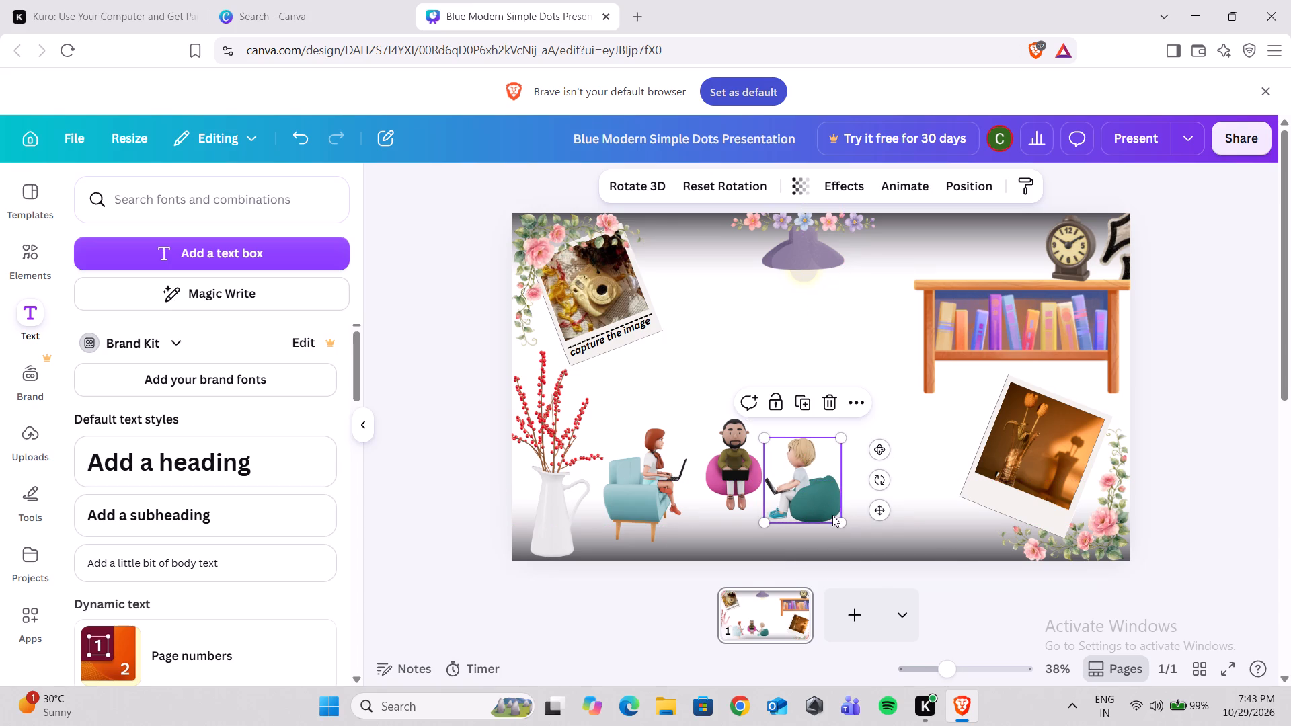
pyautogui.moveTo(841, 517); pyautogui.dragTo(859, 542)
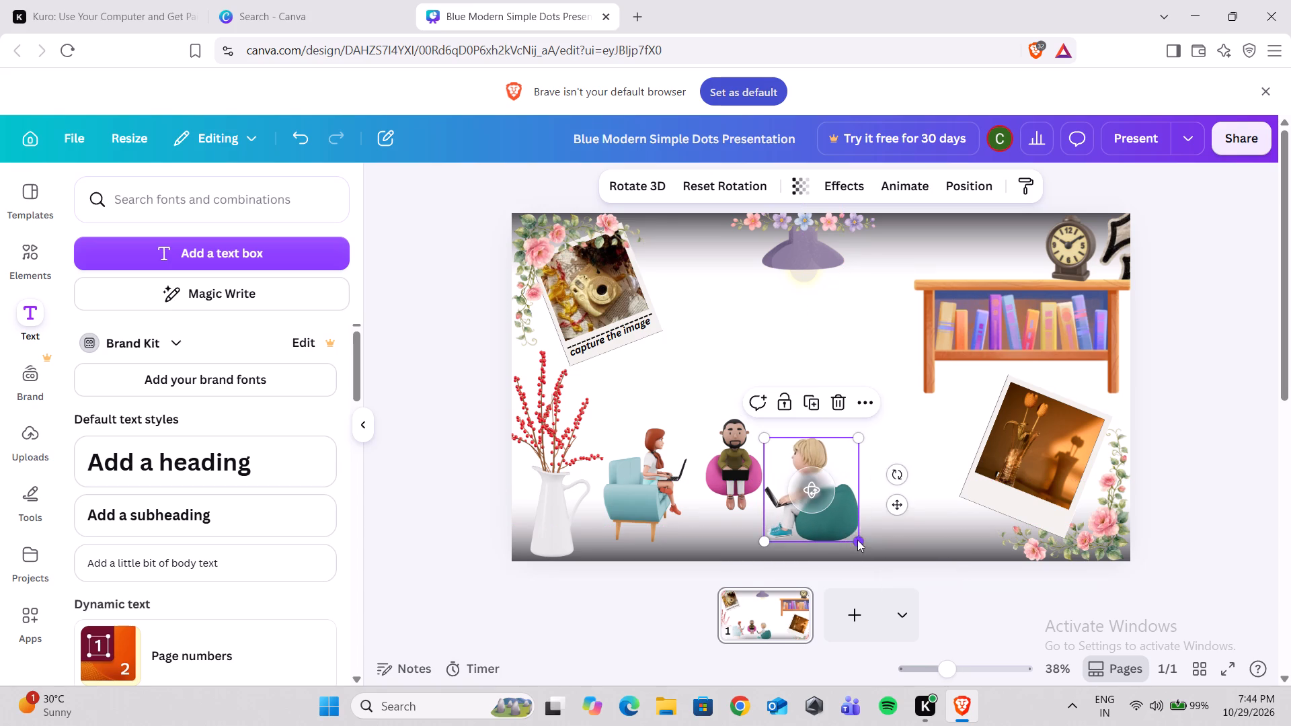
pyautogui.moveTo(840, 517); pyautogui.dragTo(822, 509)
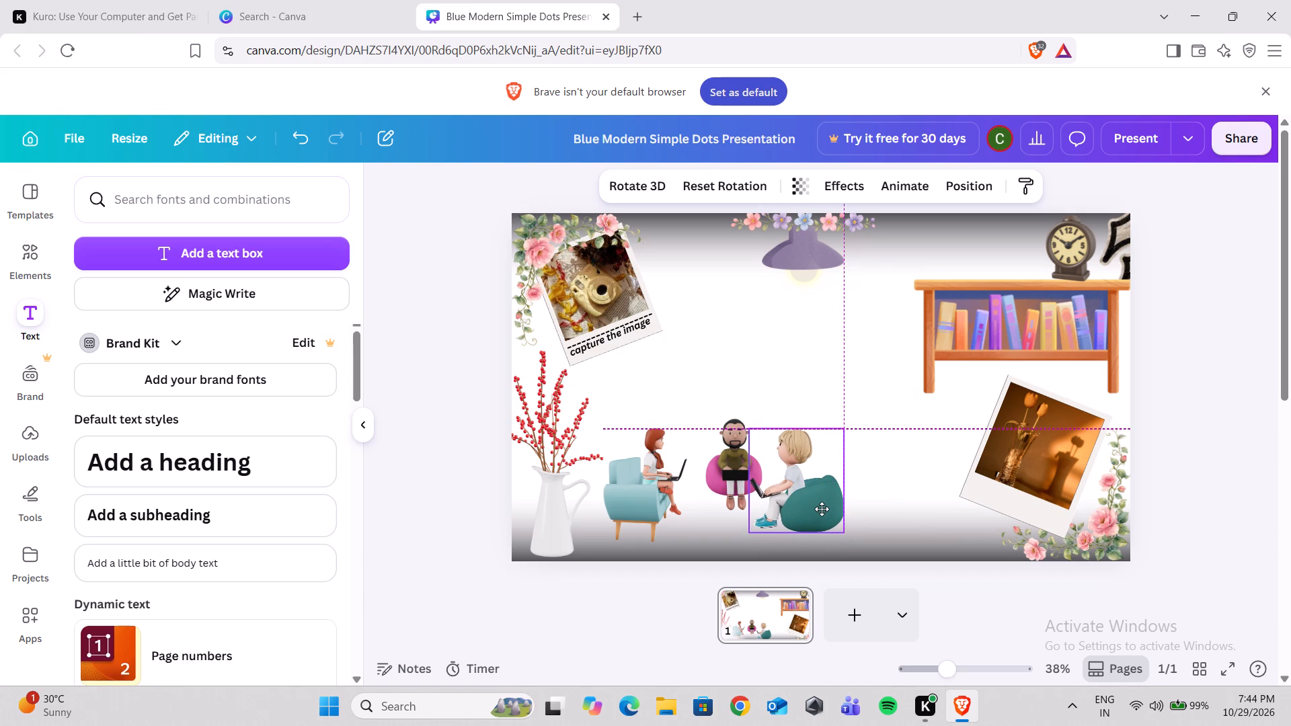
pyautogui.moveTo(822, 509); pyautogui.dragTo(820, 509)
pyautogui.click(901, 512)
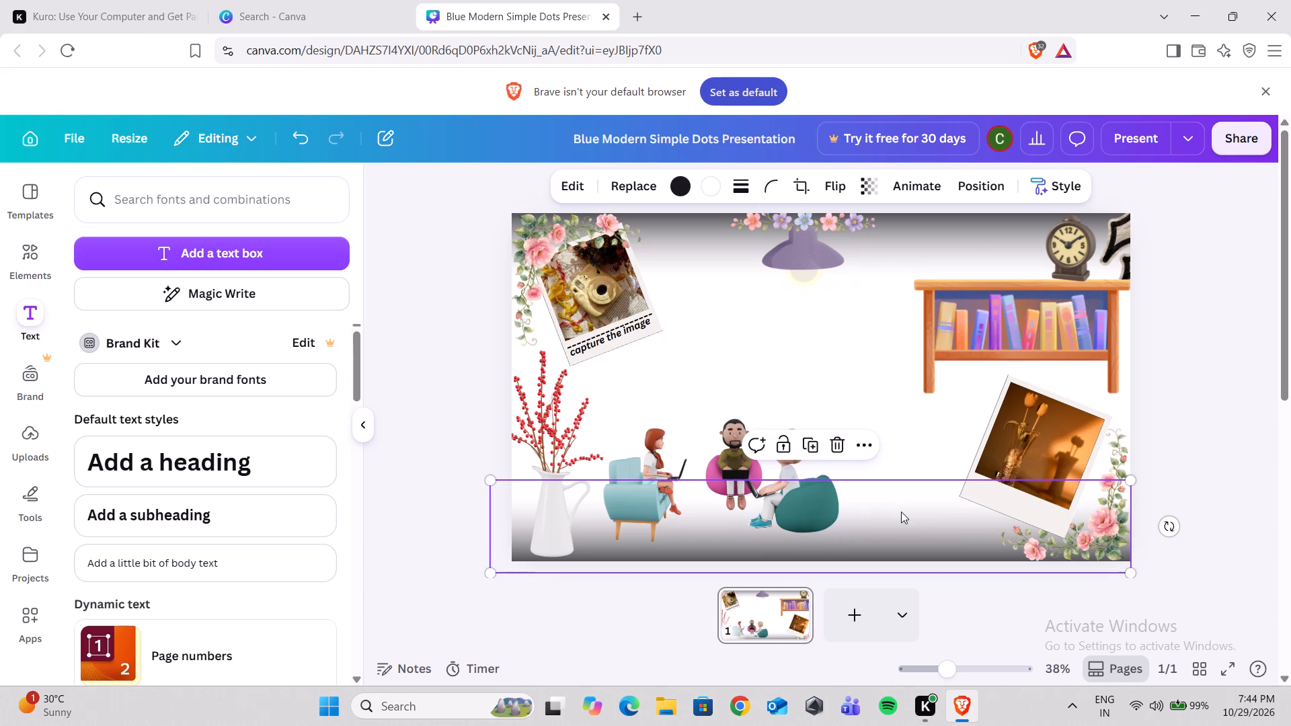
pyautogui.click(868, 395)
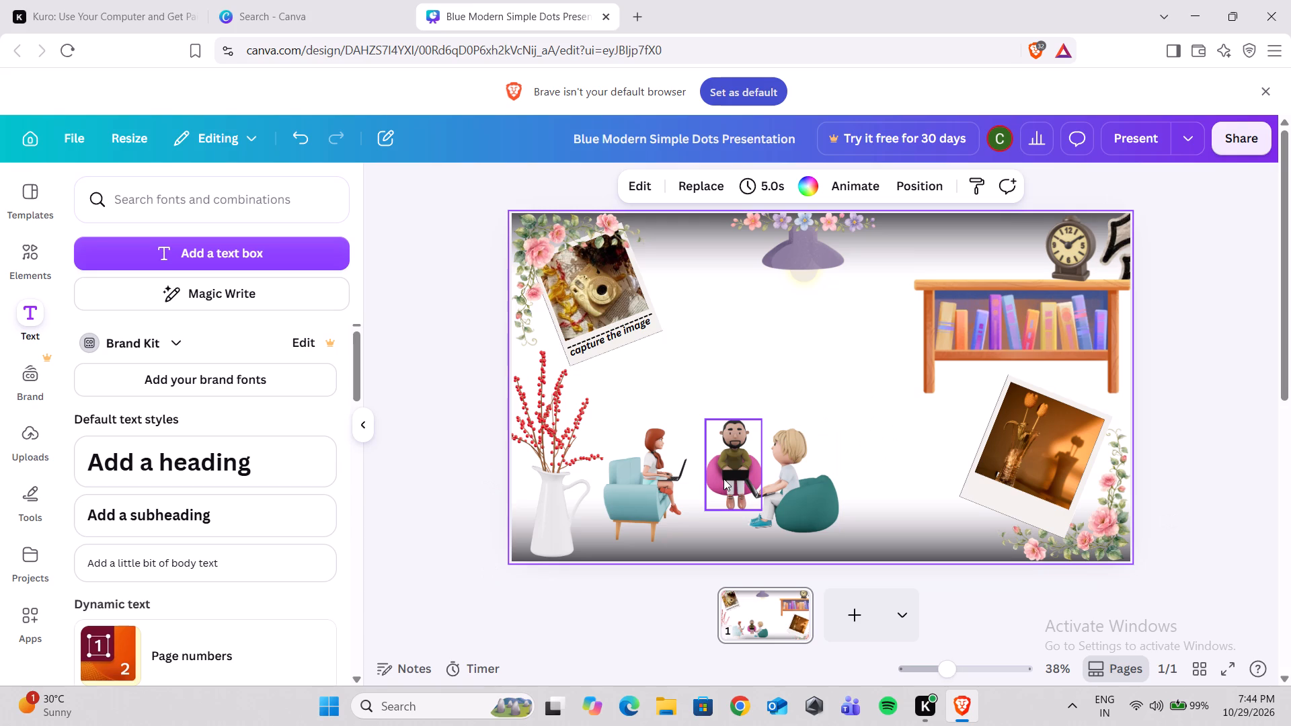
# Shift the bearded man slightly toward the sofa woman so he sits centred between her and the blond boy.
pyautogui.moveTo(723, 492); pyautogui.dragTo(711, 492)
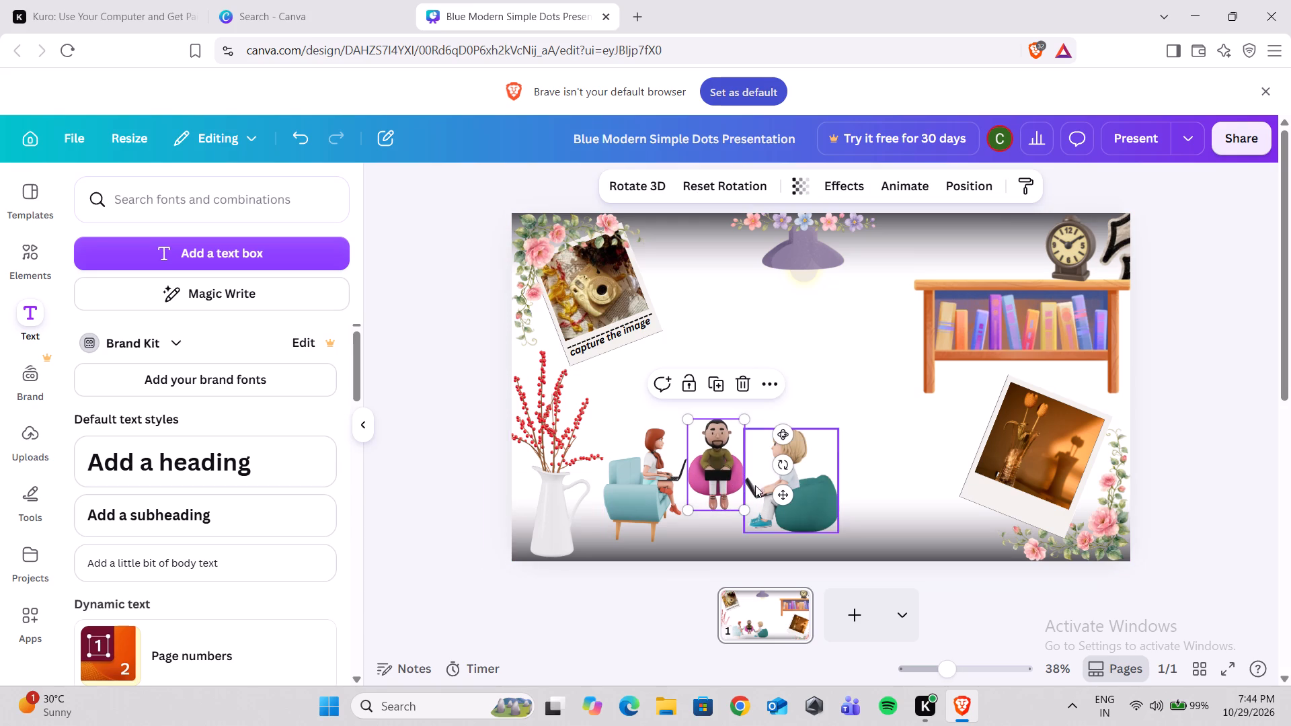
pyautogui.click(885, 407)
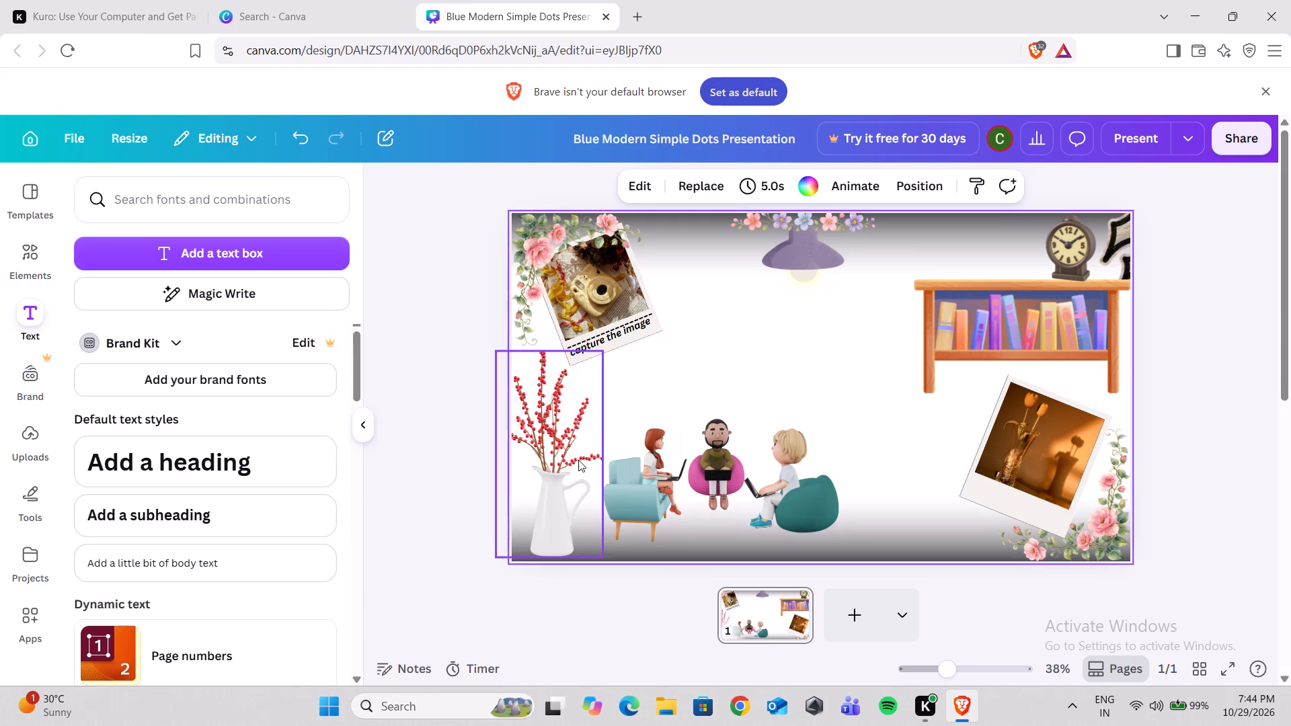
# Search the Shapes elements for "tea table", and clear the search and its recent history.
pyautogui.click(38, 267)
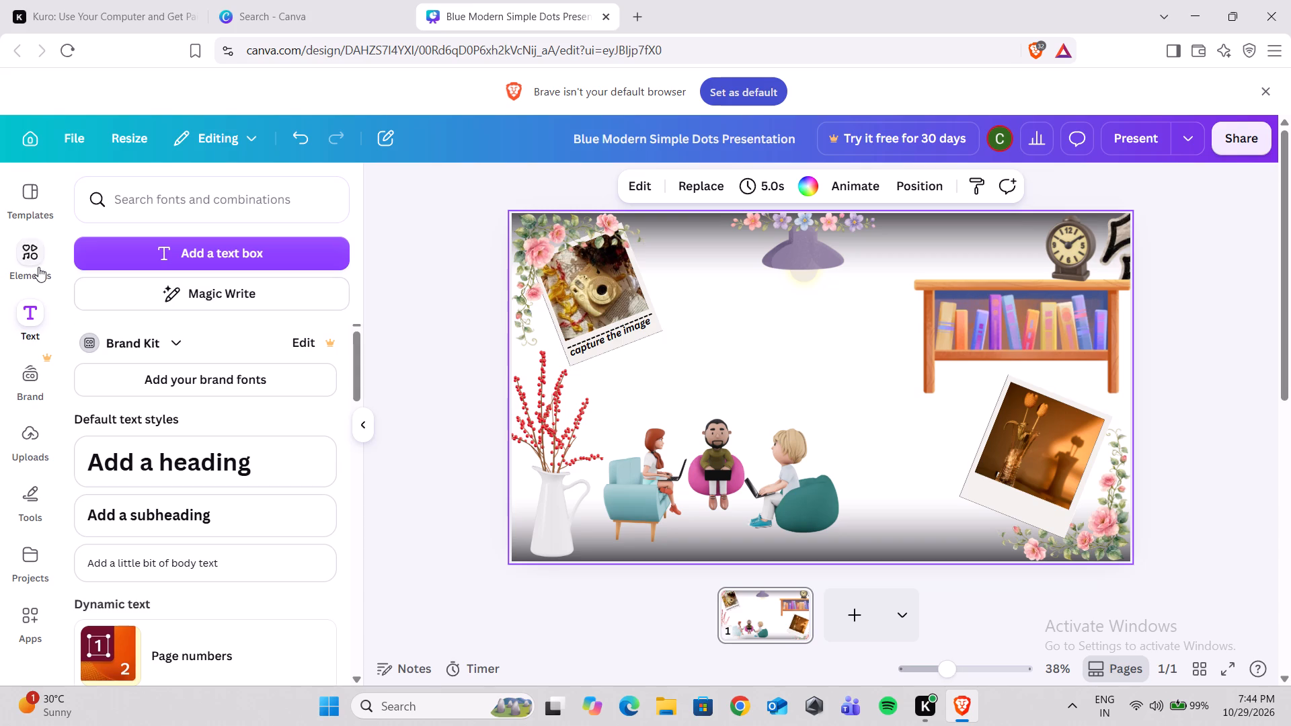
pyautogui.click(138, 239)
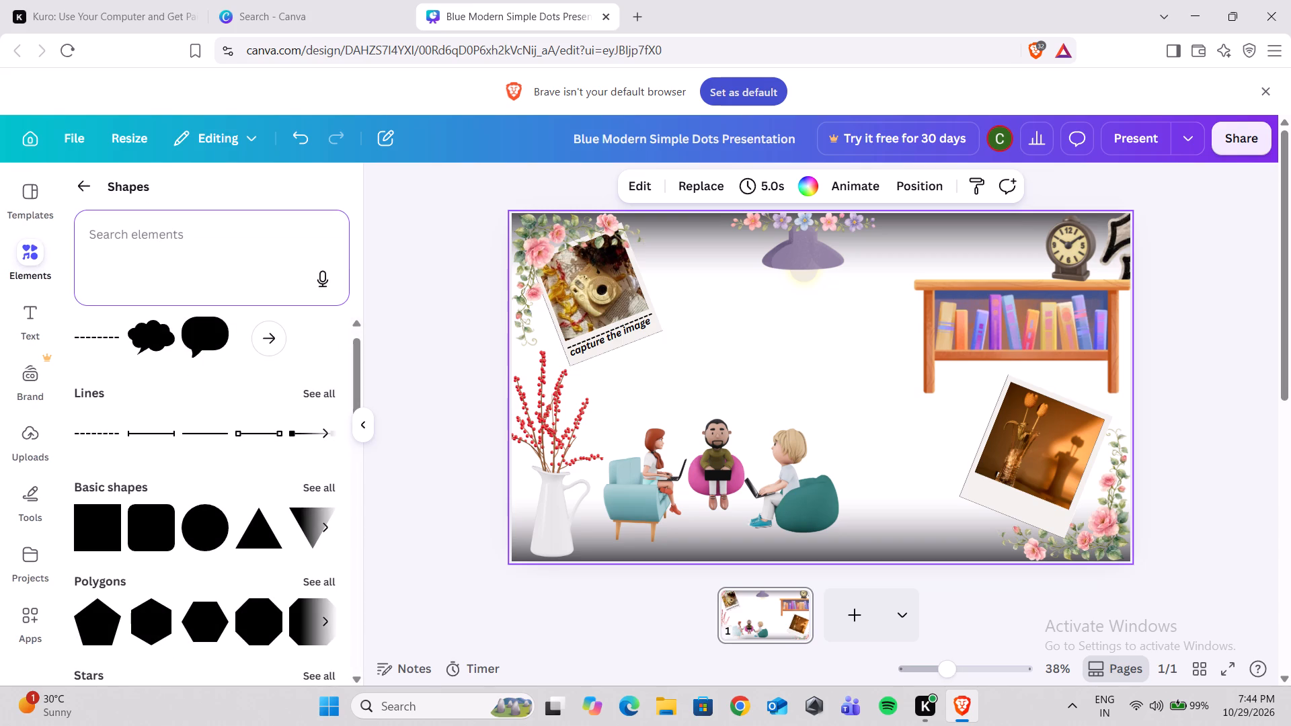
pyautogui.write('tea tab')
pyautogui.press('BackSpace')
pyautogui.press('BackSpace')
pyautogui.press('BackSpace')
pyautogui.press('BackSpace')
pyautogui.press('BackSpace')
pyautogui.press('BackSpace')
pyautogui.press('BackSpace')
pyautogui.press('BackSpace')
pyautogui.press('BackSpace')
pyautogui.press('BackSpace')
pyautogui.press('BackSpace')
pyautogui.press('BackSpace')
pyautogui.press('BackSpace')
pyautogui.press('BackSpace')
pyautogui.press('BackSpace')
pyautogui.press('BackSpace')
pyautogui.press('BackSpace')
pyautogui.press('BackSpace')
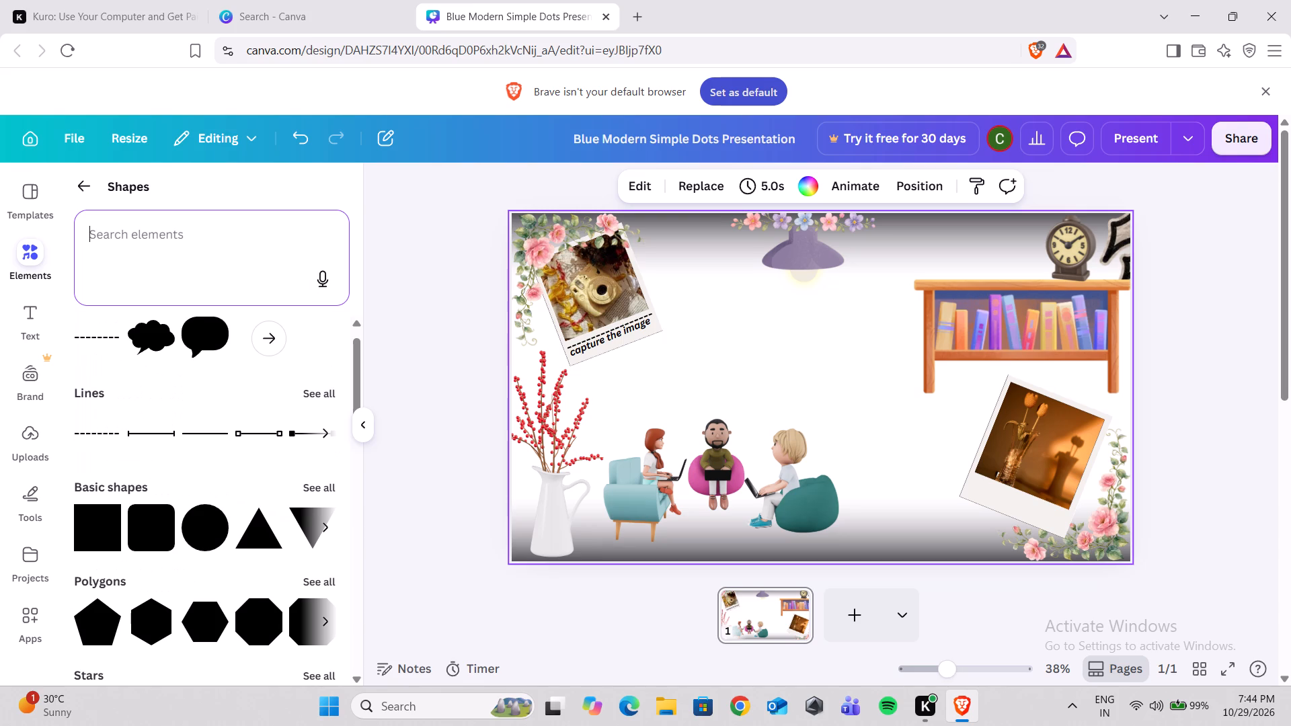
pyautogui.click(138, 239)
pyautogui.press('t')
pyautogui.press('e')
pyautogui.press('e')
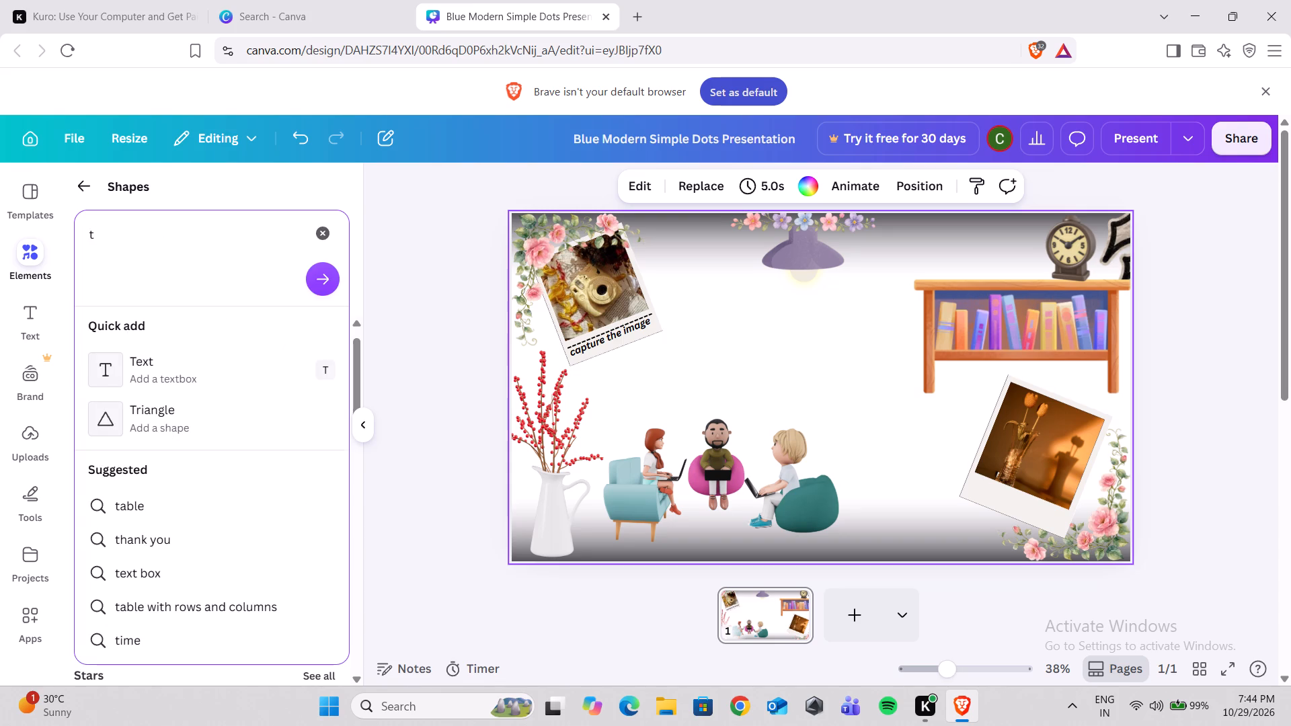
pyautogui.write('a')
pyautogui.press('space')
pyautogui.press('BackSpace')
pyautogui.press('BackSpace')
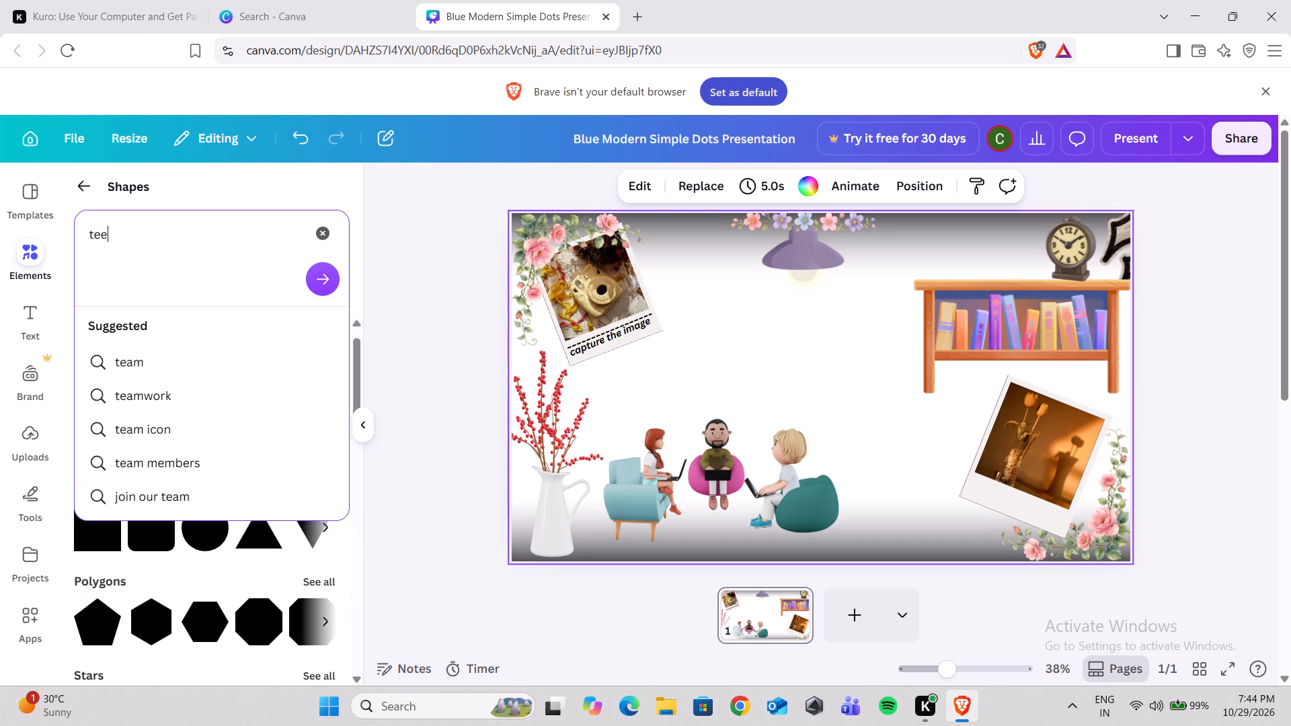
pyautogui.press('BackSpace')
pyautogui.write('a')
pyautogui.press('space')
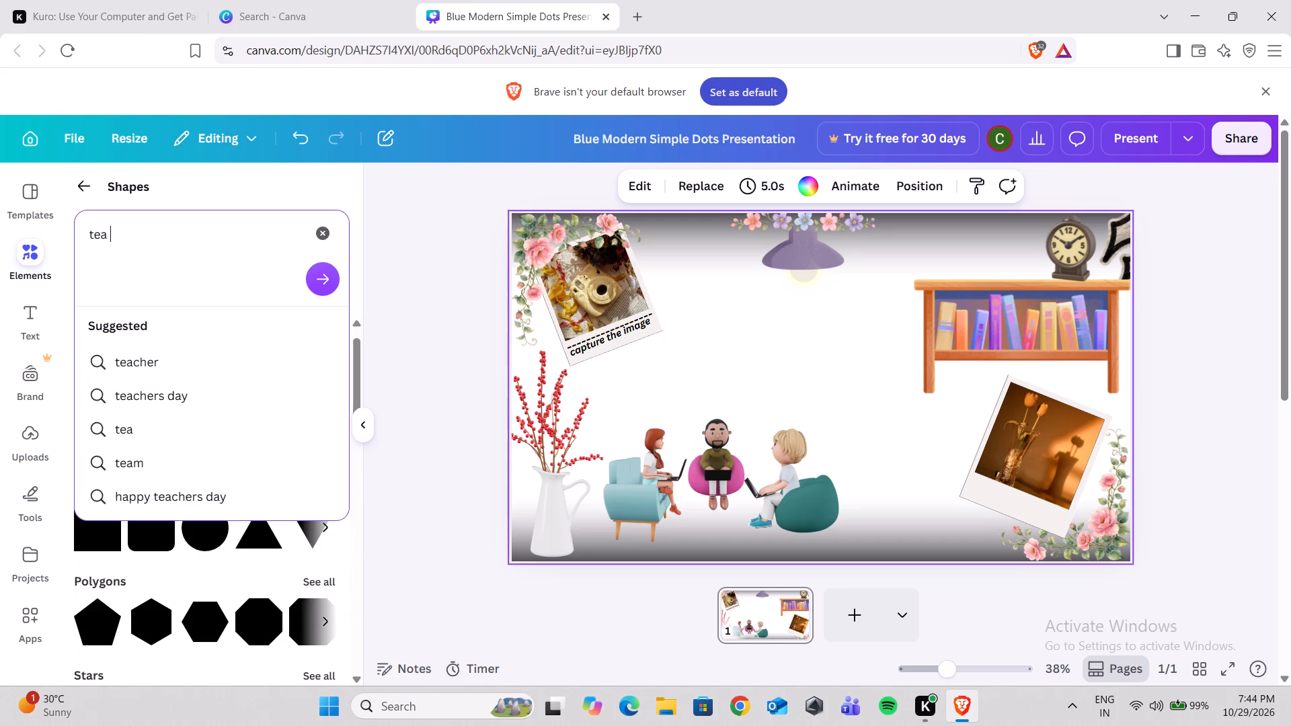
pyautogui.write('table')
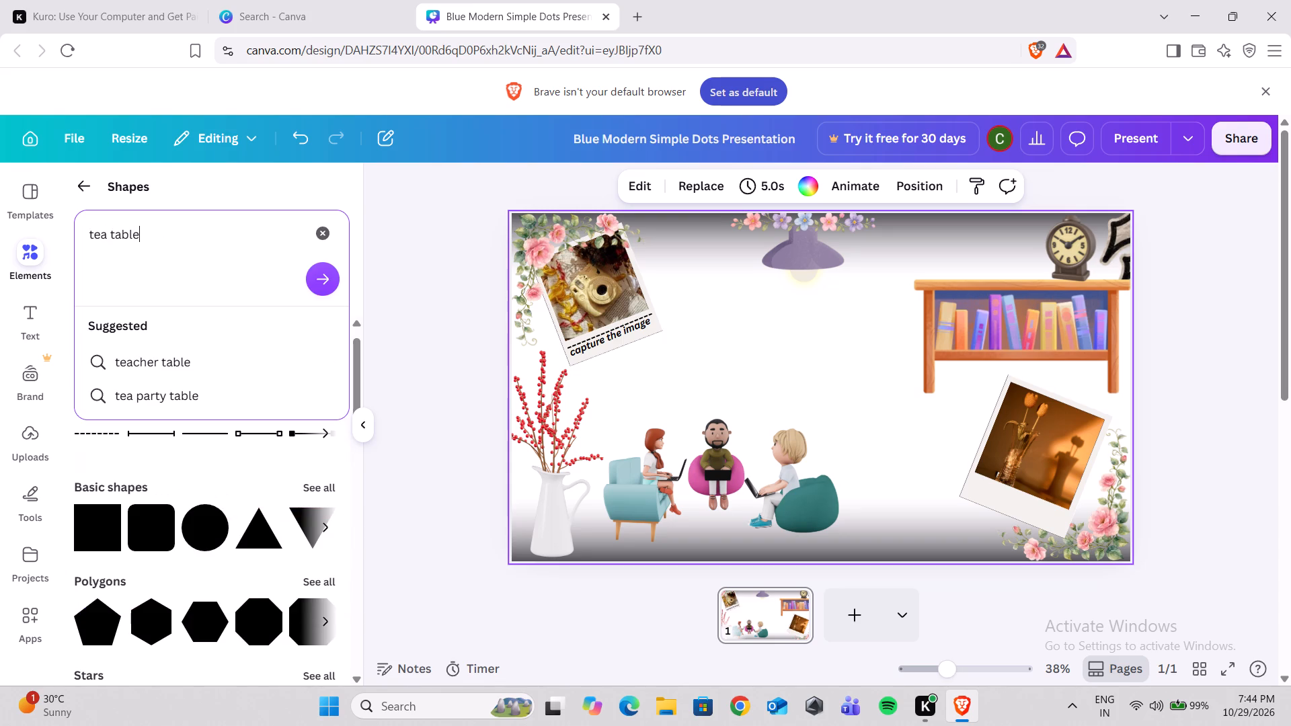
pyautogui.click(317, 298)
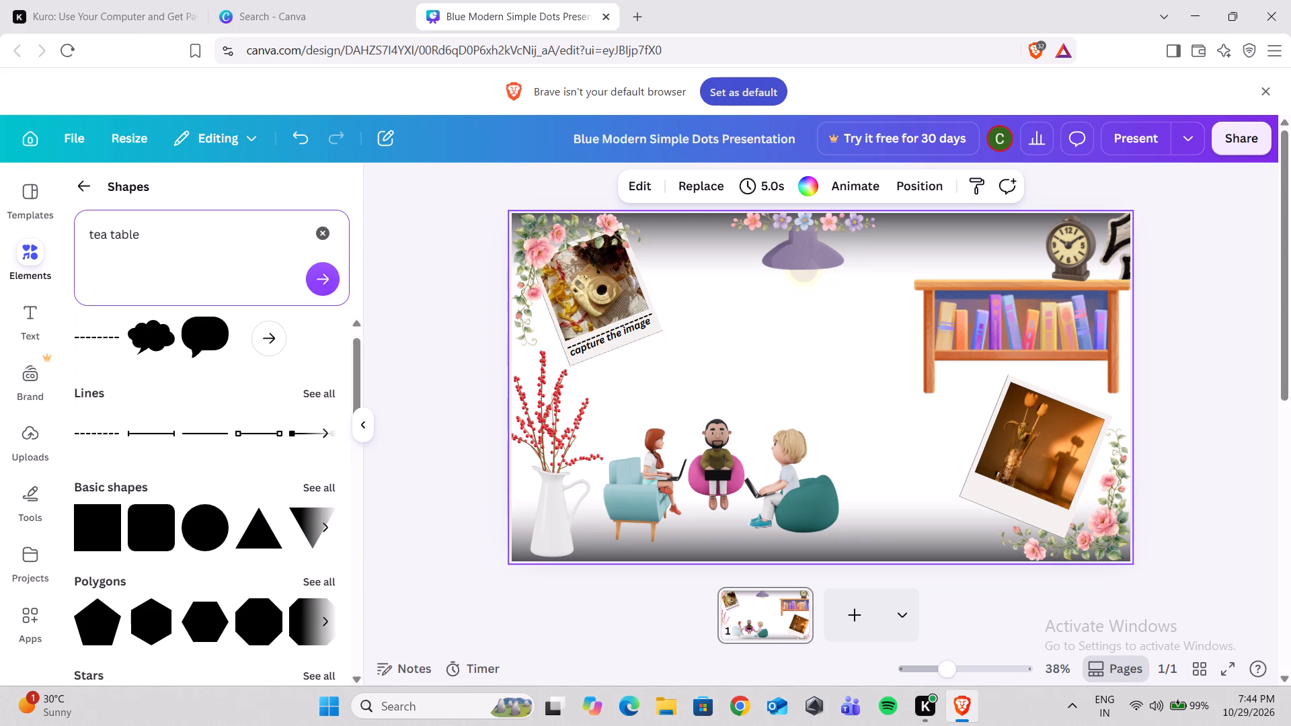
pyautogui.click(322, 284)
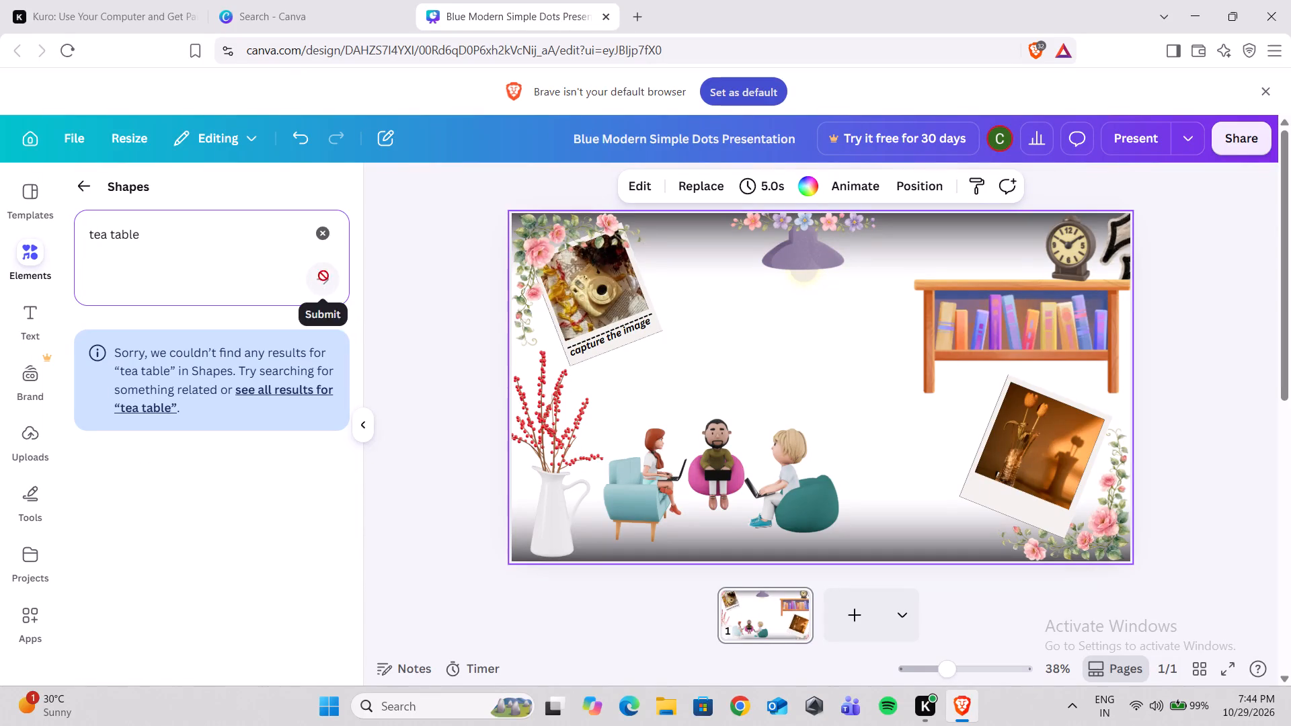
pyautogui.click(325, 237)
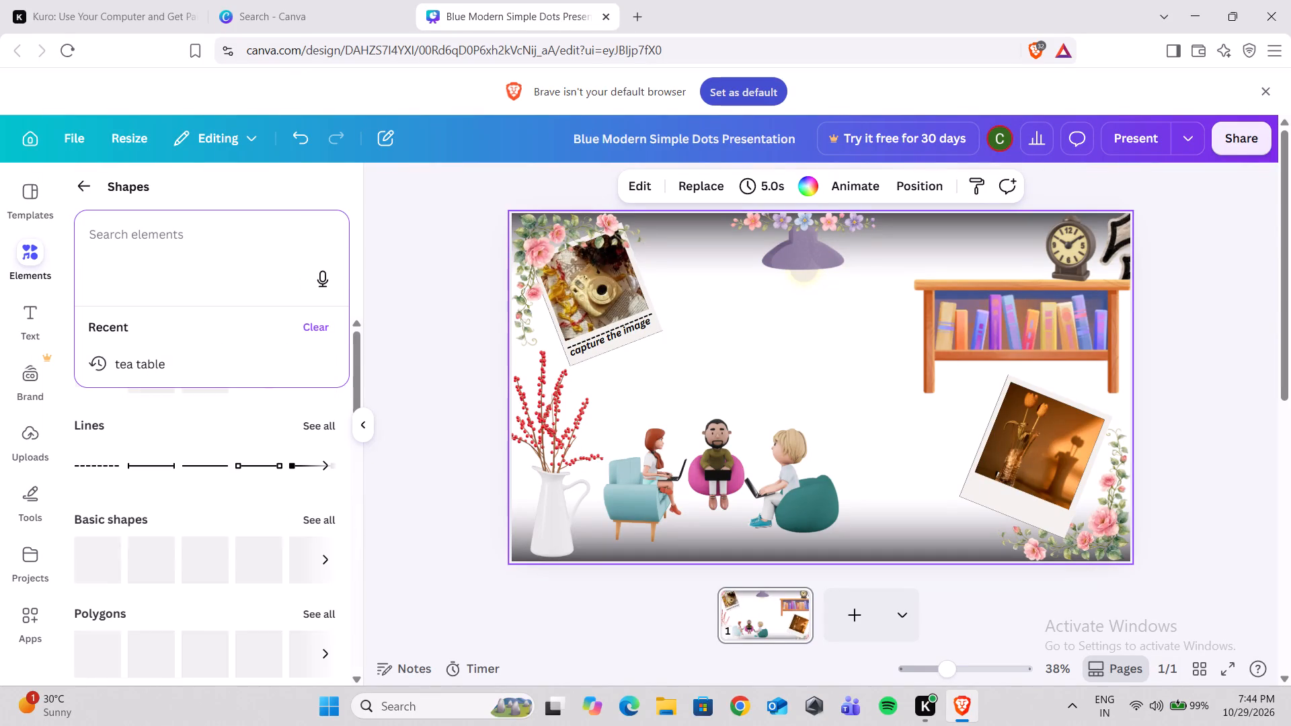
pyautogui.click(303, 332)
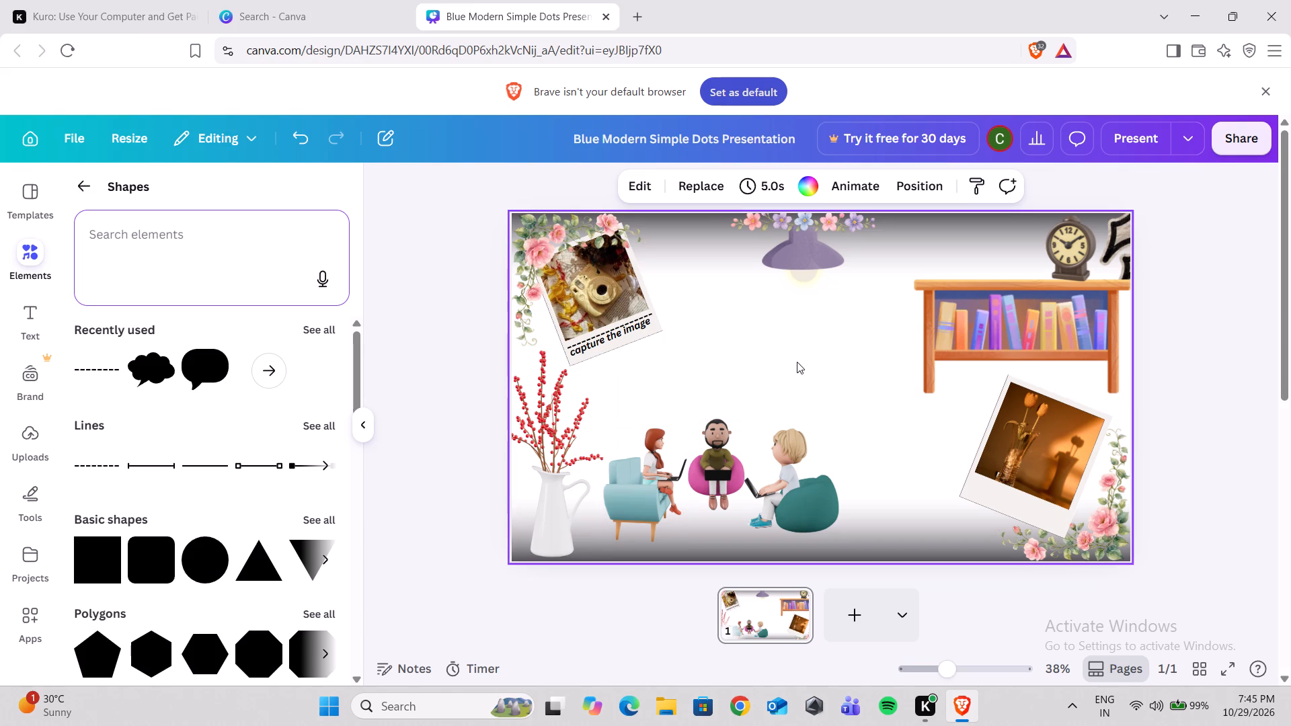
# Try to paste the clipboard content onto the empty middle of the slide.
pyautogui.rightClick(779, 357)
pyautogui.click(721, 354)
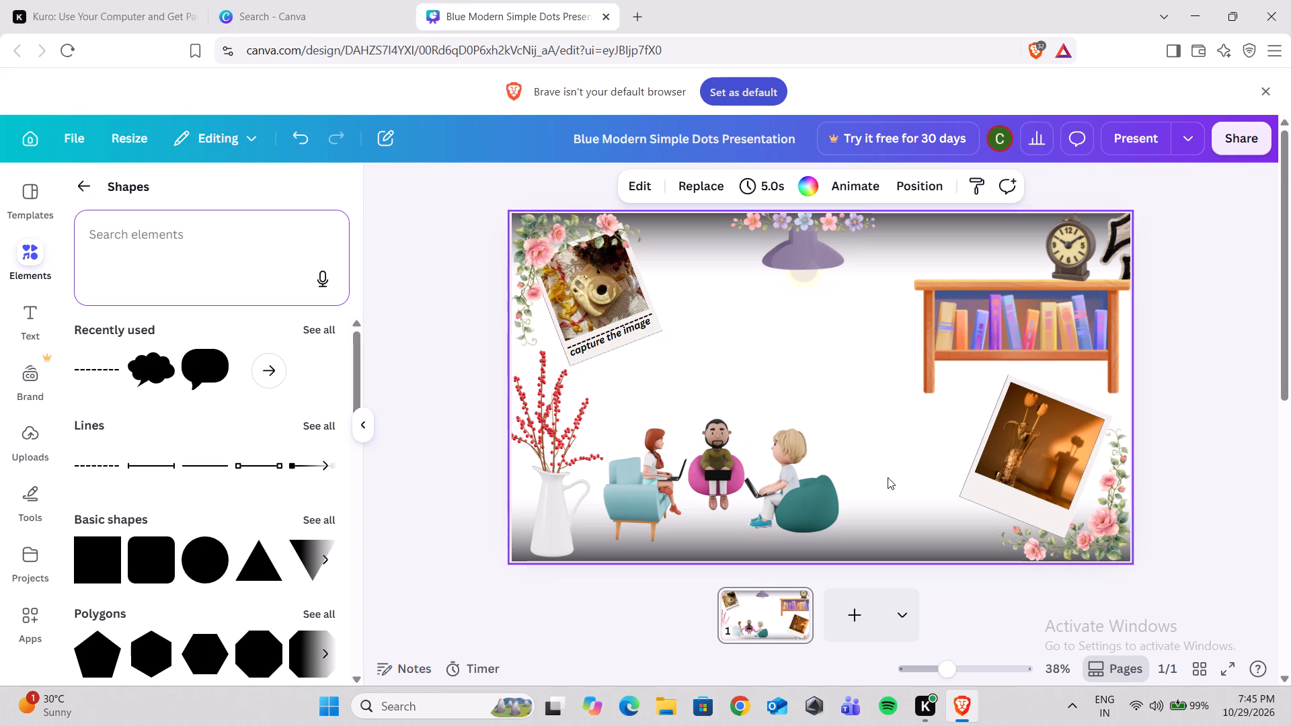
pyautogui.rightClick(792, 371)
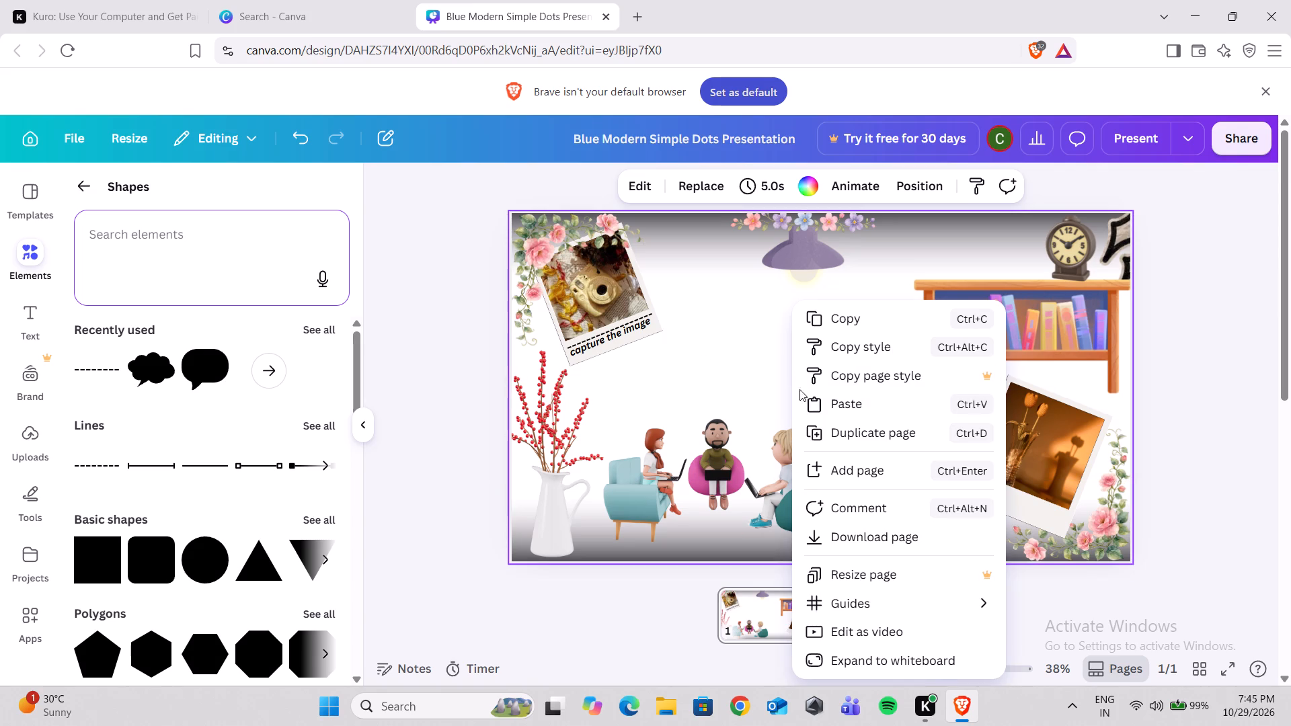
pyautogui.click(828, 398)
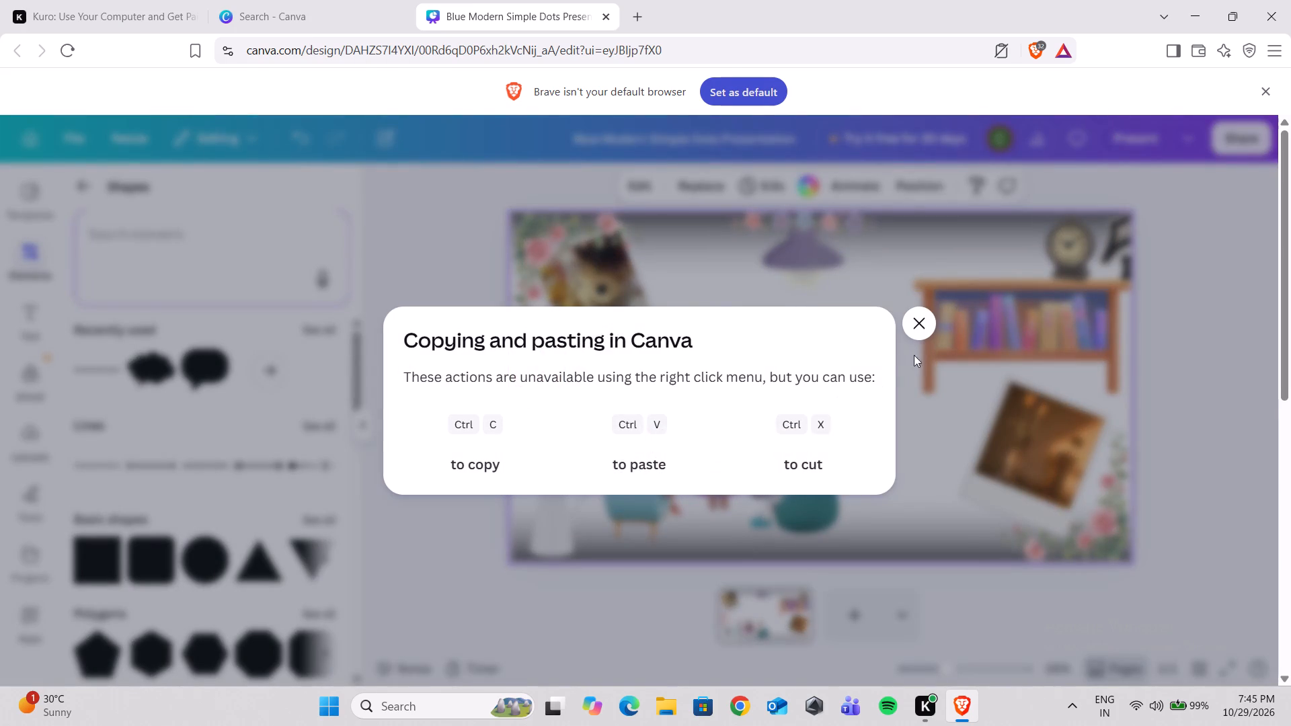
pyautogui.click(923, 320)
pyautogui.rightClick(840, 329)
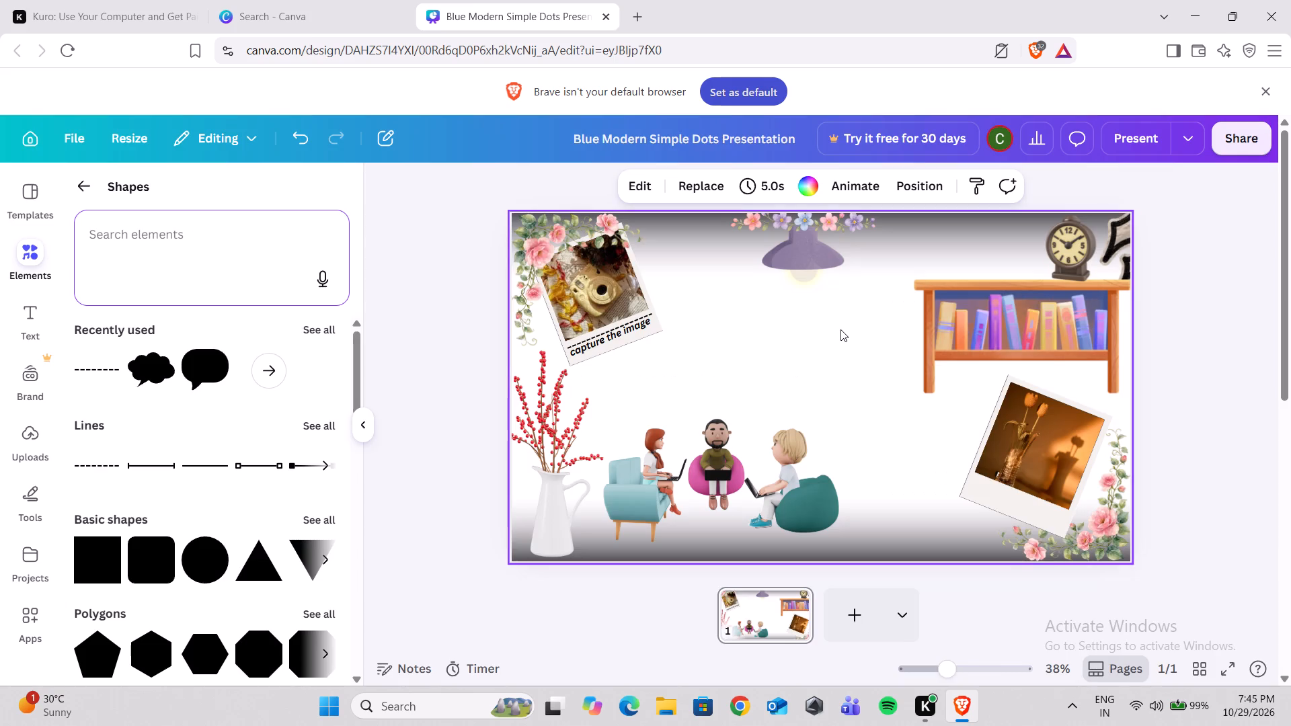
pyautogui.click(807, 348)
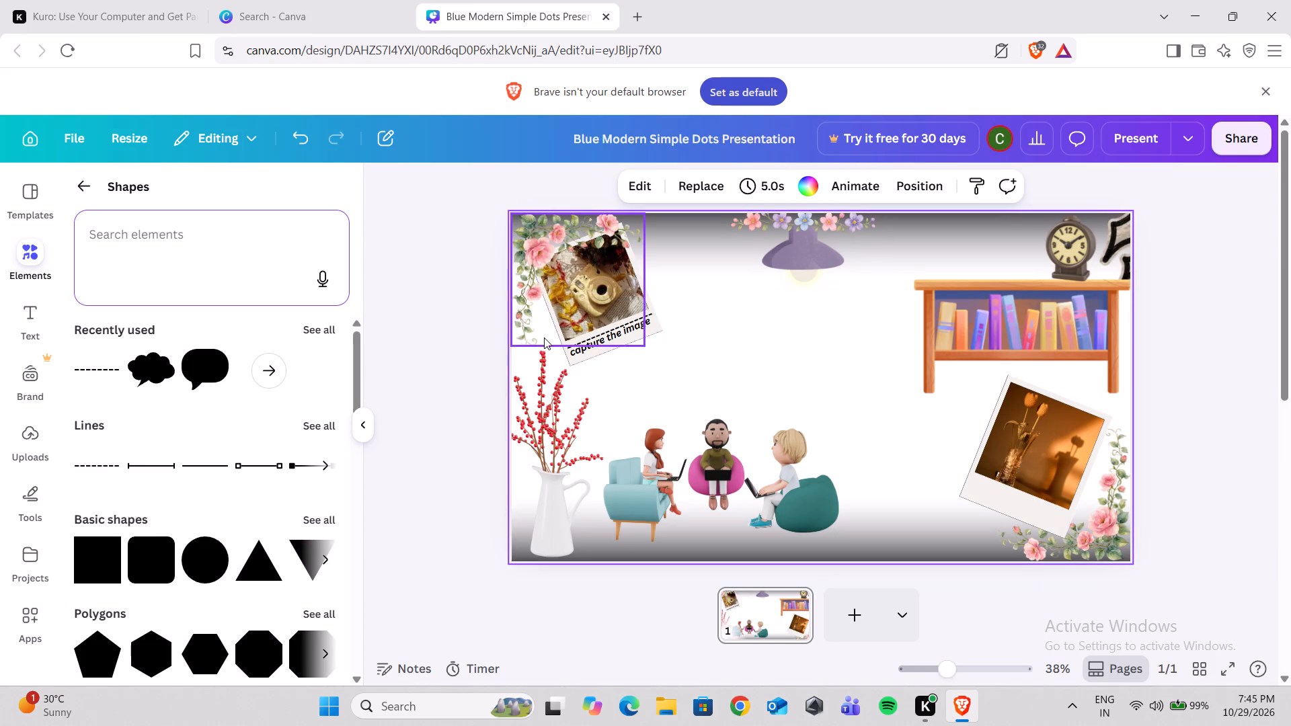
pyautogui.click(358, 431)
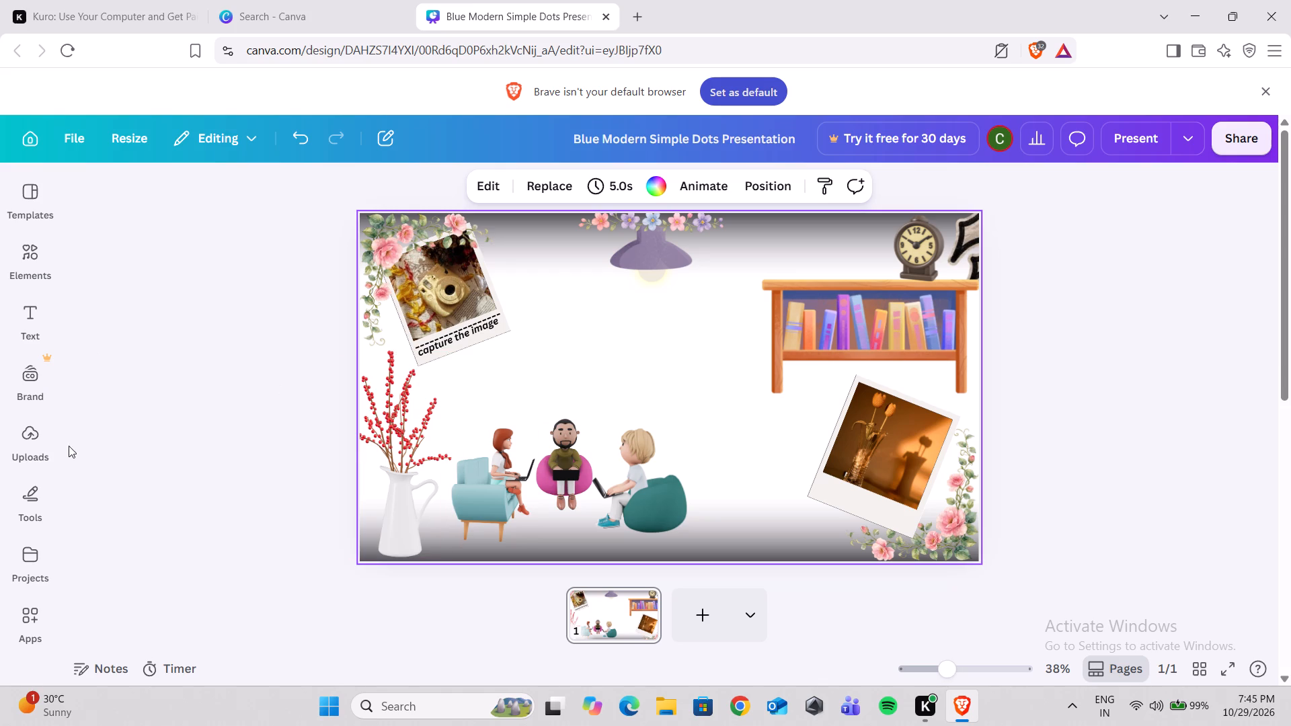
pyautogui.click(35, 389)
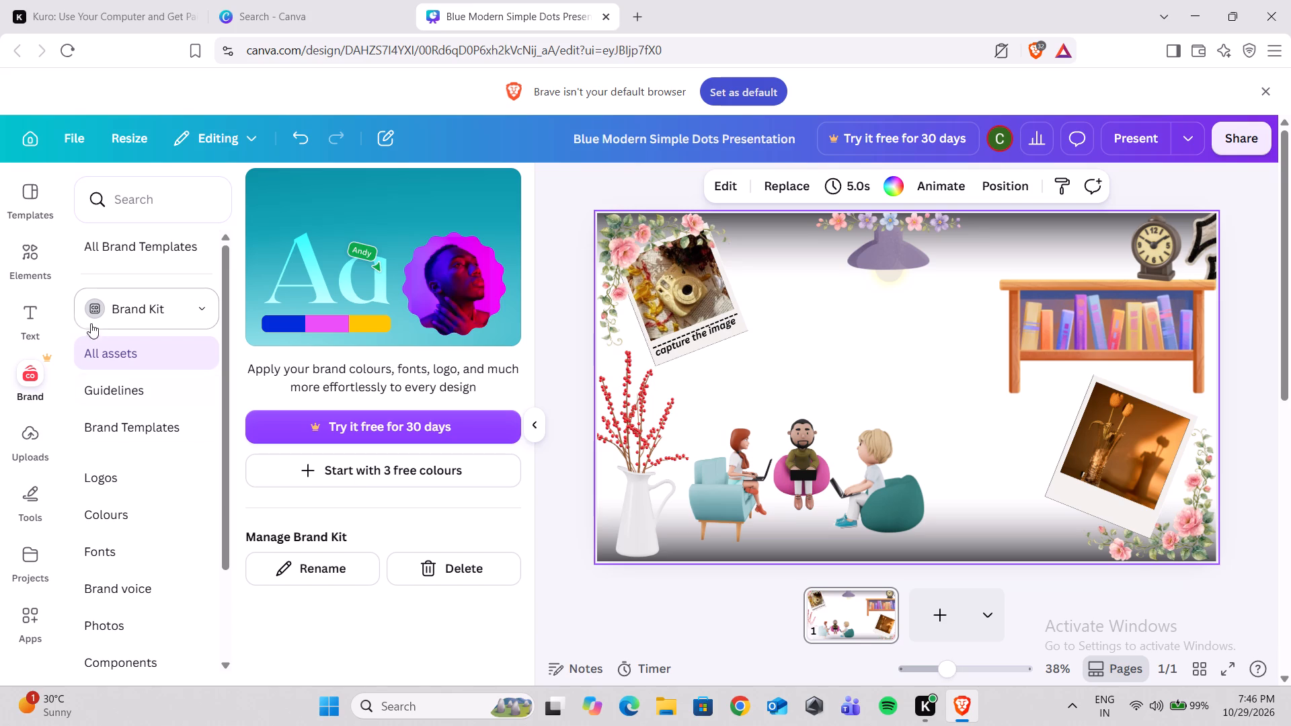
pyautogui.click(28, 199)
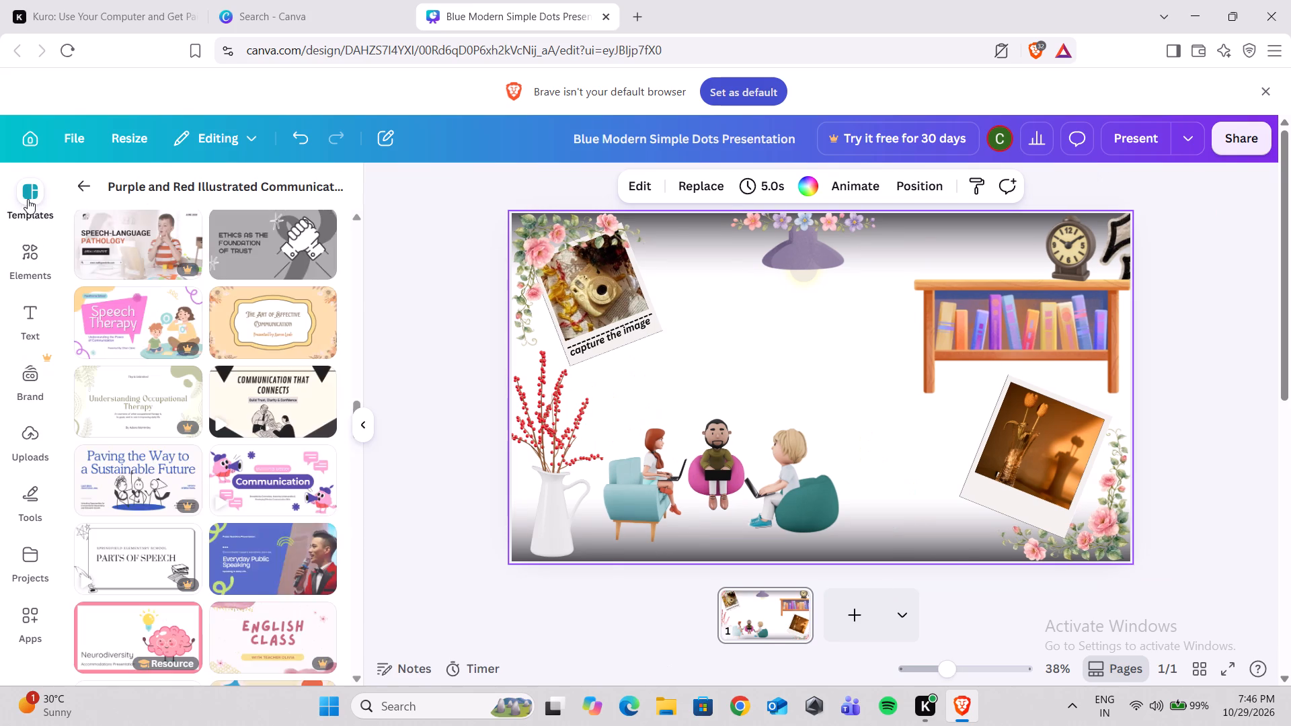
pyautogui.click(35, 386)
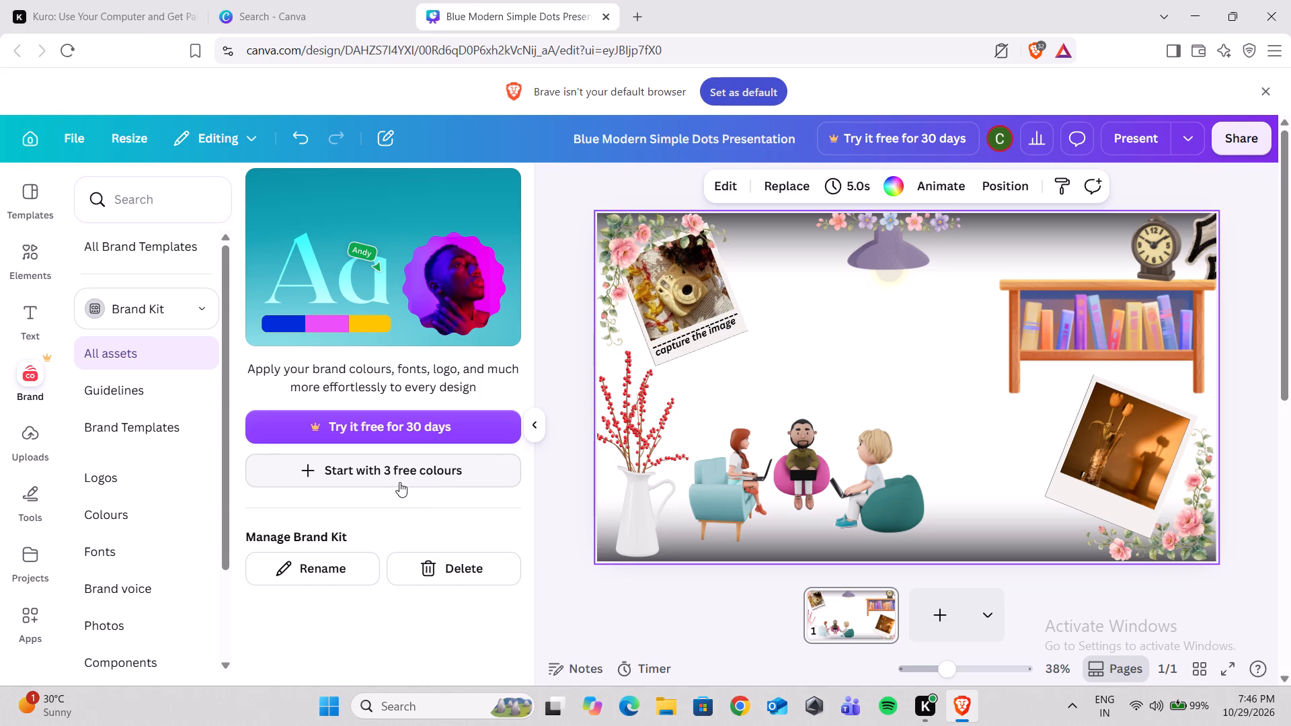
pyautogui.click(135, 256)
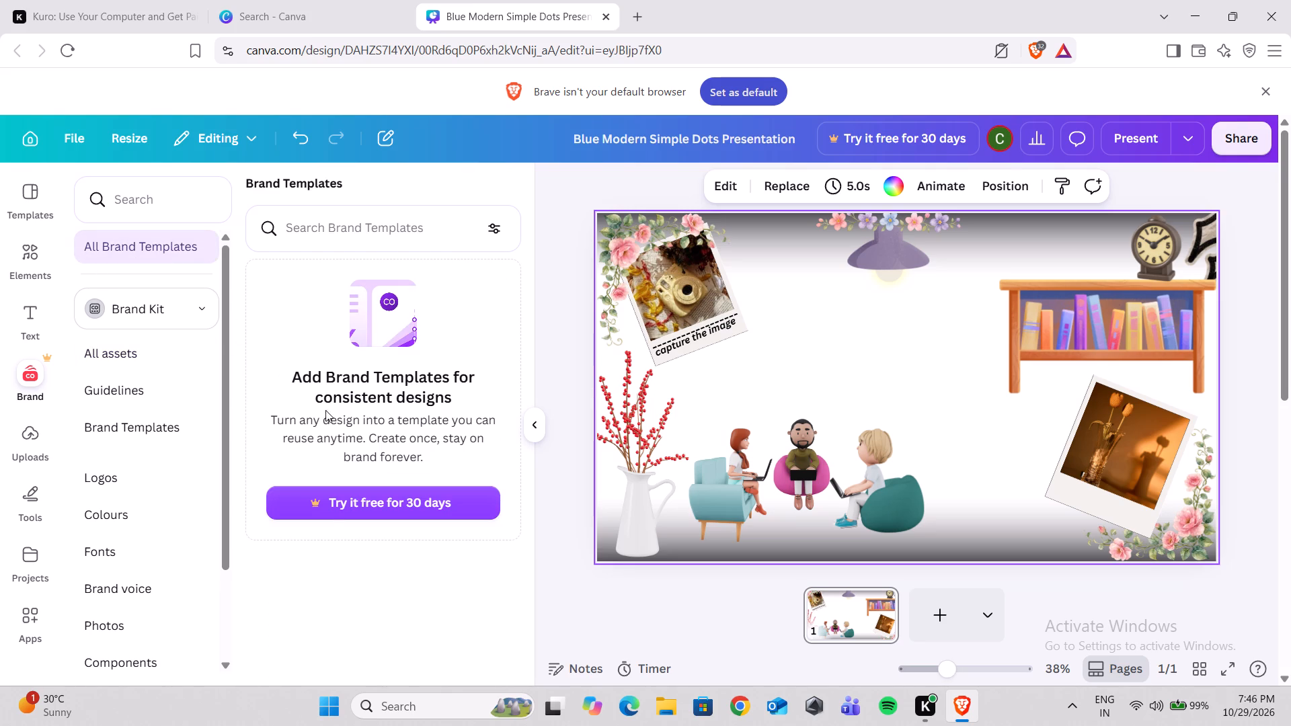
# Look through the template designs listed under the Purple and Red Illustrated Communication Disorders Presentation.
pyautogui.click(30, 187)
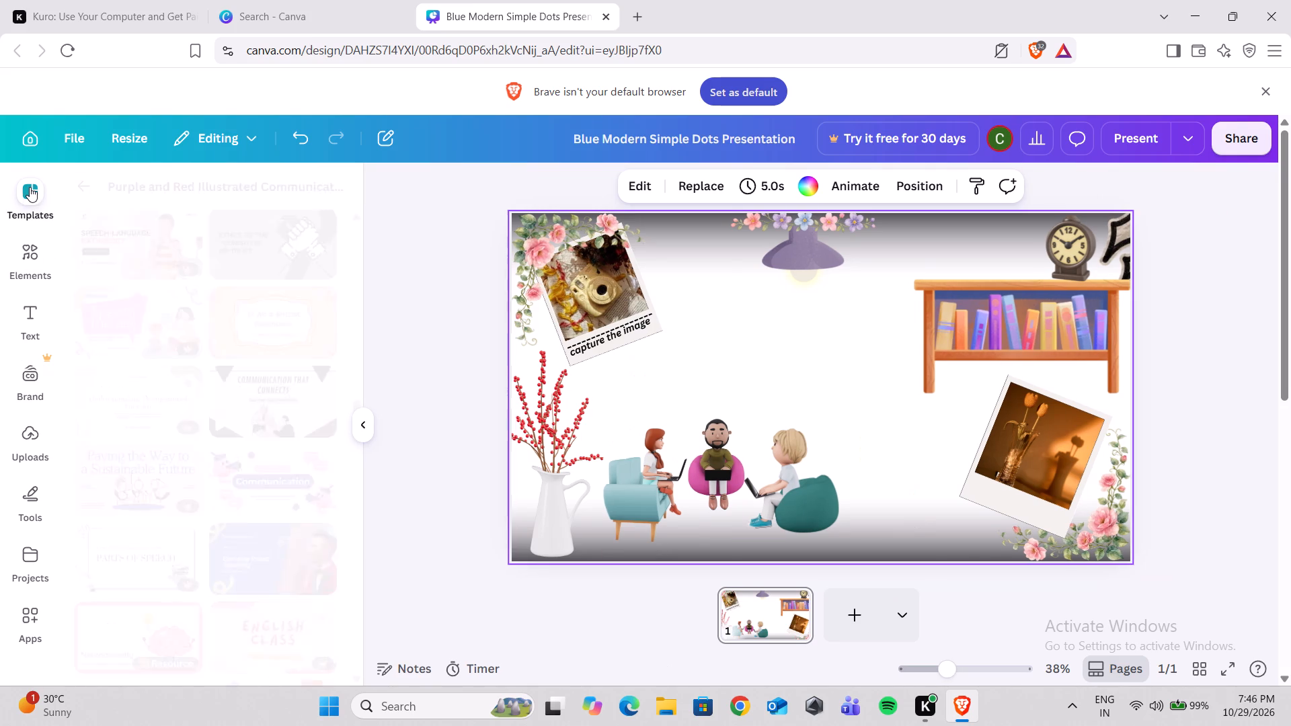
pyautogui.scroll(-1, 226, 442)
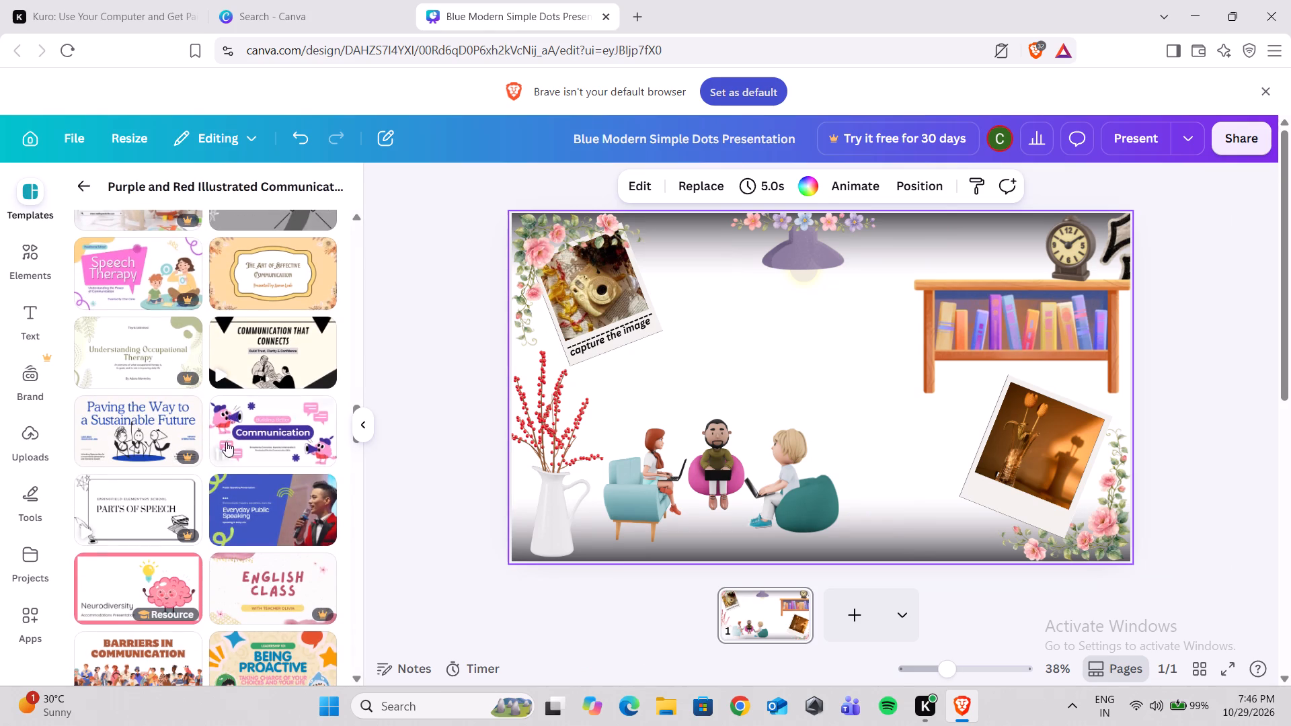
pyautogui.scroll(-1, 226, 442)
pyautogui.scroll(1, 226, 442)
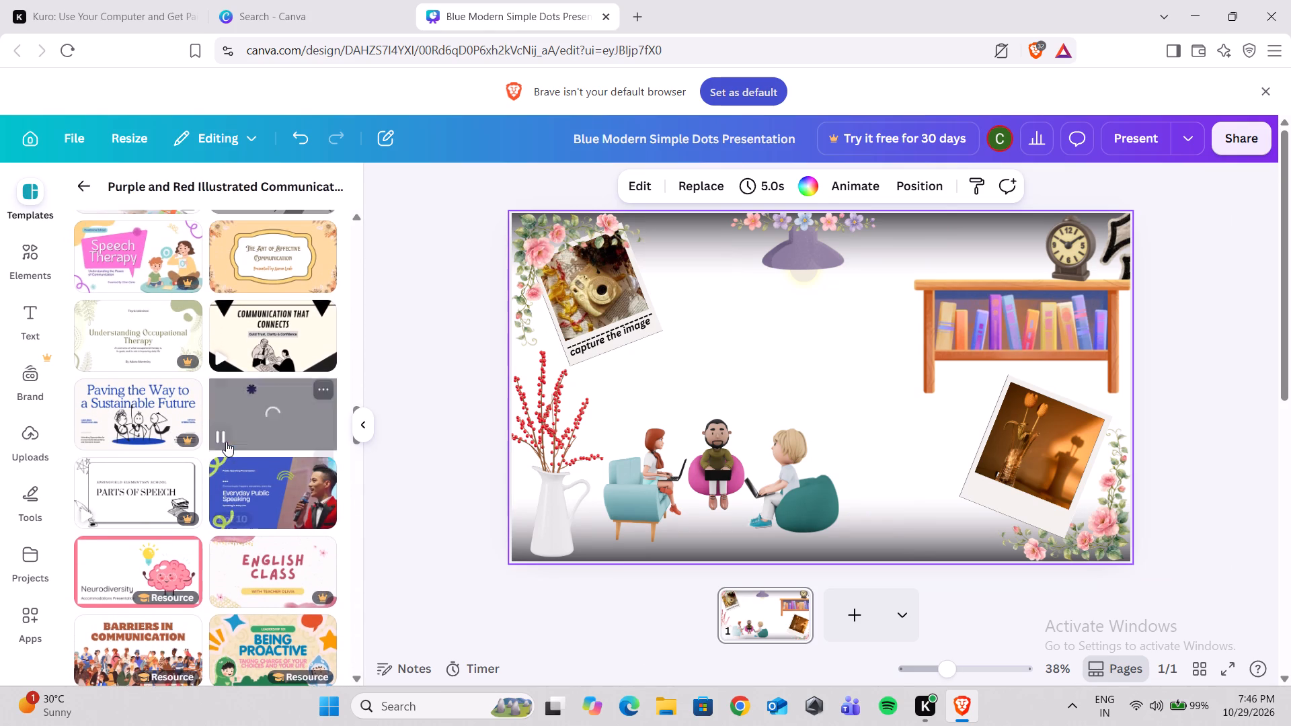
pyautogui.scroll(3, 226, 442)
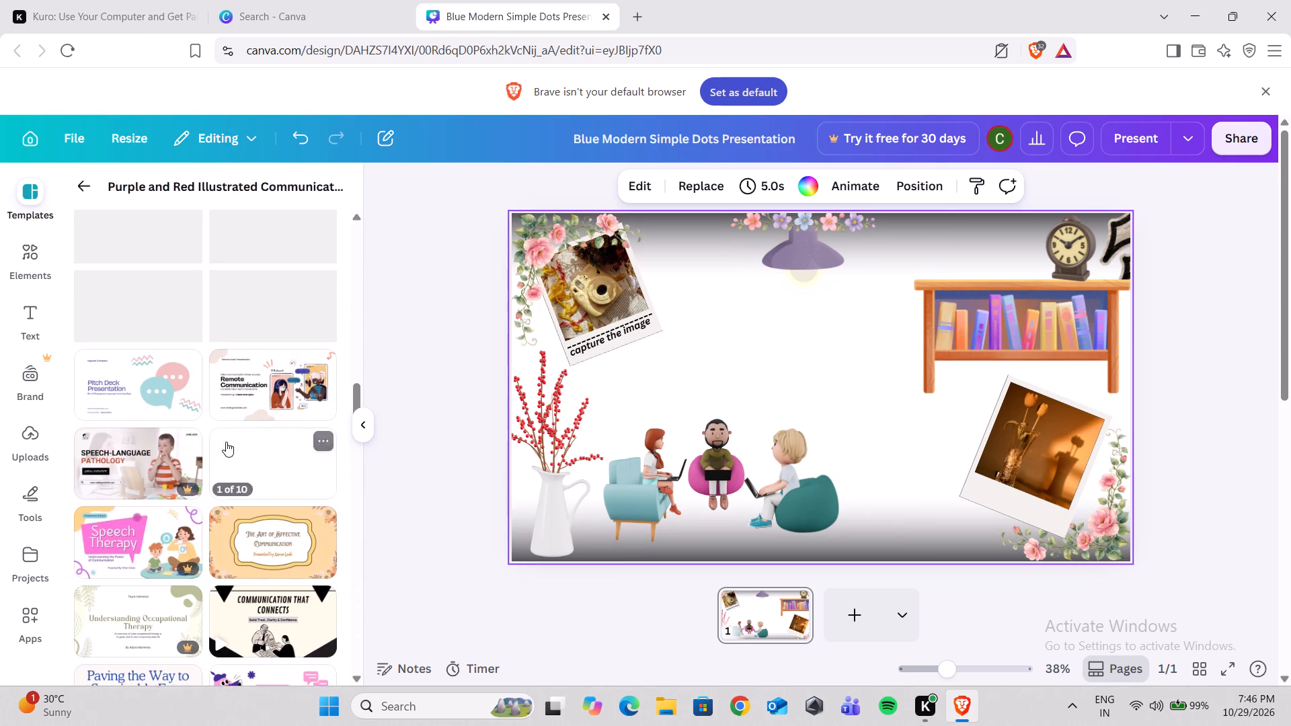
pyautogui.scroll(6, 226, 442)
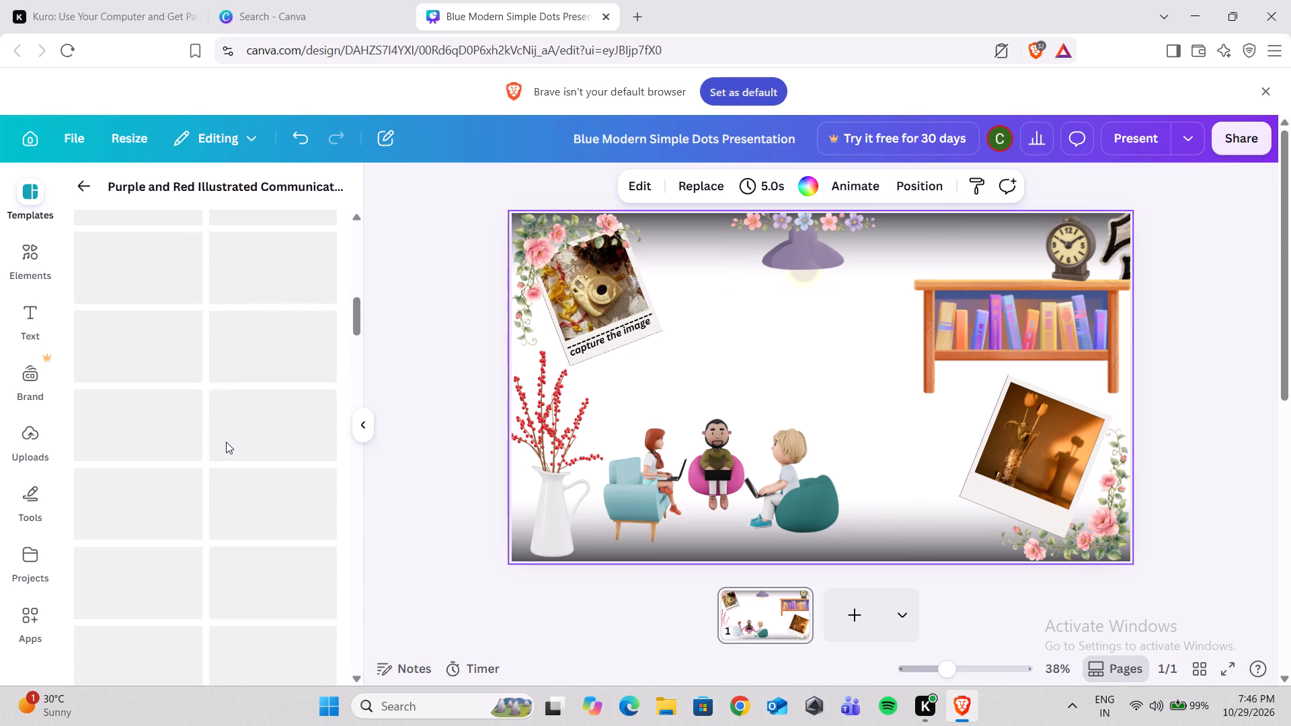
pyautogui.scroll(10, 226, 442)
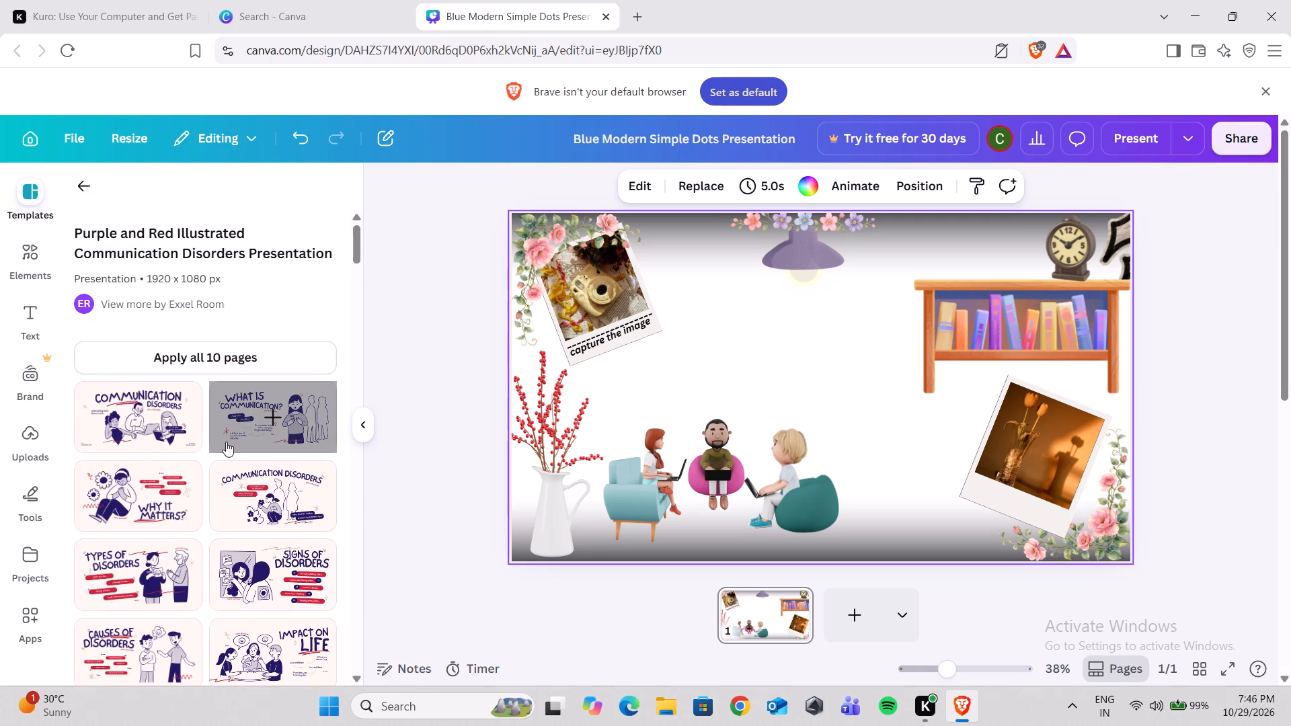
pyautogui.scroll(1, 226, 442)
# Search the Shapes elements for "good morning".
pyautogui.click(40, 240)
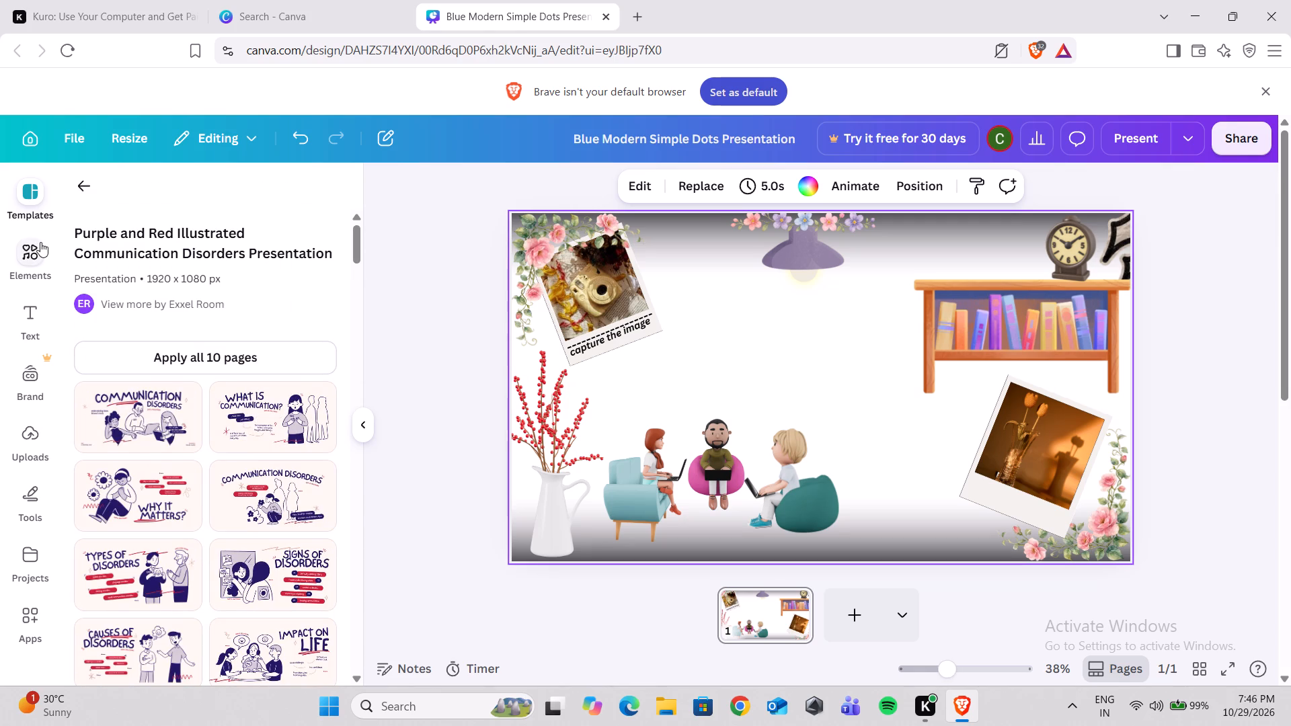
pyautogui.click(157, 239)
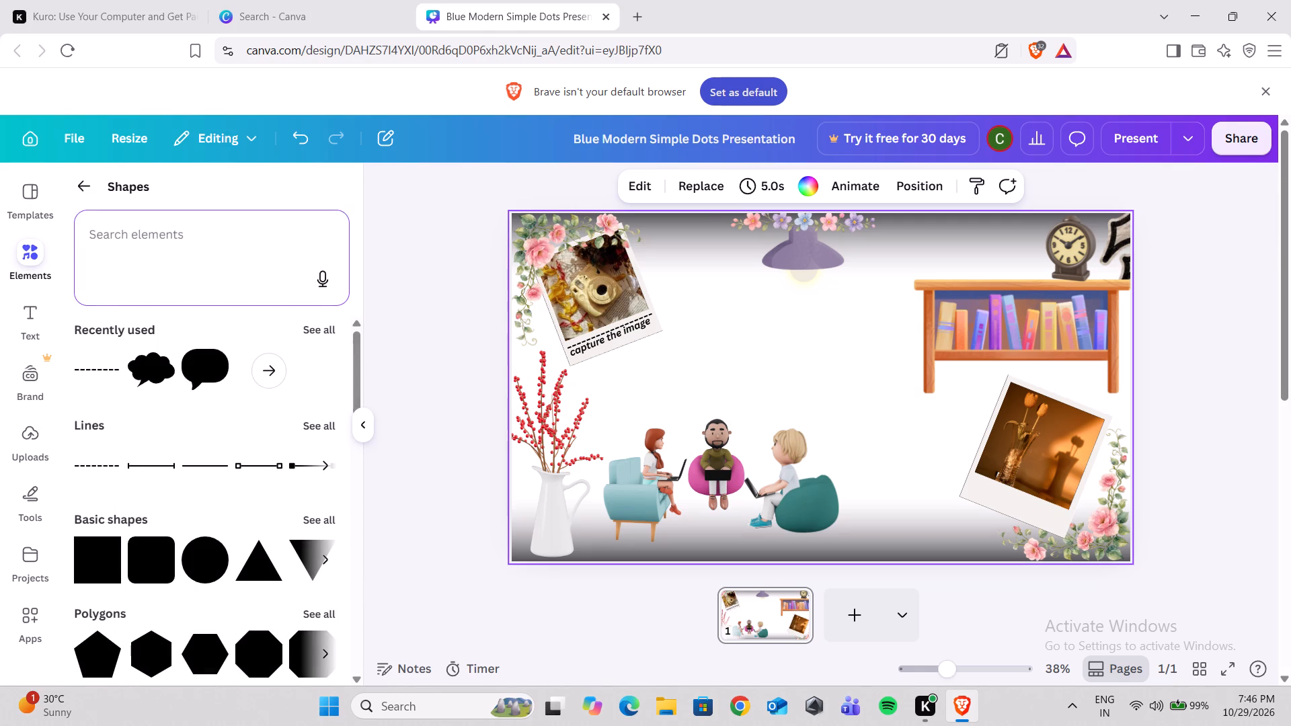
pyautogui.write('good')
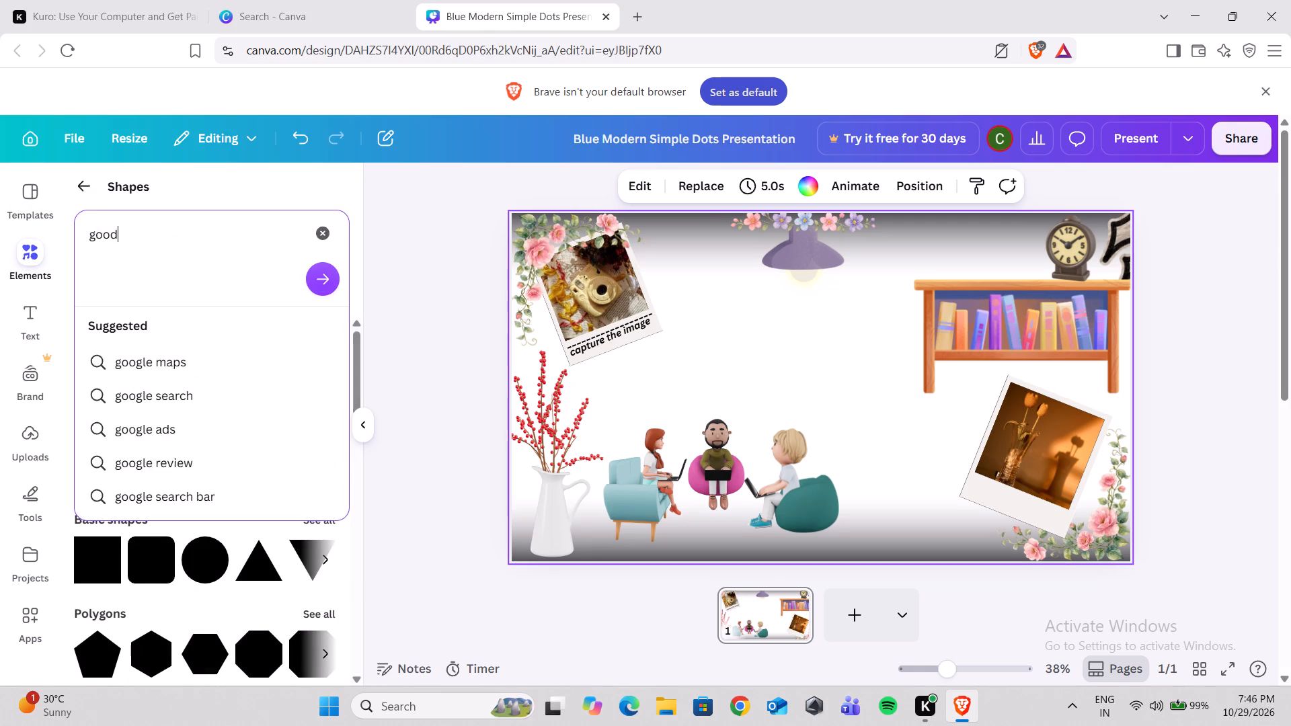
pyautogui.press('space')
pyautogui.write('mor')
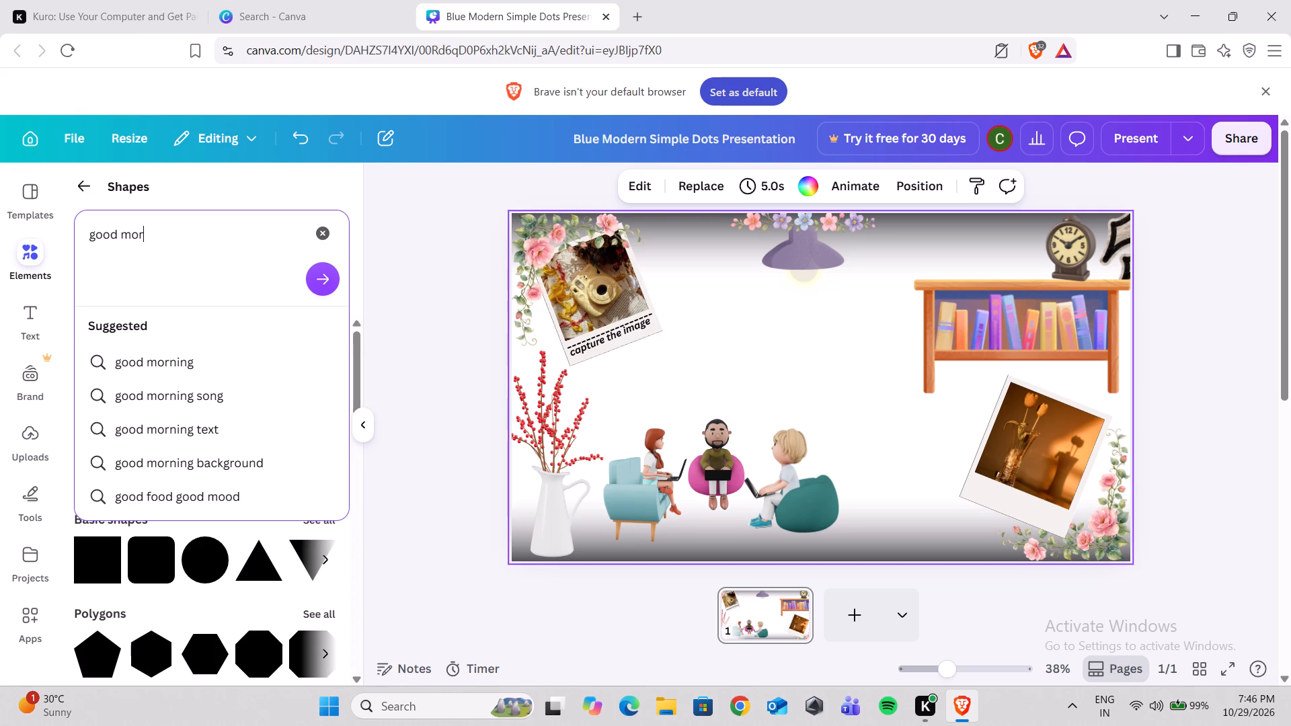
pyautogui.write('ni')
pyautogui.write('ng')
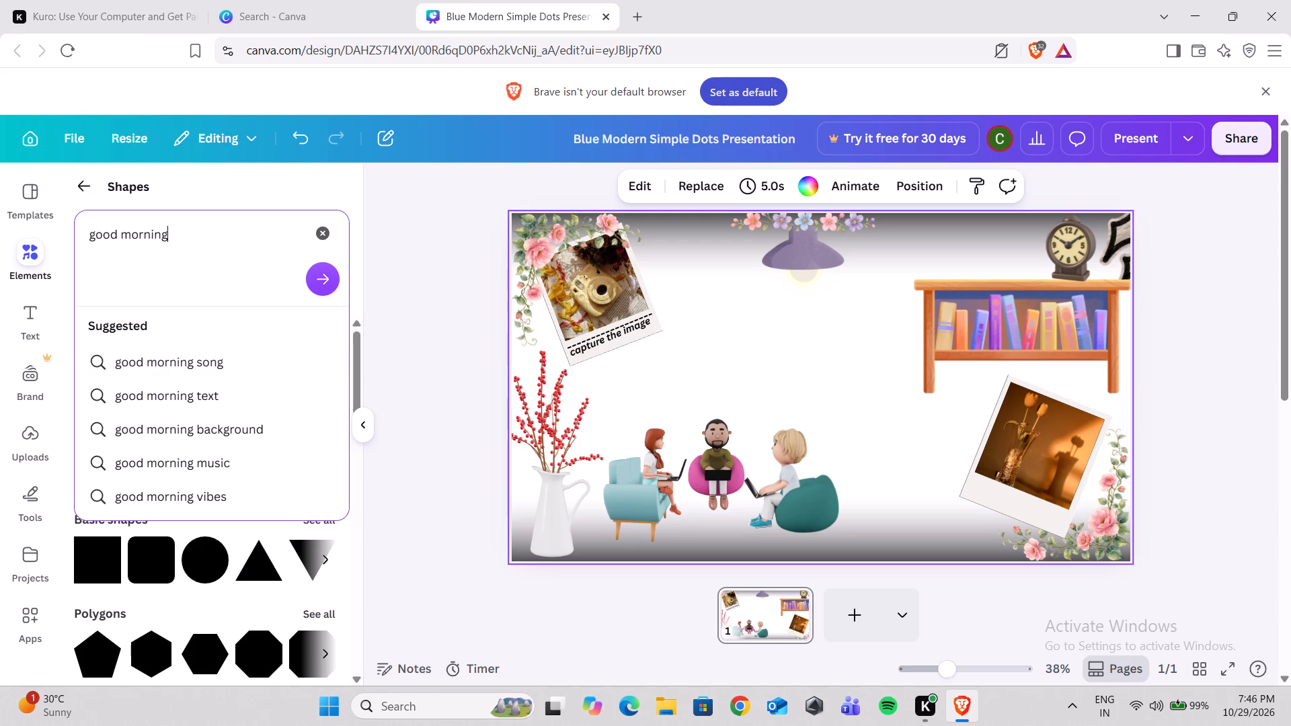
pyautogui.click(325, 289)
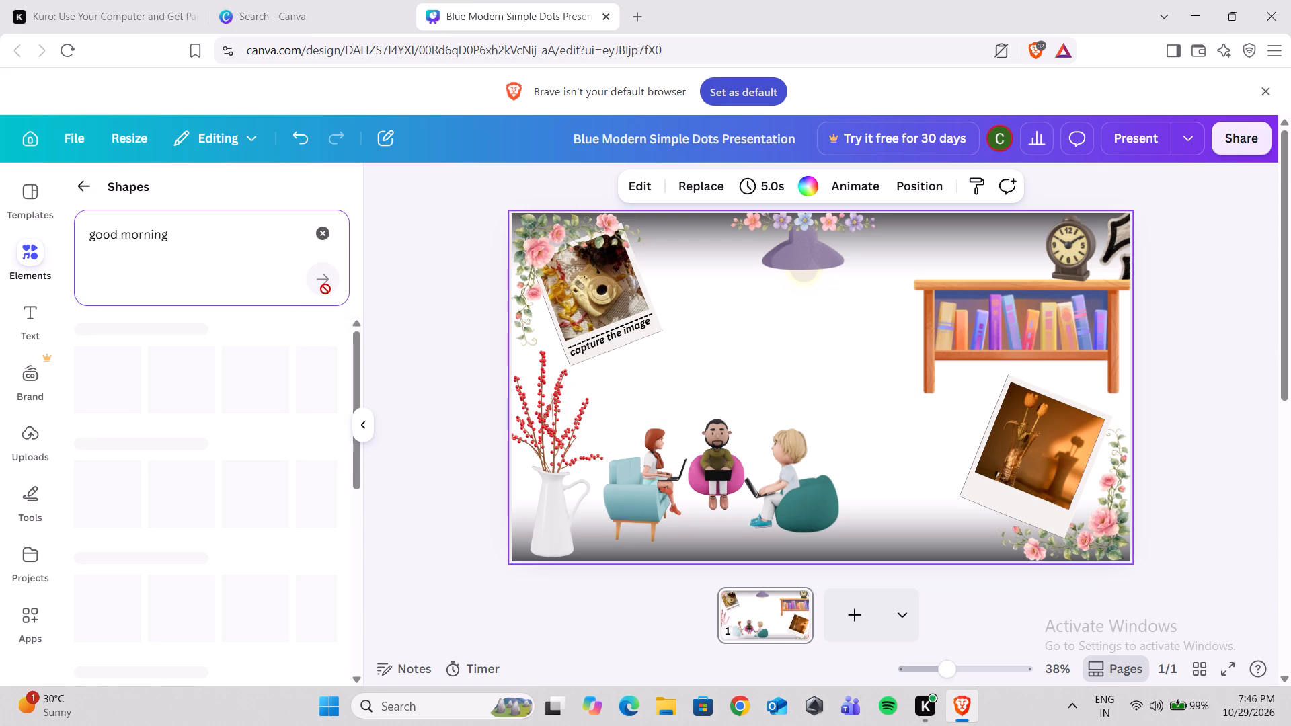
pyautogui.click(420, 333)
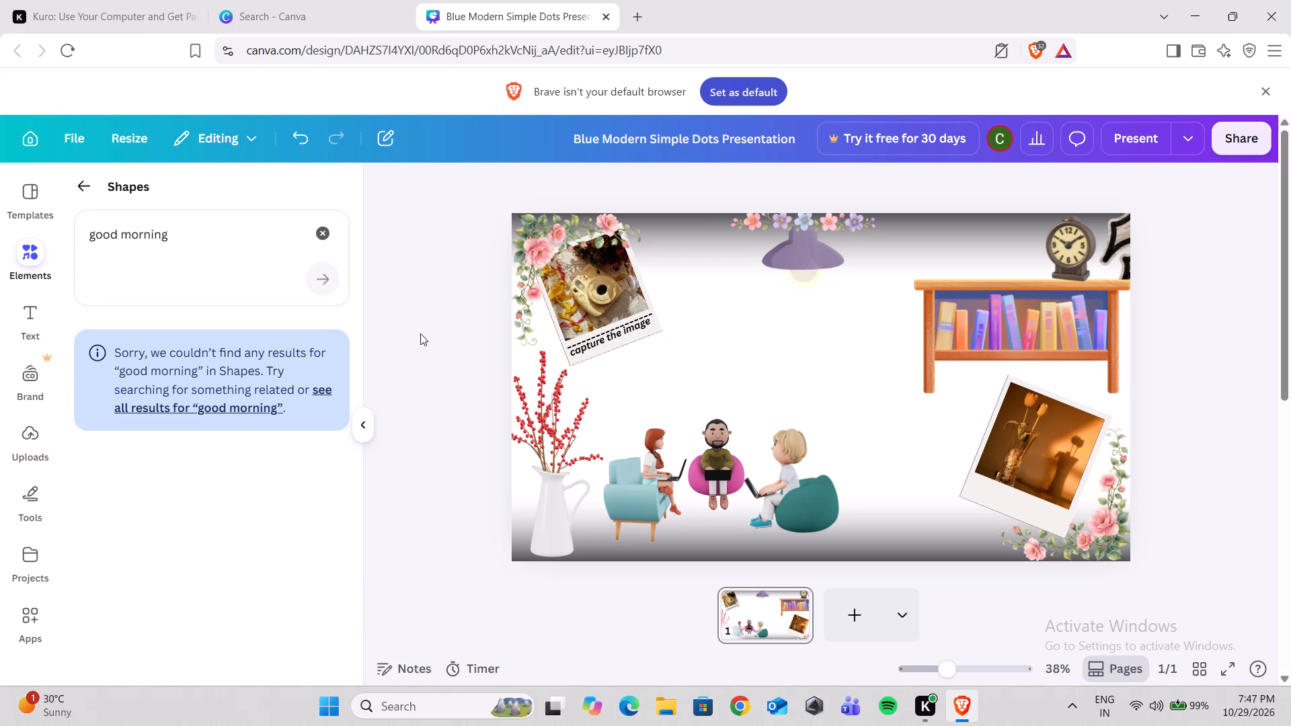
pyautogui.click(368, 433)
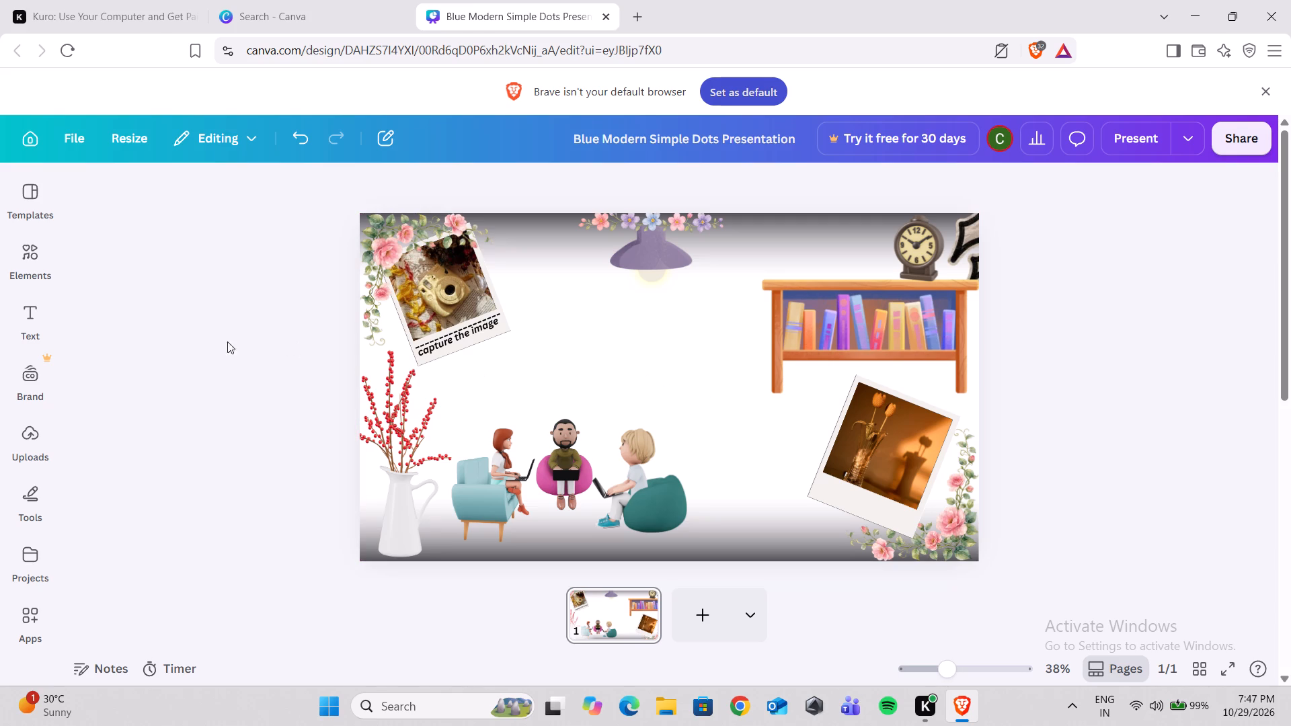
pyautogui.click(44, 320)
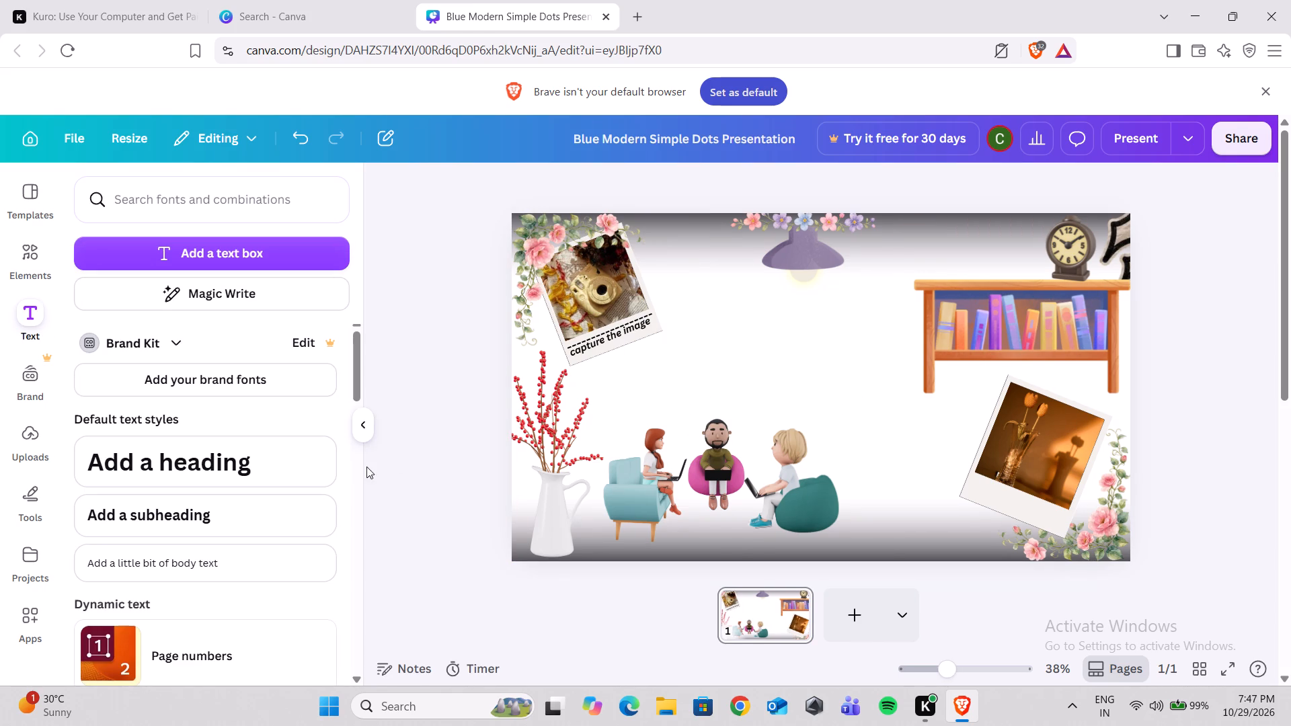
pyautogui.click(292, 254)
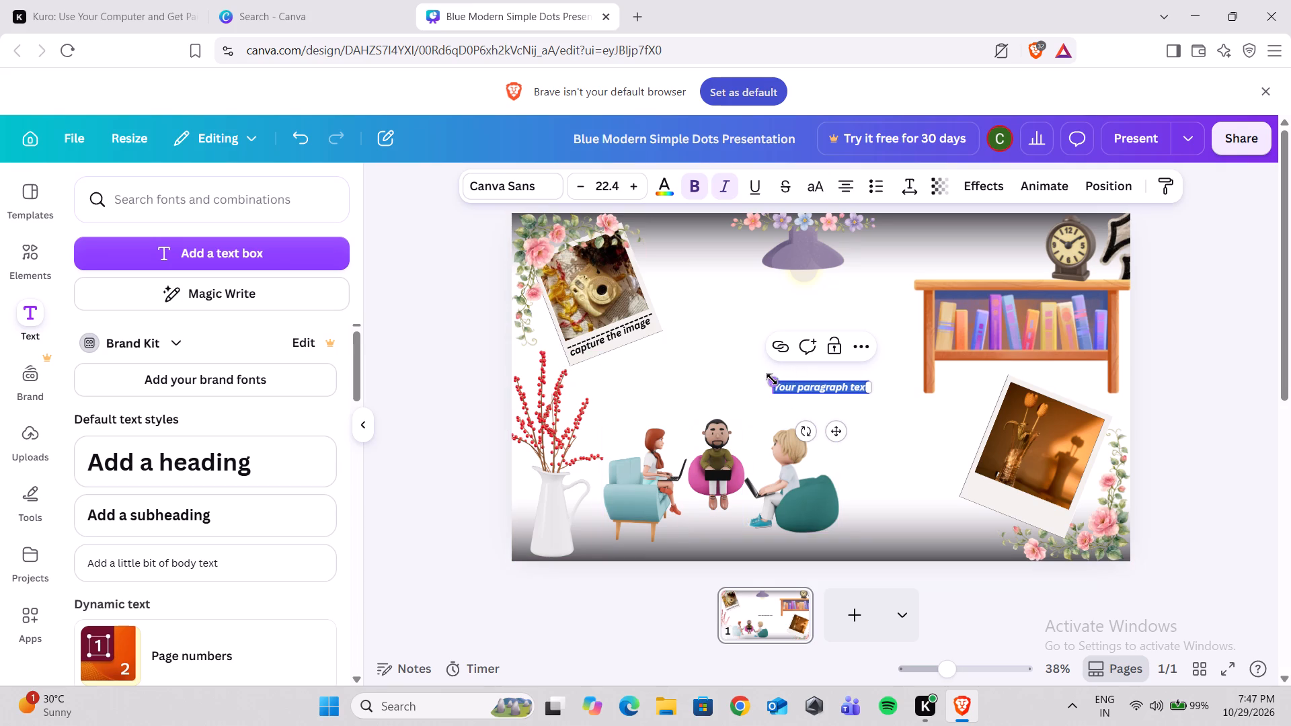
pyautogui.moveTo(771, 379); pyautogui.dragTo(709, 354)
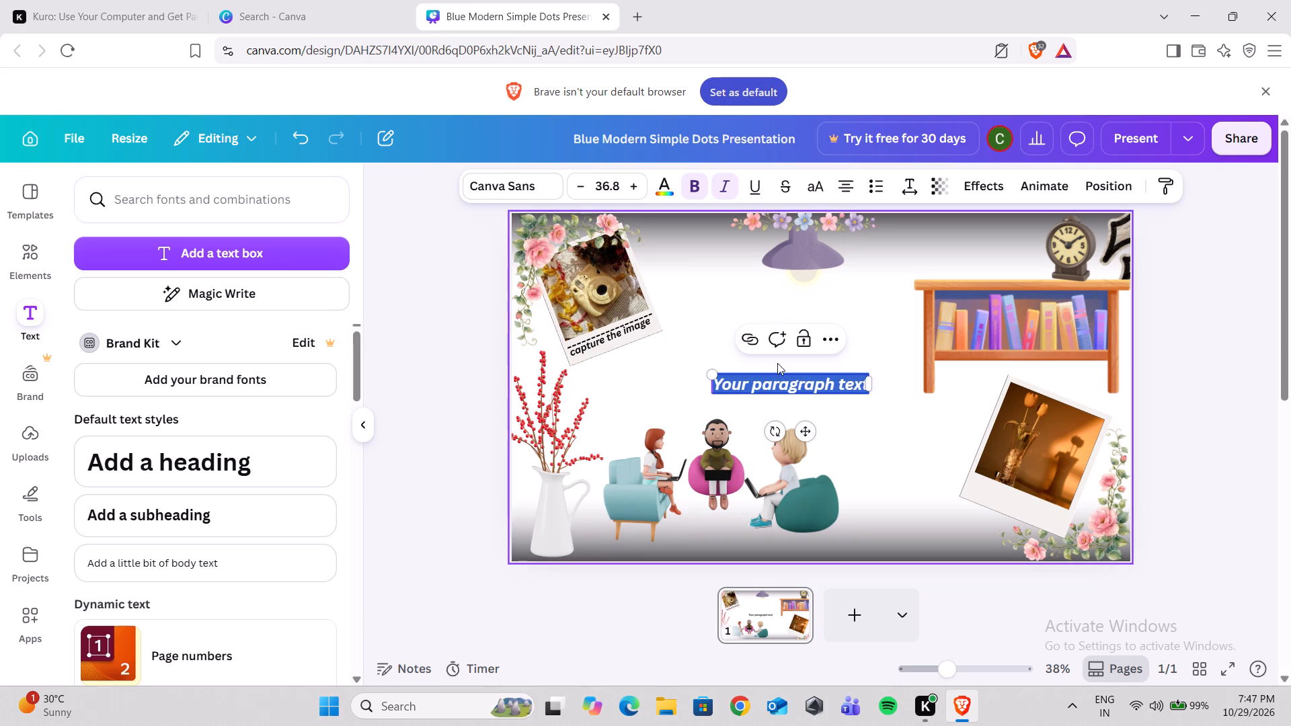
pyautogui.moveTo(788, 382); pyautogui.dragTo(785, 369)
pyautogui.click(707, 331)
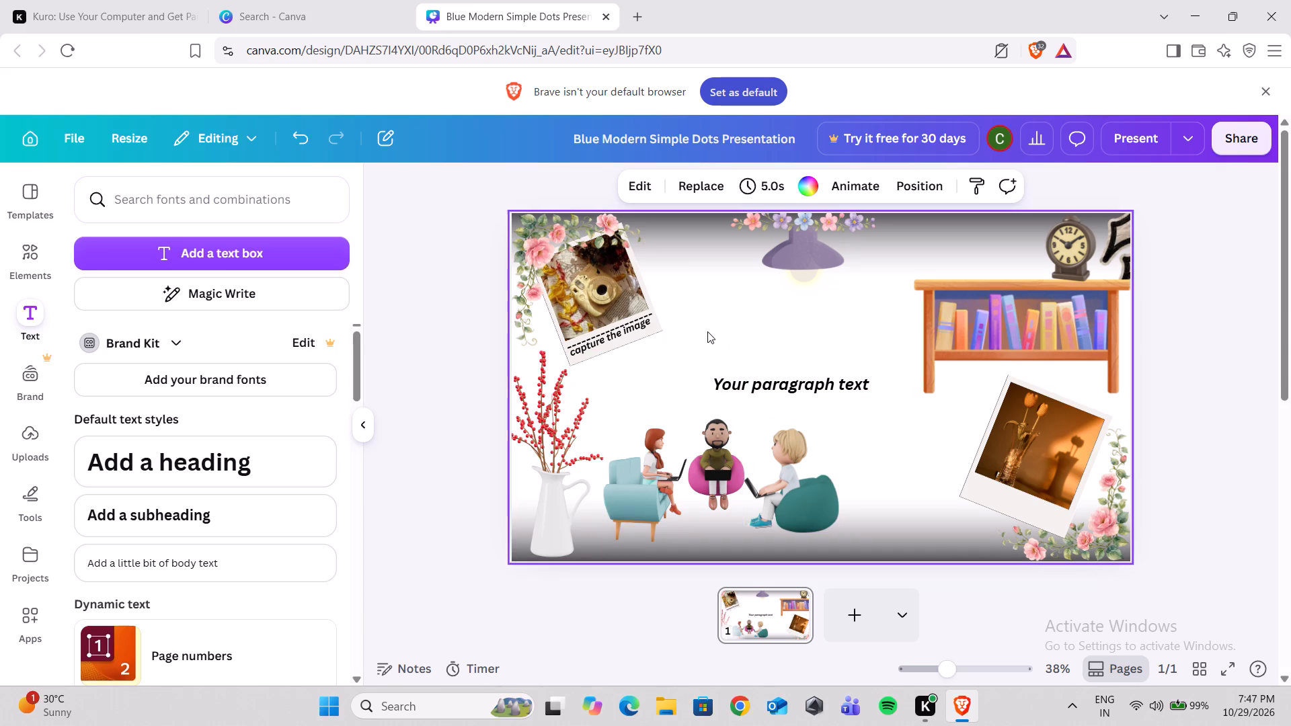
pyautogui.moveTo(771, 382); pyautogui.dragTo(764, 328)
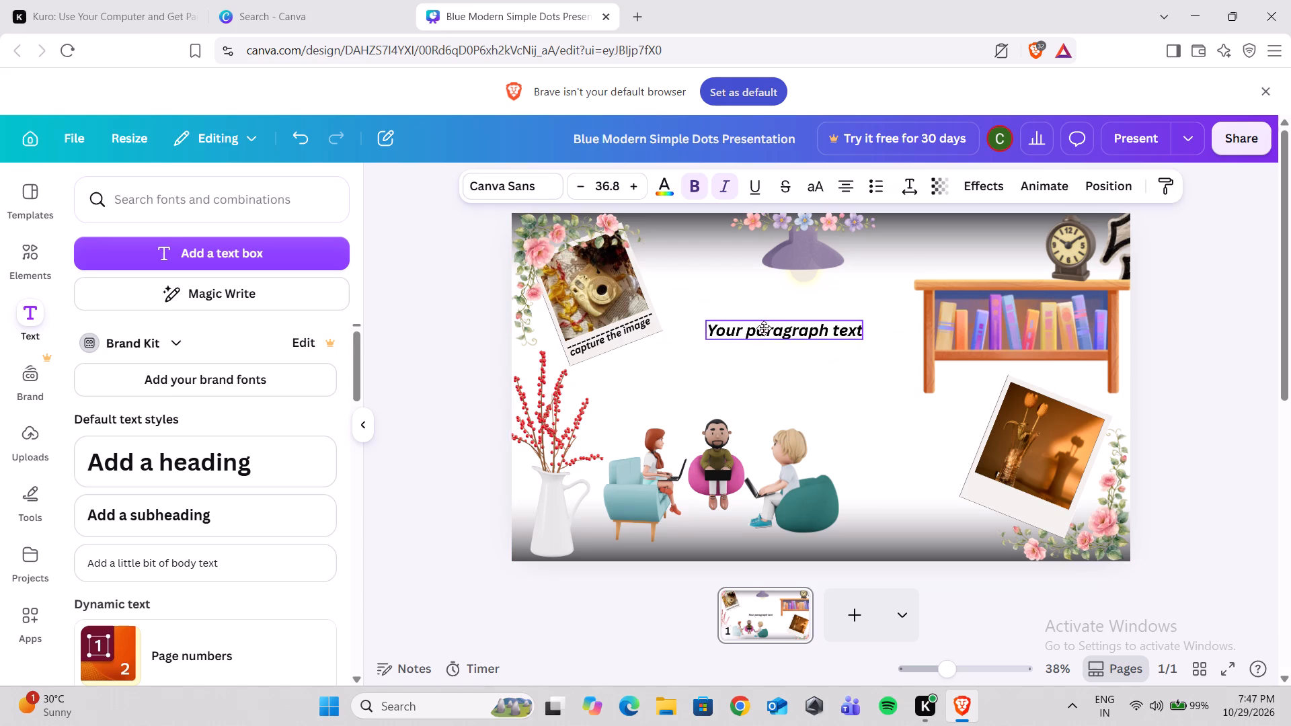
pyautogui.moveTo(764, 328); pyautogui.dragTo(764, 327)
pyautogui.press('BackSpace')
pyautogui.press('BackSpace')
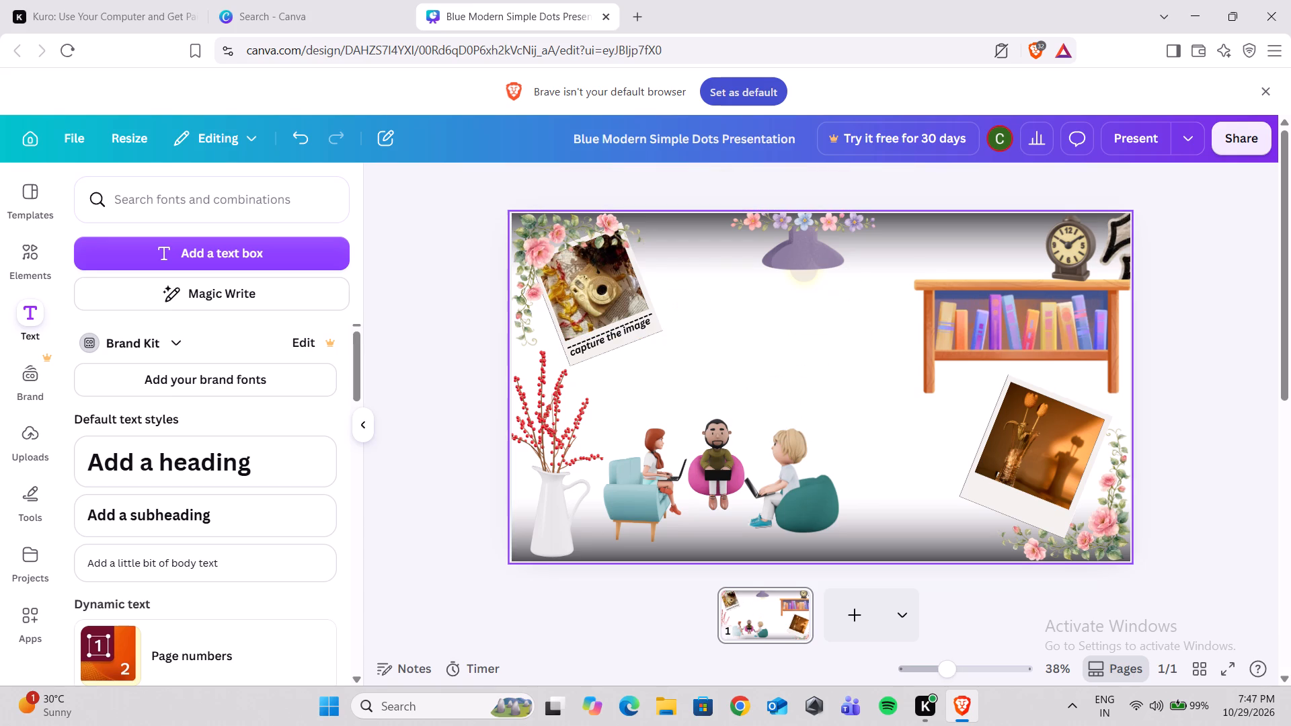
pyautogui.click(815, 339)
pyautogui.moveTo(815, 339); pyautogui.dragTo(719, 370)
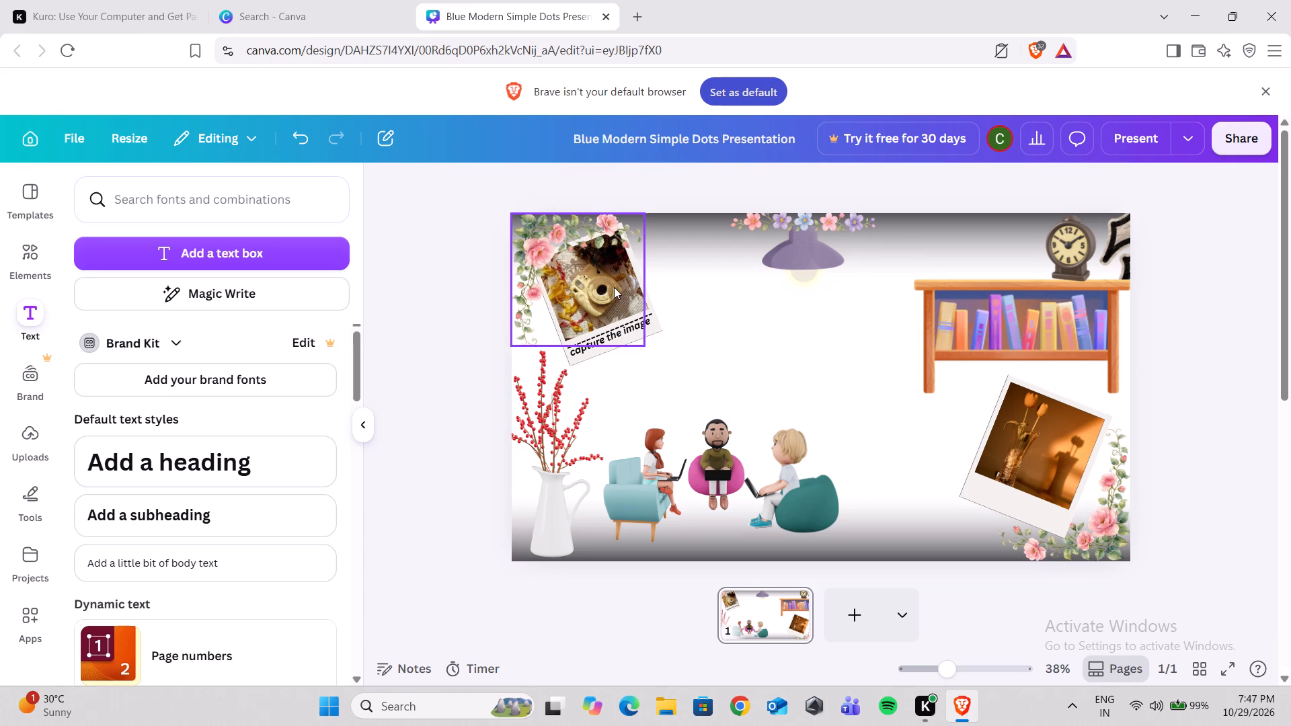
# Add a text box above the seated laptop characters and enlarge its text to about size 79.8.
pyautogui.click(328, 258)
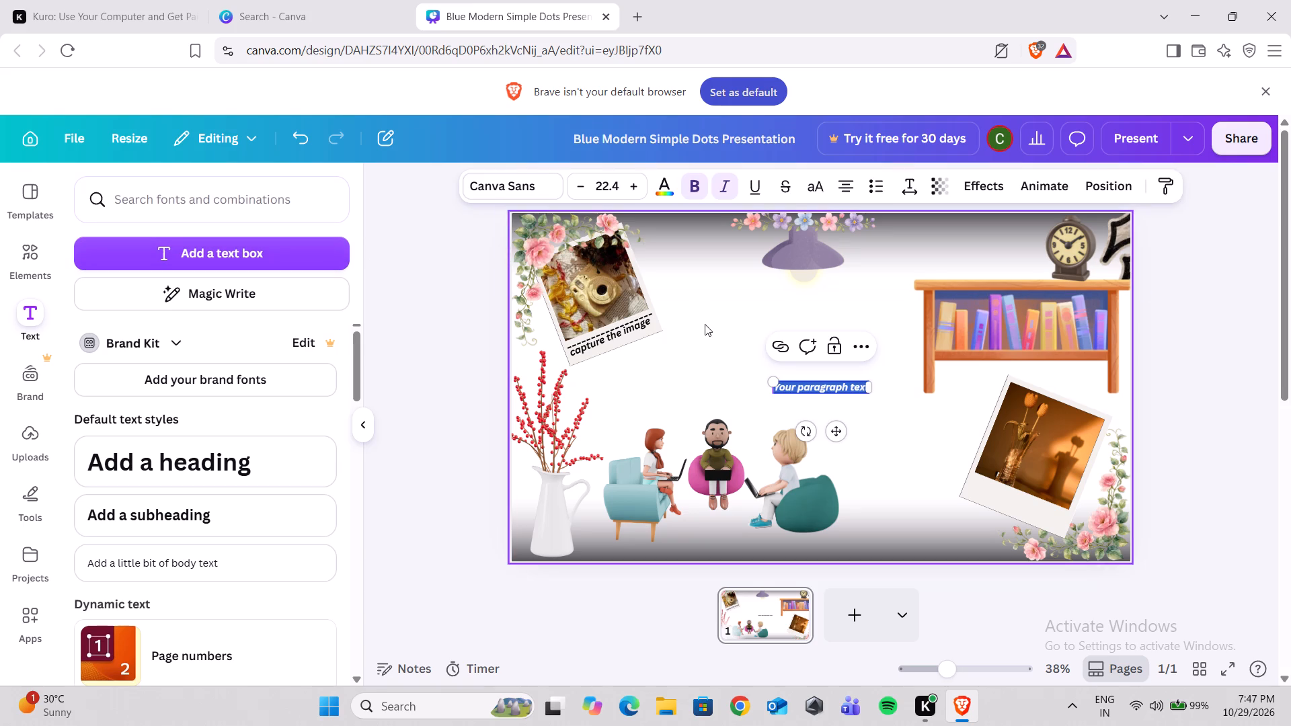
pyautogui.click(815, 387)
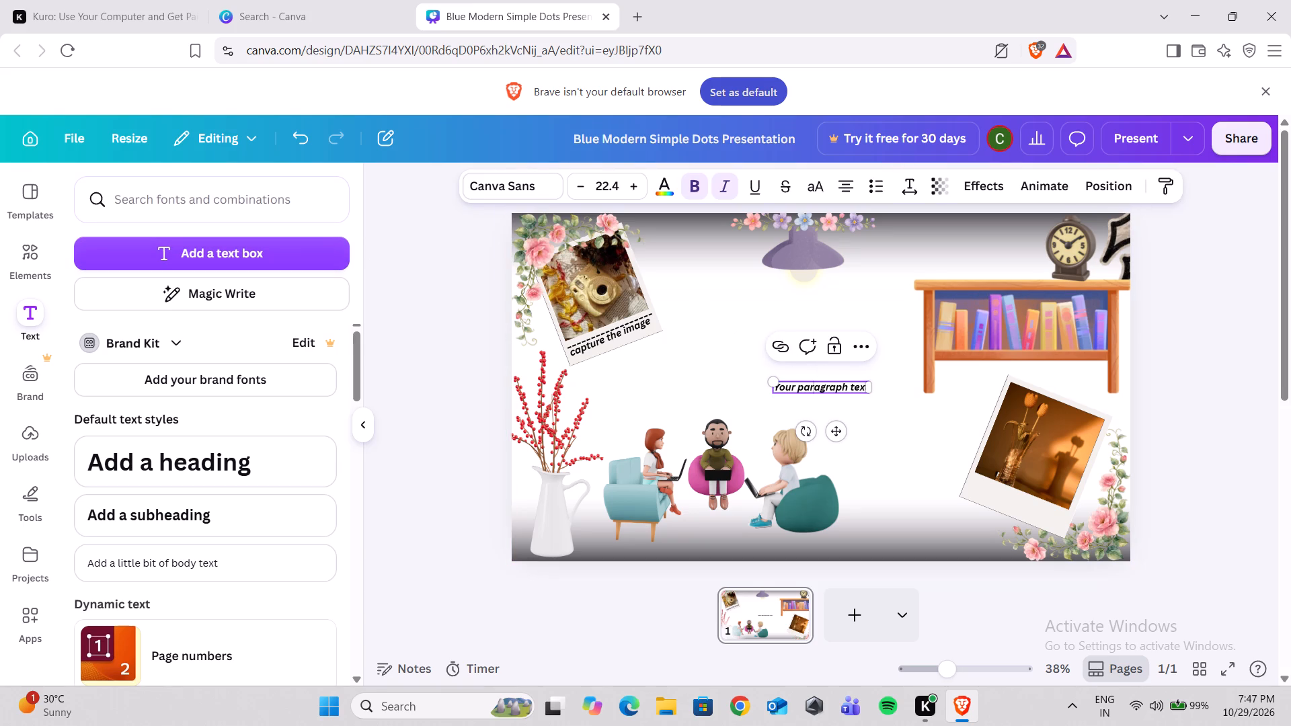
pyautogui.press('BackSpace')
pyautogui.press('BackSpace')
pyautogui.press('BackSpace')
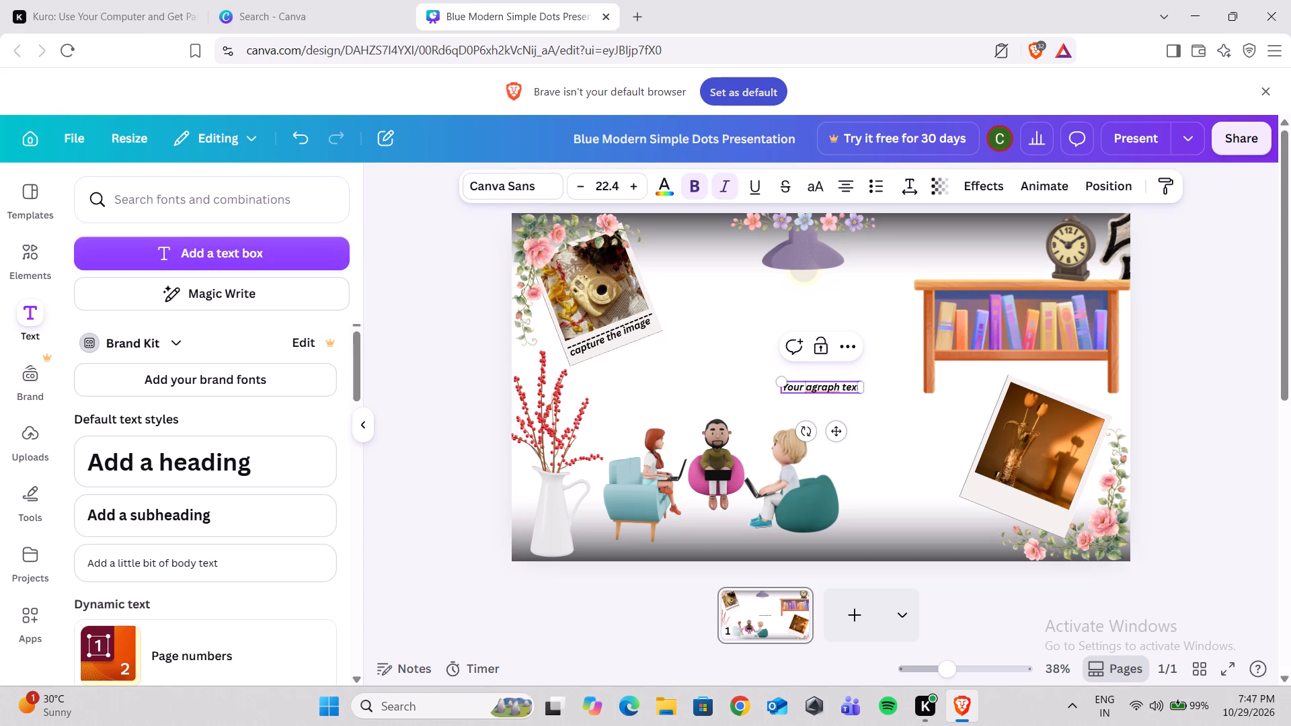
pyautogui.press('BackSpace')
pyautogui.press('BackSpace')
pyautogui.press('BackSpace')
pyautogui.press('BackSpace')
pyautogui.moveTo(788, 382); pyautogui.dragTo(637, 331)
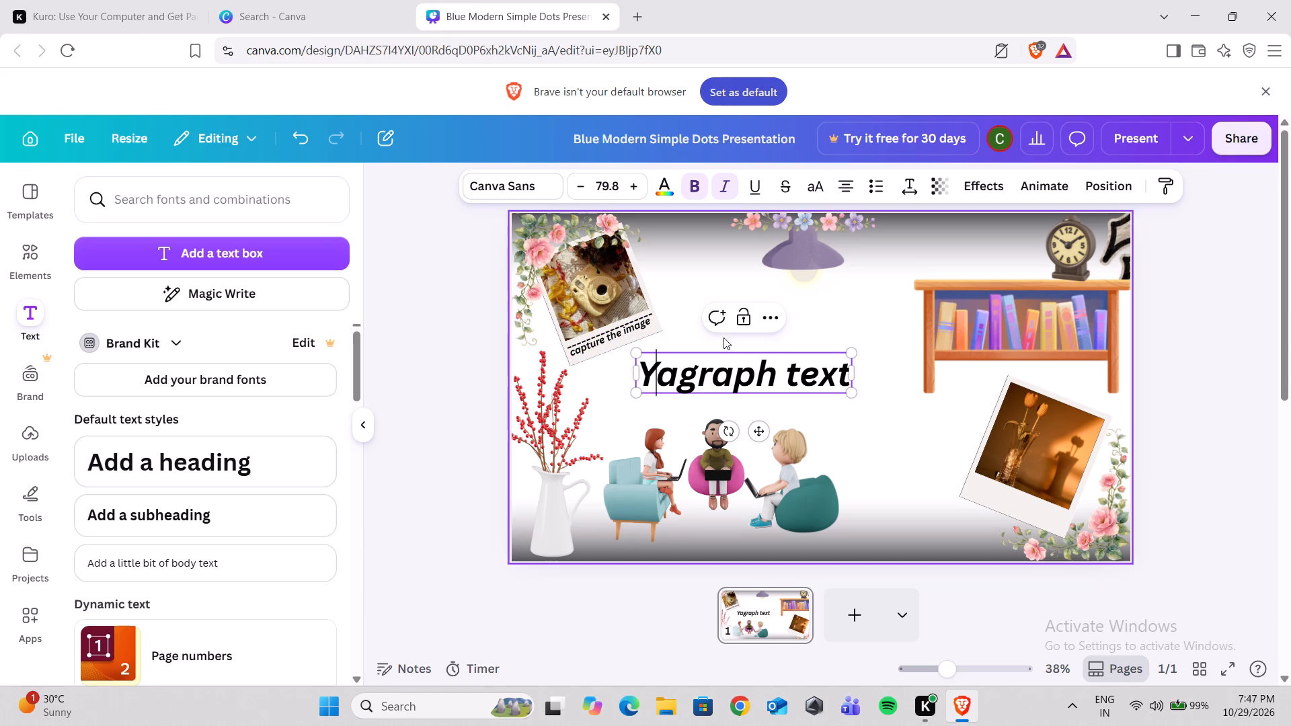
# Clear all the placeholder text from the new text box above the seated laptop characters.
pyautogui.press('Right')
pyautogui.press('Right')
pyautogui.press('Right')
pyautogui.press('Right')
pyautogui.press('Right')
pyautogui.press('Right')
pyautogui.press('Right')
pyautogui.press('Right')
pyautogui.press('Right')
pyautogui.press('Right')
pyautogui.press('Right')
pyautogui.press('Right')
pyautogui.press('Right')
pyautogui.press('Right')
pyautogui.press('Right')
pyautogui.press('Right')
pyautogui.press('Right')
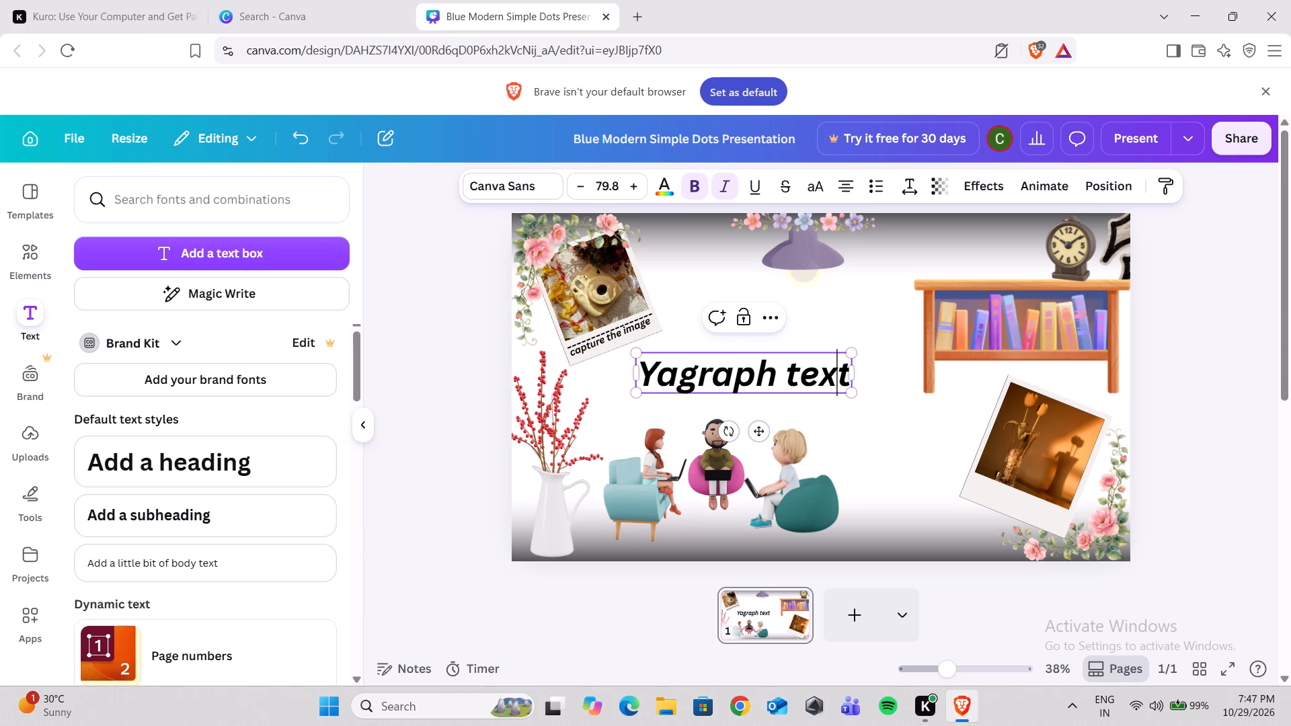
pyautogui.press('BackSpace')
pyautogui.press('BackSpace')
pyautogui.press('BackSpace')
pyautogui.press('BackSpace')
pyautogui.press('BackSpace')
pyautogui.press('BackSpace')
pyautogui.press('BackSpace')
pyautogui.press('BackSpace')
pyautogui.press('BackSpace')
pyautogui.press('BackSpace')
pyautogui.press('BackSpace')
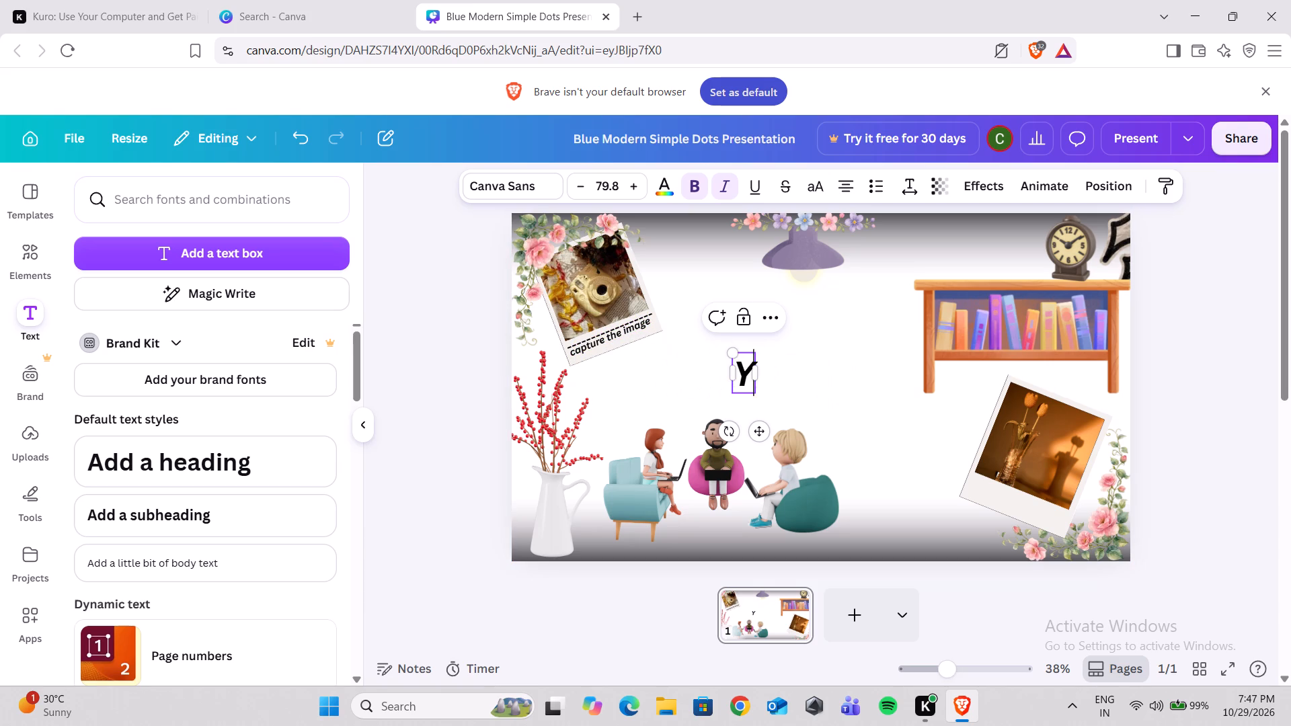
pyautogui.press('BackSpace')
pyautogui.press('BackSpace')
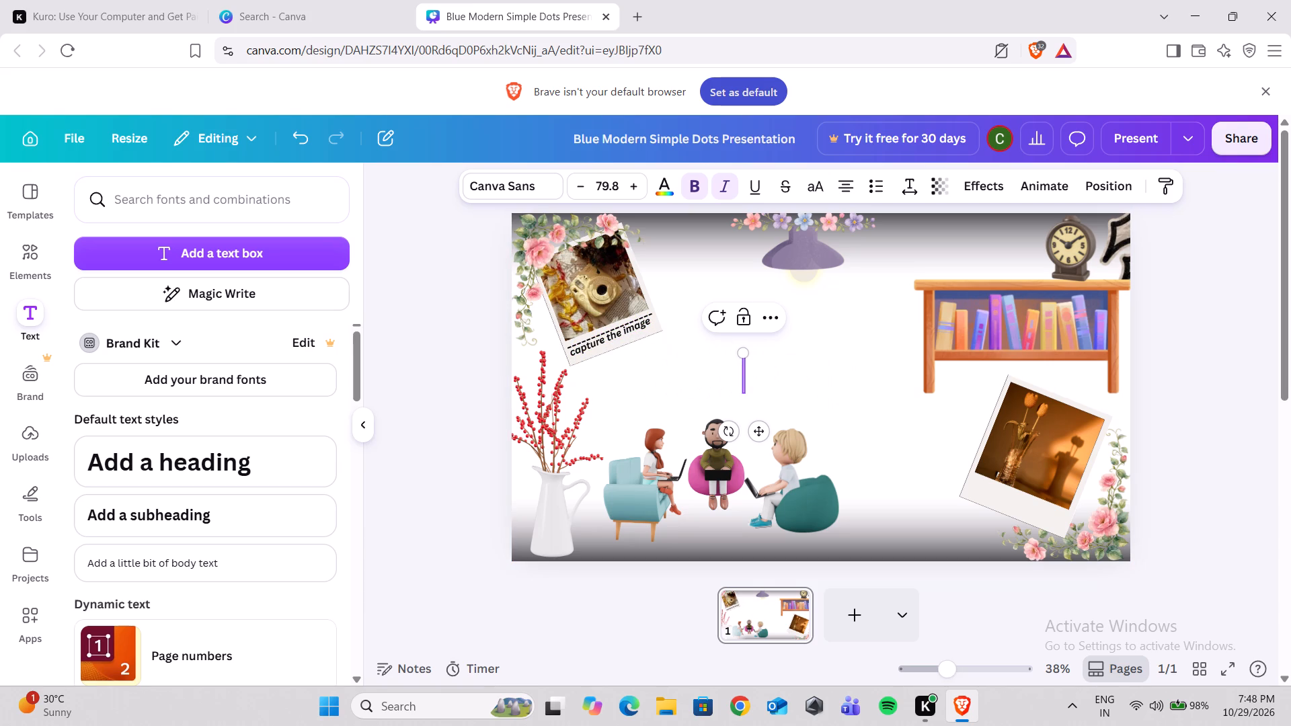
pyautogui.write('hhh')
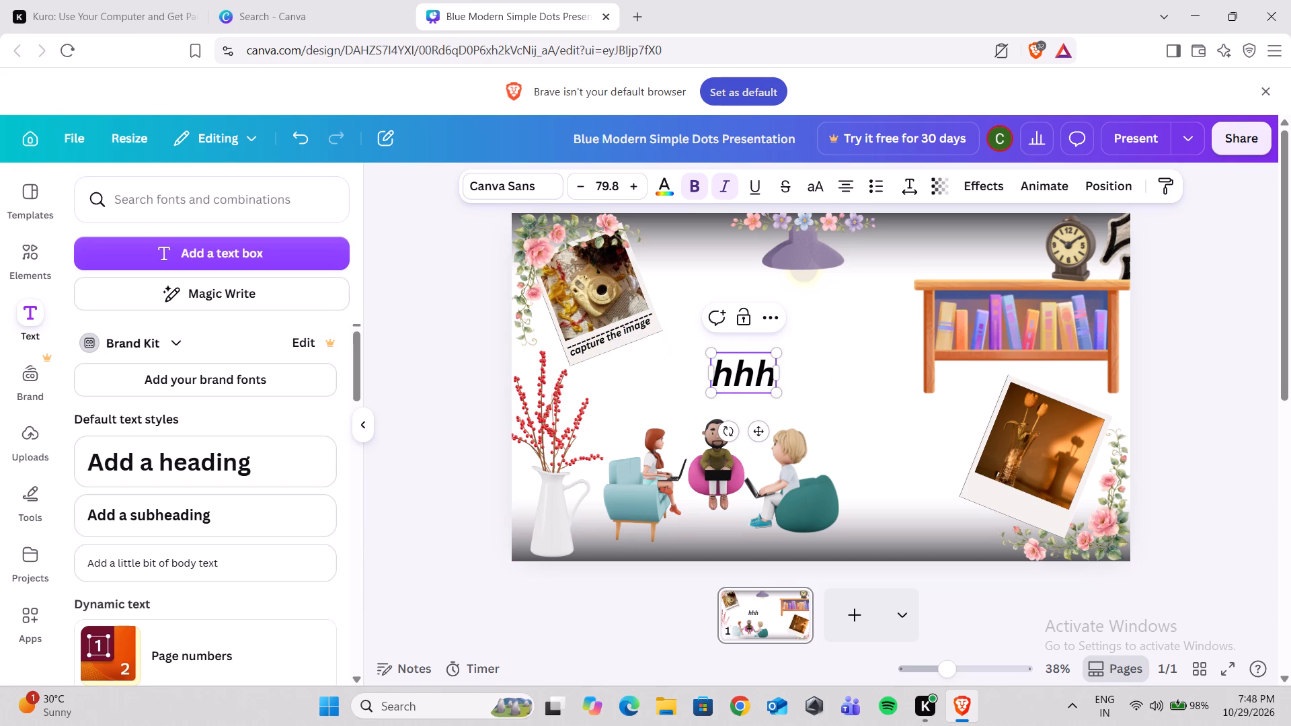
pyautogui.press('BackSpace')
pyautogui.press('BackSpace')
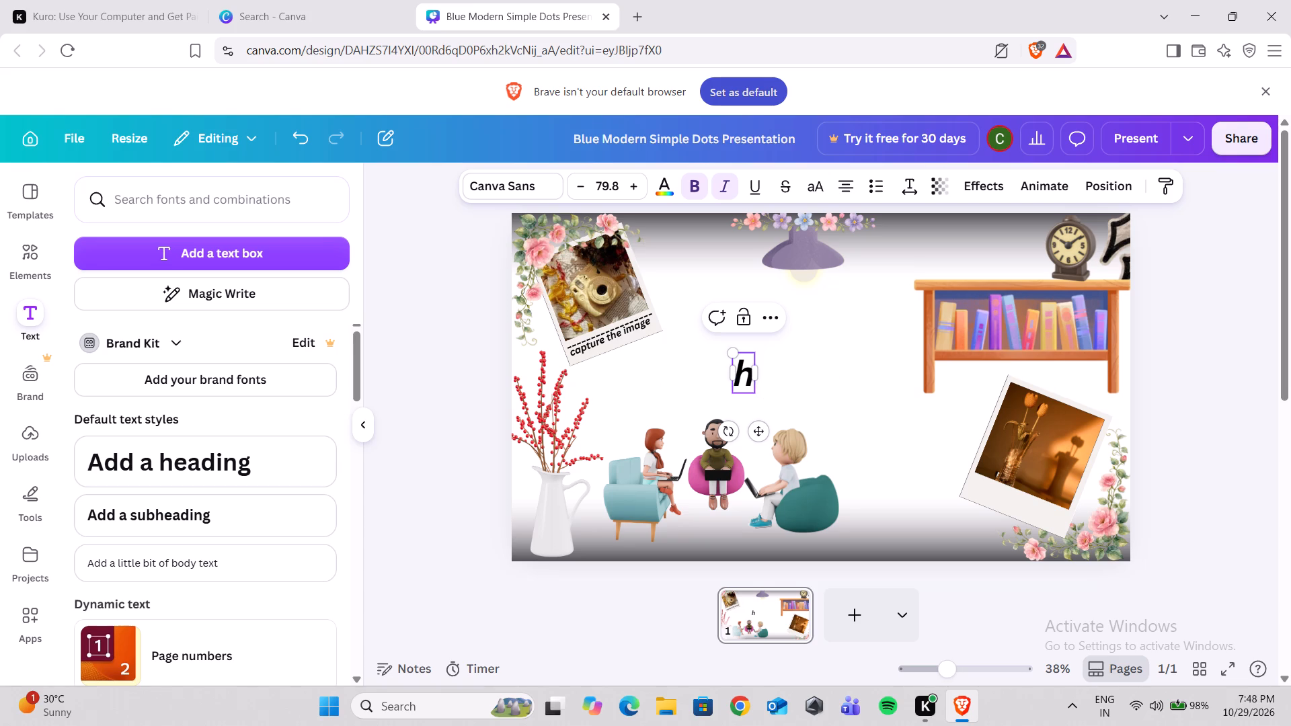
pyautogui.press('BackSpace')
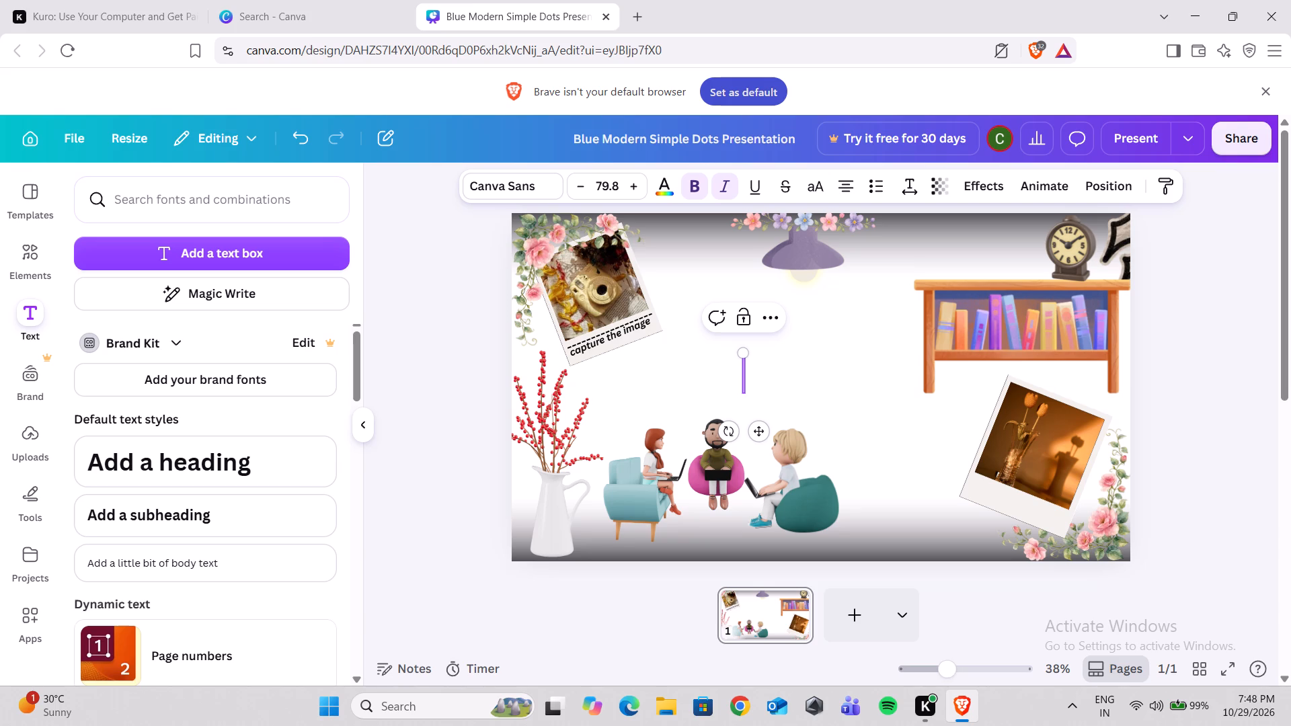
# Enter "entertainment with famaily" in the empty text box above the seated laptop characters.
pyautogui.write('enter')
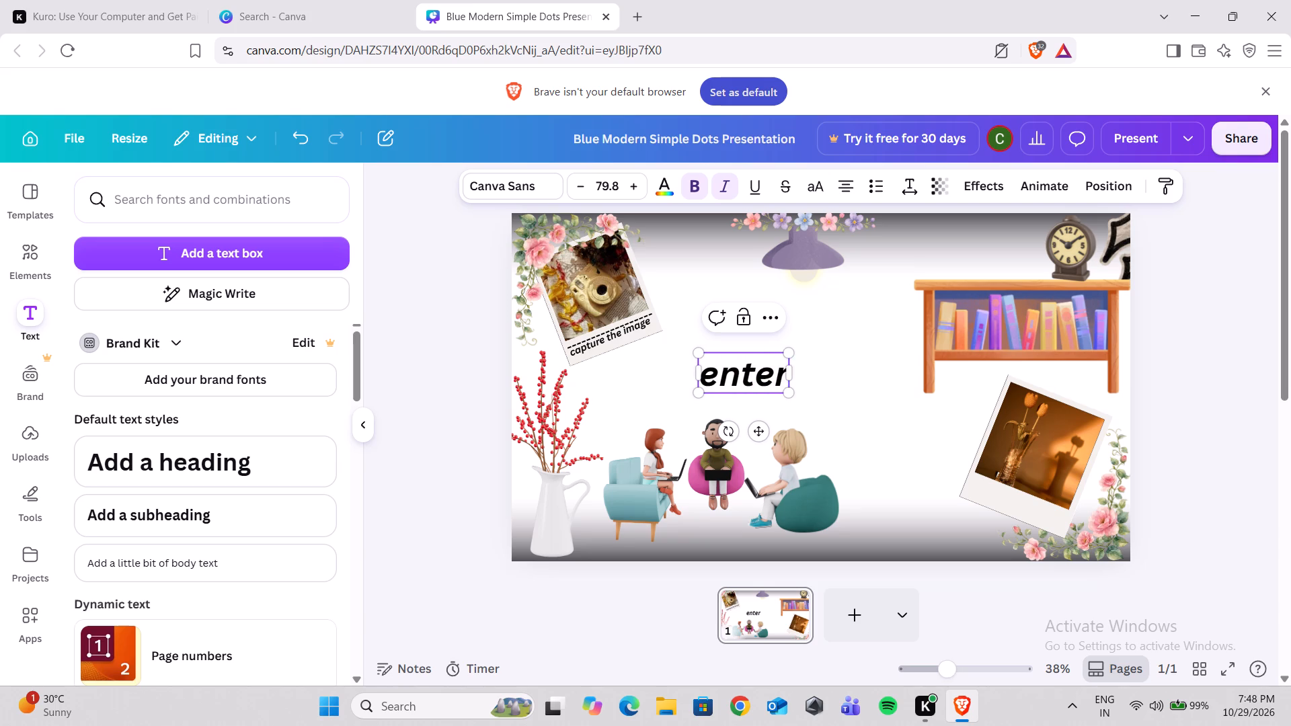
pyautogui.write('tainmaint')
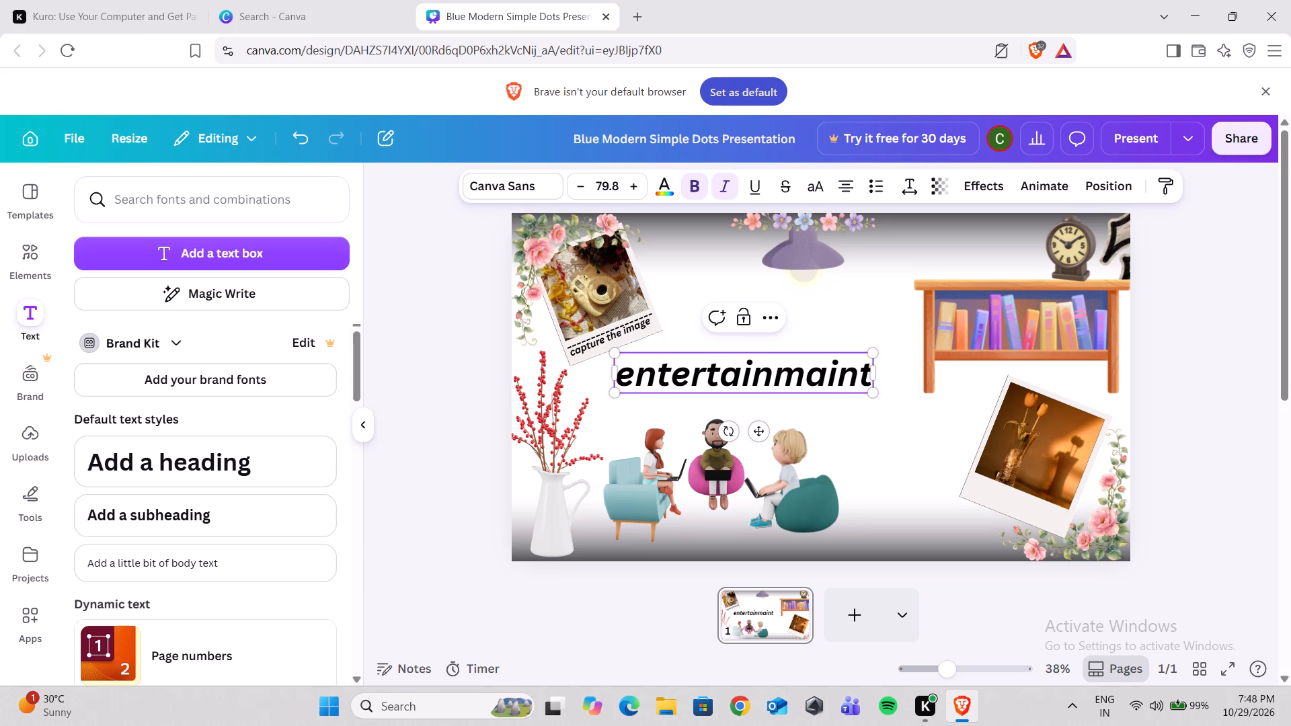
pyautogui.press('BackSpace')
pyautogui.press('BackSpace')
pyautogui.press('BackSpace')
pyautogui.press('BackSpace')
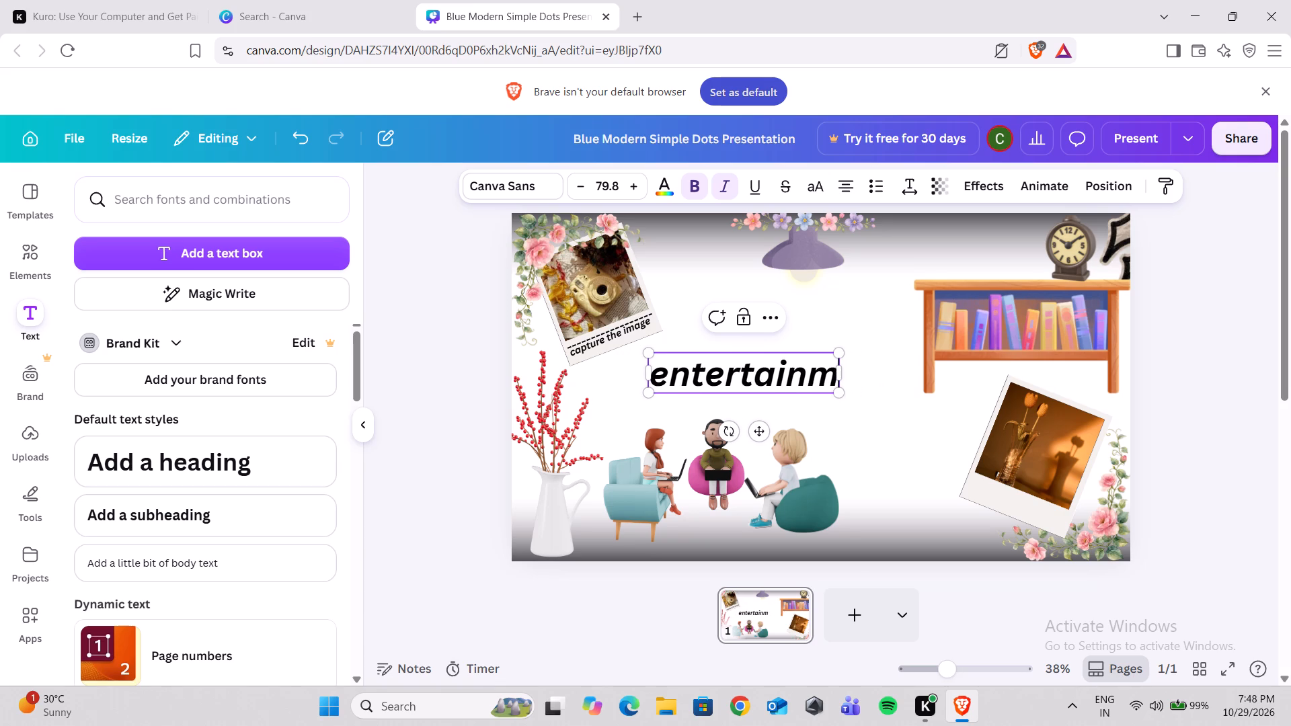
pyautogui.write('ent')
pyautogui.press('space')
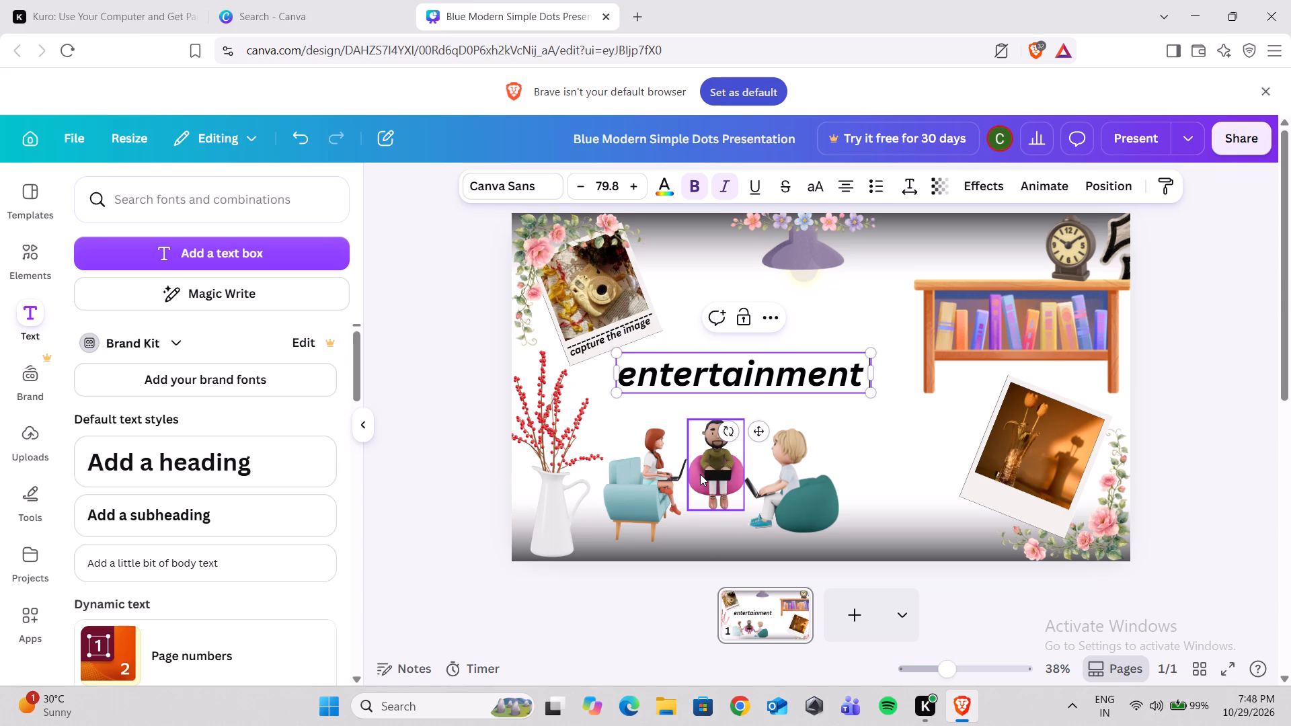
pyautogui.write('withe')
pyautogui.press('space')
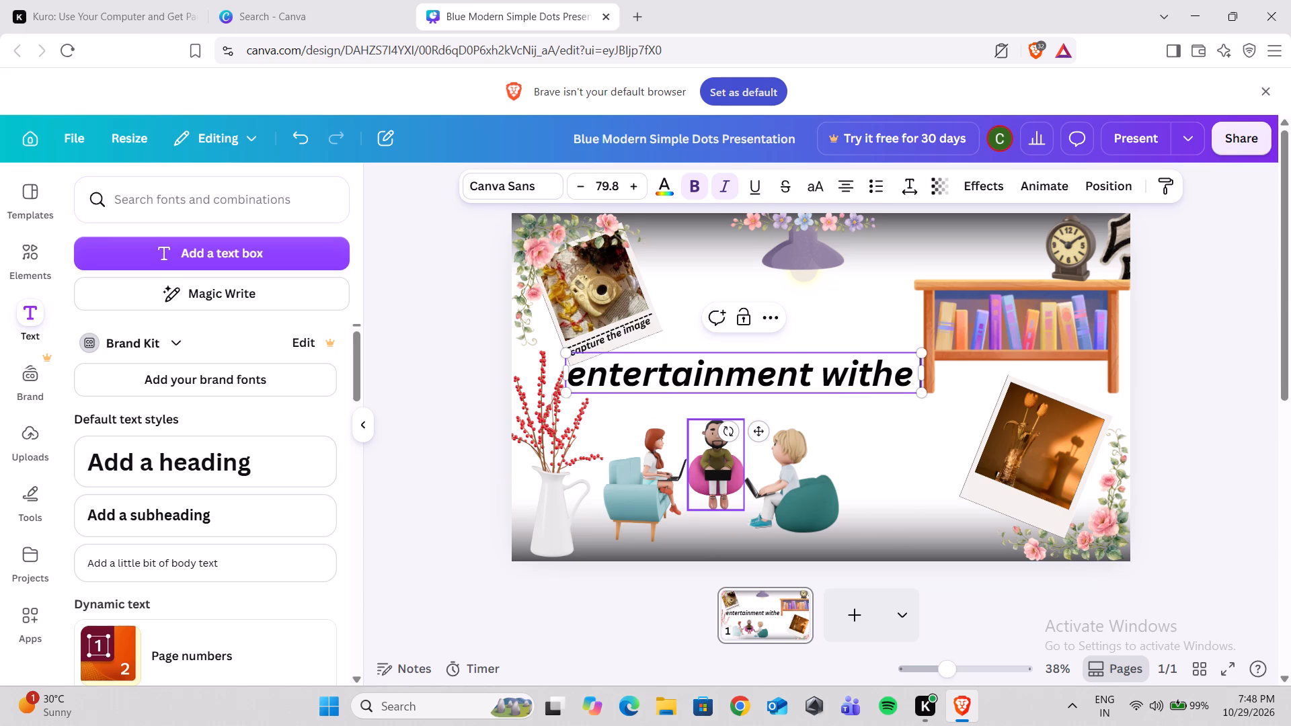
pyautogui.press('BackSpace')
pyautogui.press('BackSpace')
pyautogui.press('space')
pyautogui.write('famaile')
pyautogui.press('BackSpace')
pyautogui.press('y')
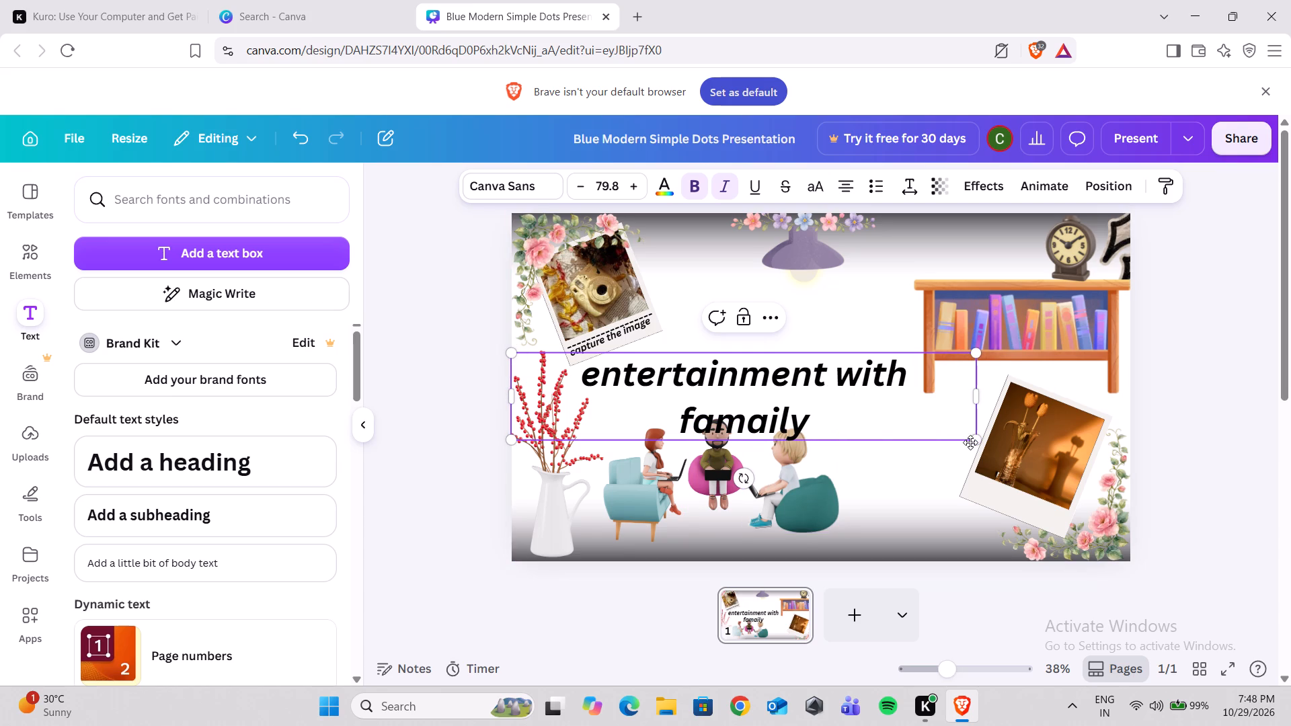
# Shrink the heading text to about size 38.5 and place it between the lamp and the seated characters.
pyautogui.moveTo(970, 442); pyautogui.dragTo(952, 428)
pyautogui.moveTo(962, 425); pyautogui.dragTo(726, 359)
pyautogui.moveTo(695, 369); pyautogui.dragTo(696, 369)
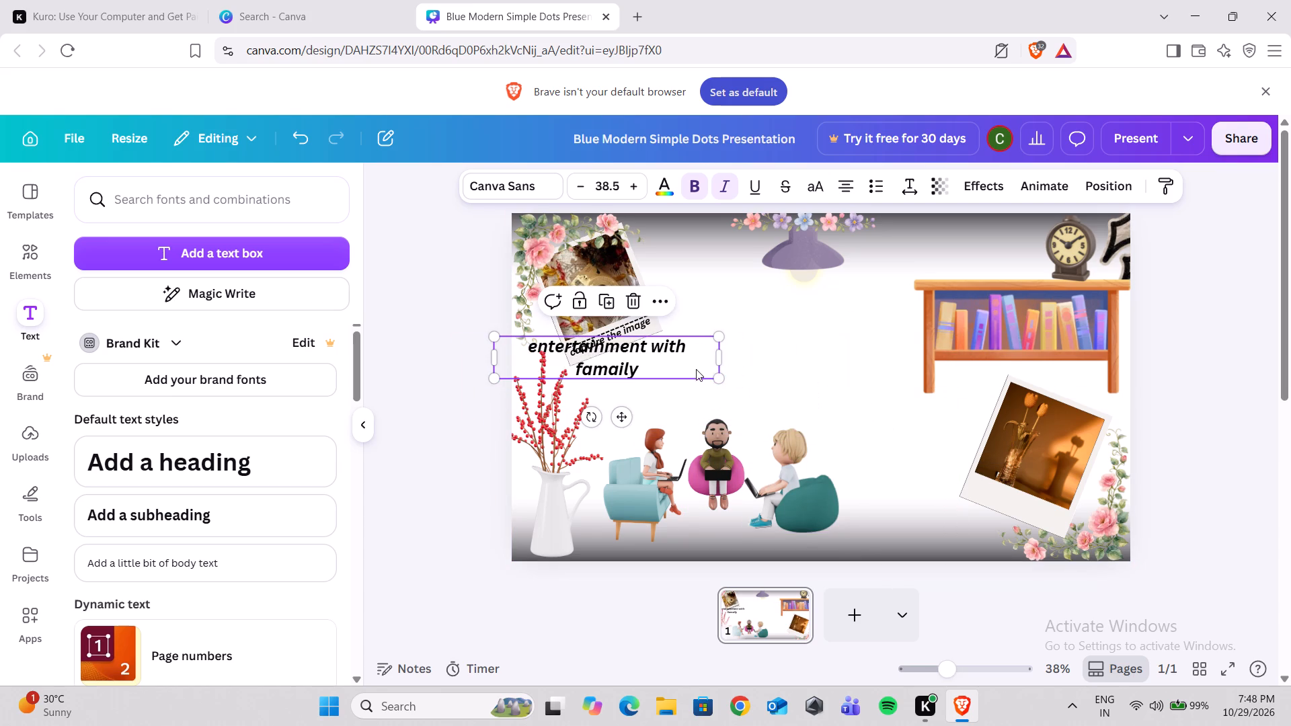
pyautogui.moveTo(696, 369); pyautogui.dragTo(869, 349)
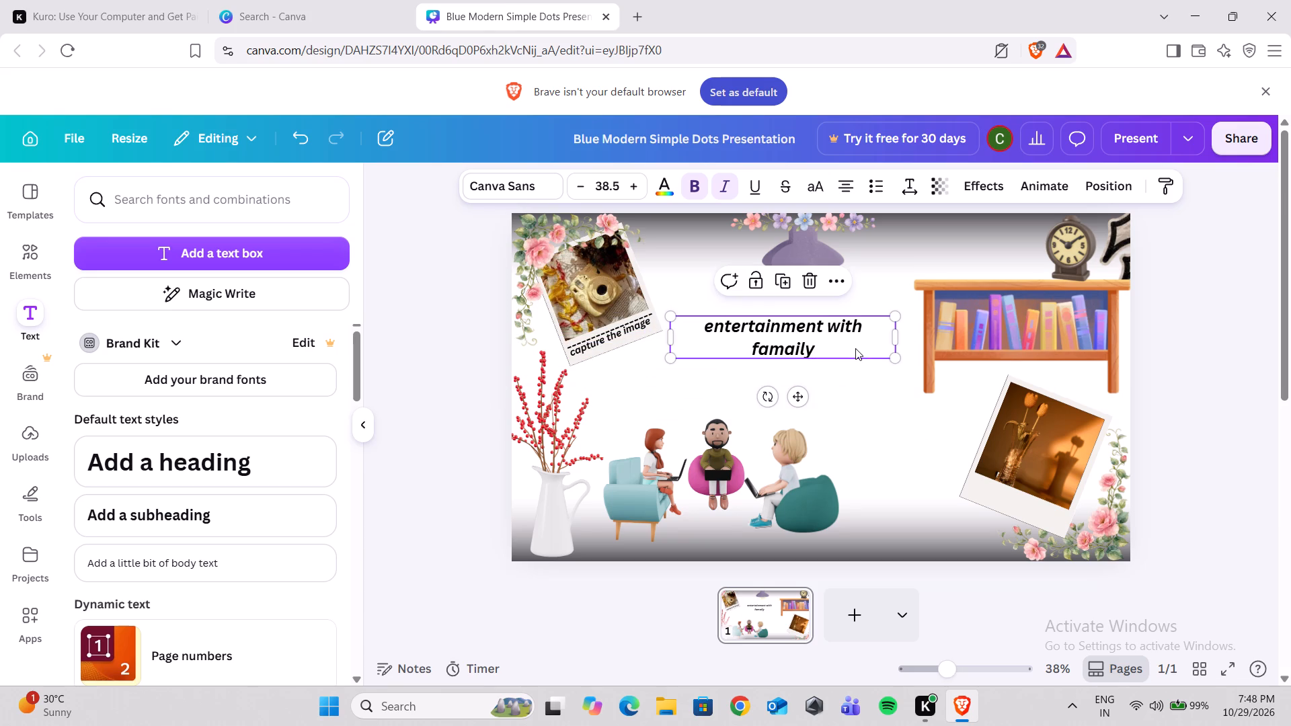
# Try the Splice, Echo and Glow effects on the heading text and settle on the Drop effect.
pyautogui.click(999, 187)
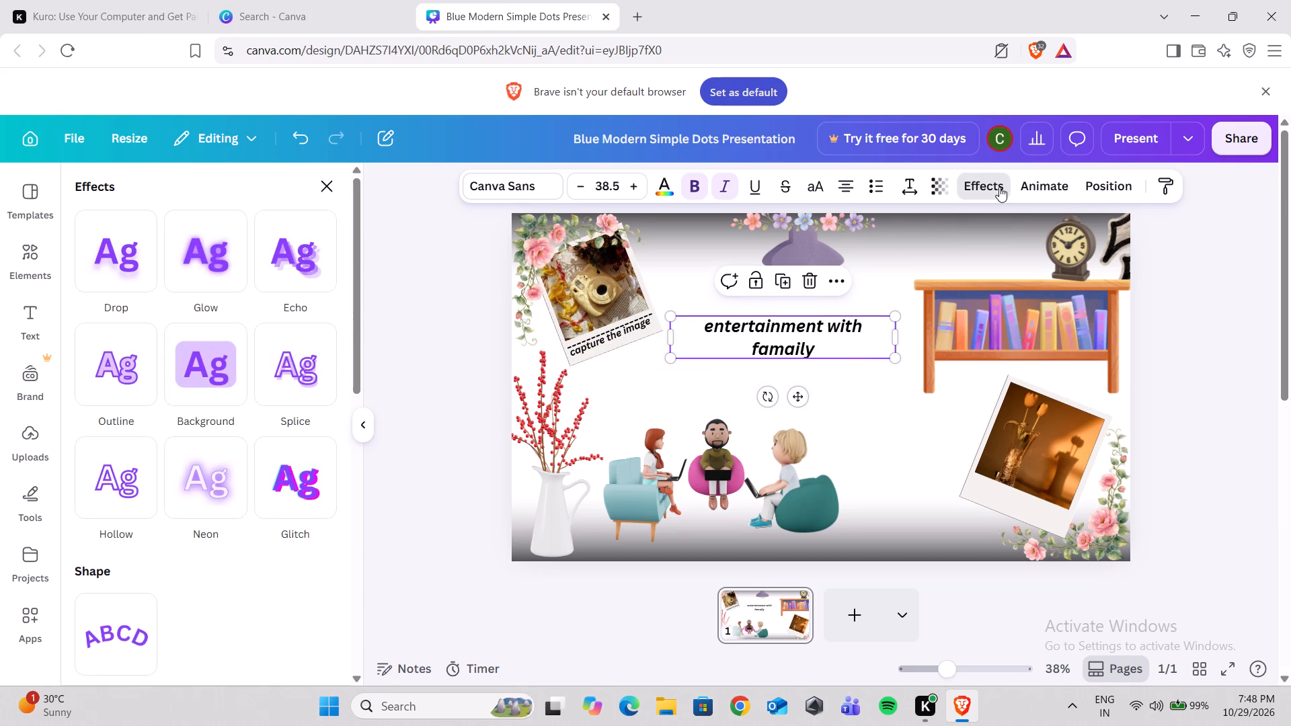
pyautogui.click(288, 355)
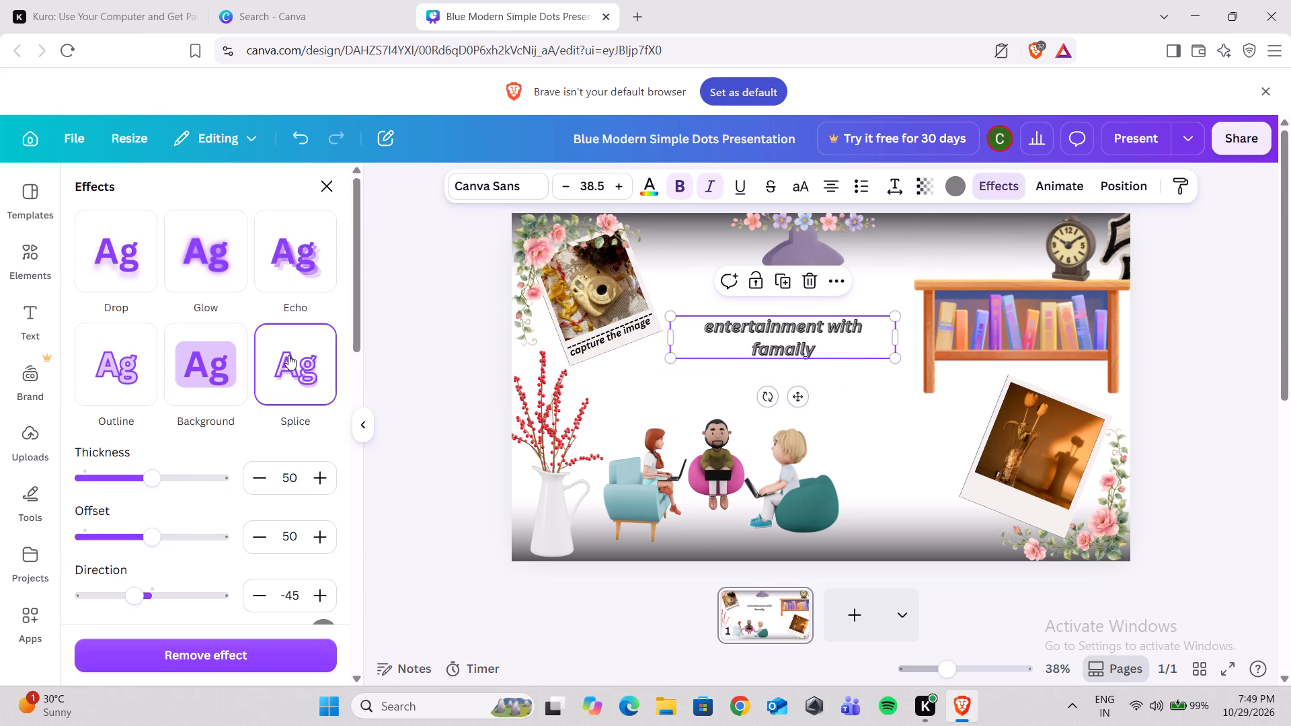
pyautogui.click(266, 266)
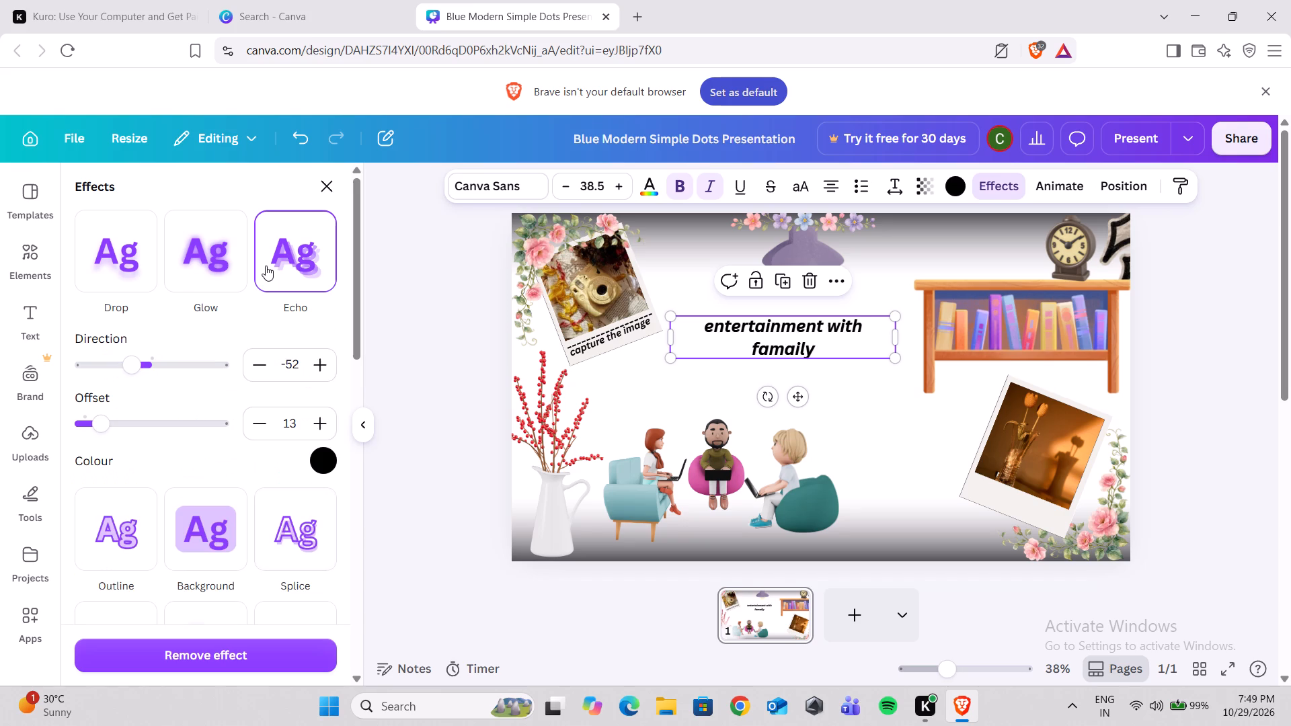
pyautogui.click(200, 261)
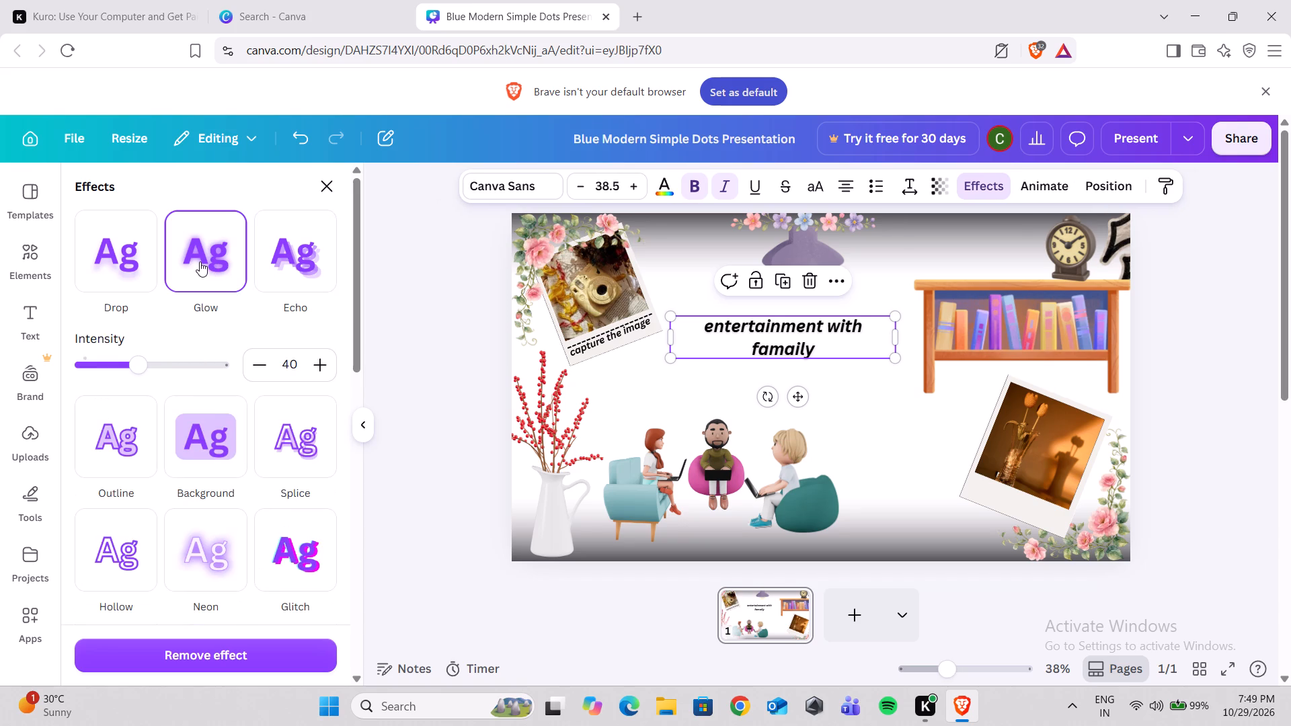
pyautogui.click(137, 268)
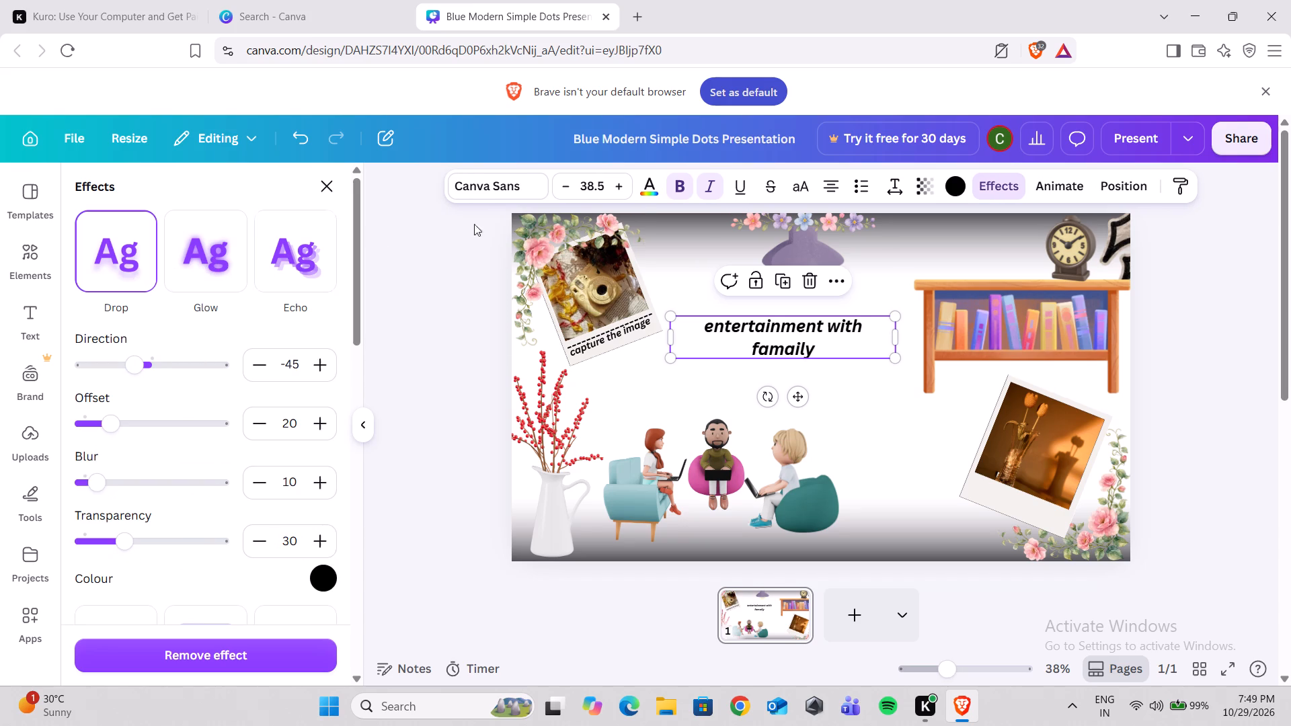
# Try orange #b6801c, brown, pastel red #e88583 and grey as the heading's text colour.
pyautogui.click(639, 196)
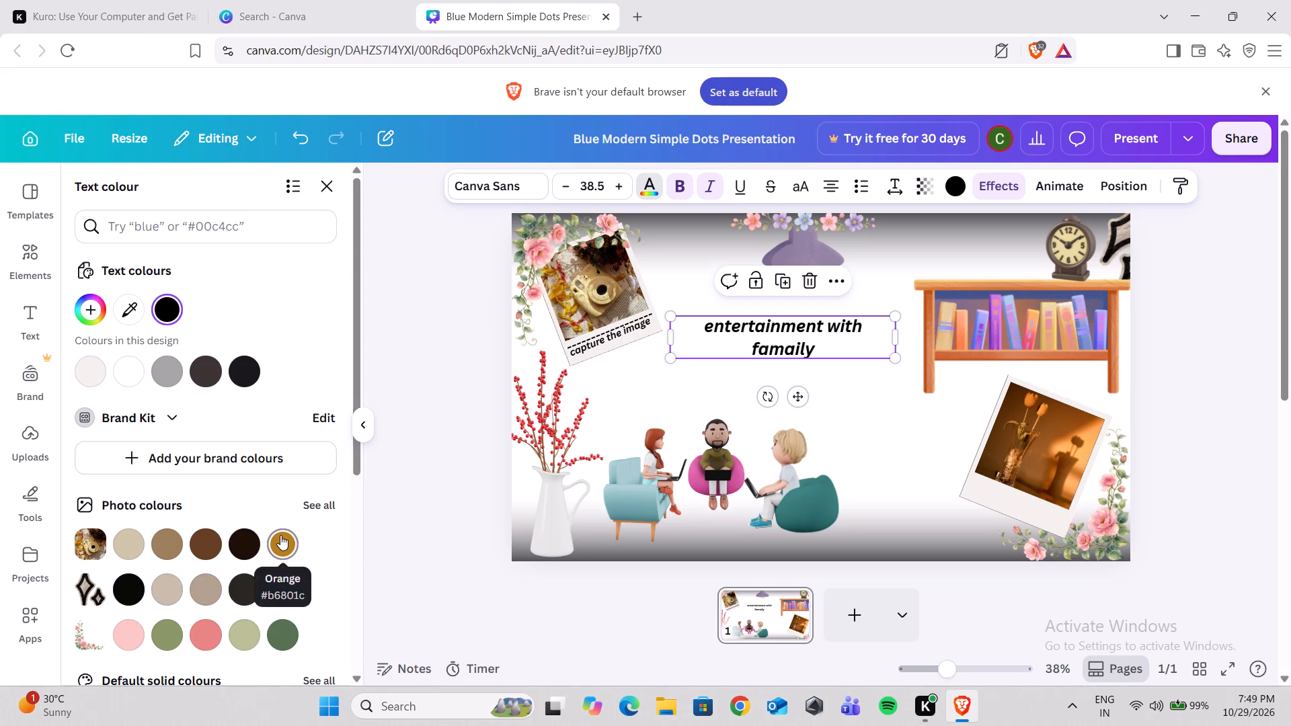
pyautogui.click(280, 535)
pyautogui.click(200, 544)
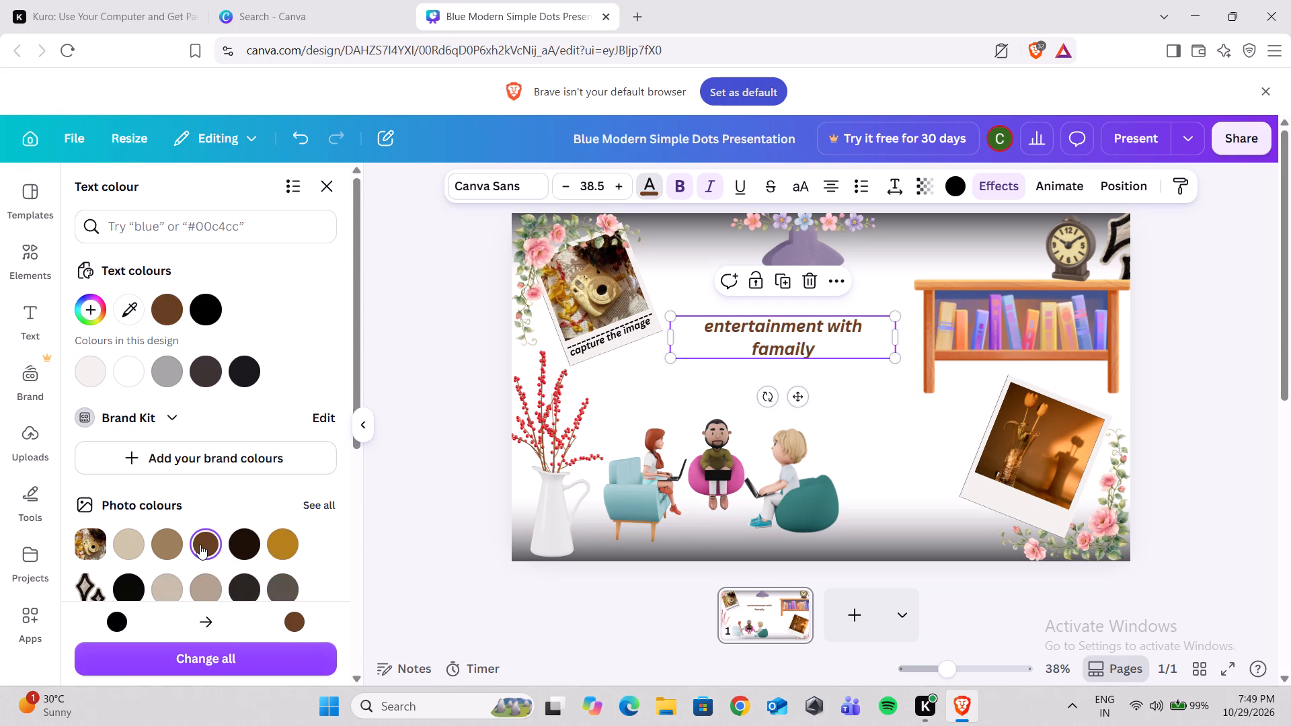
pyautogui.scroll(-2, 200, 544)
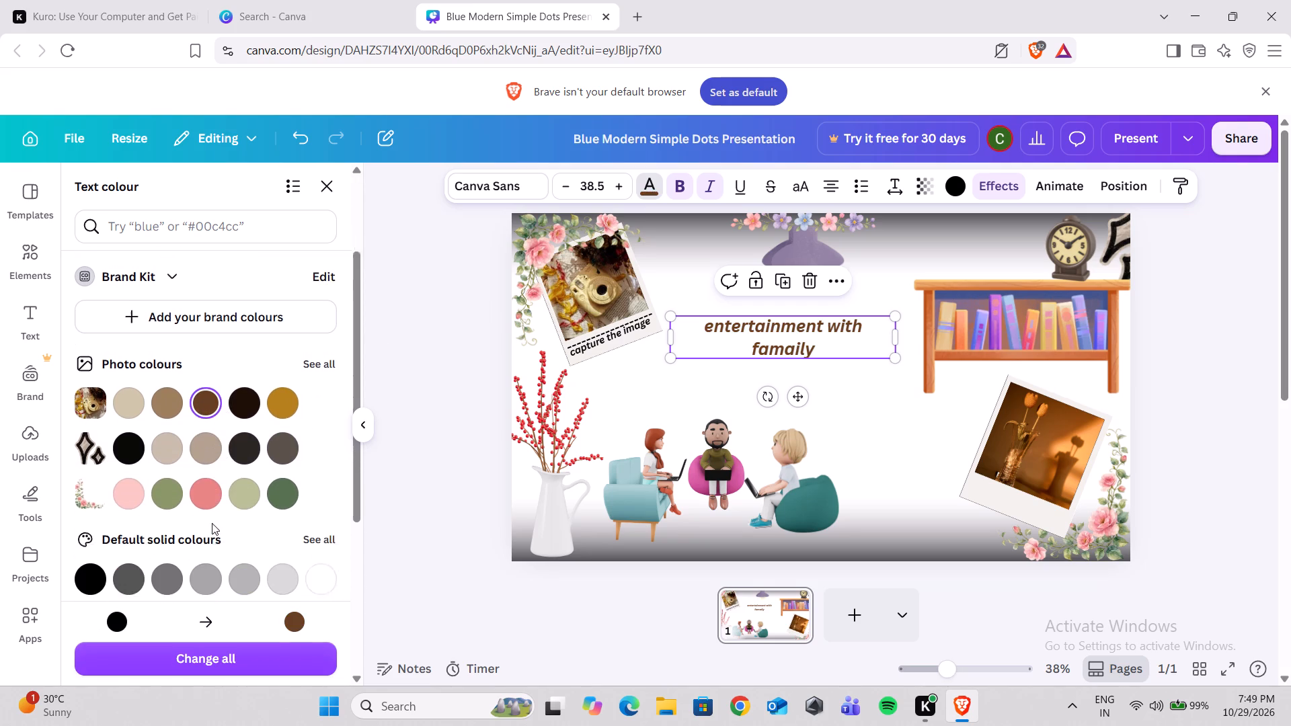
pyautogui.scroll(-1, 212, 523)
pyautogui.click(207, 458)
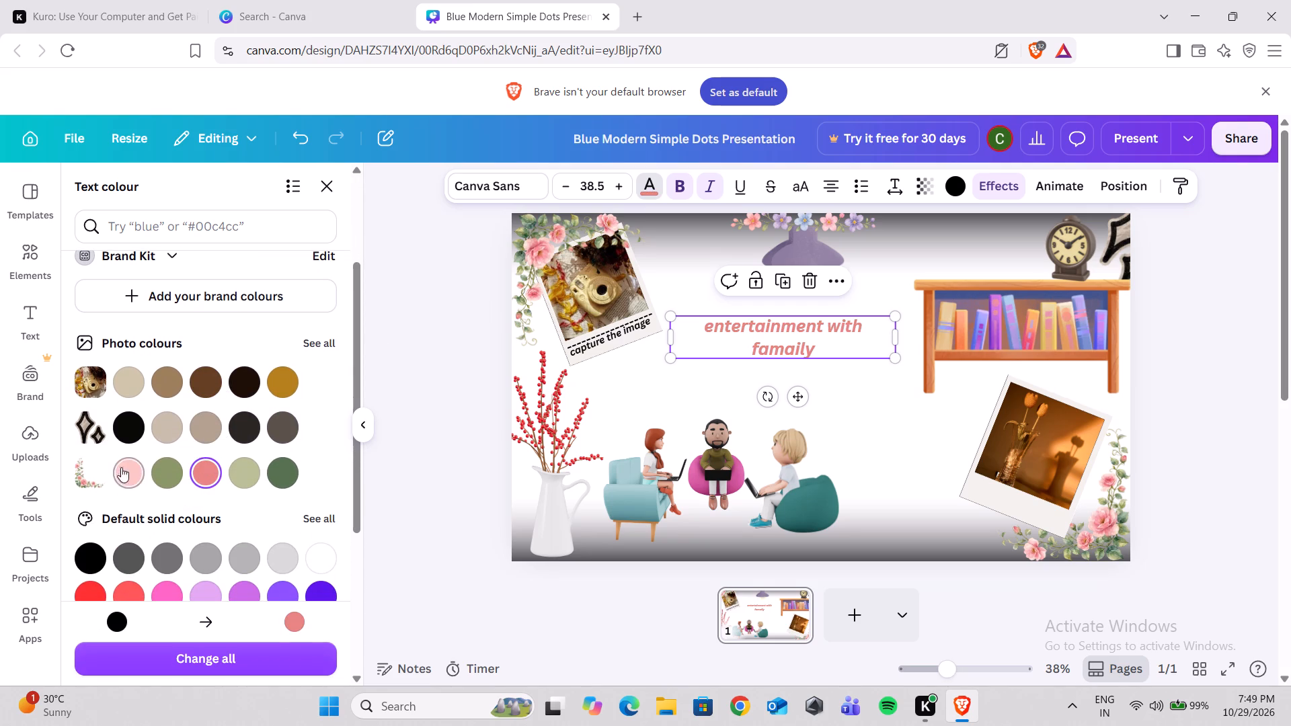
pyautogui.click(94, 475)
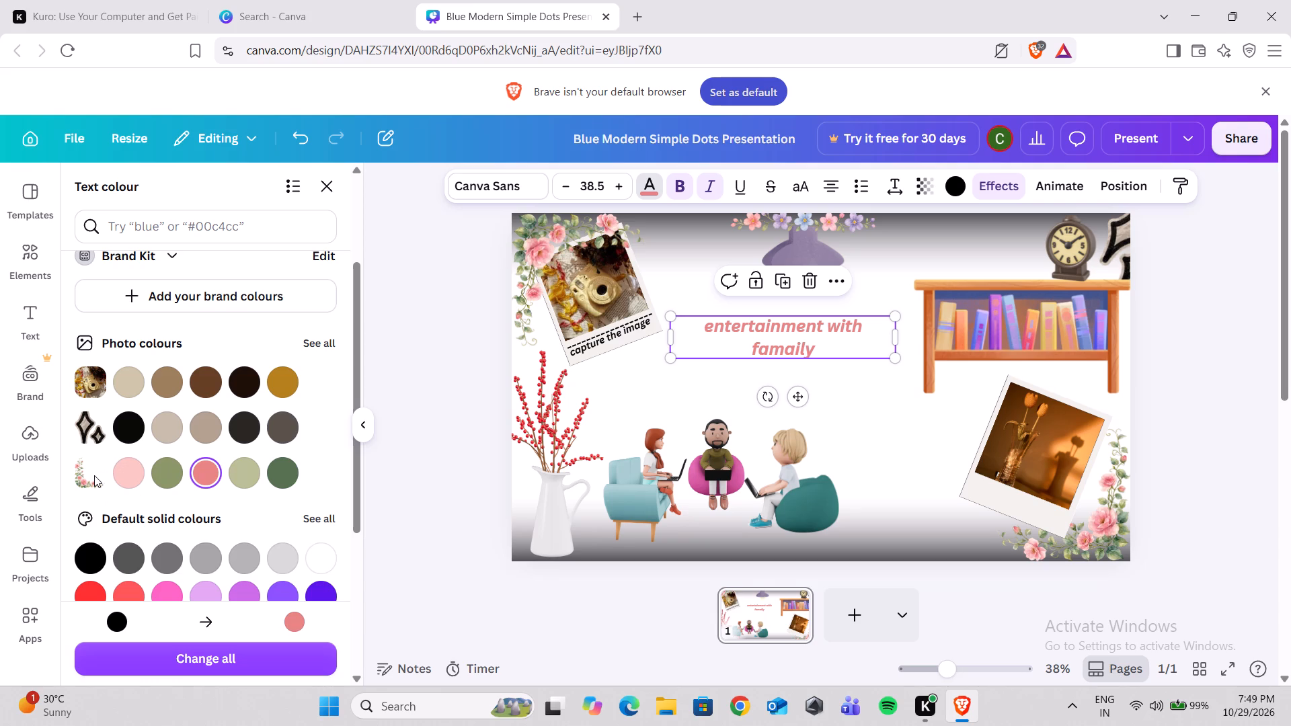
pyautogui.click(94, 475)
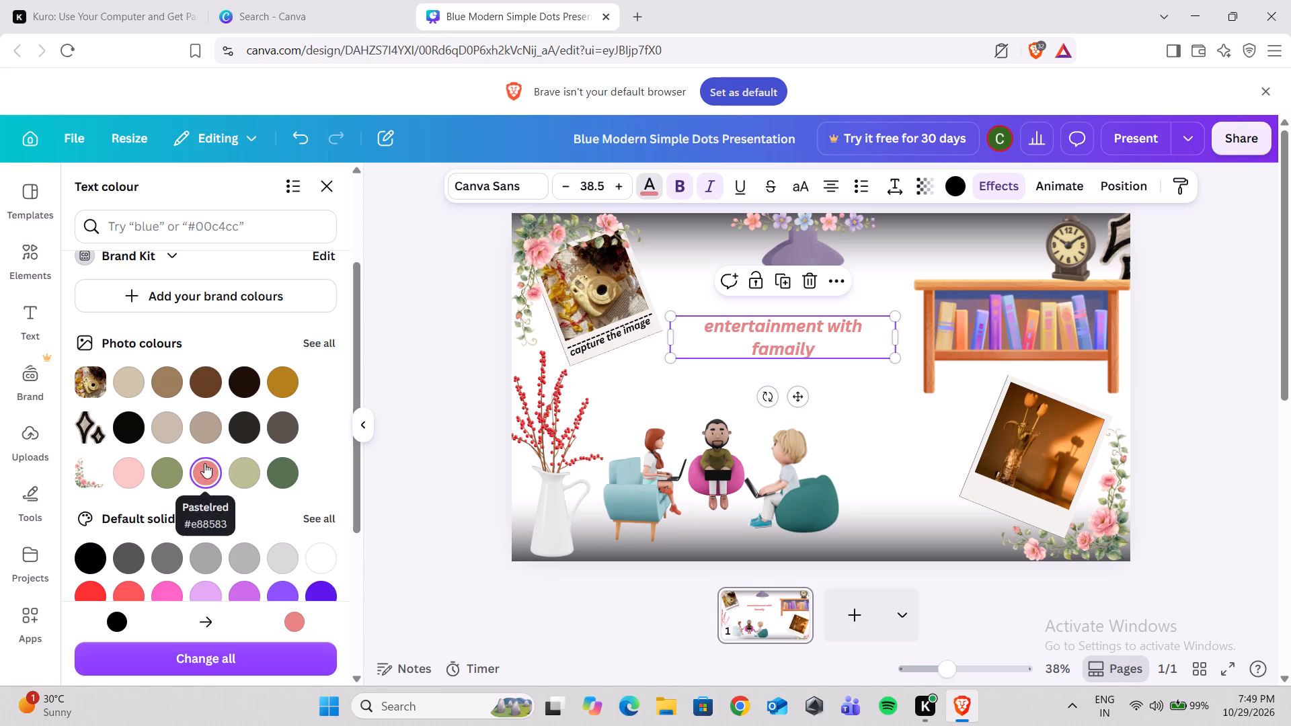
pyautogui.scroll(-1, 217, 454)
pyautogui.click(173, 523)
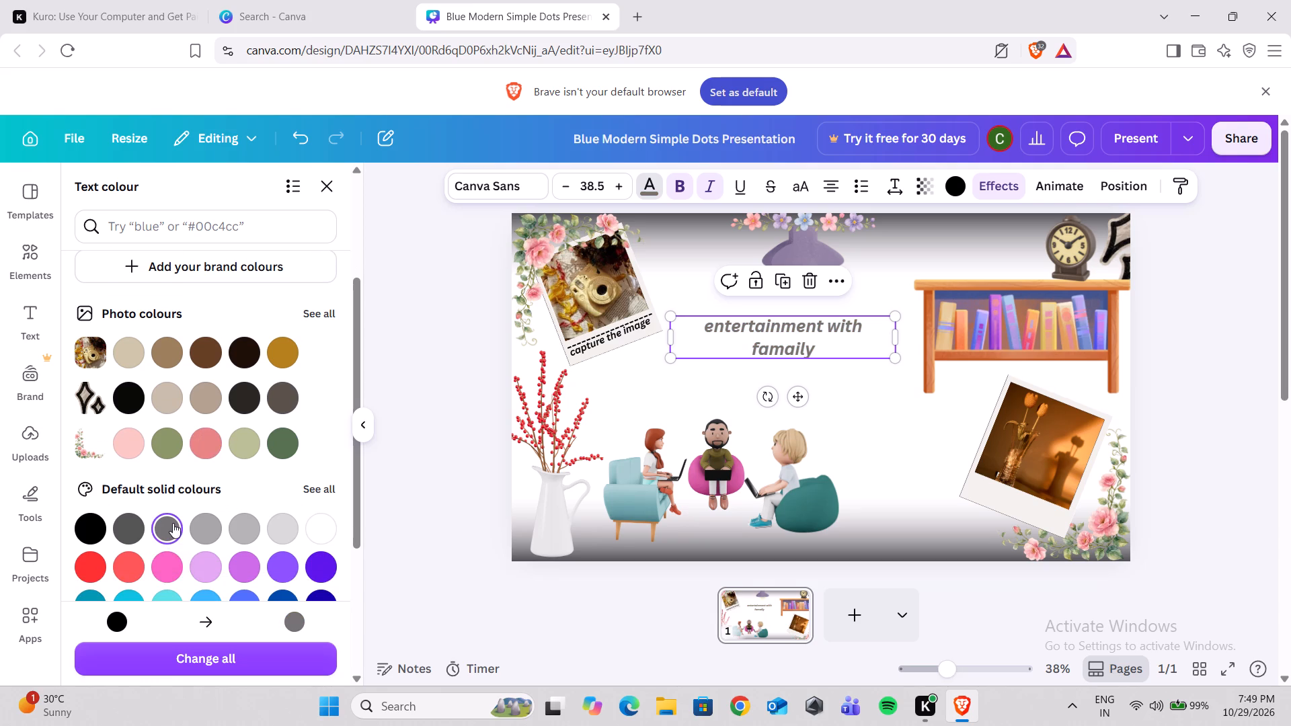
# Try the red-to-purple default gradient on the heading text and settle on the cyan-to-dark-blue gradient.
pyautogui.scroll(-5, 173, 523)
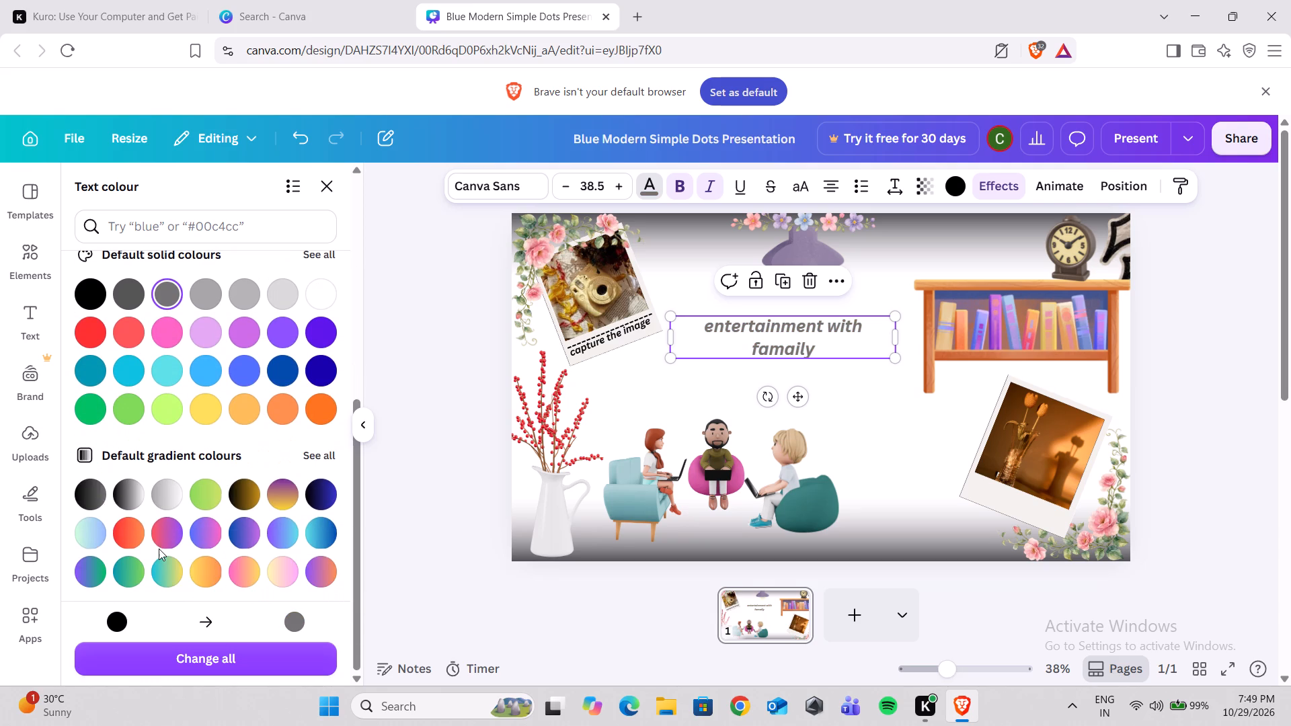
pyautogui.click(159, 549)
pyautogui.click(182, 525)
pyautogui.click(163, 538)
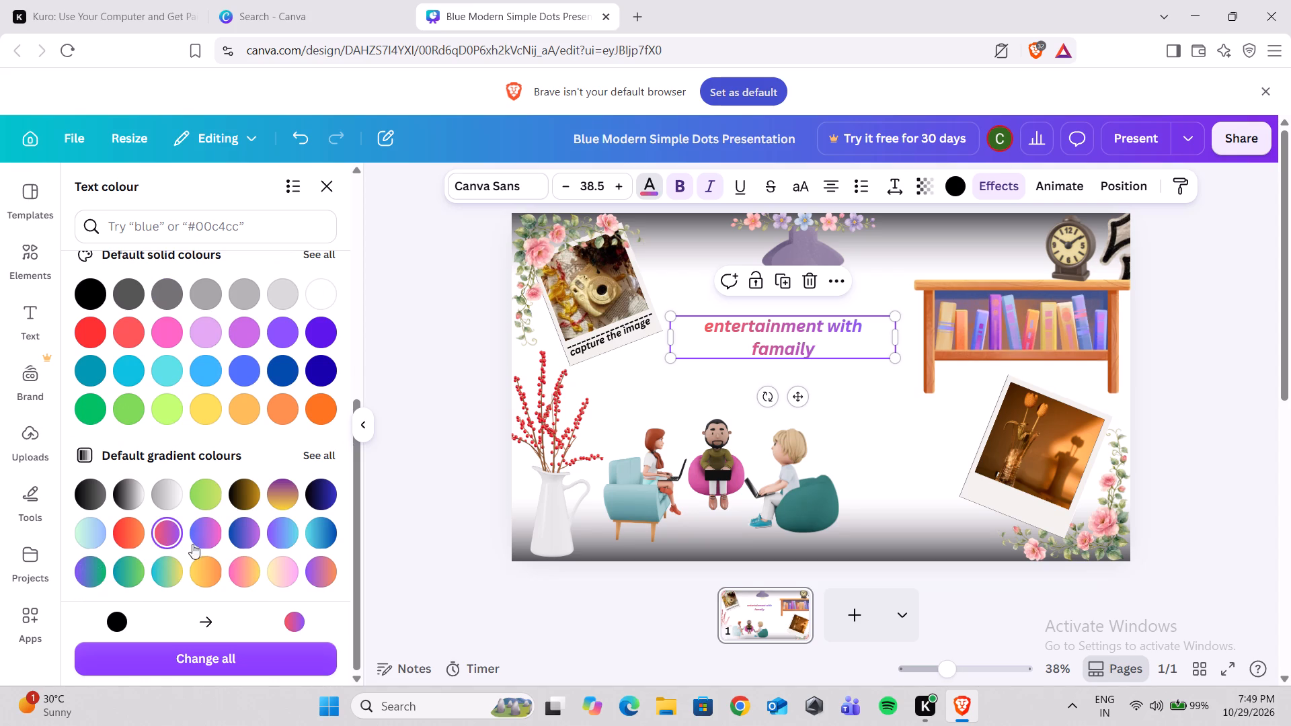
pyautogui.click(322, 532)
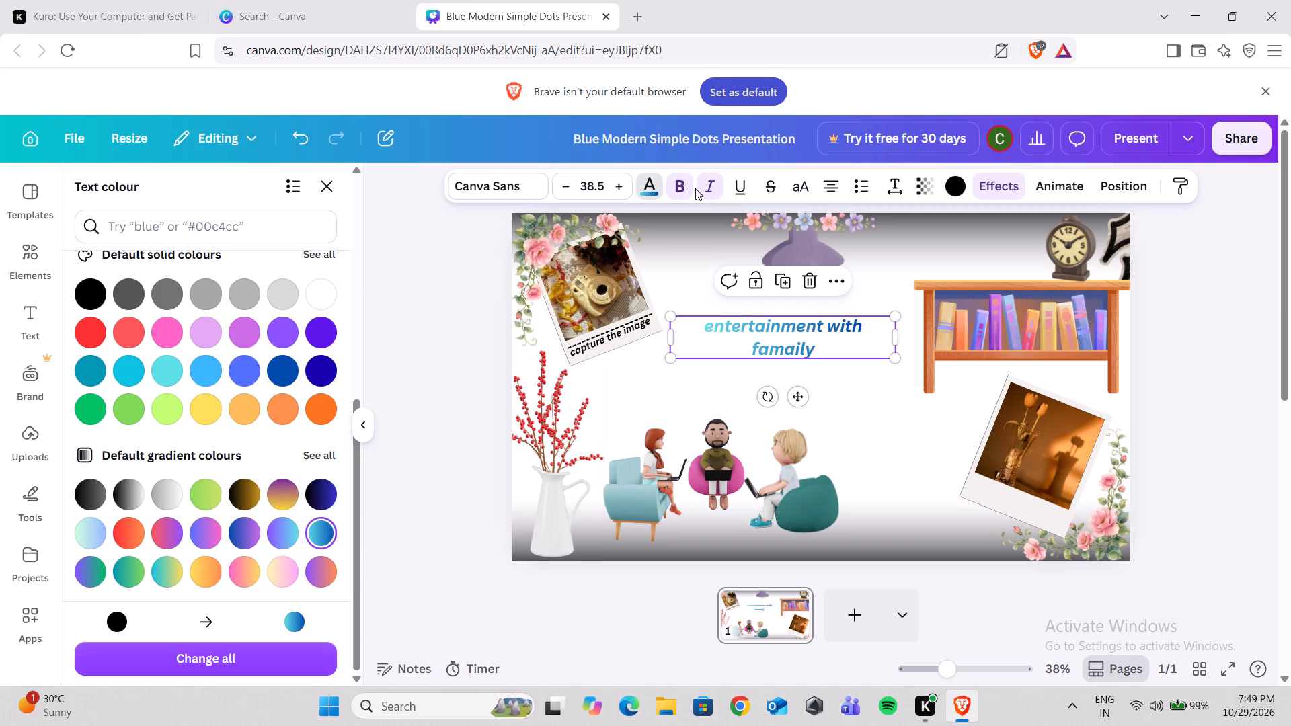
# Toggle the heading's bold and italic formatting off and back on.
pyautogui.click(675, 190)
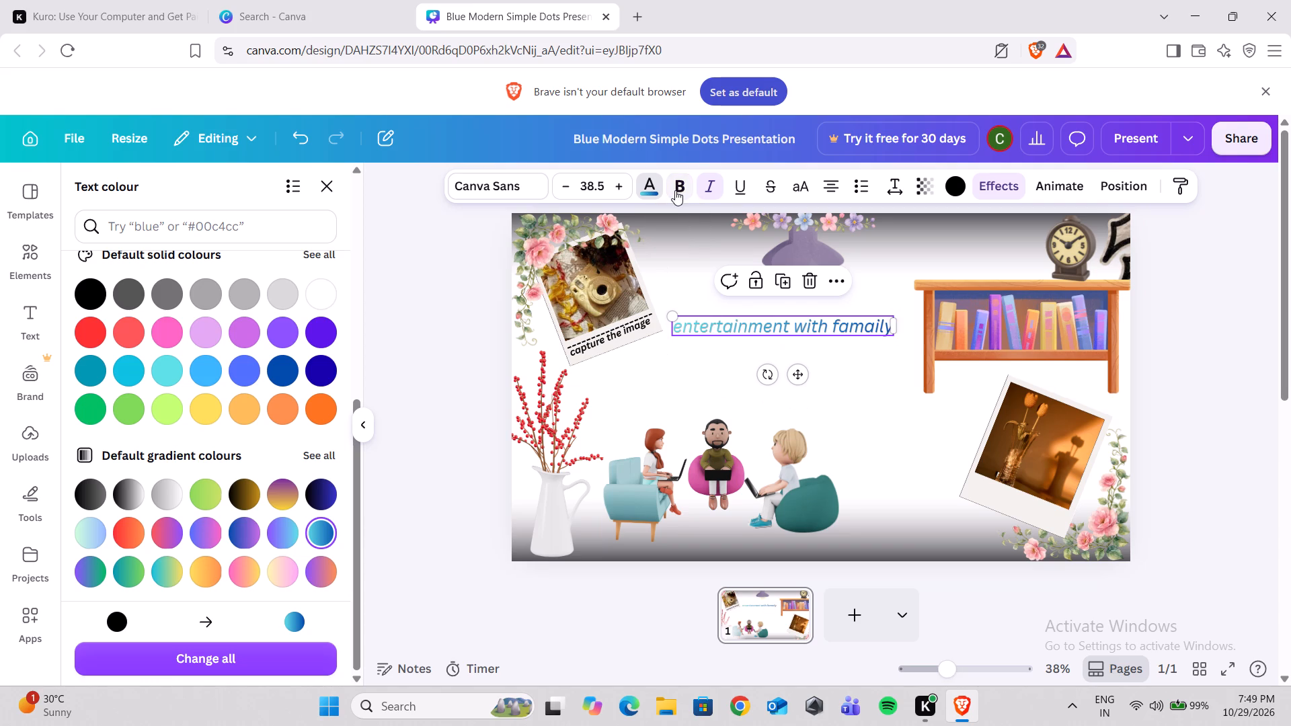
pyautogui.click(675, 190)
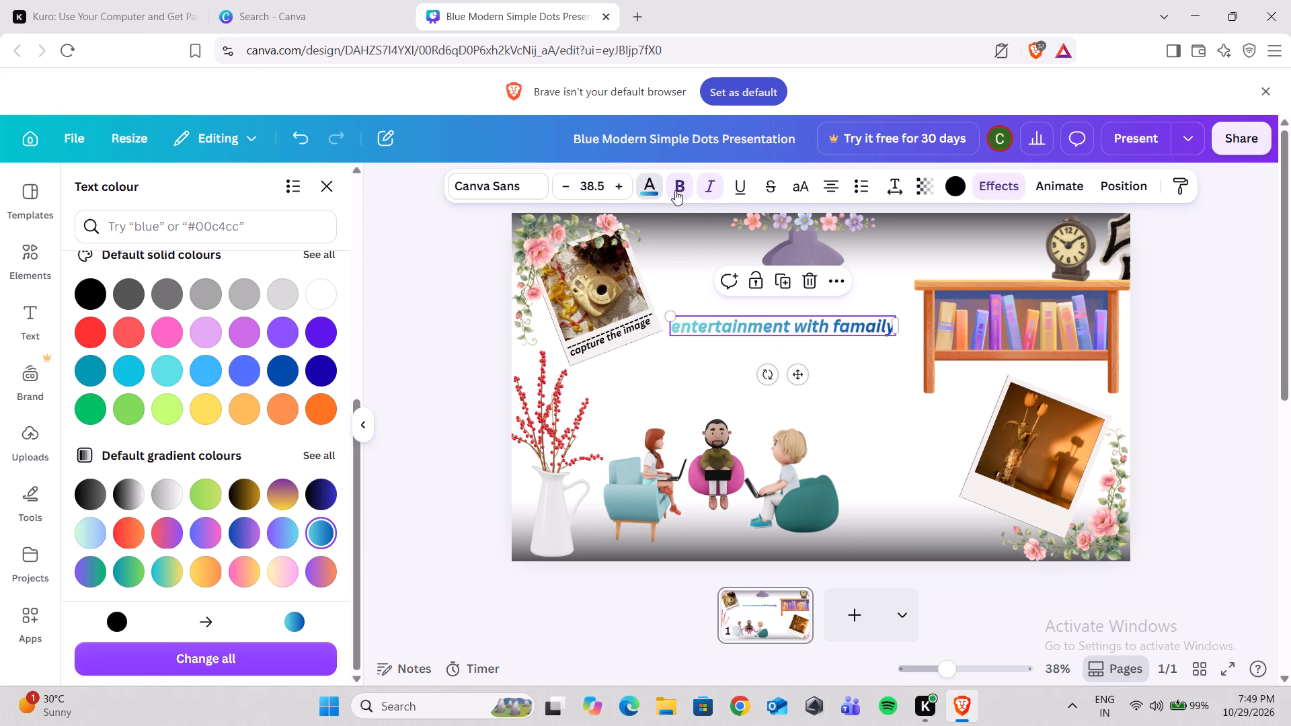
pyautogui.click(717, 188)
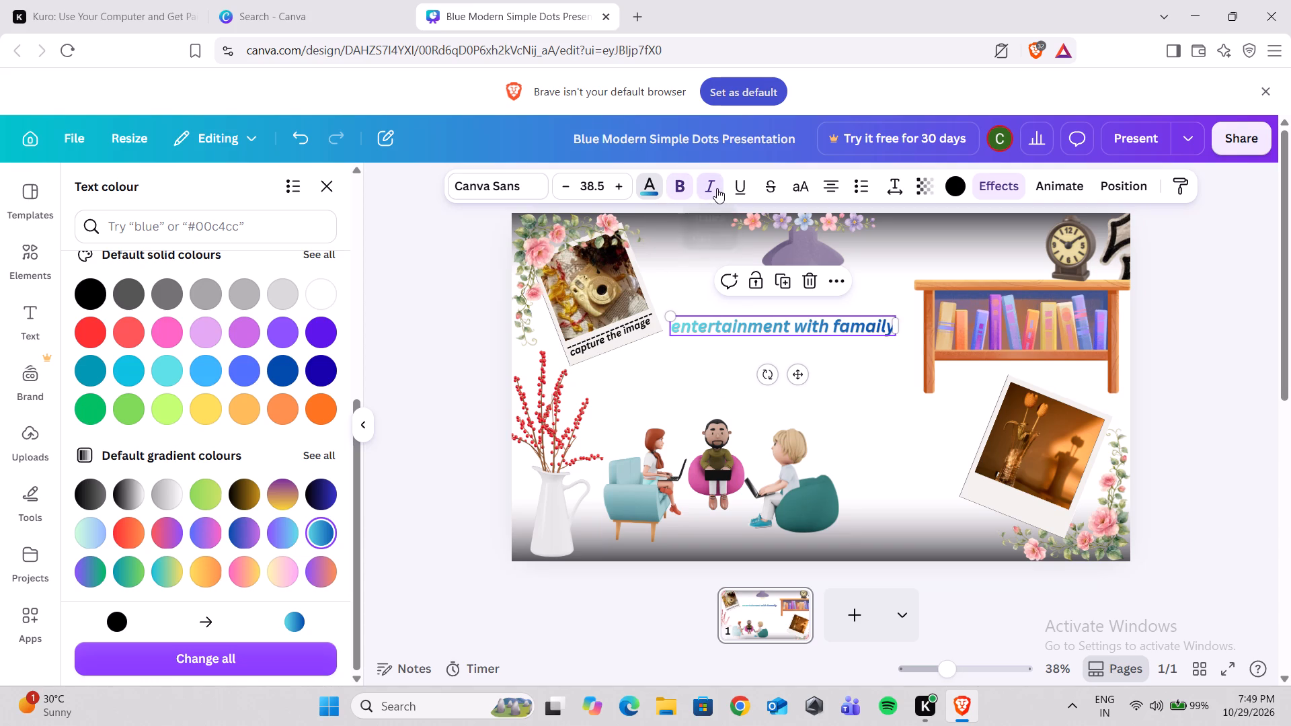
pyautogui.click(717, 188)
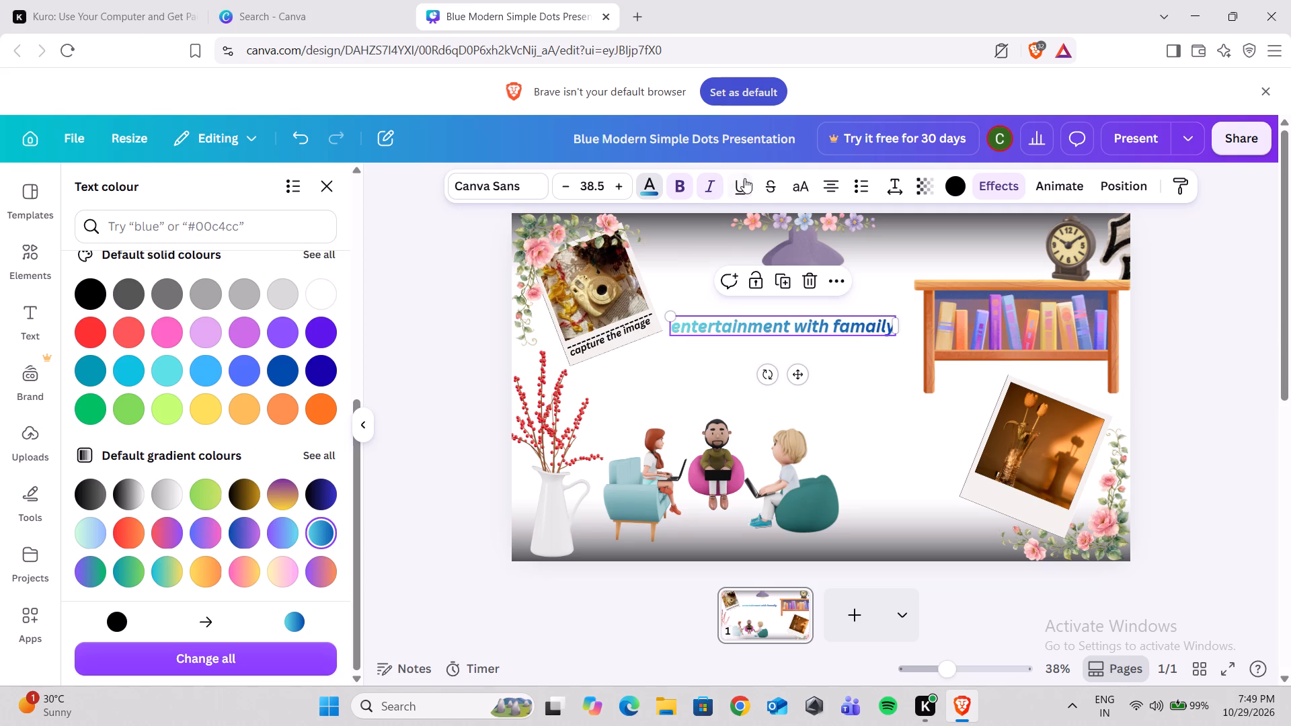
# Underline the "entertainment with famaily" heading.
pyautogui.click(751, 179)
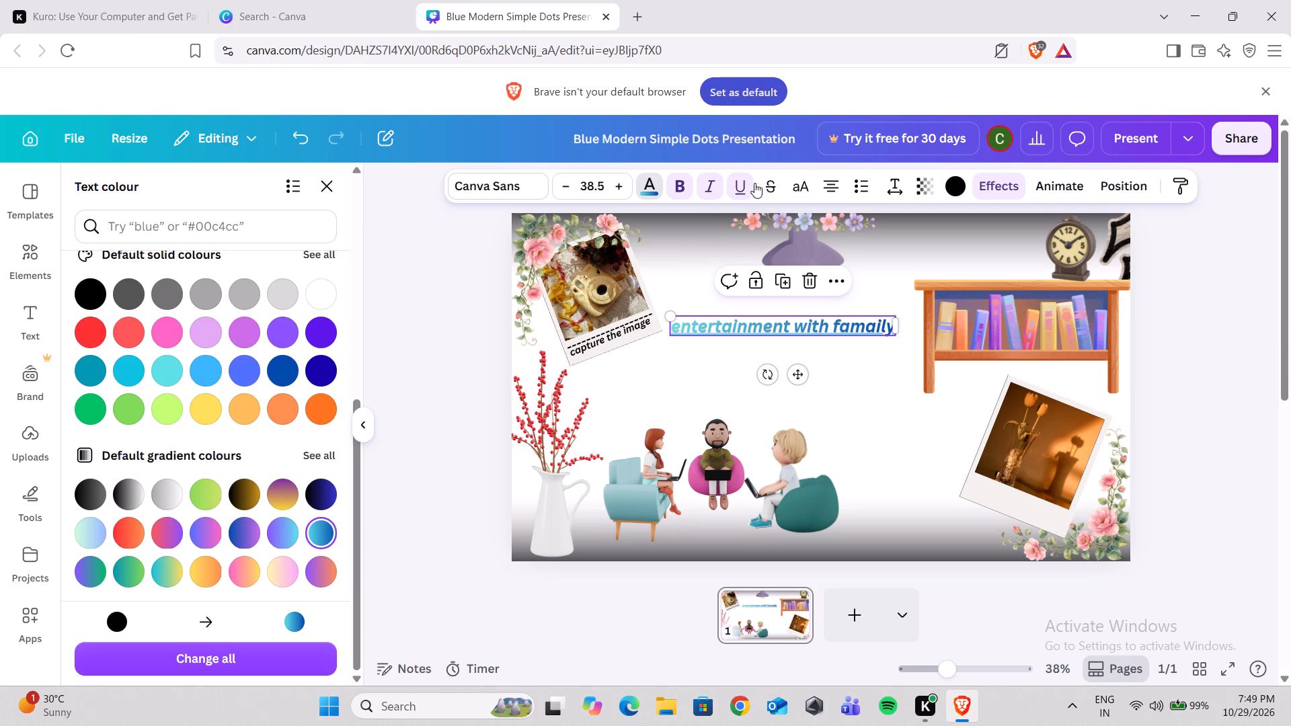
# Remove the underline from the "entertainment with famaily" heading.
pyautogui.click(844, 417)
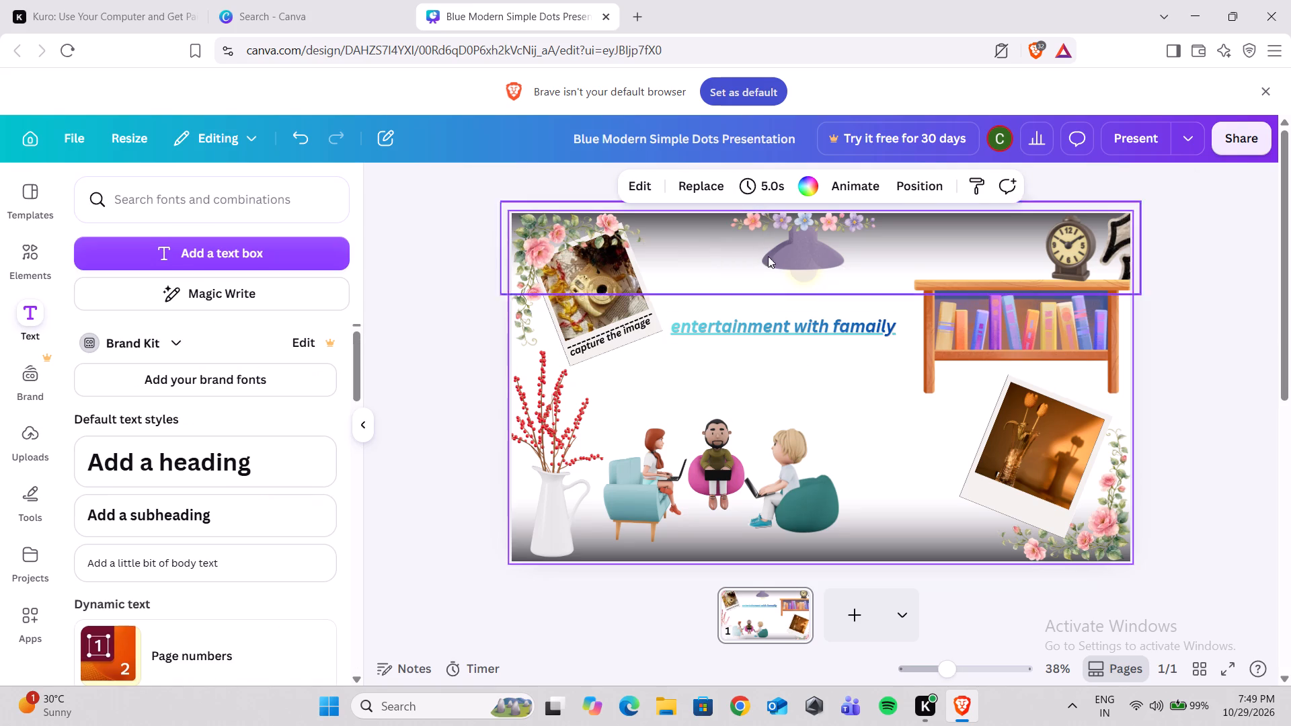
pyautogui.click(748, 314)
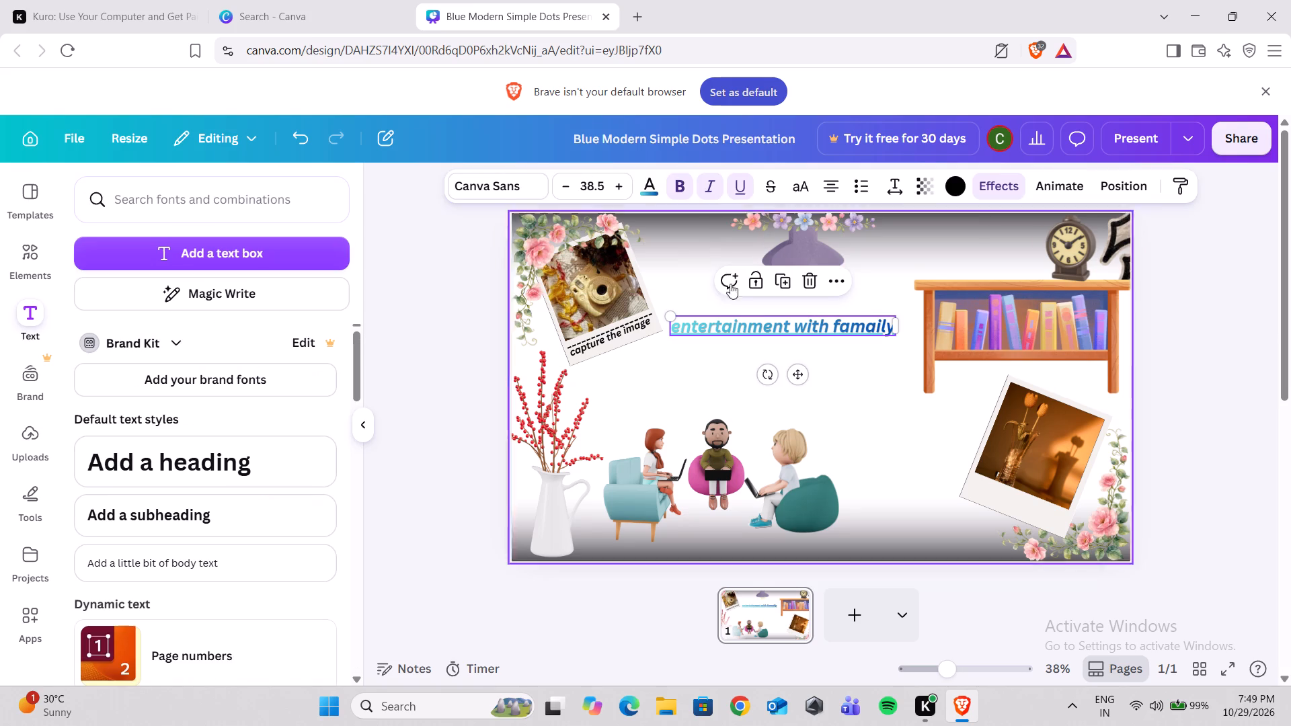
pyautogui.click(738, 178)
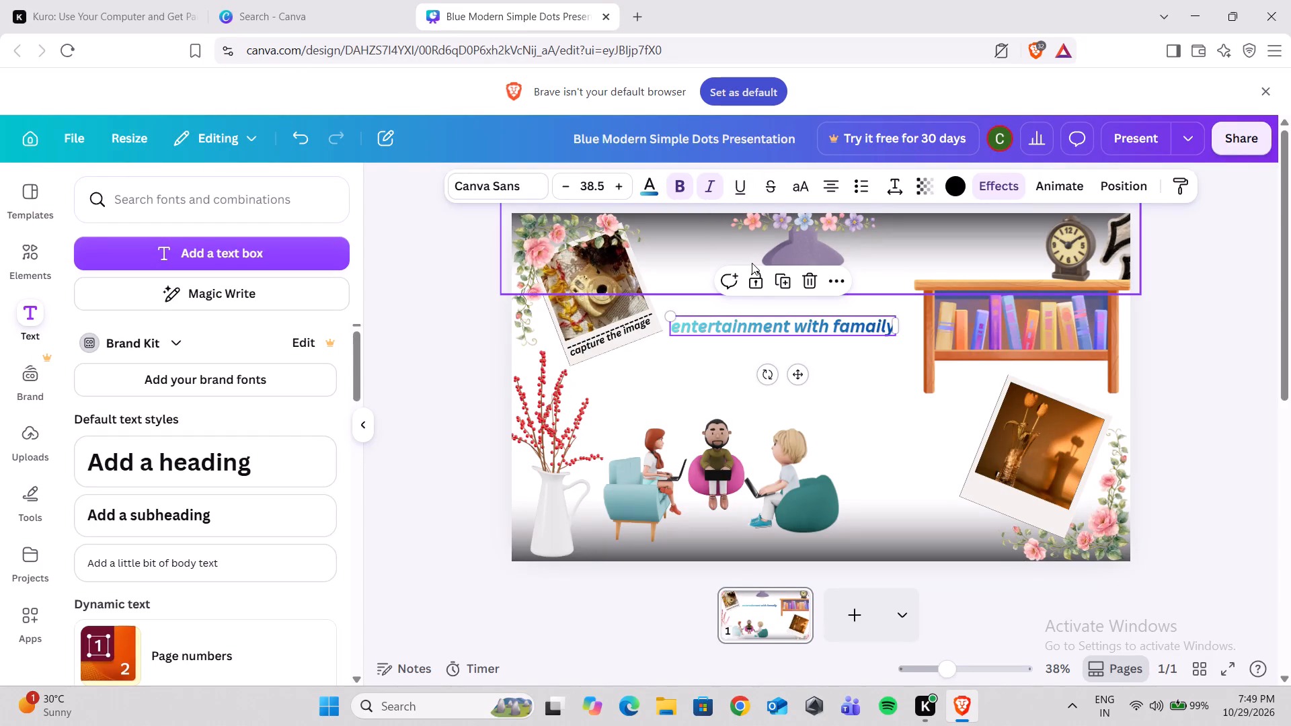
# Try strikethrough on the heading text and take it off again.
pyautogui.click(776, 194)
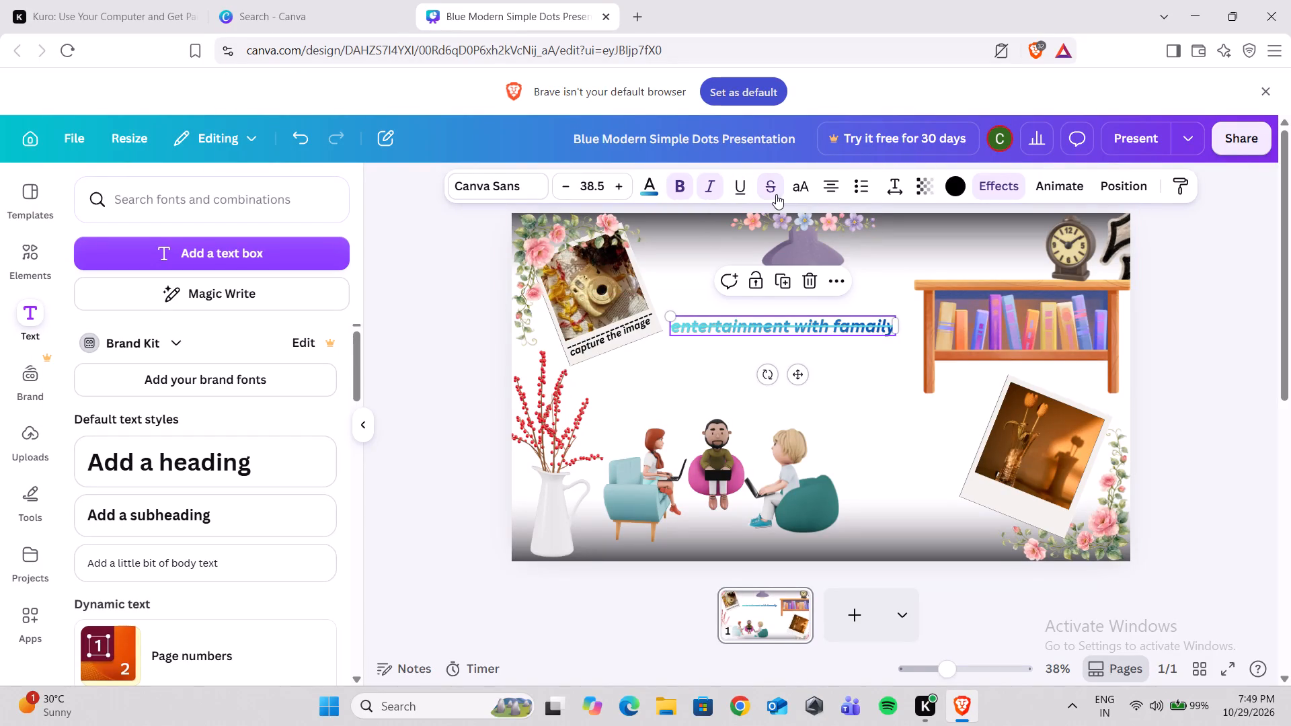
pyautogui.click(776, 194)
# Change the heading's text alignment from centred, cycling through left and right alignment.
pyautogui.click(829, 194)
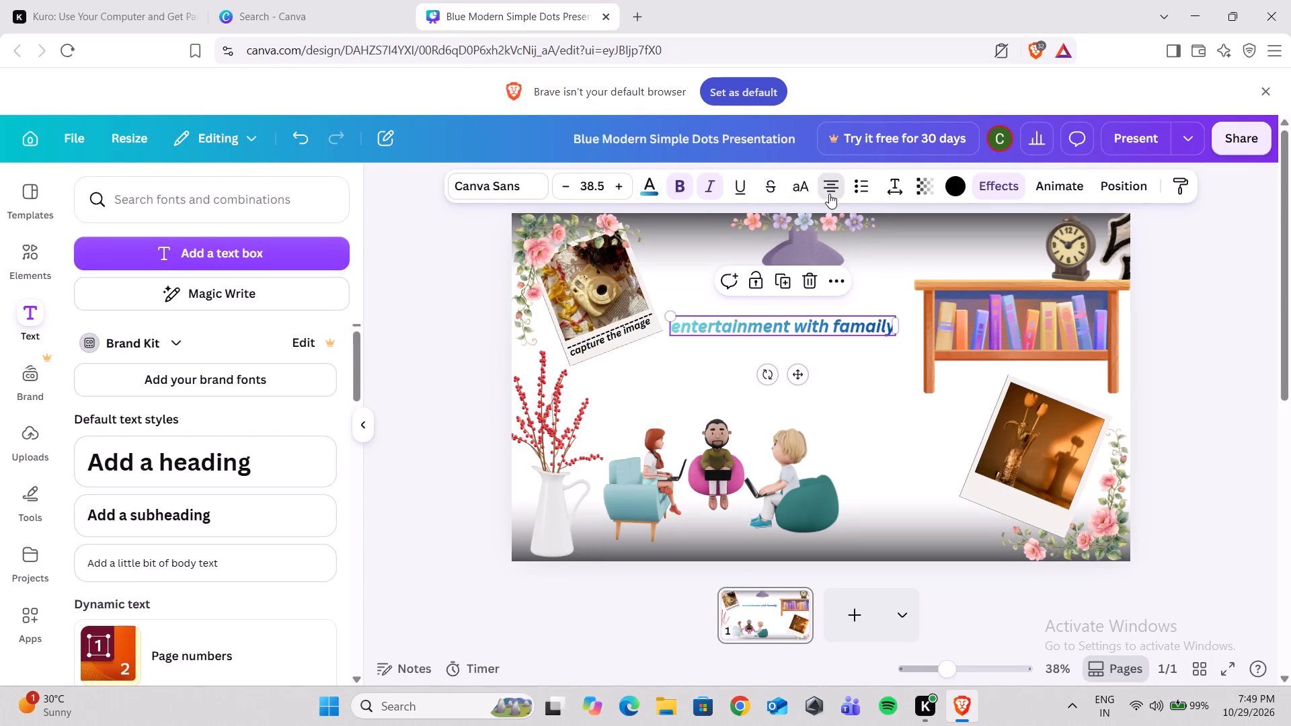
pyautogui.click(829, 194)
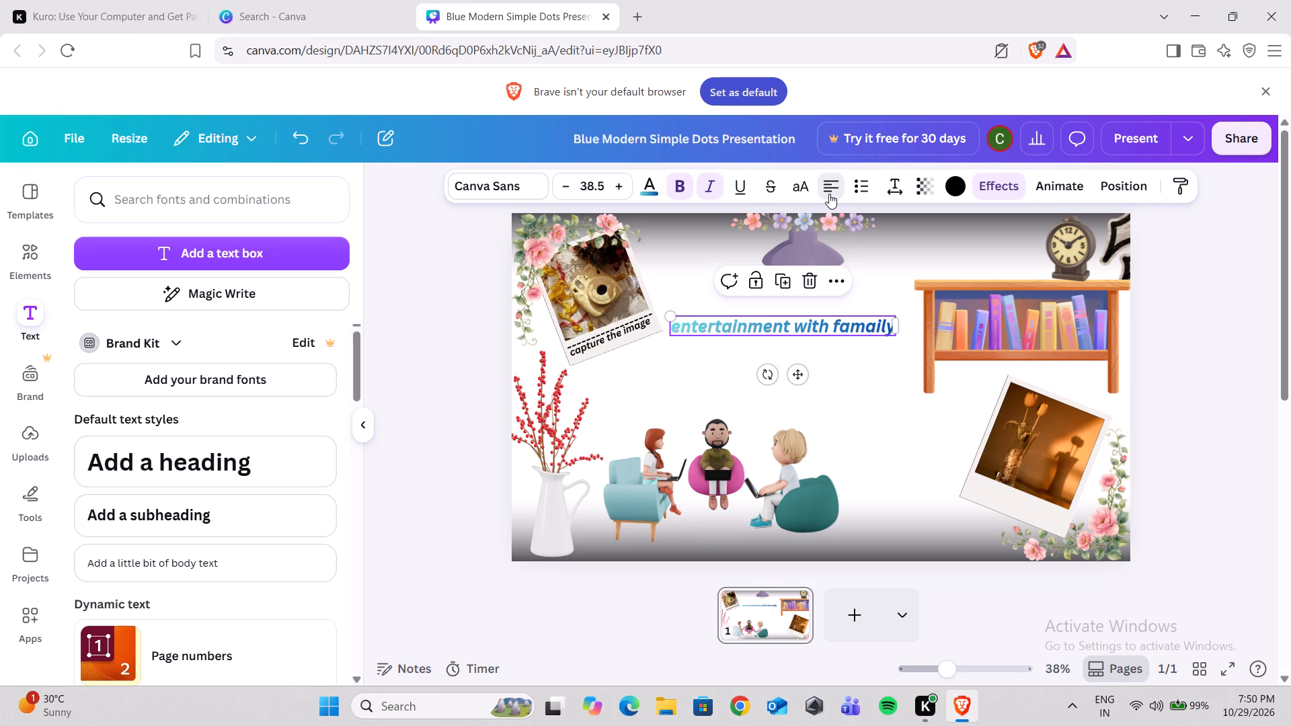
pyautogui.click(829, 194)
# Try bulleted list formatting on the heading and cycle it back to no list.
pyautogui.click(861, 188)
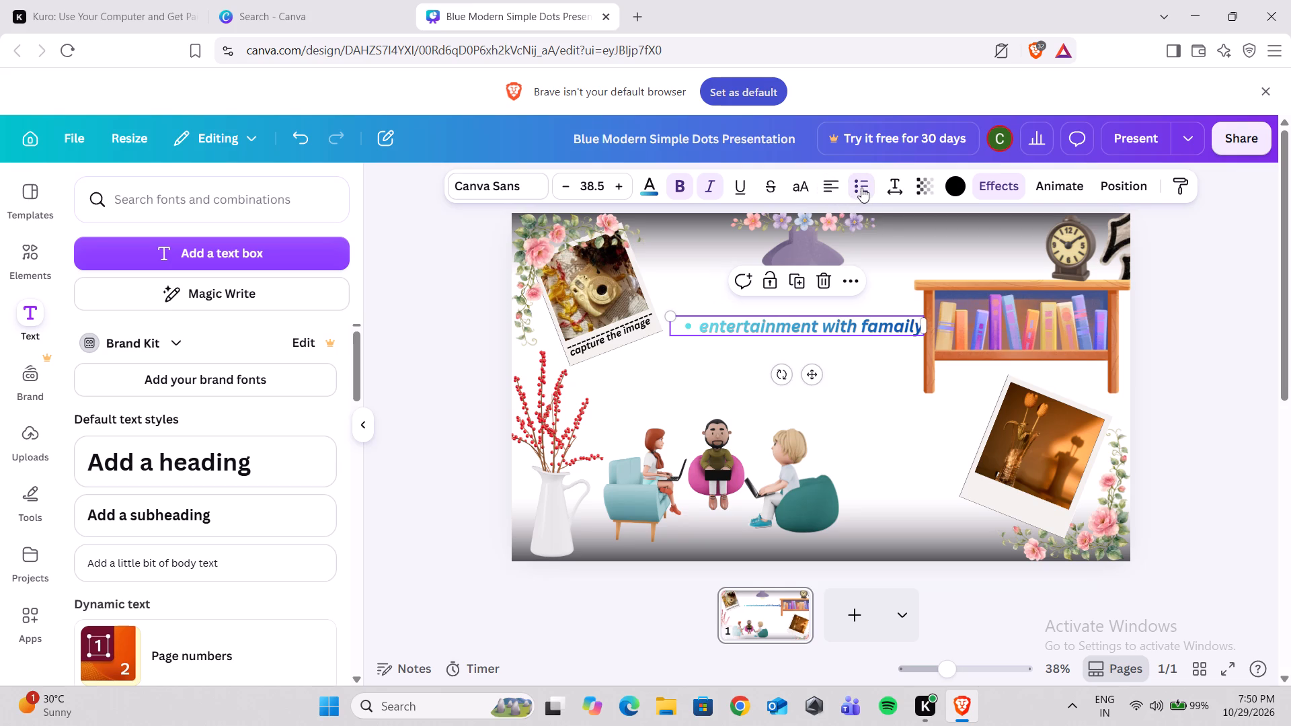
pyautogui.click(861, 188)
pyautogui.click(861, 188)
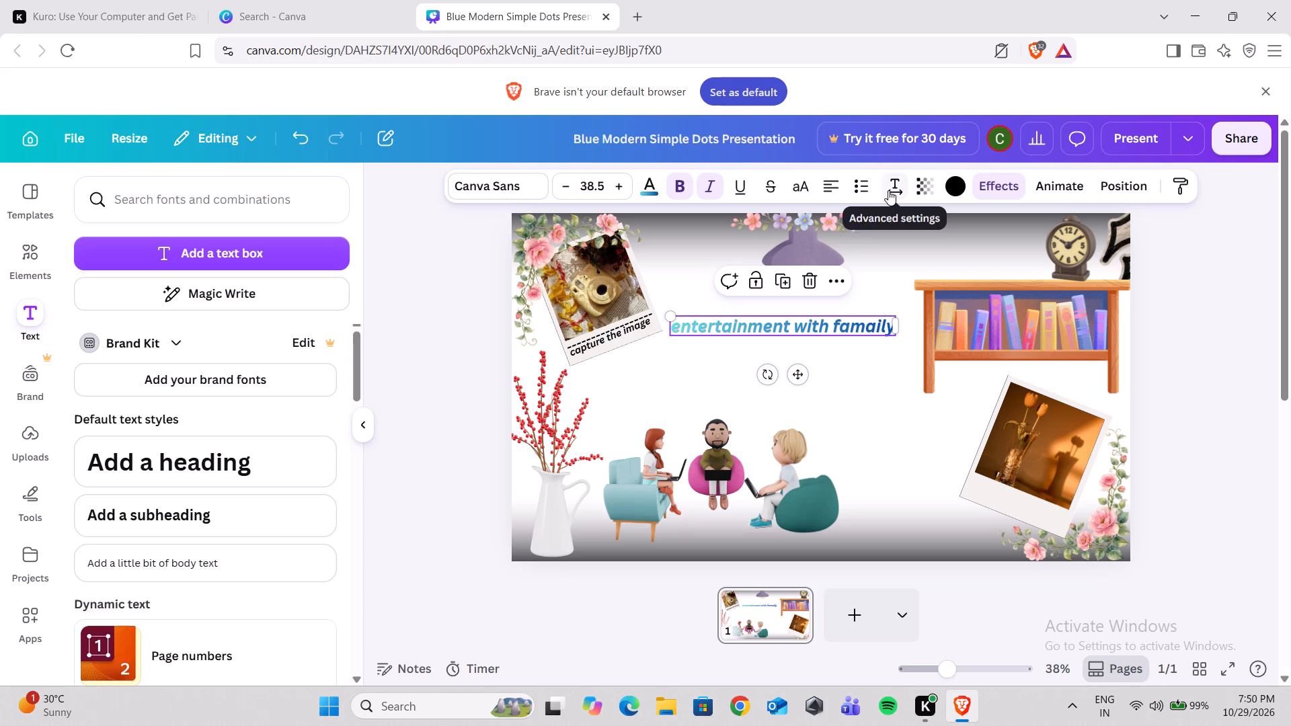
# Adjust the heading's letter spacing, trying 194 and -200 and settling on slightly tighter than the default.
pyautogui.click(888, 190)
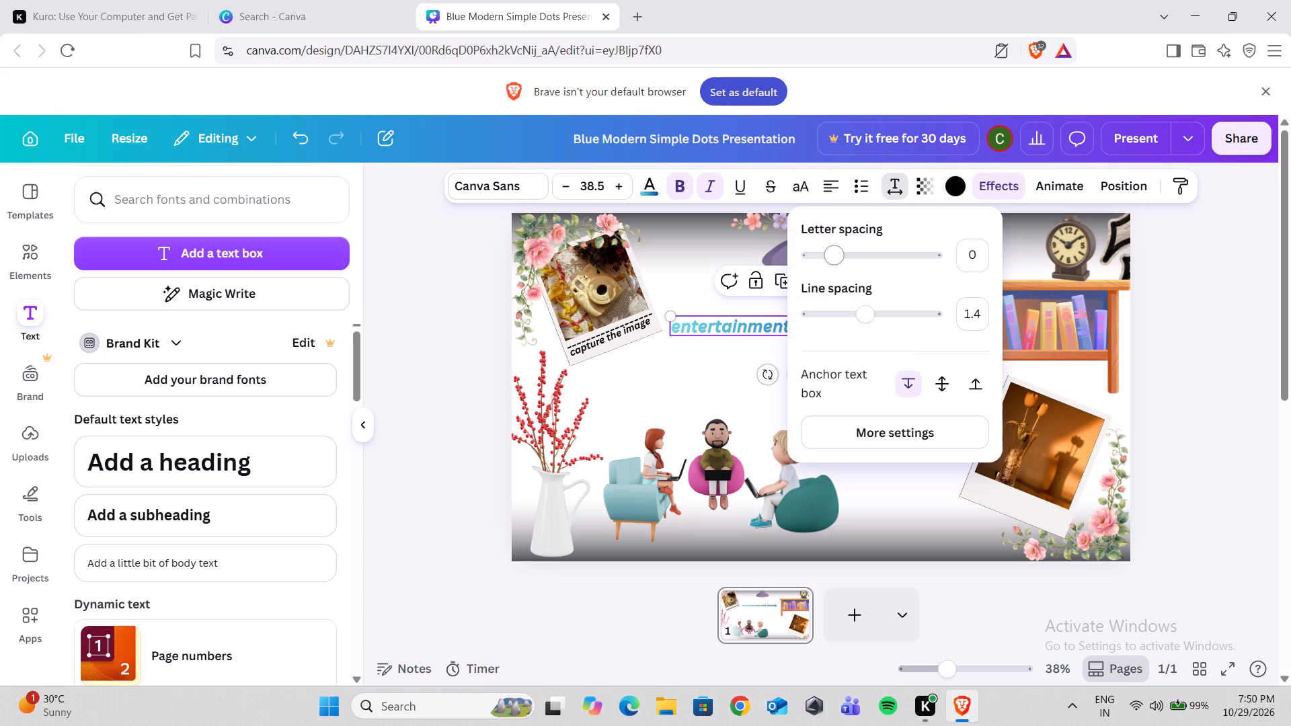
pyautogui.moveTo(844, 257); pyautogui.dragTo(858, 254)
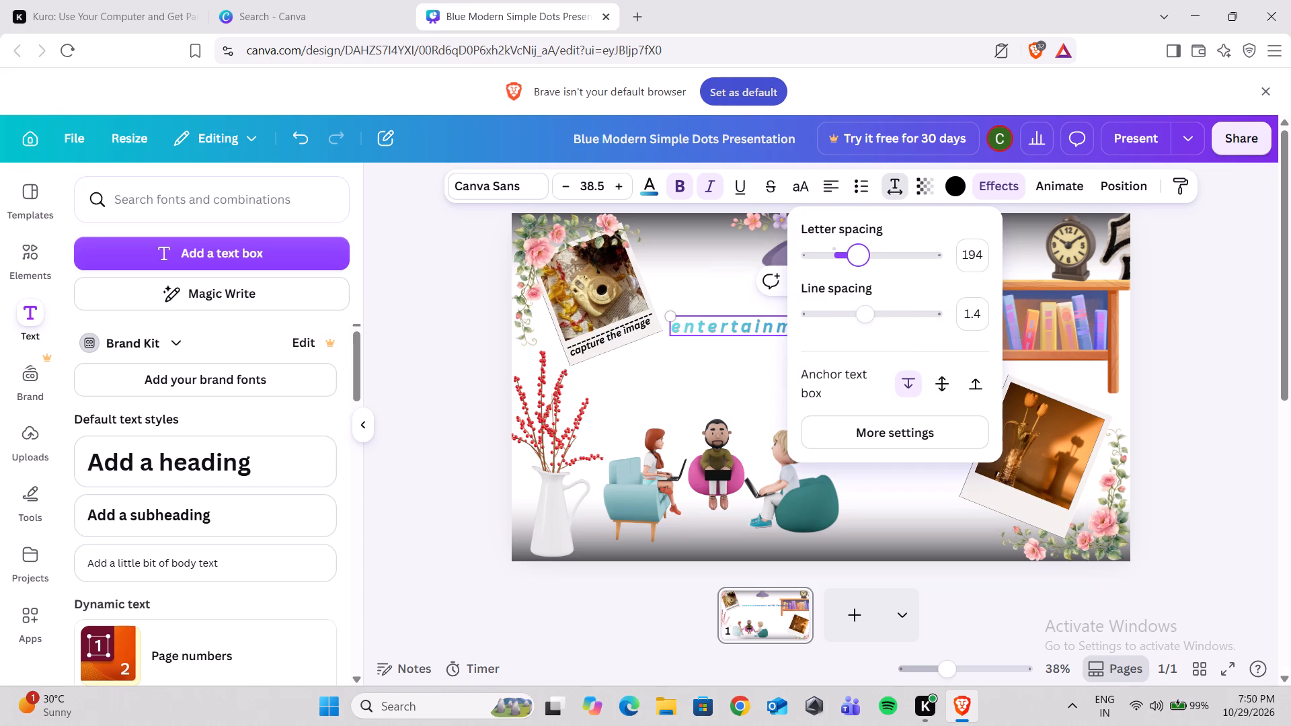
pyautogui.moveTo(858, 254); pyautogui.dragTo(768, 274)
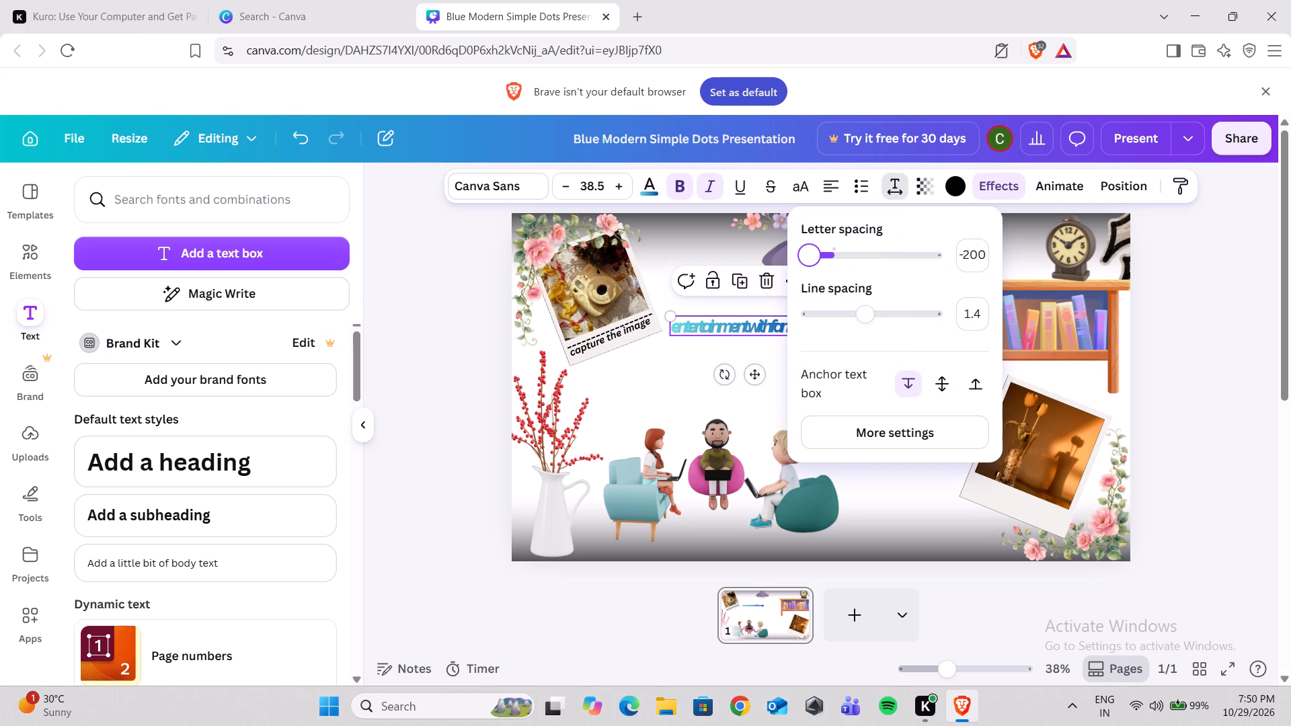
pyautogui.moveTo(768, 274); pyautogui.dragTo(830, 266)
pyautogui.click(723, 359)
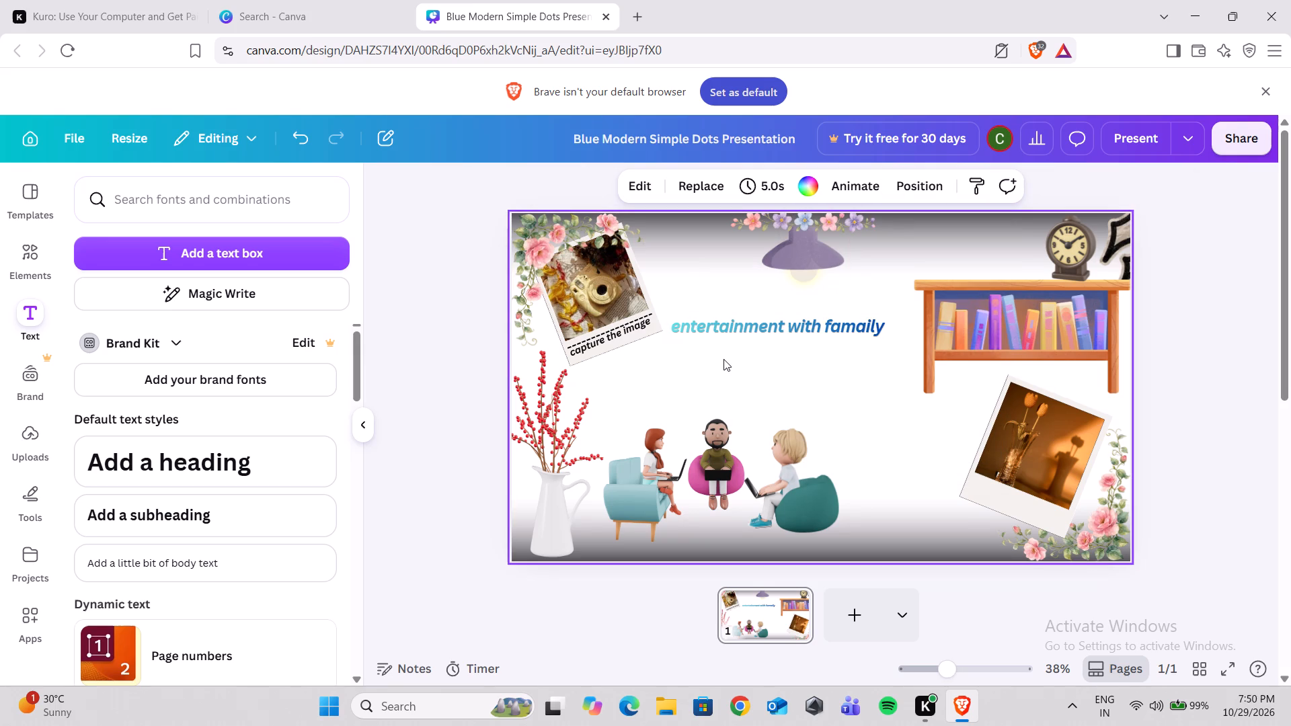
# Move the heading just above the seated laptop characters and enlarge its text to size 43.5.
pyautogui.moveTo(781, 334); pyautogui.dragTo(752, 364)
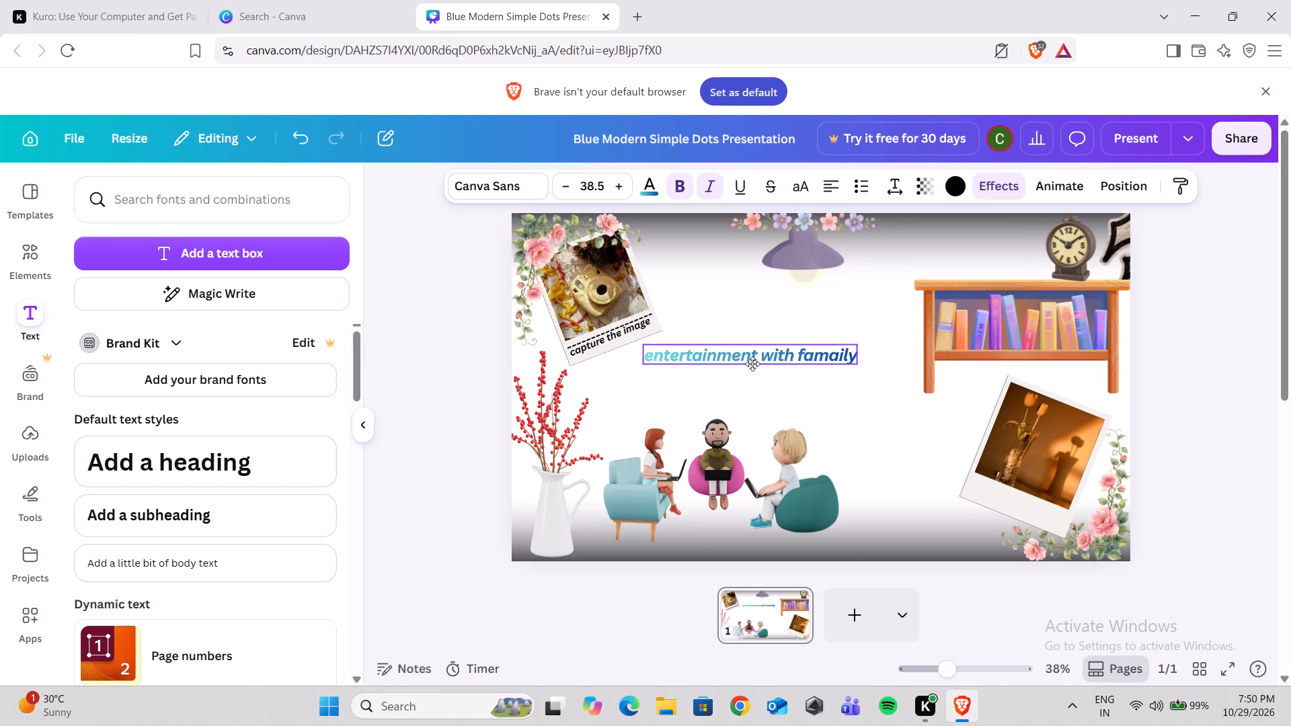
pyautogui.moveTo(752, 364); pyautogui.dragTo(723, 389)
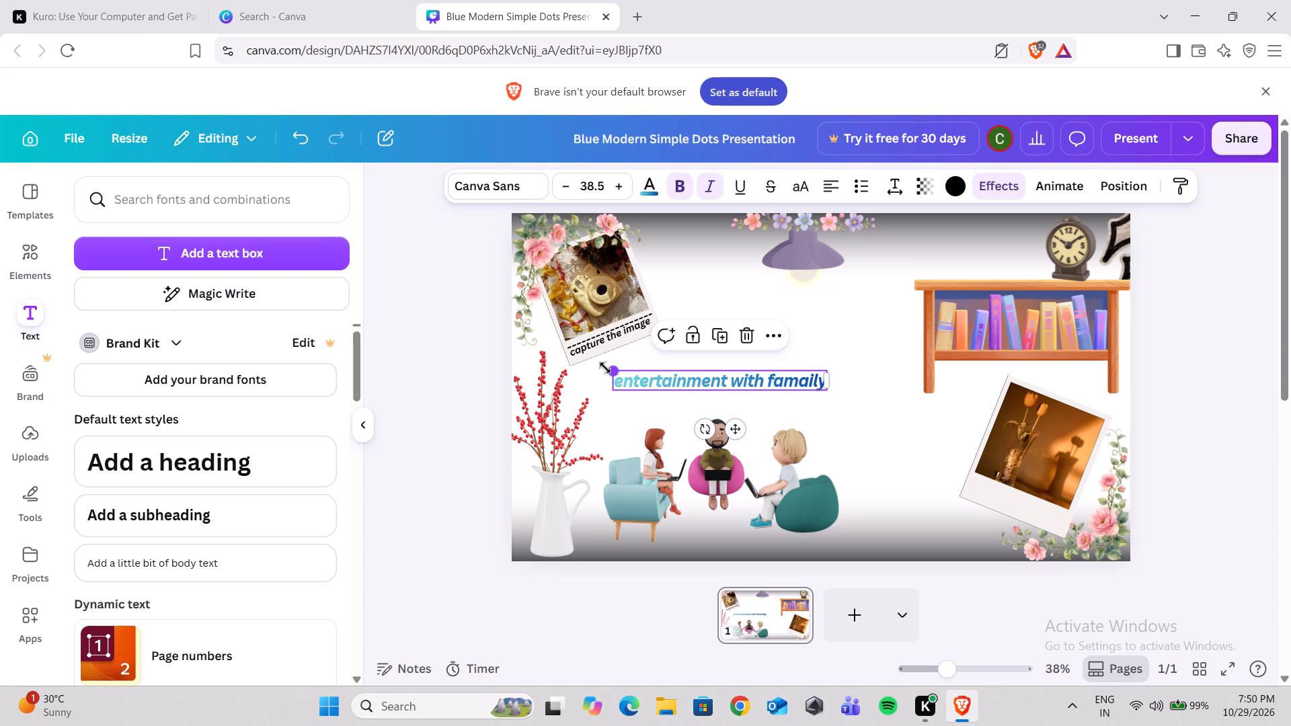
pyautogui.moveTo(605, 368); pyautogui.dragTo(578, 356)
pyautogui.moveTo(694, 378); pyautogui.dragTo(695, 385)
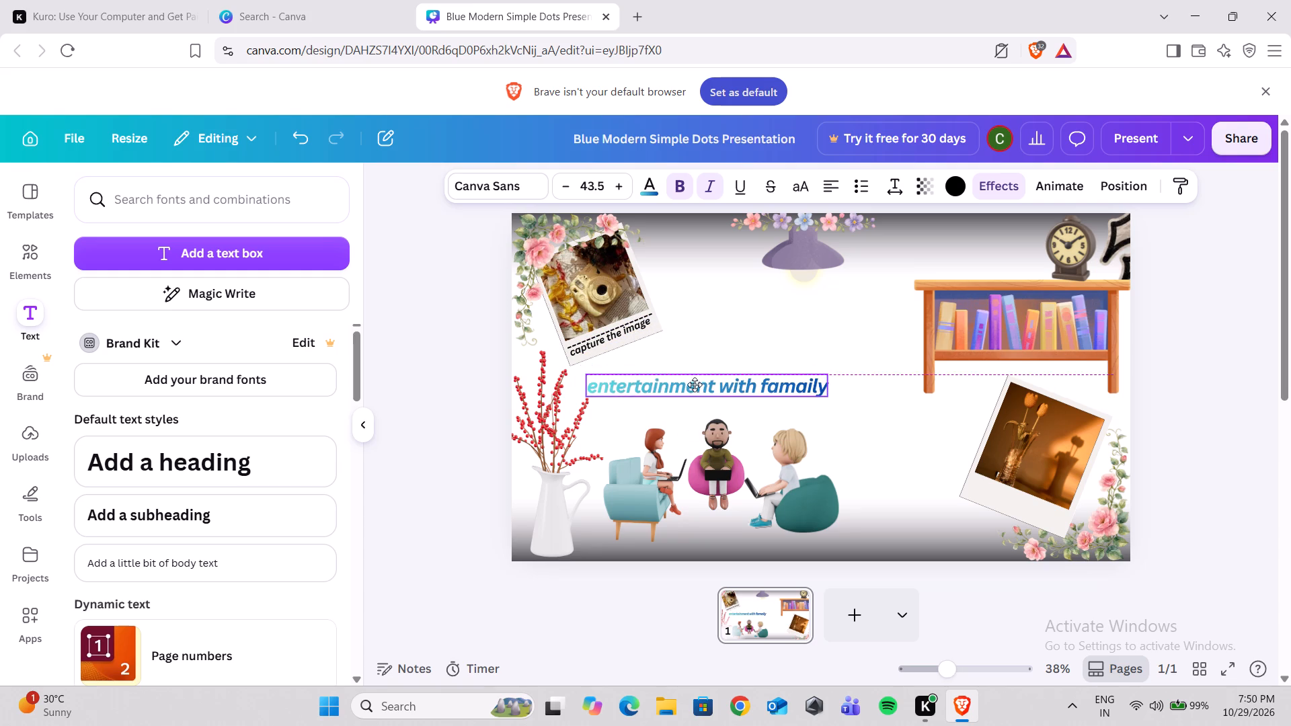
pyautogui.moveTo(695, 385); pyautogui.dragTo(701, 387)
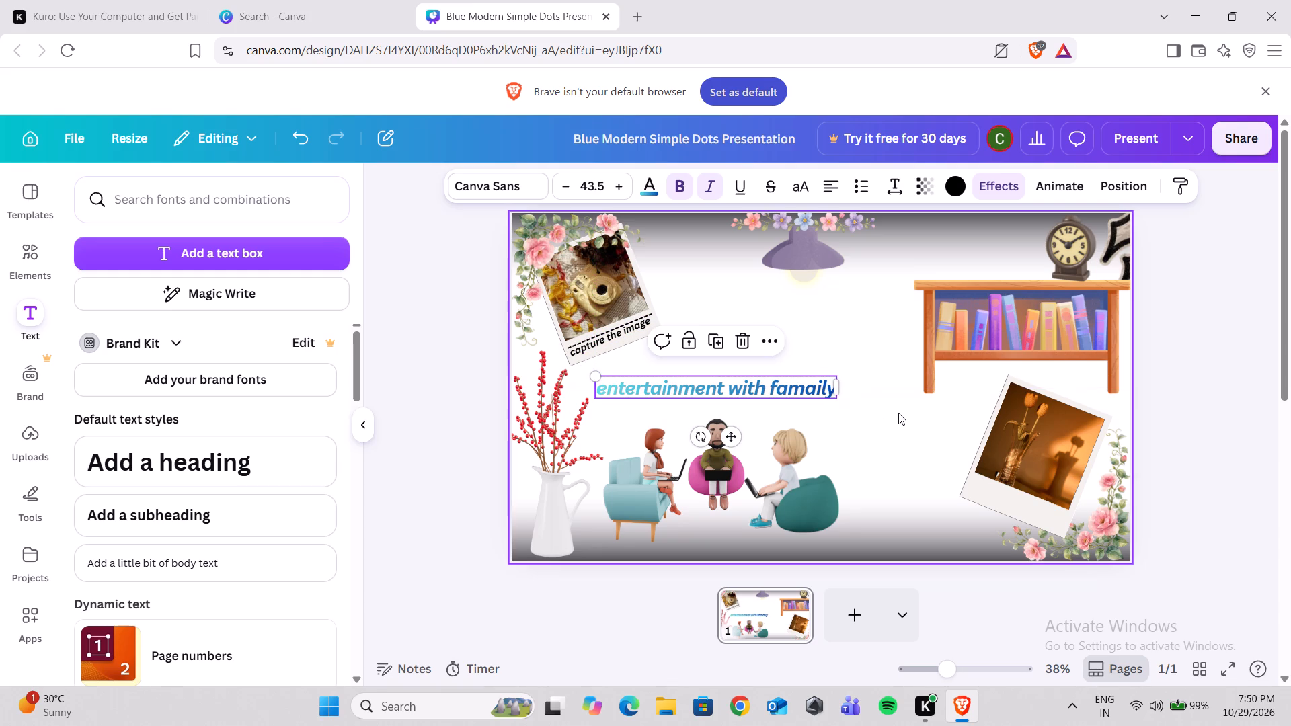
pyautogui.click(898, 413)
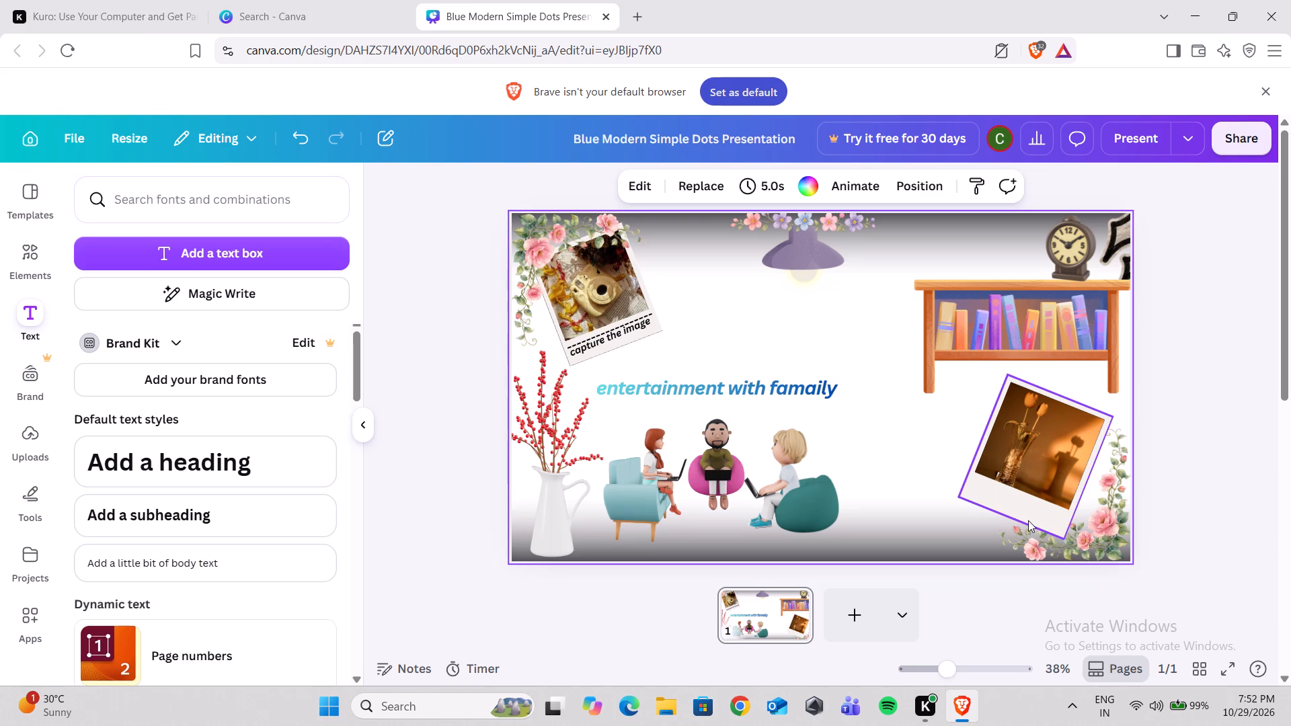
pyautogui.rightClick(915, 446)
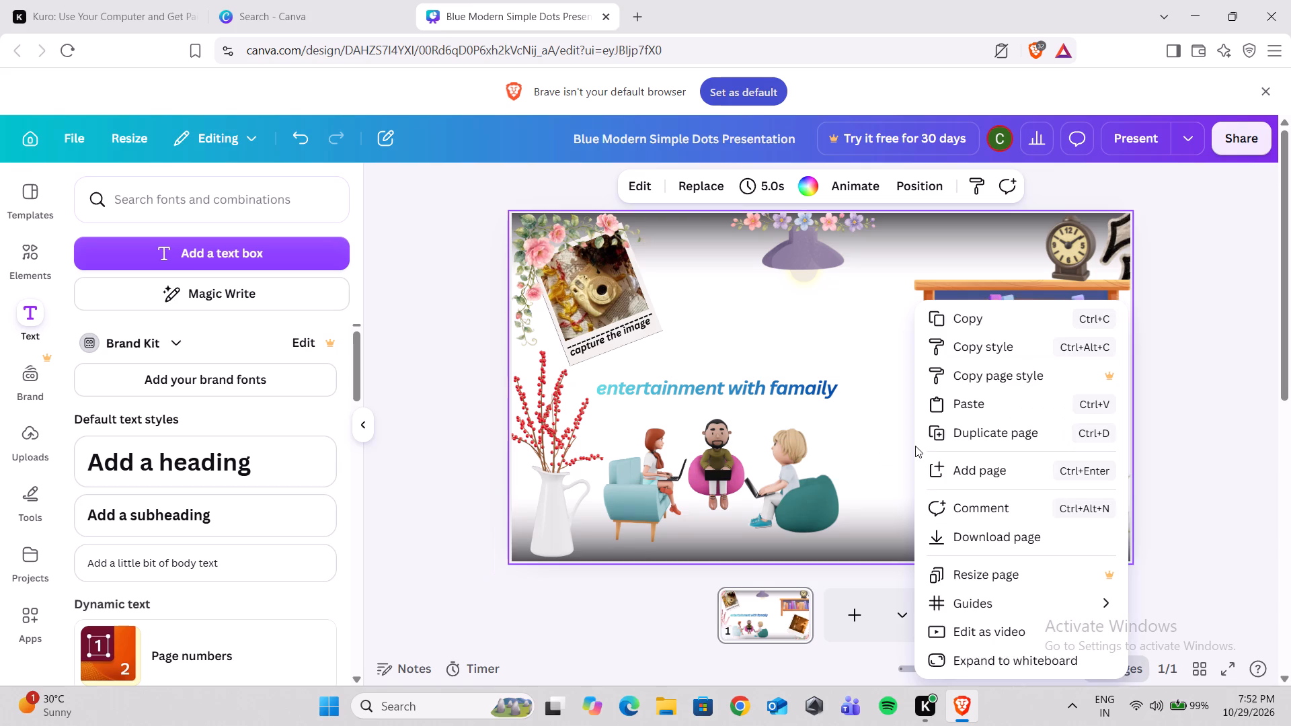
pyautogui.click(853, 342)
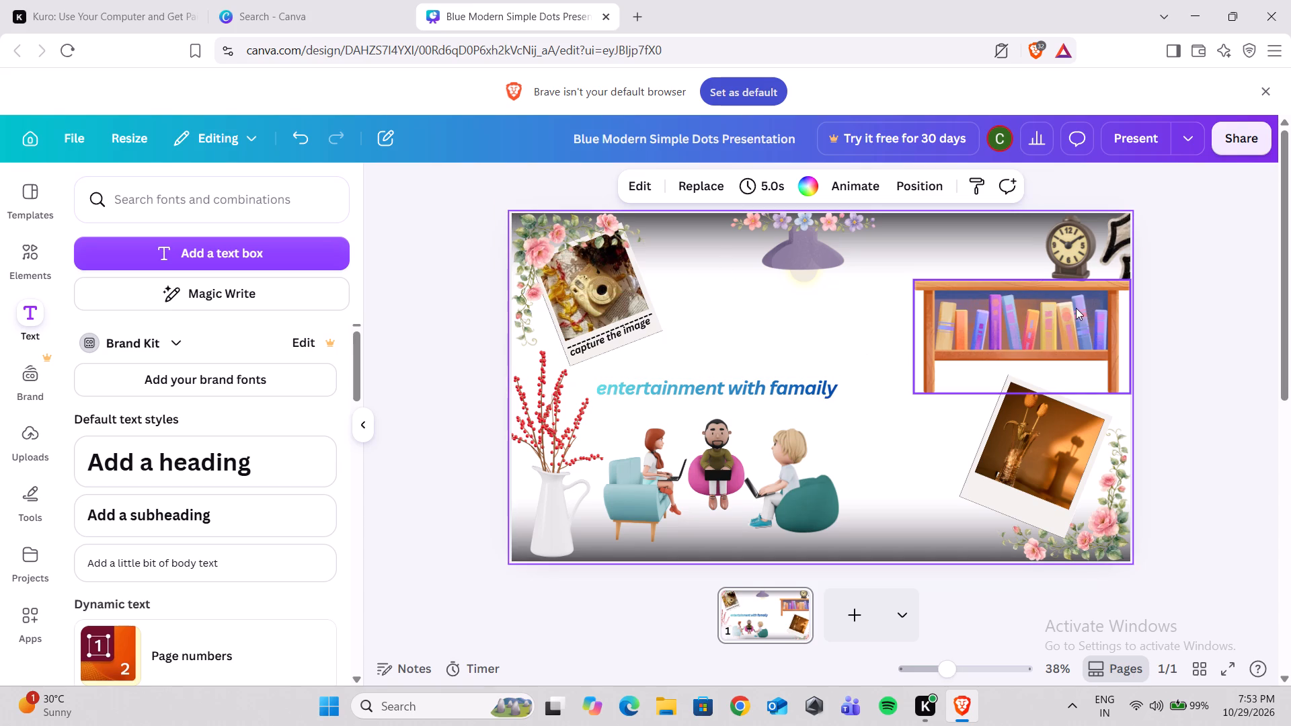
# Move the clock left along the top of the bookshelf, away from the slide's right edge.
pyautogui.moveTo(1067, 256); pyautogui.dragTo(1057, 259)
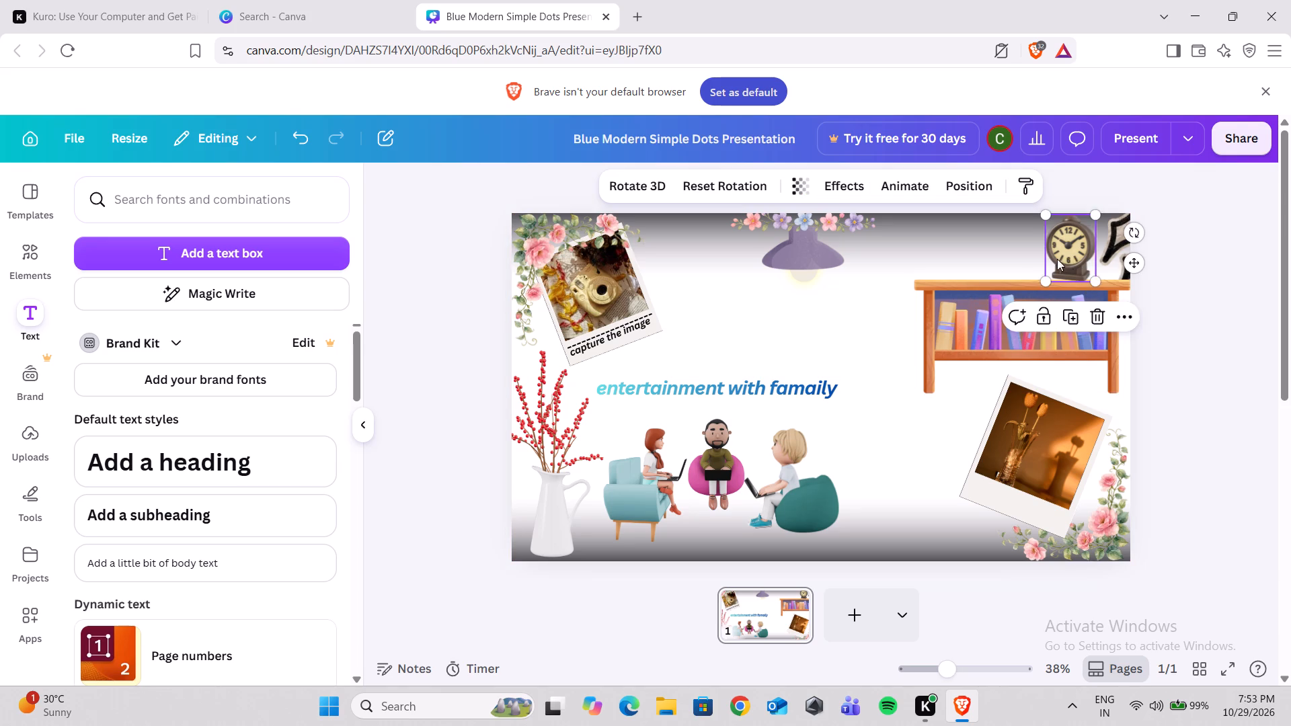
pyautogui.moveTo(1057, 259); pyautogui.dragTo(1006, 257)
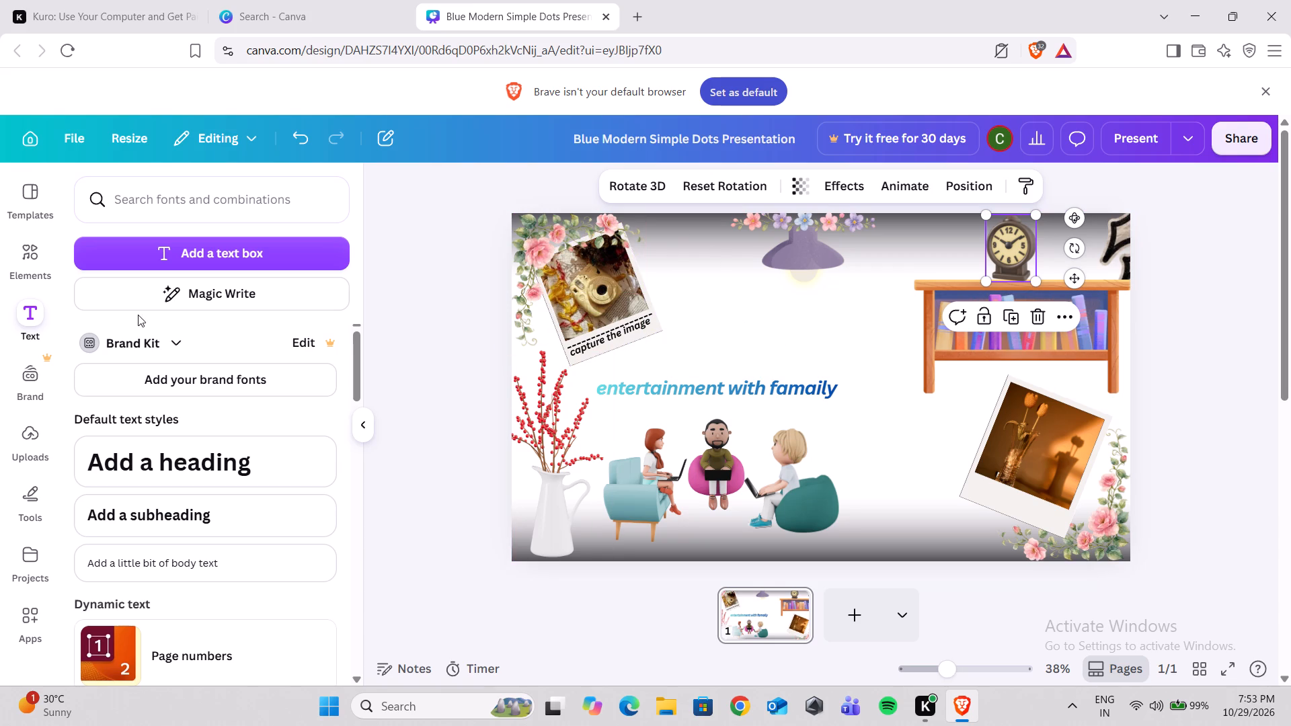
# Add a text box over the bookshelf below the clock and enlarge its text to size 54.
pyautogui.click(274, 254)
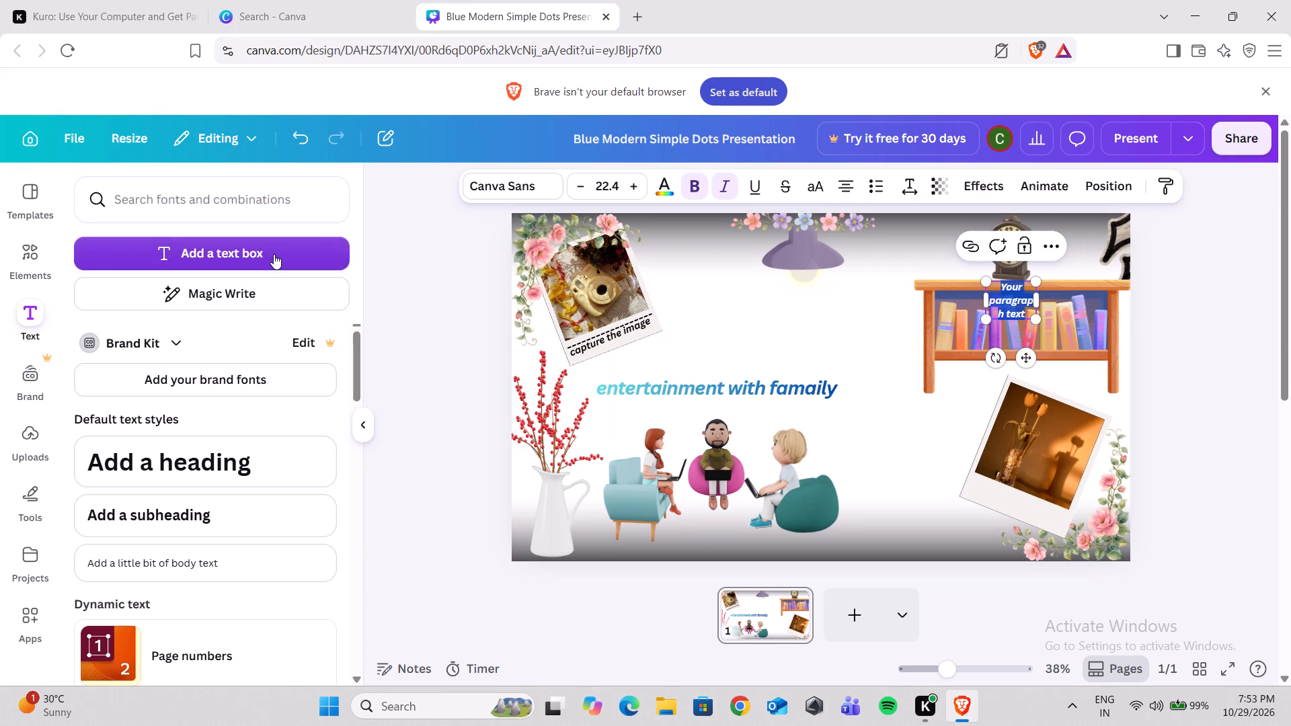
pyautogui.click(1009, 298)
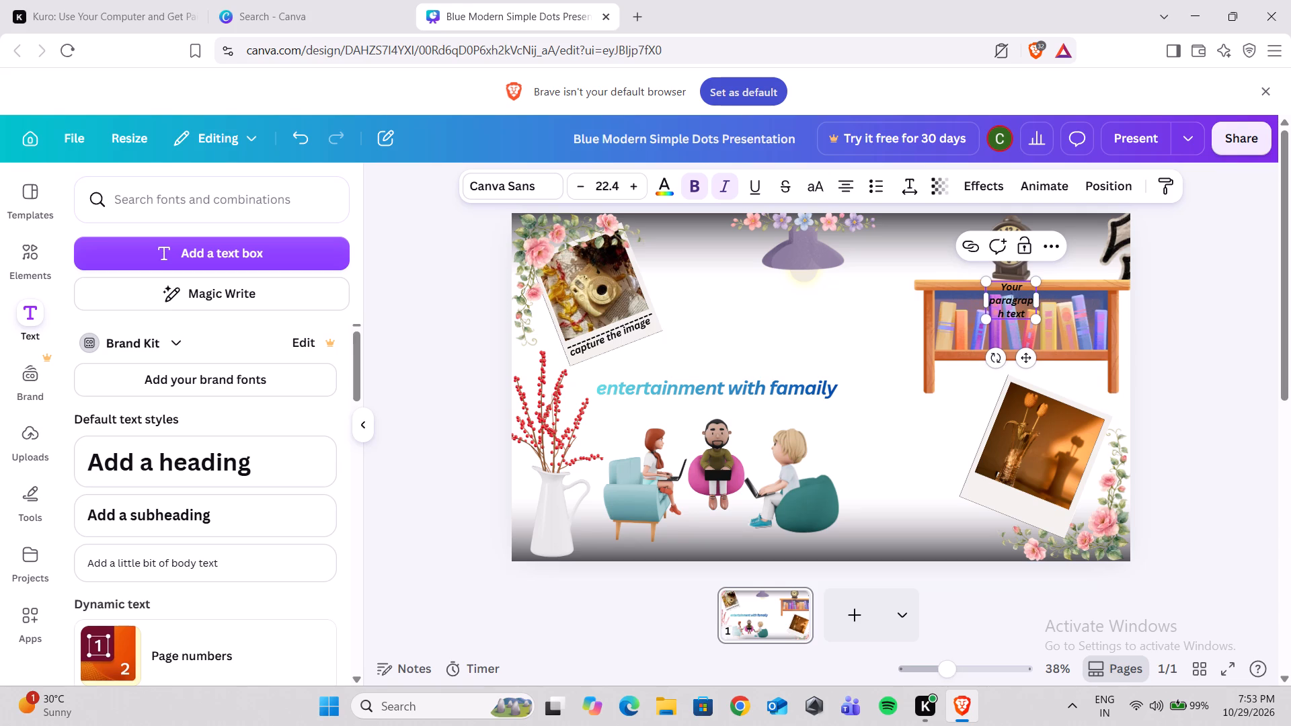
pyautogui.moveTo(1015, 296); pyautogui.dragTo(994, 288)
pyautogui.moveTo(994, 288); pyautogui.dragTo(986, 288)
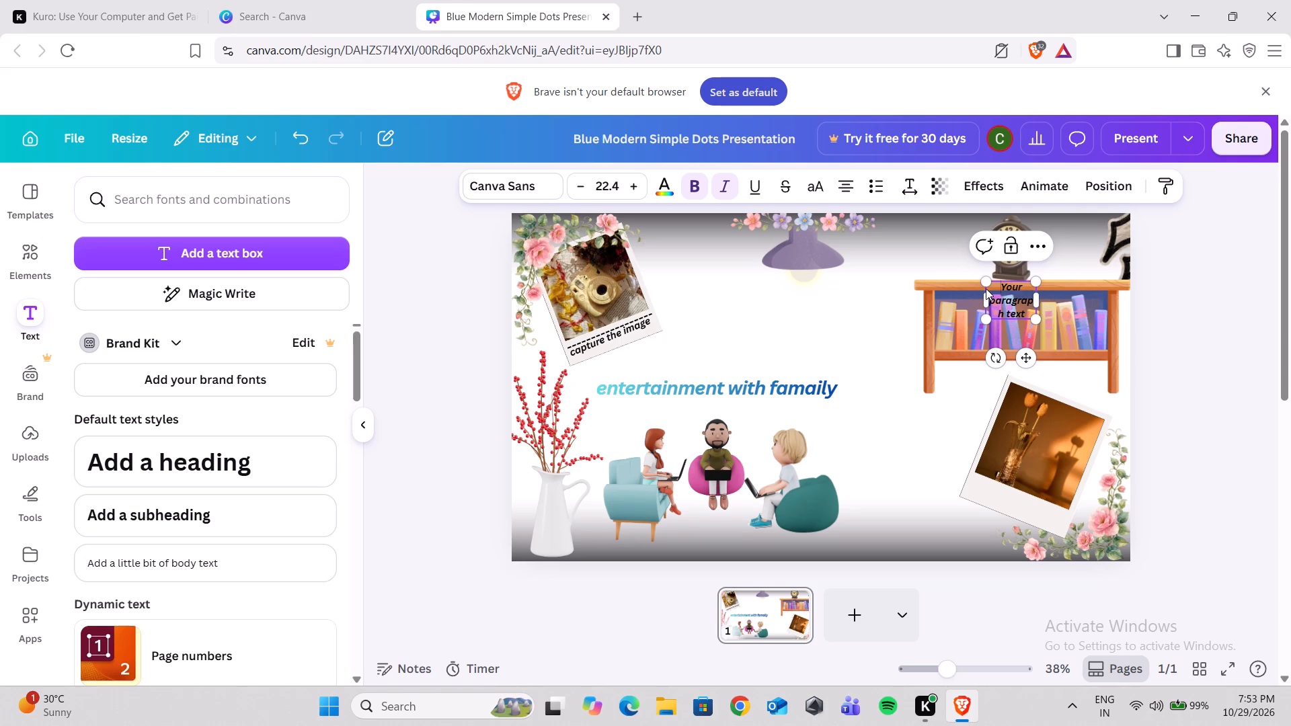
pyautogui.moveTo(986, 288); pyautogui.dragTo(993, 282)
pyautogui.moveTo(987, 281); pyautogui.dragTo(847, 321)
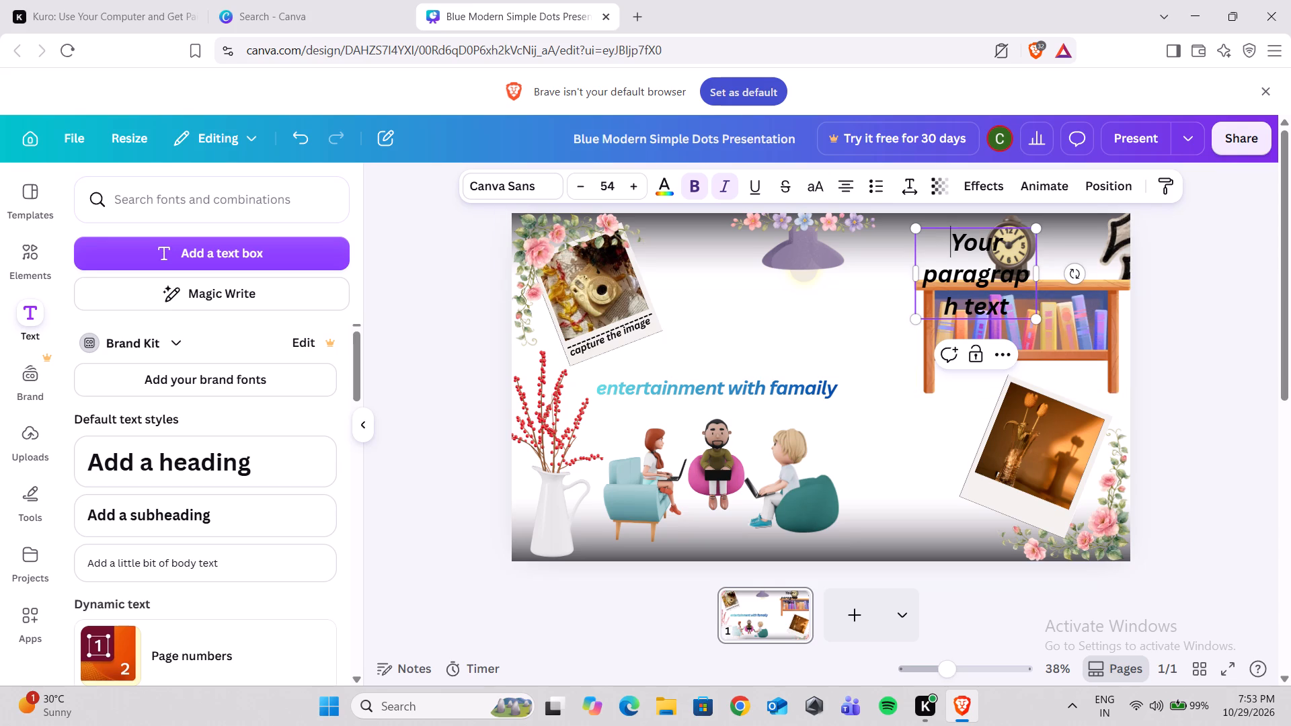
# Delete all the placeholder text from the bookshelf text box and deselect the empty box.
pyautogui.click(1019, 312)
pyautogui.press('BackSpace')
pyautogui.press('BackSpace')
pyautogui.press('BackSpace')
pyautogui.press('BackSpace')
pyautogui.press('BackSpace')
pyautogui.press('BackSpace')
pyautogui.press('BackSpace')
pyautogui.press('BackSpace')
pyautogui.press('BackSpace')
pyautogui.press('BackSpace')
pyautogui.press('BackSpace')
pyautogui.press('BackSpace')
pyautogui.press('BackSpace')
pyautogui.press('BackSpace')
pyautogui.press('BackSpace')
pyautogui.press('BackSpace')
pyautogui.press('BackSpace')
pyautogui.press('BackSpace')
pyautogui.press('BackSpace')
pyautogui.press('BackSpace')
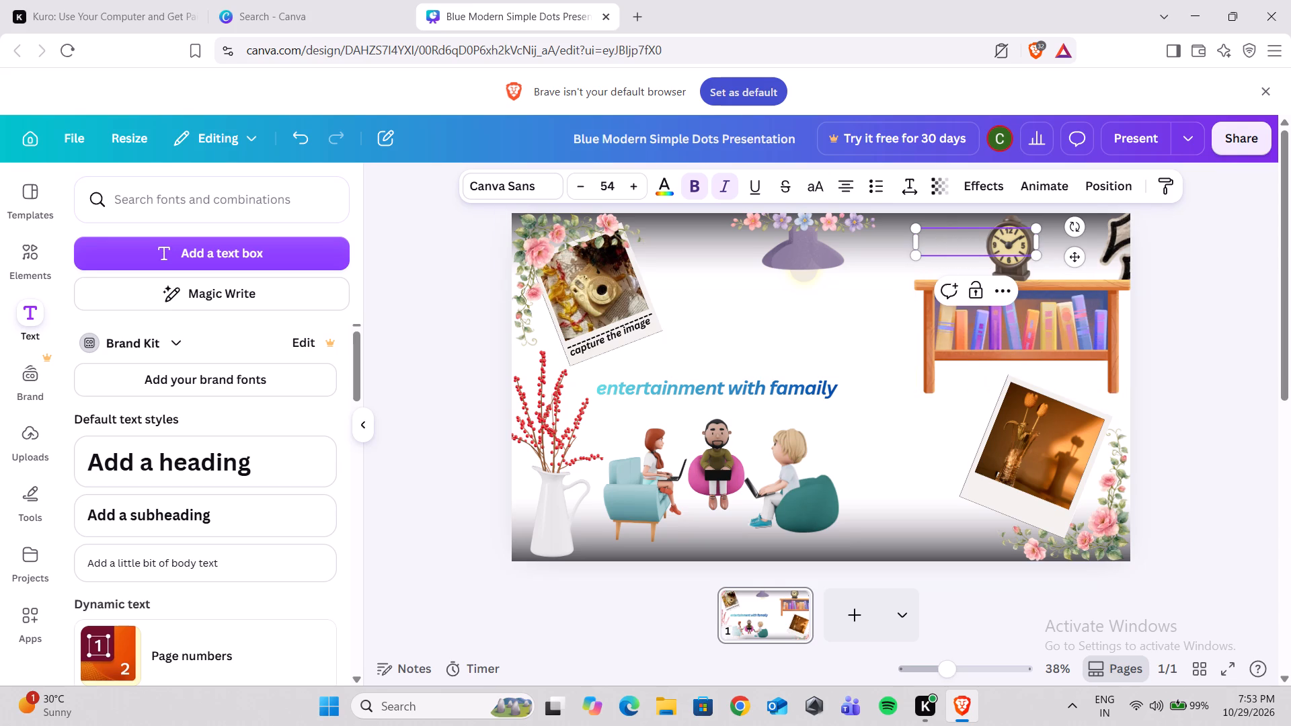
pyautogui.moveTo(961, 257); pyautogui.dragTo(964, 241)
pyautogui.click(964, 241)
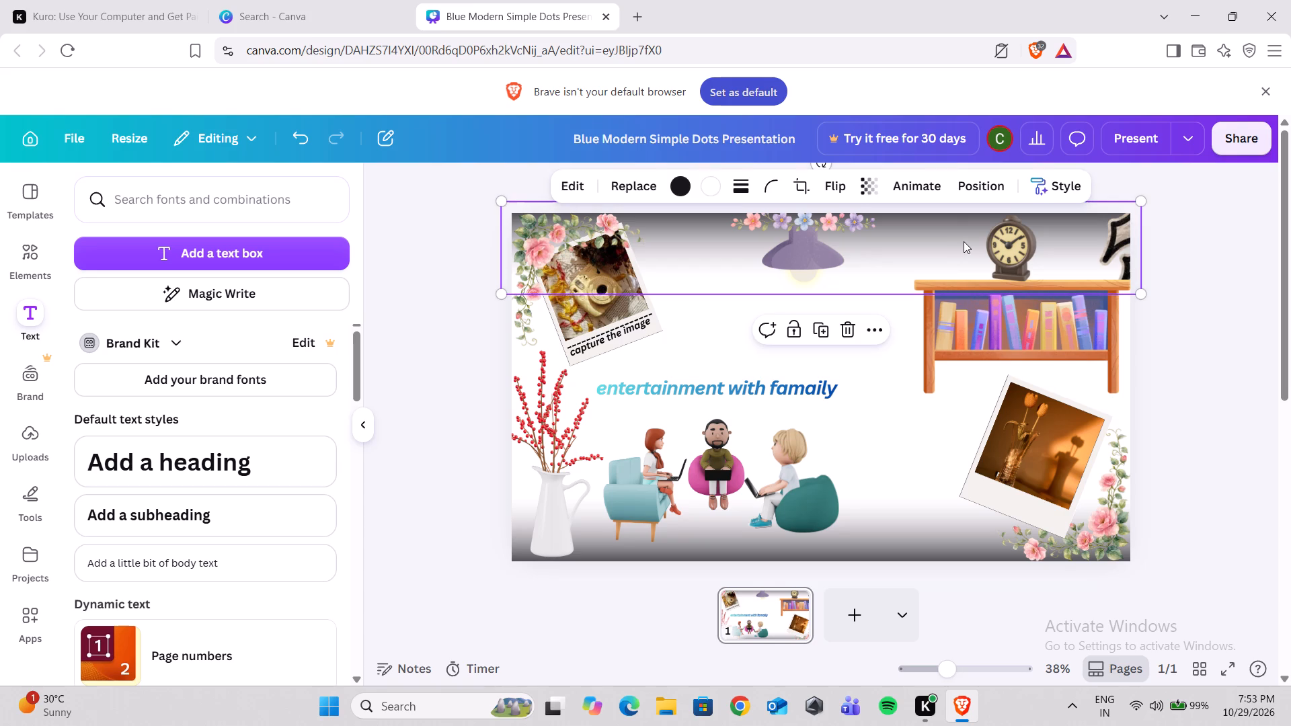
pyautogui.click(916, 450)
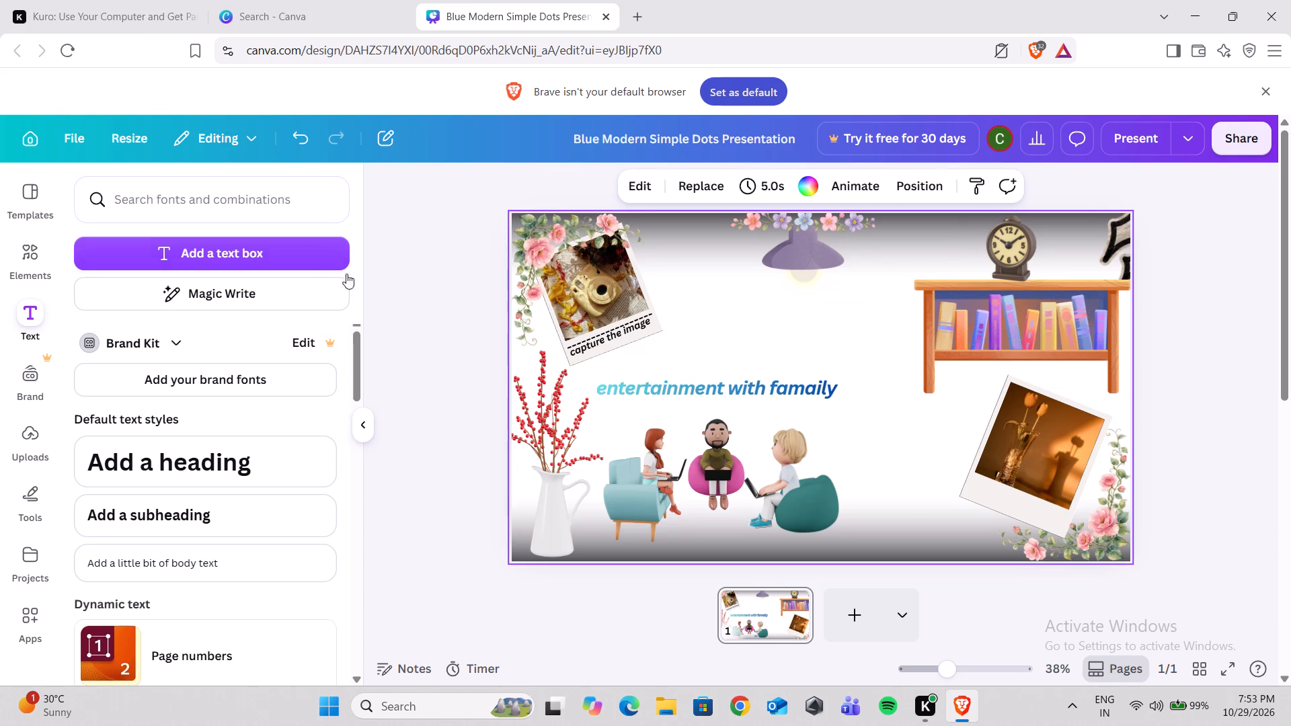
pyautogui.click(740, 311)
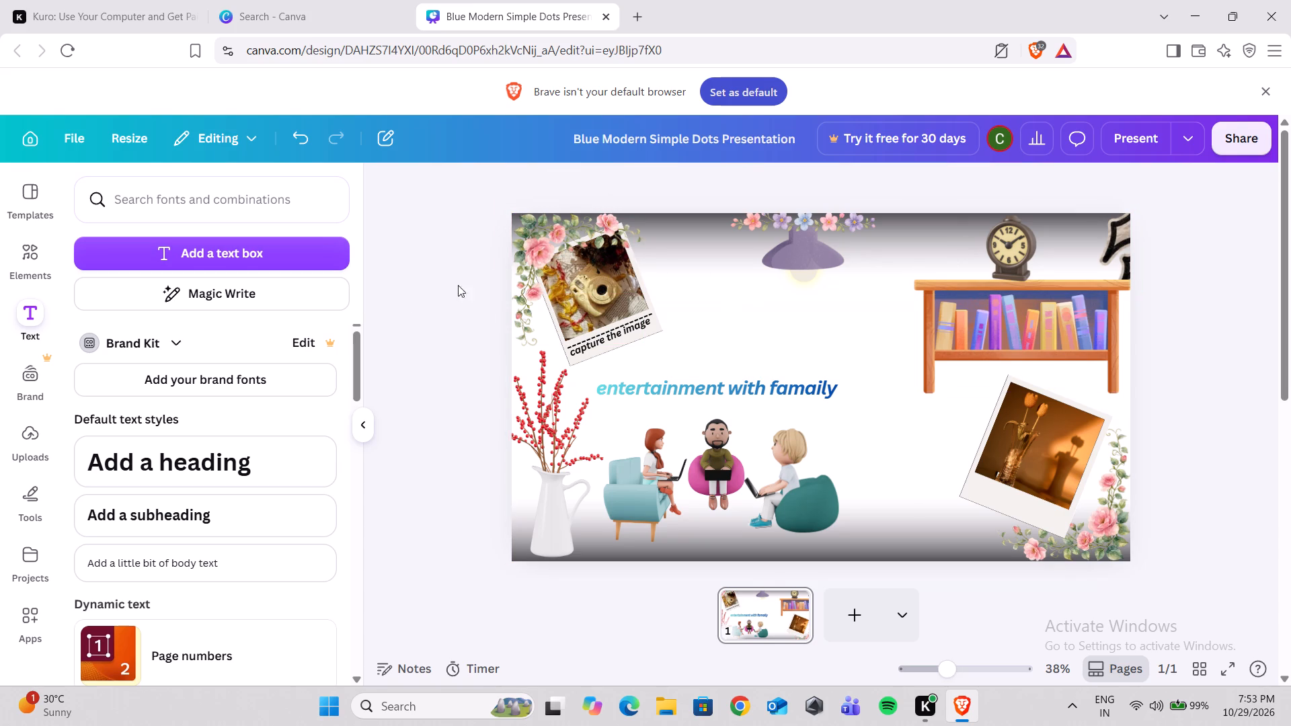
# Add a text box over the end of the "entertainment with famaily" heading and widen it to the right.
pyautogui.click(331, 233)
pyautogui.click(329, 237)
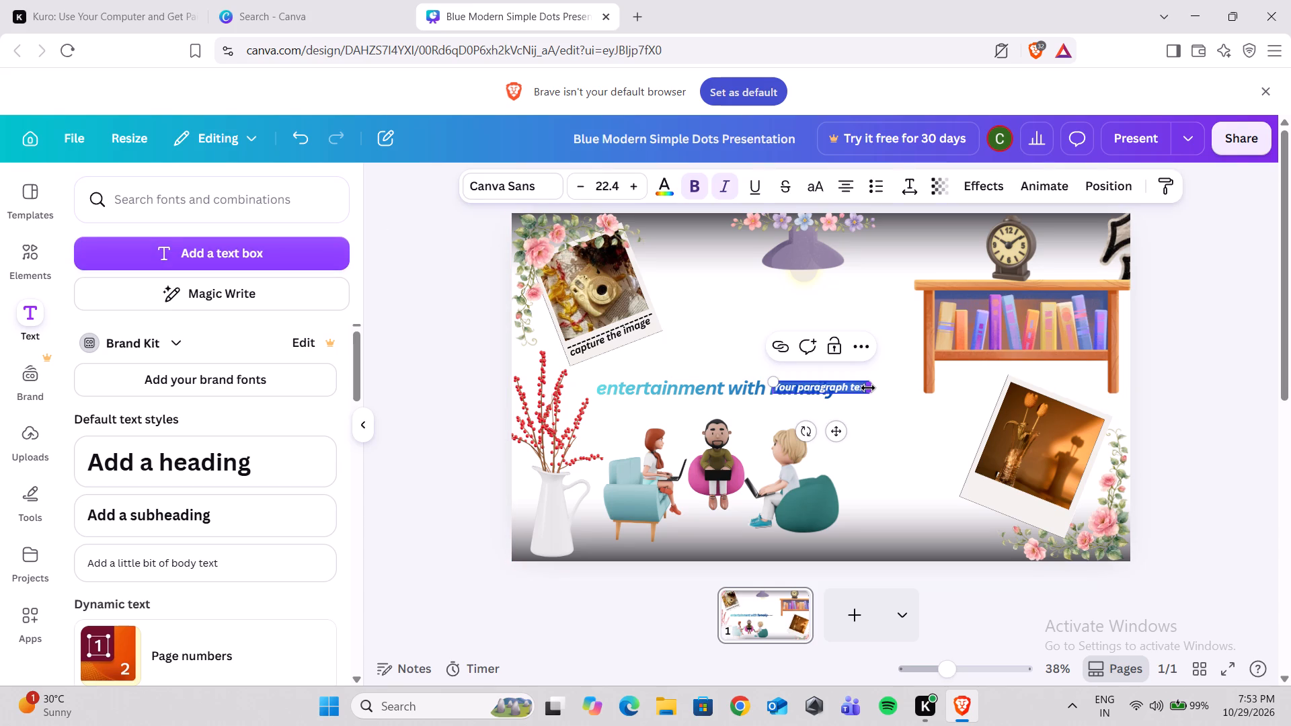
pyautogui.moveTo(868, 388); pyautogui.dragTo(907, 403)
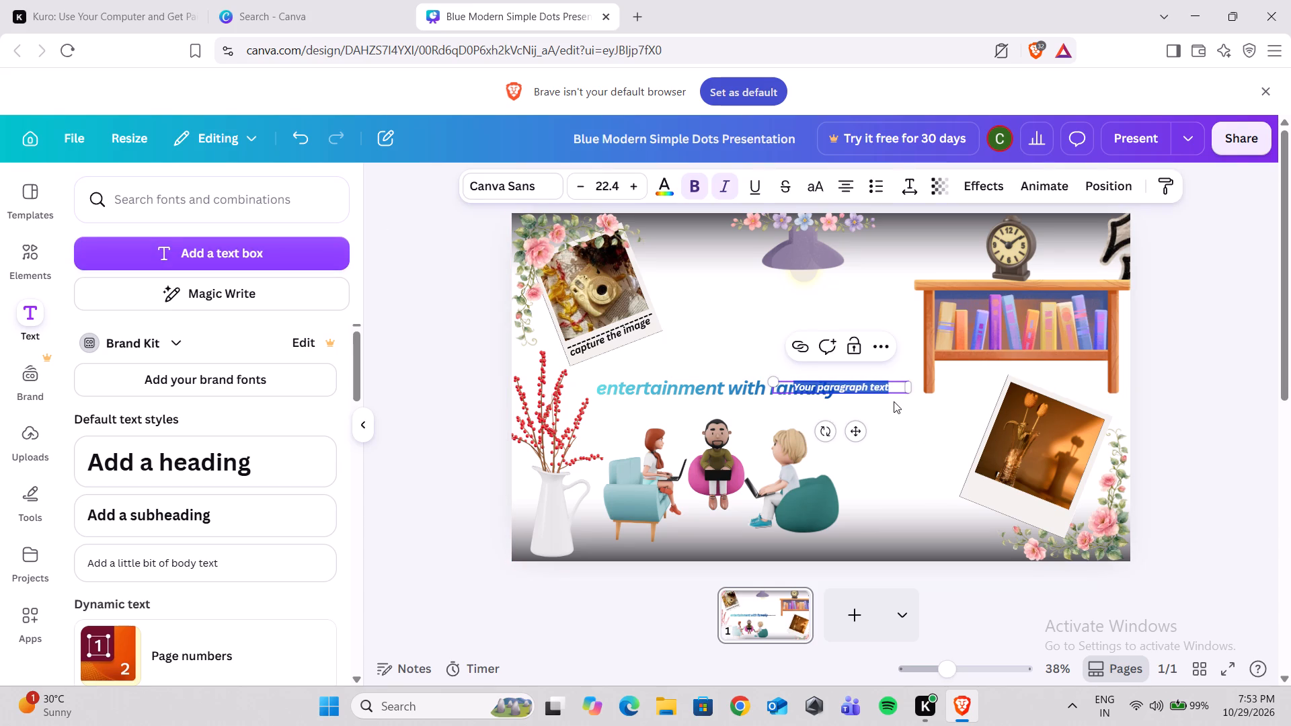
# Replace the placeholder text in the box over the heading's end with "flower pot".
pyautogui.press('BackSpace')
pyautogui.press('BackSpace')
pyautogui.press('BackSpace')
pyautogui.press('BackSpace')
pyautogui.press('BackSpace')
pyautogui.press('BackSpace')
pyautogui.press('BackSpace')
pyautogui.press('BackSpace')
pyautogui.press('BackSpace')
pyautogui.press('BackSpace')
pyautogui.press('BackSpace')
pyautogui.press('BackSpace')
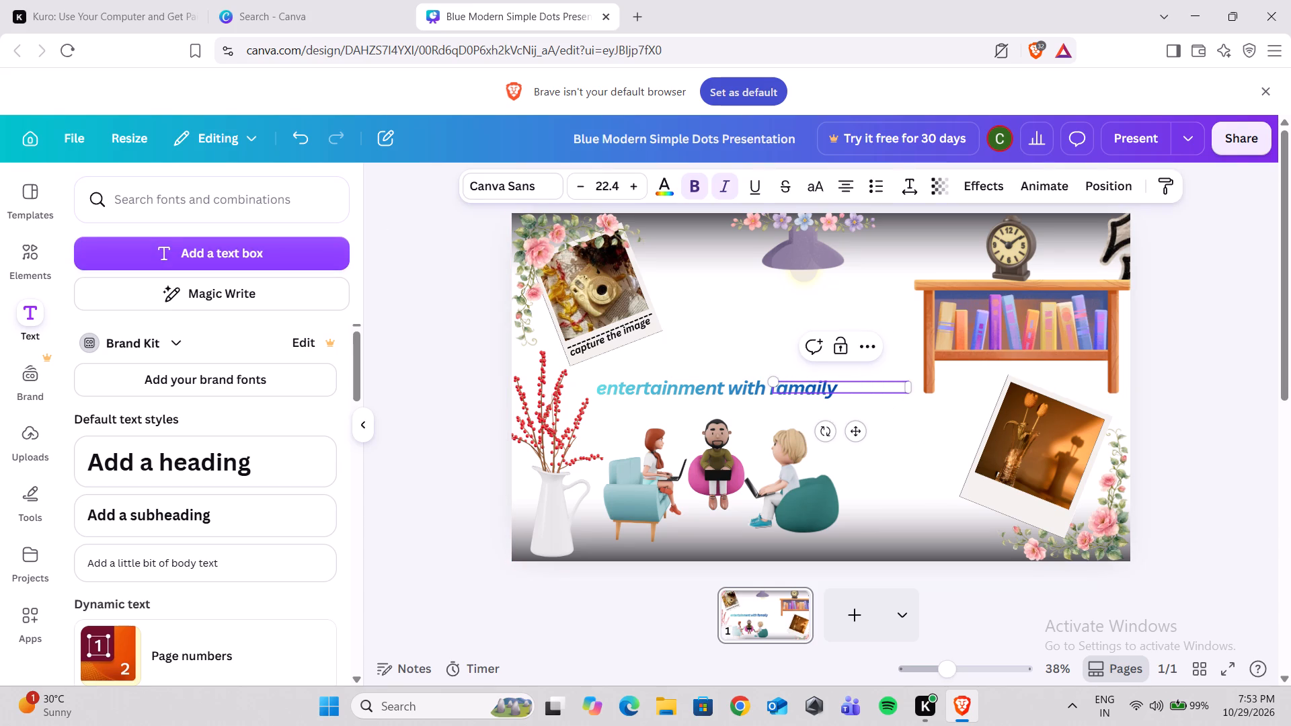
pyautogui.press('p')
pyautogui.press('BackSpace')
pyautogui.press('f')
pyautogui.write('loe')
pyautogui.press('BackSpace')
pyautogui.write('wer')
pyautogui.press('space')
pyautogui.write('pot')
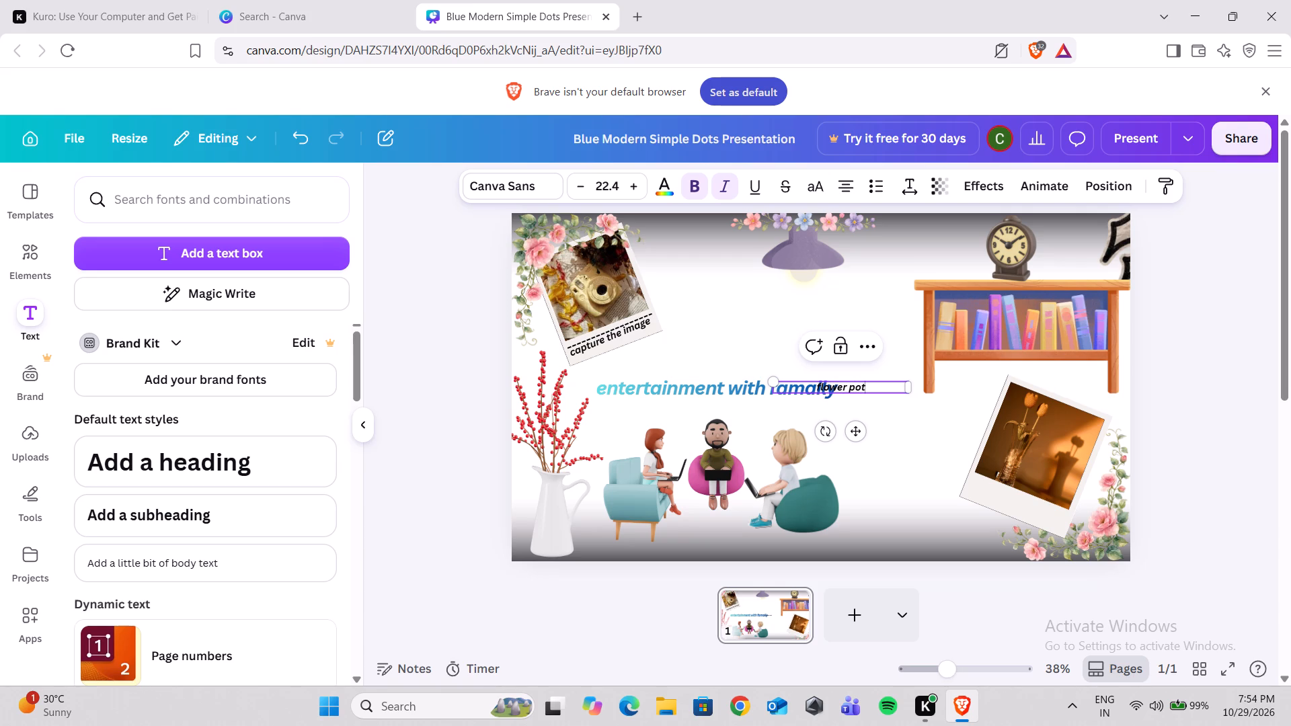
# Move the "flower pot" text into the empty area above the heading and enlarge it to about size 47.9.
pyautogui.moveTo(894, 401); pyautogui.dragTo(890, 393)
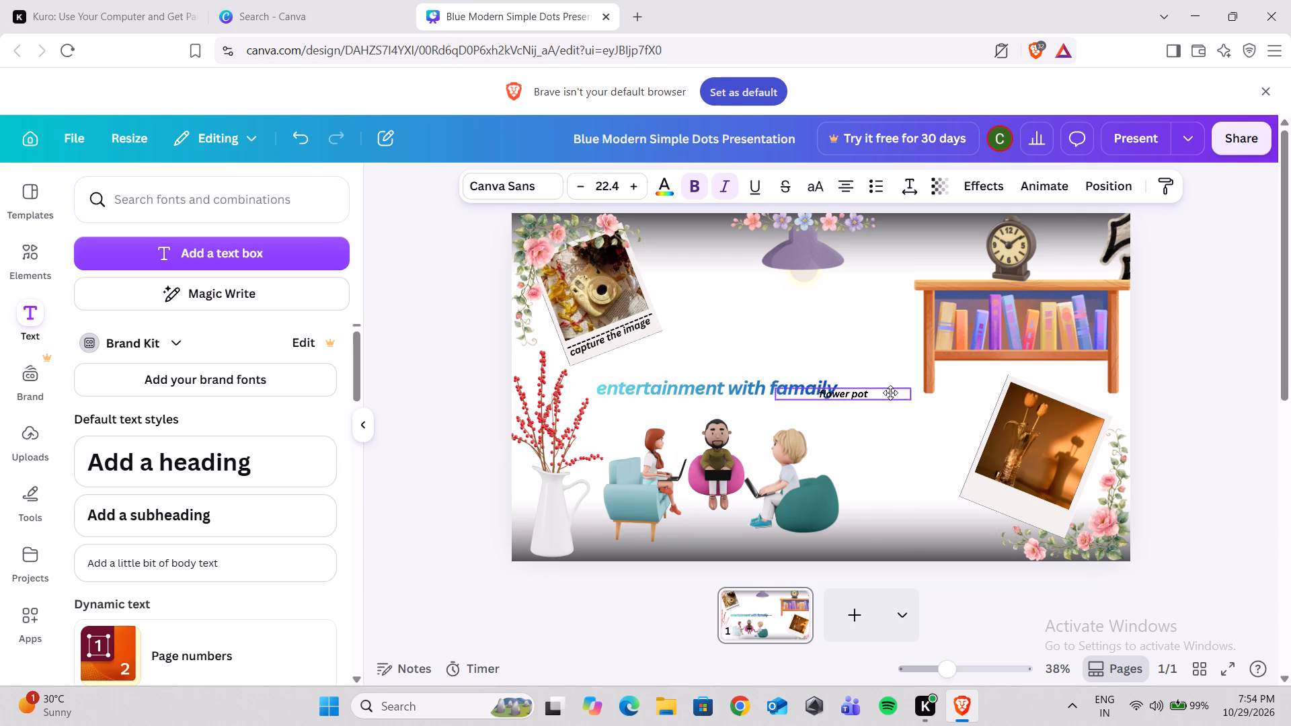
pyautogui.moveTo(890, 393); pyautogui.dragTo(836, 342)
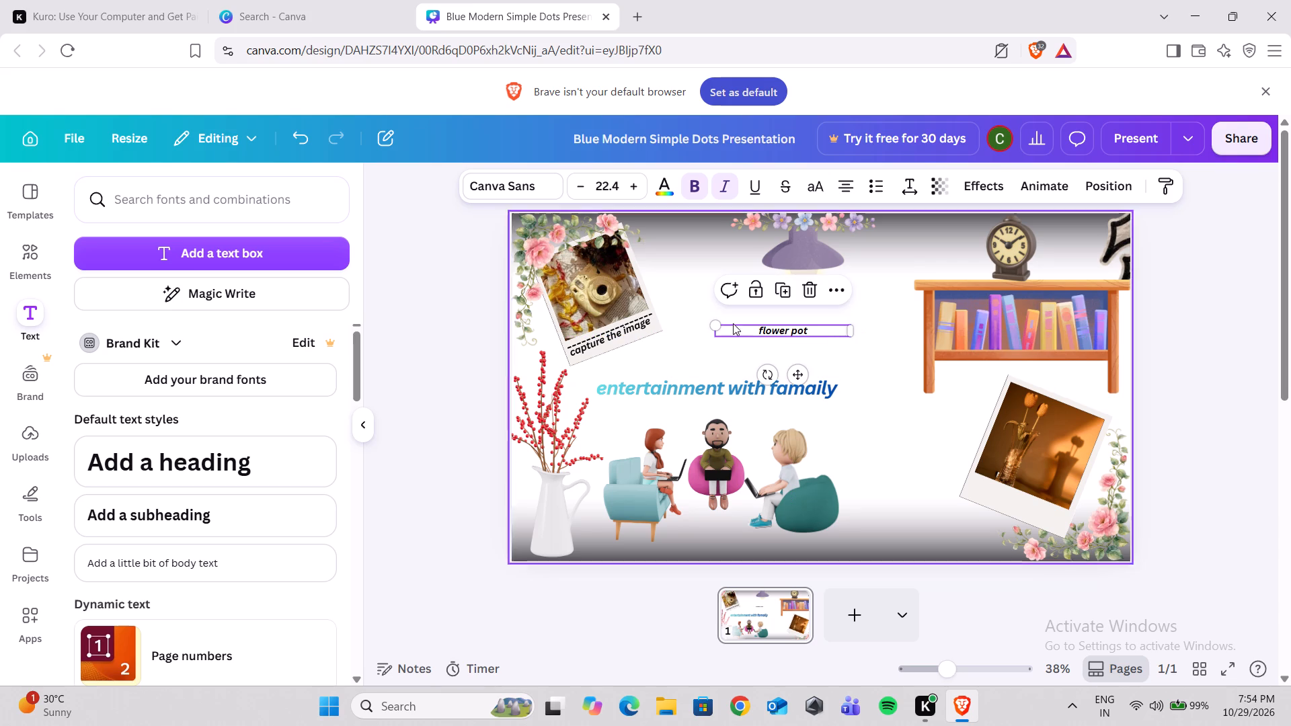
pyautogui.moveTo(716, 325); pyautogui.dragTo(649, 302)
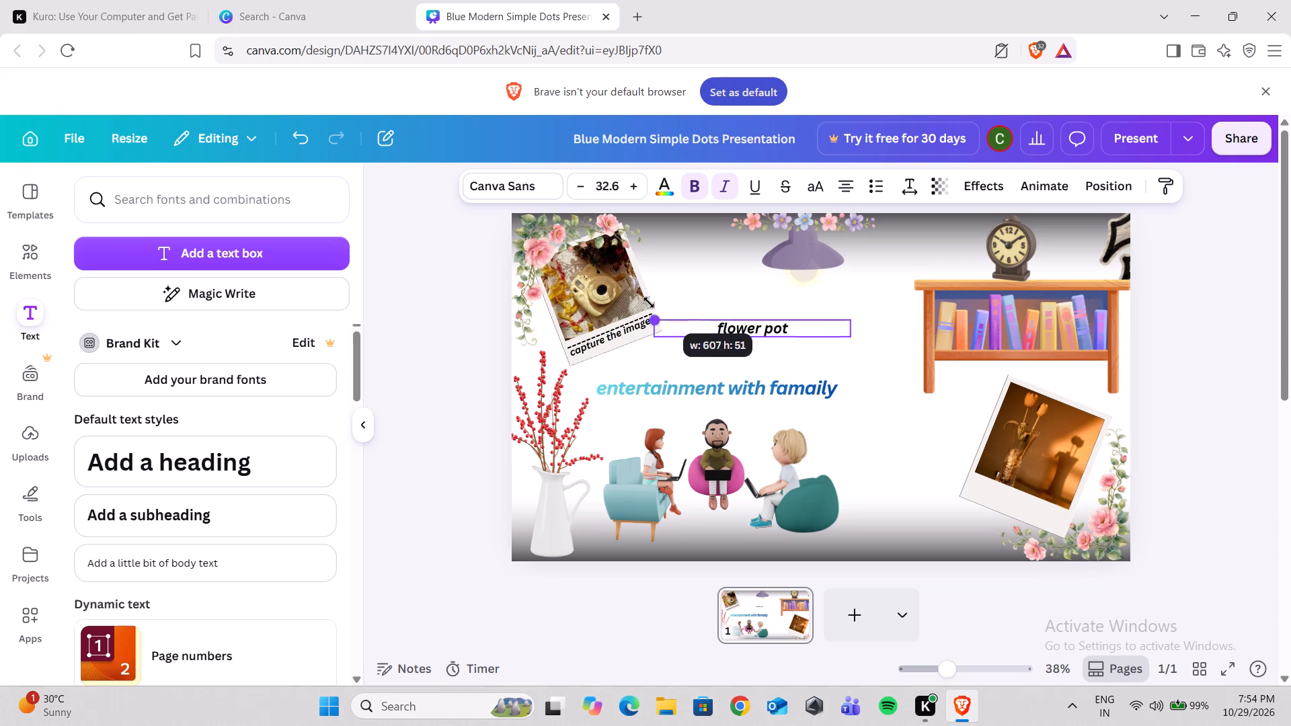
pyautogui.moveTo(649, 302); pyautogui.dragTo(565, 290)
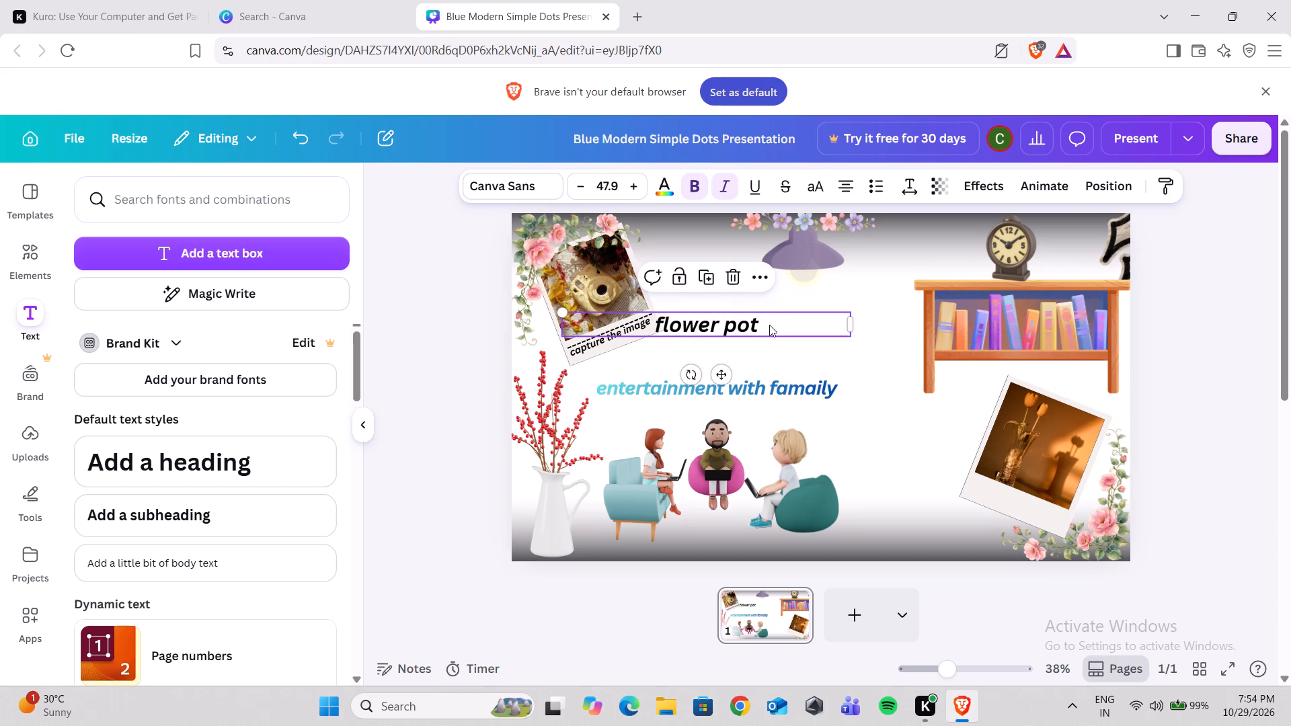
pyautogui.moveTo(773, 328); pyautogui.dragTo(829, 327)
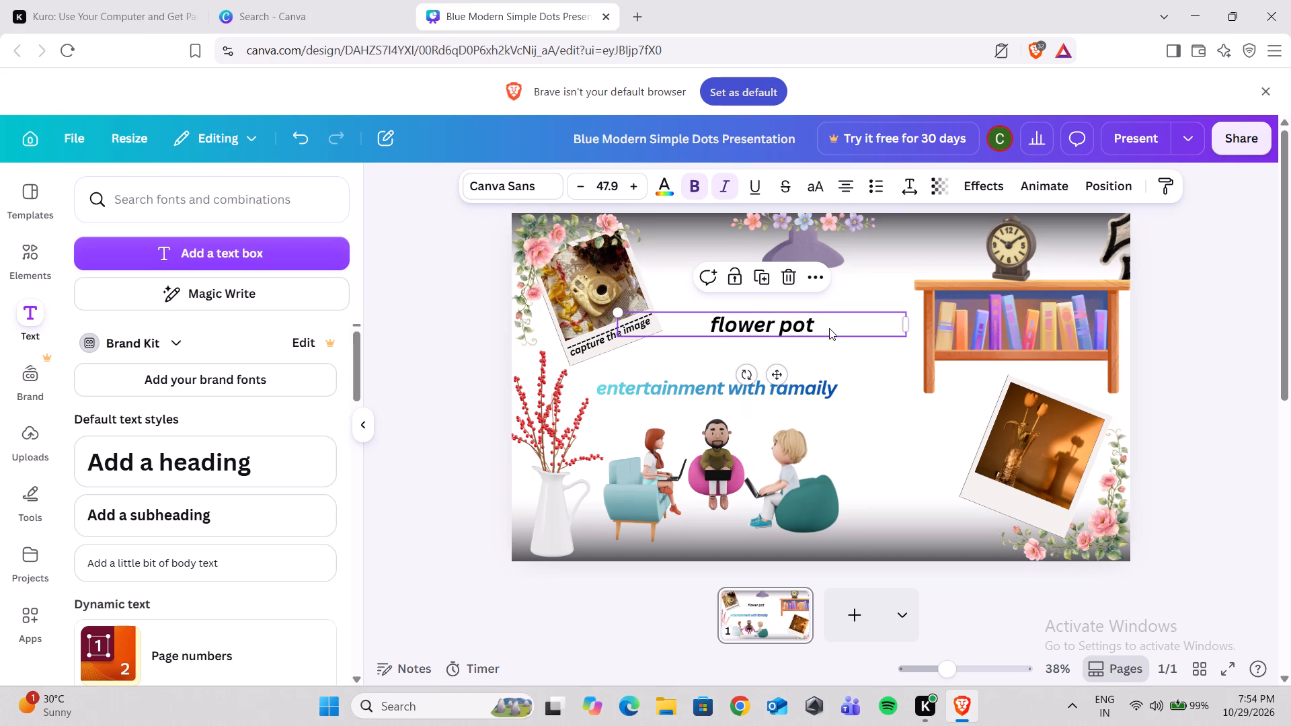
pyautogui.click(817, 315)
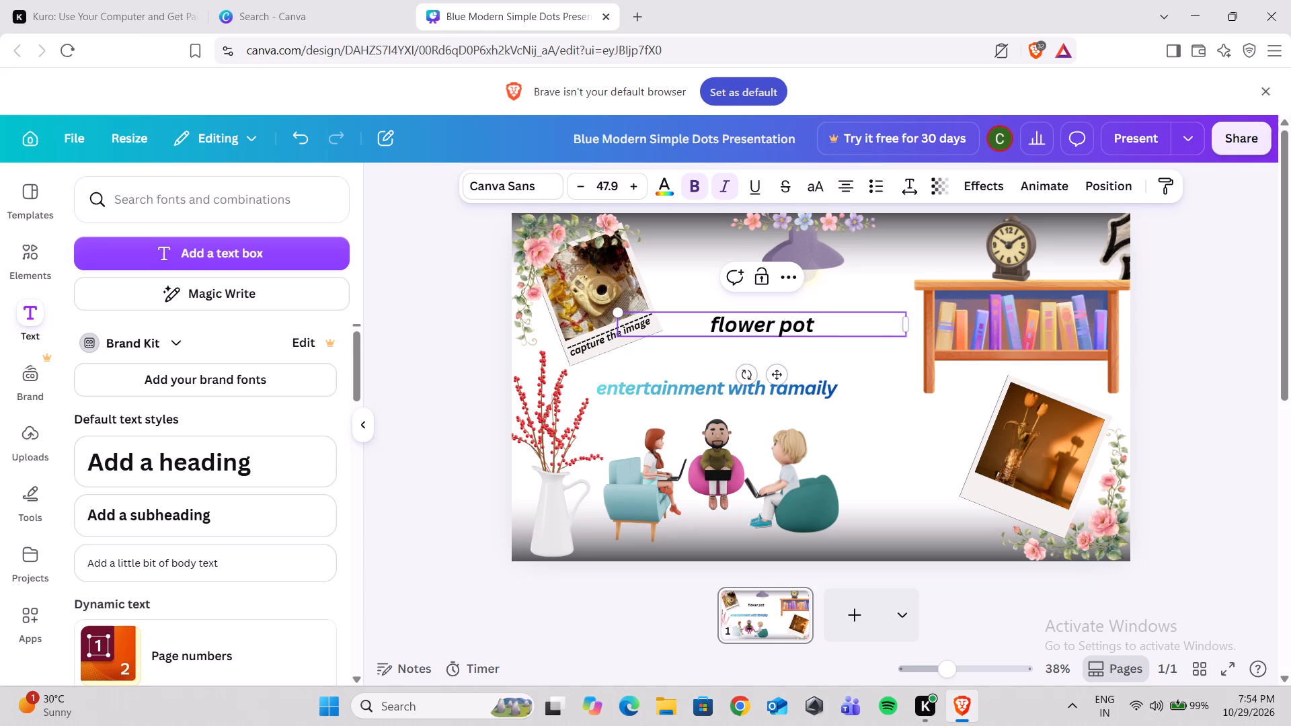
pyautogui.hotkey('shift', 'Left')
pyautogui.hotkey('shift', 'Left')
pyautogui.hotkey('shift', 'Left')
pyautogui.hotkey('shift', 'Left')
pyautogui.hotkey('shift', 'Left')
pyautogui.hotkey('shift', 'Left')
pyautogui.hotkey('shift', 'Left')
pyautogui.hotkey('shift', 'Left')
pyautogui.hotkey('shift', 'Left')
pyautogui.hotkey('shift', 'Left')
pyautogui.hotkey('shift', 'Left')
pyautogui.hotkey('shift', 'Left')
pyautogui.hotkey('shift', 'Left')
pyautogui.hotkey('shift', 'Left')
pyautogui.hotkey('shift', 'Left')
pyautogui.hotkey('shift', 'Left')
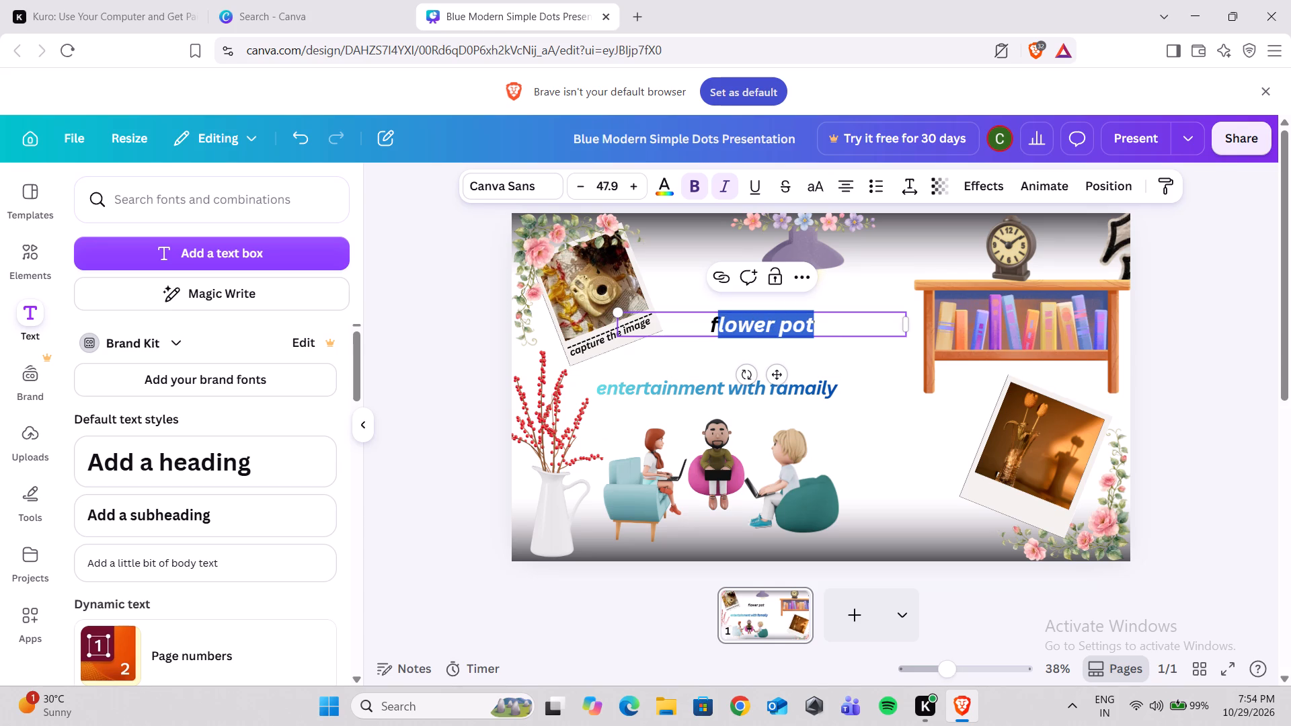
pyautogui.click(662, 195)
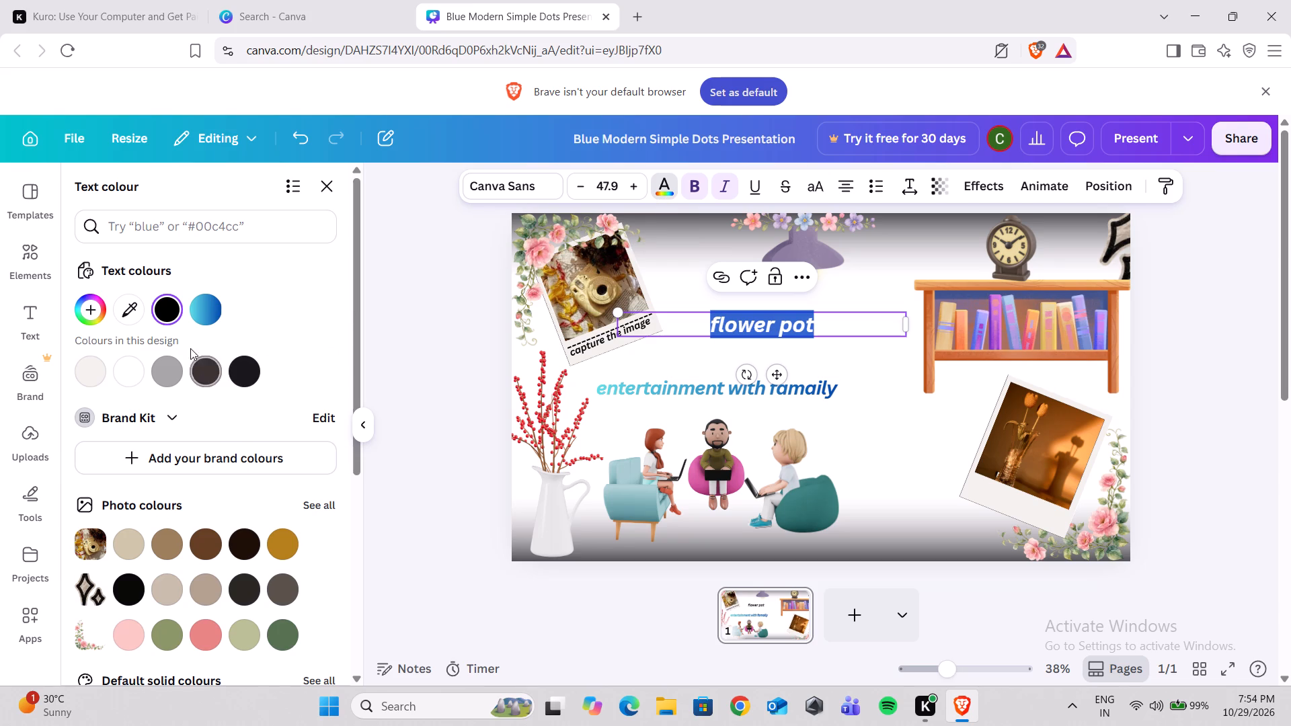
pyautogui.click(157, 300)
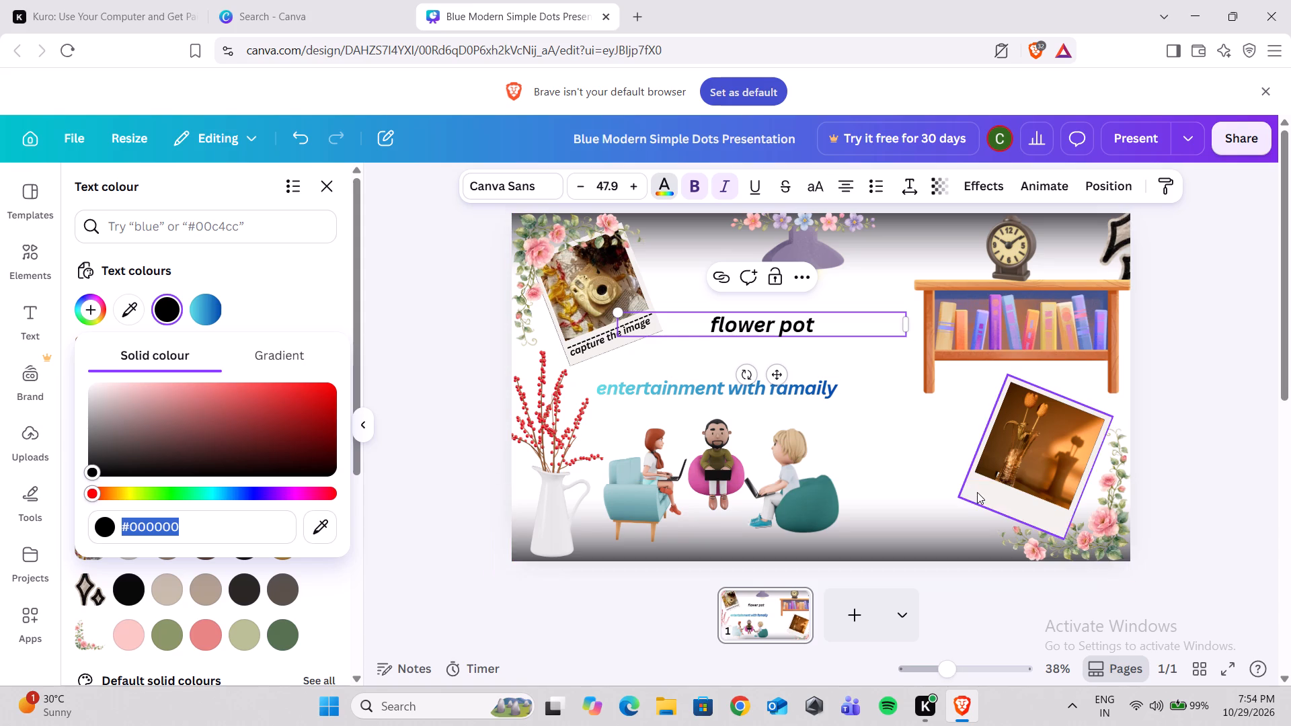
# Duplicate the dashed line on the camera polaroid and move the copy onto the bottom border of the tulip polaroid.
pyautogui.click(591, 333)
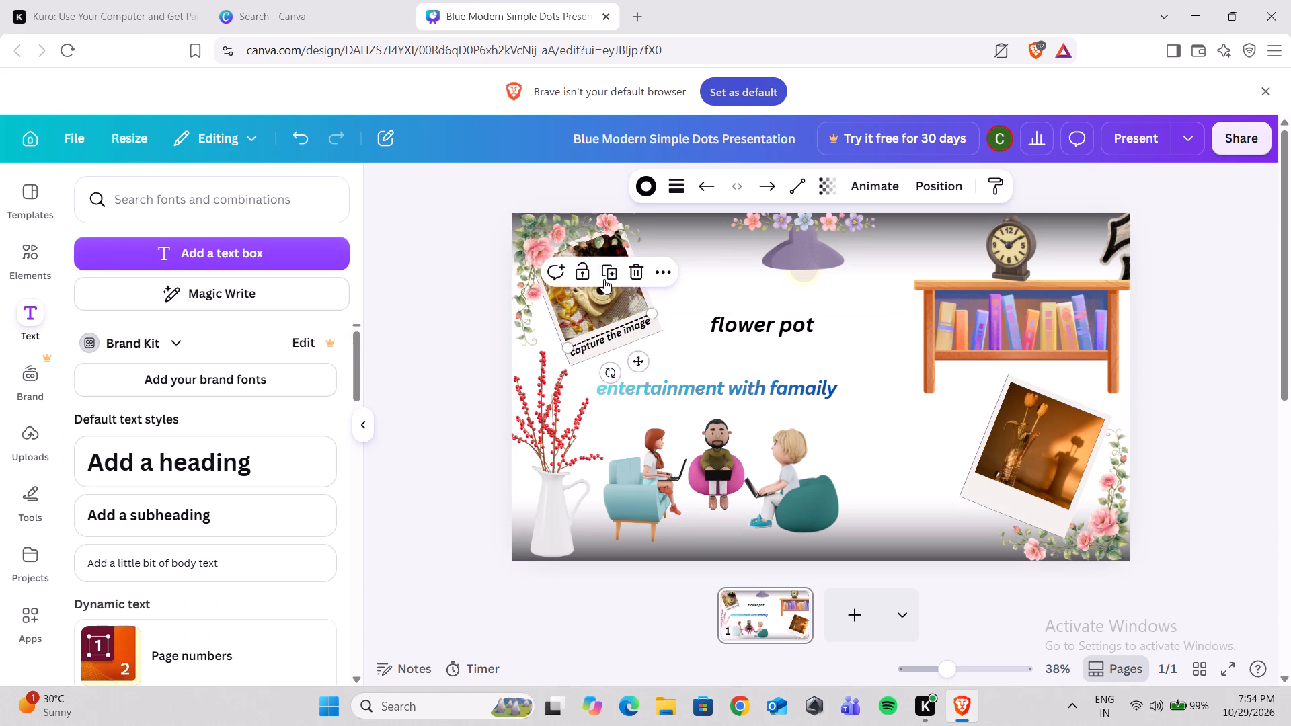
pyautogui.click(609, 276)
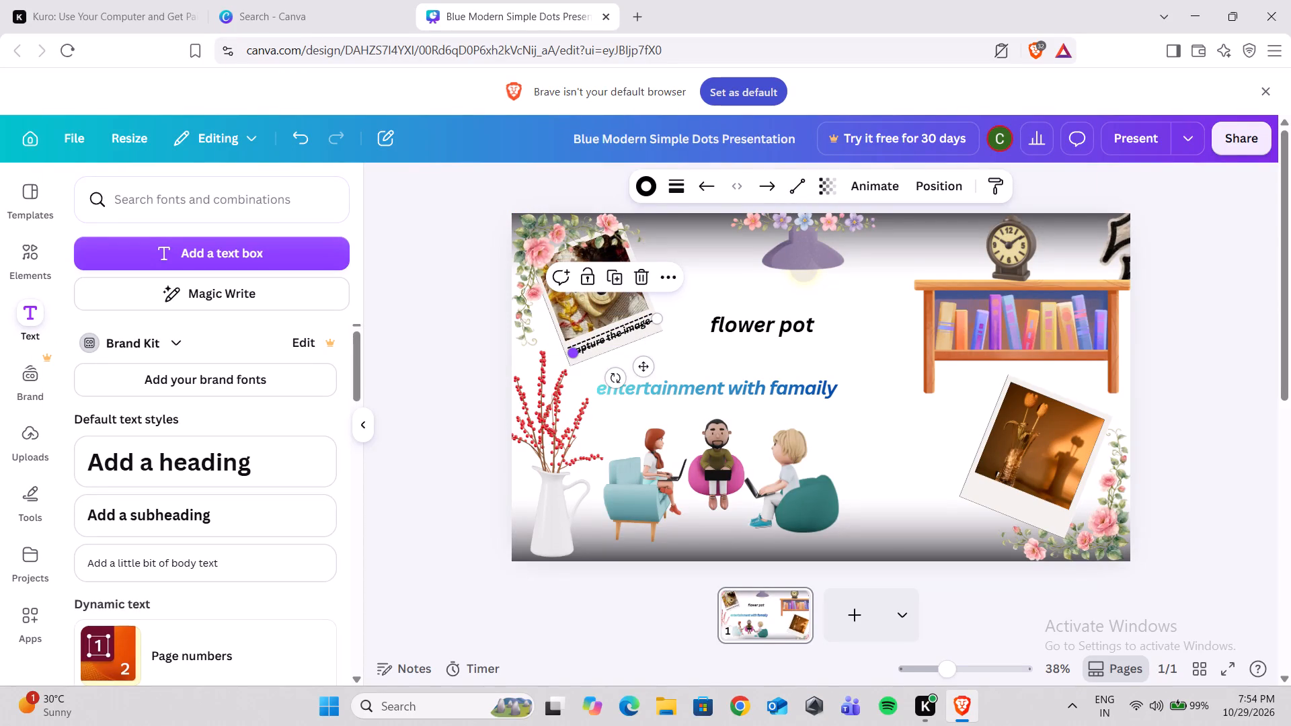
pyautogui.moveTo(574, 352); pyautogui.dragTo(694, 348)
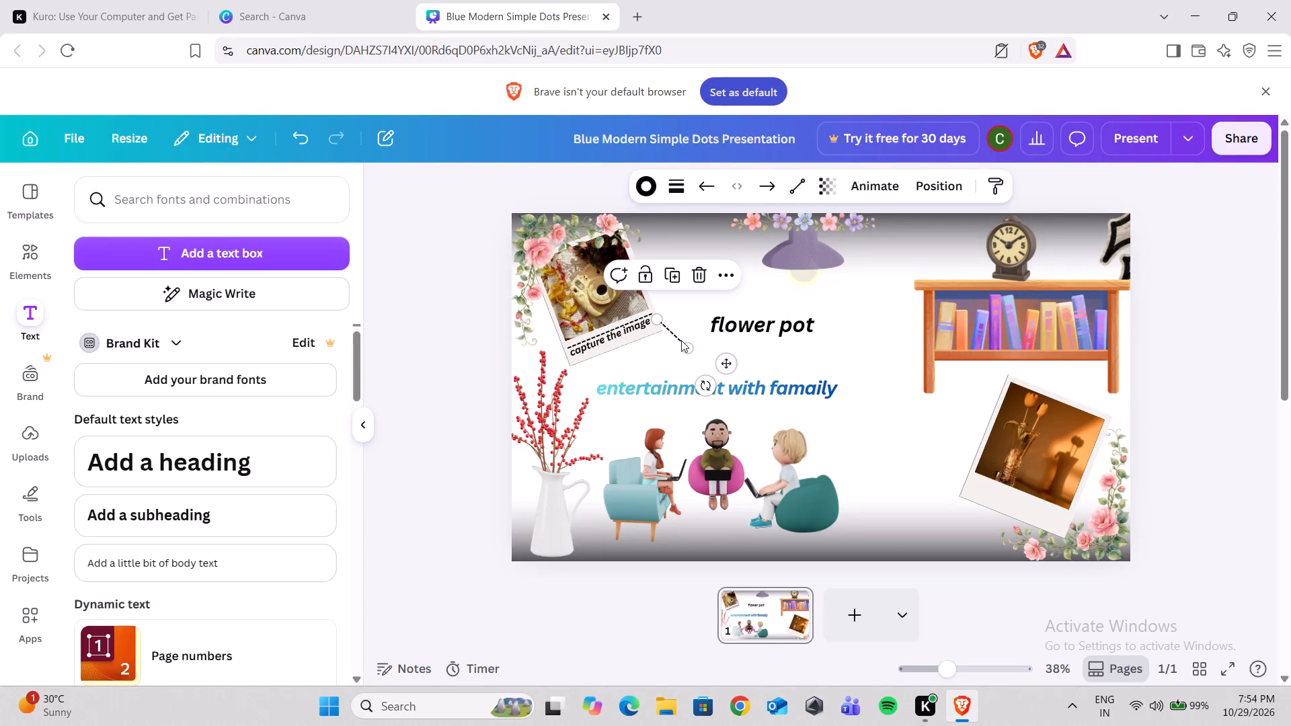
pyautogui.click(674, 337)
pyautogui.moveTo(676, 335); pyautogui.dragTo(696, 341)
pyautogui.moveTo(696, 341); pyautogui.dragTo(995, 500)
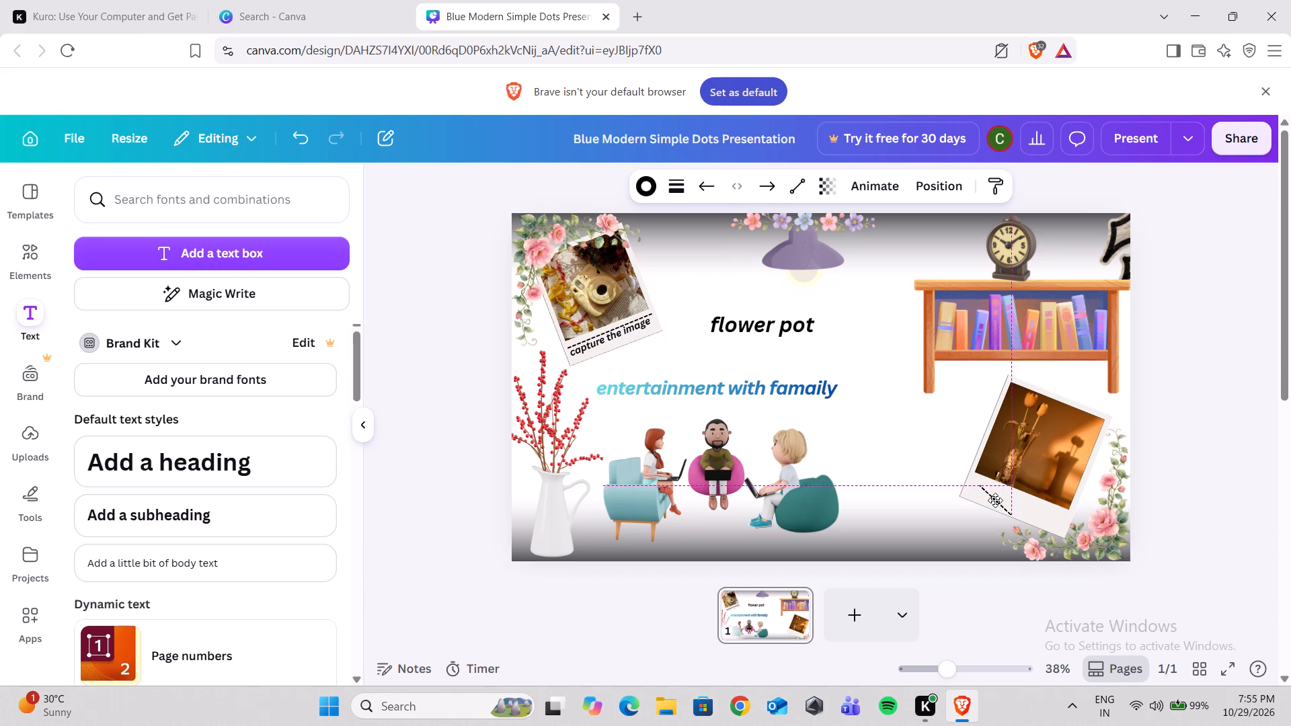
pyautogui.moveTo(995, 500); pyautogui.dragTo(996, 495)
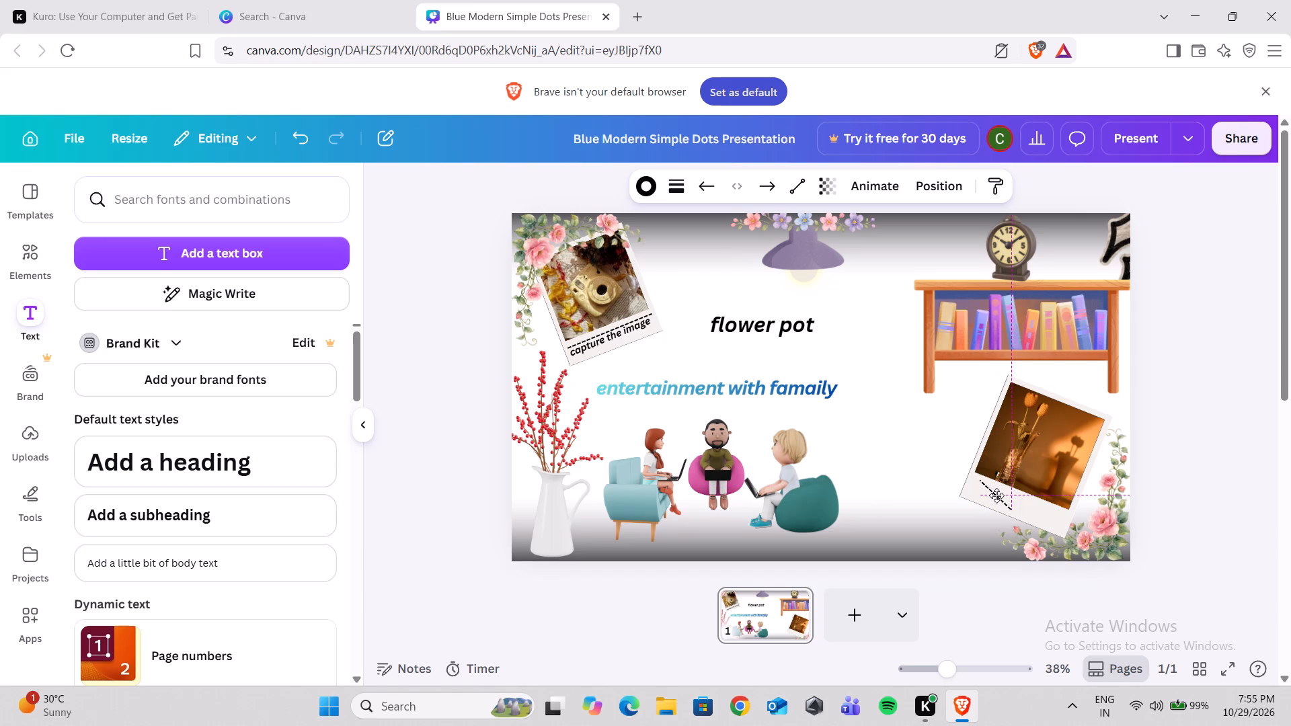
pyautogui.moveTo(996, 495); pyautogui.dragTo(991, 497)
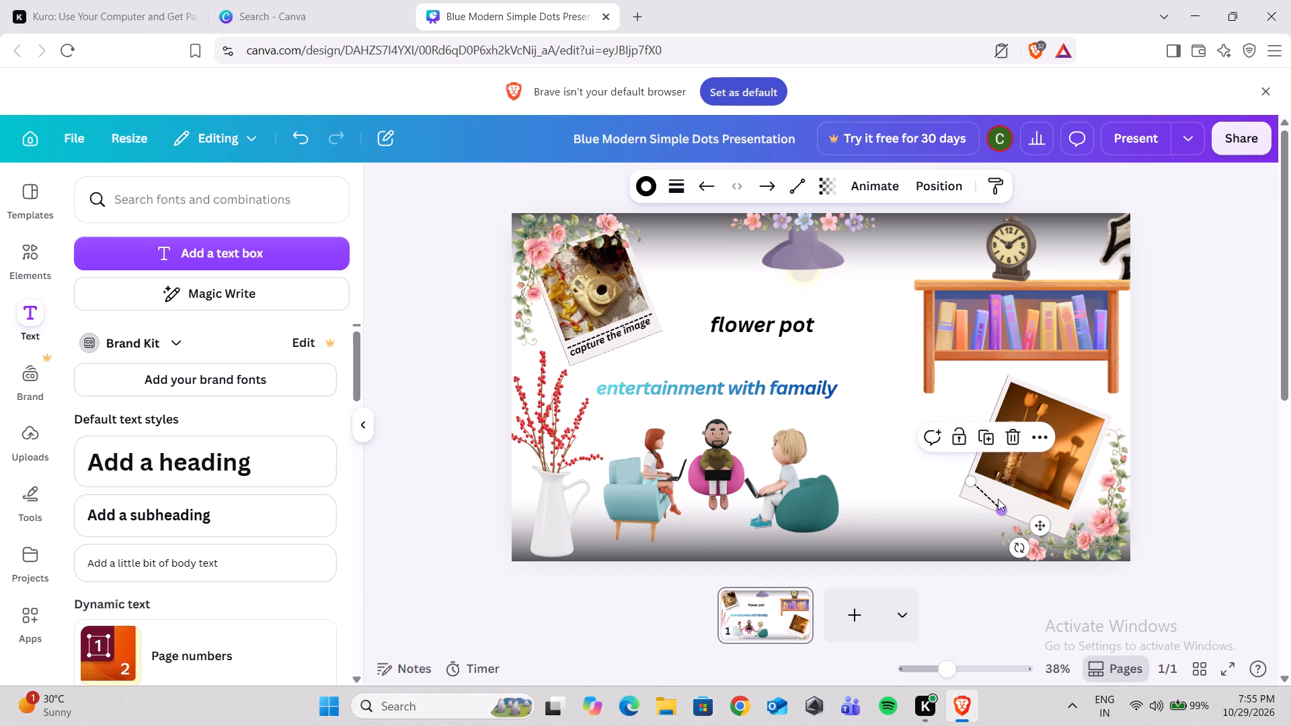
# Adjust both ends of the copied dashed line to run along the tulip photo's lower edge, about 302 long.
pyautogui.moveTo(972, 485); pyautogui.dragTo(975, 474)
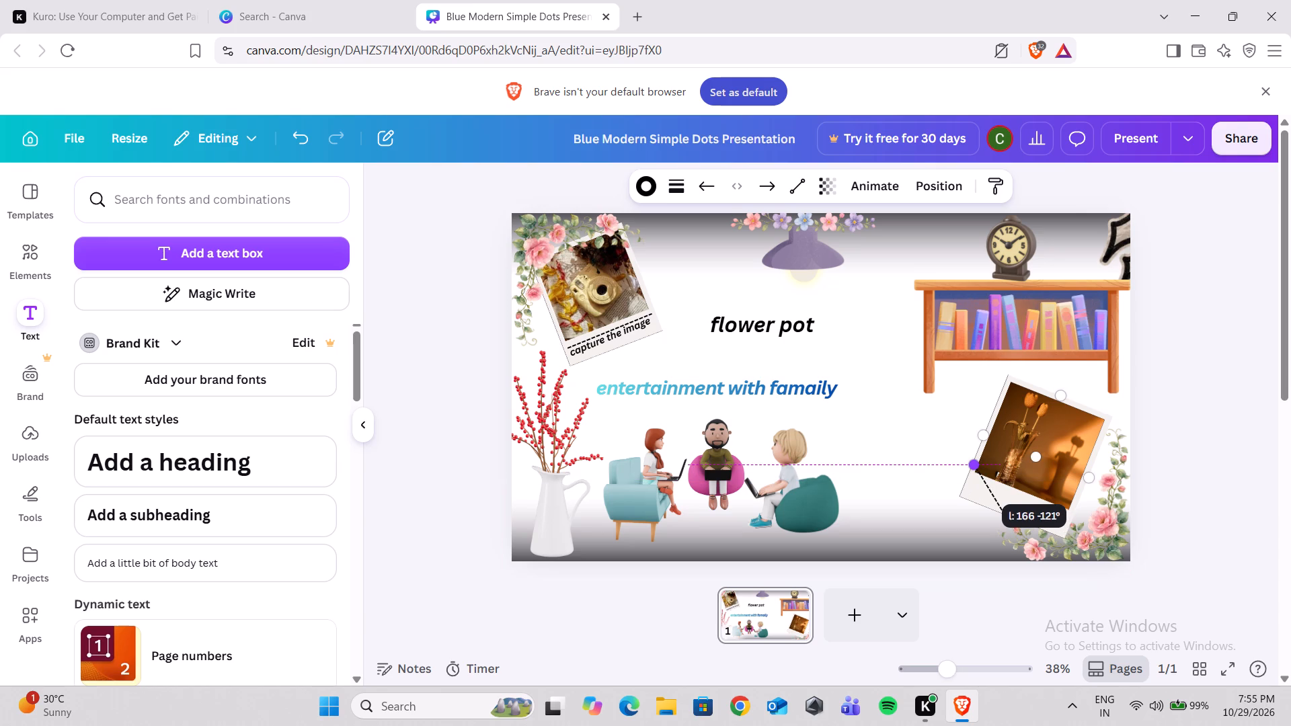
pyautogui.moveTo(975, 474); pyautogui.dragTo(975, 477)
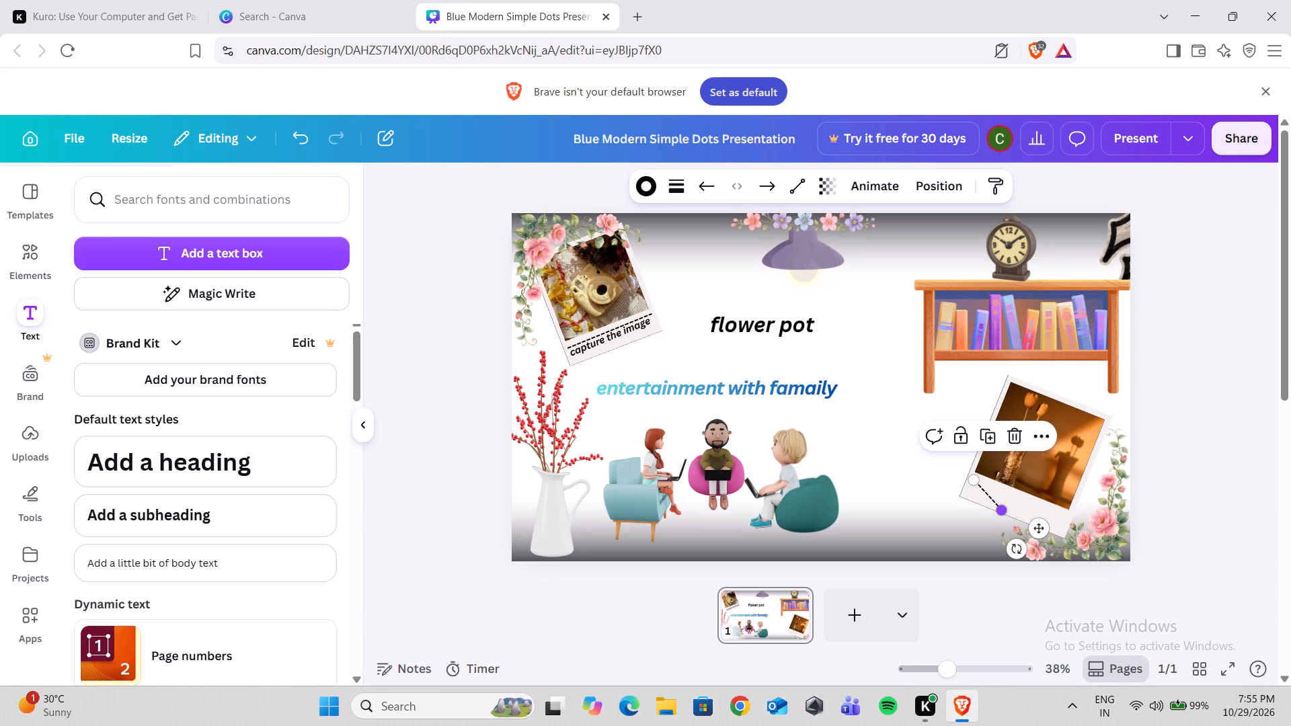
pyautogui.moveTo(1005, 512); pyautogui.dragTo(1070, 521)
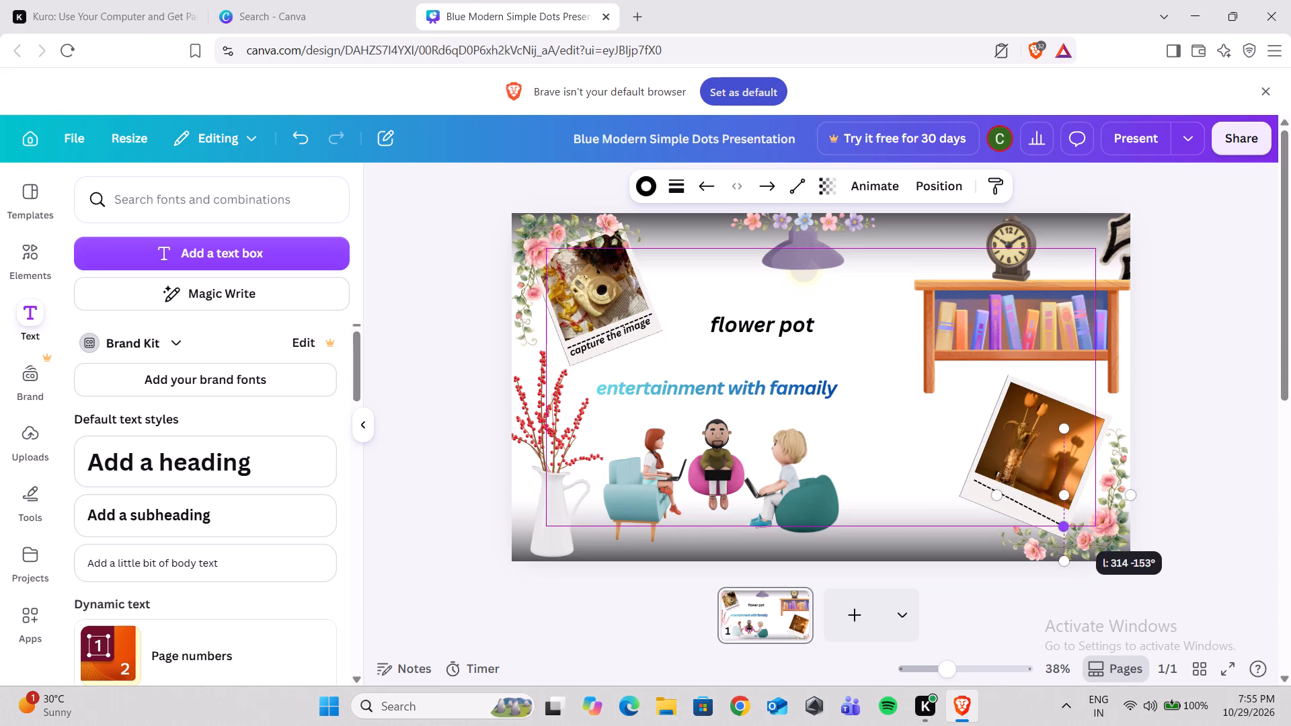
pyautogui.moveTo(1070, 521); pyautogui.dragTo(1064, 518)
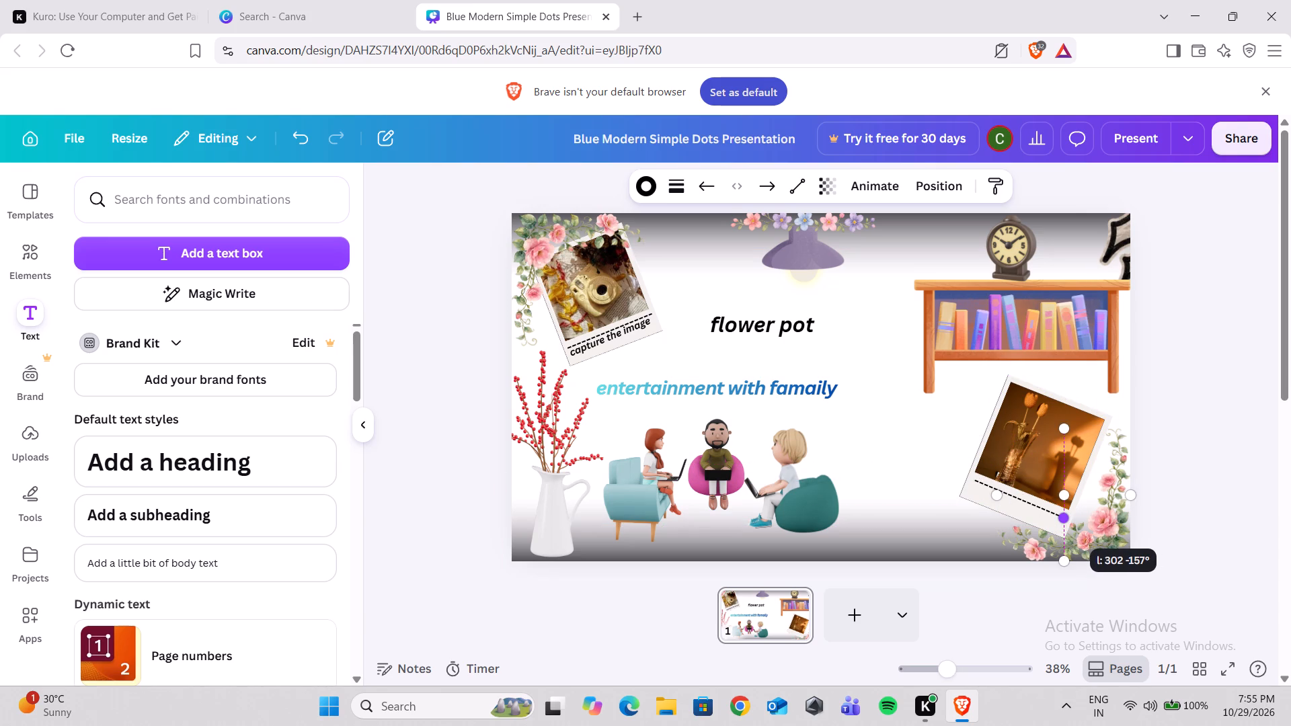
pyautogui.moveTo(1064, 518); pyautogui.dragTo(1064, 519)
pyautogui.click(915, 464)
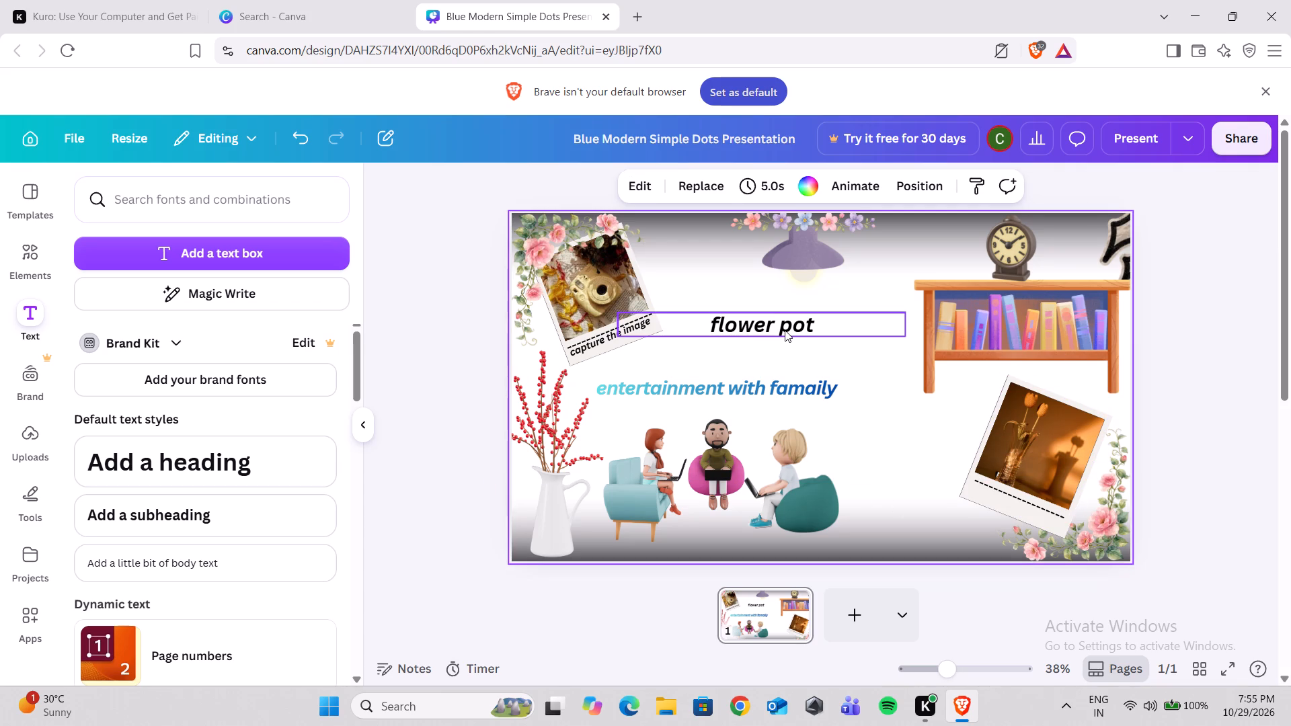
# Move the "flower pot" text below the heading, narrow its box and shrink the text to about size 33.7.
pyautogui.moveTo(785, 331); pyautogui.dragTo(877, 433)
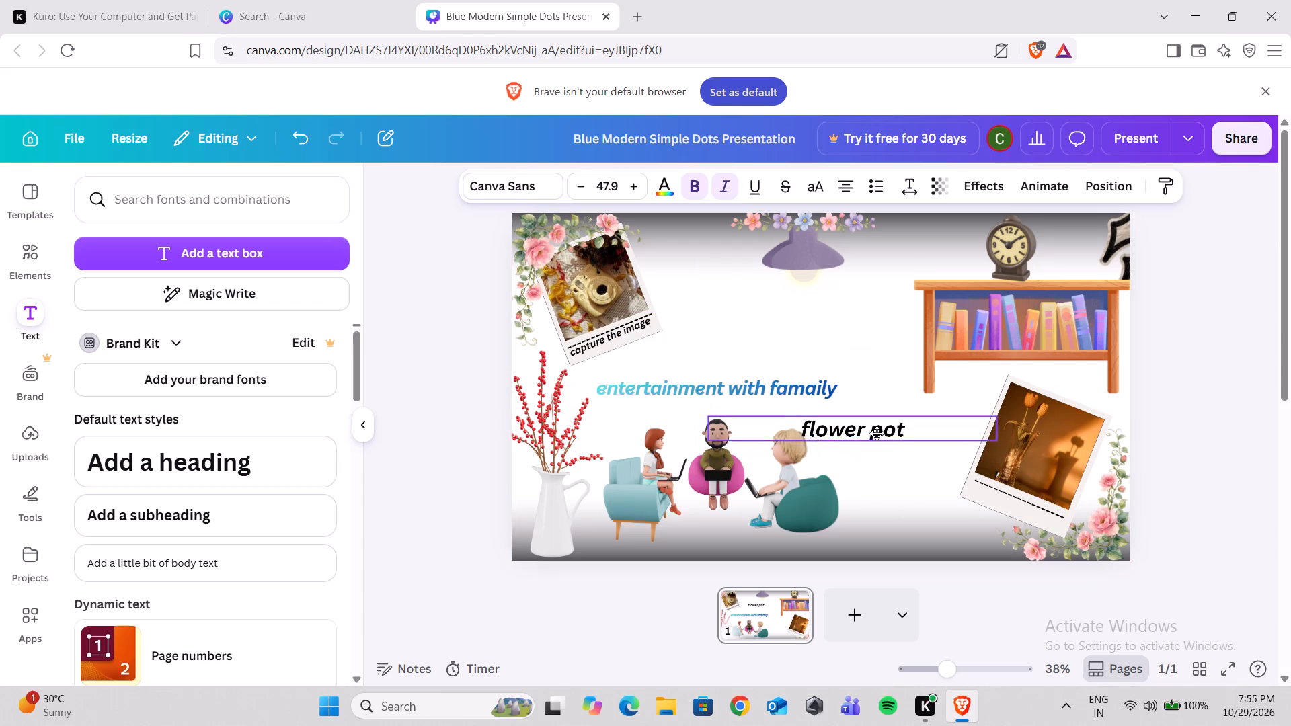
pyautogui.moveTo(877, 433); pyautogui.dragTo(875, 424)
pyautogui.moveTo(1003, 418); pyautogui.dragTo(985, 426)
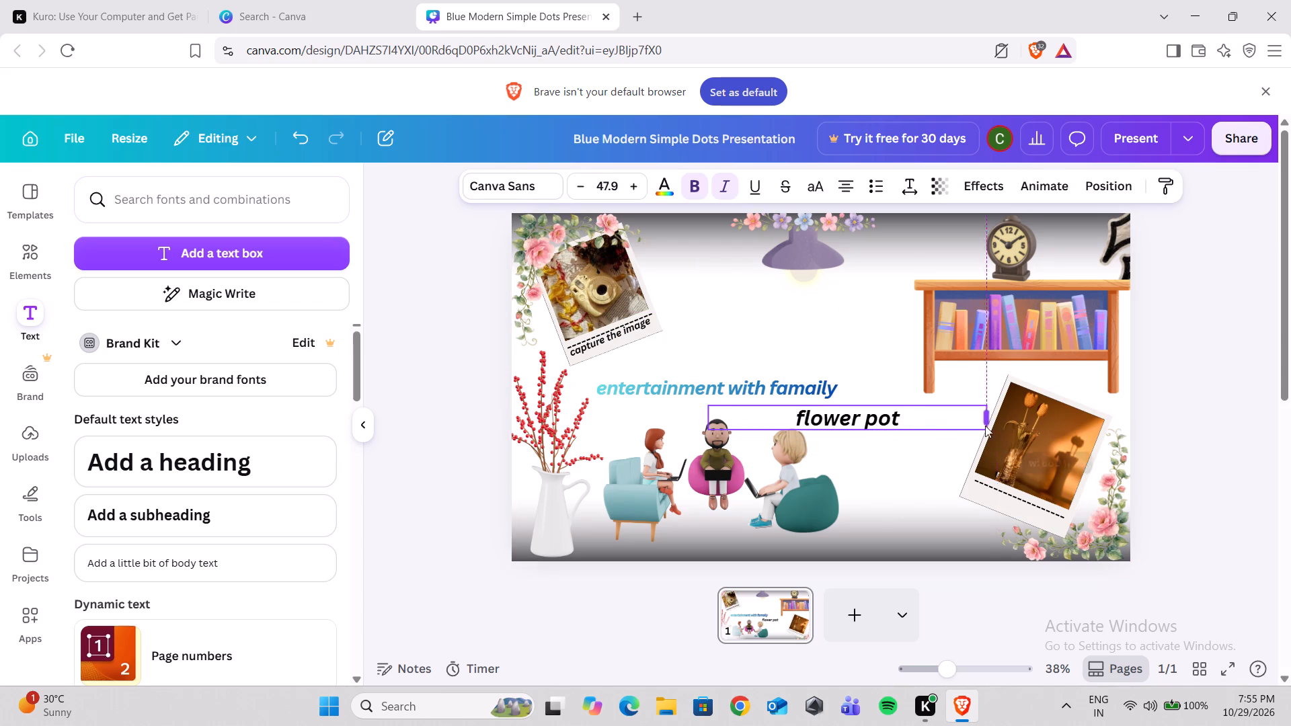
pyautogui.moveTo(985, 426); pyautogui.dragTo(867, 415)
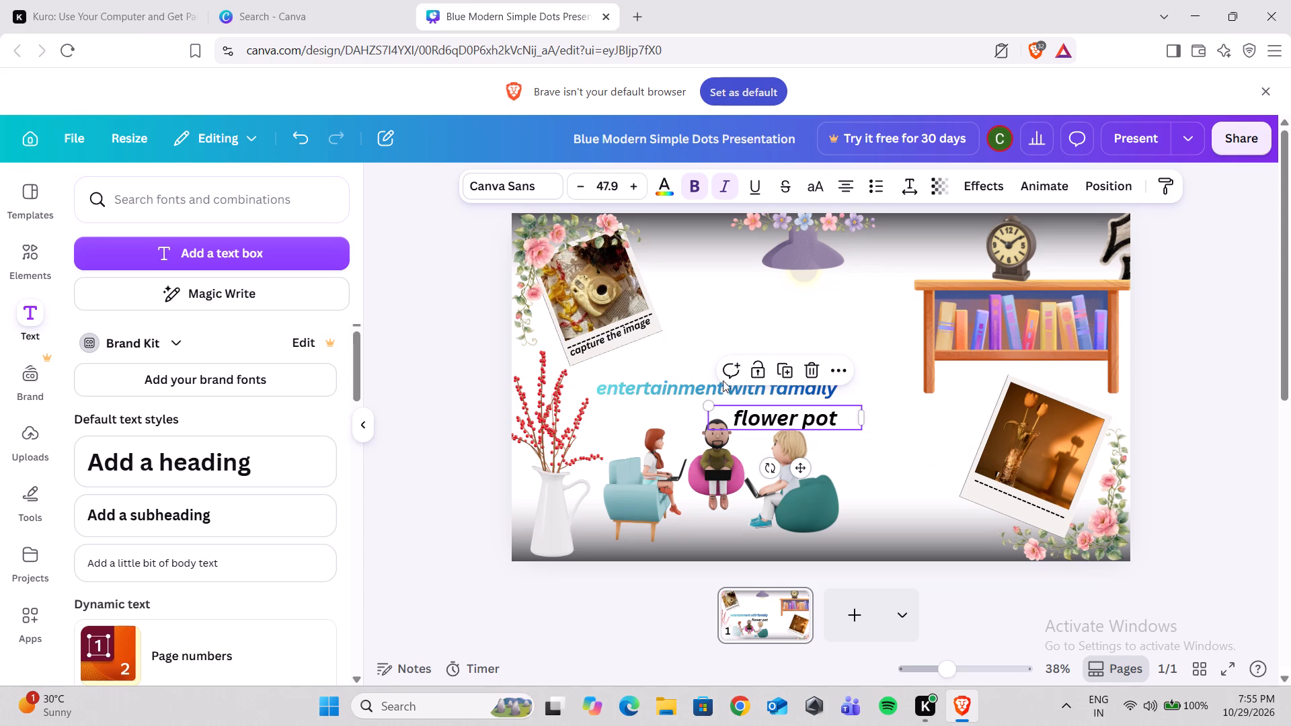
pyautogui.moveTo(709, 401); pyautogui.dragTo(793, 409)
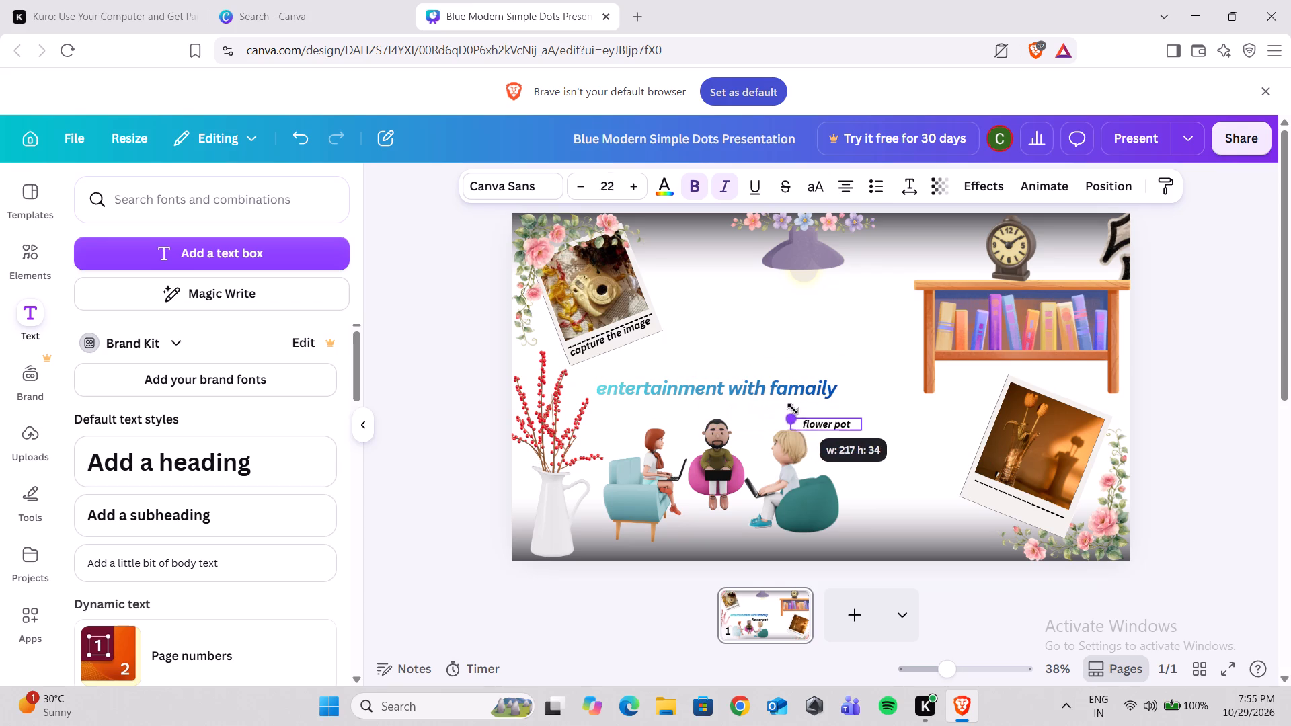
pyautogui.moveTo(793, 409); pyautogui.dragTo(752, 422)
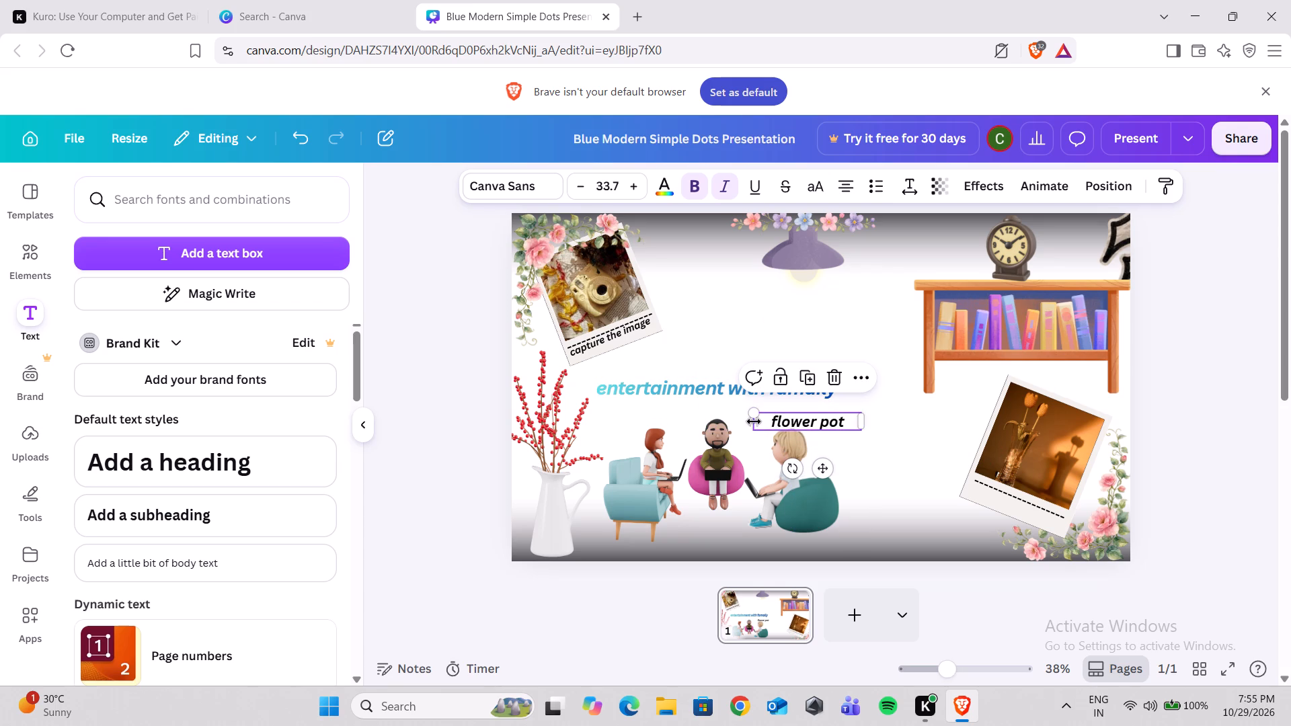
# Rotate the "flower pot" text clockwise to match the tulip polaroid's tilt and place it on the polaroid's bottom border.
pyautogui.moveTo(805, 420); pyautogui.dragTo(906, 453)
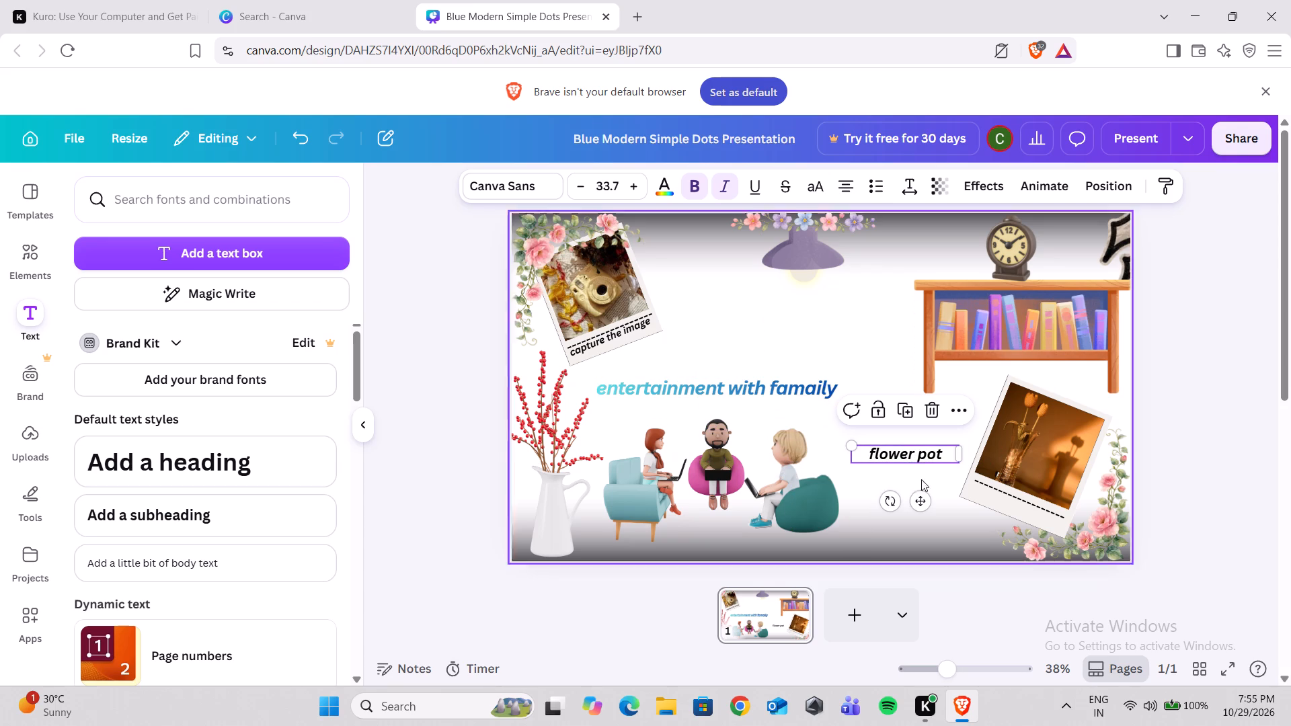
pyautogui.moveTo(890, 501); pyautogui.dragTo(870, 482)
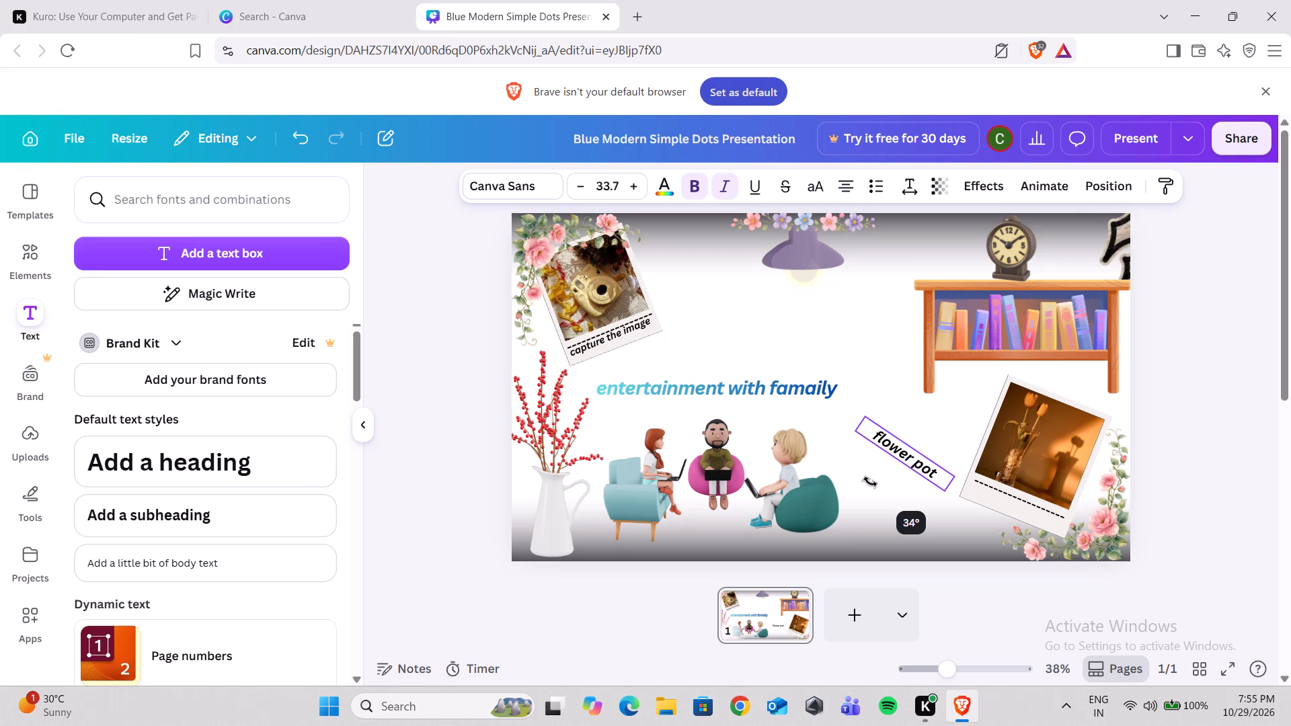
pyautogui.moveTo(870, 482); pyautogui.dragTo(874, 487)
pyautogui.moveTo(908, 452); pyautogui.dragTo(928, 461)
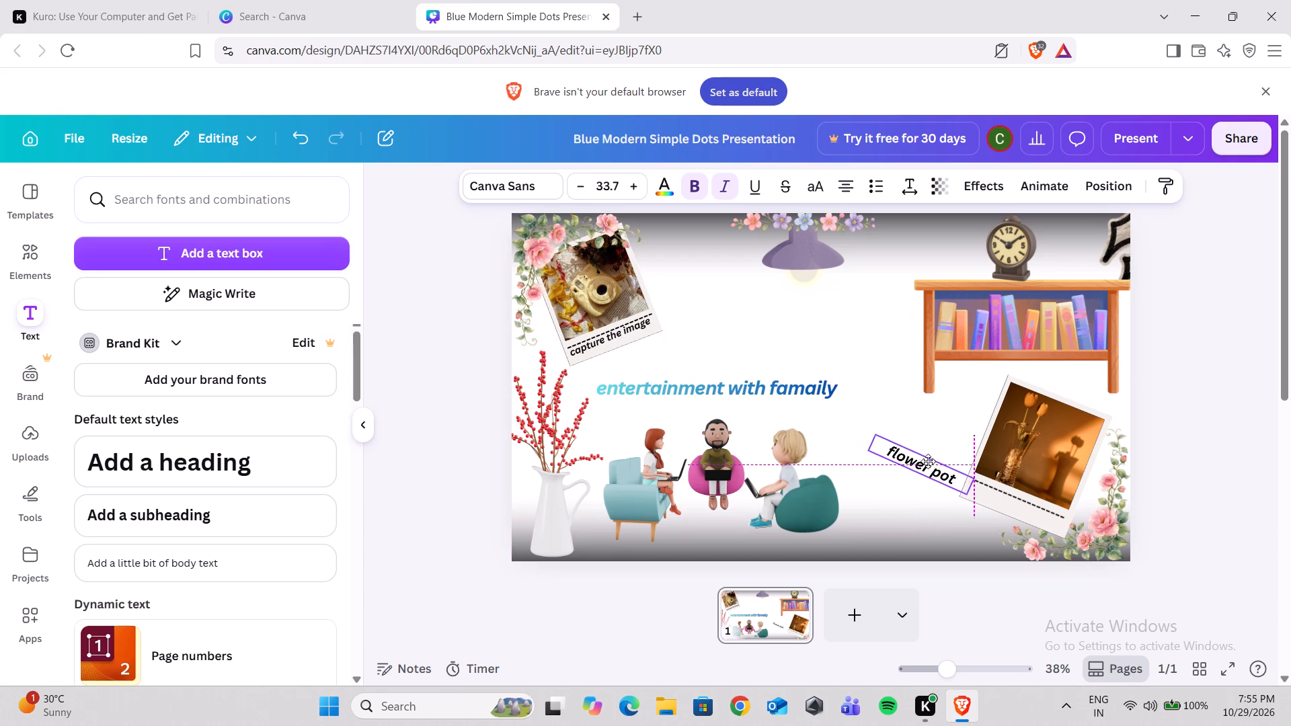
pyautogui.moveTo(928, 461); pyautogui.dragTo(1011, 500)
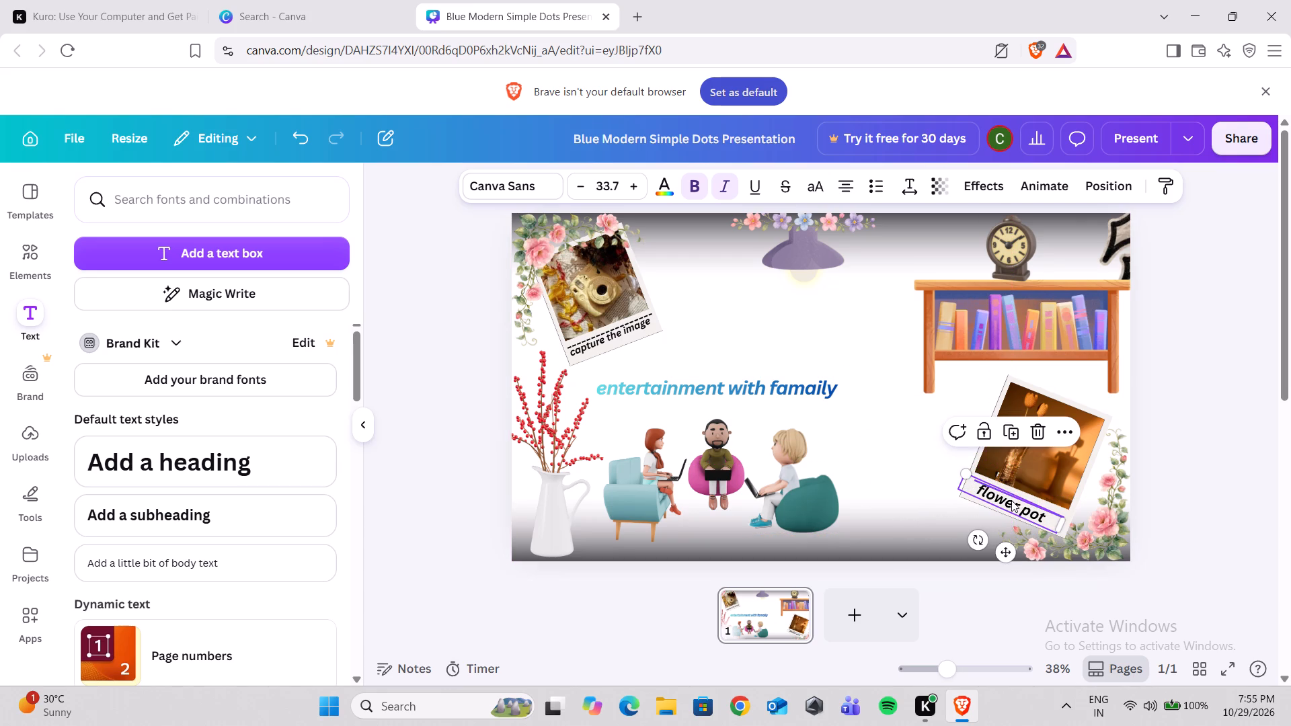
# Shrink the "flower pot" caption to size 27 and nudge it into place on the tulip polaroid's bottom border.
pyautogui.moveTo(967, 473); pyautogui.dragTo(968, 476)
pyautogui.moveTo(968, 476); pyautogui.dragTo(978, 492)
pyautogui.moveTo(1011, 506); pyautogui.dragTo(1005, 503)
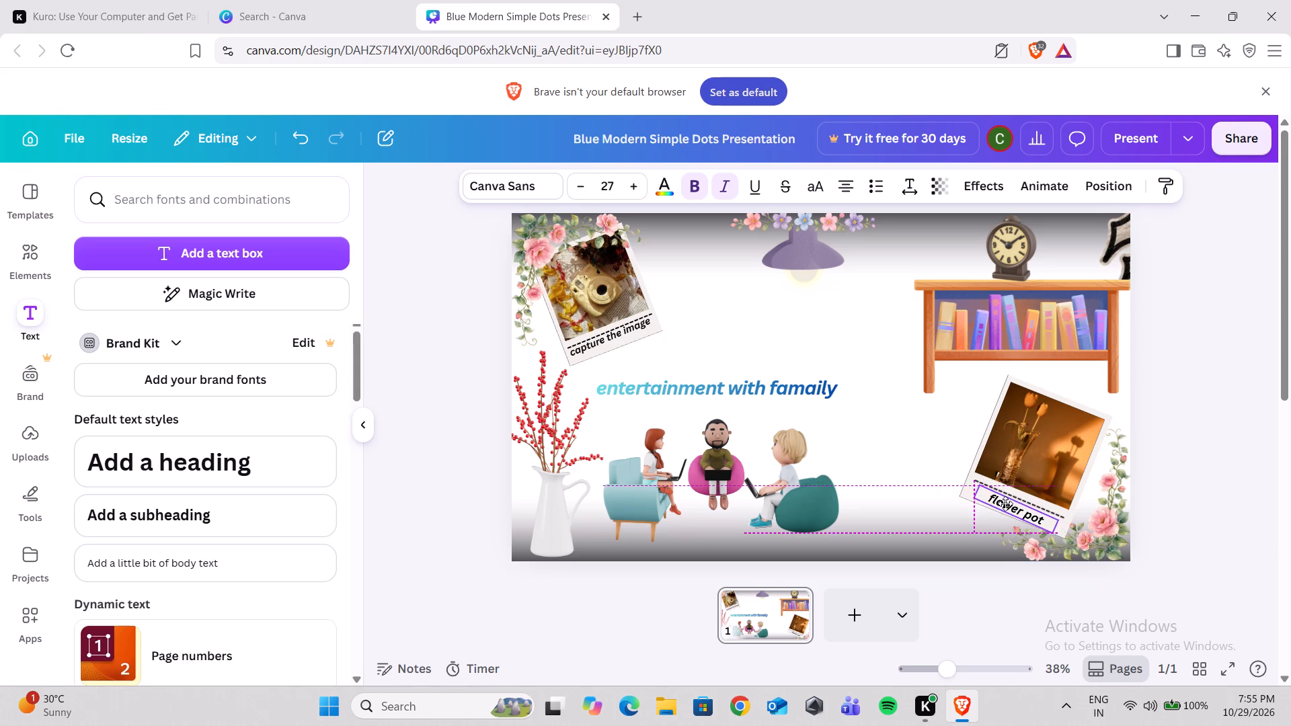
# Move the "flower pot" caption to the empty area beside the tulip polaroid and change its wording to "flower and pot".
pyautogui.moveTo(1005, 503); pyautogui.dragTo(908, 444)
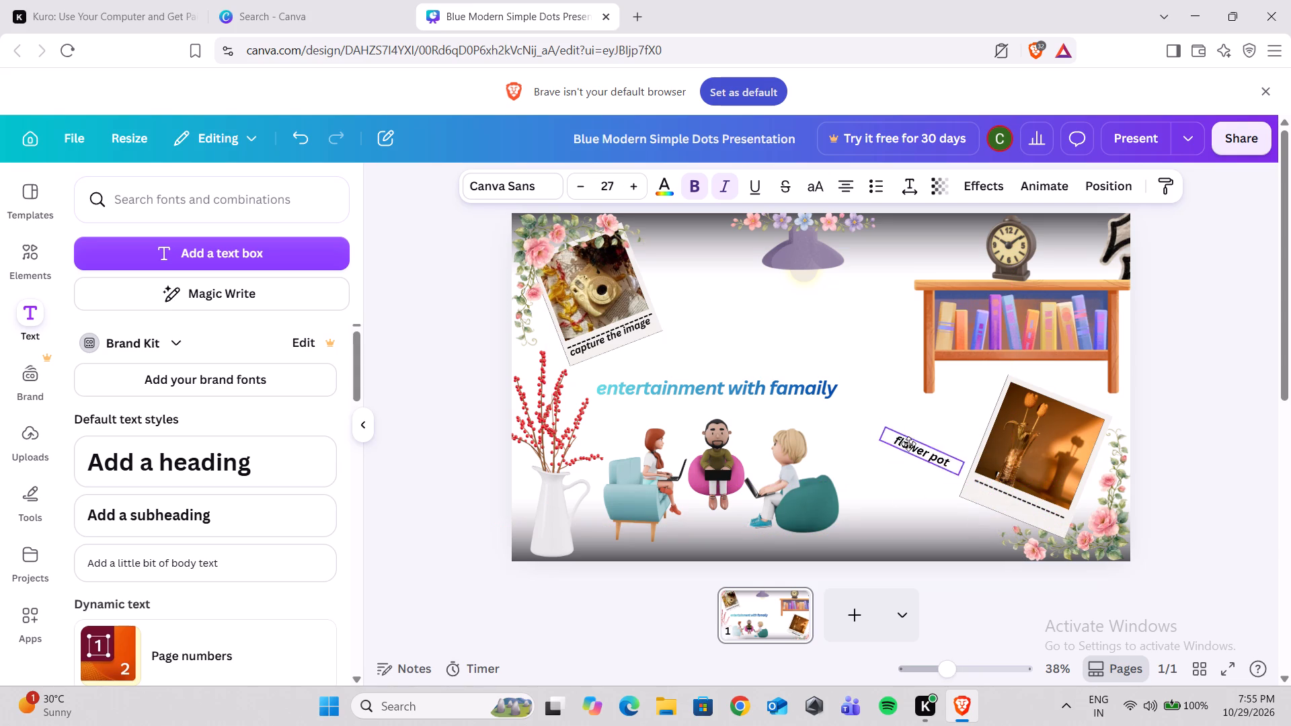
pyautogui.moveTo(908, 444); pyautogui.dragTo(876, 428)
pyautogui.moveTo(876, 428); pyautogui.dragTo(892, 438)
pyautogui.doubleClick(892, 438)
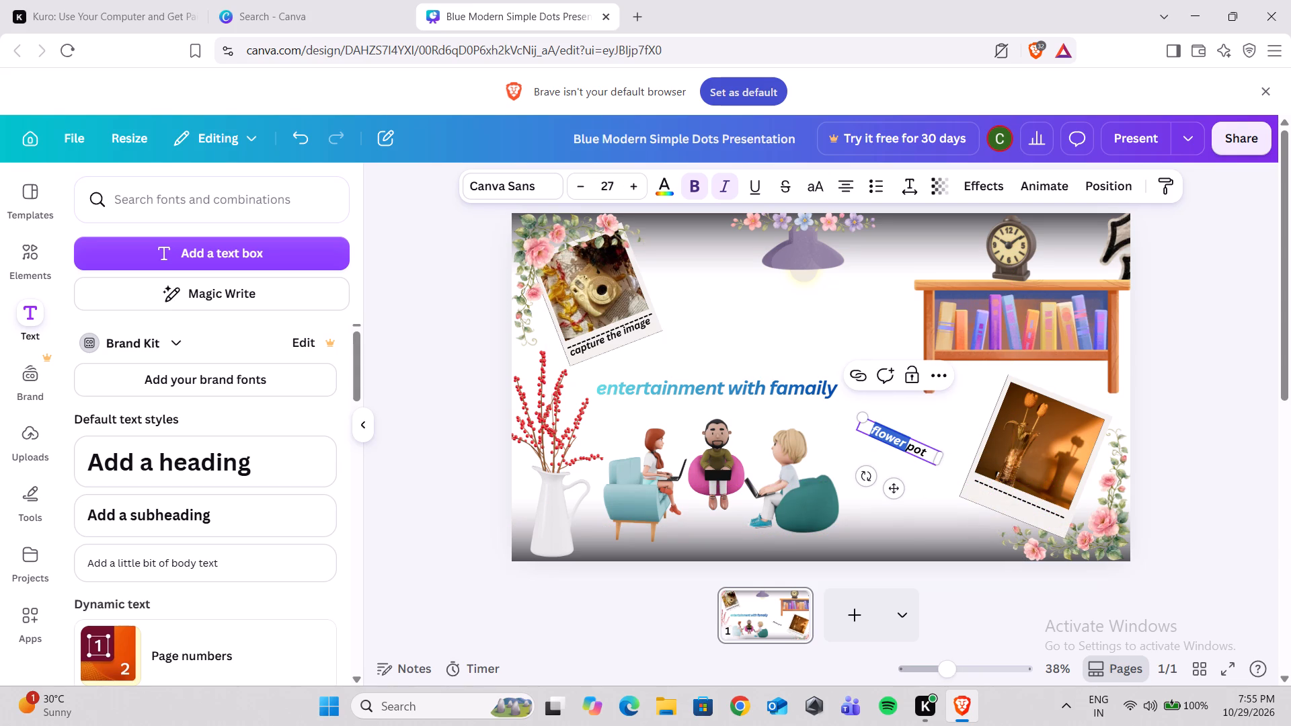
pyautogui.click(902, 441)
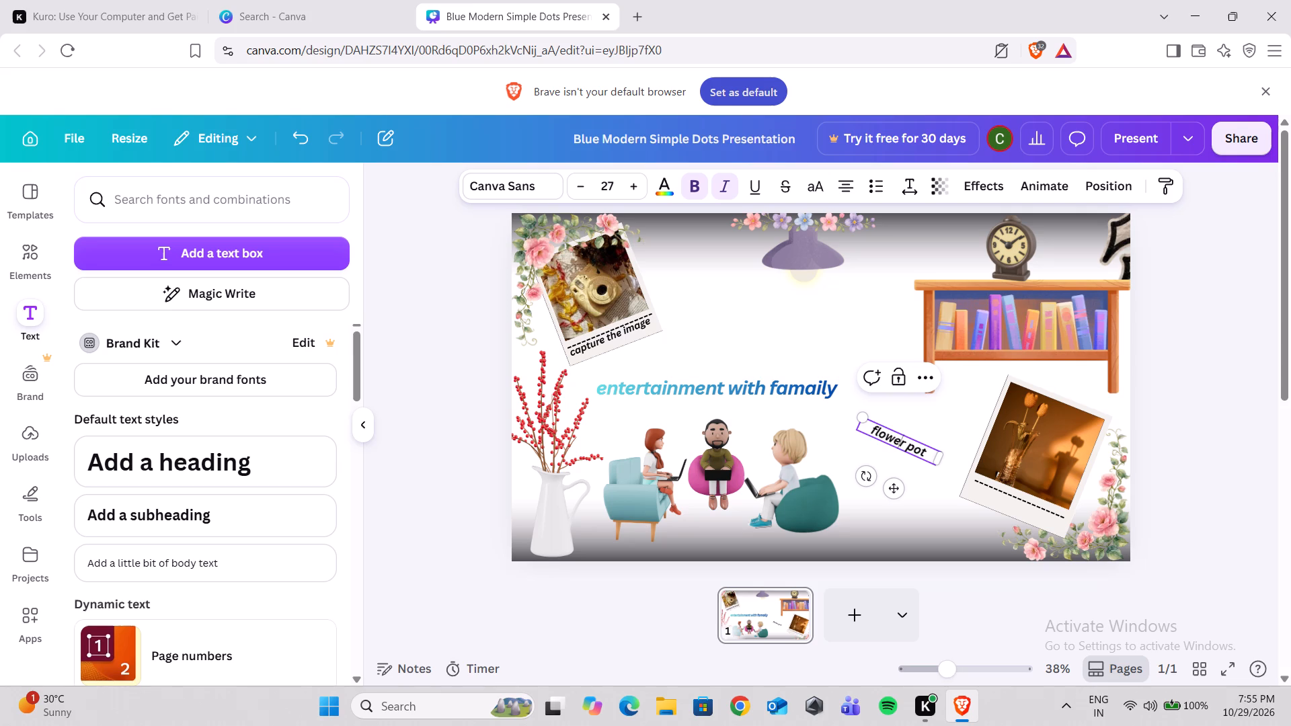
pyautogui.press('Right')
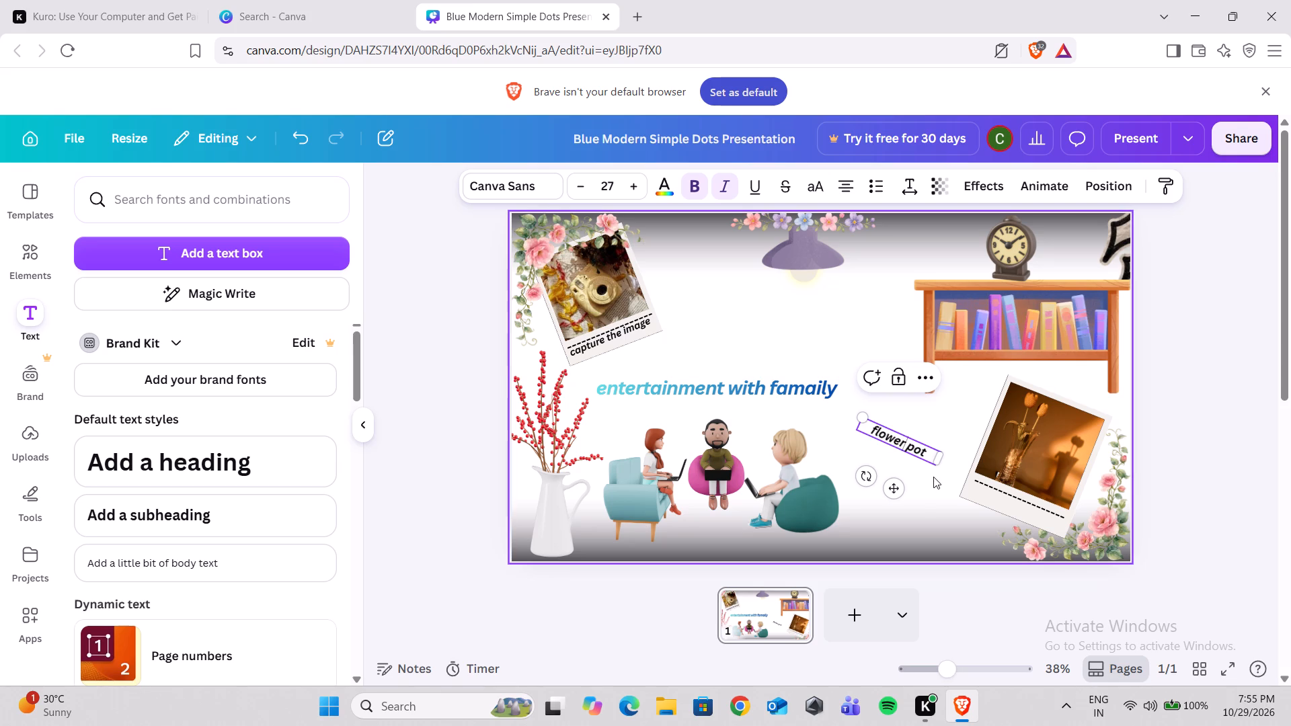
pyautogui.write('and')
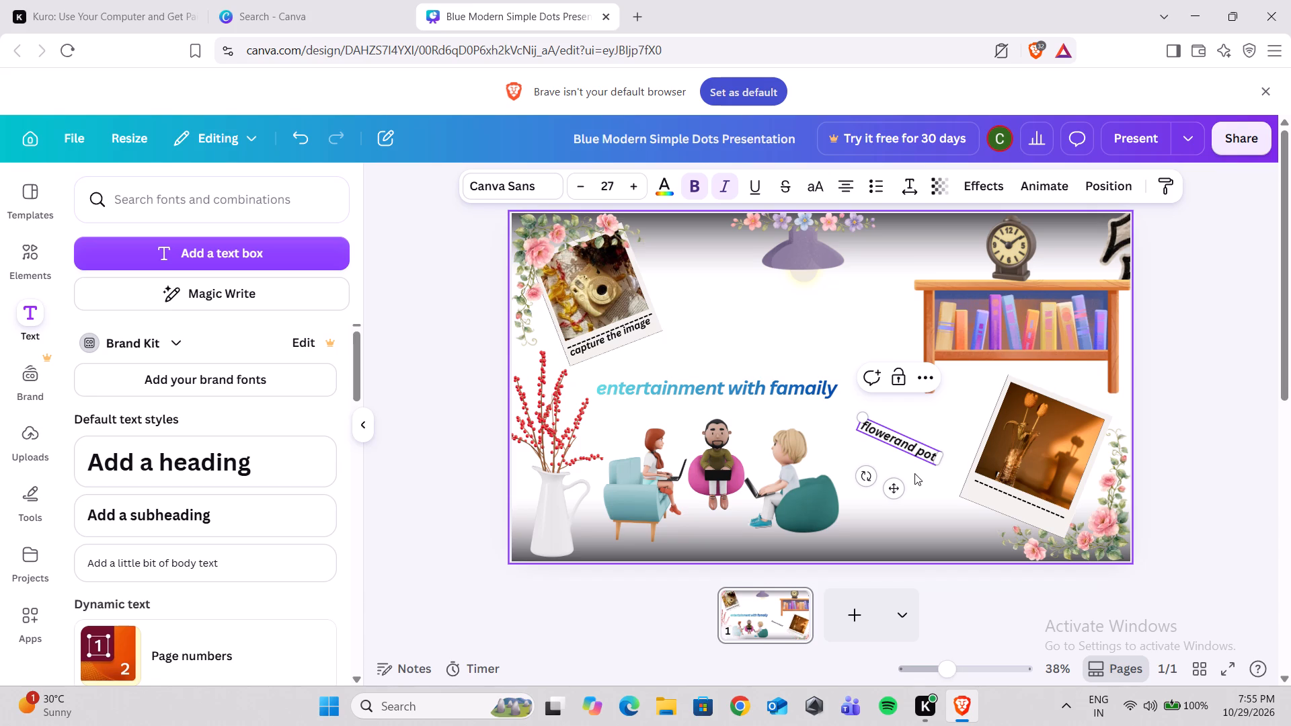
pyautogui.press('Left')
pyautogui.press('Left')
pyautogui.press('Left')
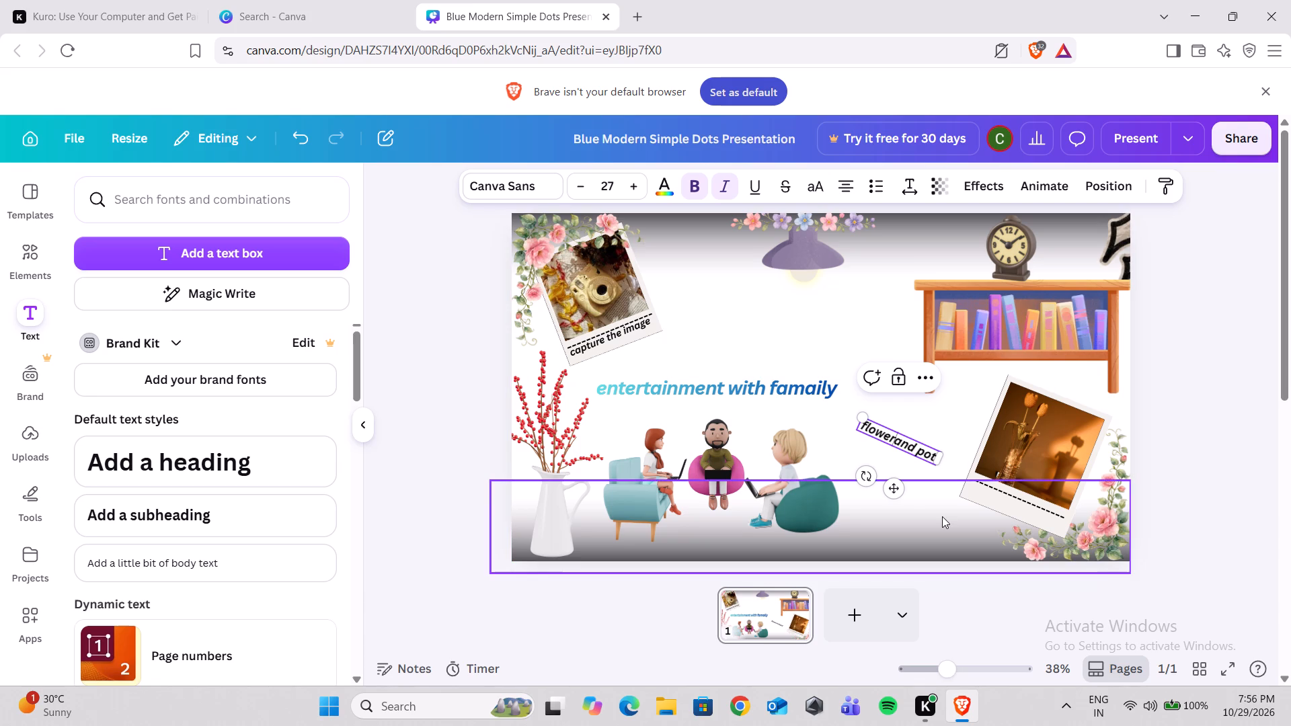
pyautogui.press('space')
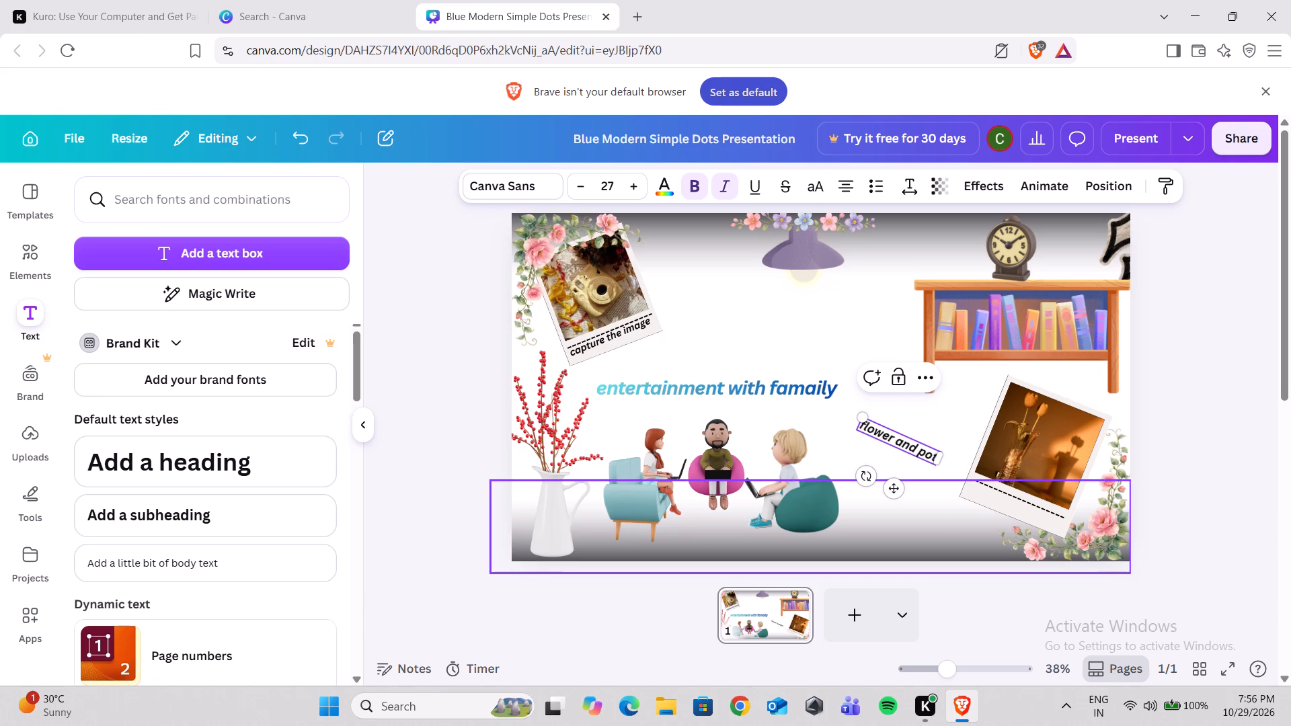
pyautogui.press('Right')
pyautogui.press('Right')
pyautogui.press('Right')
pyautogui.press('Right')
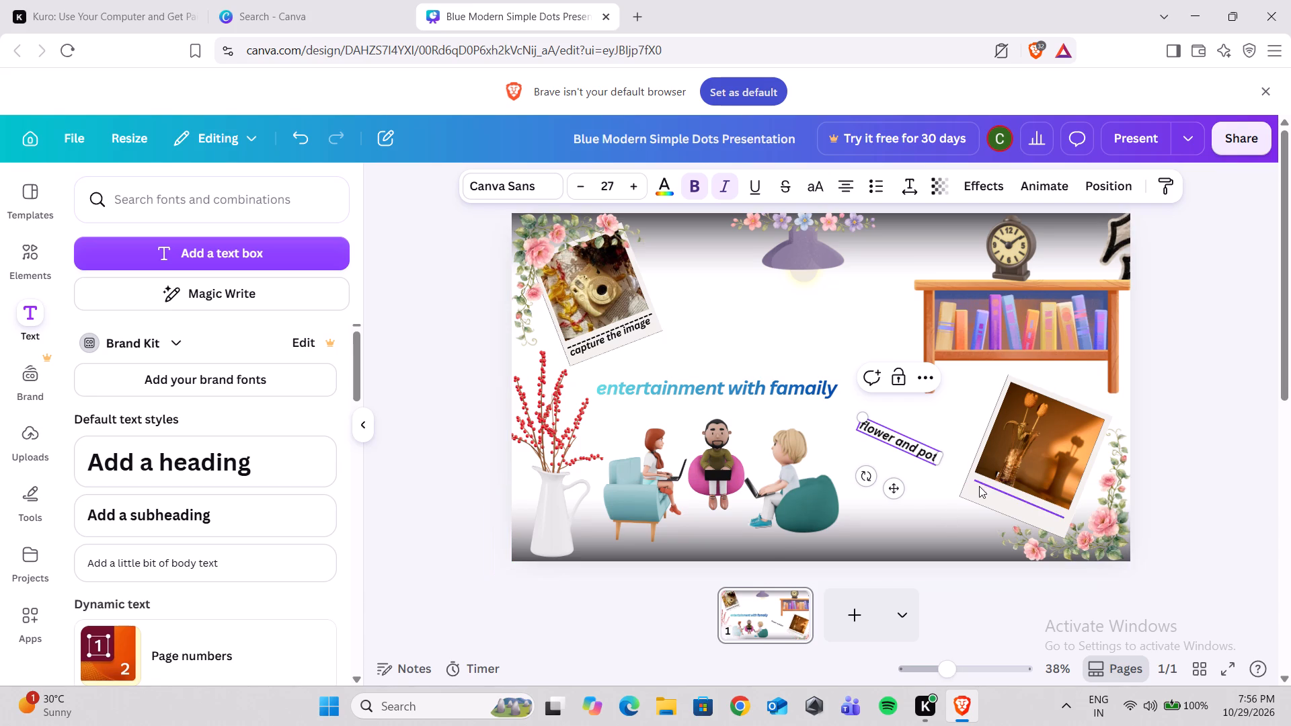
pyautogui.click(951, 407)
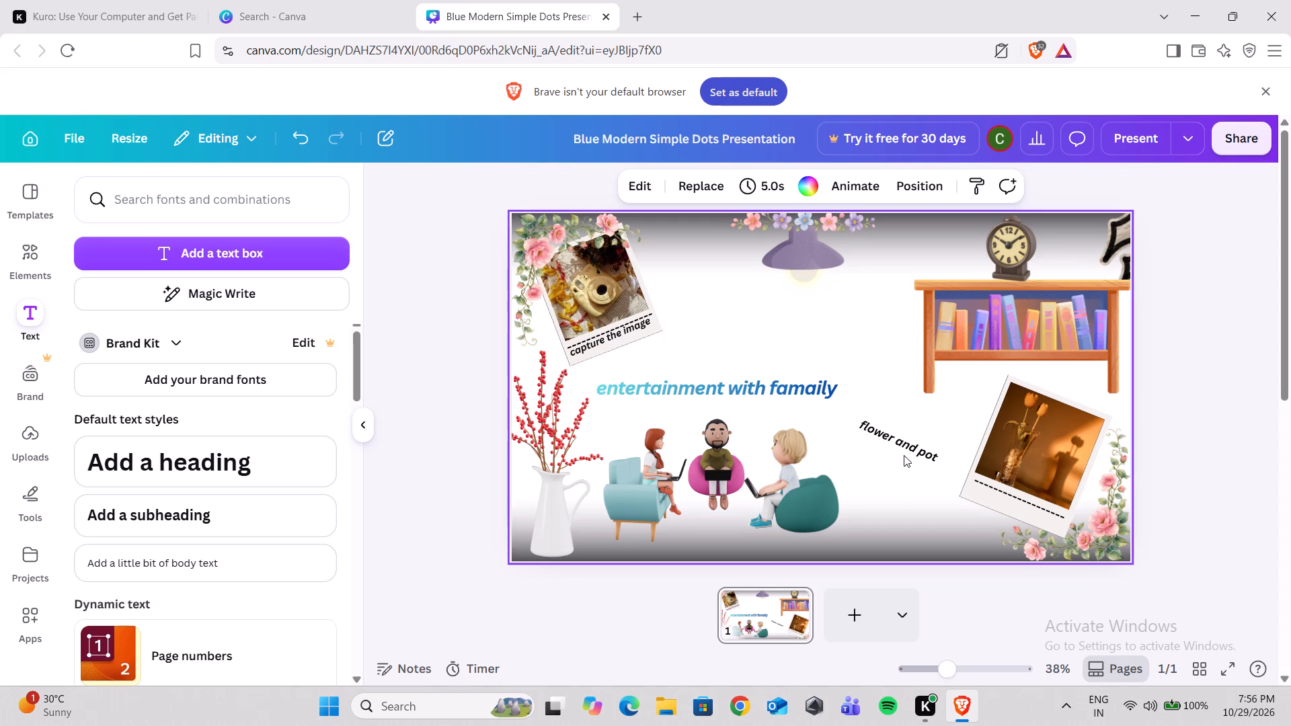
# Move the "flower and pot" caption back onto the tulip polaroid's bottom border, just below the dashed line.
pyautogui.moveTo(904, 444); pyautogui.dragTo(974, 487)
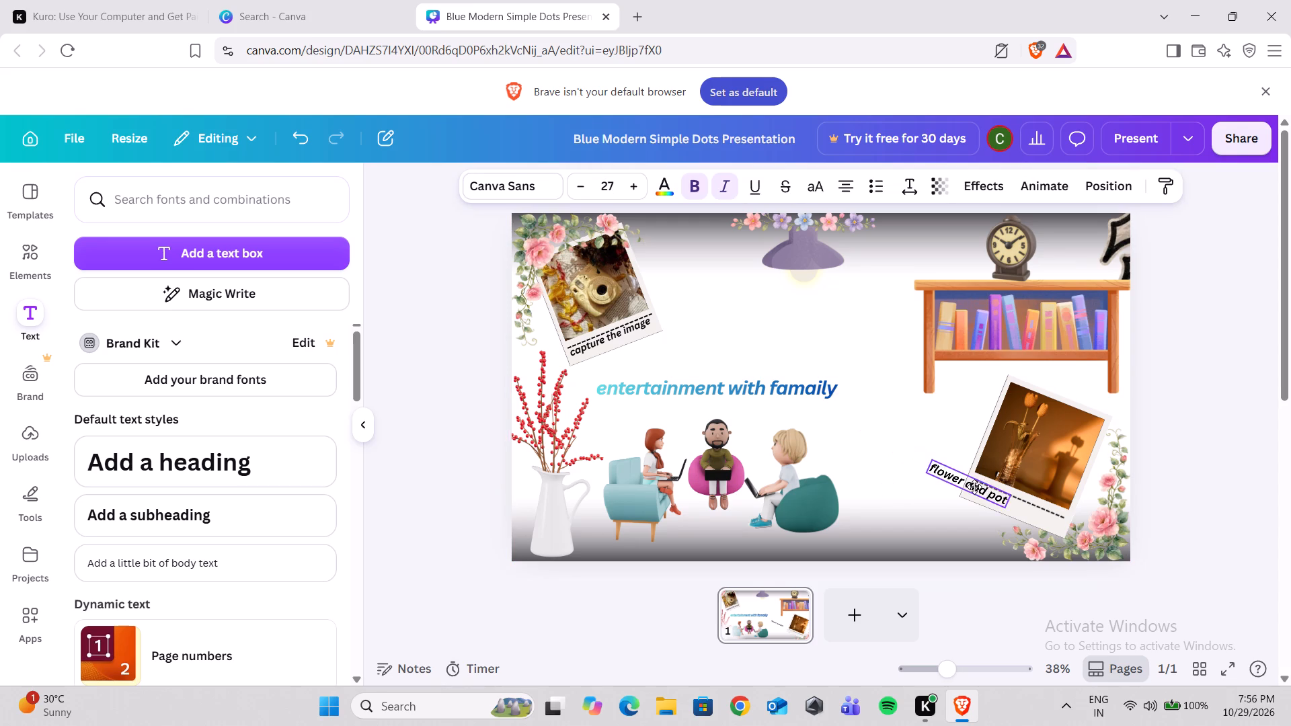
pyautogui.moveTo(974, 487); pyautogui.dragTo(1020, 507)
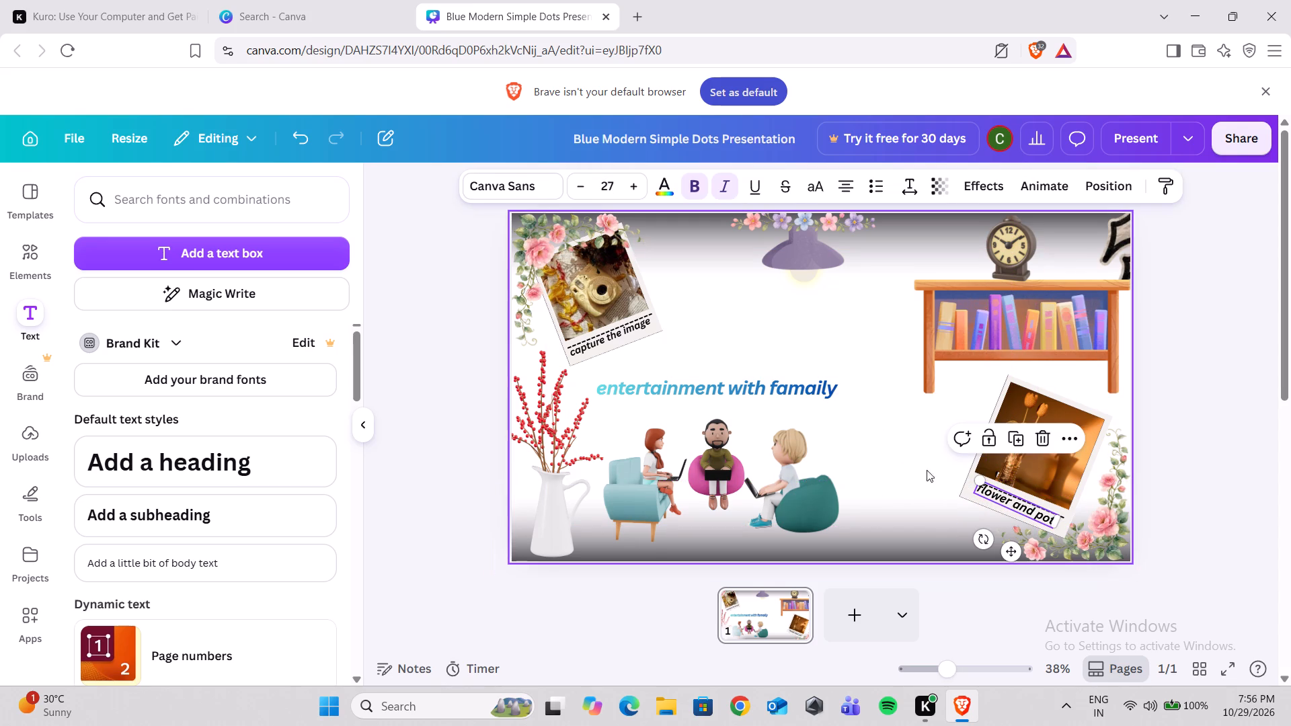
pyautogui.click(905, 457)
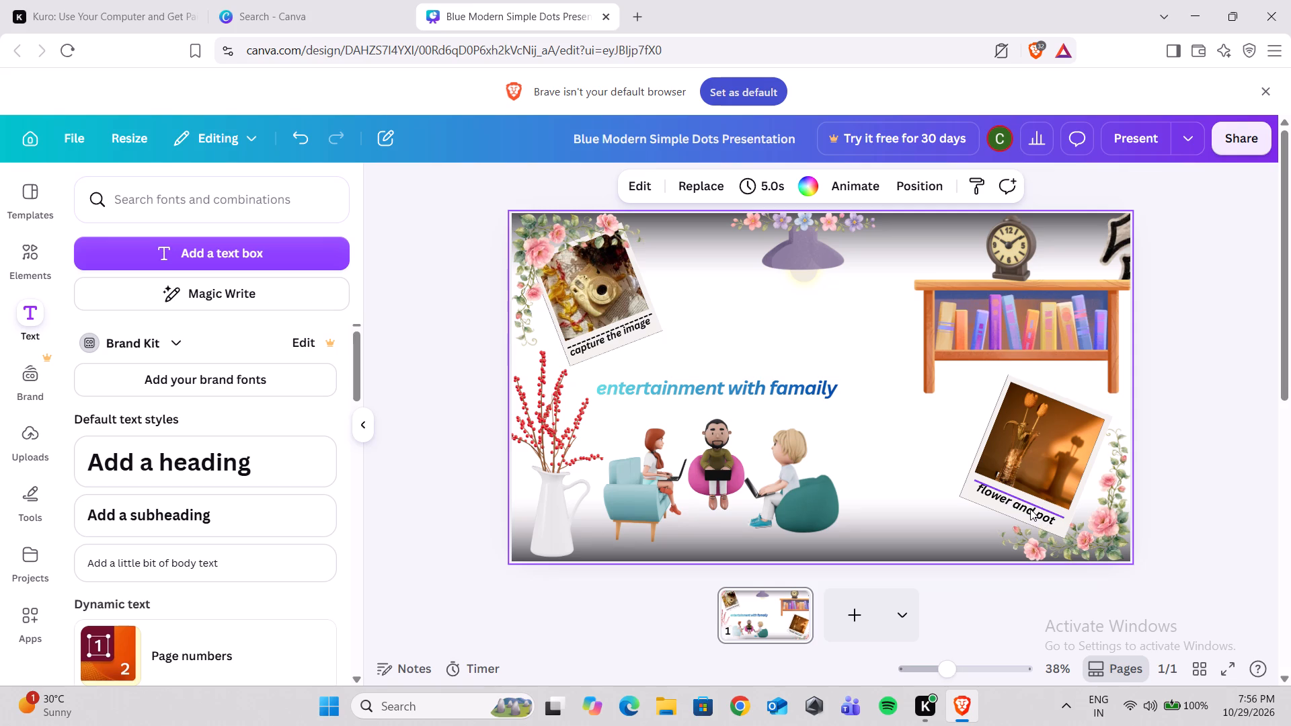
# Fine-tune the "flower and pot" caption's rotation to 22° to align it with the dashed line, and deselect it.
pyautogui.click(1029, 508)
pyautogui.click(1029, 508)
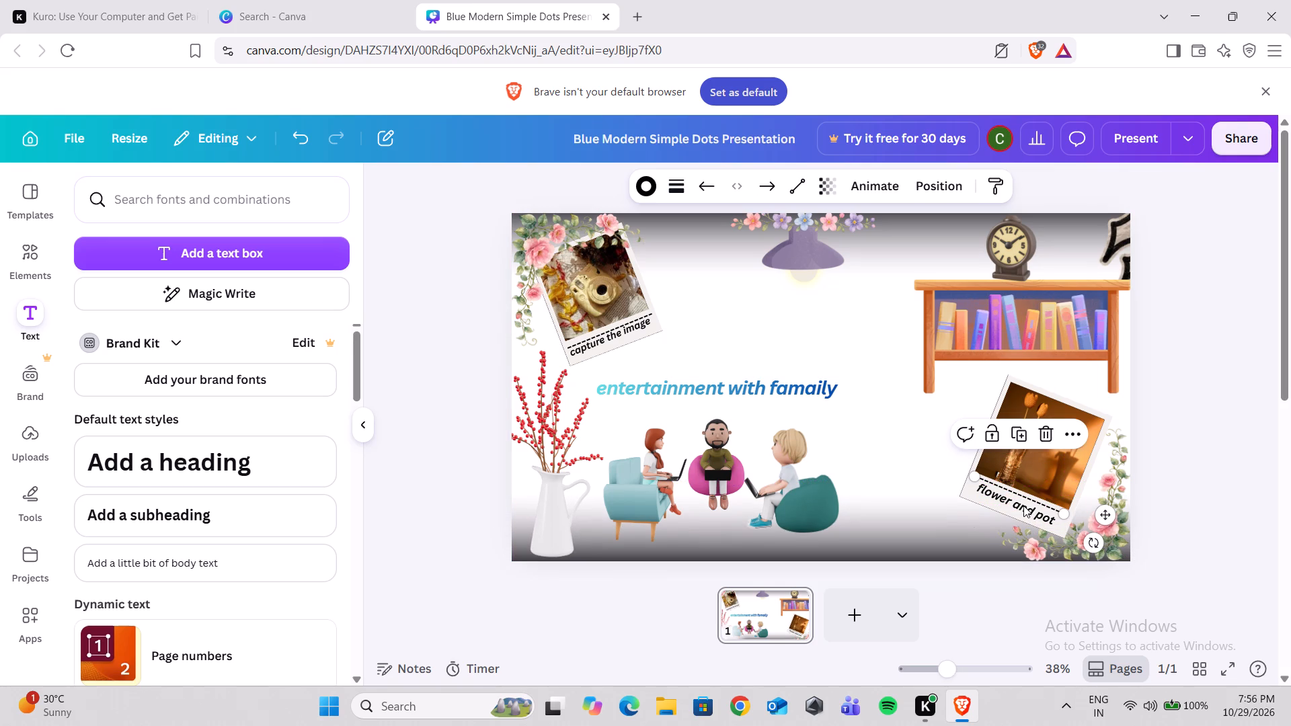
pyautogui.click(1022, 506)
pyautogui.click(1022, 506)
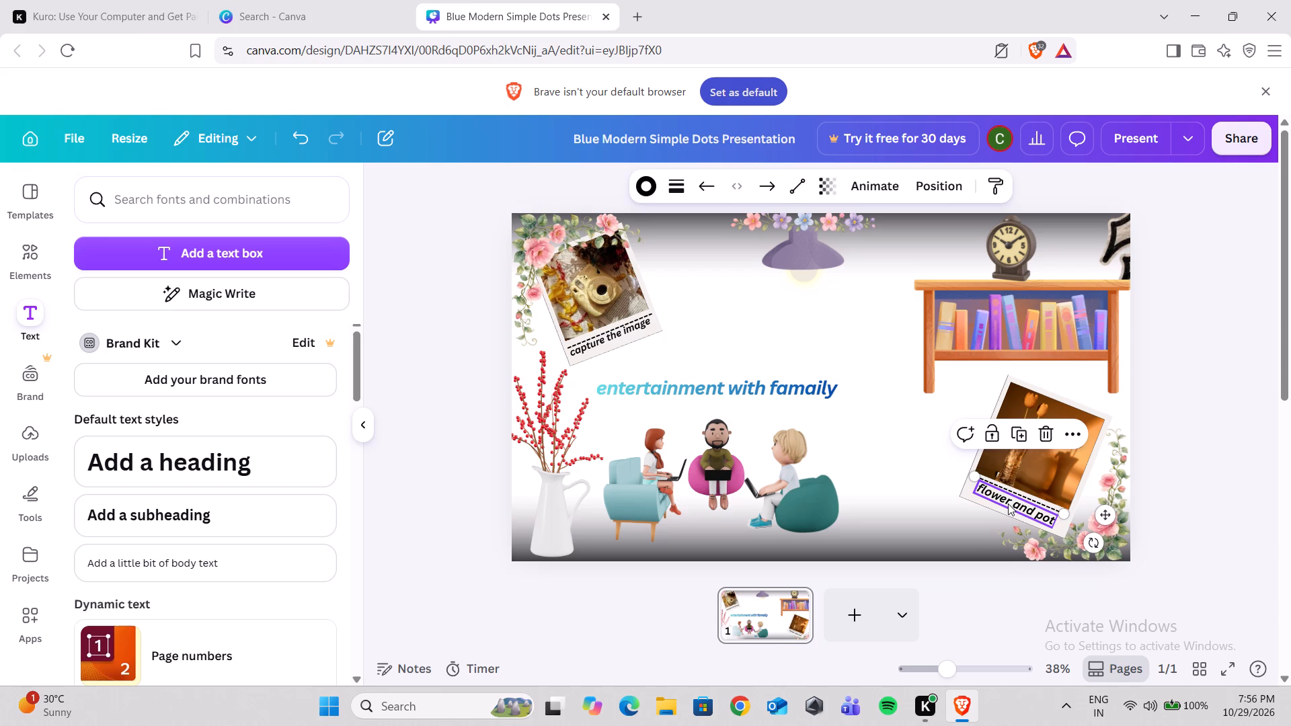
pyautogui.doubleClick(1006, 503)
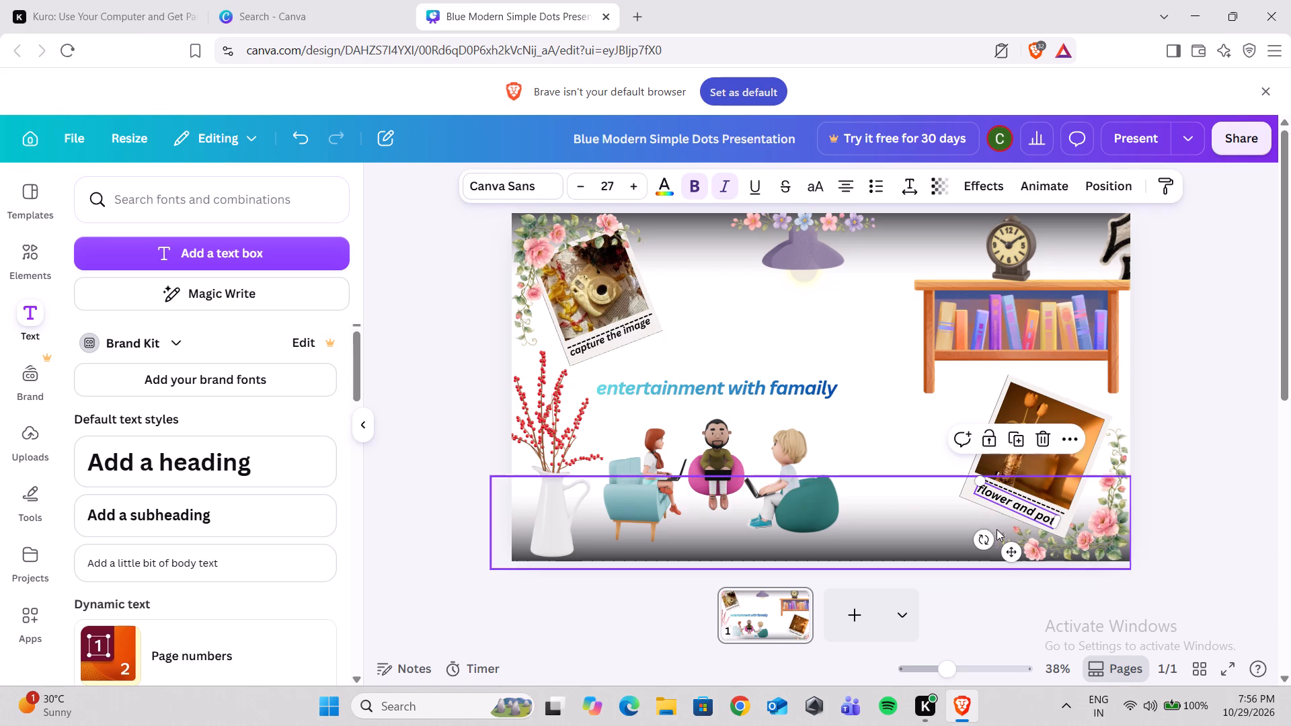
pyautogui.click(990, 537)
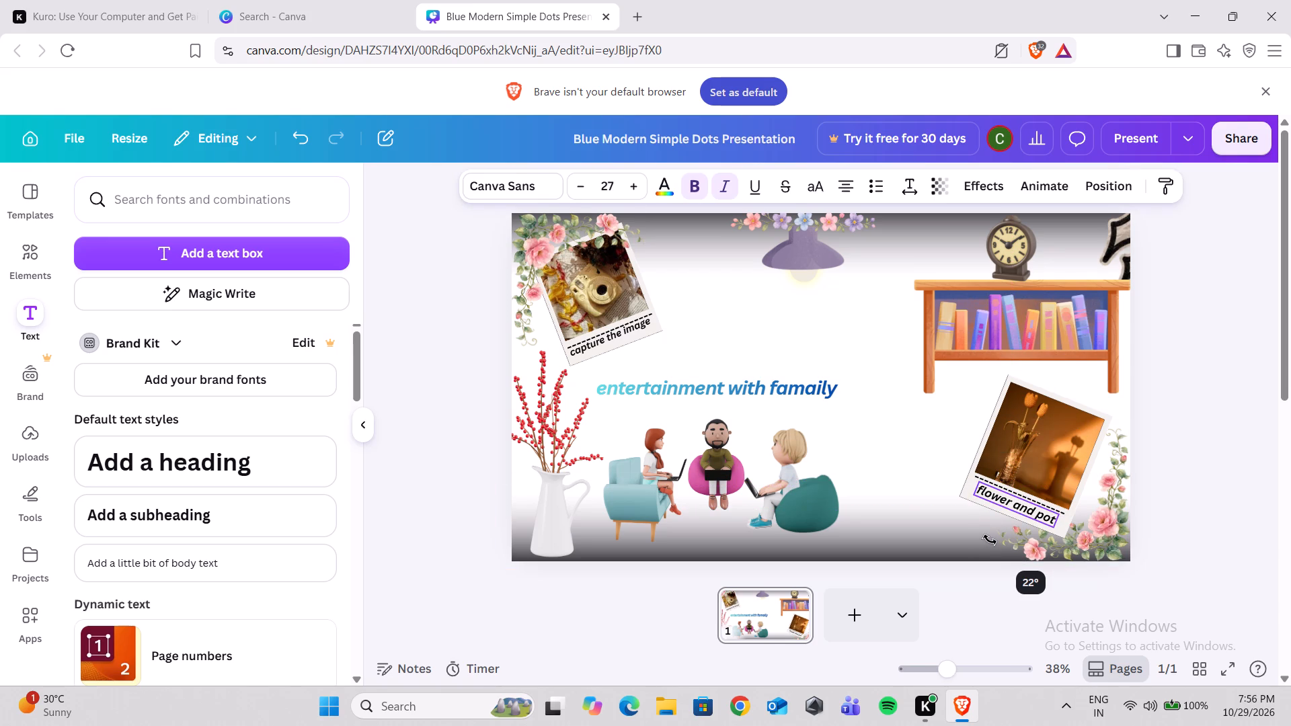
pyautogui.click(914, 486)
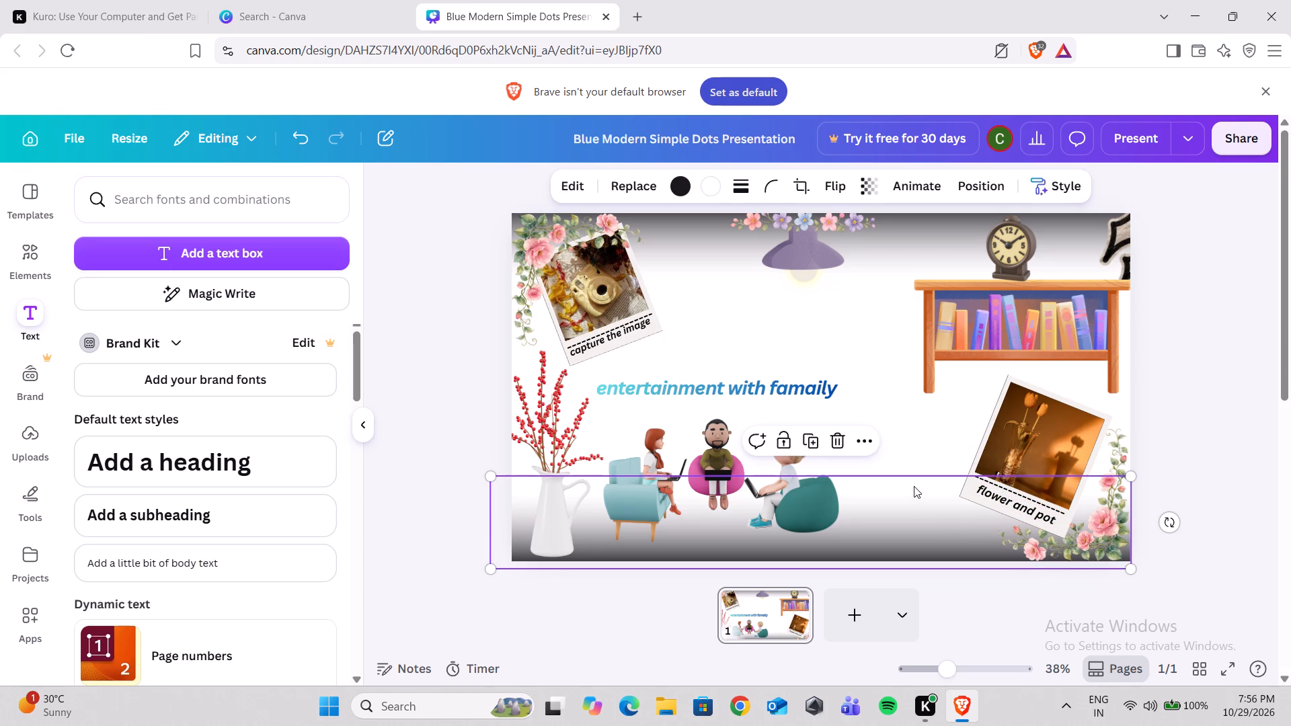
pyautogui.click(910, 439)
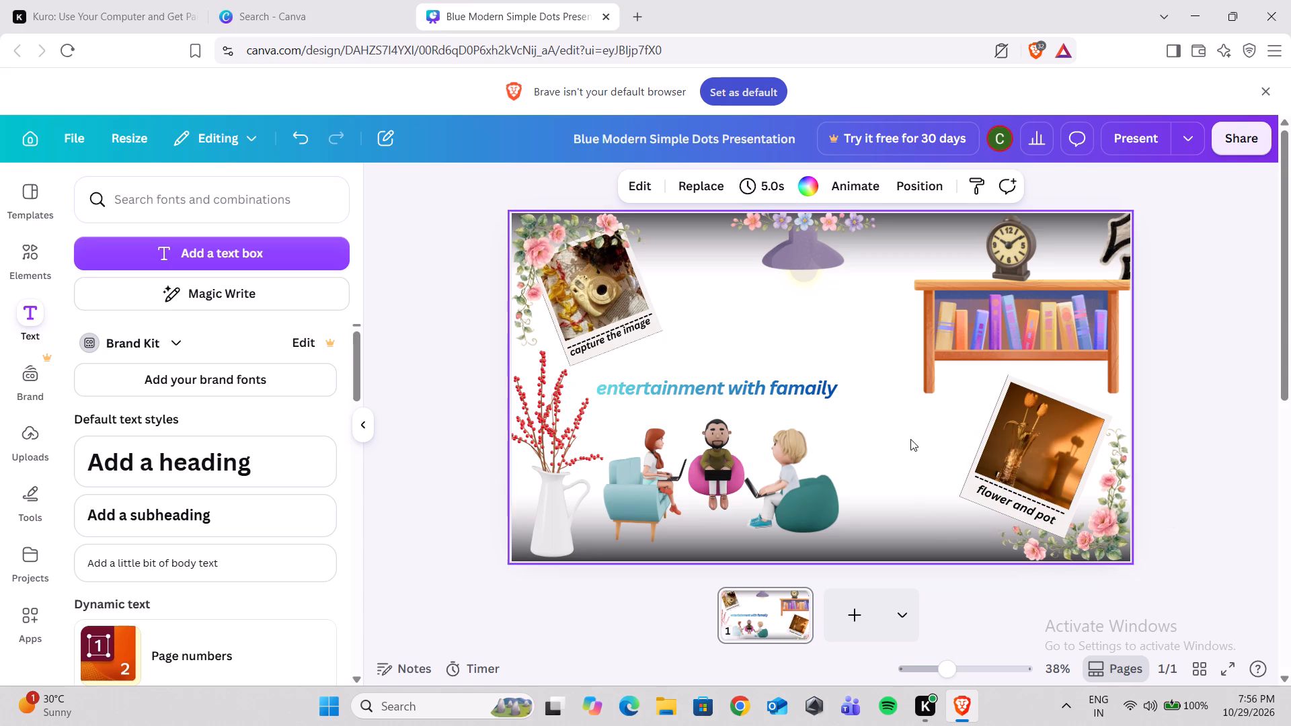
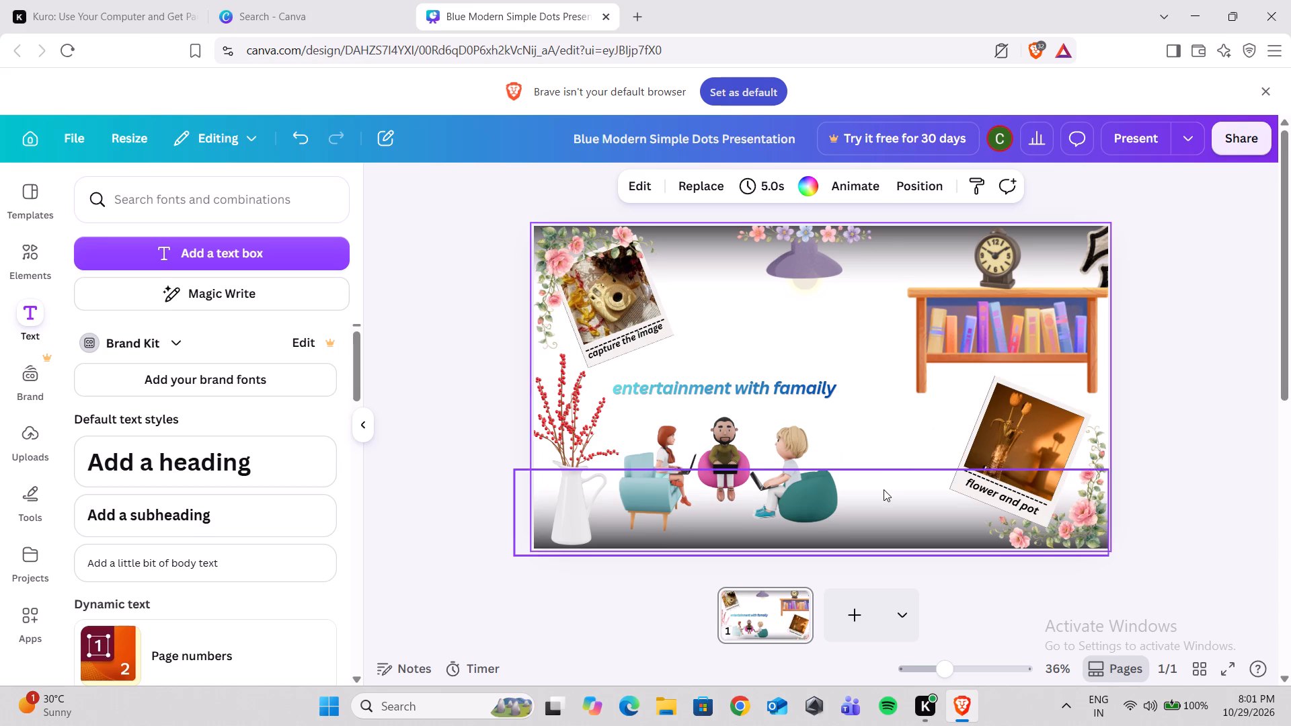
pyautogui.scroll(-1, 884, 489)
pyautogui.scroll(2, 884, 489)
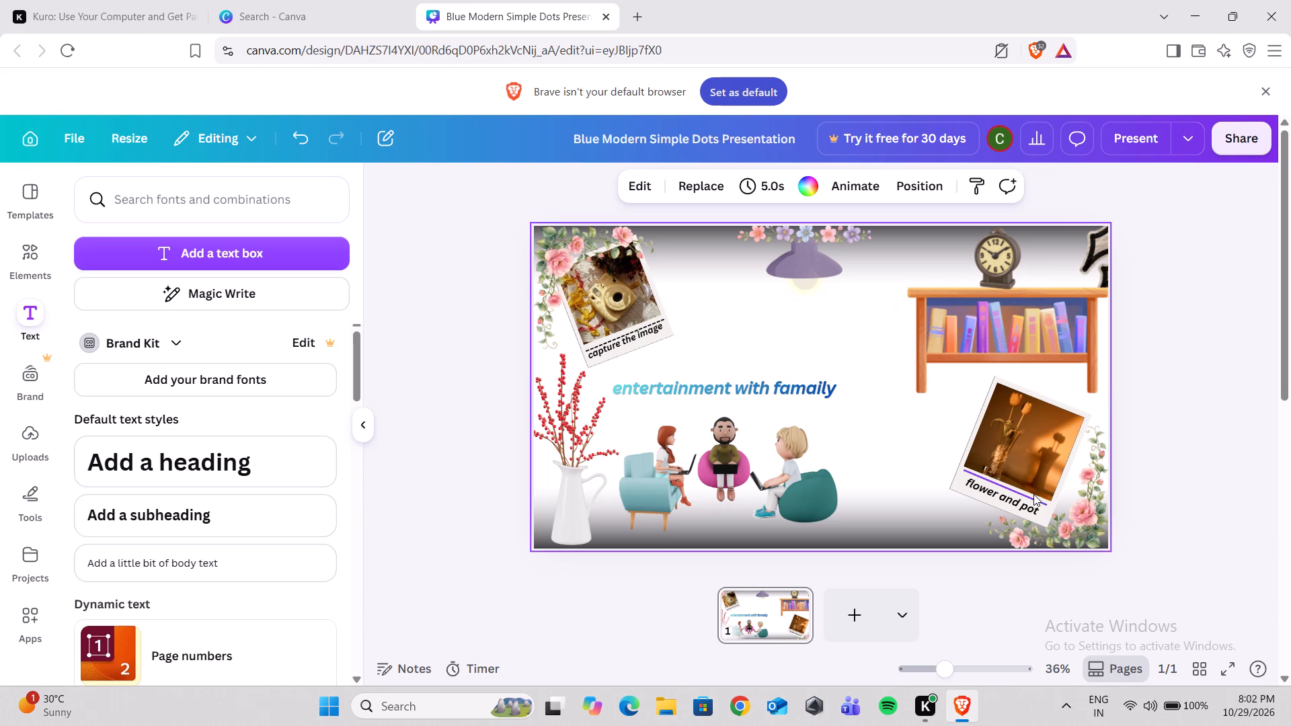
# Raise the display brightness slightly in the Windows quick settings and return to the design.
pyautogui.click(1137, 707)
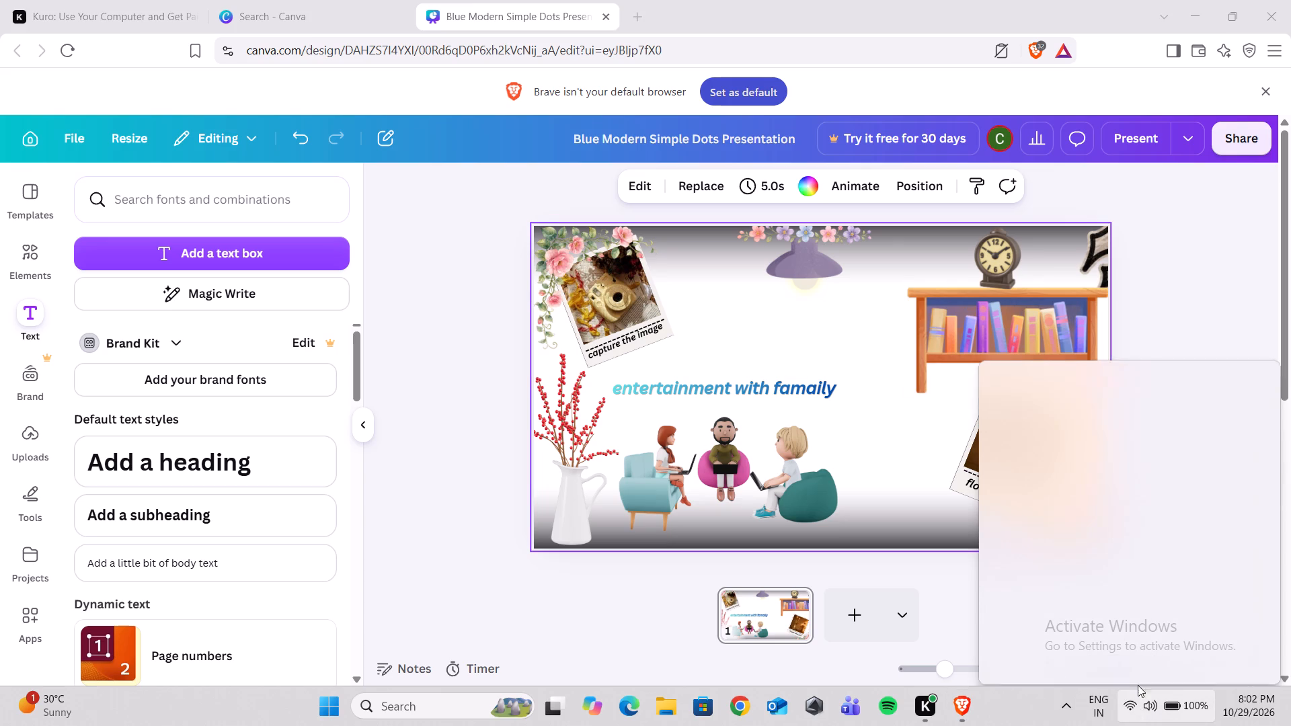
pyautogui.click(1048, 563)
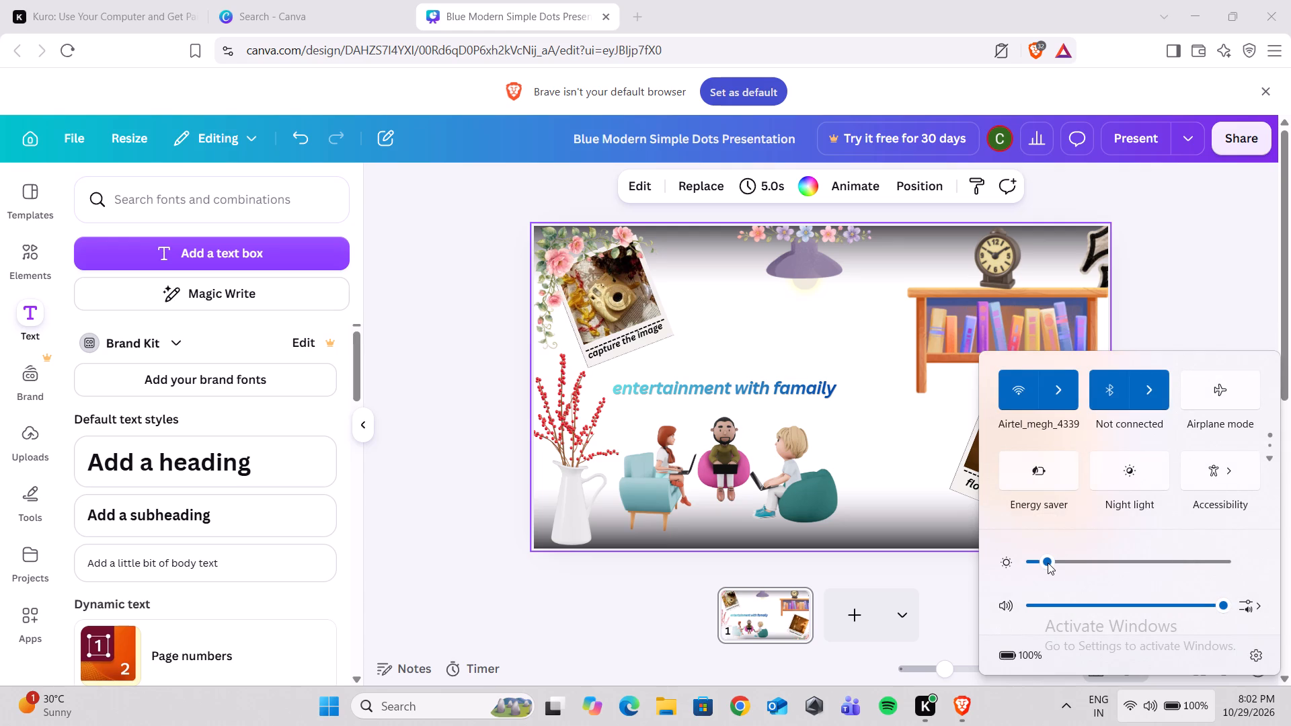
pyautogui.click(1060, 561)
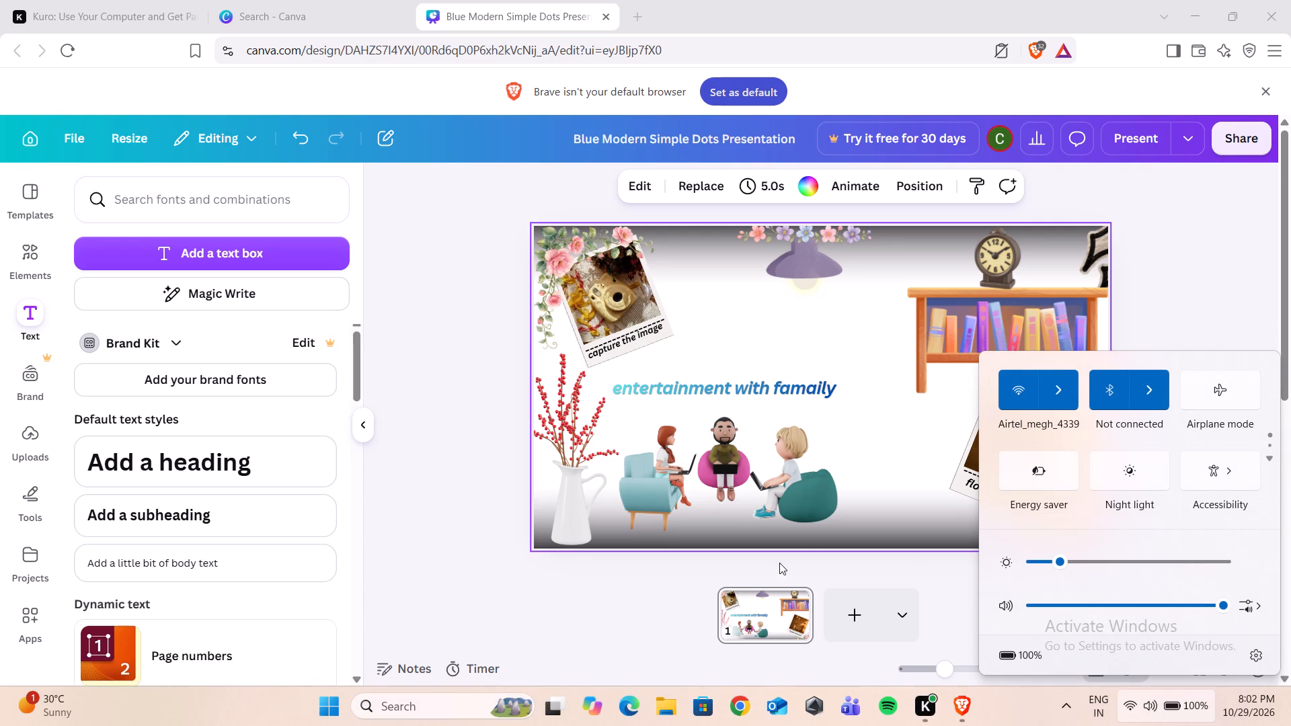
pyautogui.click(641, 590)
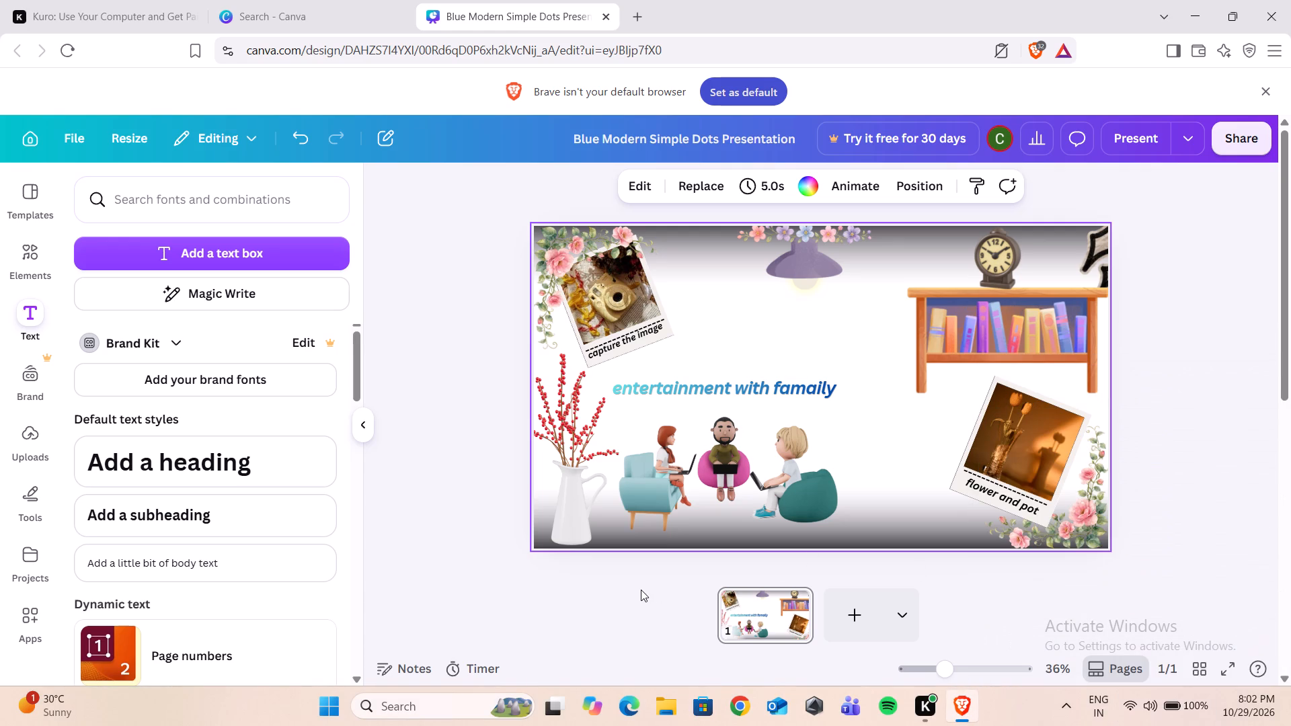